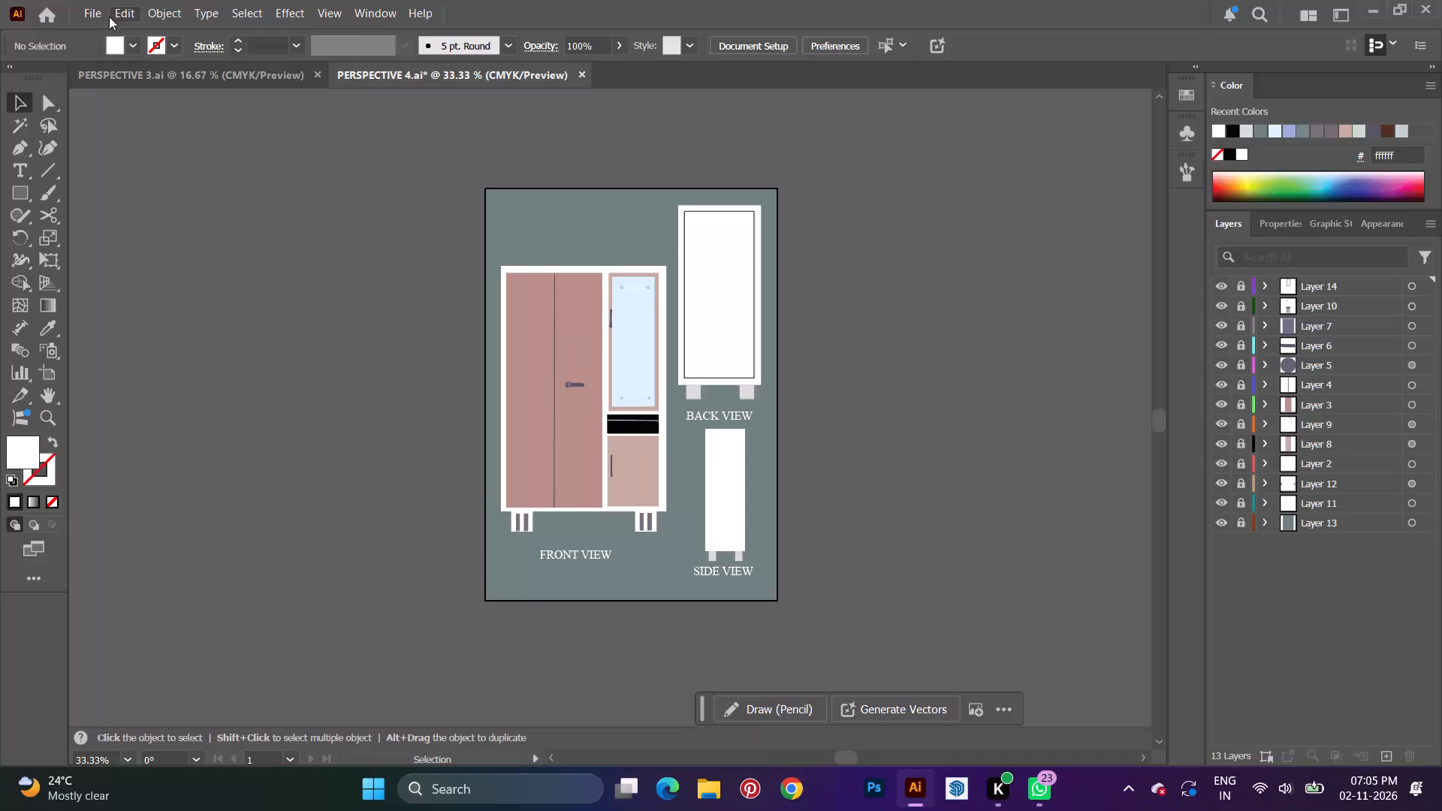
# Open the recent WhatsApp JPEG reference photo, look over the wardrobe in it, and close the image.
pyautogui.click(83, 7)
pyautogui.click(50, 5)
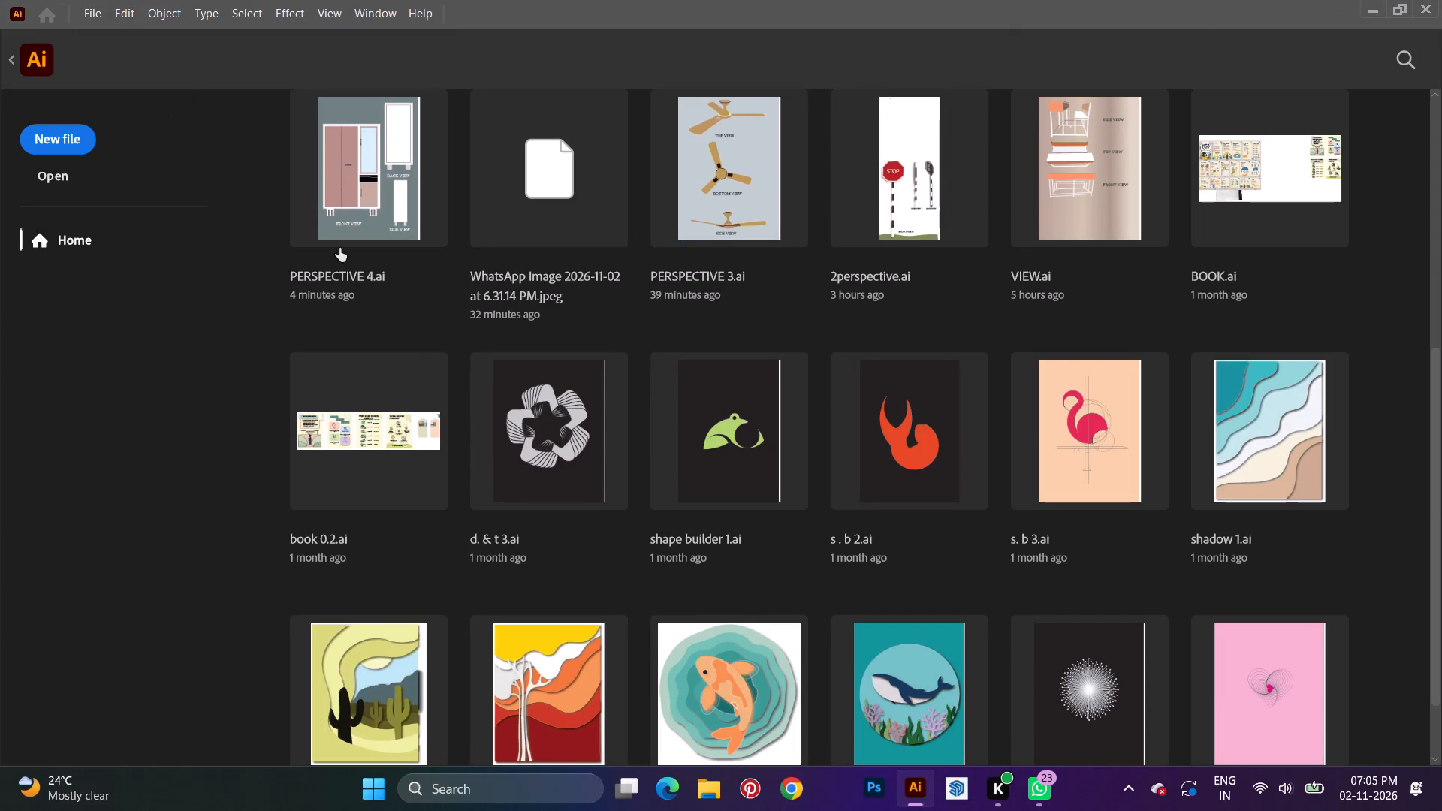
pyautogui.click(75, 239)
pyautogui.rightClick(486, 138)
pyautogui.click(552, 170)
pyautogui.click(555, 174)
pyautogui.click(556, 176)
pyautogui.scroll(-5, 840, 290)
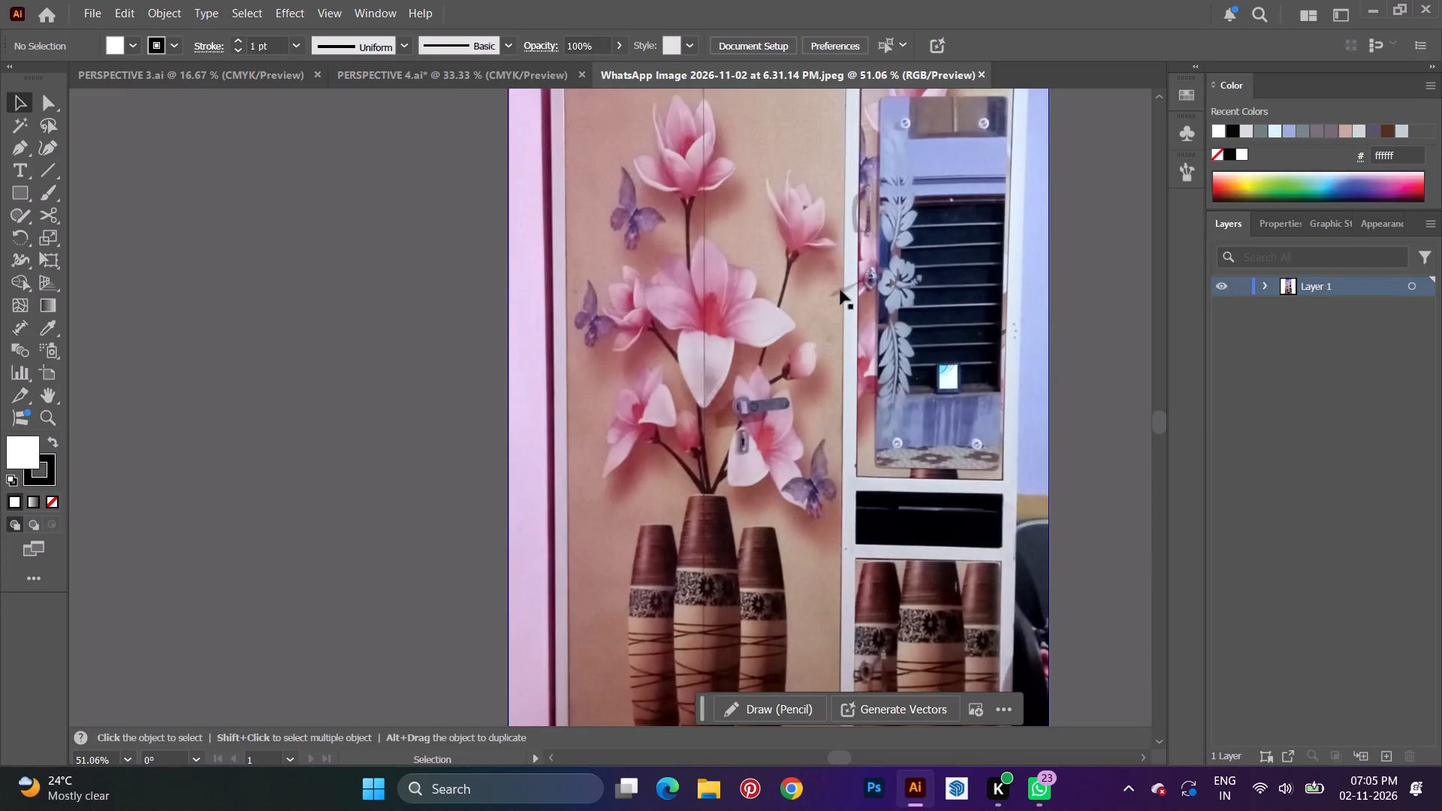
pyautogui.scroll(2, 834, 277)
pyautogui.click(982, 71)
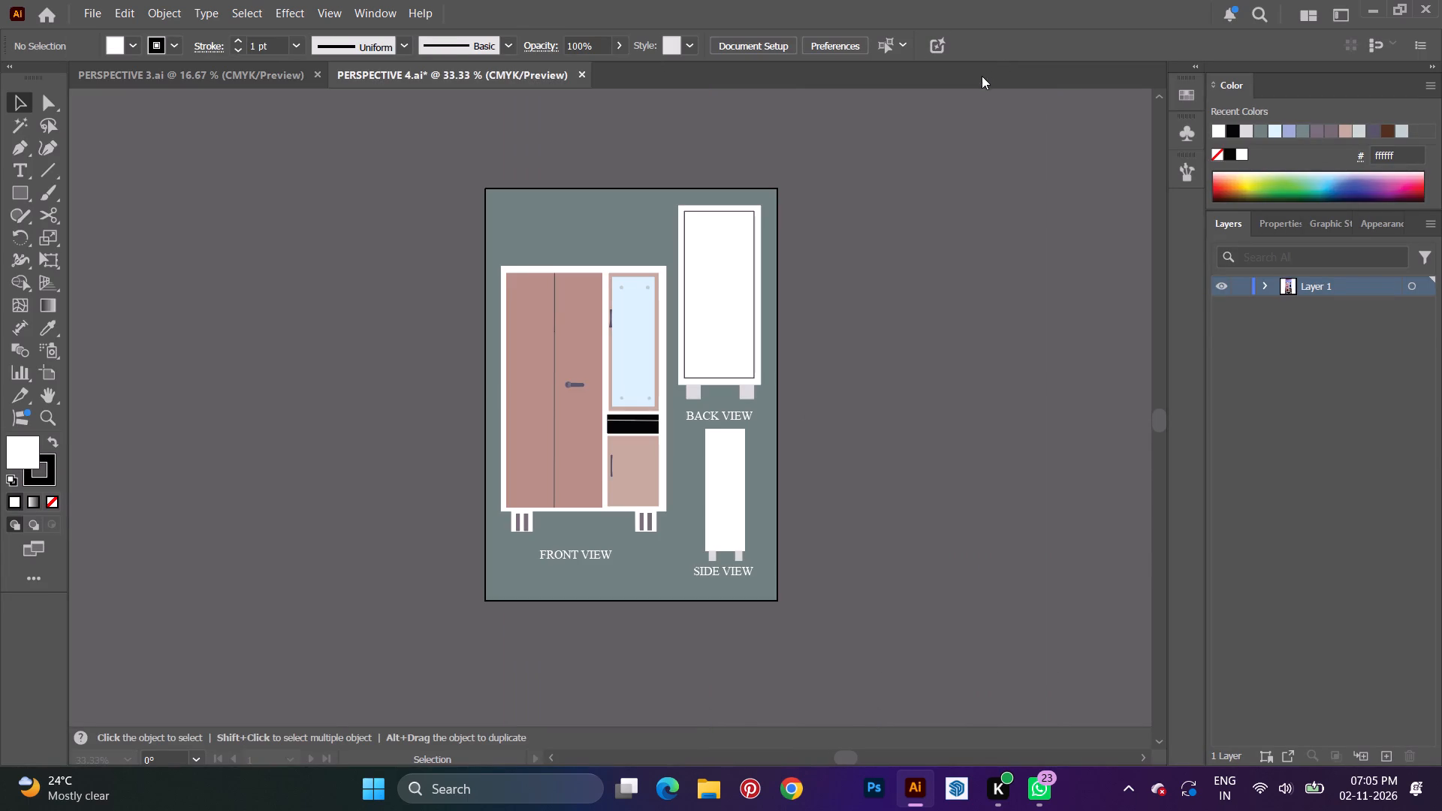
# Create a new blank portrait CMYK document.
pyautogui.click(48, 11)
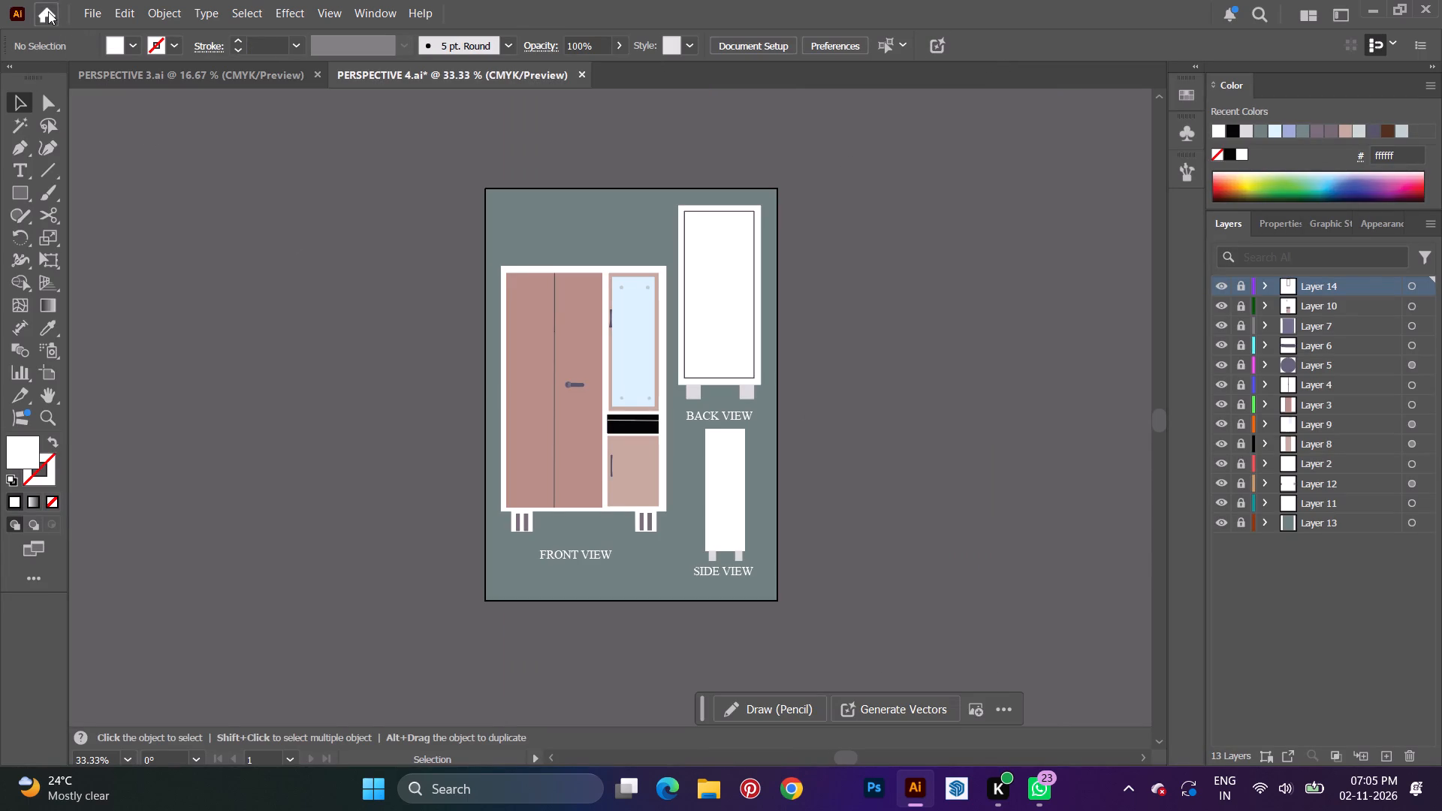
pyautogui.click(41, 138)
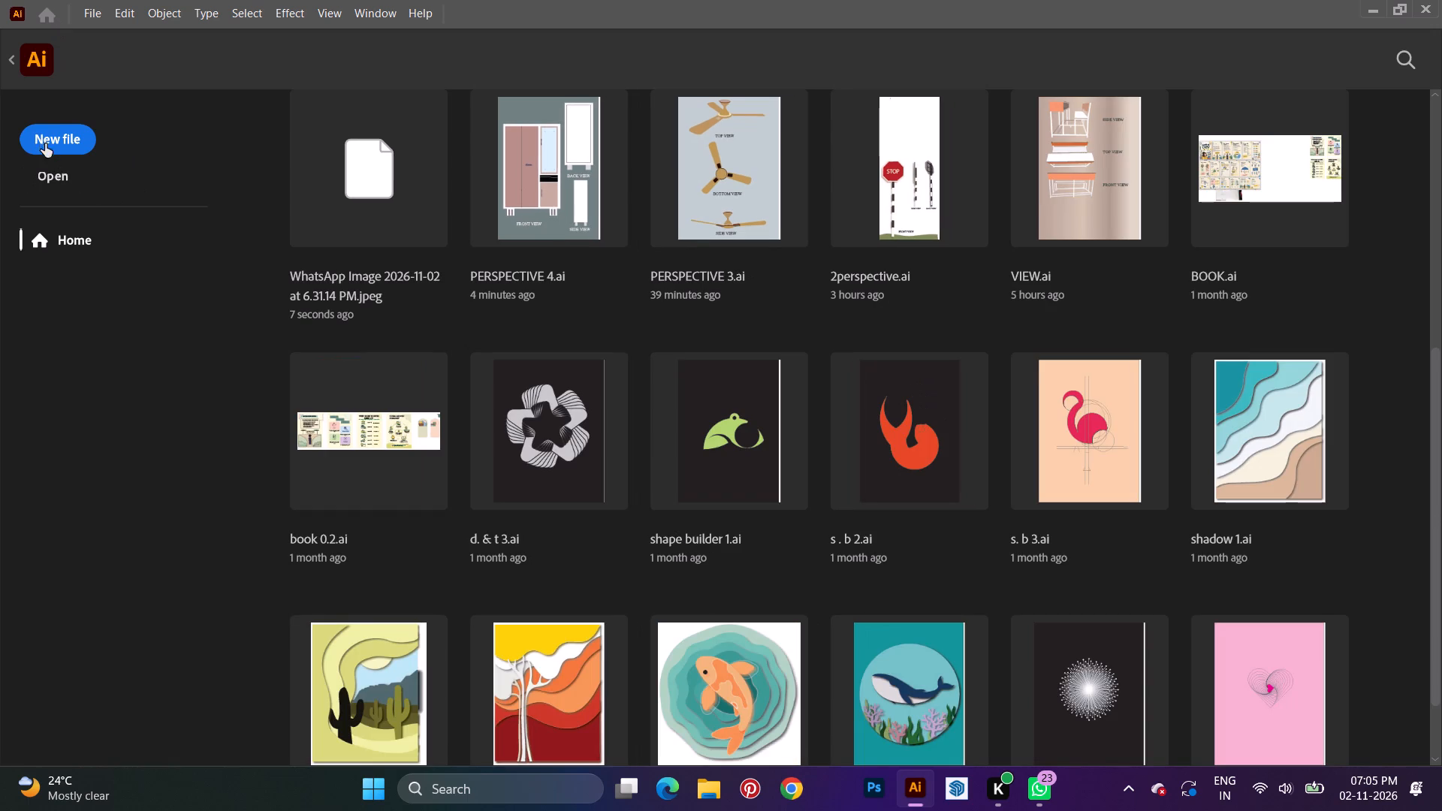
pyautogui.click(1105, 677)
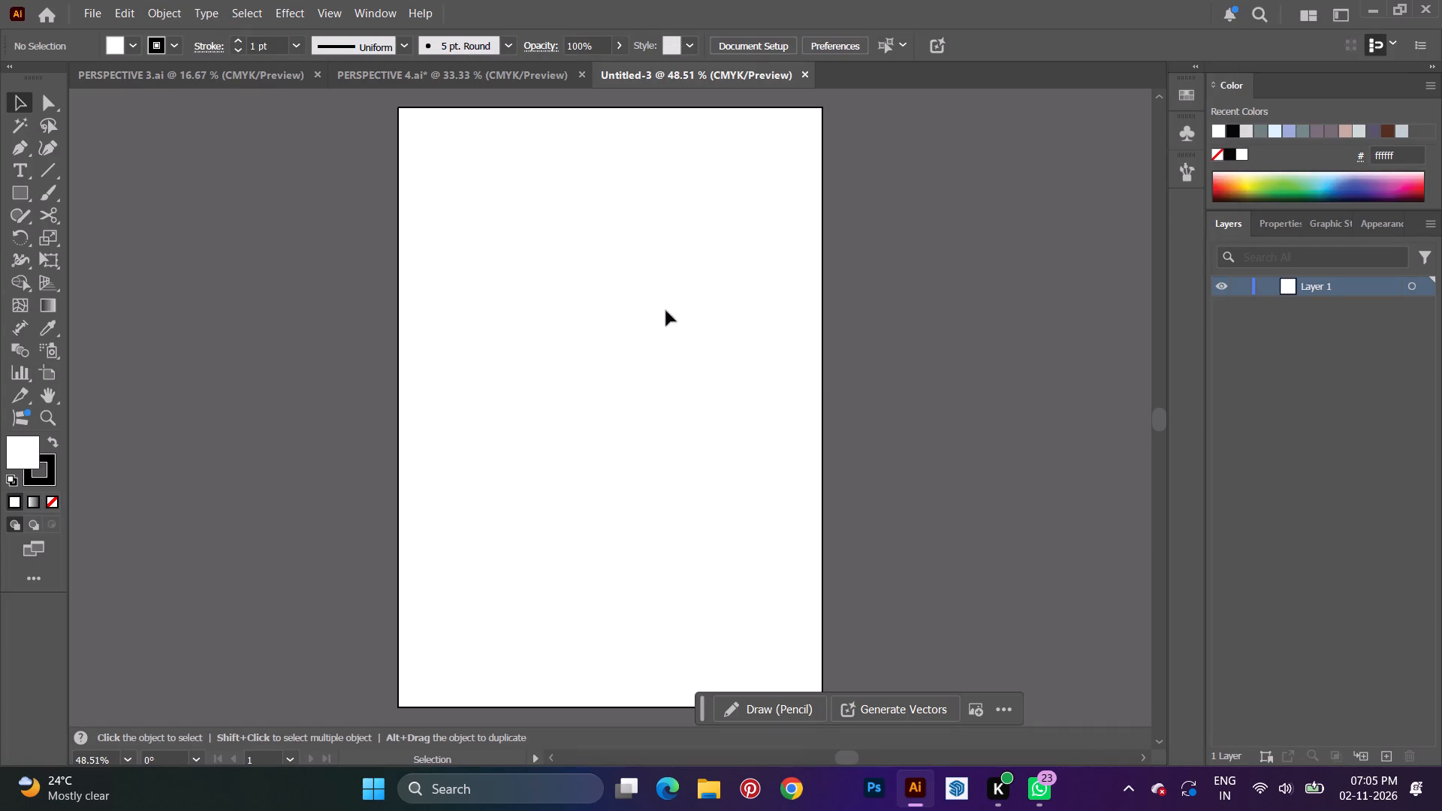
# Review the open PERSPECTIVE 4 and PERSPECTIVE 3 drawings, examining the ceiling fan's top, bottom and side views closely.
pyautogui.click(443, 72)
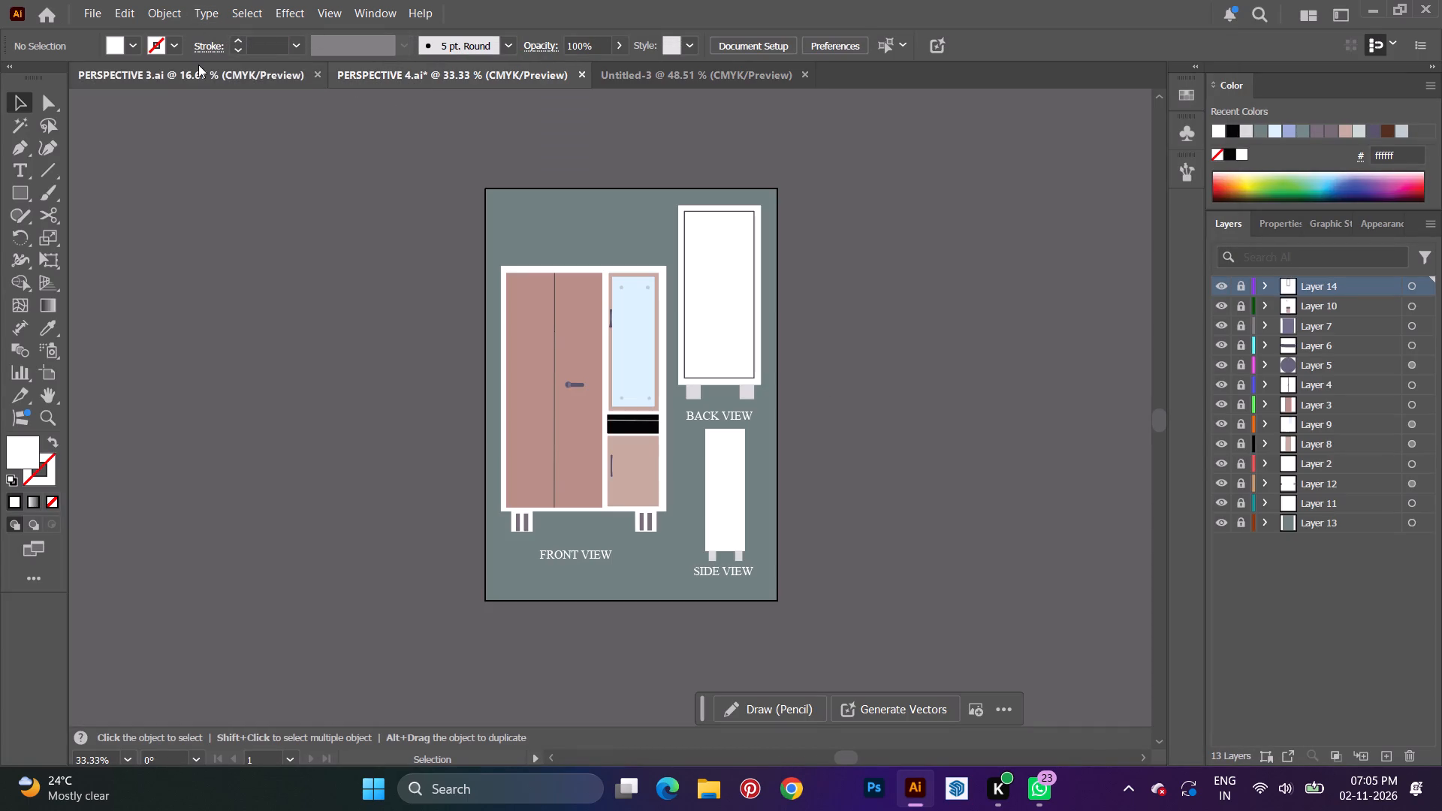
pyautogui.click(198, 66)
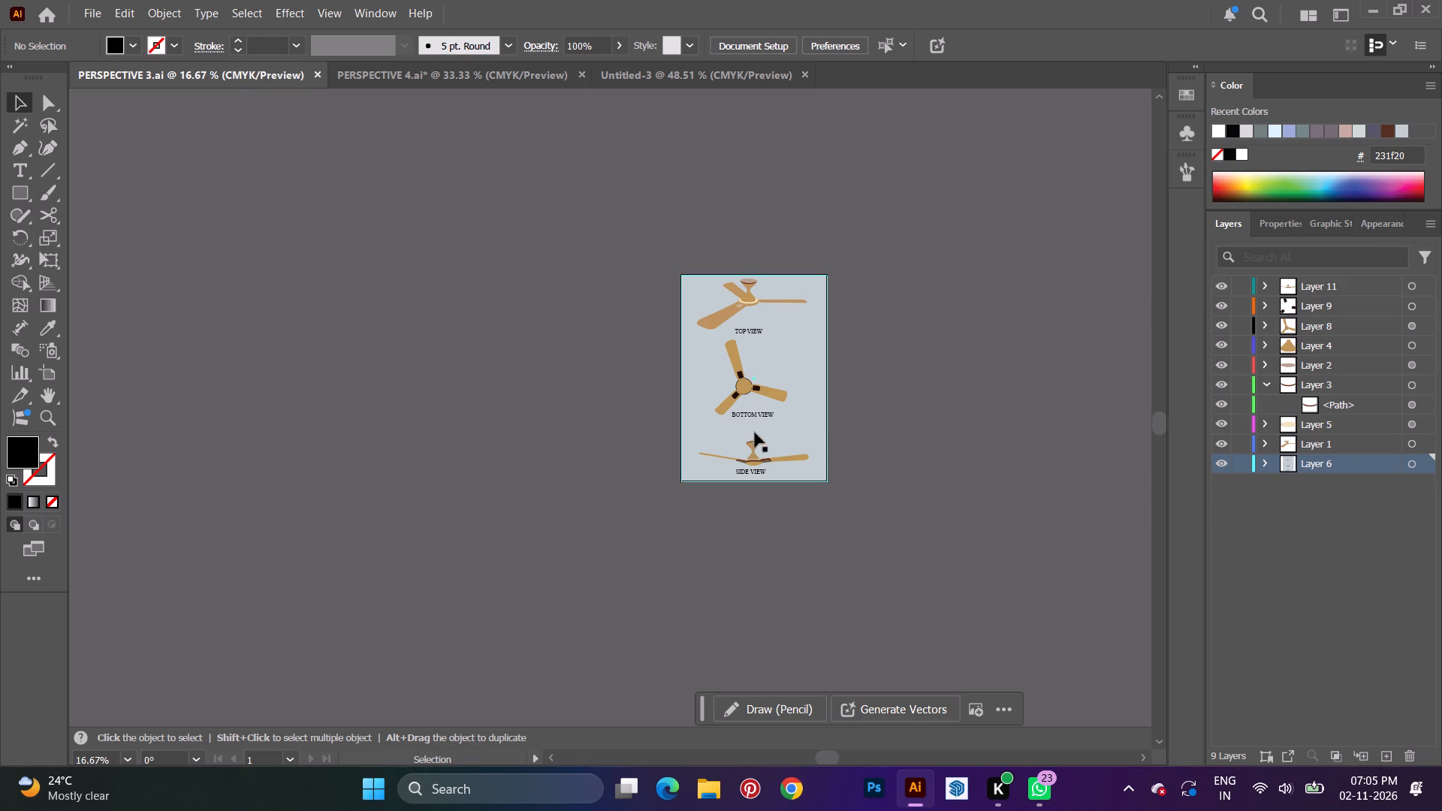
pyautogui.scroll(2, 757, 429)
pyautogui.keyDown('alt'); pyautogui.scroll(2, 775, 402); pyautogui.keyUp('alt')
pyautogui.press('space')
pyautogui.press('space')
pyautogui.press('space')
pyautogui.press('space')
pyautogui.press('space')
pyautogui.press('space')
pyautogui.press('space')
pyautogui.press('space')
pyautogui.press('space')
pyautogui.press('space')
pyautogui.moveTo(854, 349); pyautogui.dragTo(722, 409)
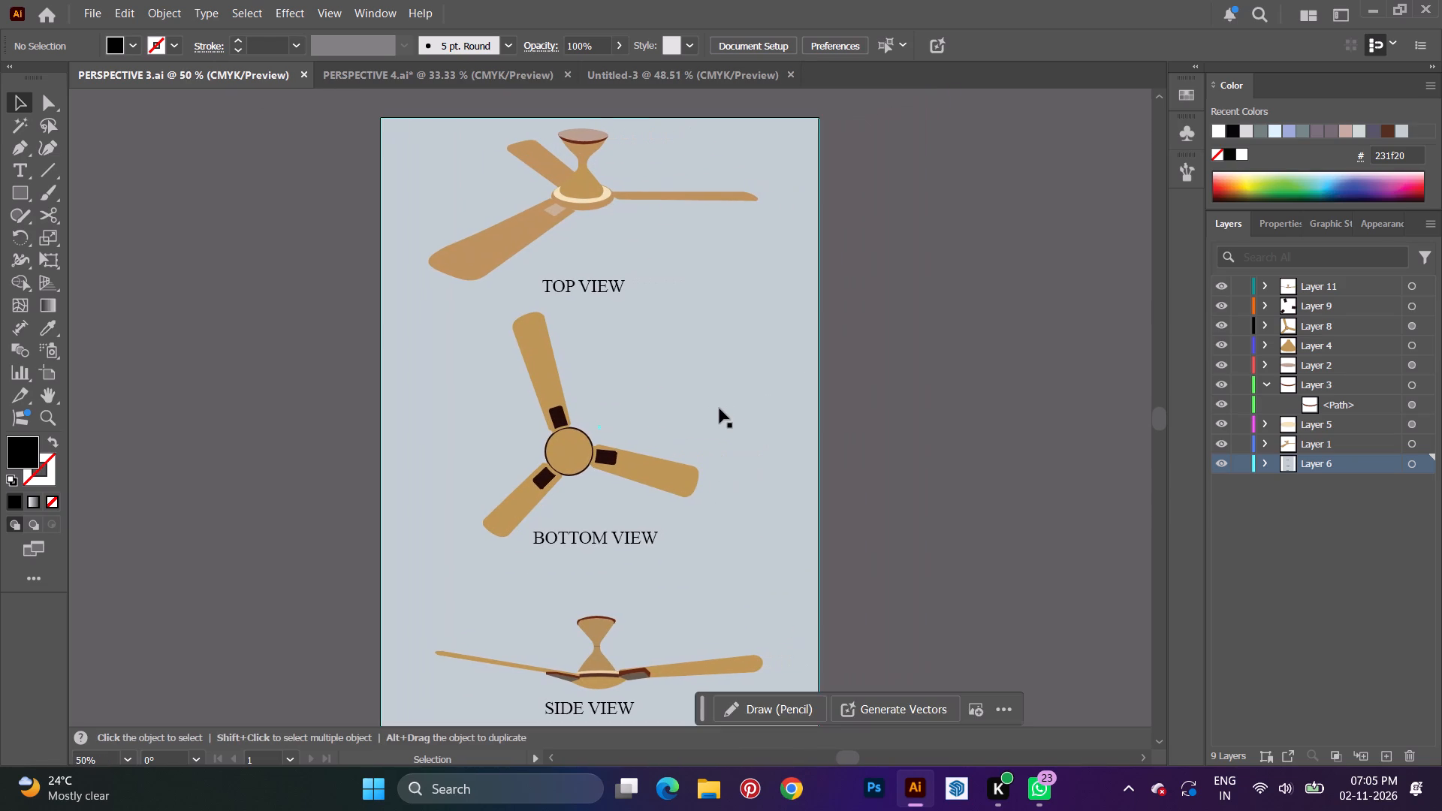
pyautogui.scroll(-1, 719, 409)
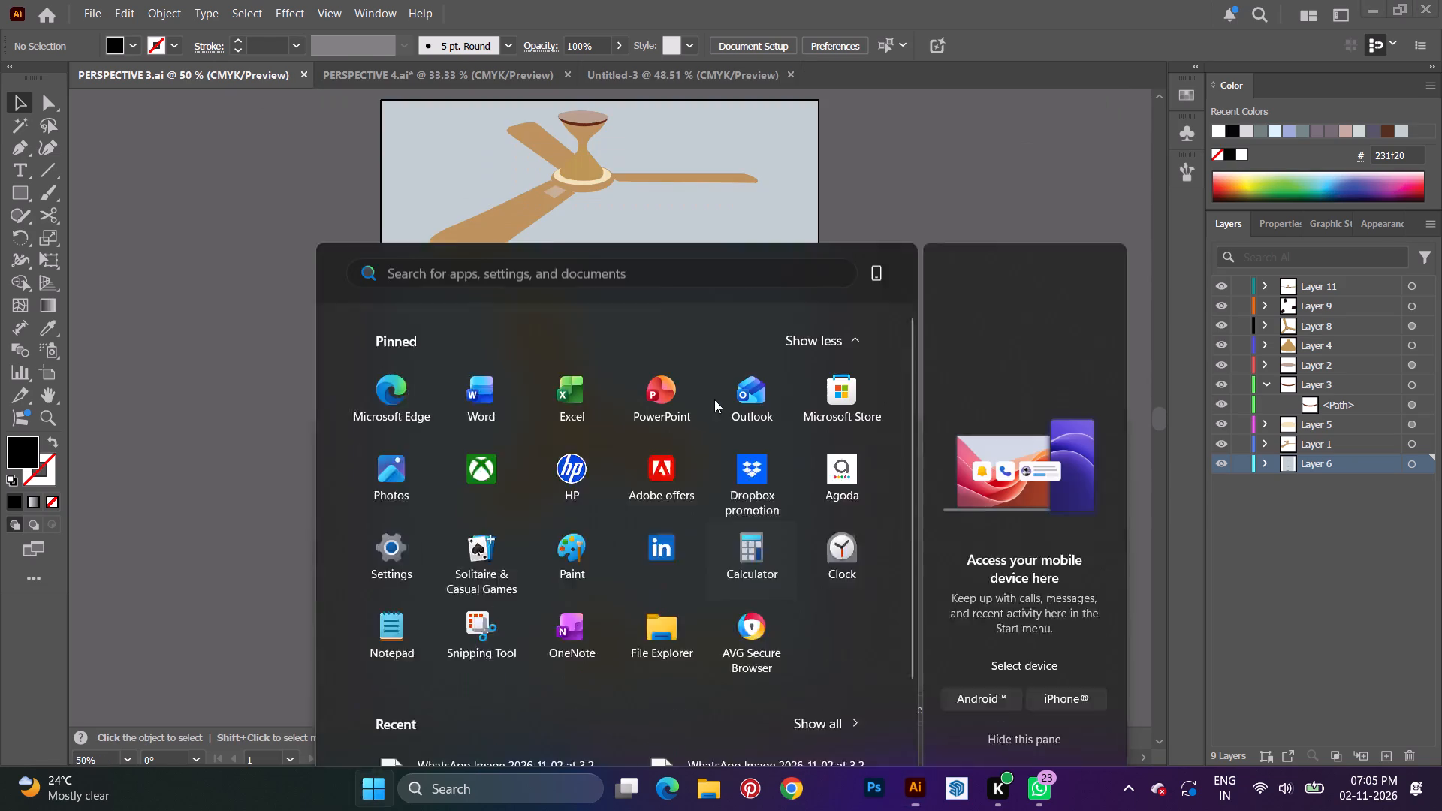
# Look over the PERSPECTIVE 4 drawing, and bring the blank Untitled-3 document to the front.
pyautogui.keyDown('alt'); pyautogui.scroll(-1, 714, 399); pyautogui.keyUp('alt')
pyautogui.click(448, 76)
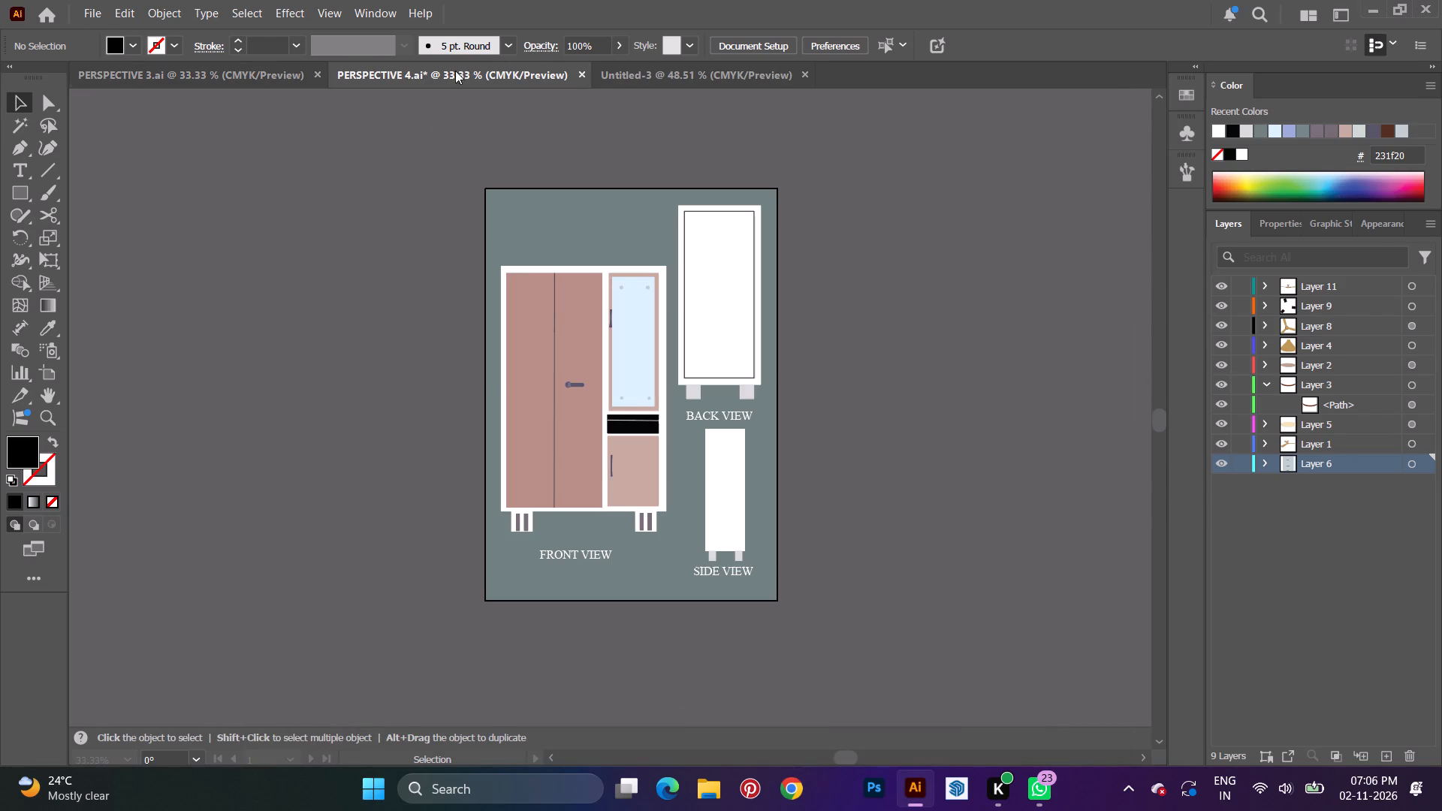
pyautogui.click(677, 69)
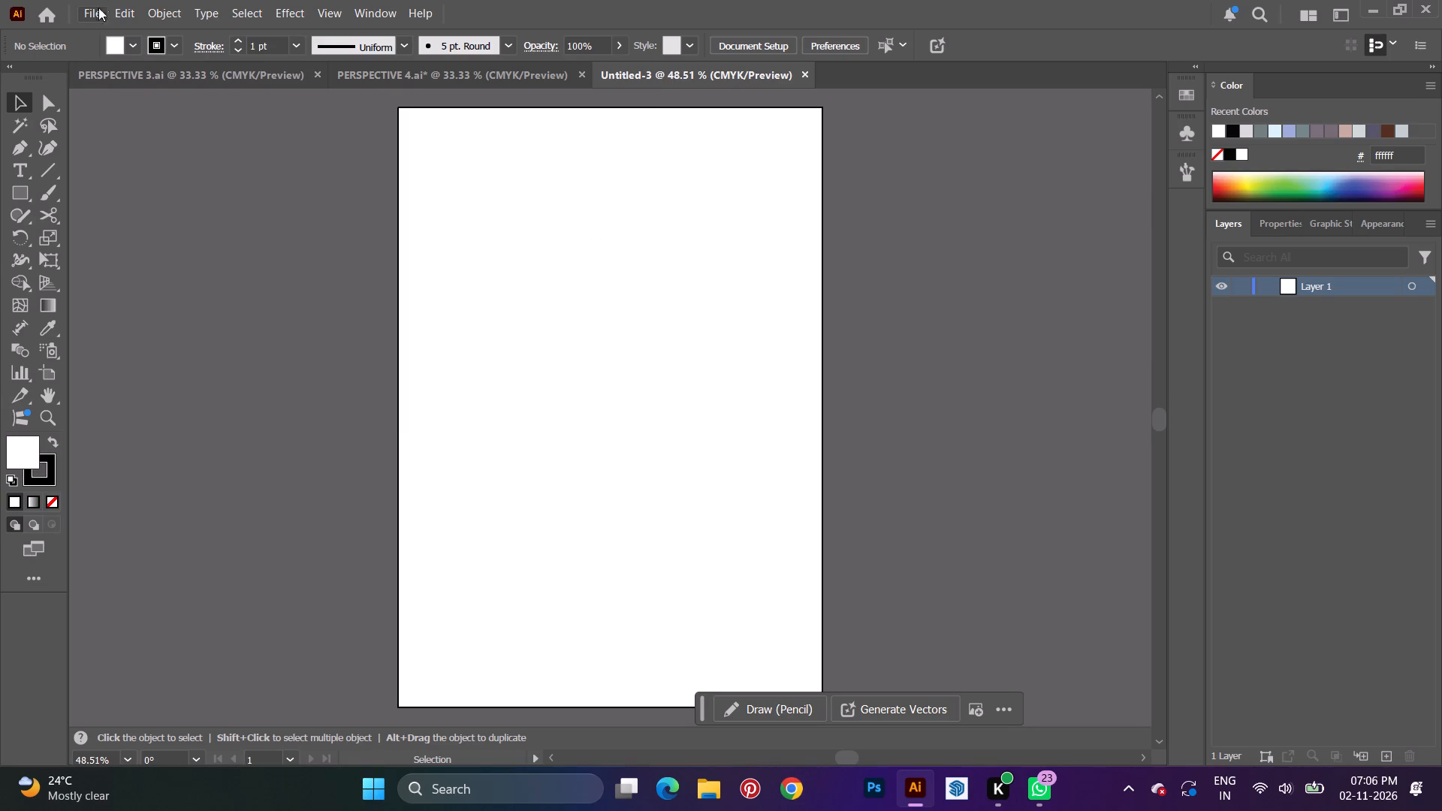
# Start opening an existing file, bringing up the file chooser on the Downloads folder.
pyautogui.click(83, 16)
pyautogui.click(134, 76)
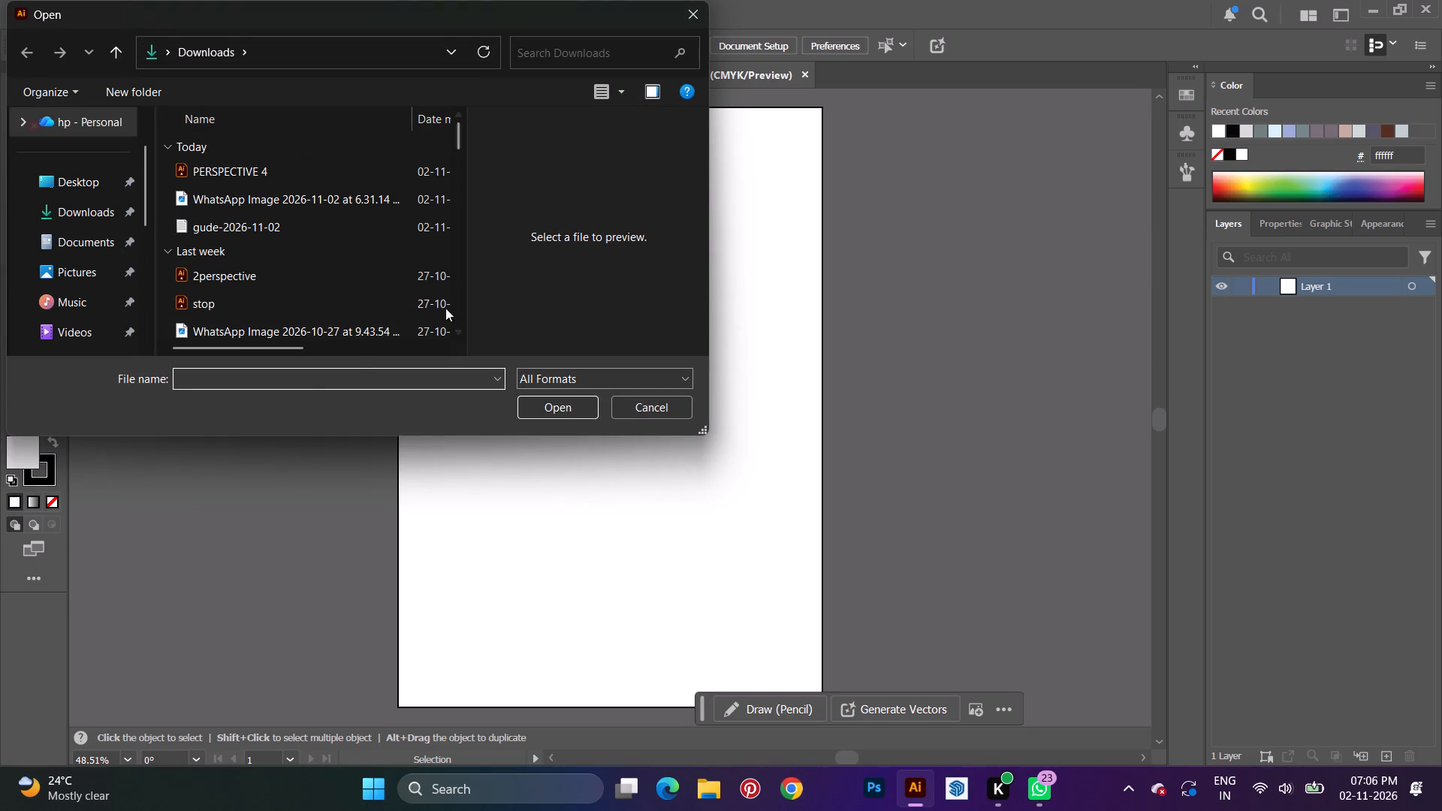
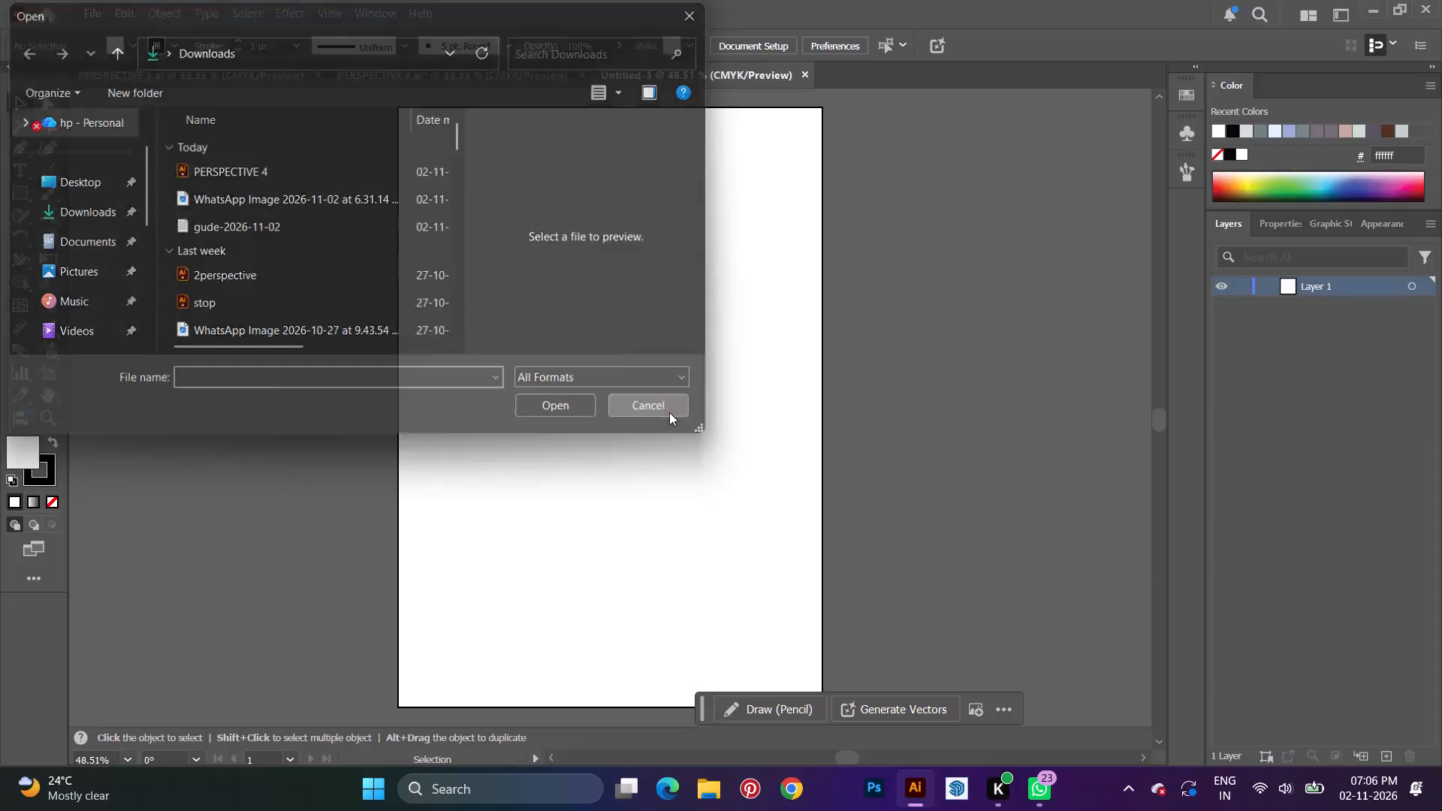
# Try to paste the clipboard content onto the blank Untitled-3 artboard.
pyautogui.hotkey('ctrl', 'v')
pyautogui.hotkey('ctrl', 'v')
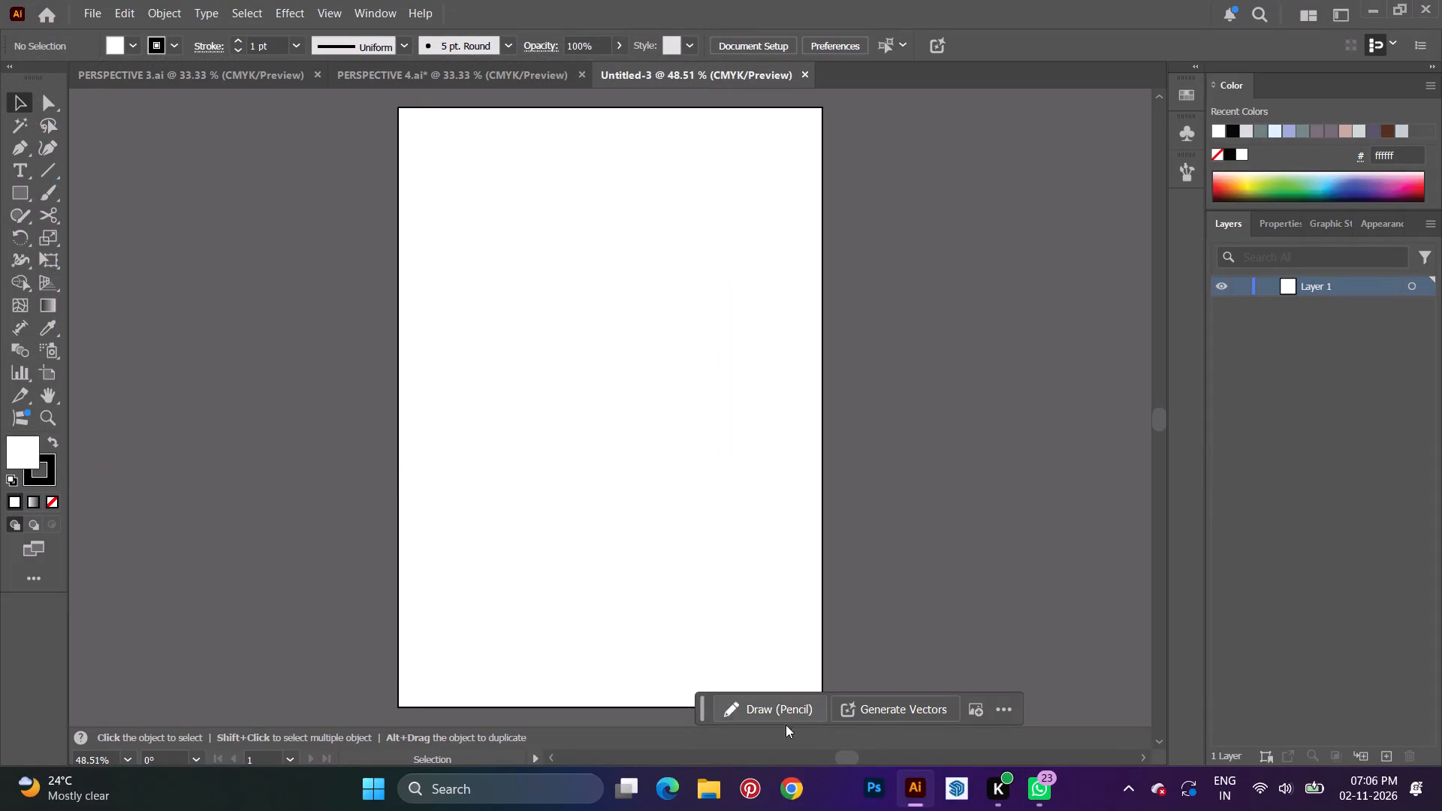
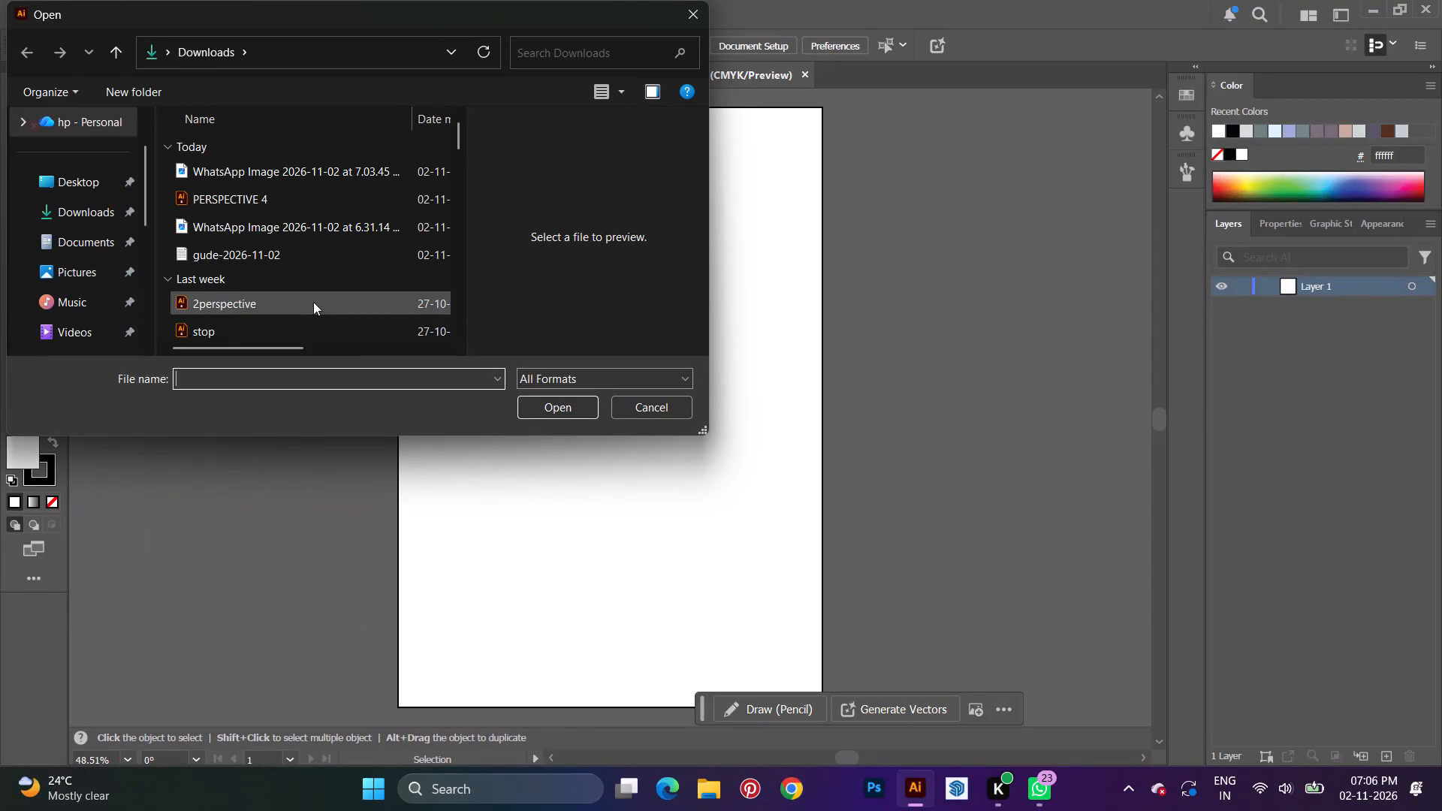
# Open the reference photo WhatsApp Image 2026-11-02 at 7.03.45 PM from the Downloads folder.
pyautogui.click(261, 167)
pyautogui.click(555, 414)
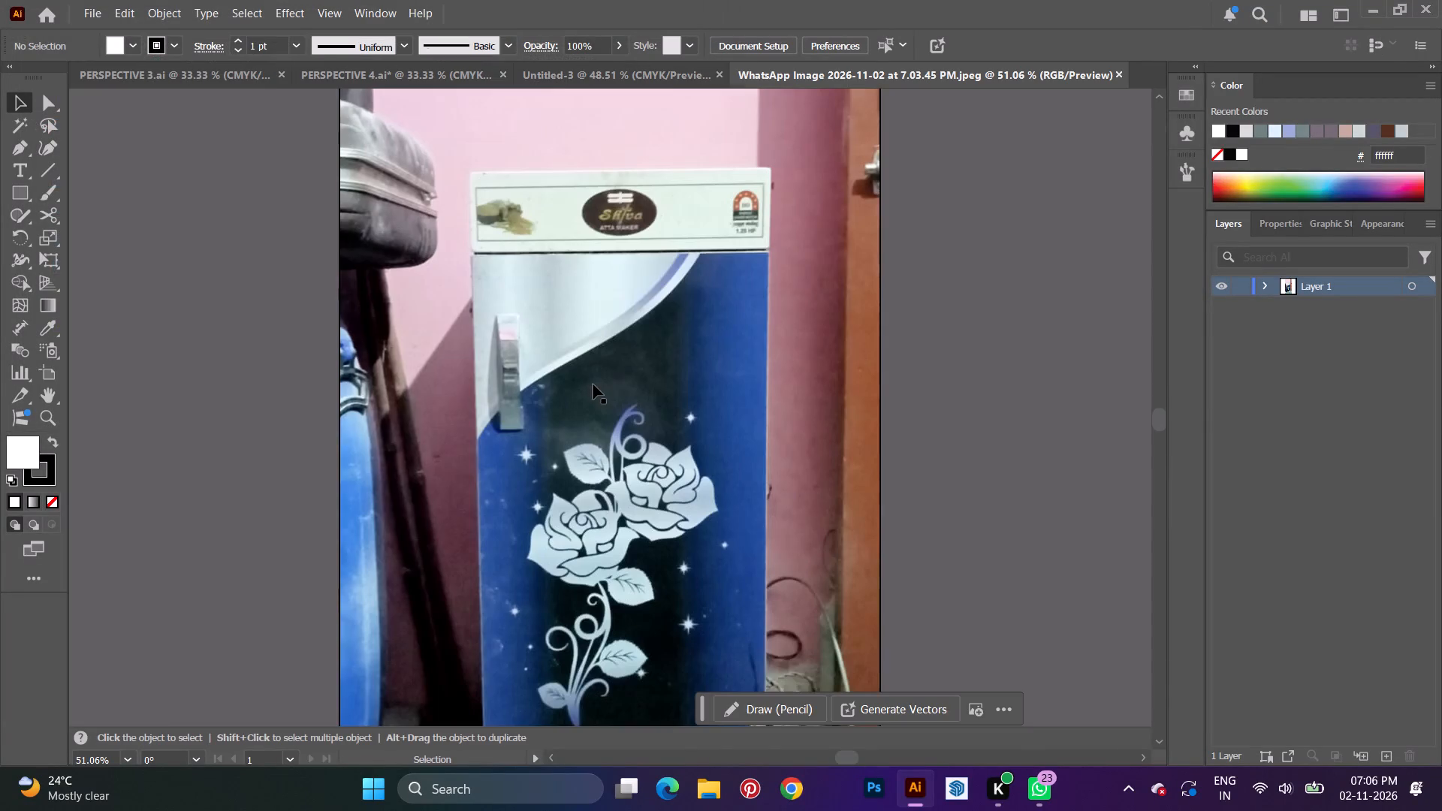
# Copy the cabinet photo from the opened image file and paste it into the Untitled-3 document.
pyautogui.scroll(-4, 676, 299)
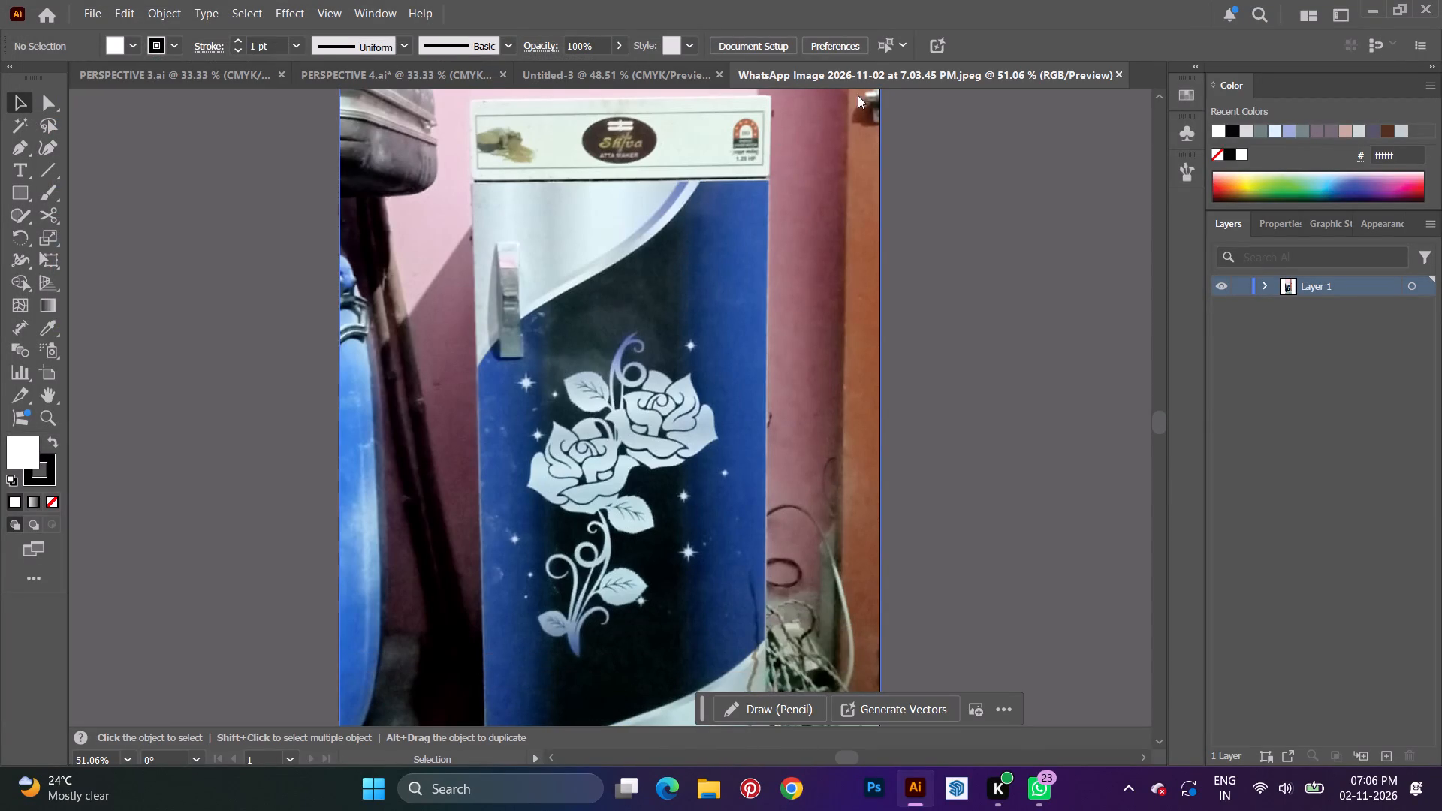
pyautogui.click(810, 189)
pyautogui.hotkey('ctrl', 'c')
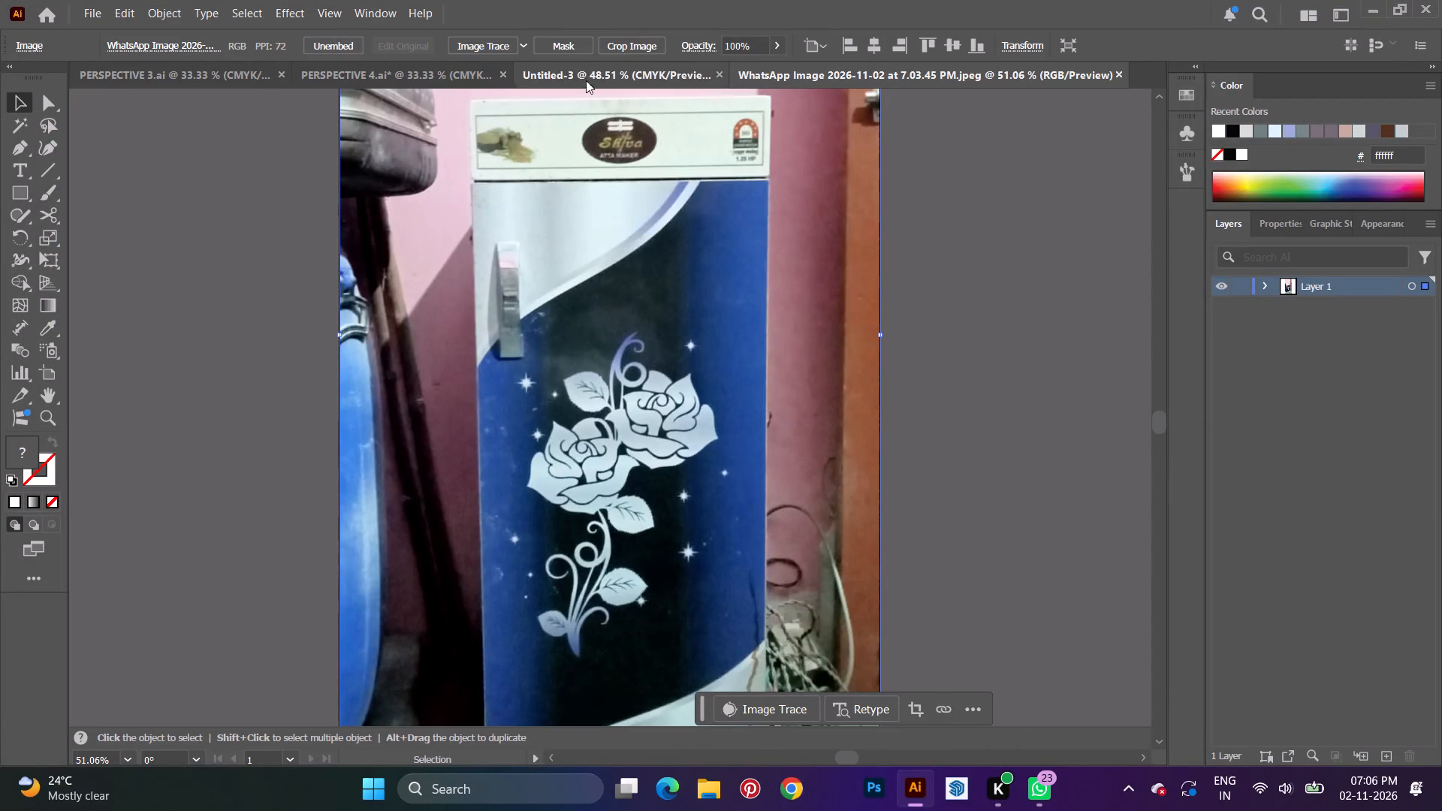
pyautogui.click(586, 80)
pyautogui.hotkey('ctrl', 'v')
# Resize the pasted reference photo from its lower corner in Untitled-3.
pyautogui.scroll(-6, 510, 207)
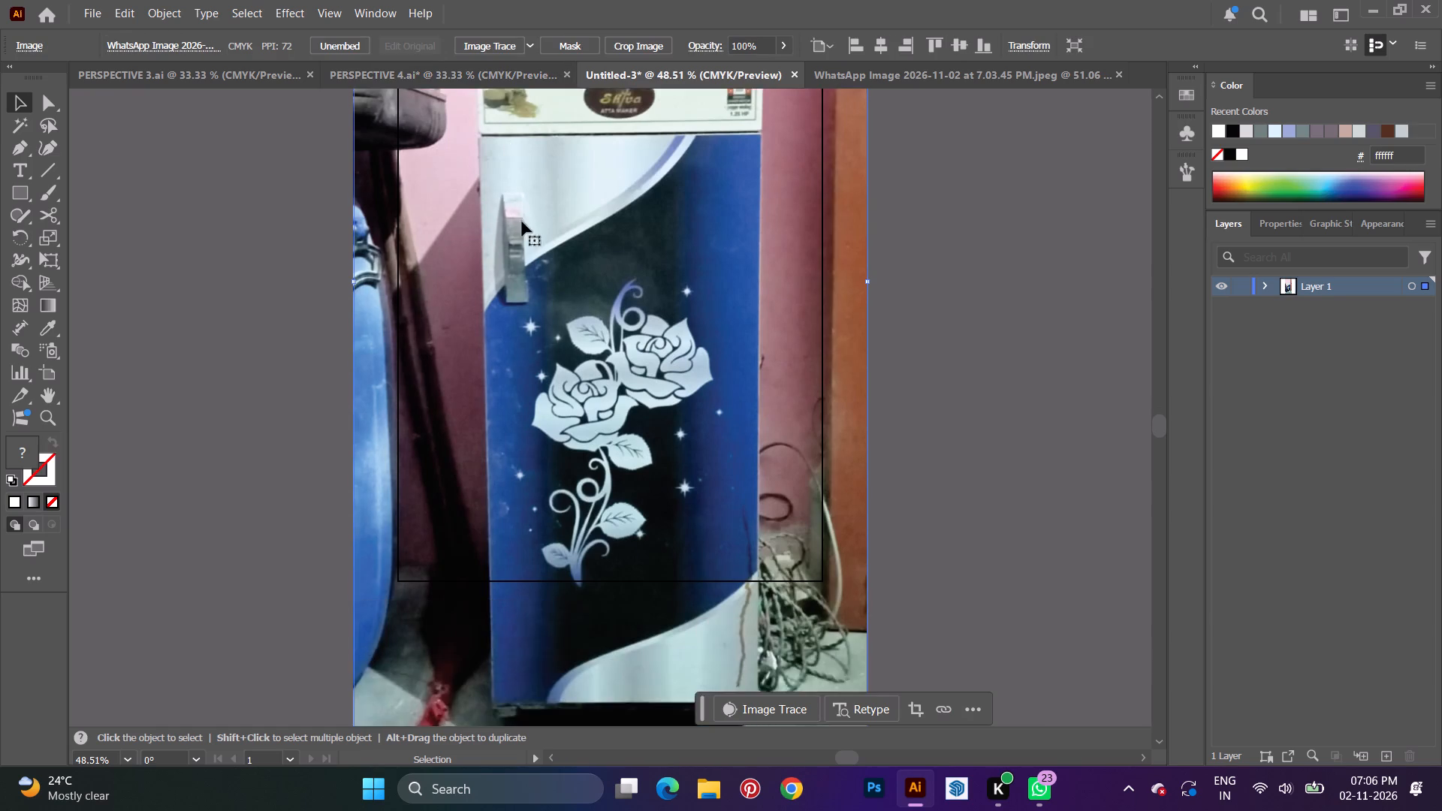
pyautogui.scroll(-8, 522, 222)
pyautogui.scroll(-12, 876, 553)
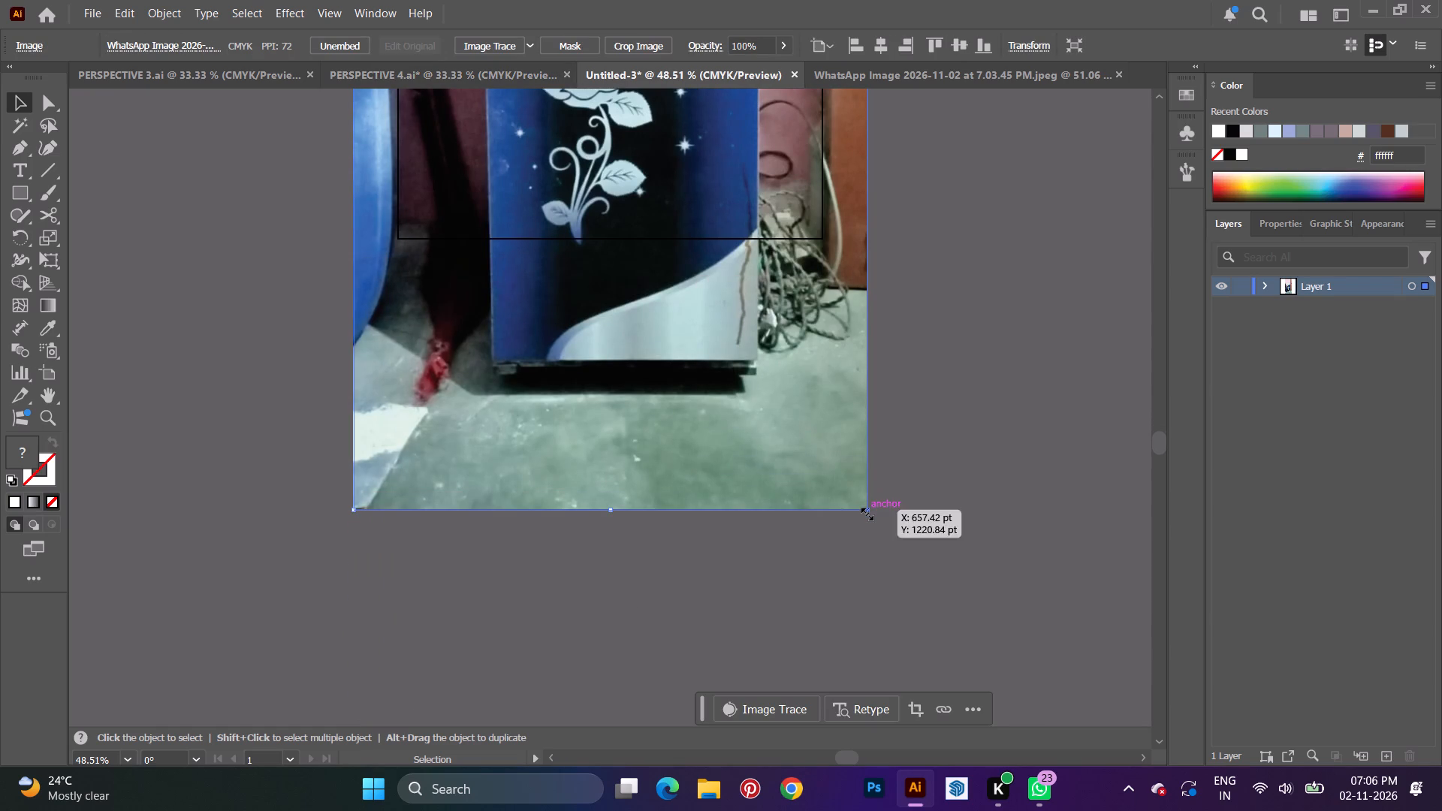
# Scale the refrigerator photo down to about half the artboard's width and align it with the artboard's left edge, overlapping the top.
pyautogui.moveTo(865, 512); pyautogui.dragTo(638, 190)
pyautogui.scroll(11, 751, 360)
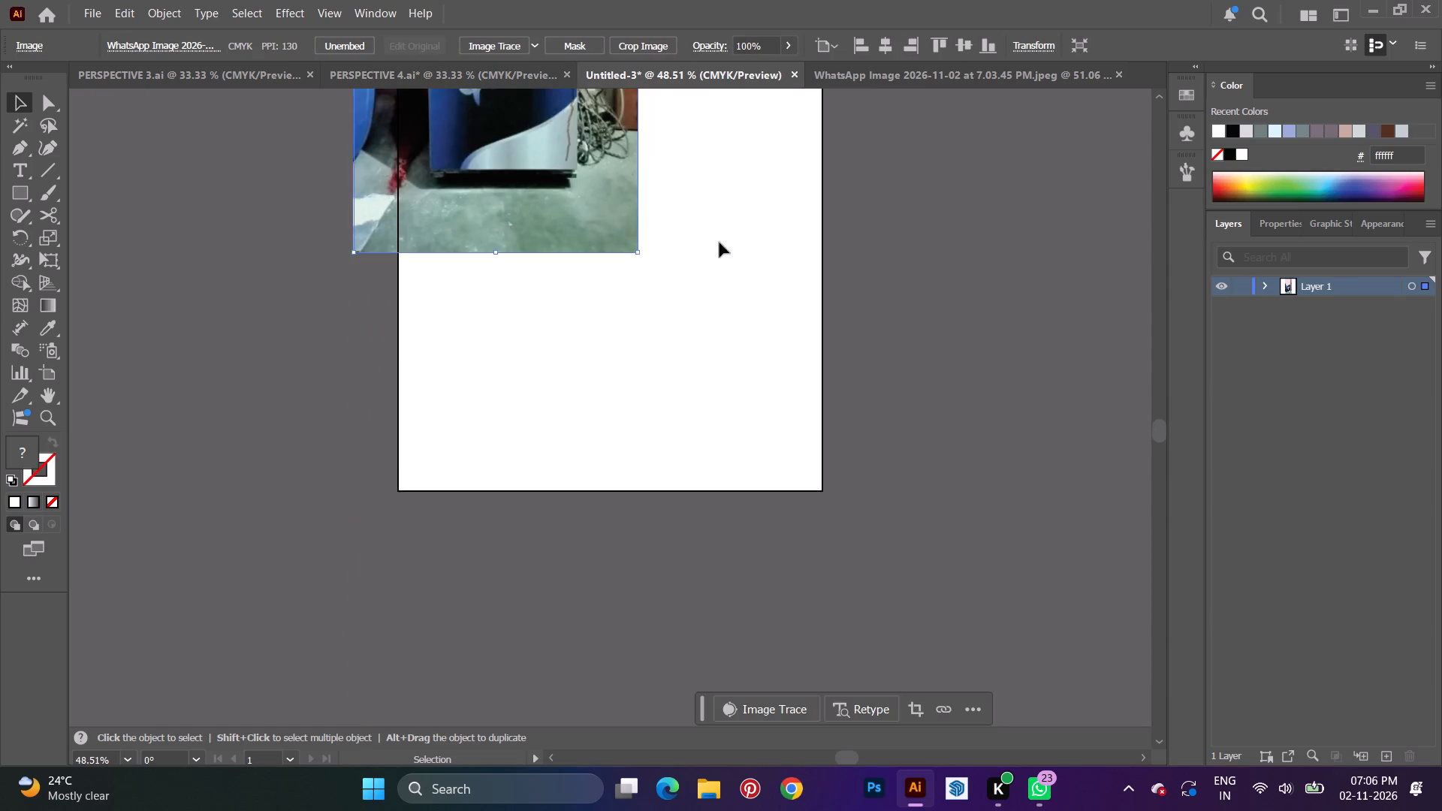
pyautogui.scroll(4, 719, 243)
pyautogui.moveTo(545, 122); pyautogui.dragTo(597, 333)
pyautogui.scroll(6, 603, 333)
pyautogui.scroll(11, 663, 315)
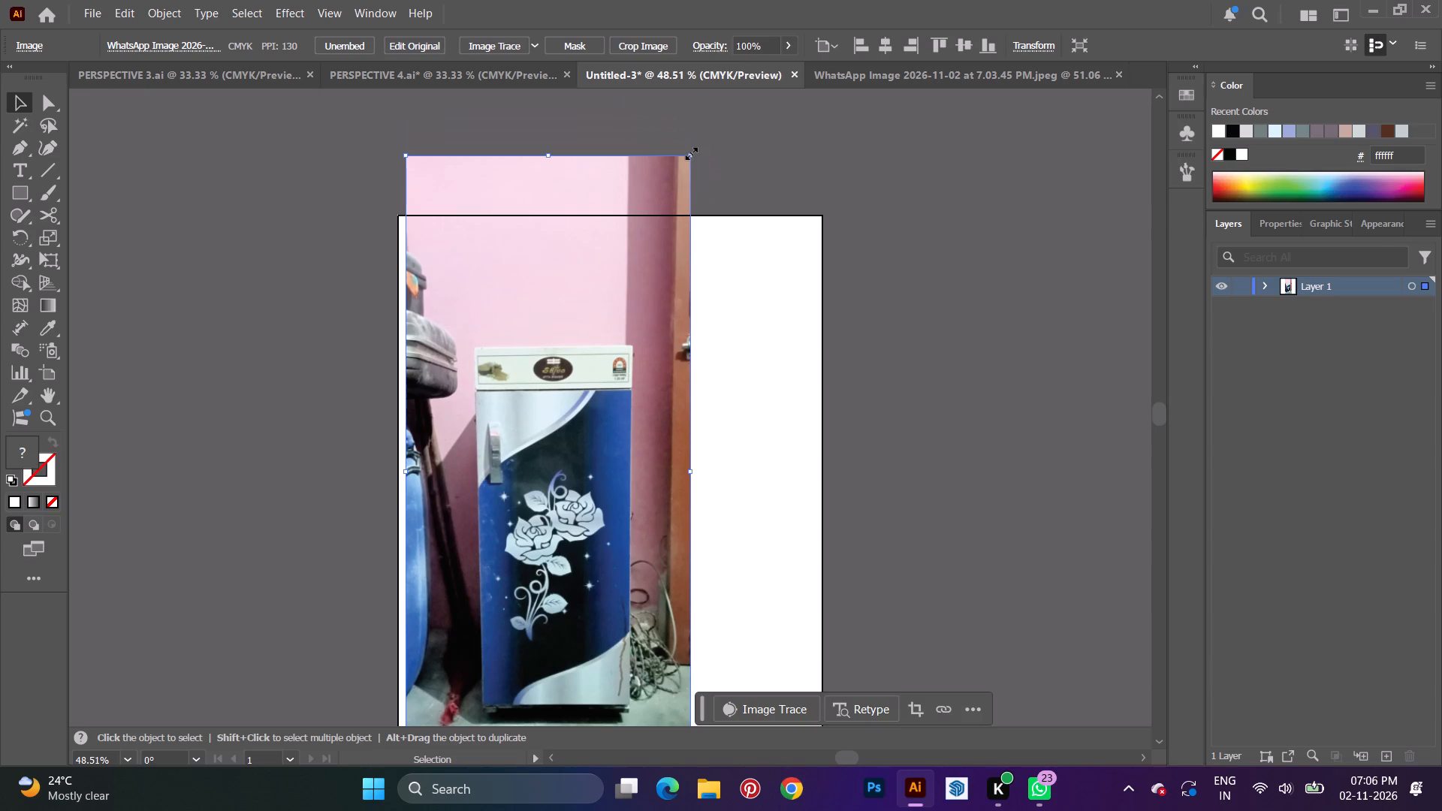
pyautogui.moveTo(689, 152); pyautogui.dragTo(665, 299)
pyautogui.moveTo(517, 454); pyautogui.dragTo(521, 318)
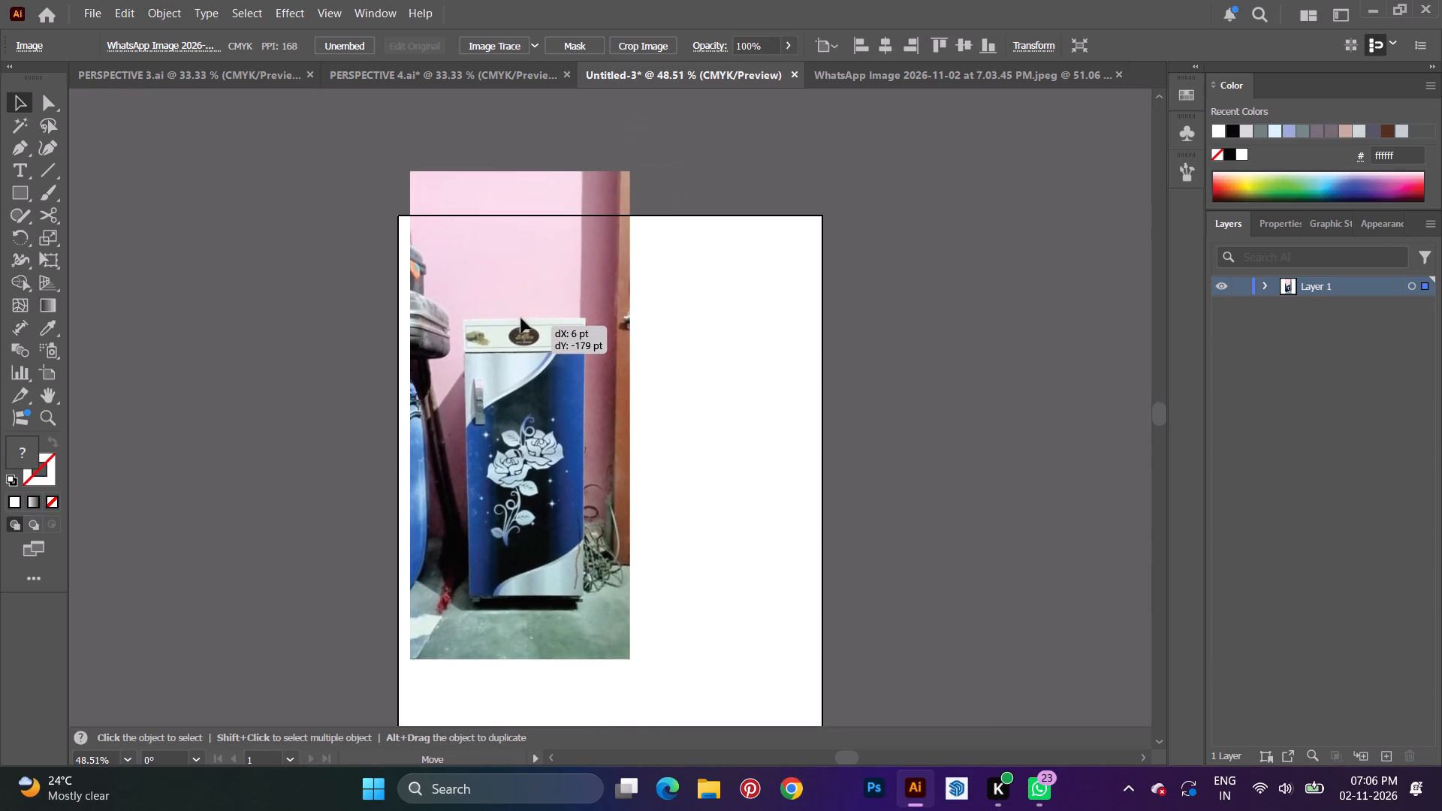
pyautogui.moveTo(521, 318); pyautogui.dragTo(508, 303)
pyautogui.scroll(-5, 523, 335)
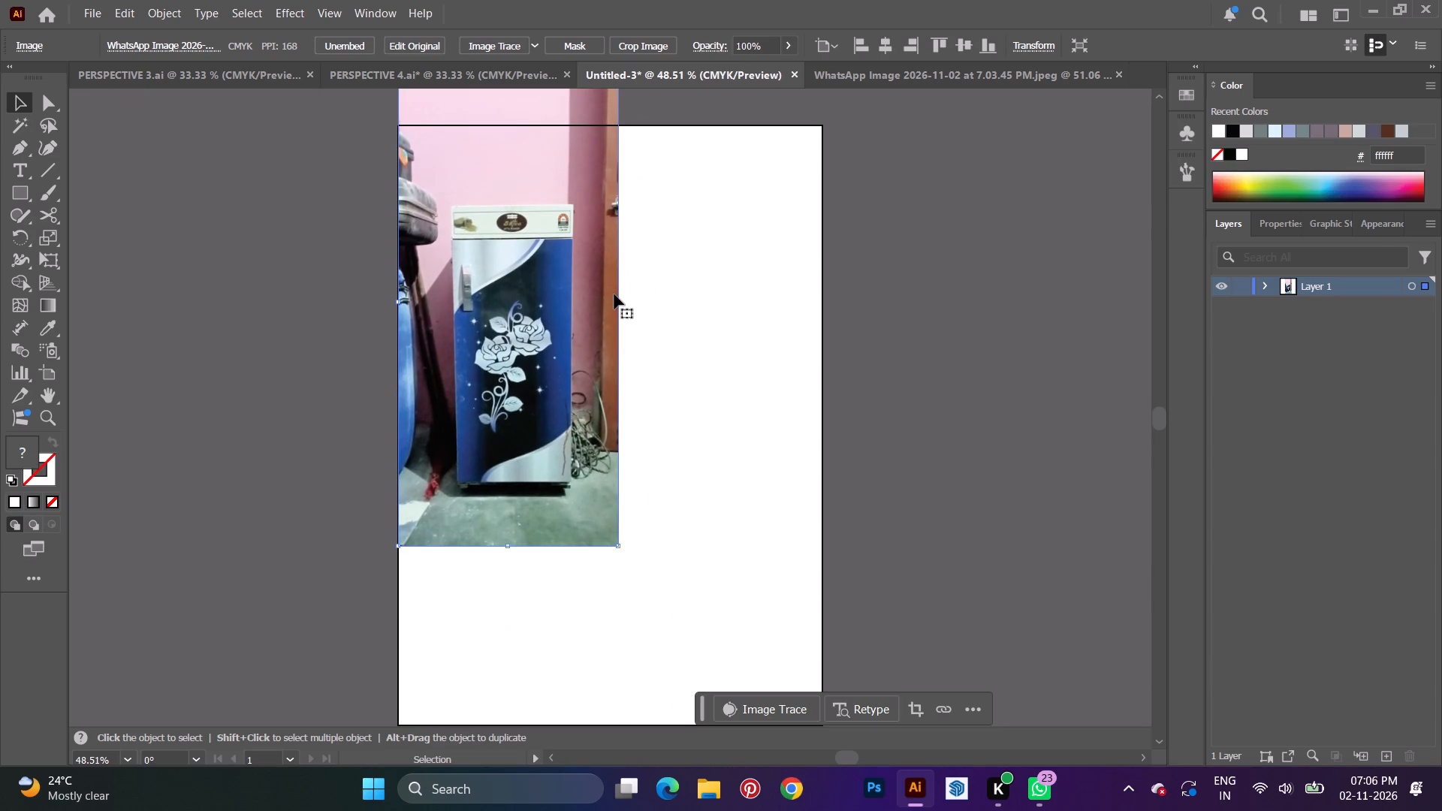
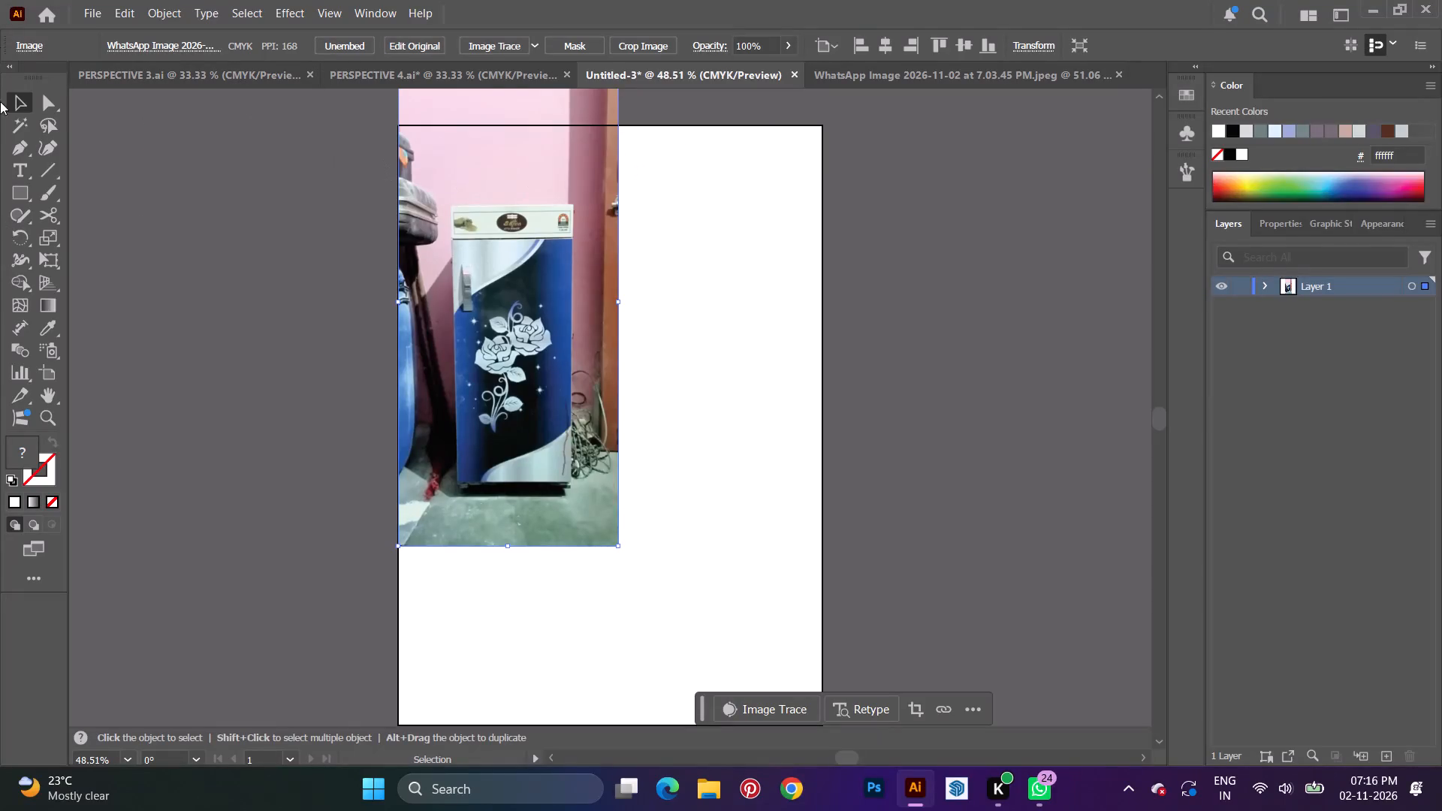
# Add a new layer and draw a white rectangle about 170 by 395 pt covering the refrigerator in the photo.
pyautogui.click(8, 191)
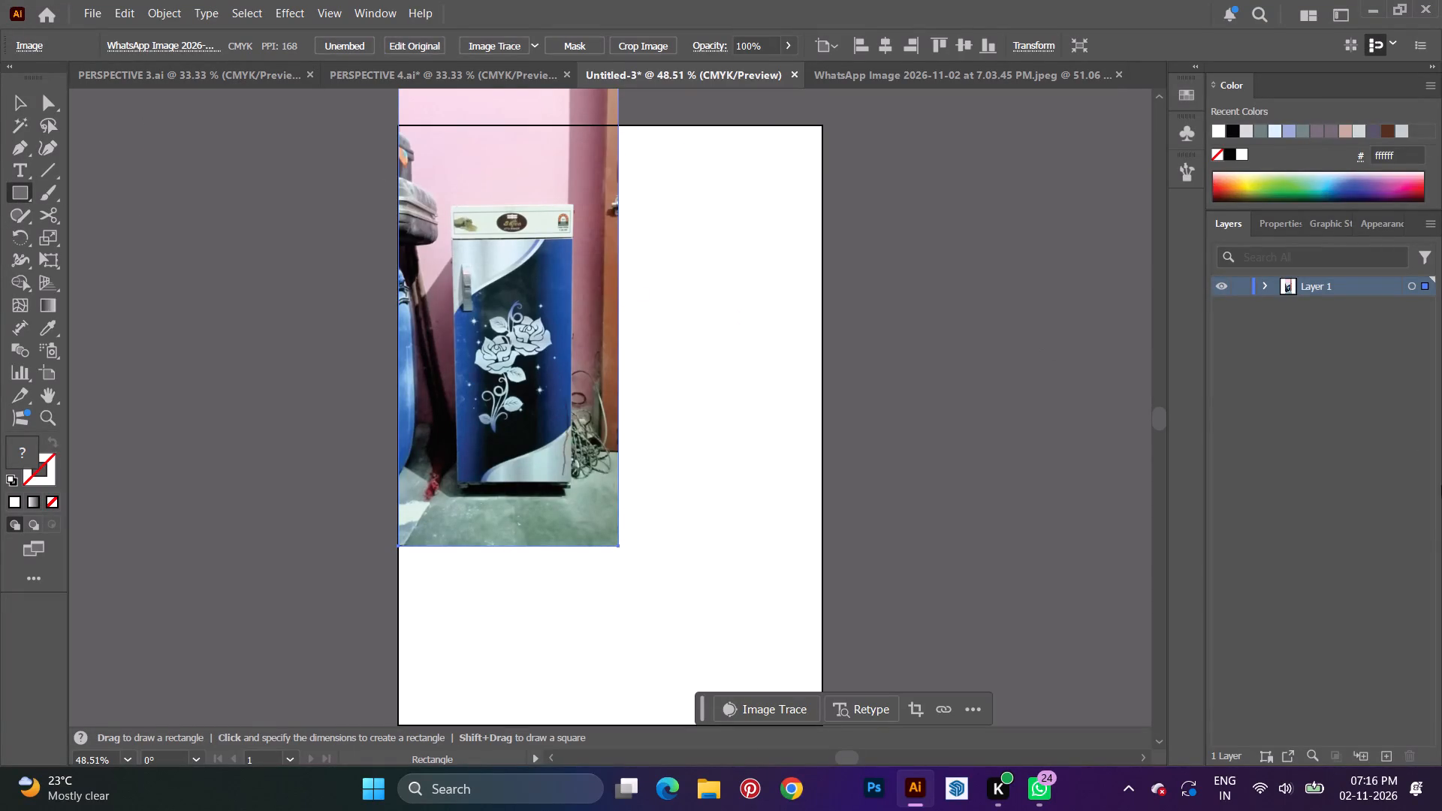
pyautogui.click(1384, 761)
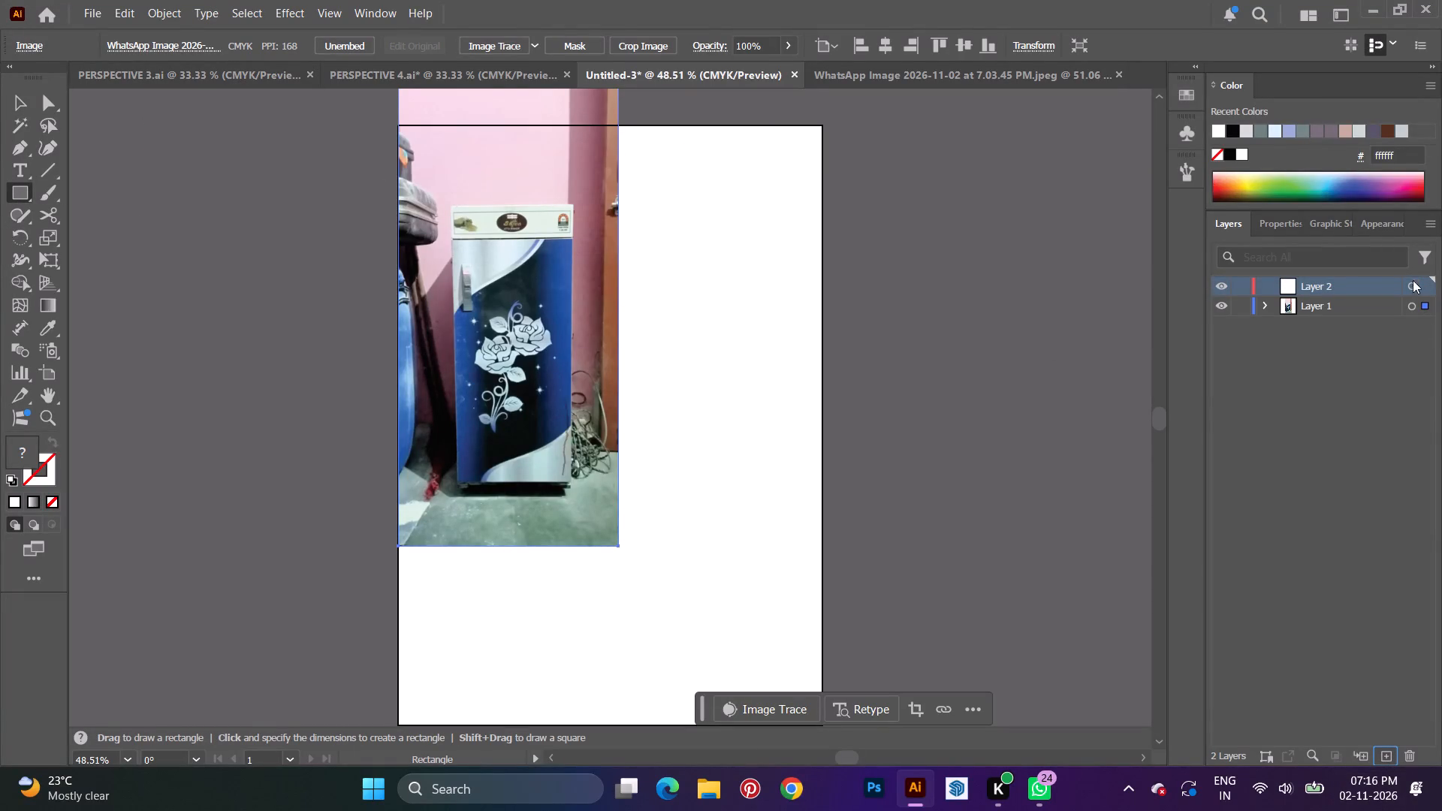
pyautogui.click(1409, 283)
pyautogui.click(1395, 282)
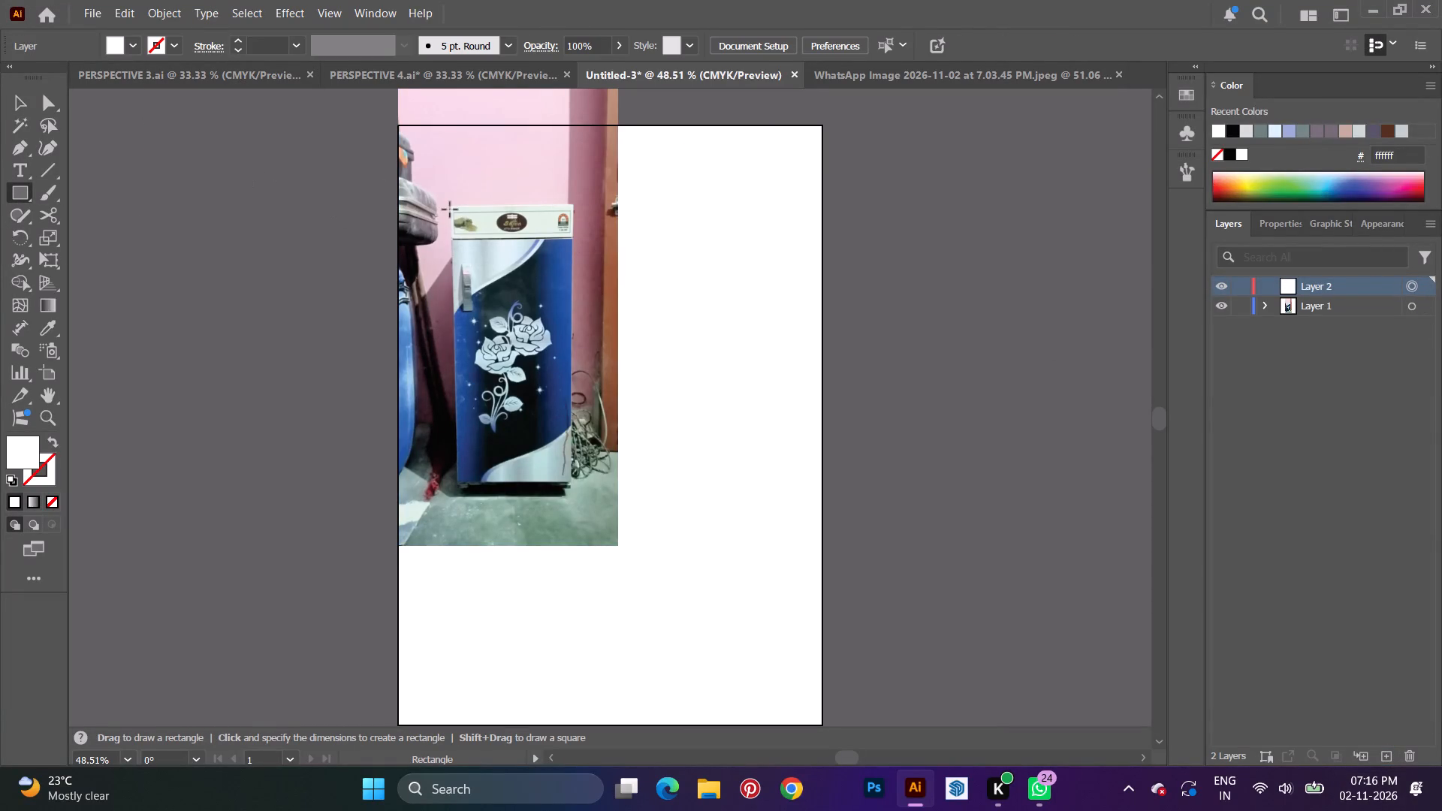
pyautogui.moveTo(453, 203); pyautogui.dragTo(542, 432)
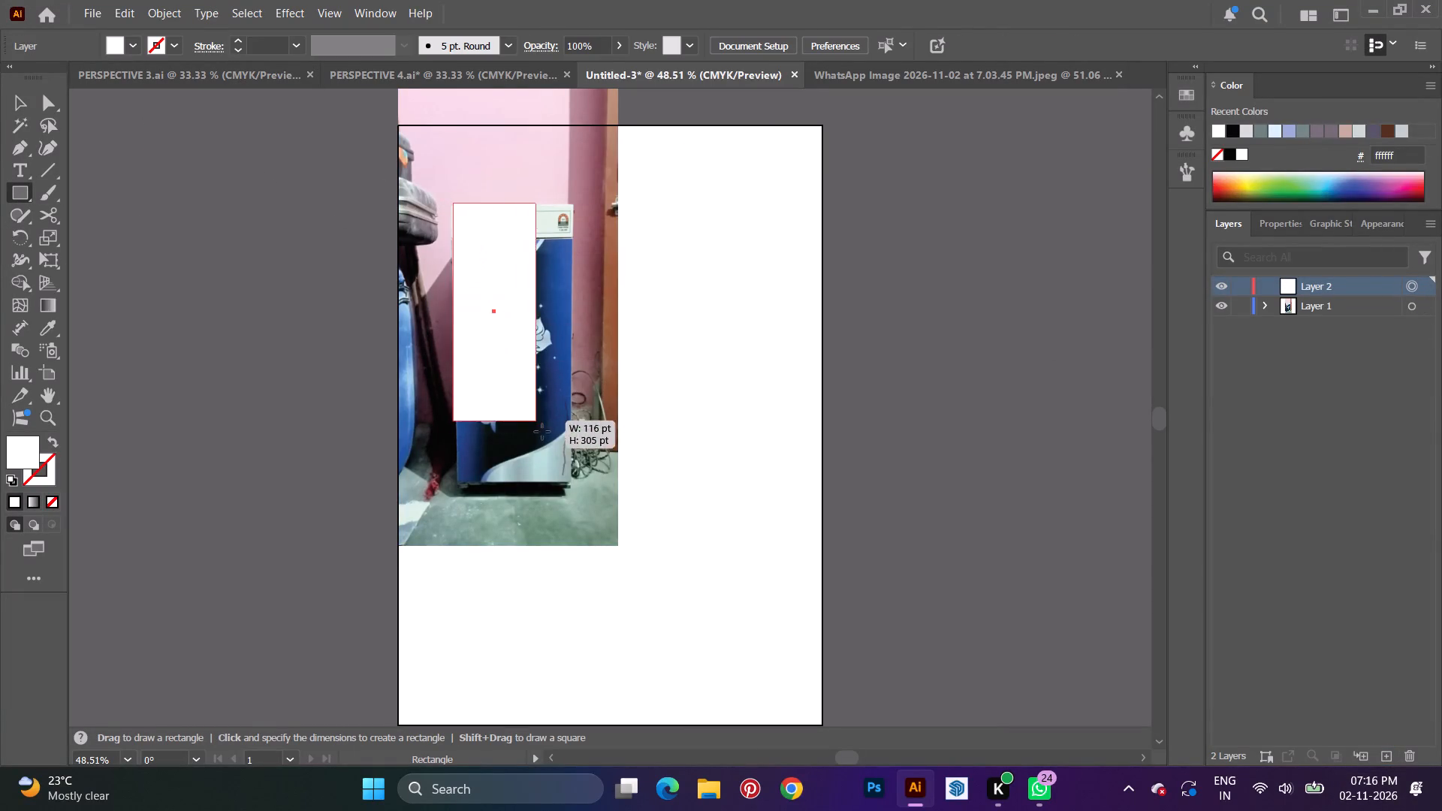
pyautogui.moveTo(542, 432); pyautogui.dragTo(575, 484)
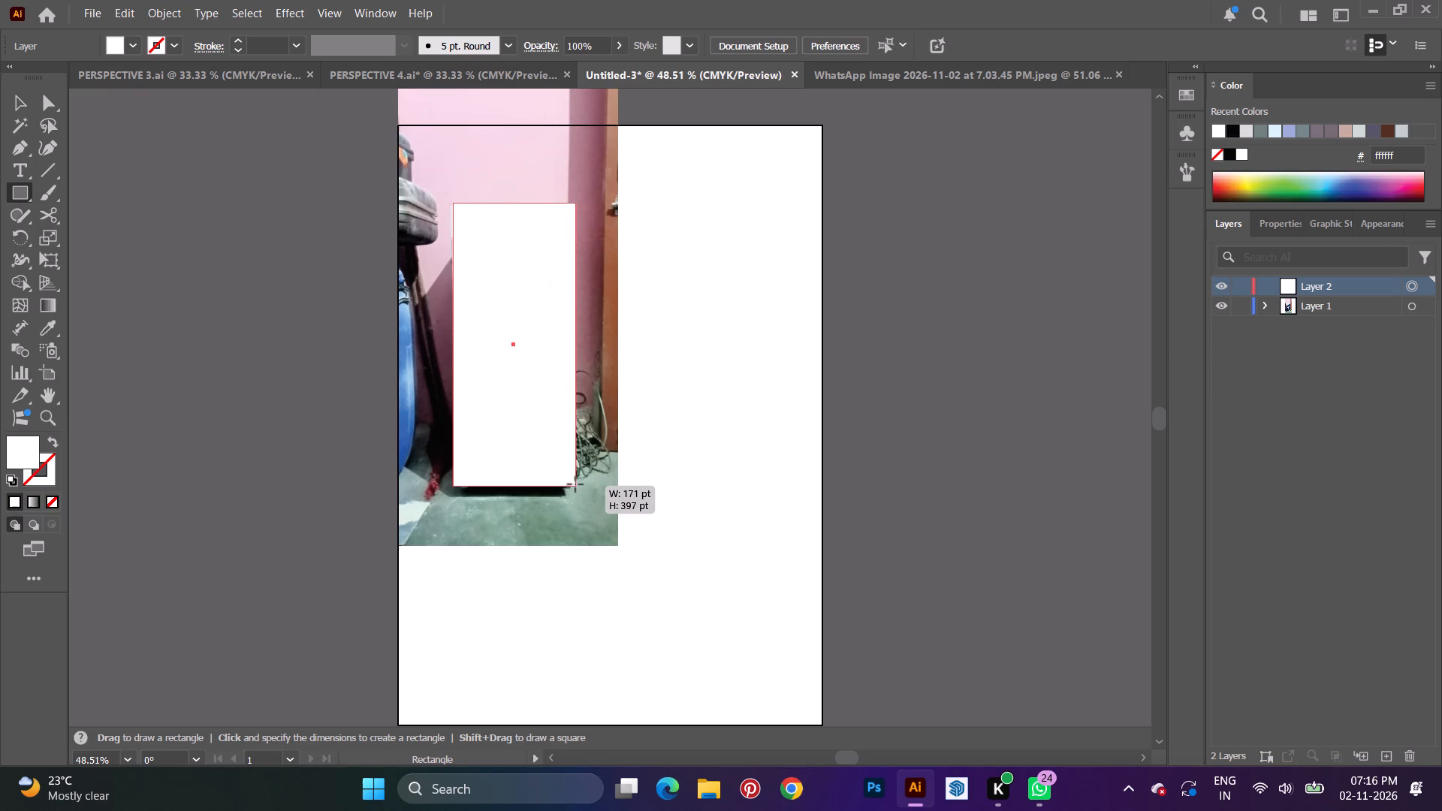
pyautogui.moveTo(575, 484); pyautogui.dragTo(572, 481)
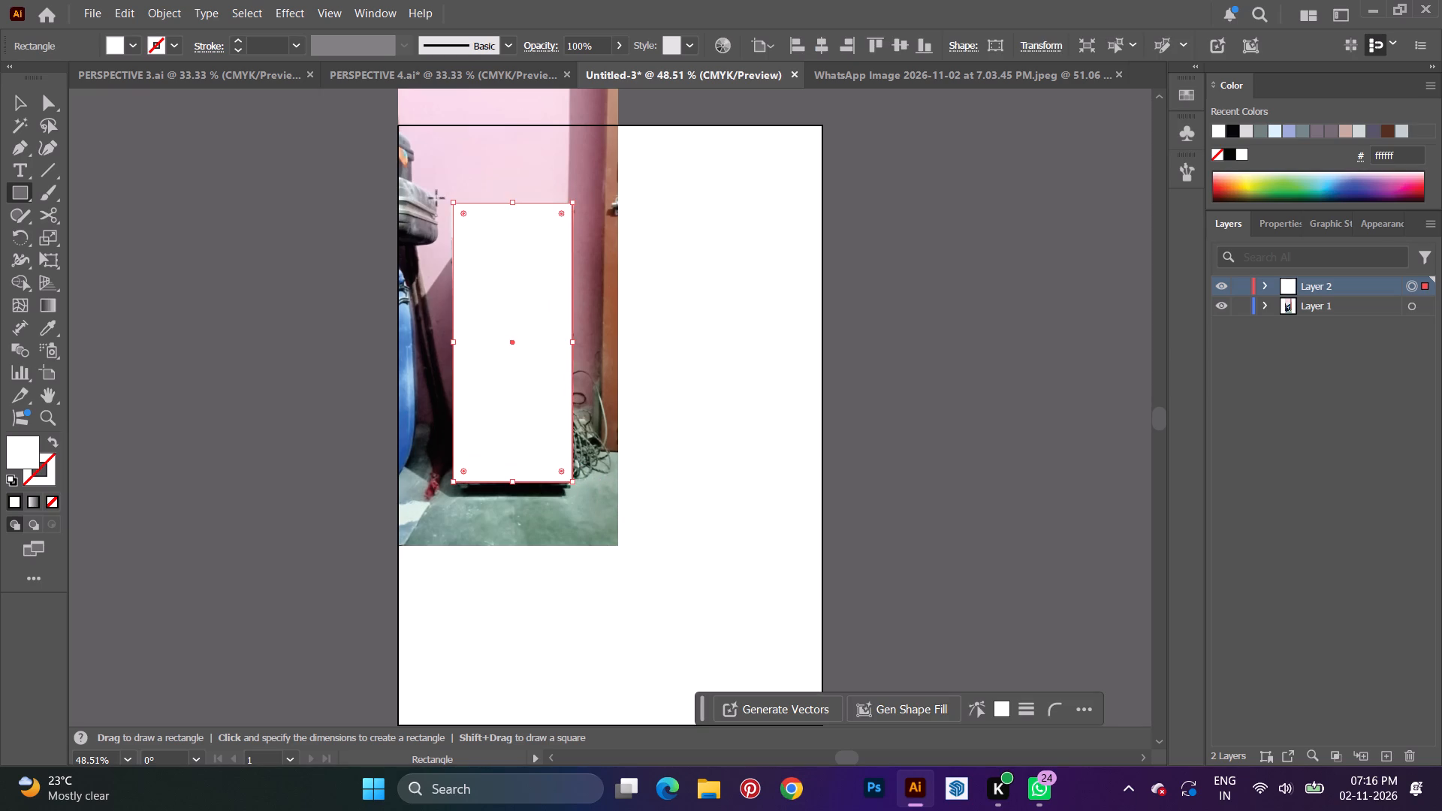
# Look over the PERSPECTIVE 4 and PERSPECTIVE 3 drawings, and return to Untitled-3.
pyautogui.click(129, 47)
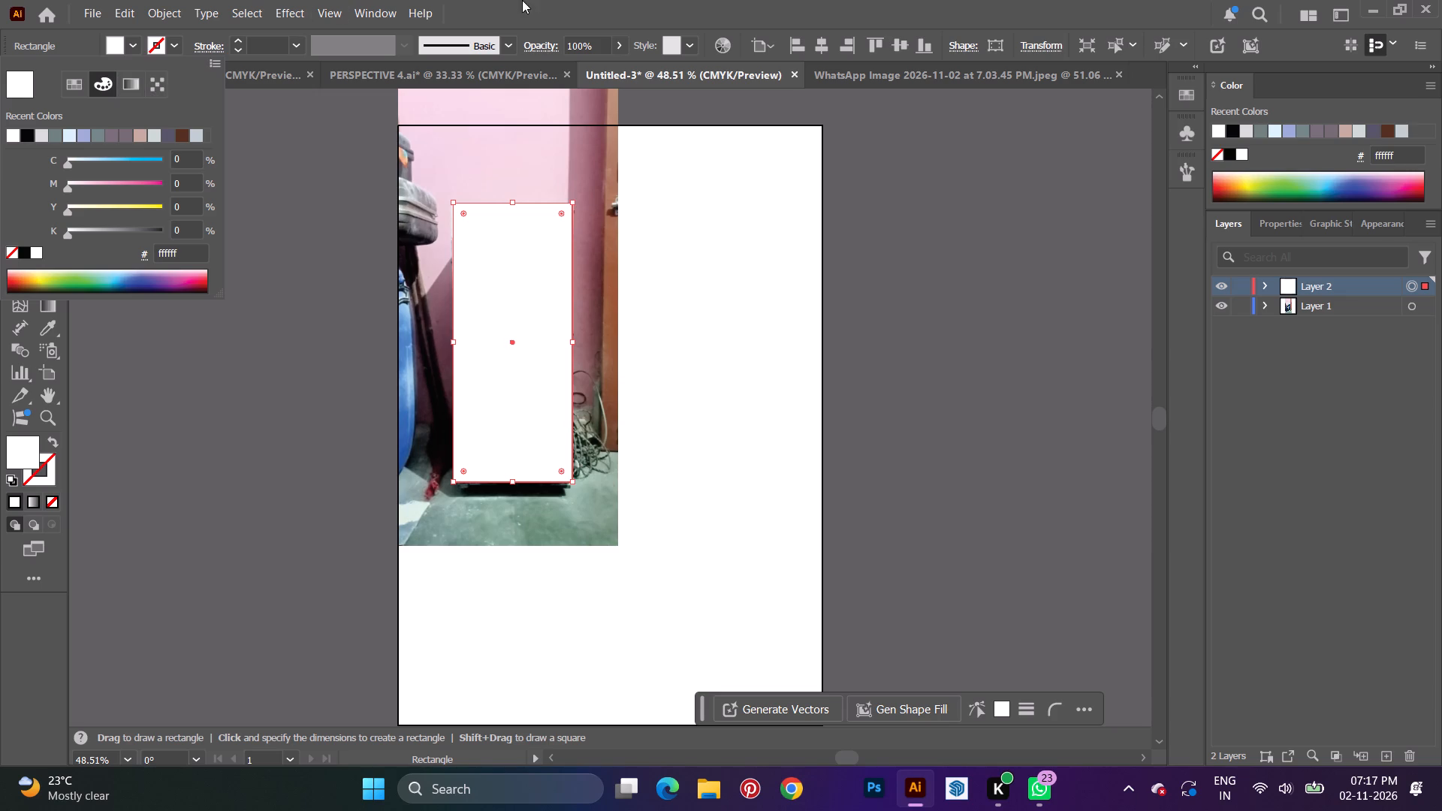
pyautogui.click(528, 64)
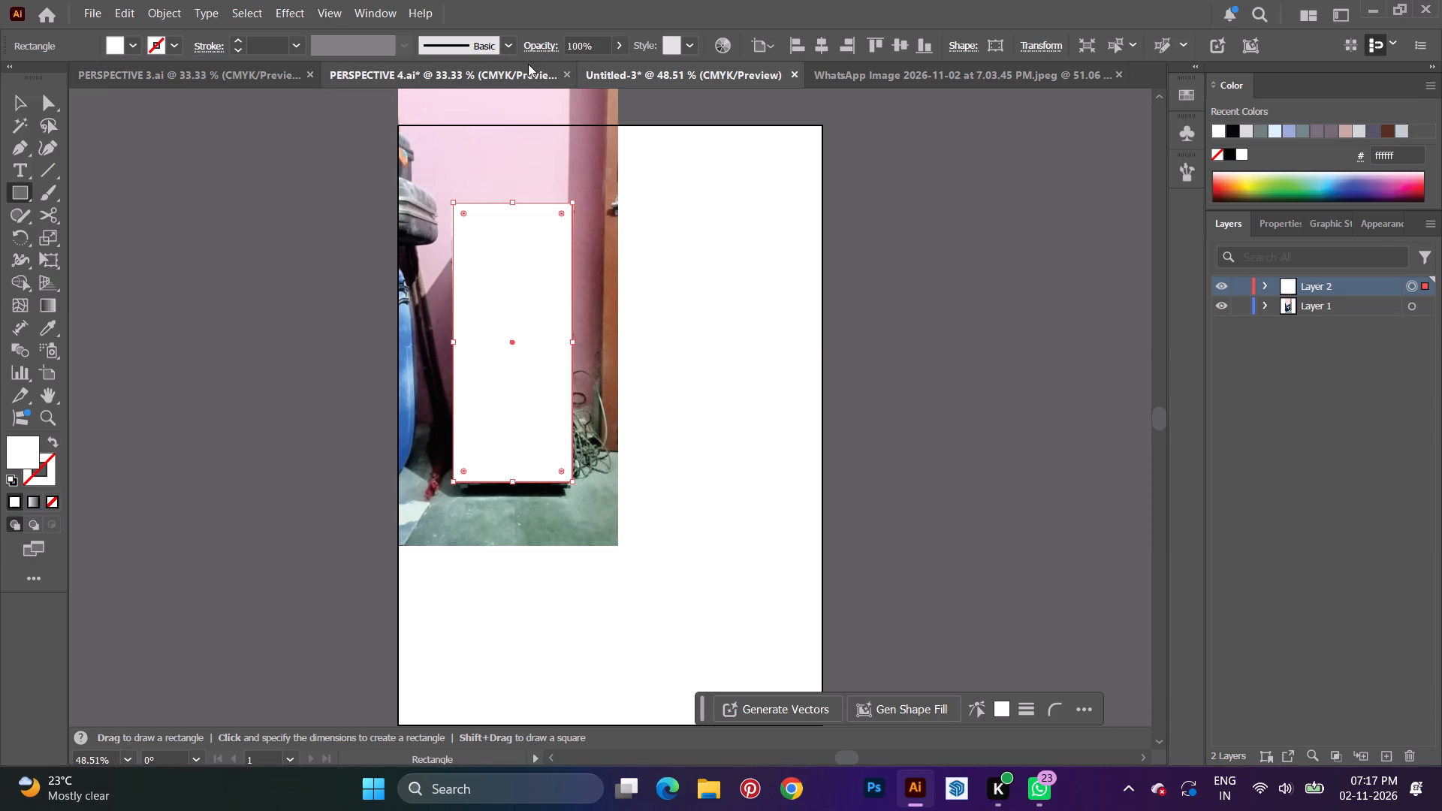
pyautogui.click(502, 81)
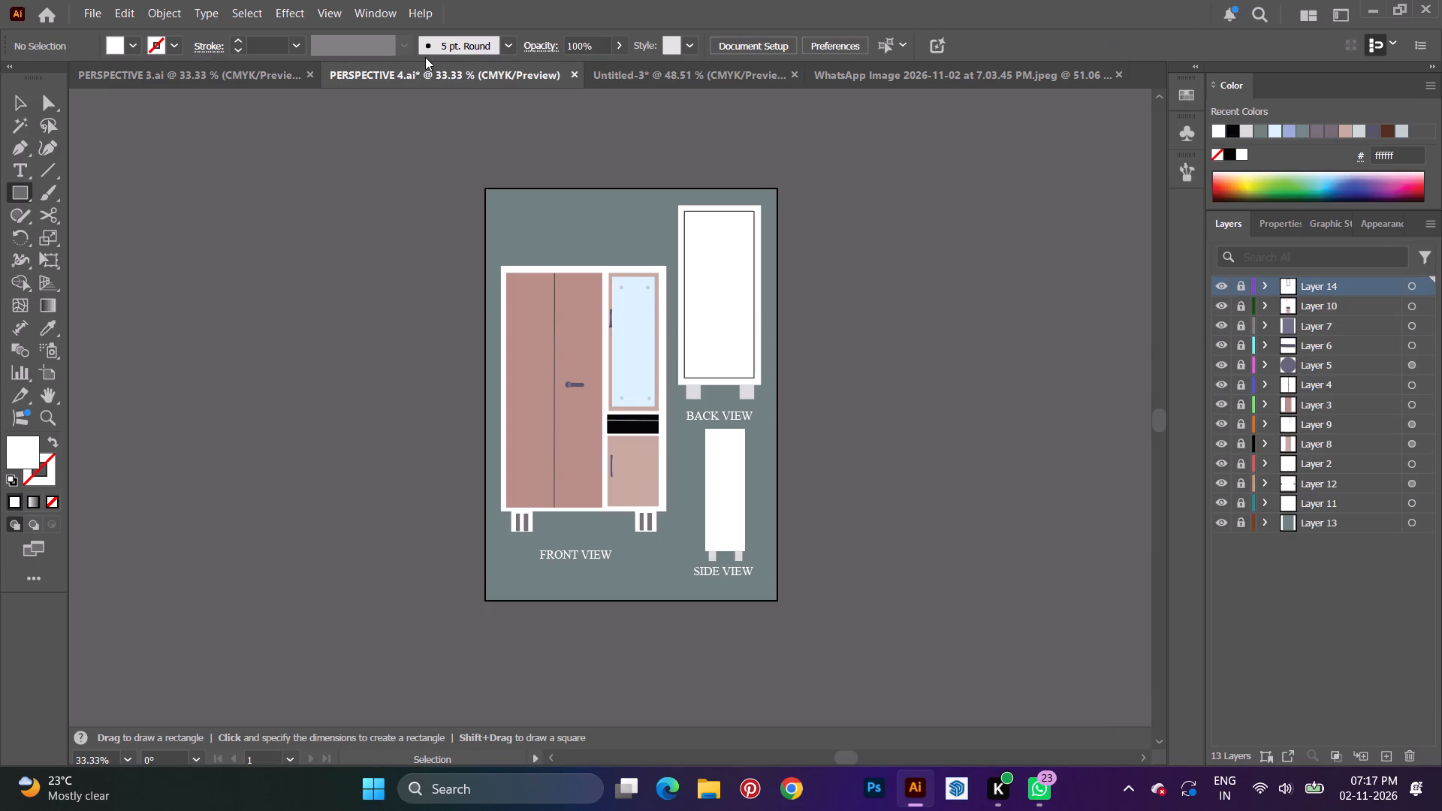
pyautogui.click(213, 76)
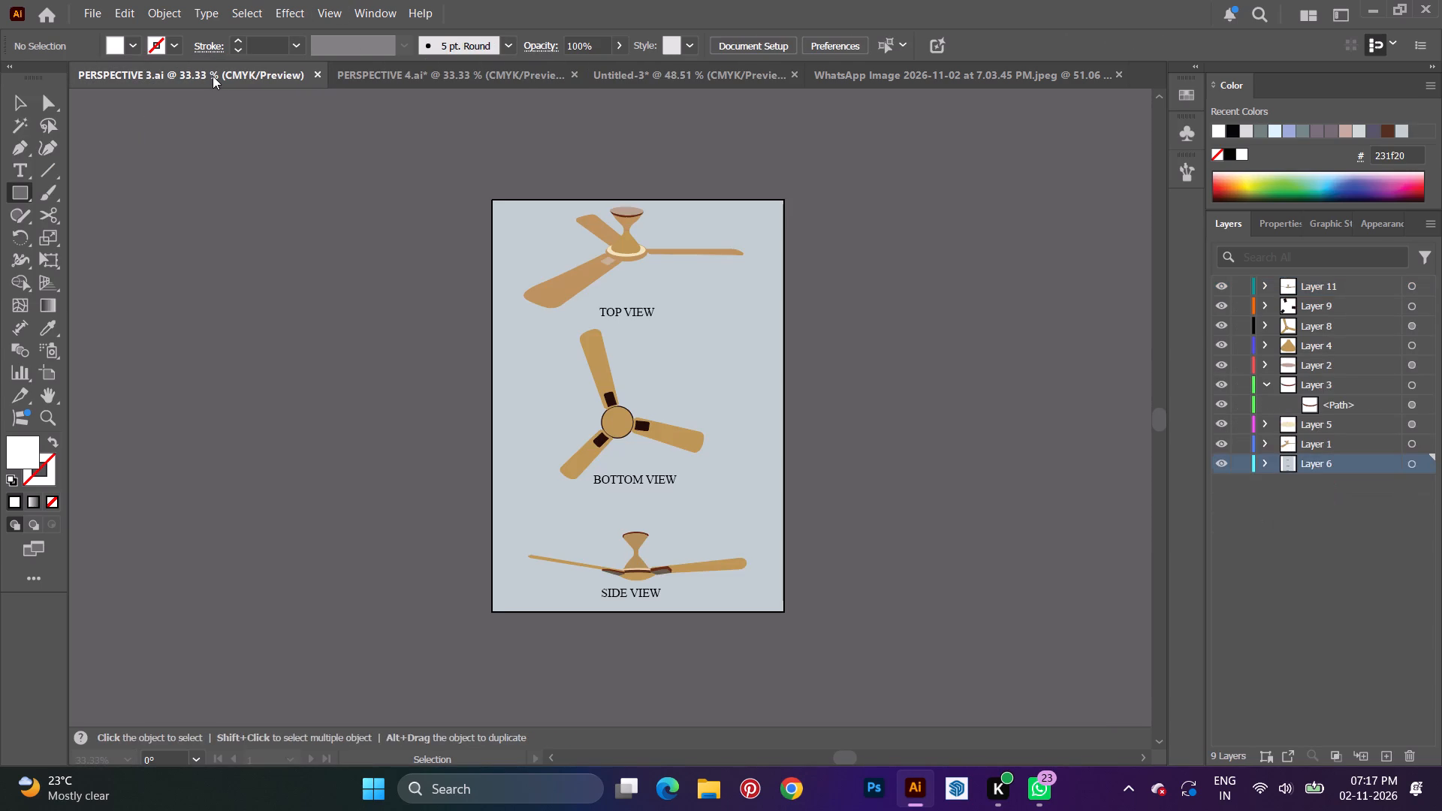
pyautogui.click(457, 67)
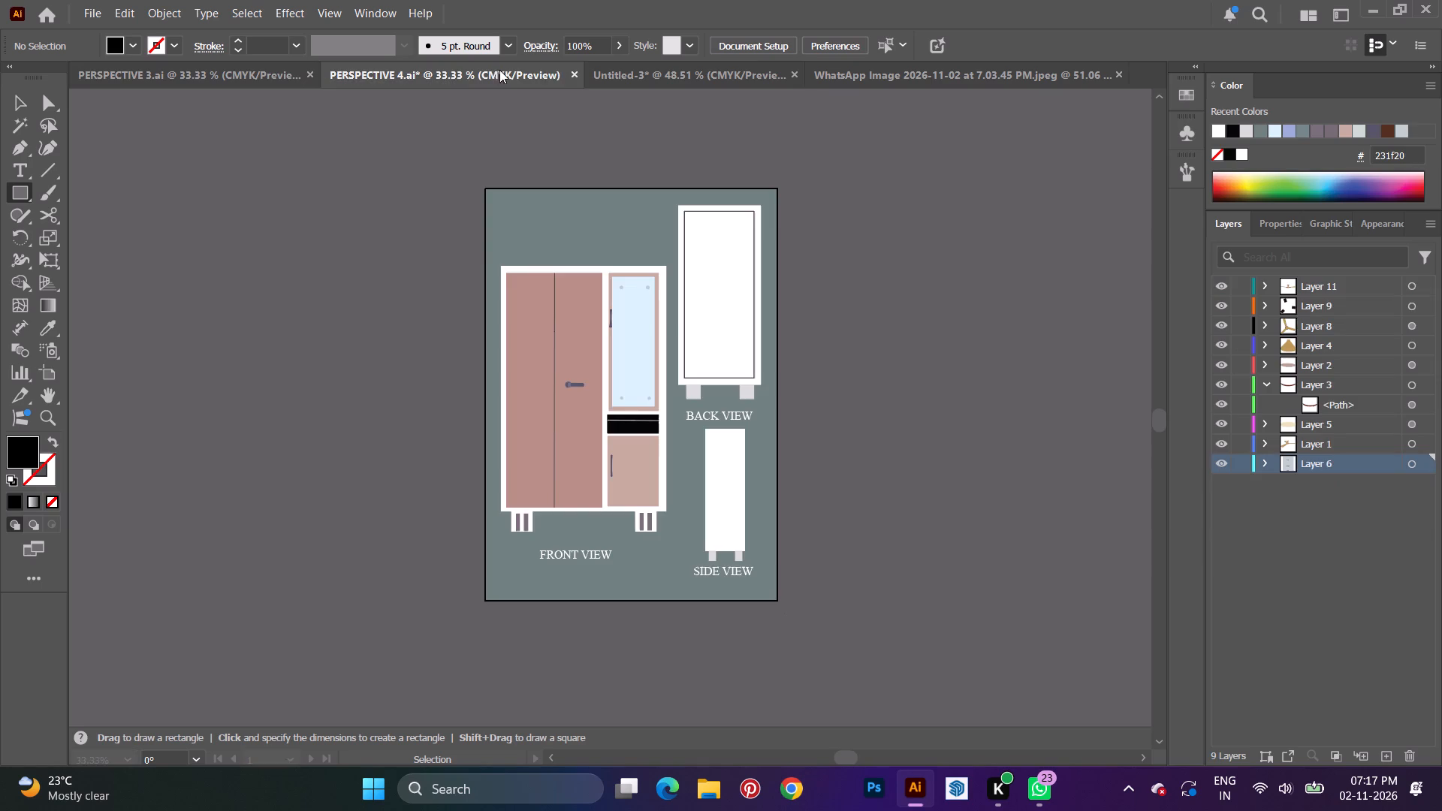
pyautogui.click(678, 79)
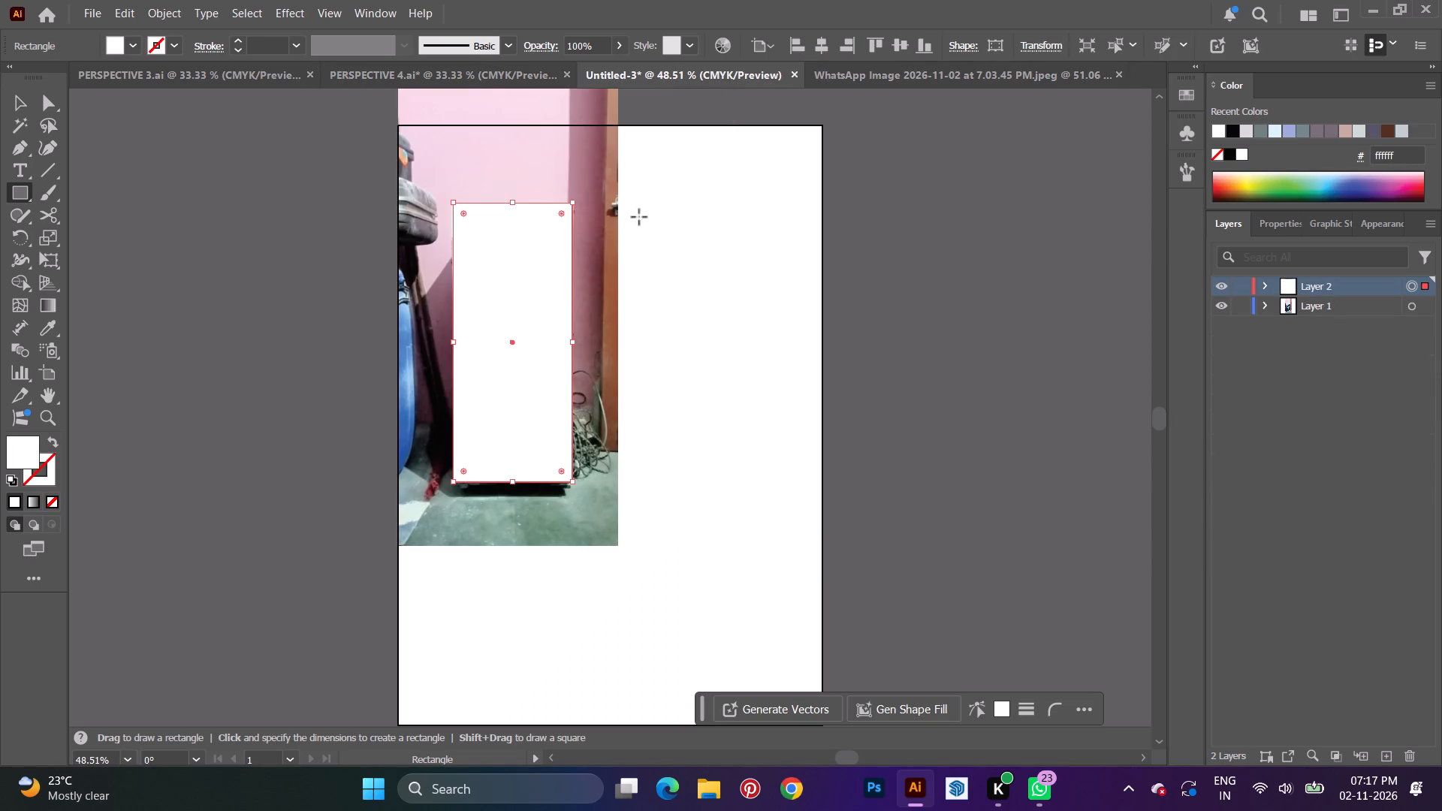
# Fill the rectangle with the pale colour sampled from the refrigerator door's upper corner, keeping the rectangle placed over the refrigerator.
pyautogui.scroll(-2, 623, 226)
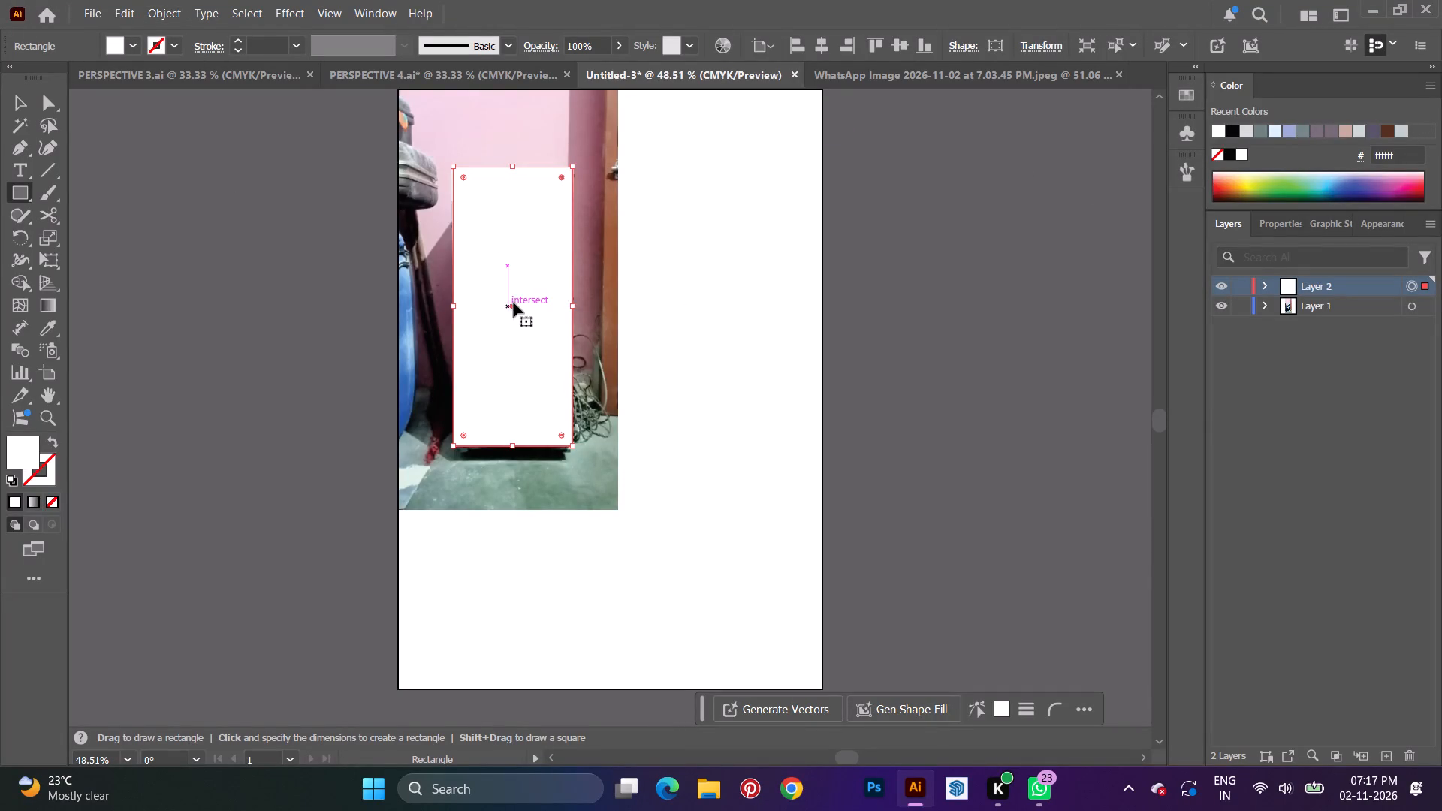
pyautogui.moveTo(513, 303); pyautogui.dragTo(595, 321)
pyautogui.press('i')
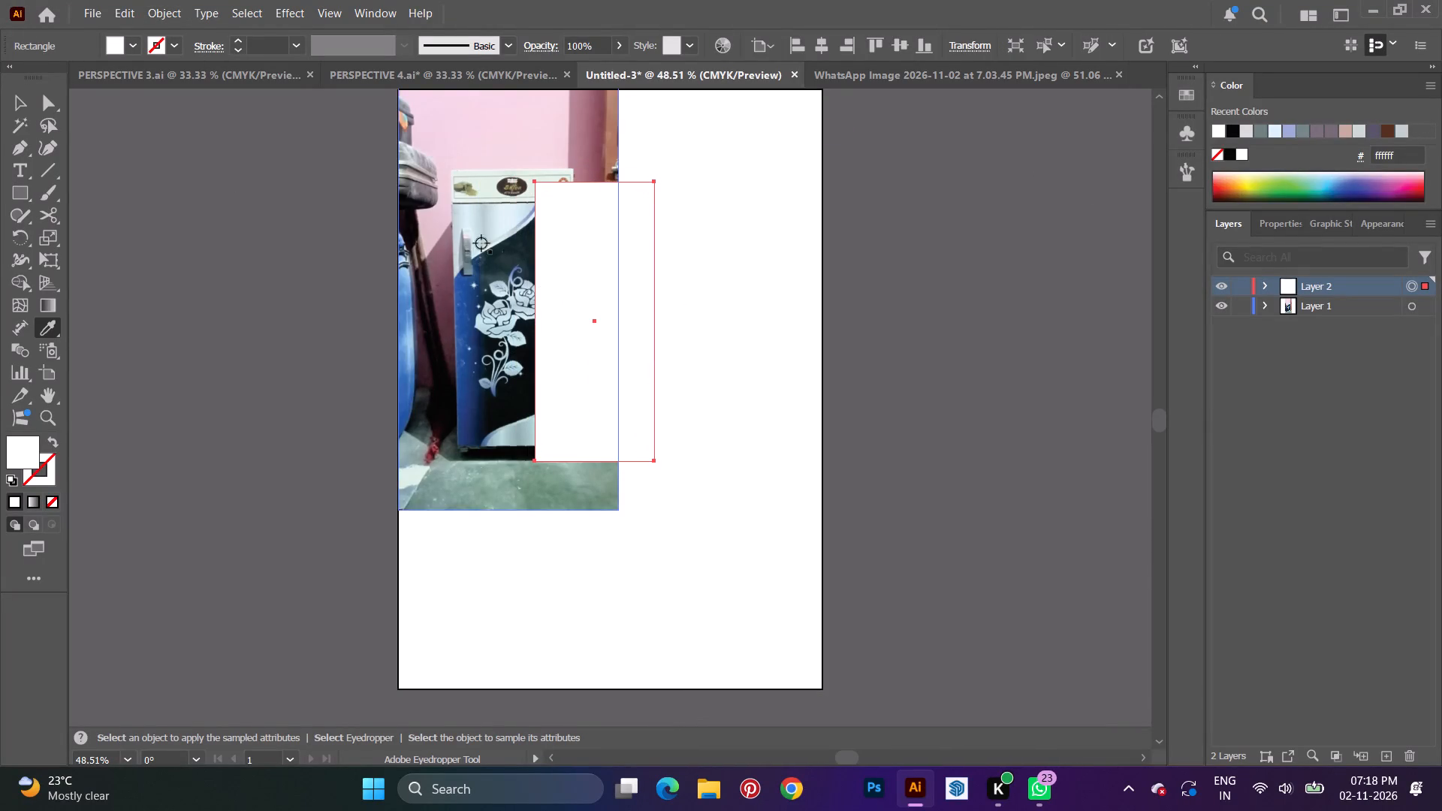
pyautogui.click(502, 224)
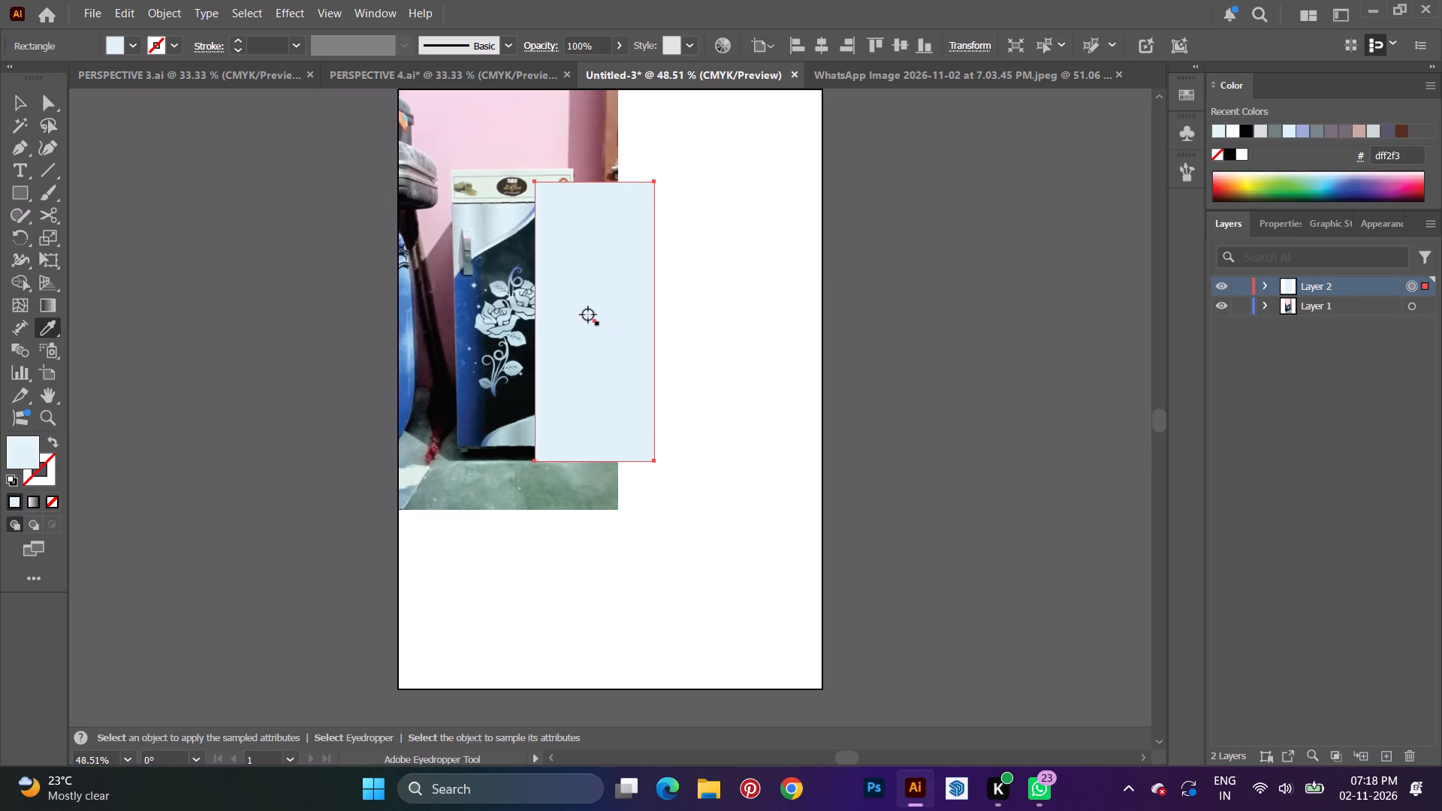
pyautogui.click(20, 92)
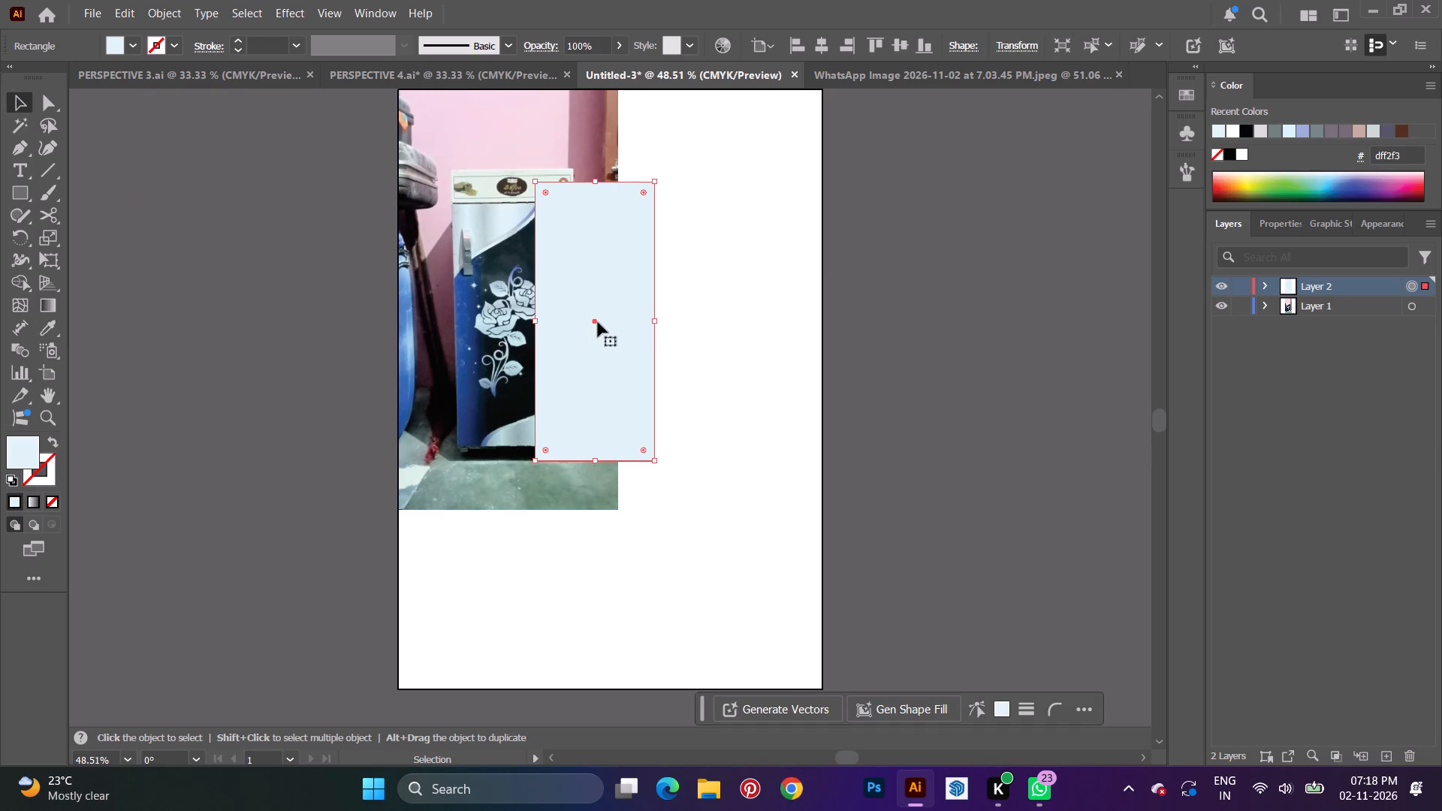
pyautogui.moveTo(598, 322); pyautogui.dragTo(515, 315)
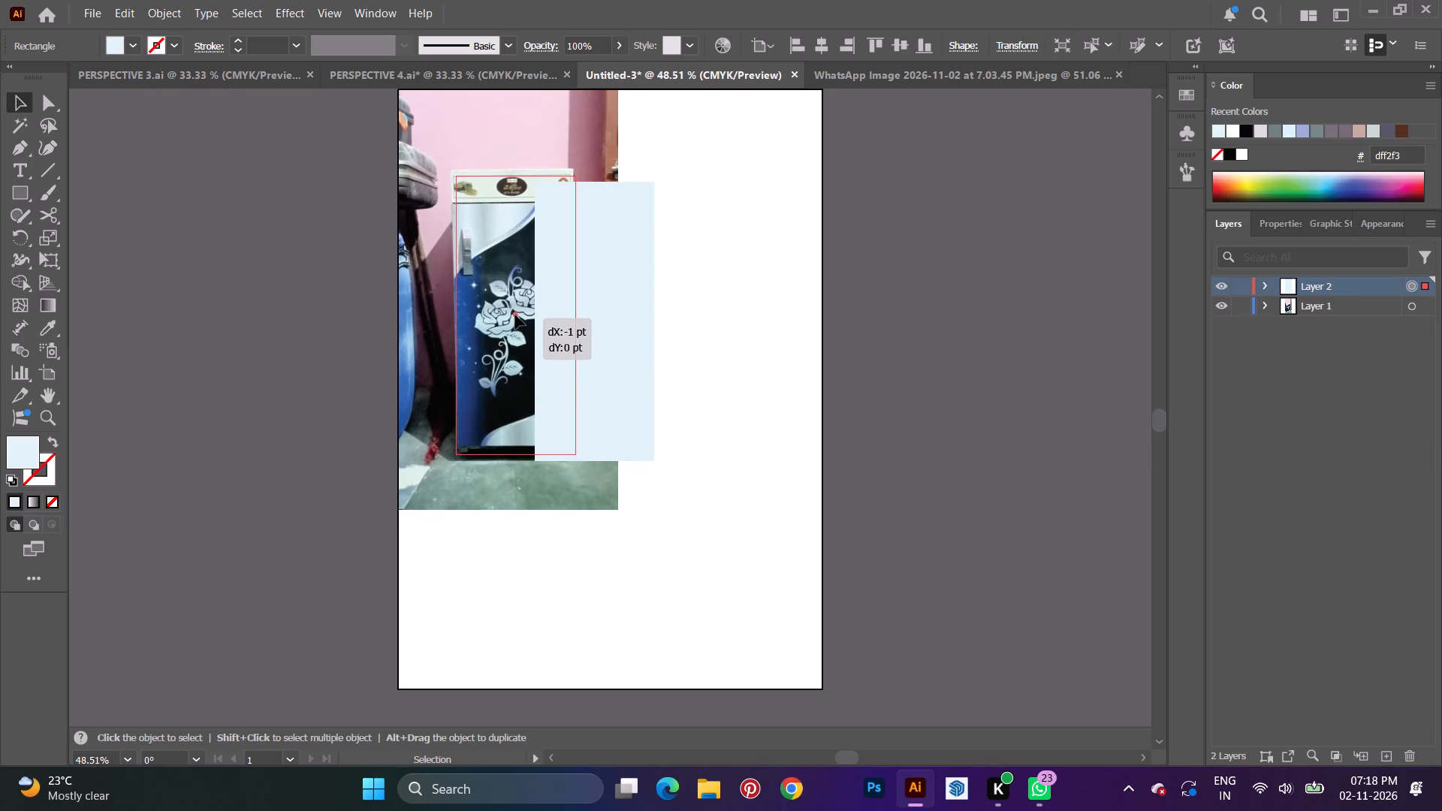
pyautogui.moveTo(515, 315); pyautogui.dragTo(513, 306)
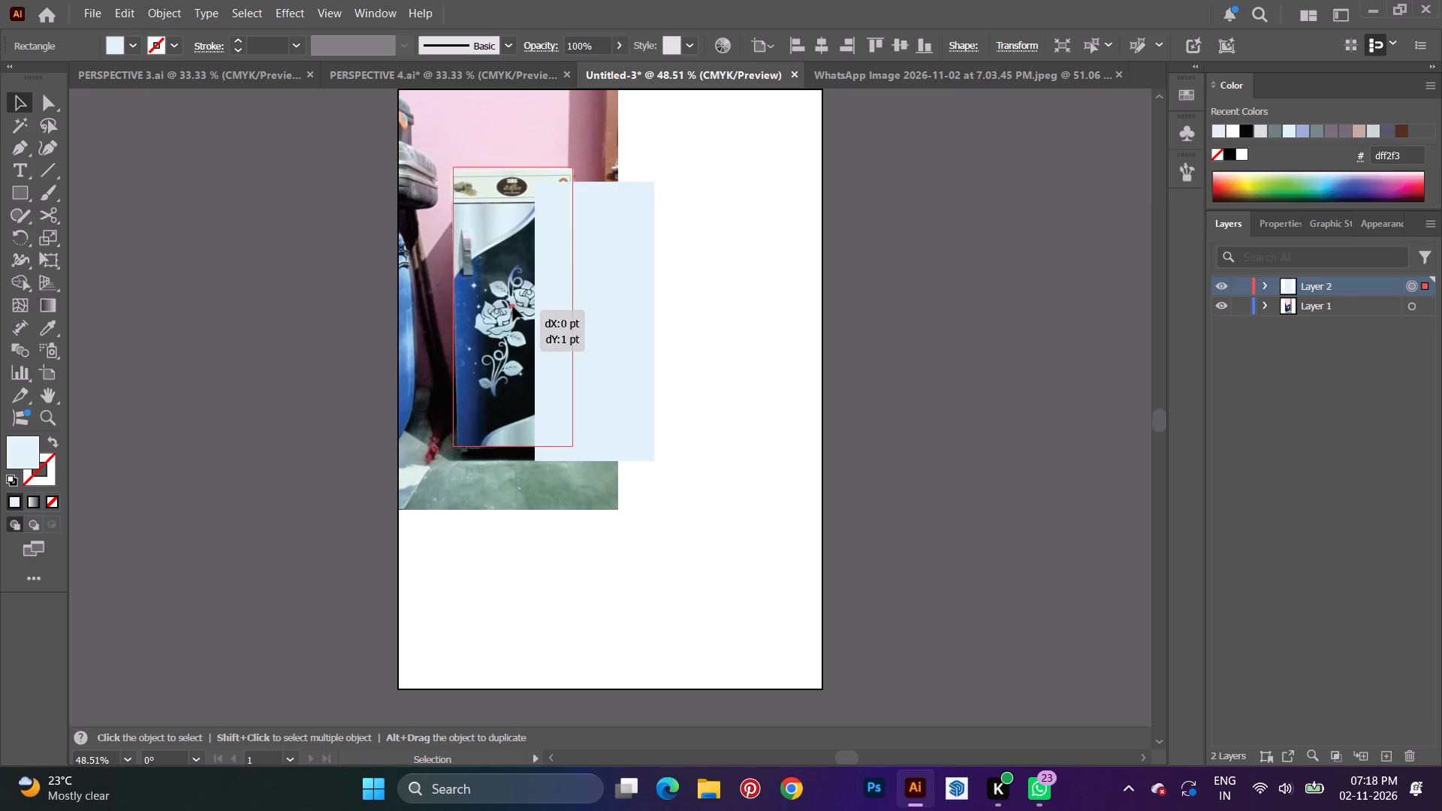
pyautogui.moveTo(513, 306); pyautogui.dragTo(513, 306)
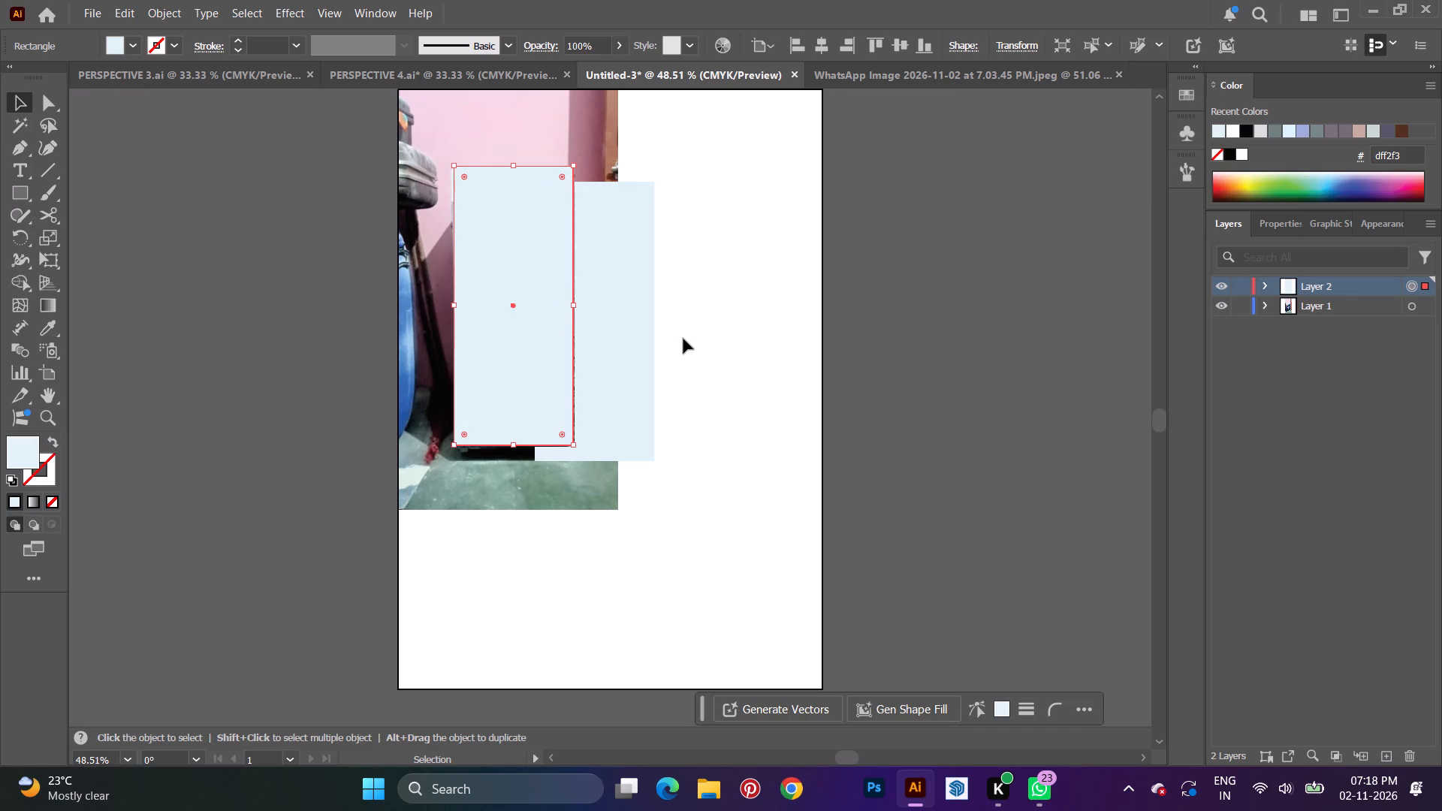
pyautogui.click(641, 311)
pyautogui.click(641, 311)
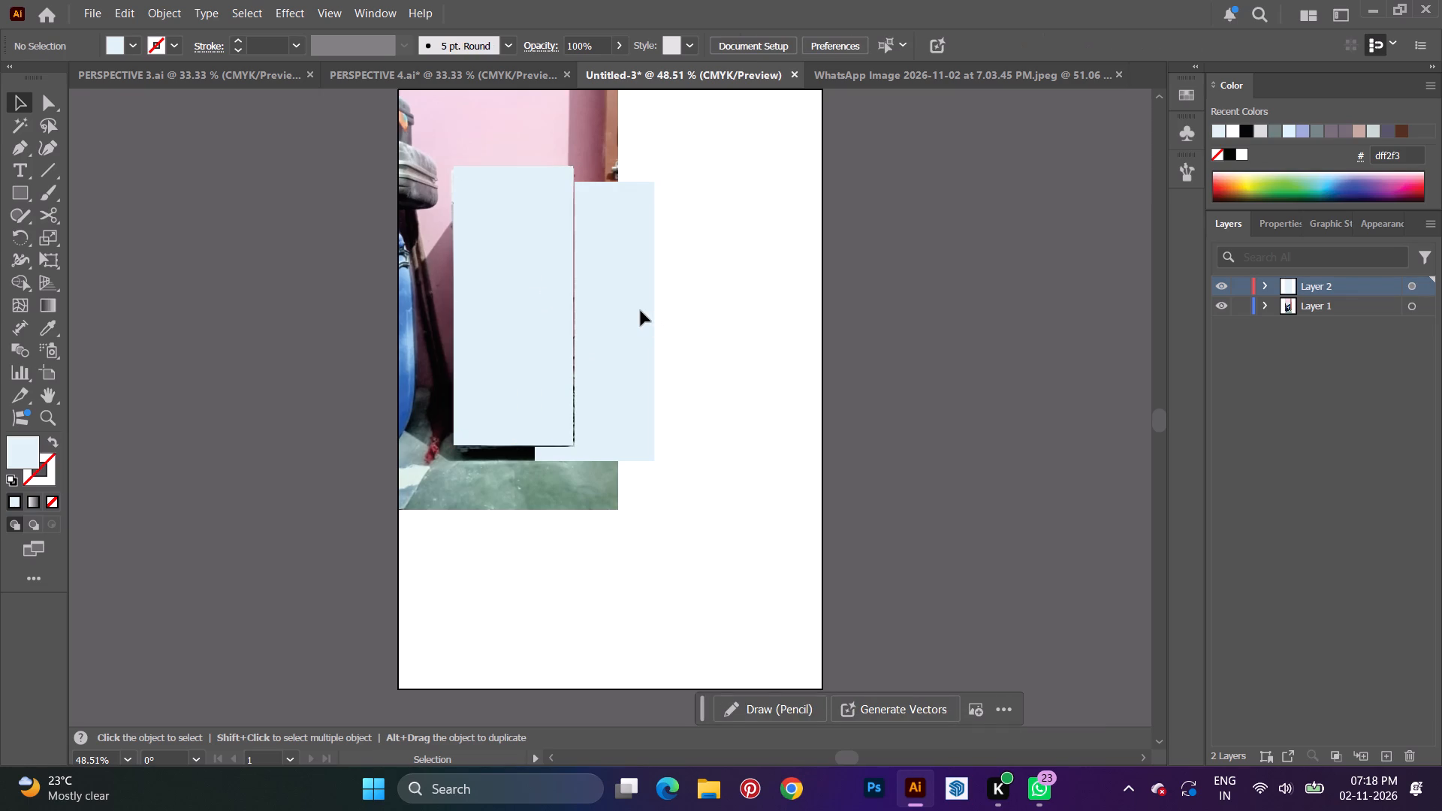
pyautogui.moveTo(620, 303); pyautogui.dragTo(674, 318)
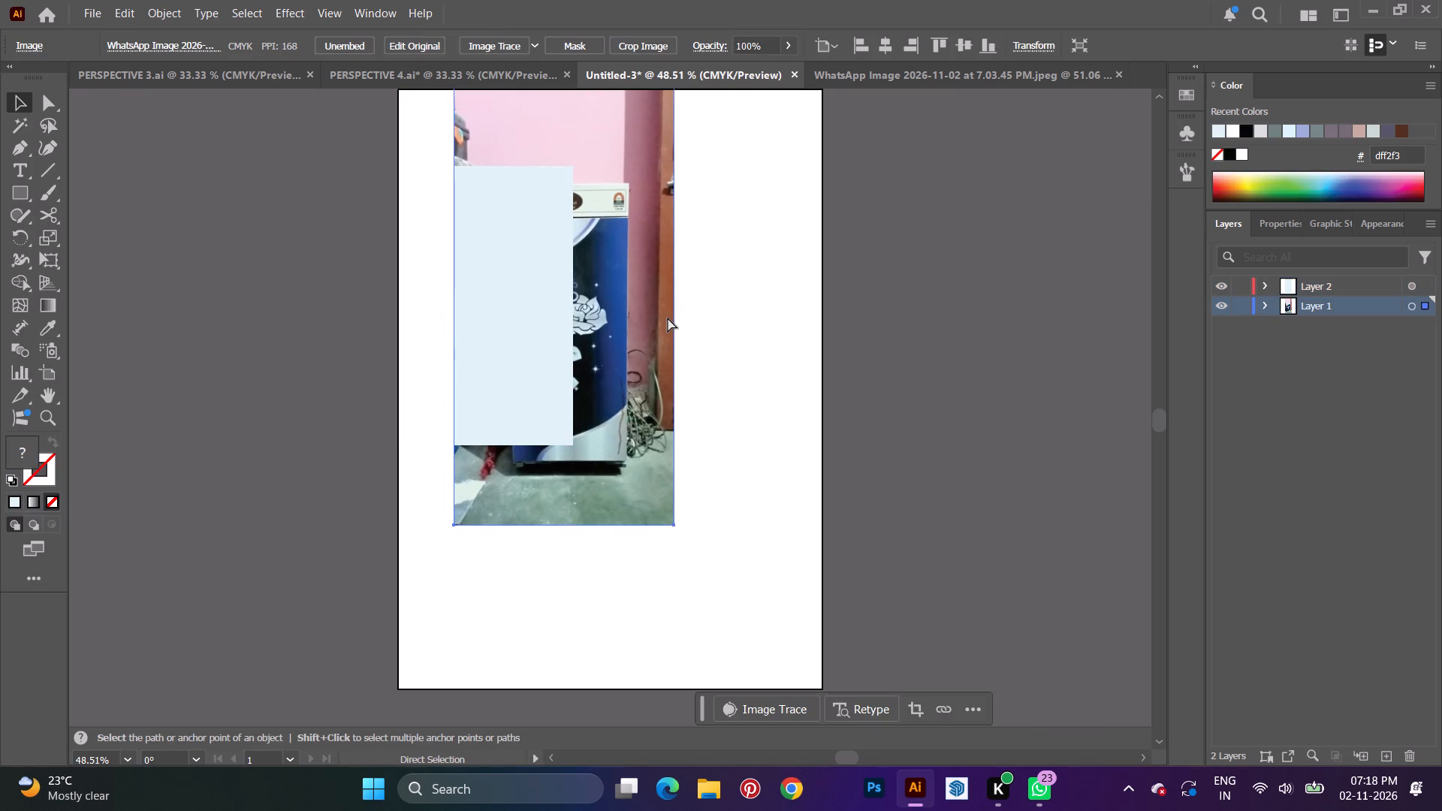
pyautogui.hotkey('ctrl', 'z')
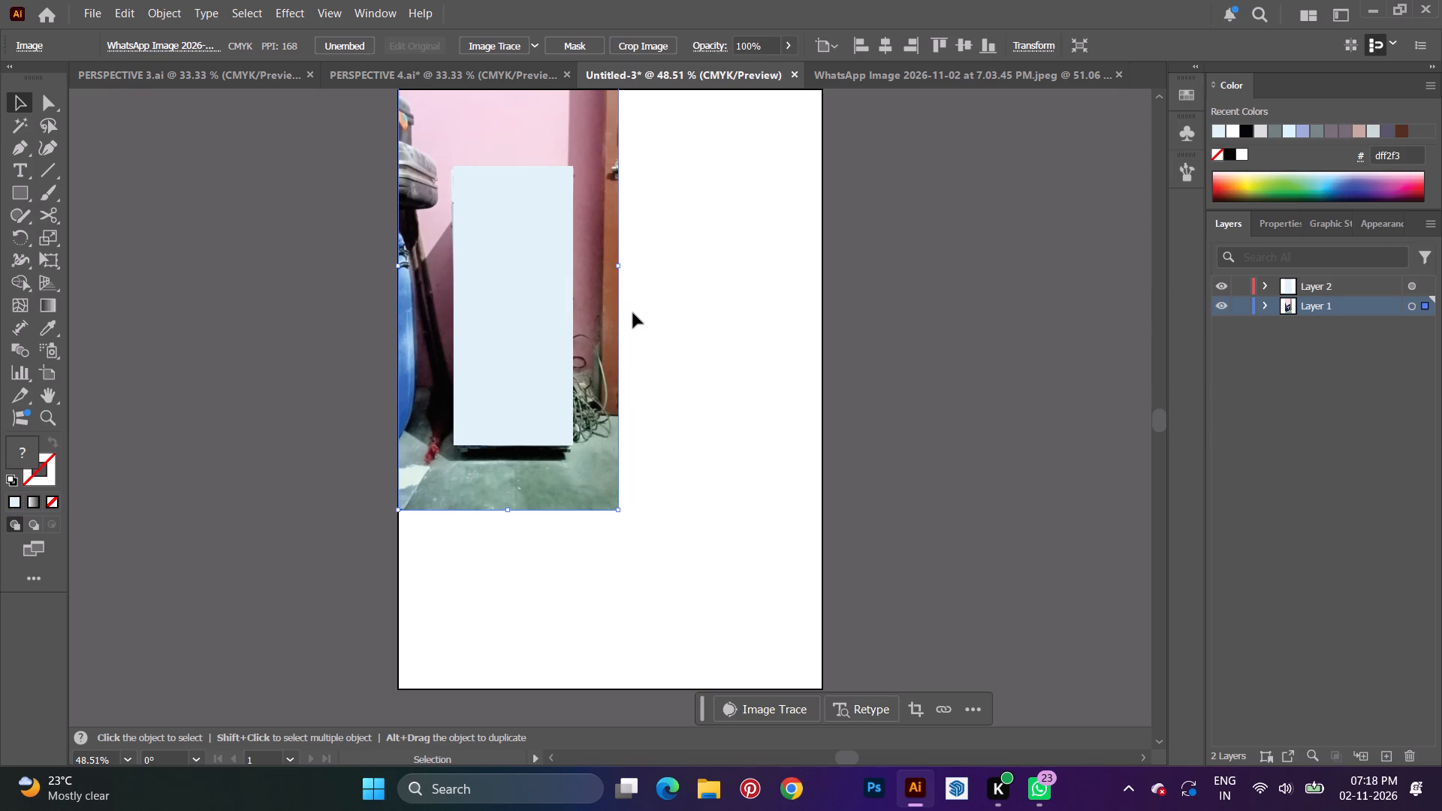
# Add a new layer, hide it, and move the photo's Layer 1 above the rectangle's Layer 2.
pyautogui.click(1221, 288)
pyautogui.click(1308, 289)
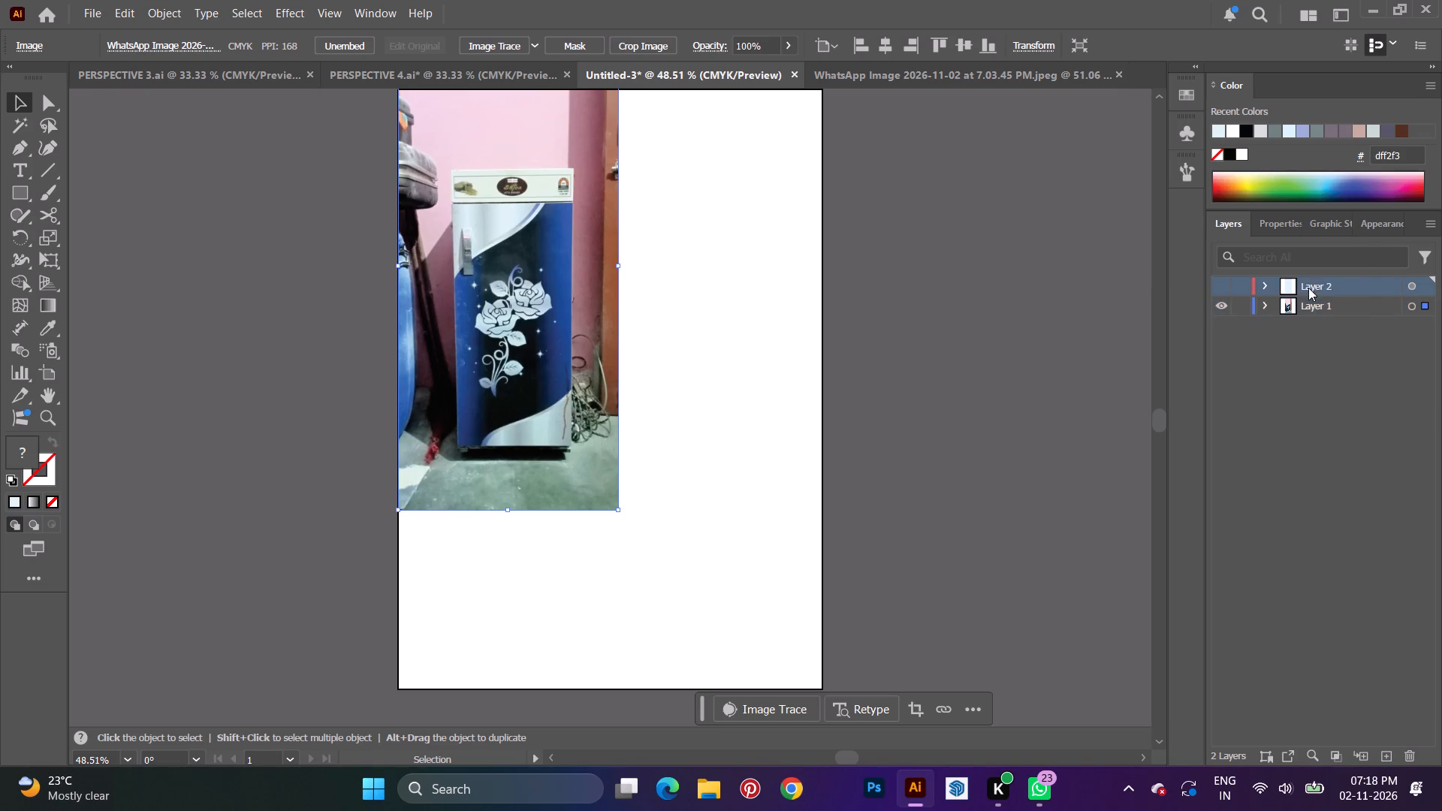
pyautogui.click(1386, 752)
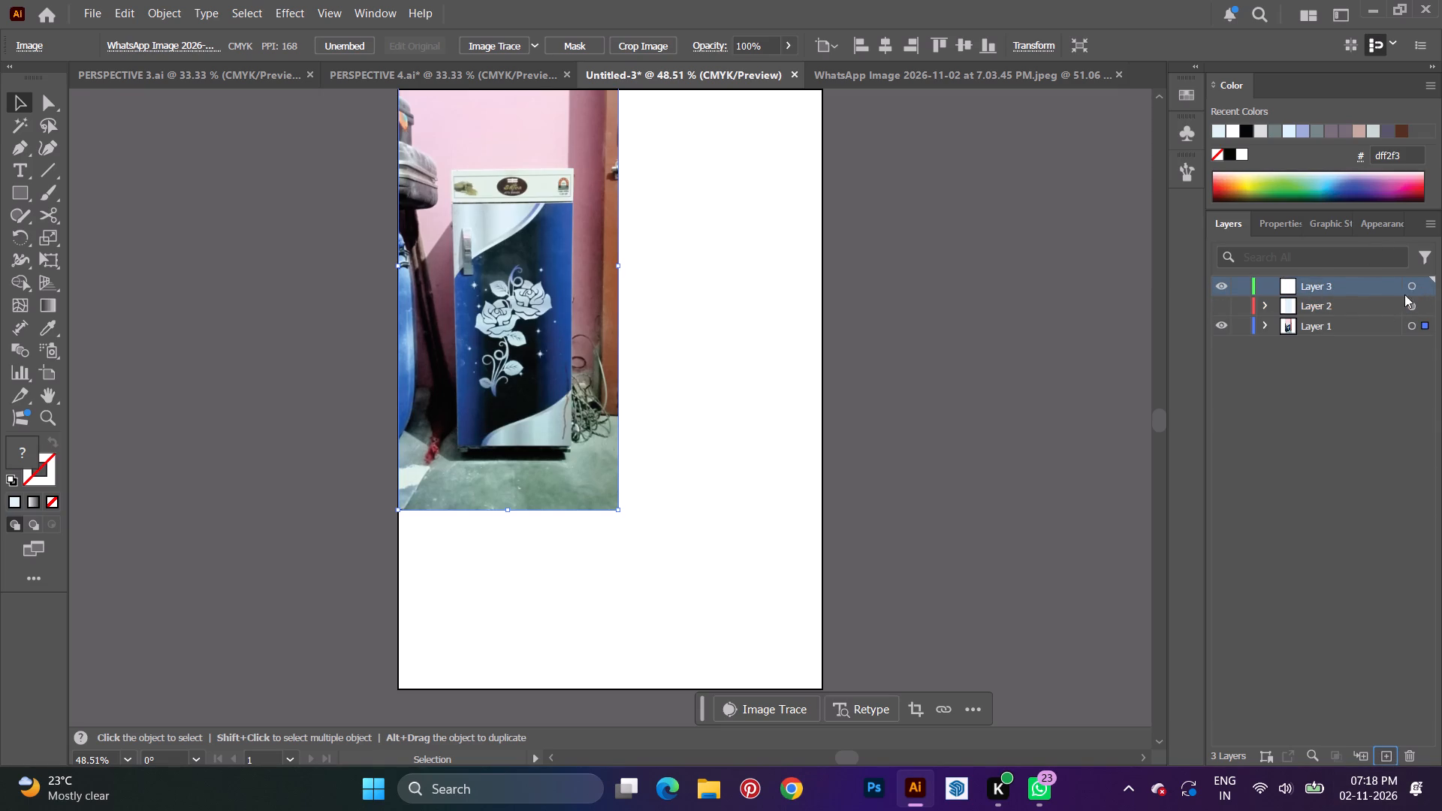
pyautogui.click(1220, 304)
pyautogui.click(1218, 285)
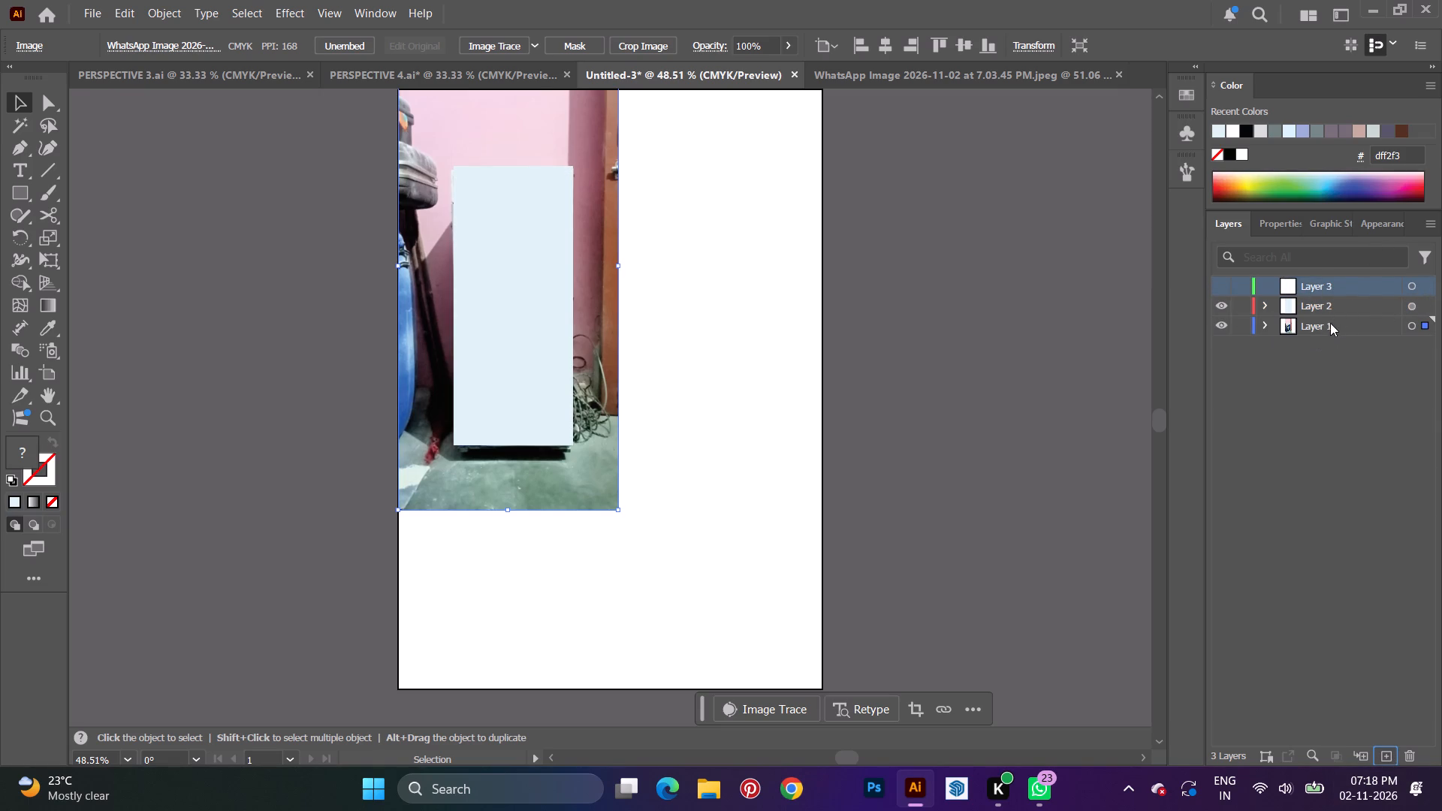
pyautogui.moveTo(1330, 325); pyautogui.dragTo(1330, 294)
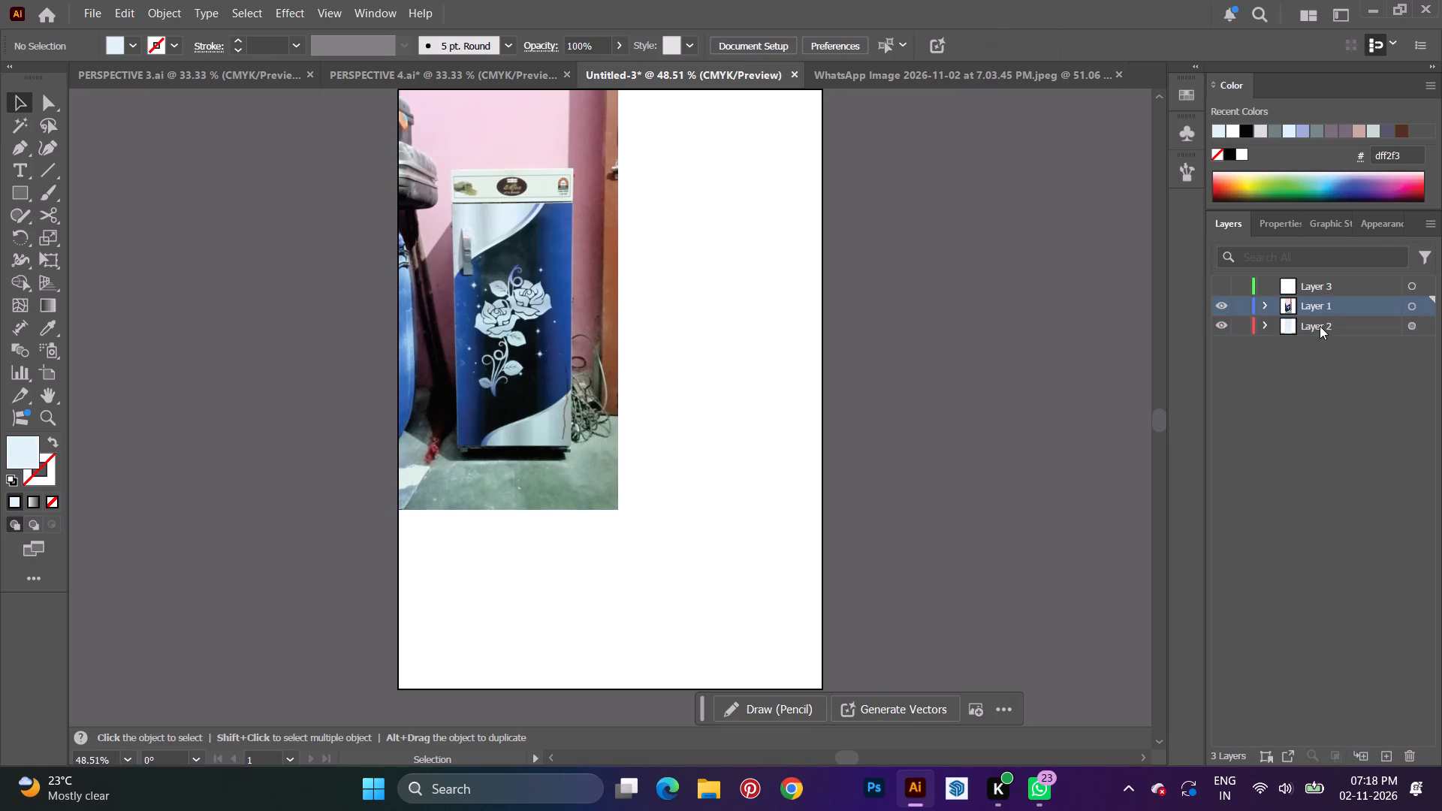
pyautogui.click(1293, 300)
# Draw a rectangle about 170 by 45 pt over the refrigerator's top header panel and fill it white.
pyautogui.click(9, 188)
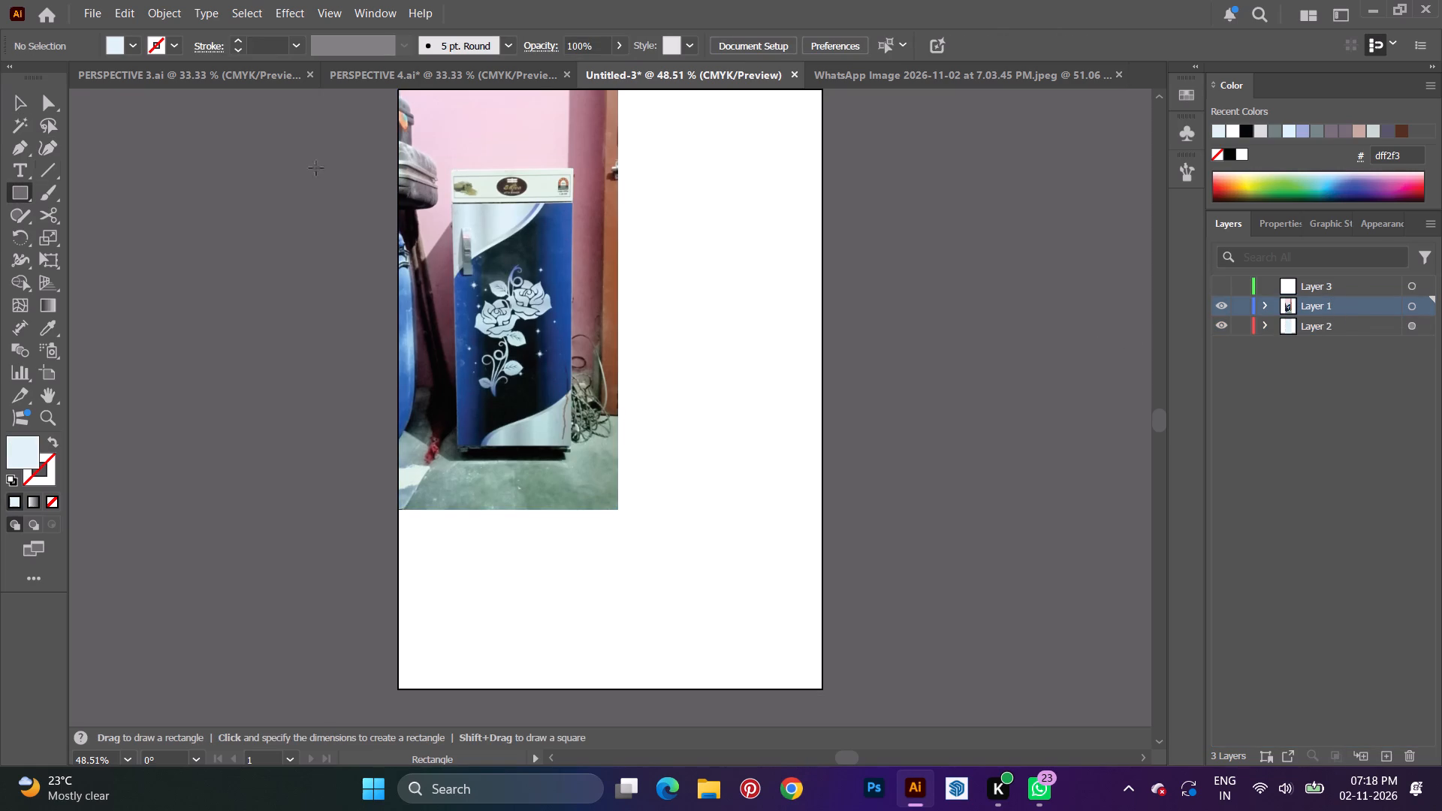
pyautogui.keyDown('alt'); pyautogui.scroll(2, 382, 196); pyautogui.keyUp('alt')
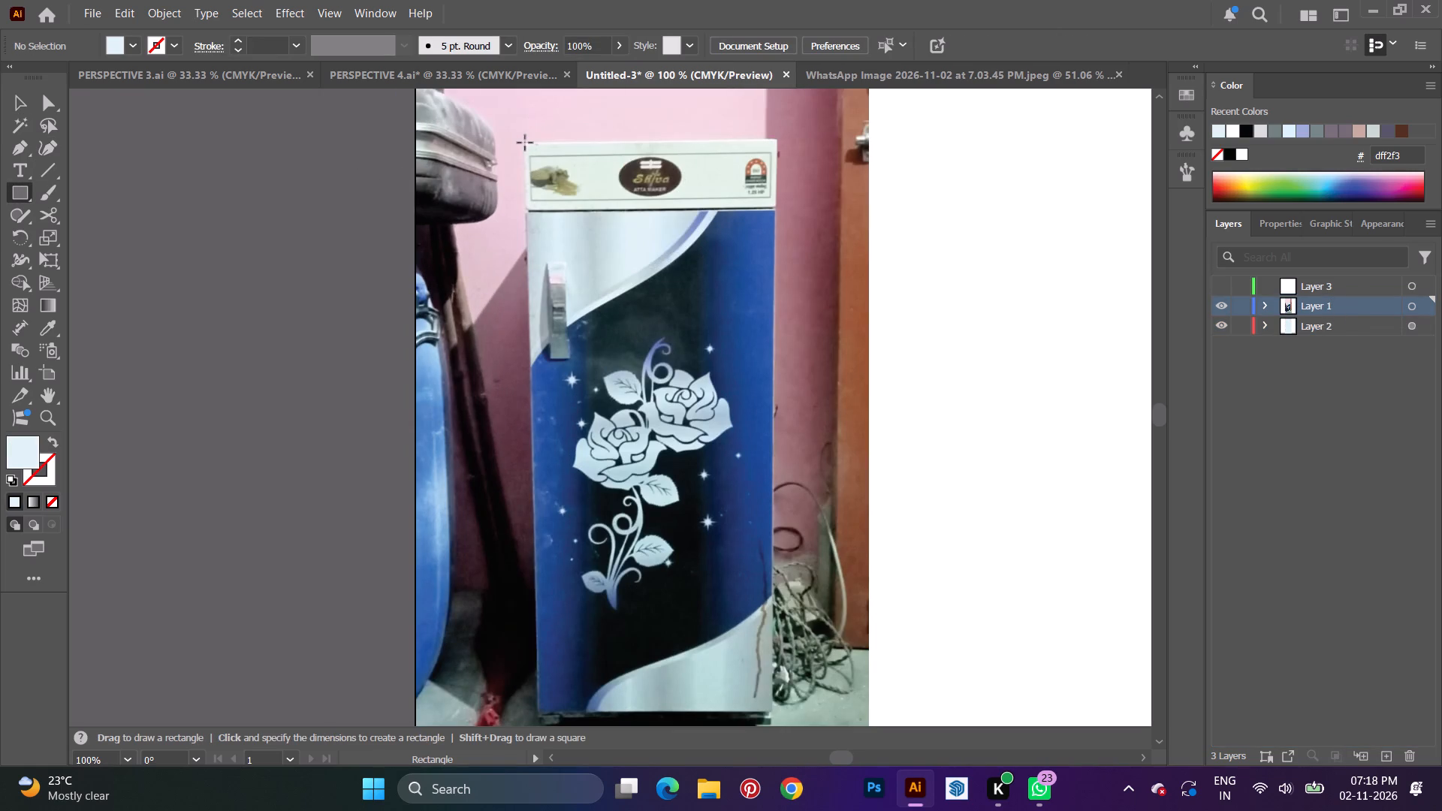
pyautogui.moveTo(525, 143); pyautogui.dragTo(779, 209)
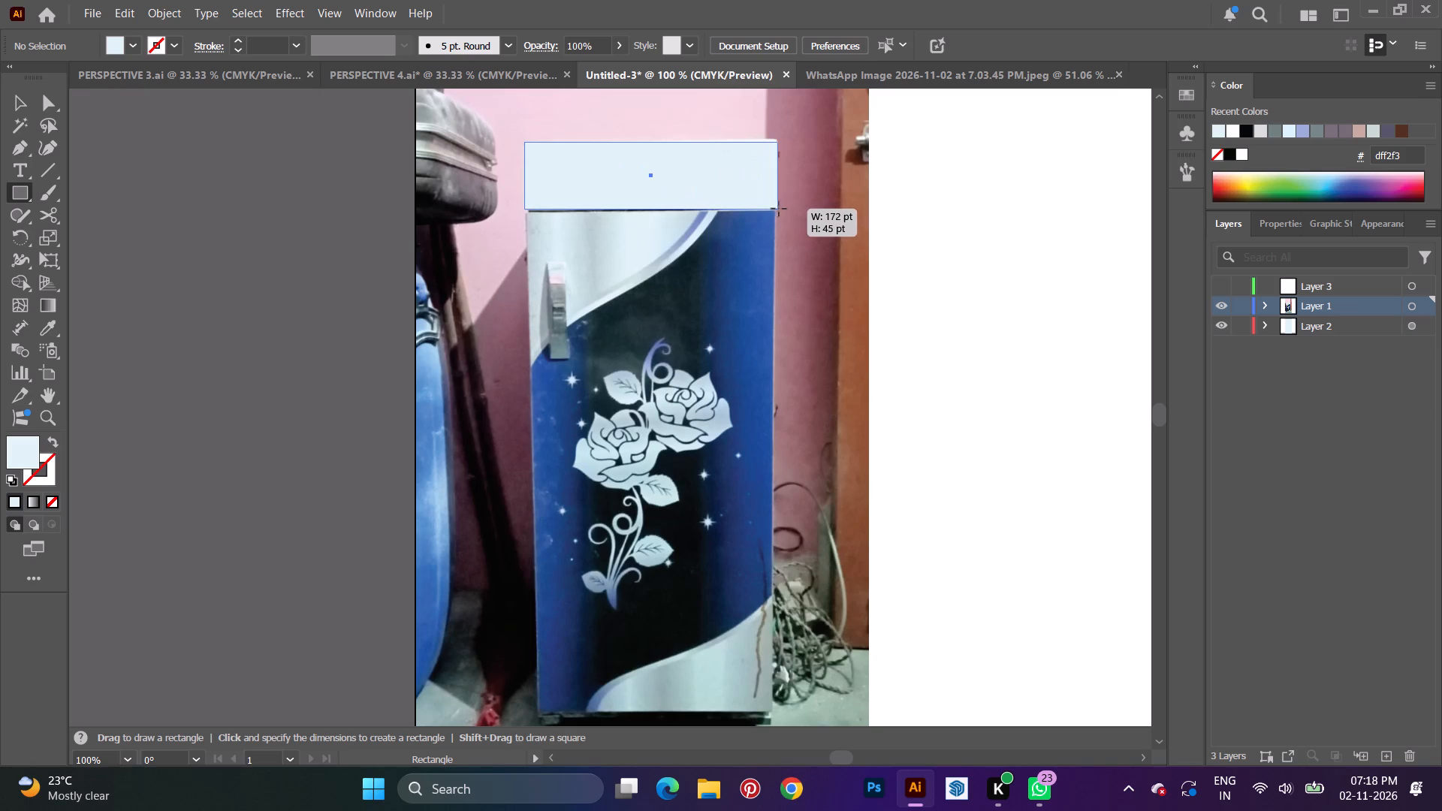
pyautogui.moveTo(779, 209); pyautogui.dragTo(774, 210)
pyautogui.click(137, 47)
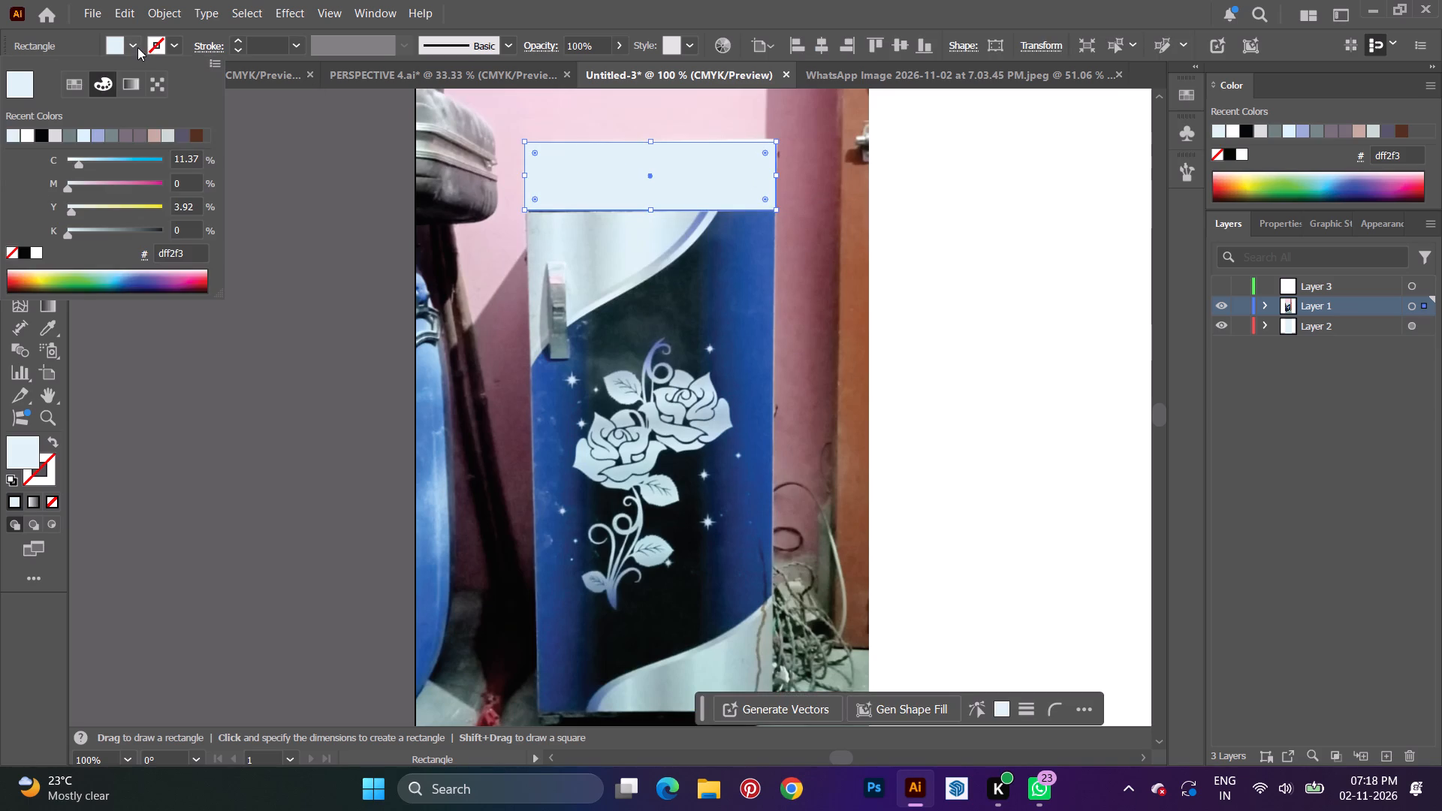
pyautogui.click(29, 133)
pyautogui.click(471, 275)
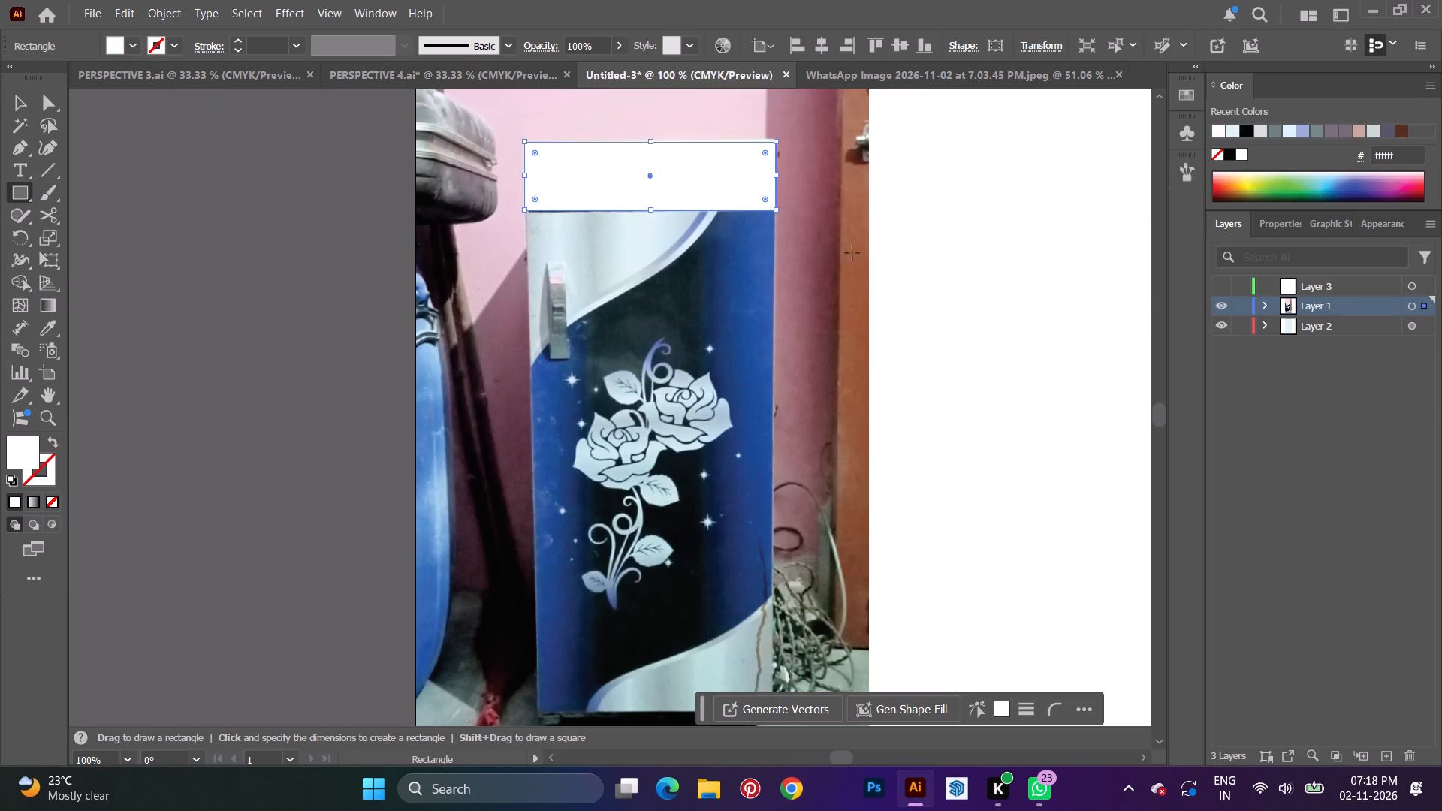
# Move the white header rectangle from Layer 1 into Layer 2, beneath the photo, and check it by toggling Layer 1's visibility.
pyautogui.click(1322, 303)
pyautogui.click(1266, 307)
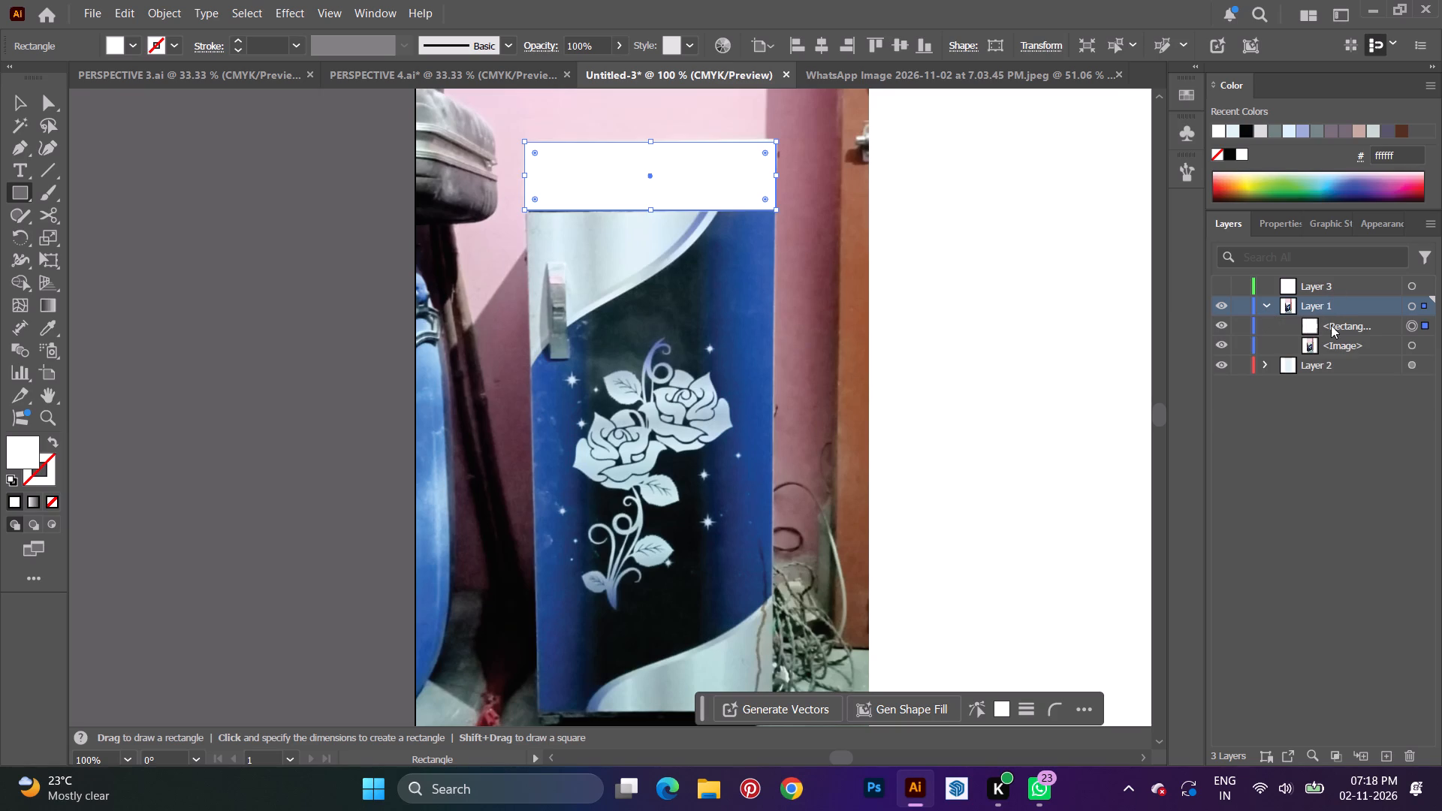
pyautogui.moveTo(1331, 325); pyautogui.dragTo(1339, 364)
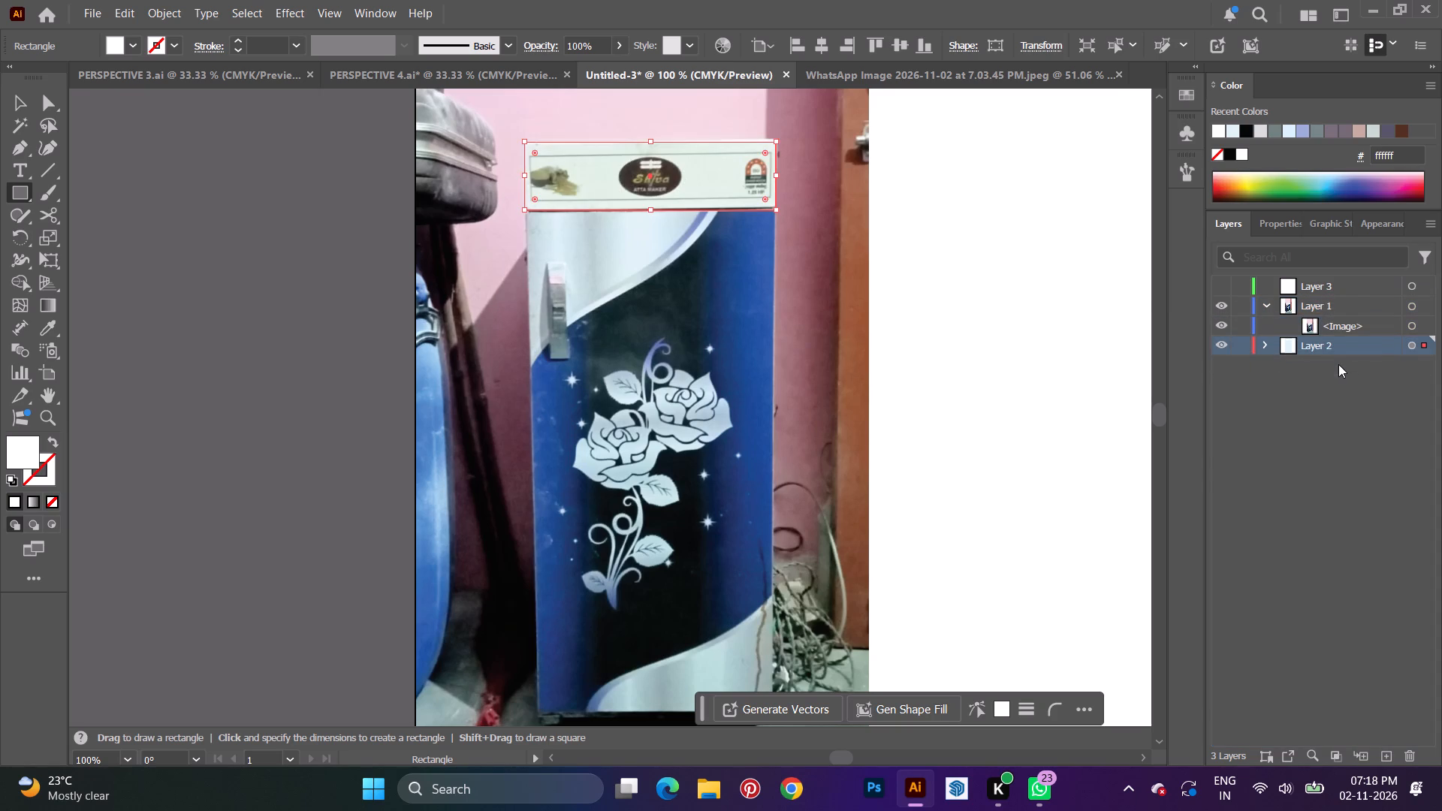
pyautogui.click(1221, 308)
pyautogui.click(1221, 308)
# Draw an inner rectangle about 33 pt tall inside the edges of the refrigerator's white header panel.
pyautogui.click(19, 186)
pyautogui.press('v')
pyautogui.click(388, 188)
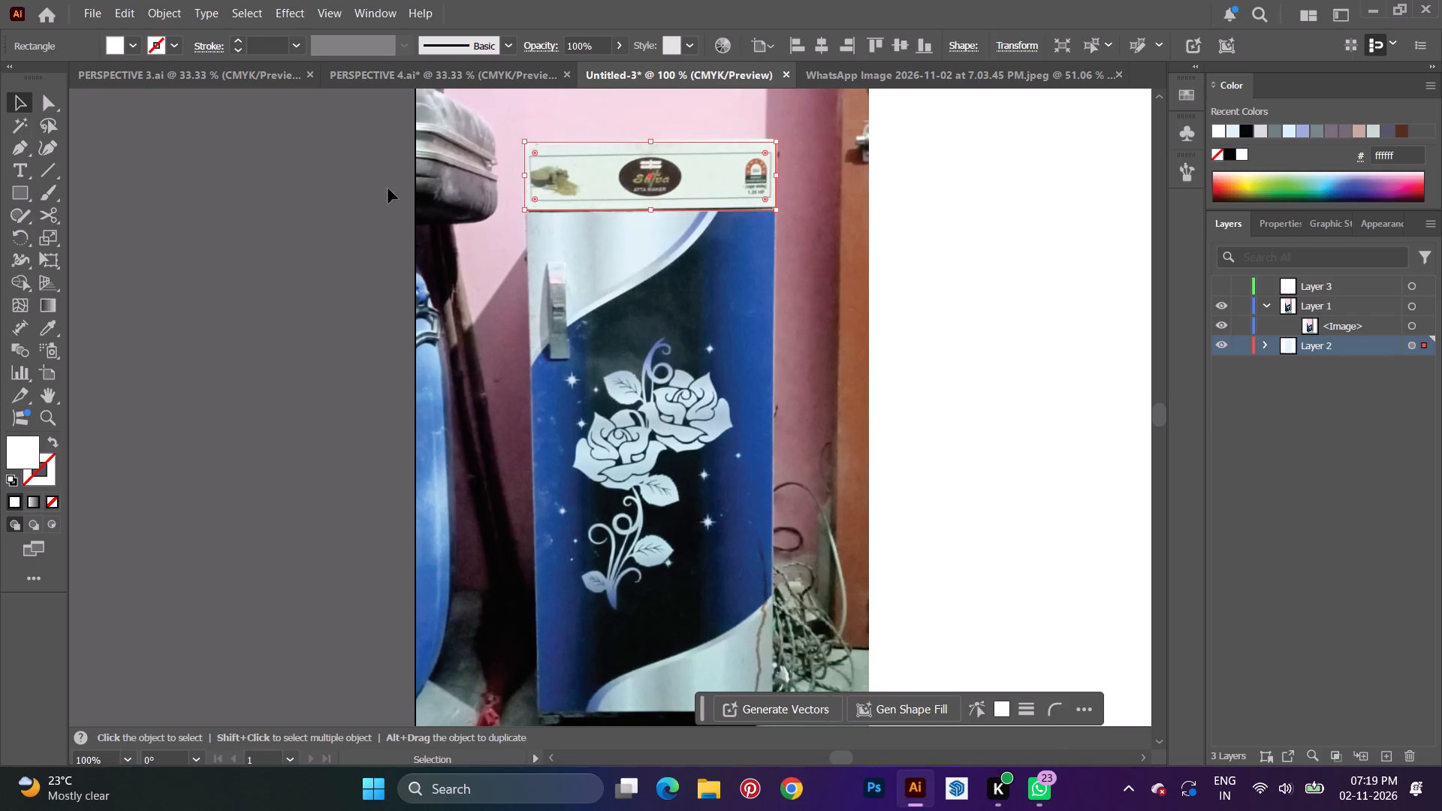
pyautogui.click(23, 188)
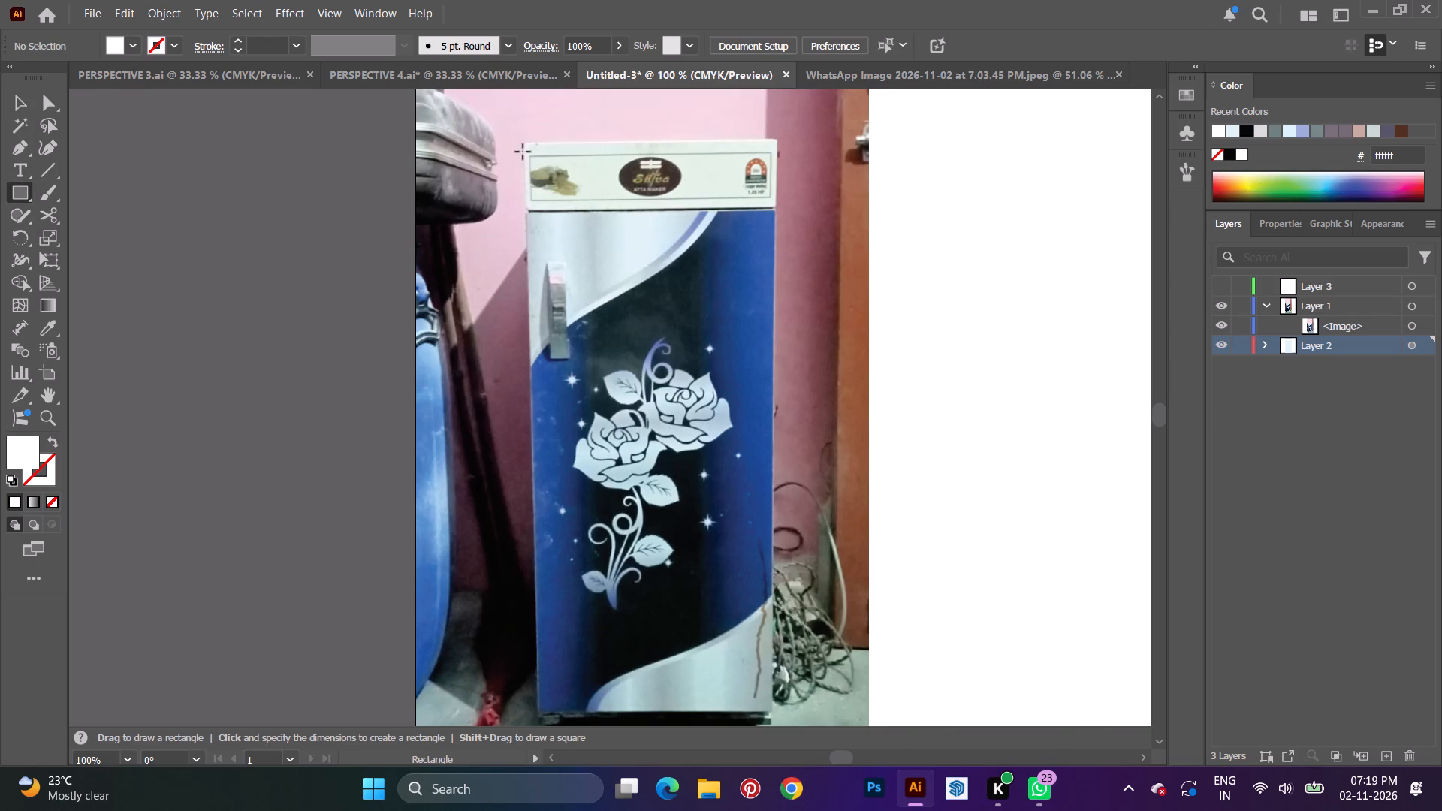
pyautogui.moveTo(535, 152); pyautogui.dragTo(734, 199)
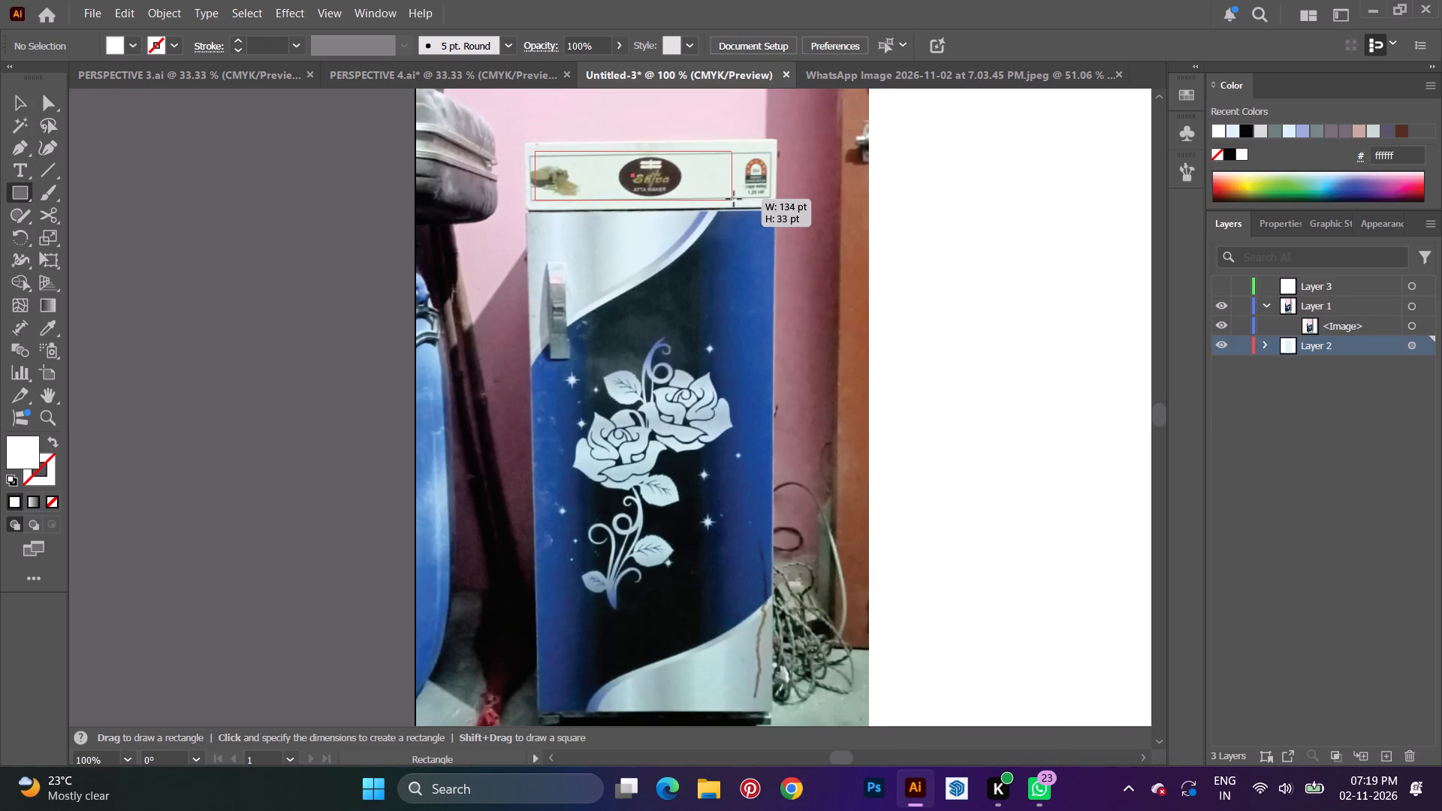
pyautogui.moveTo(734, 199); pyautogui.dragTo(768, 199)
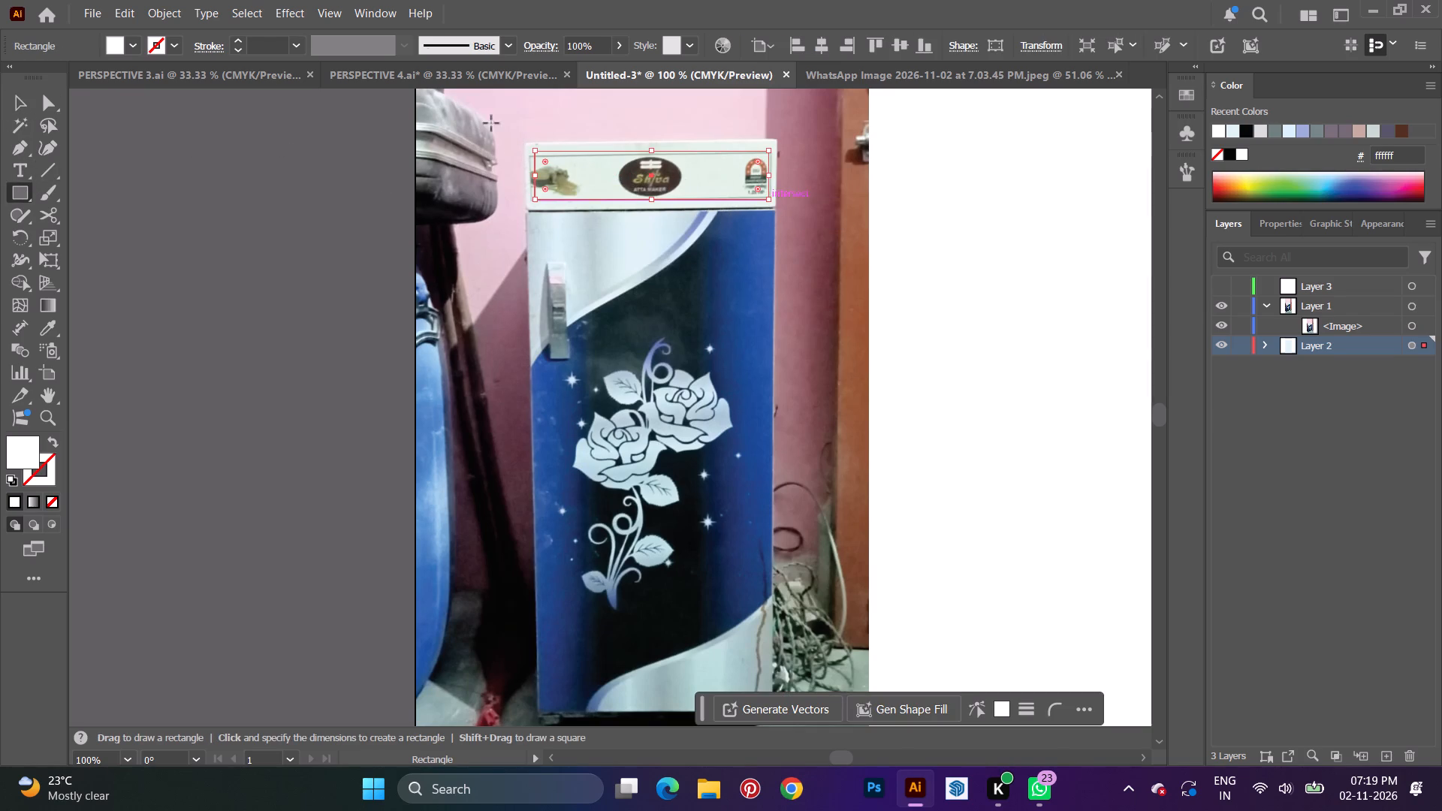
# Give the inner header rectangle a black stroke, keeping its white fill.
pyautogui.click(172, 44)
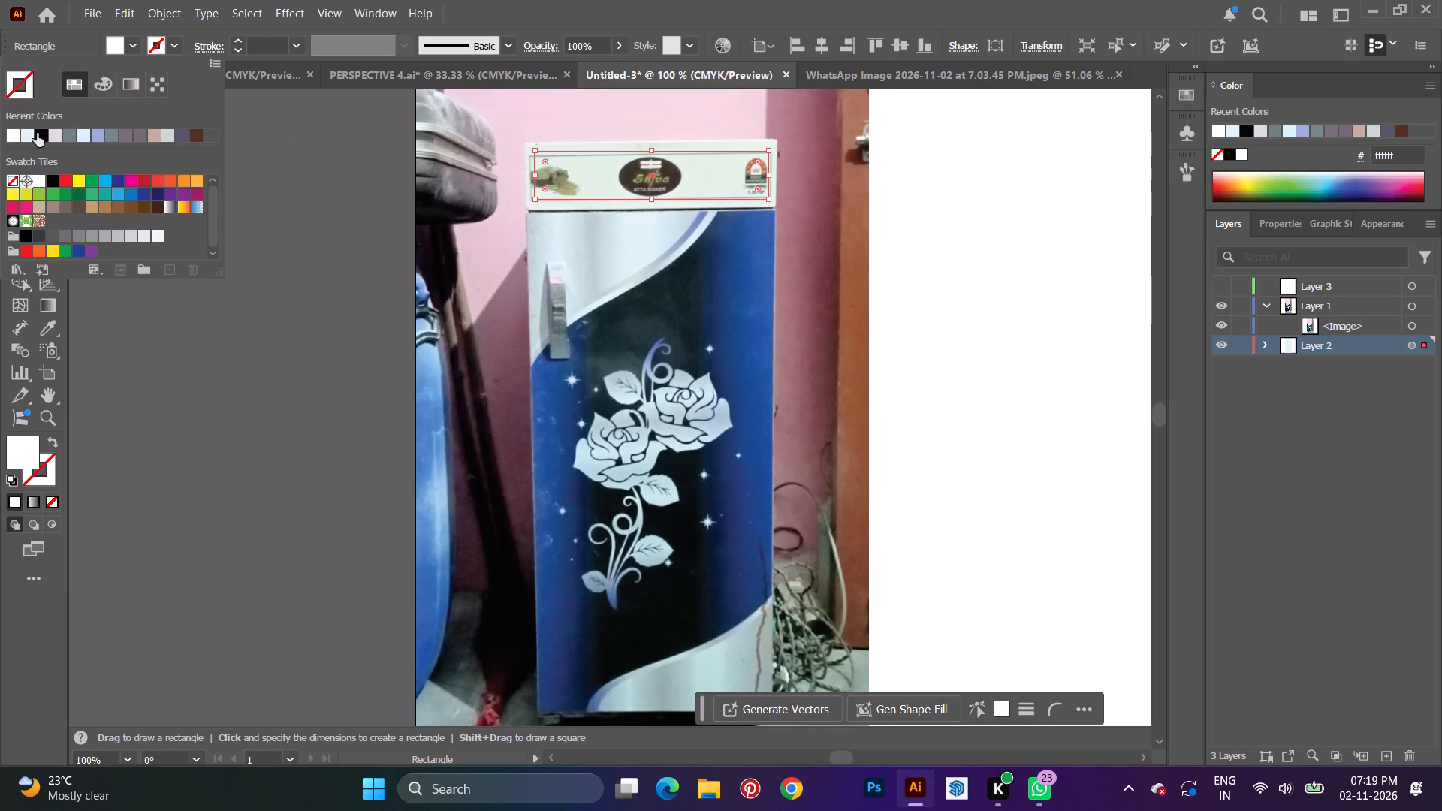
pyautogui.click(37, 133)
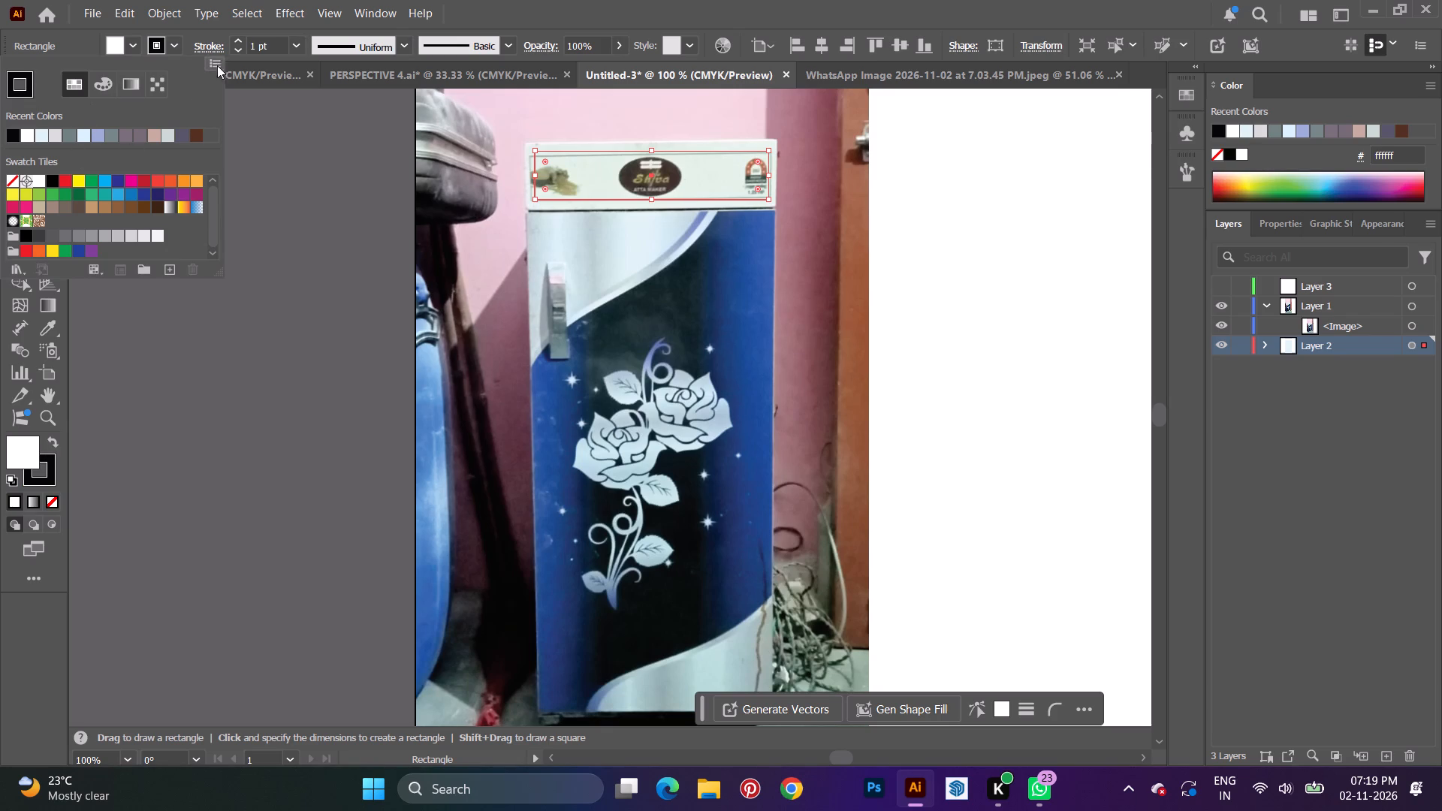
pyautogui.click(321, 175)
pyautogui.press('v')
pyautogui.click(327, 173)
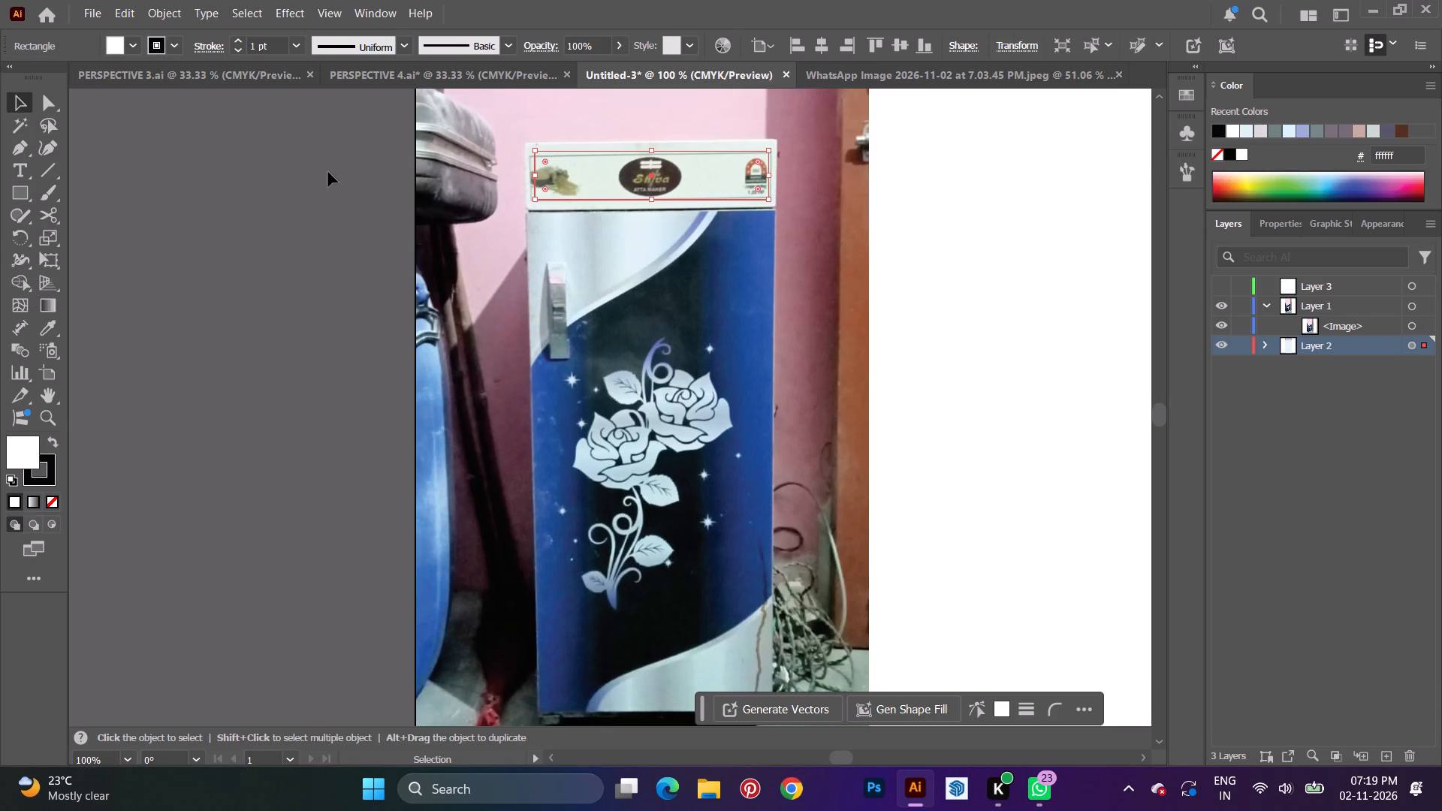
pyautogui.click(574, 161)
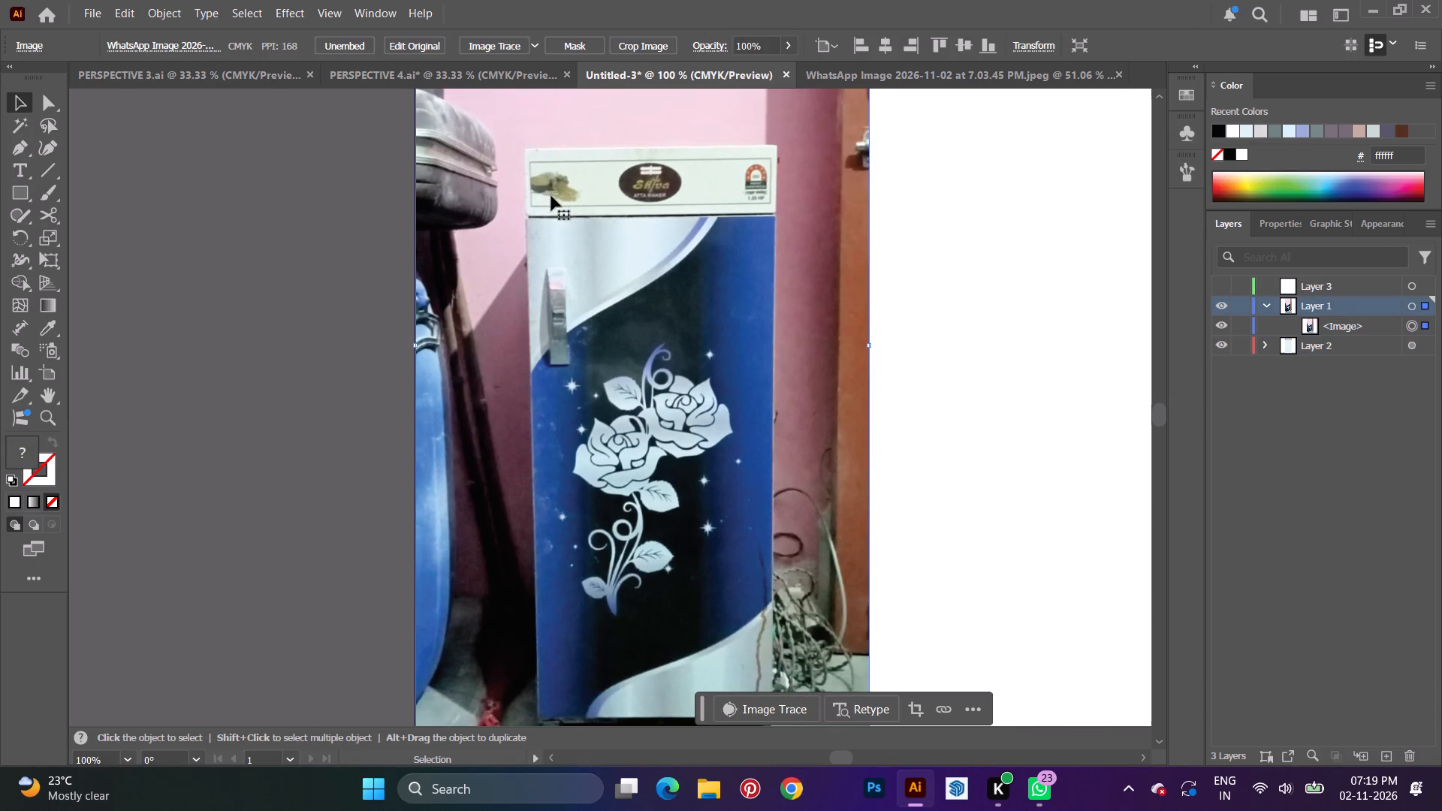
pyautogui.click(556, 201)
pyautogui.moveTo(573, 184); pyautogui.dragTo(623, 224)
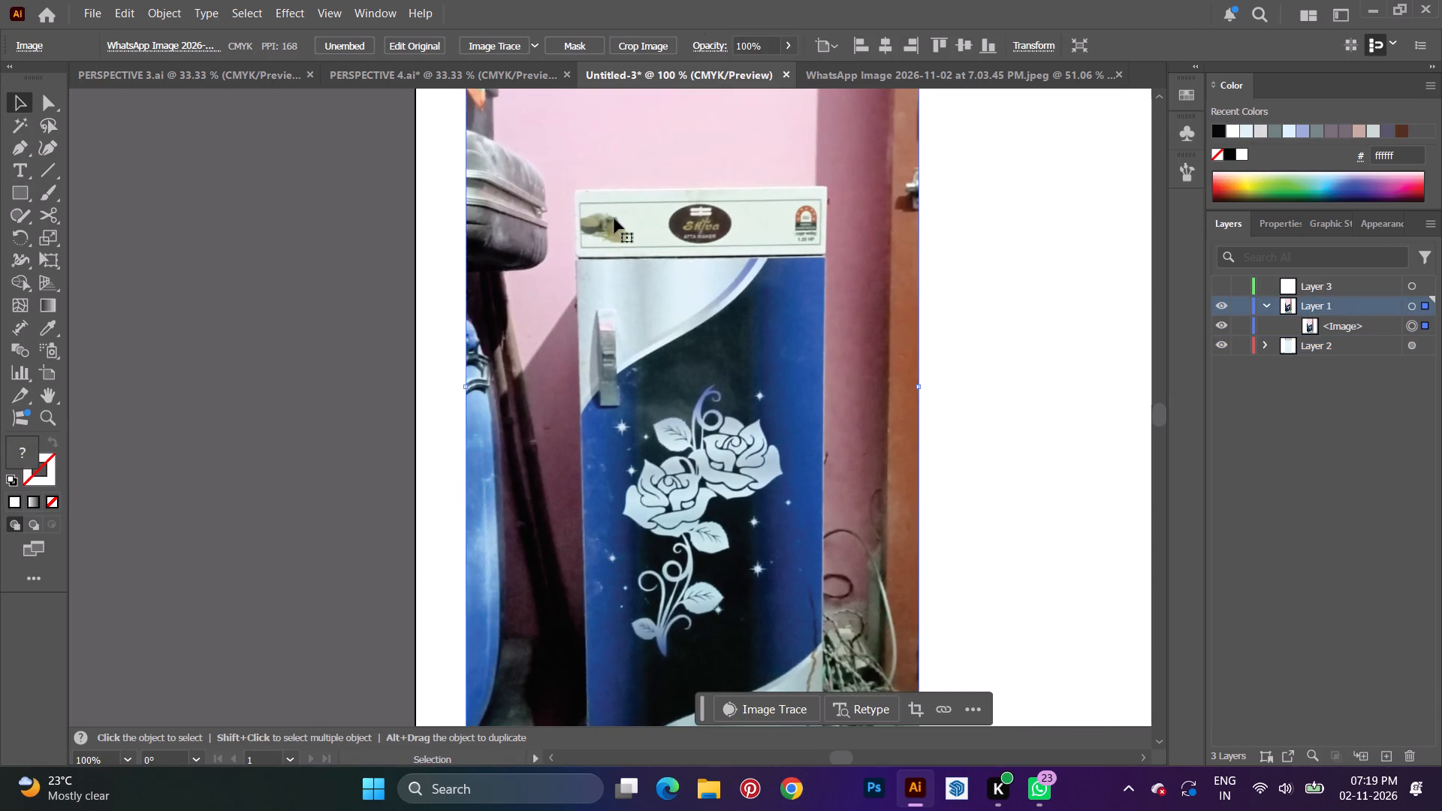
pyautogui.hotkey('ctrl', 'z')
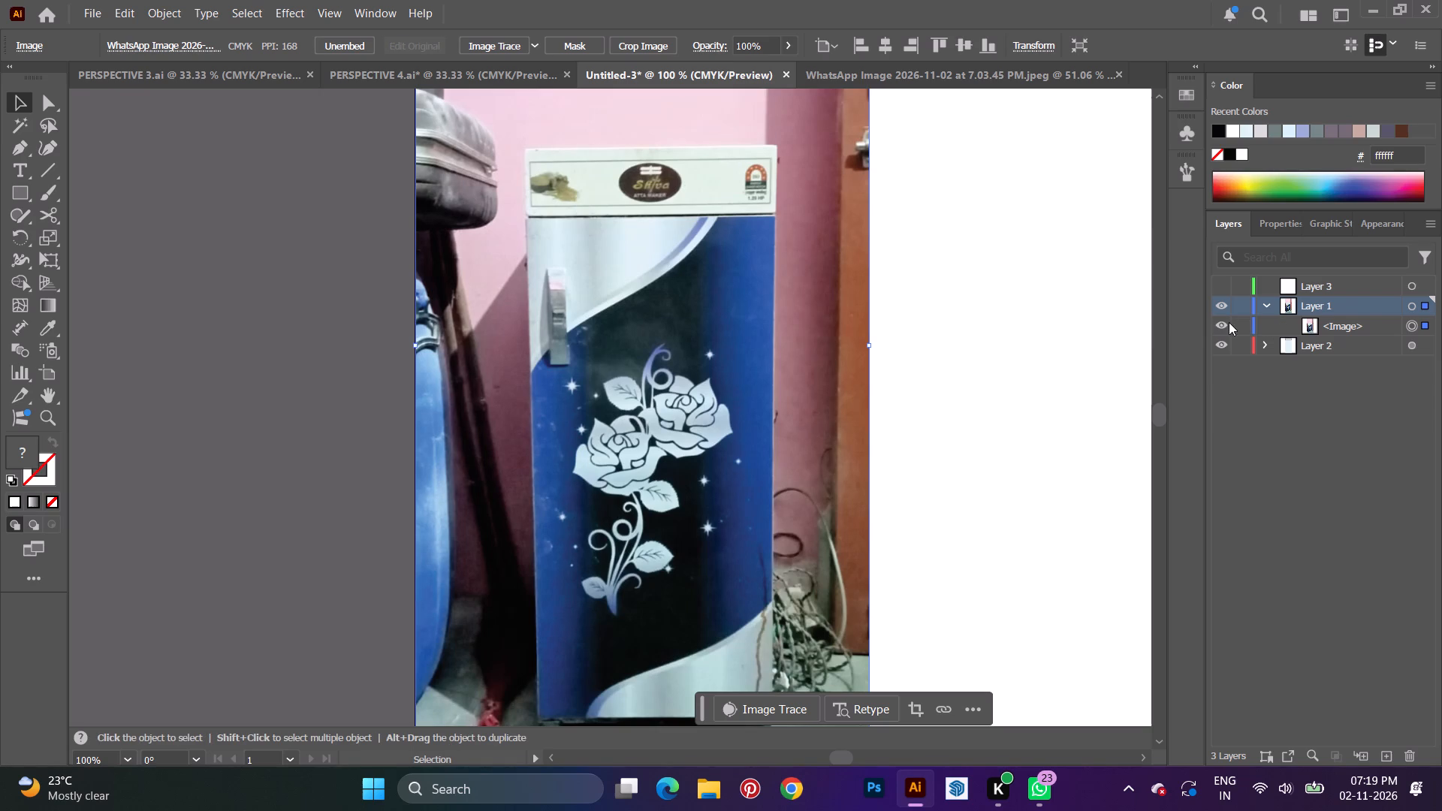
# Hide the photo's Layer 1 and reduce the inner header rectangle's stroke weight to 0.5 pt.
pyautogui.click(1215, 303)
pyautogui.scroll(-1, 610, 197)
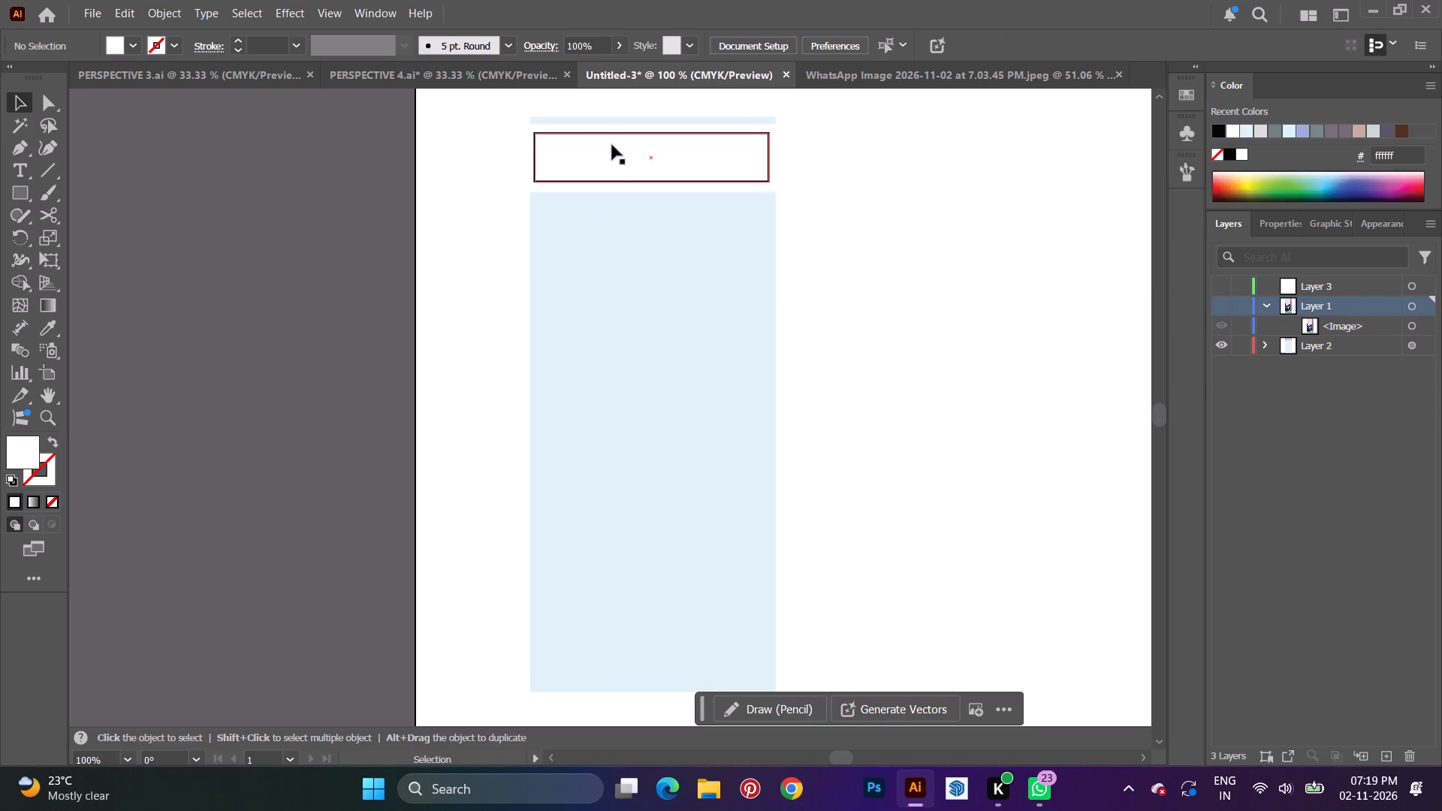
pyautogui.click(647, 159)
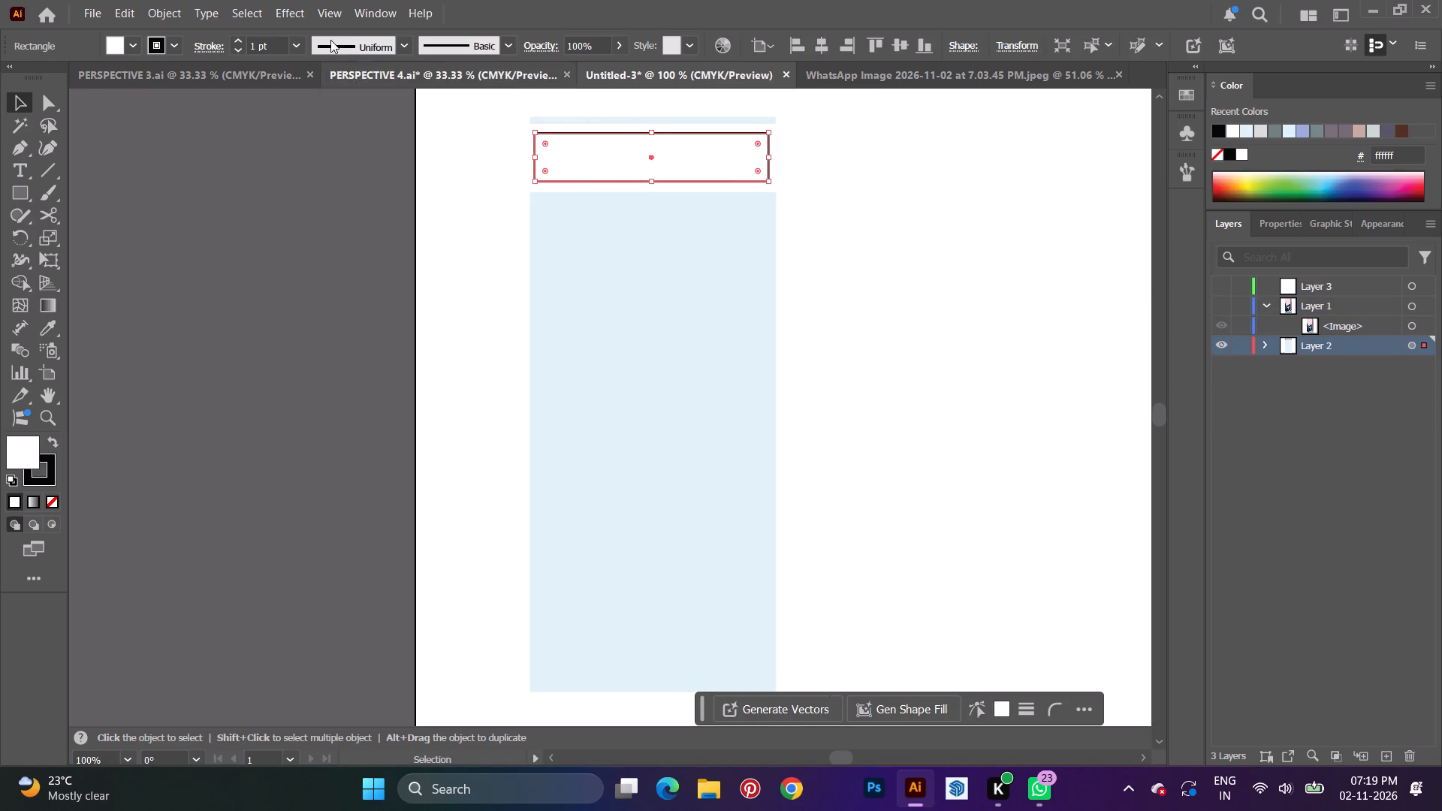
pyautogui.click(234, 49)
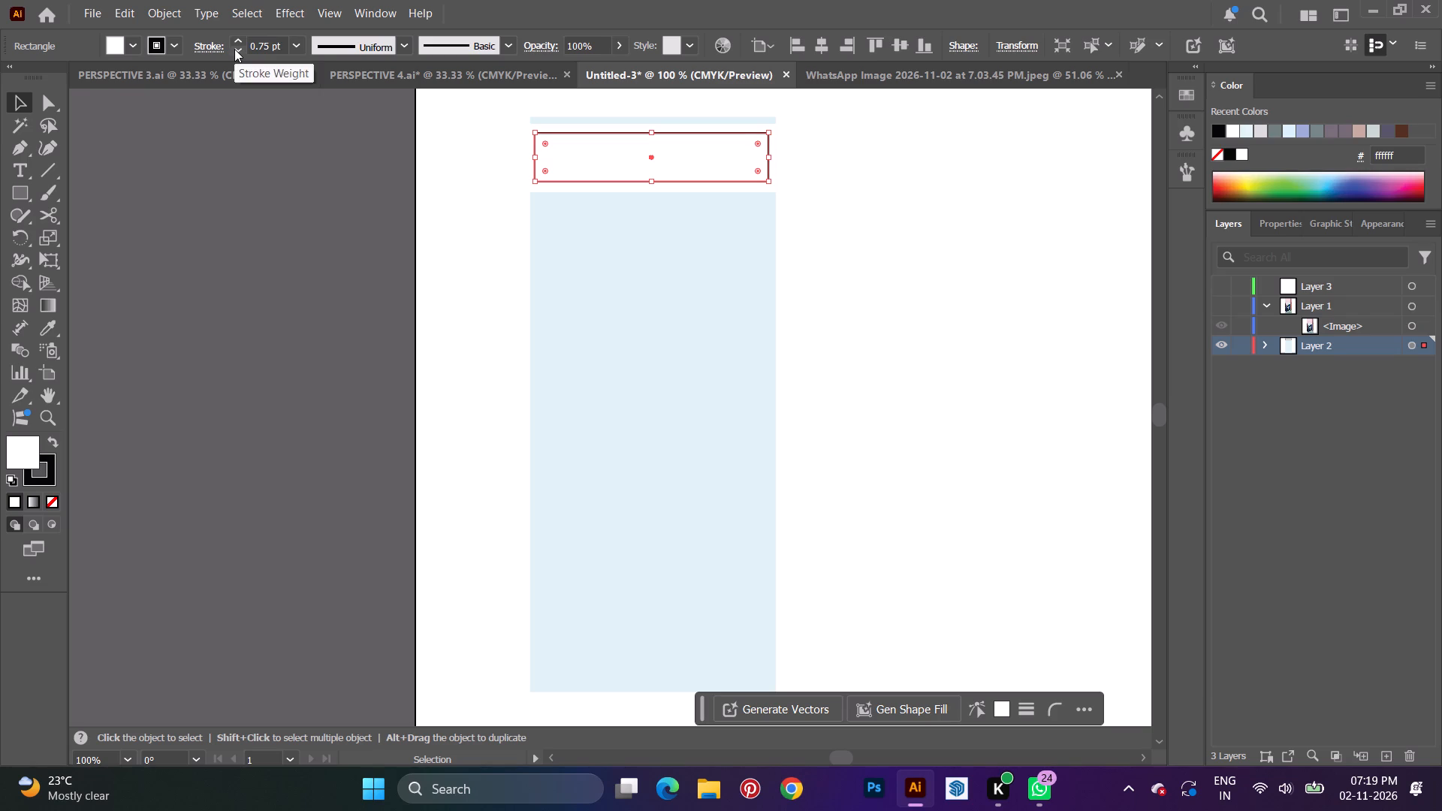
pyautogui.click(234, 49)
pyautogui.press('v')
pyautogui.click(455, 190)
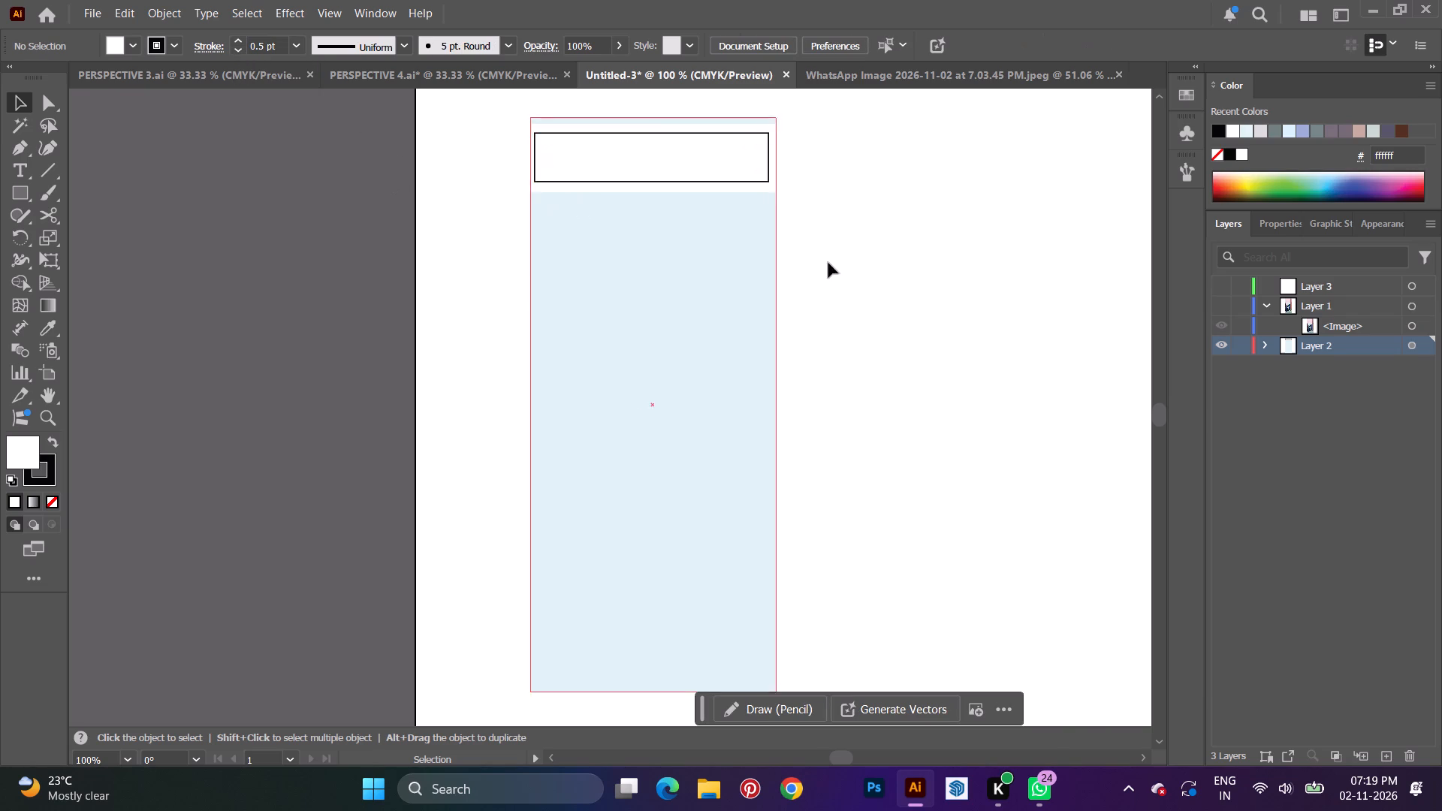
pyautogui.click(907, 281)
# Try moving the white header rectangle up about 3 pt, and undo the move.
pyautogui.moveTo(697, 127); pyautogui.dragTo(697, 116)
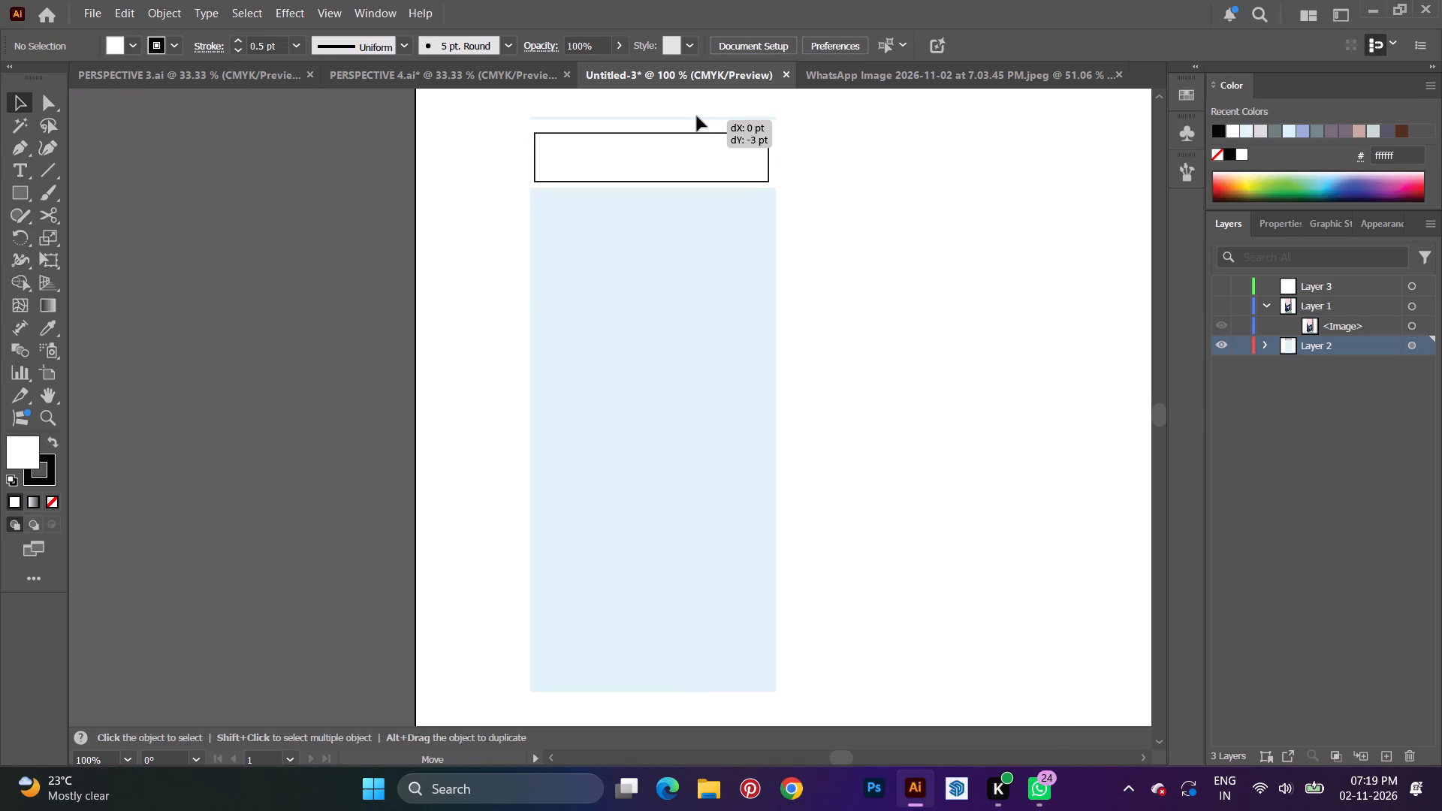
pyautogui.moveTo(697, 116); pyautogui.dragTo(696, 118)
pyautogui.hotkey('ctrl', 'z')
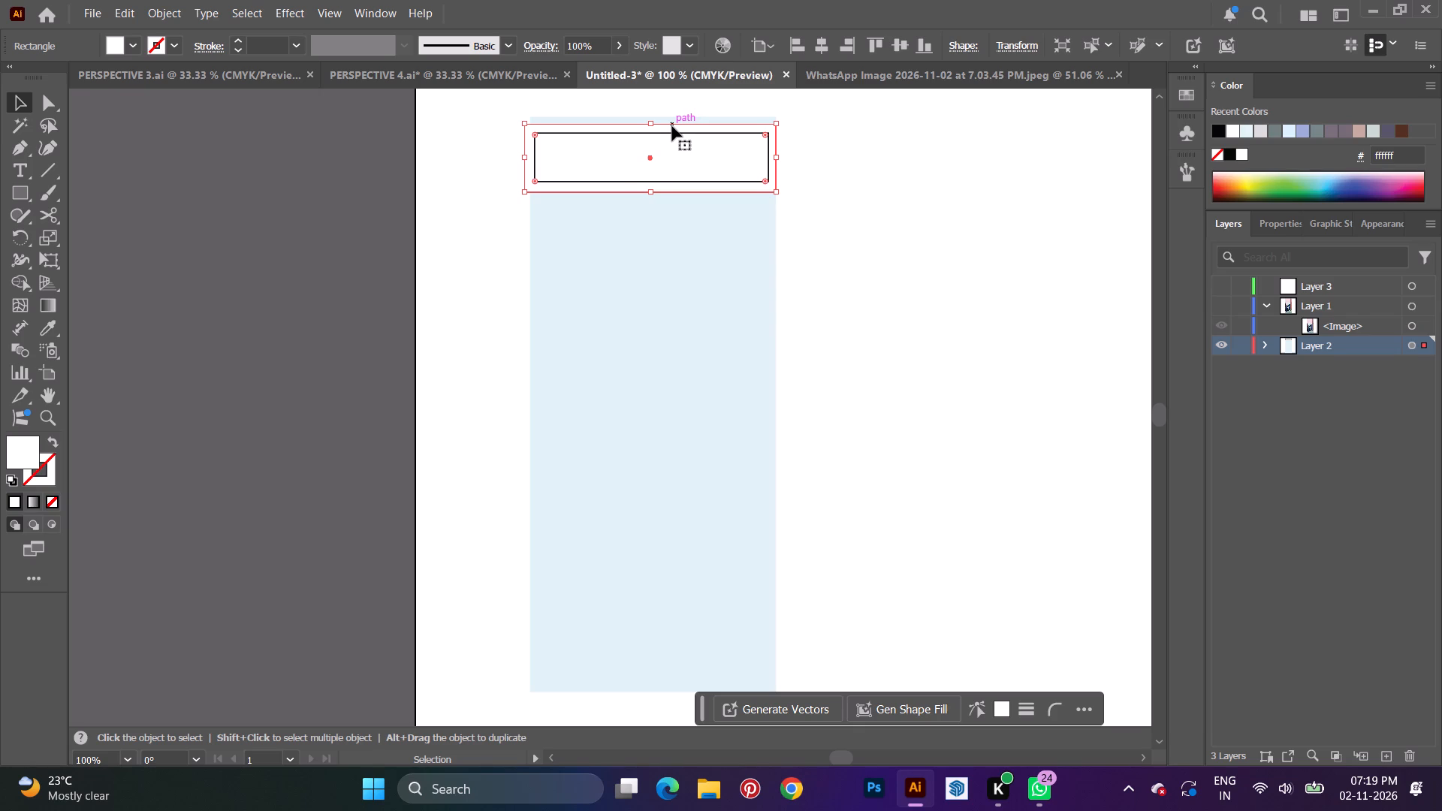
# Move the pale blue refrigerator body rectangle down about 5 pt so its upper edge hides behind the white header rectangle.
pyautogui.click(852, 192)
pyautogui.click(695, 240)
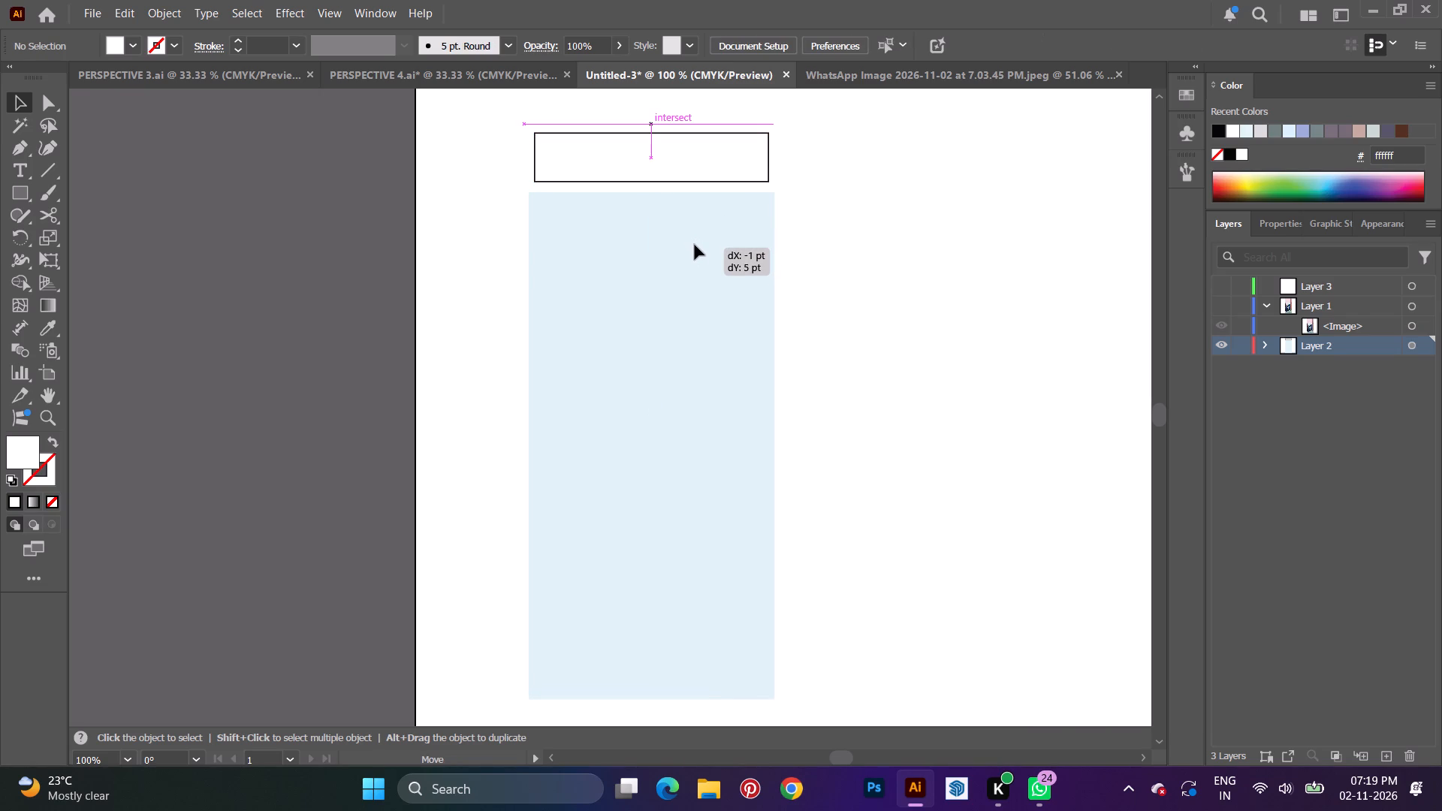
pyautogui.click(864, 275)
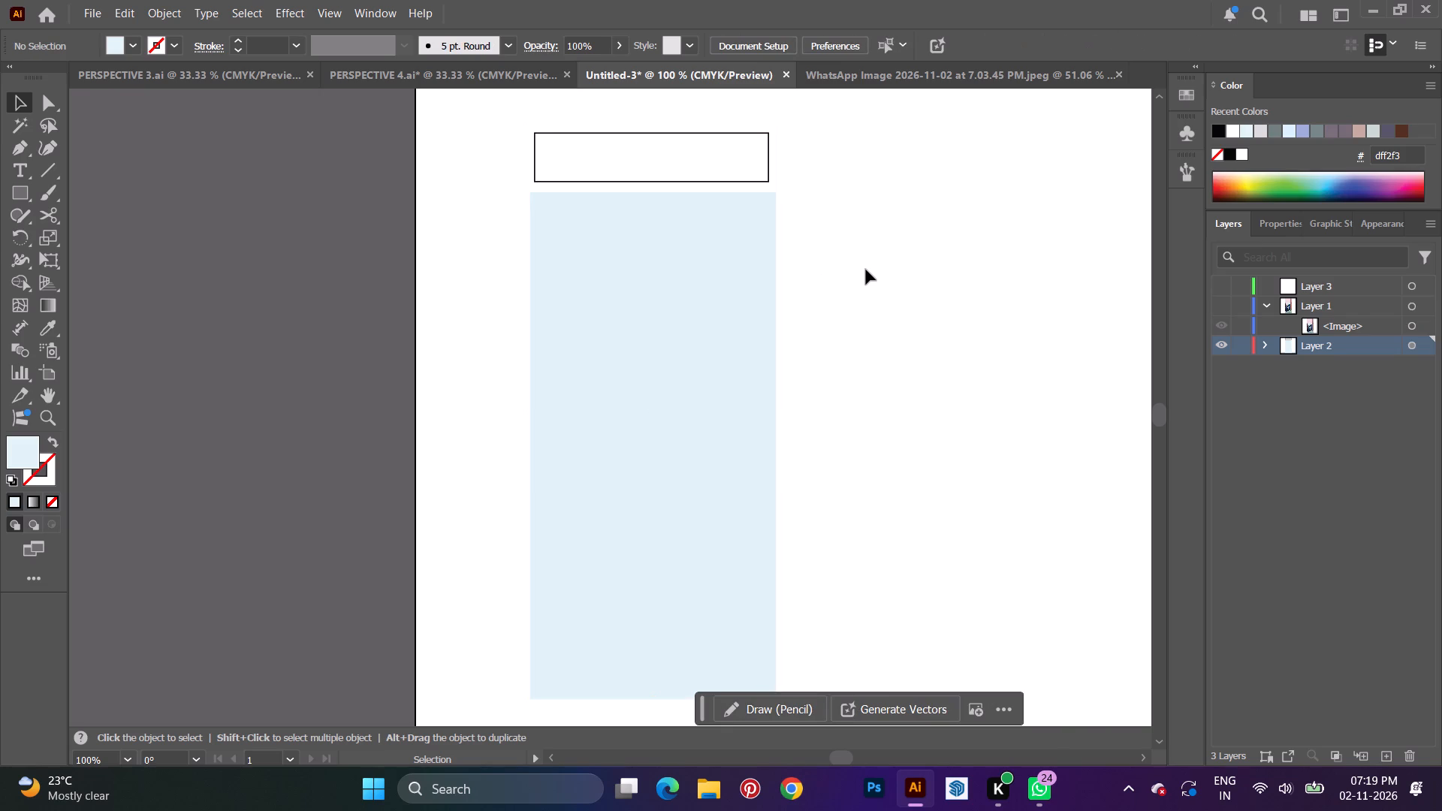
pyautogui.click(989, 316)
# Add a new layer beneath Layer 2 and draw a background rectangle on it covering the whole artboard.
pyautogui.keyDown('alt'); pyautogui.scroll(-3, 967, 315); pyautogui.keyUp('alt')
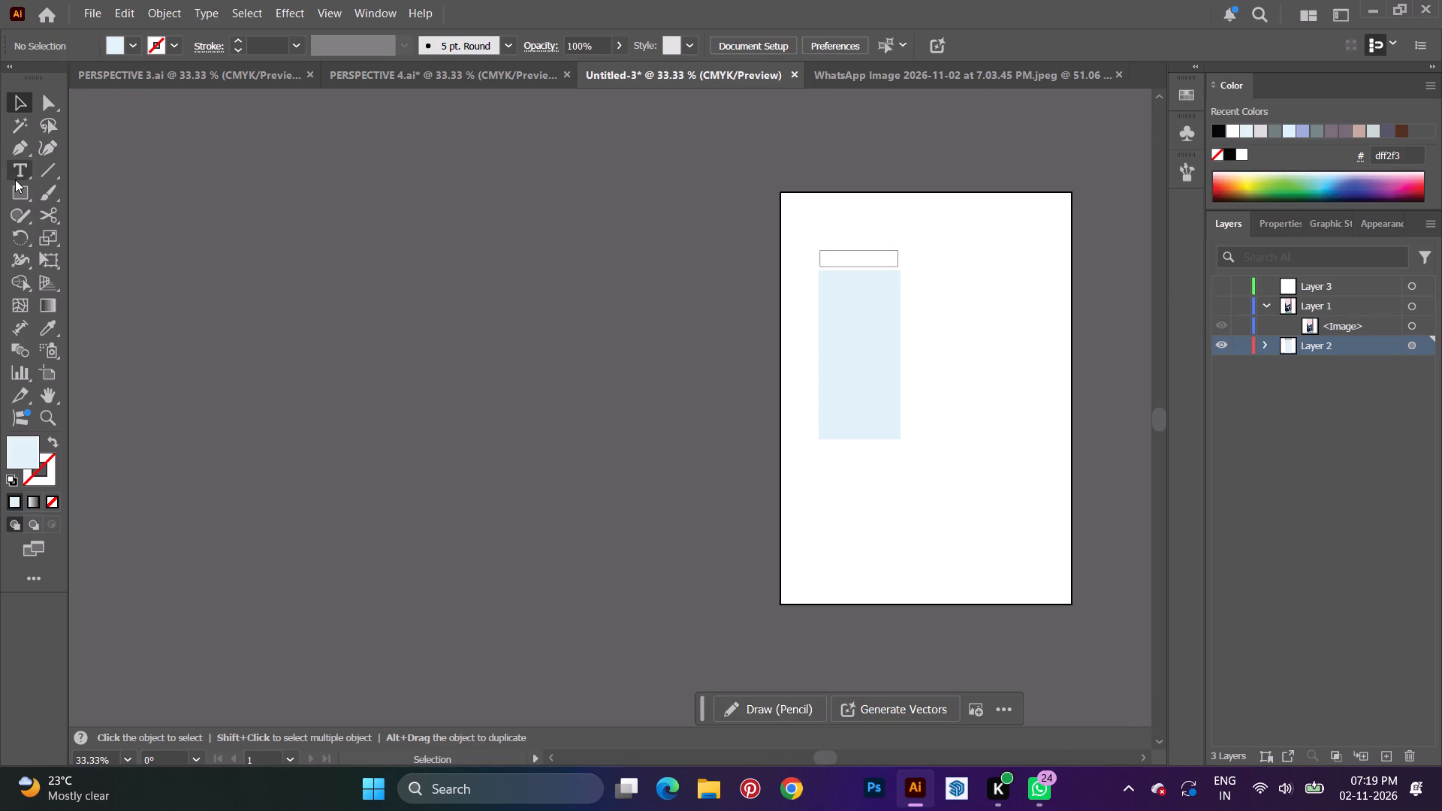
pyautogui.click(15, 179)
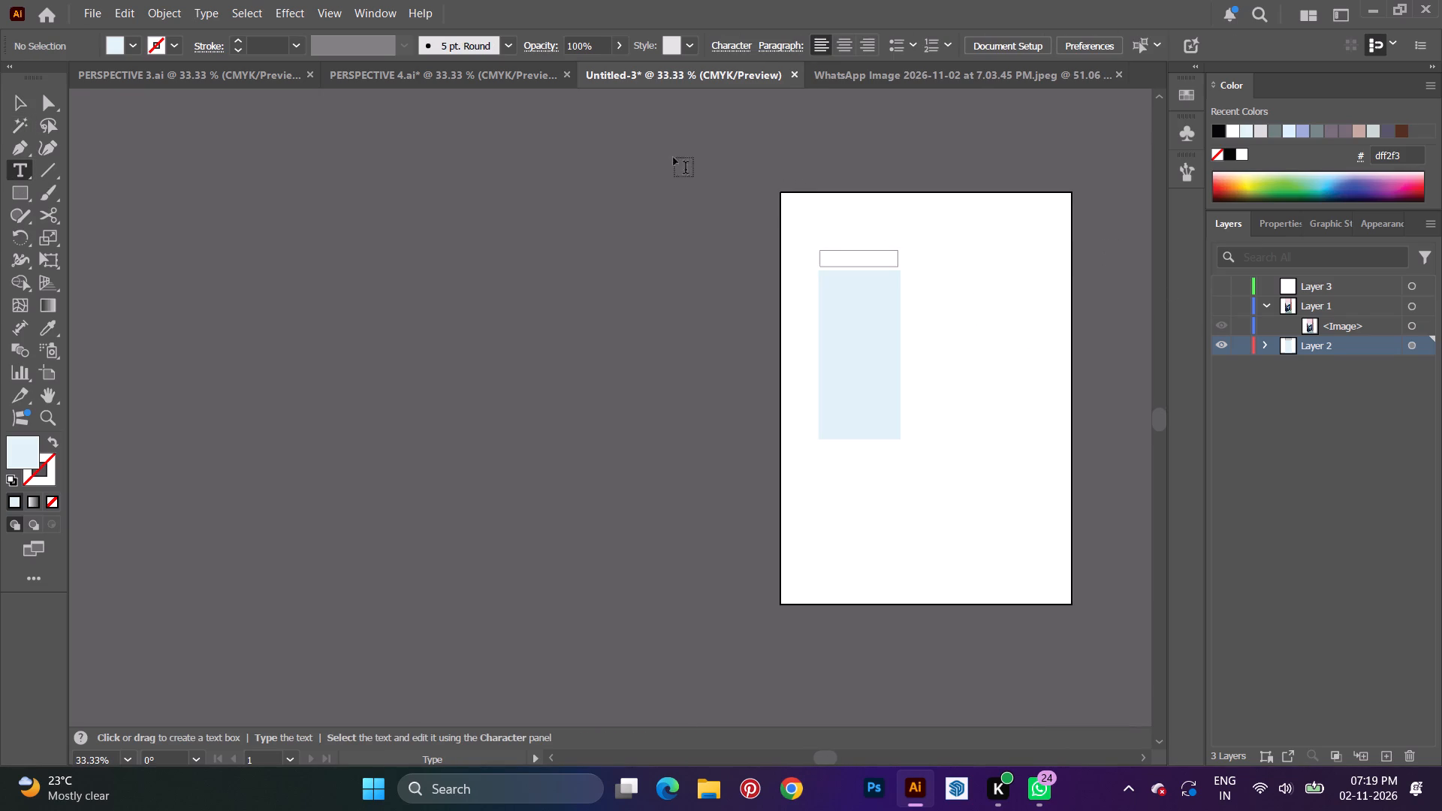
pyautogui.click(11, 191)
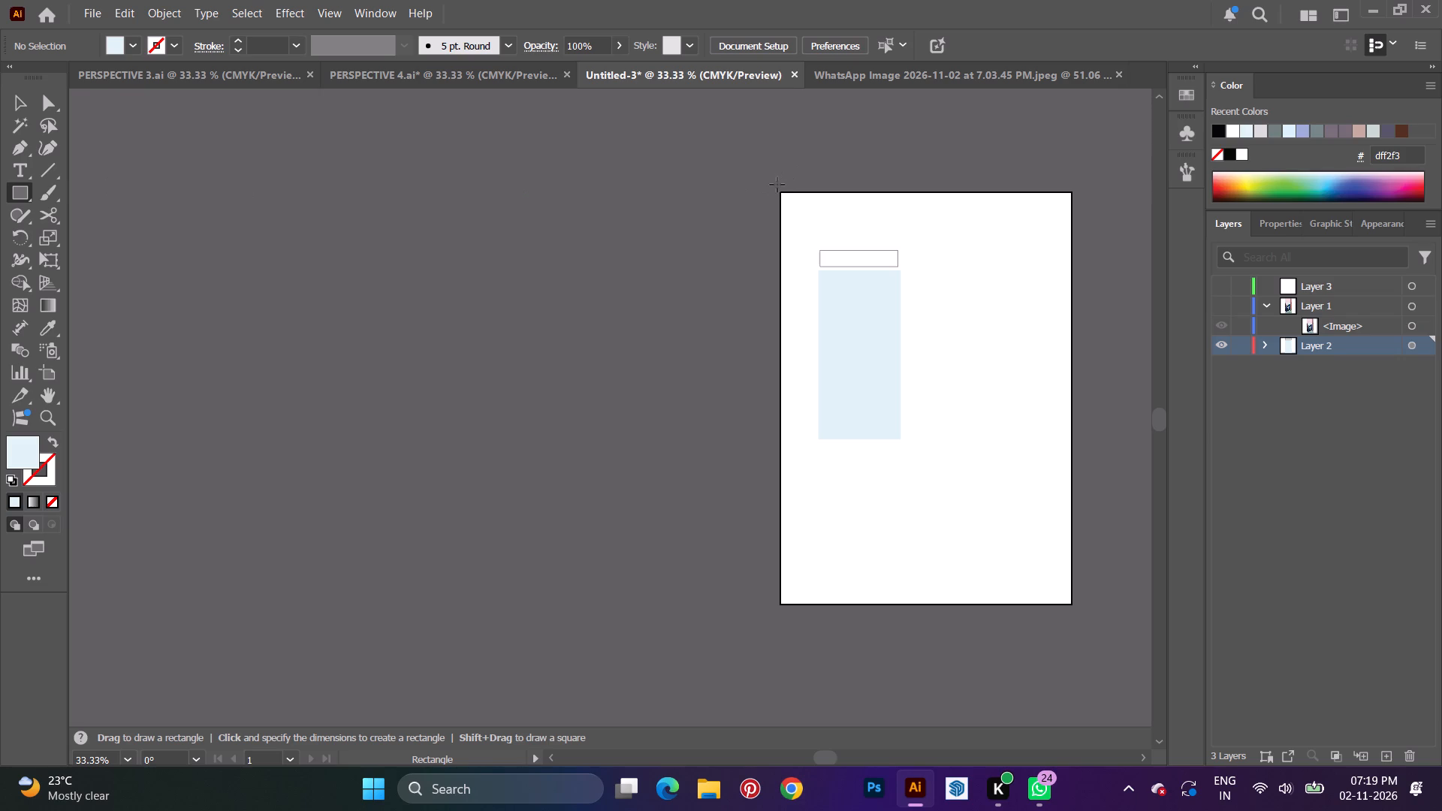
pyautogui.click(1381, 757)
pyautogui.moveTo(1331, 345); pyautogui.dragTo(1331, 373)
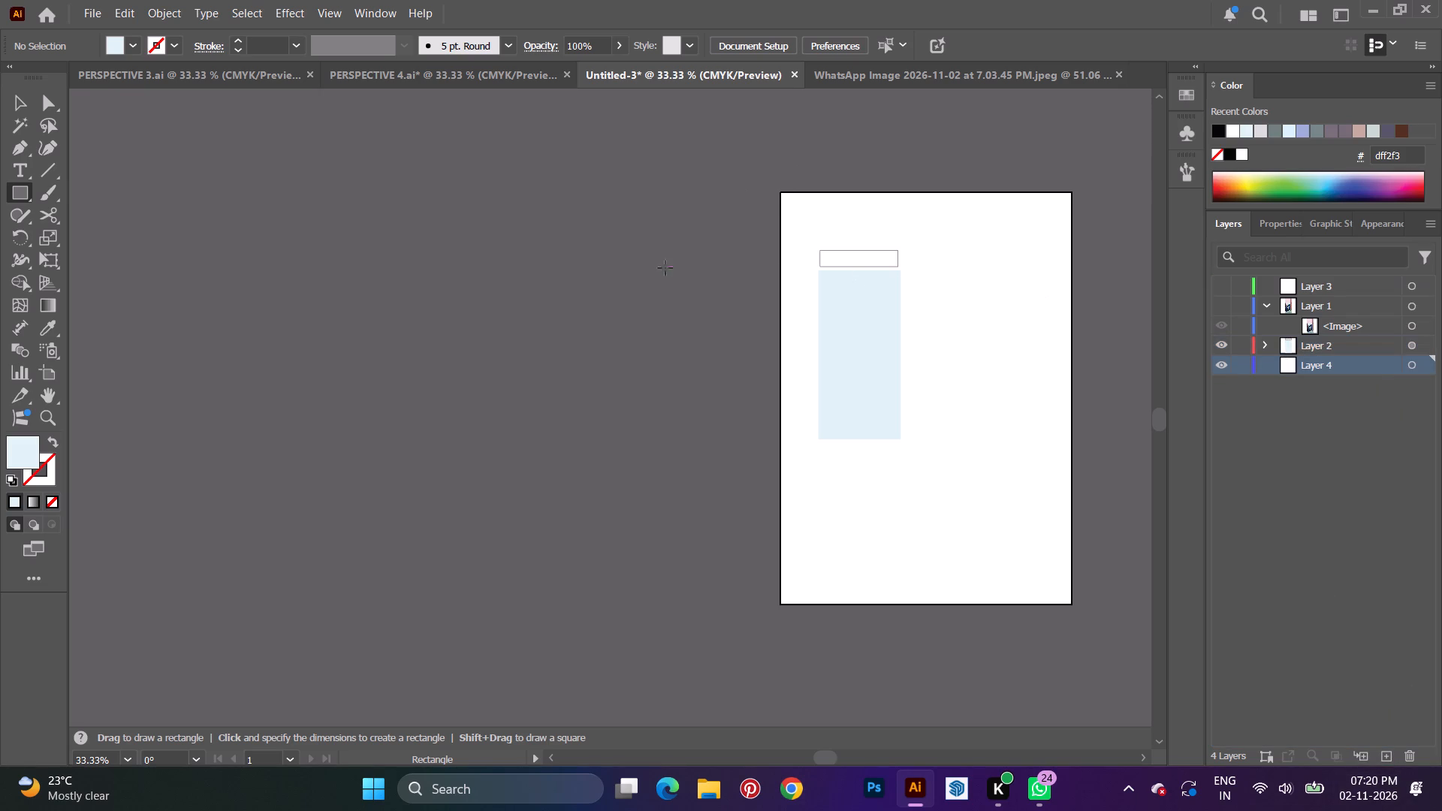
pyautogui.moveTo(780, 191); pyautogui.dragTo(1000, 528)
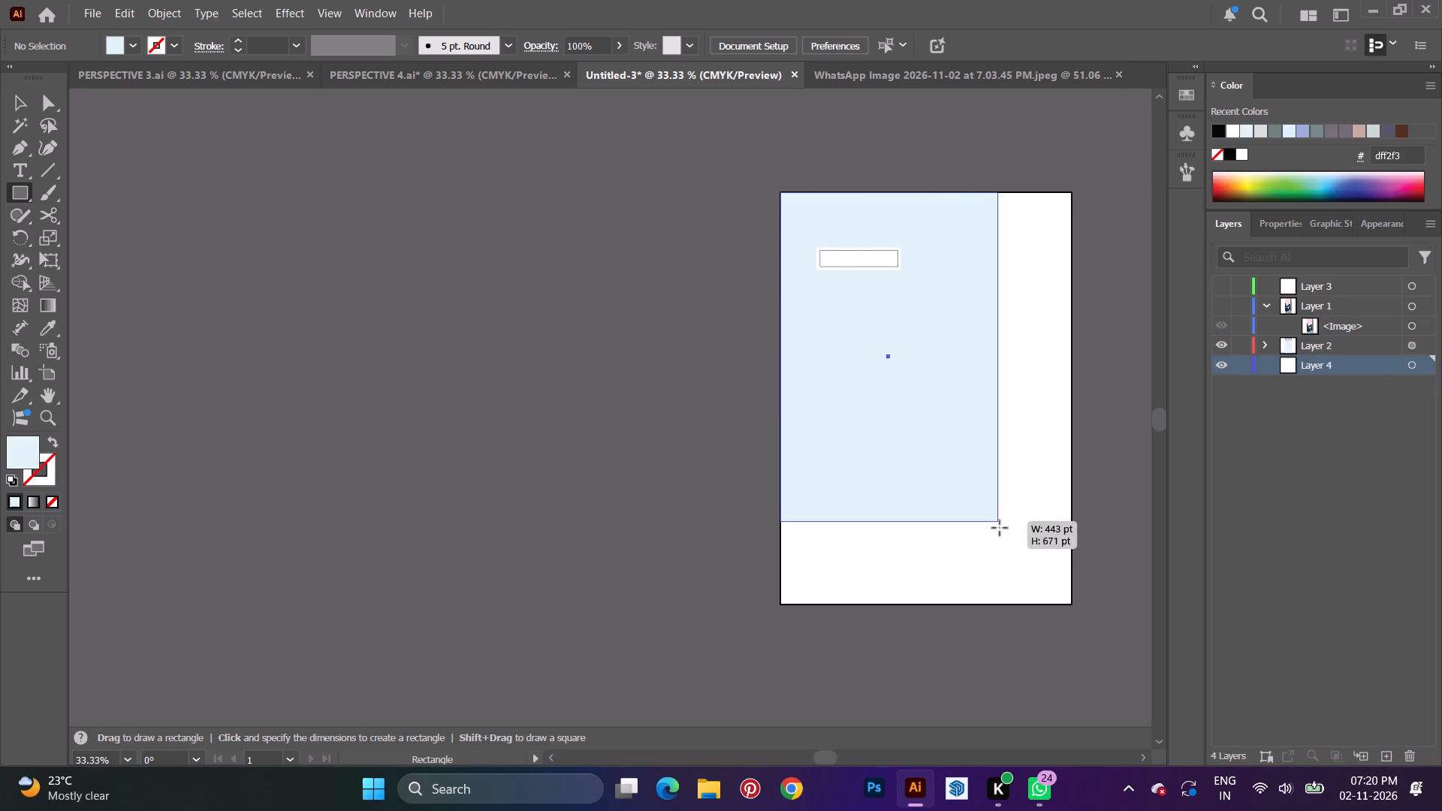
pyautogui.moveTo(1000, 528); pyautogui.dragTo(1070, 605)
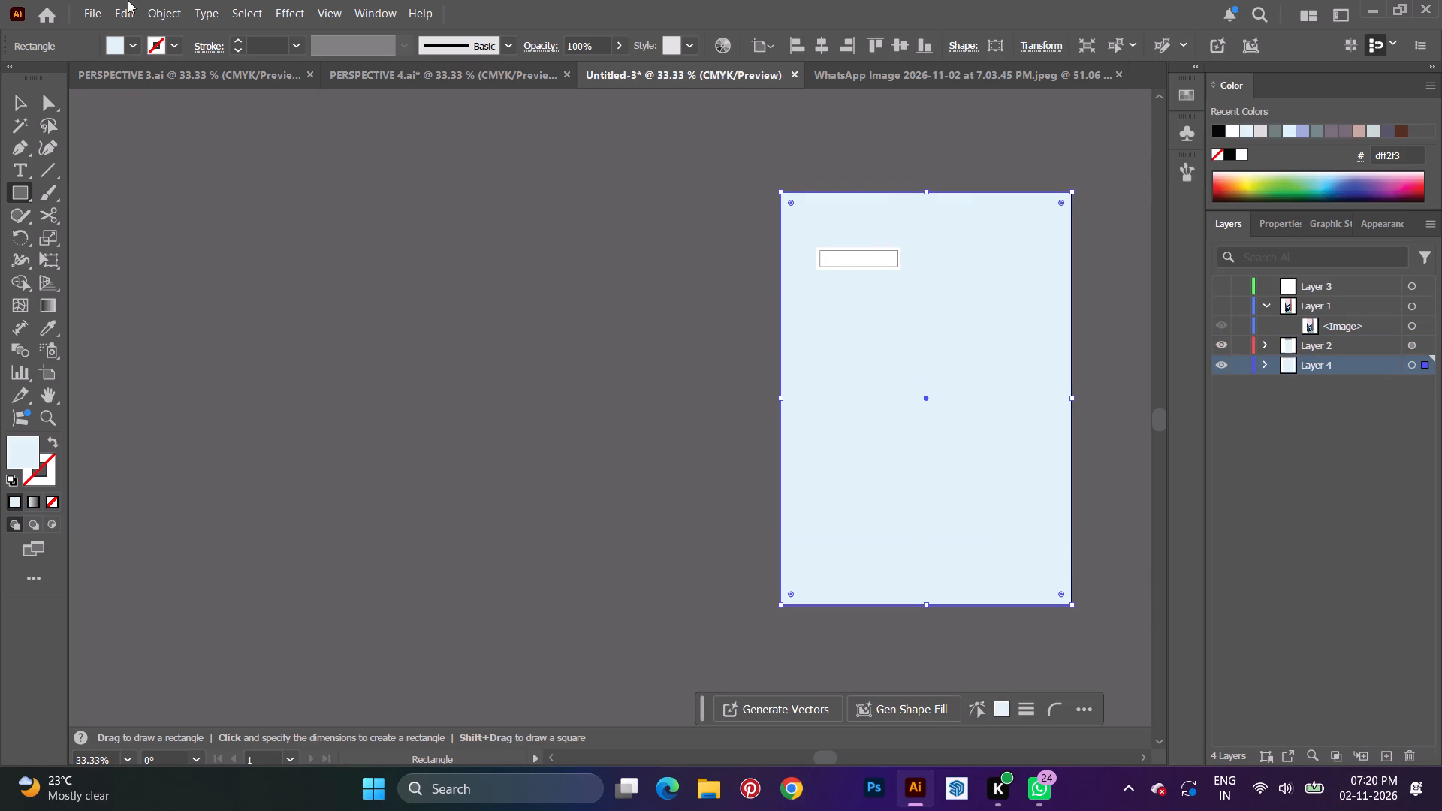
# Fill the background rectangle with recent colour 9dabd7, and lower its cyan and magenta to 0% for a white fill.
pyautogui.click(132, 40)
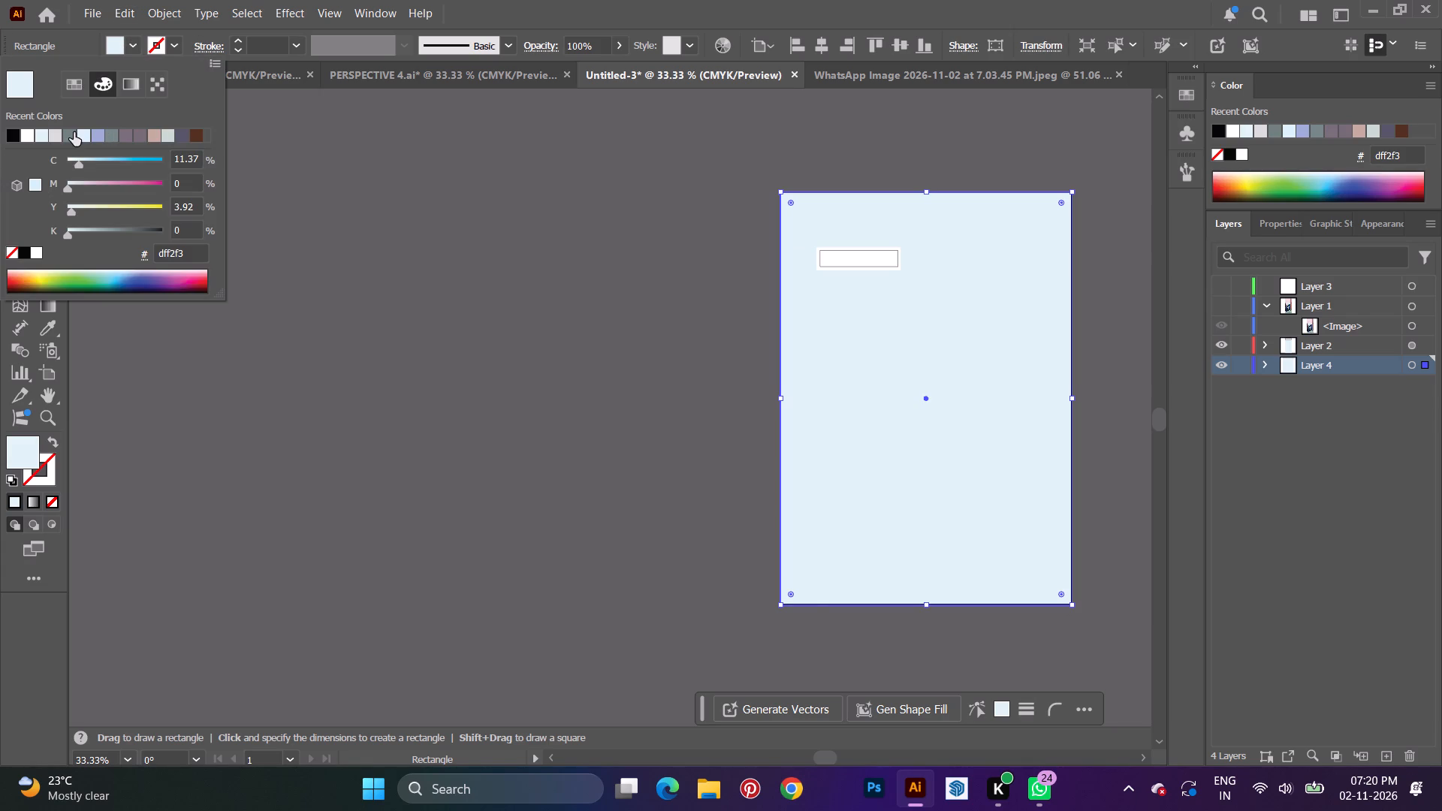
pyautogui.click(72, 131)
pyautogui.click(97, 136)
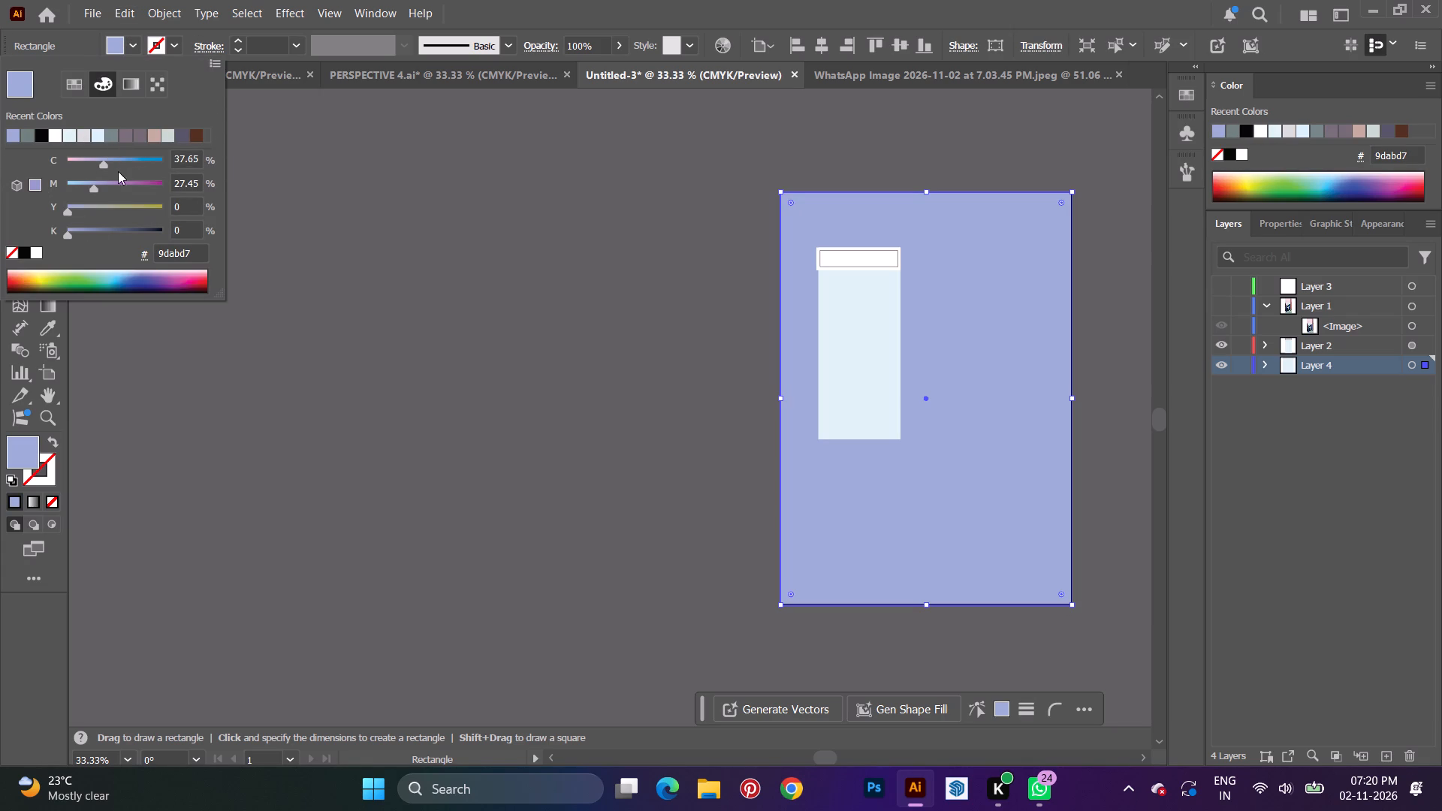
pyautogui.moveTo(107, 162); pyautogui.dragTo(83, 177)
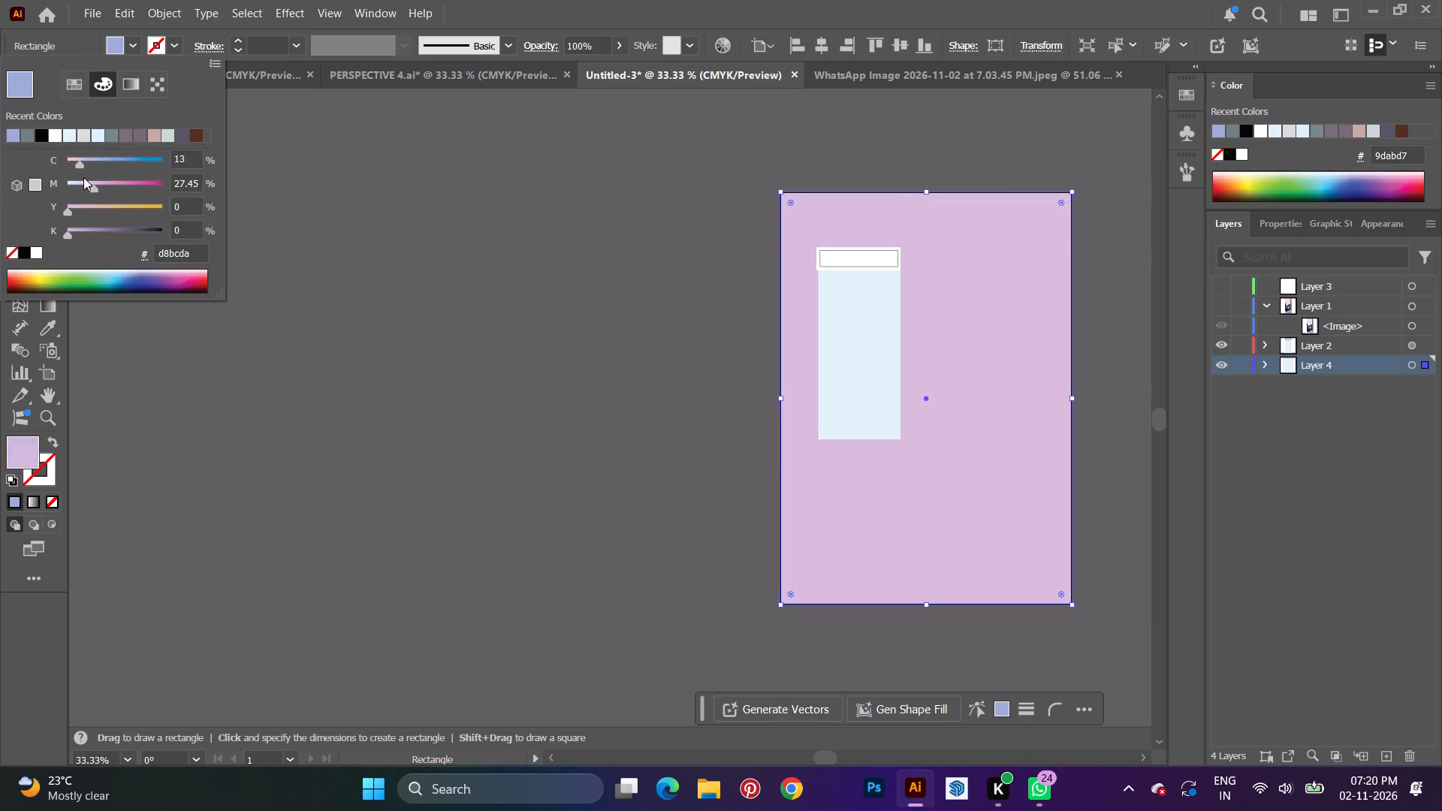
pyautogui.moveTo(83, 177); pyautogui.dragTo(90, 174)
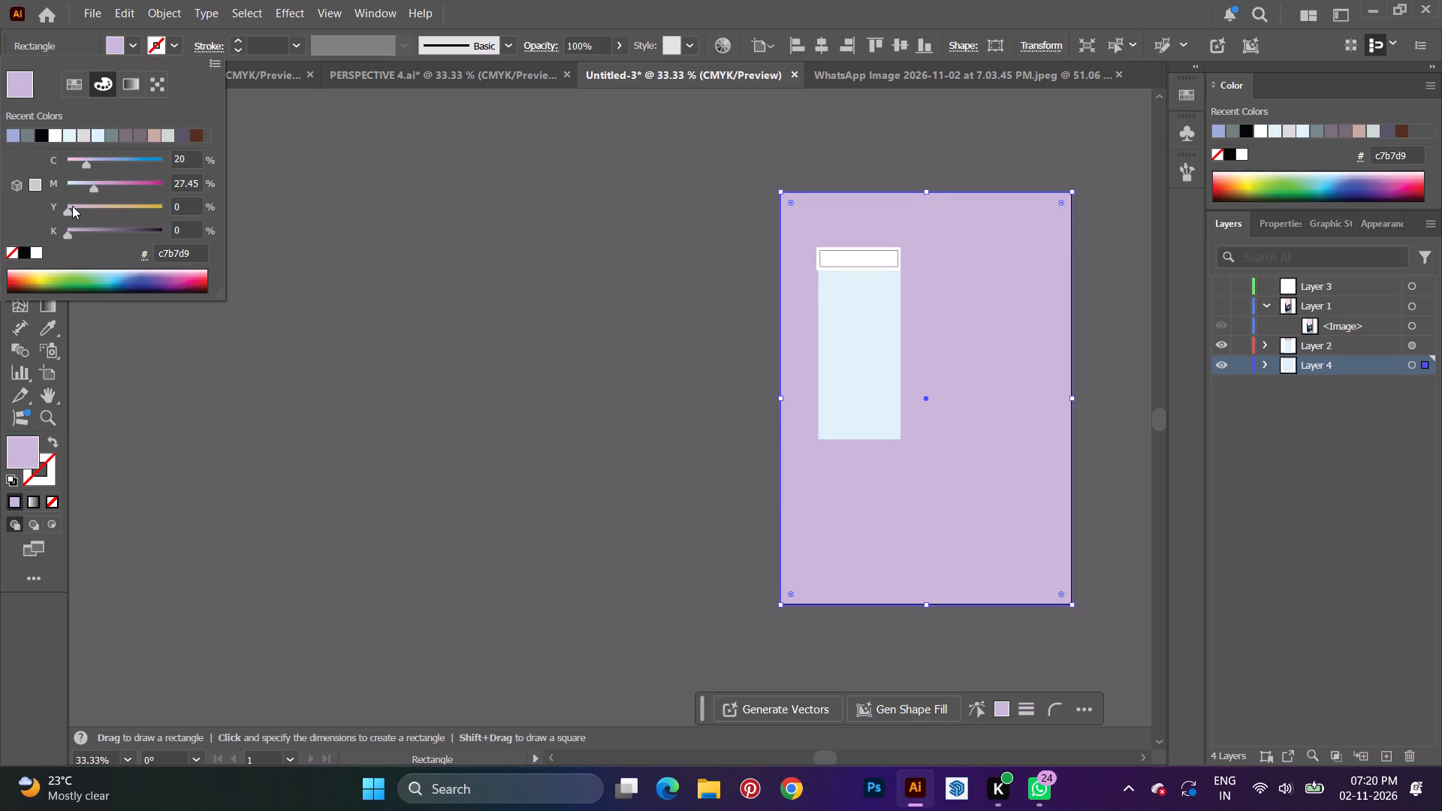
pyautogui.moveTo(71, 206); pyautogui.dragTo(48, 193)
pyautogui.moveTo(85, 162); pyautogui.dragTo(50, 152)
pyautogui.moveTo(90, 184); pyautogui.dragTo(46, 185)
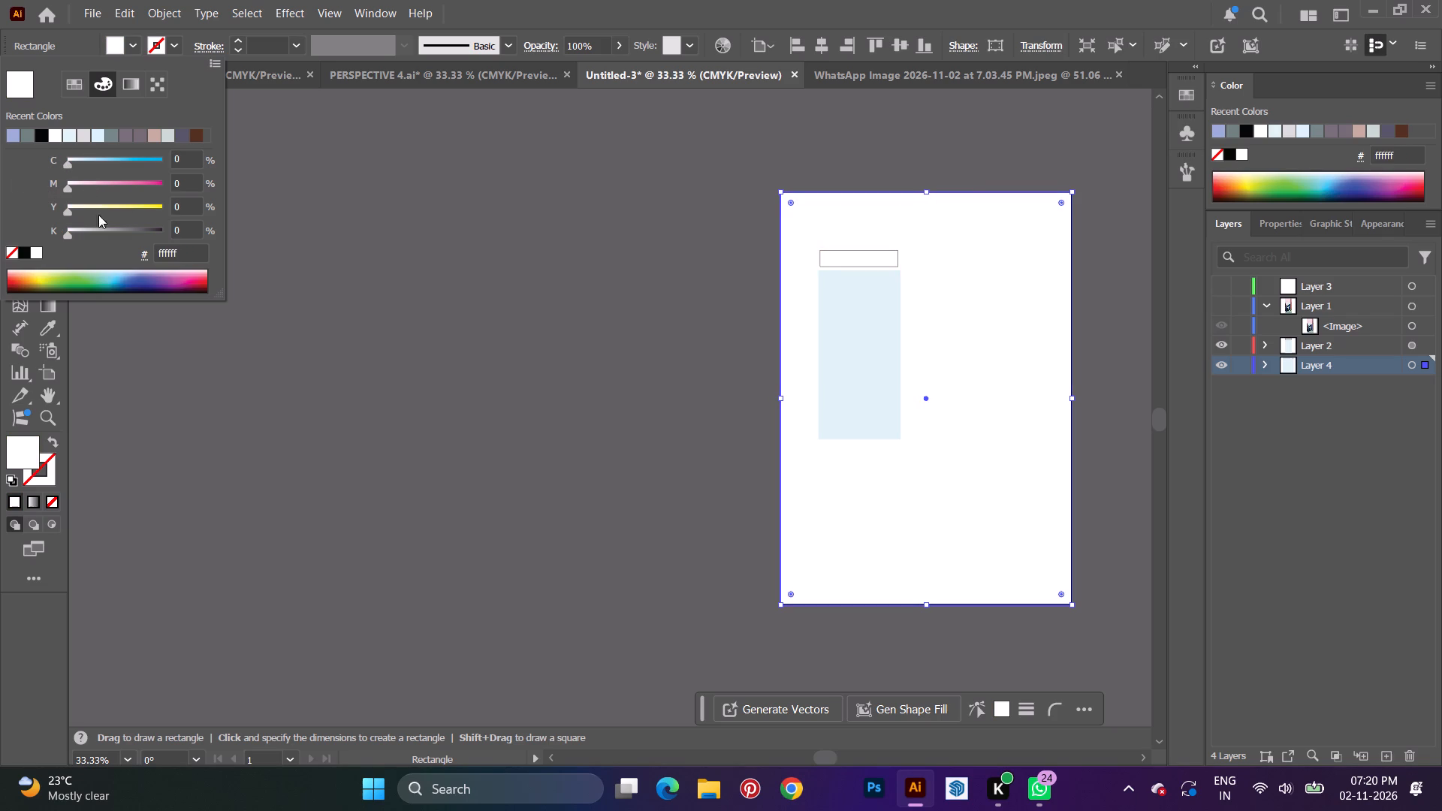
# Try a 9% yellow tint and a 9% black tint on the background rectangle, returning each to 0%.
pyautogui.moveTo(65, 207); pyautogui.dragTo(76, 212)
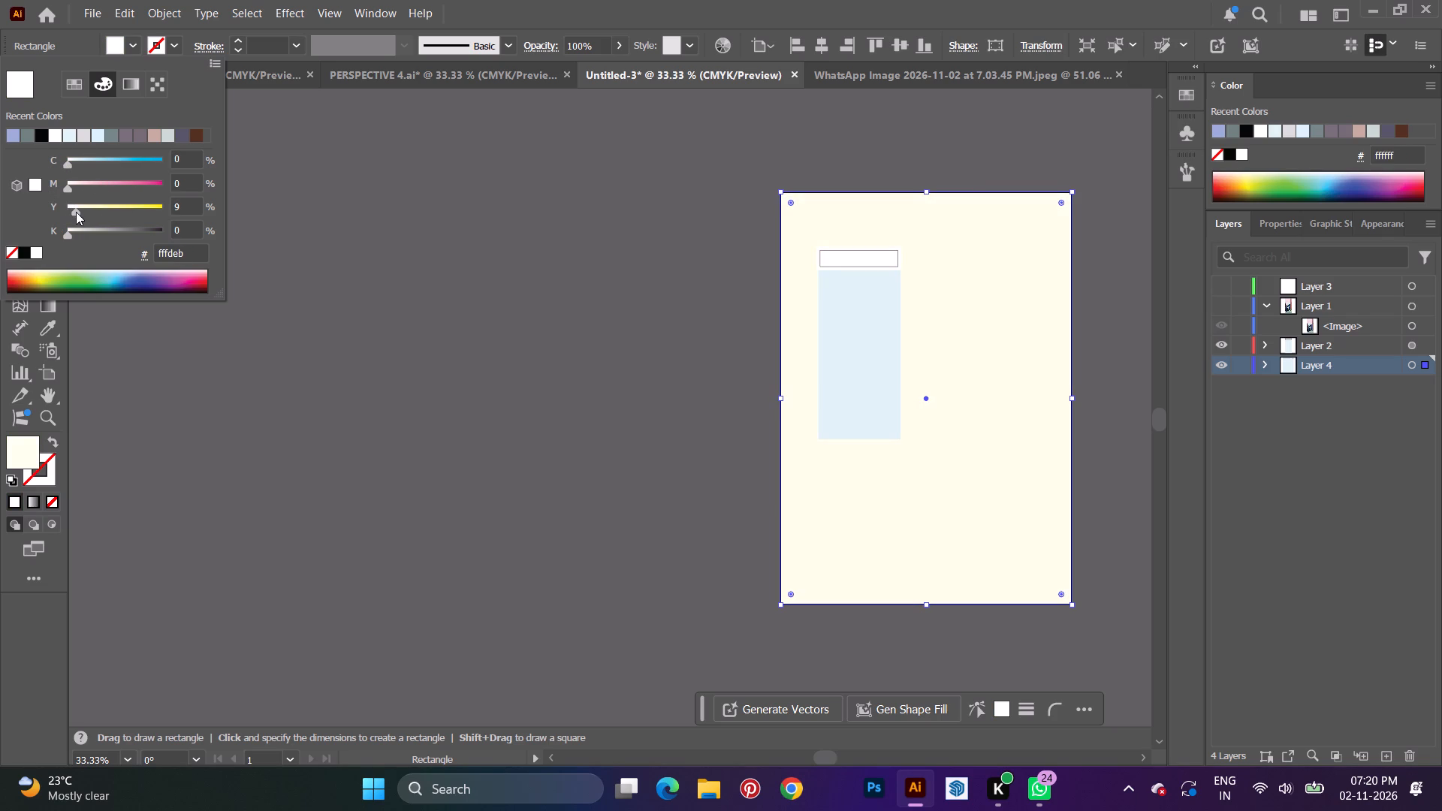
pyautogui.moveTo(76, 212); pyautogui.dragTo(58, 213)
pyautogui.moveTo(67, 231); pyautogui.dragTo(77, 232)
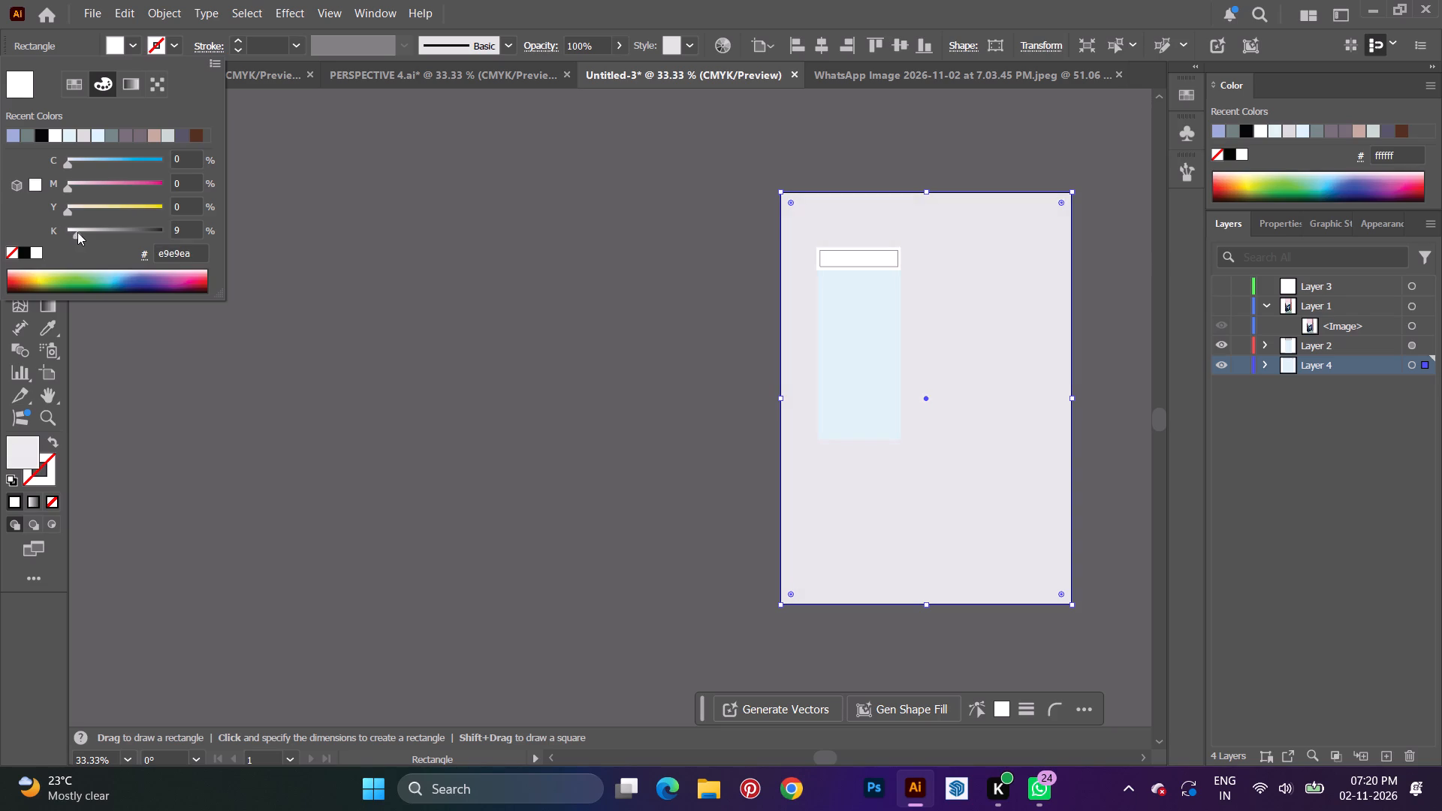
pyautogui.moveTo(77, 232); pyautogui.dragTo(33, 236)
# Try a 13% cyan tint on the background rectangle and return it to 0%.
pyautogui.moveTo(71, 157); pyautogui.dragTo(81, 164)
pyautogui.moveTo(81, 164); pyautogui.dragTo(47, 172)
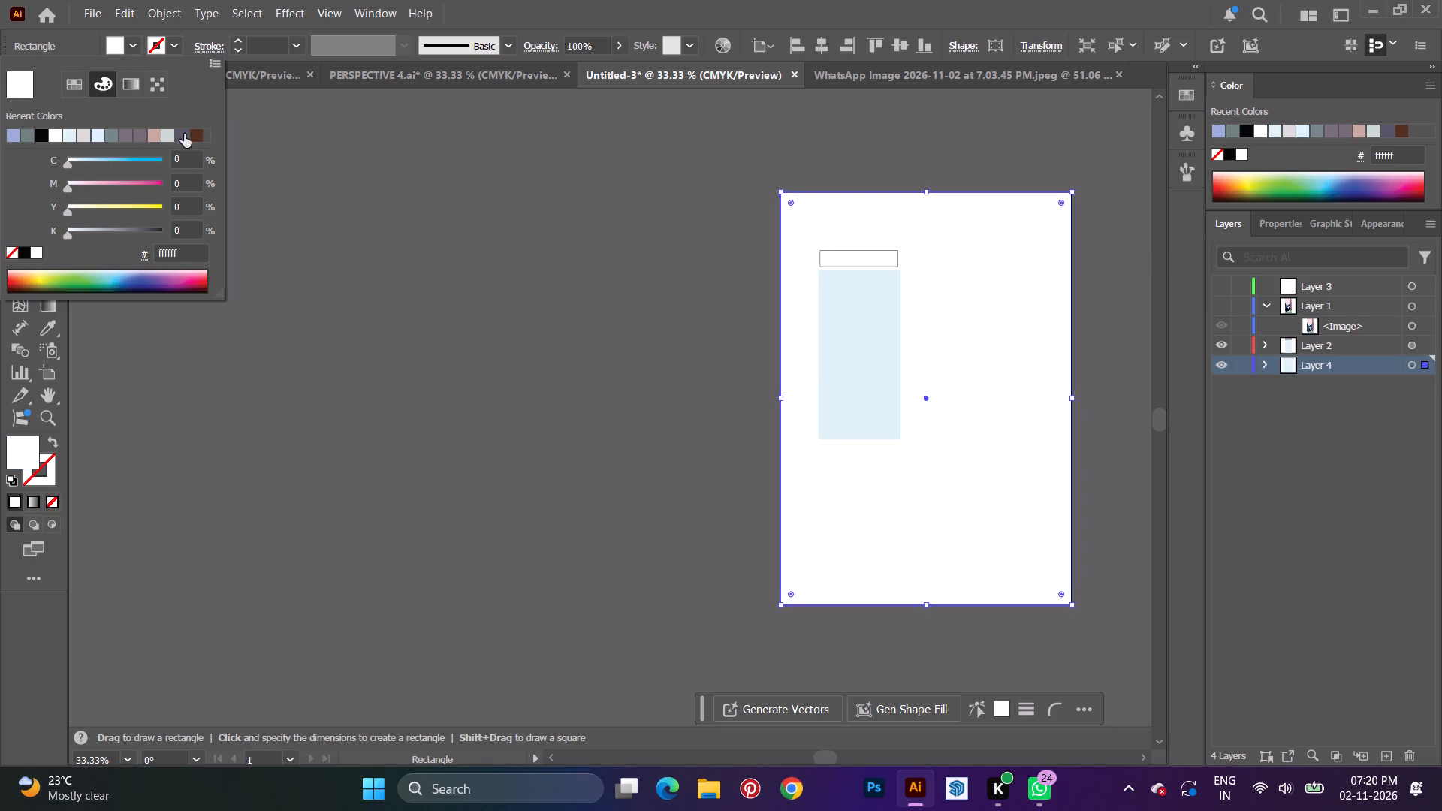
# Fill the background rectangle with recent colour c5a99f, and adjust its yellow to 26% and its cyan for dusty pink c7aaaa.
pyautogui.click(158, 137)
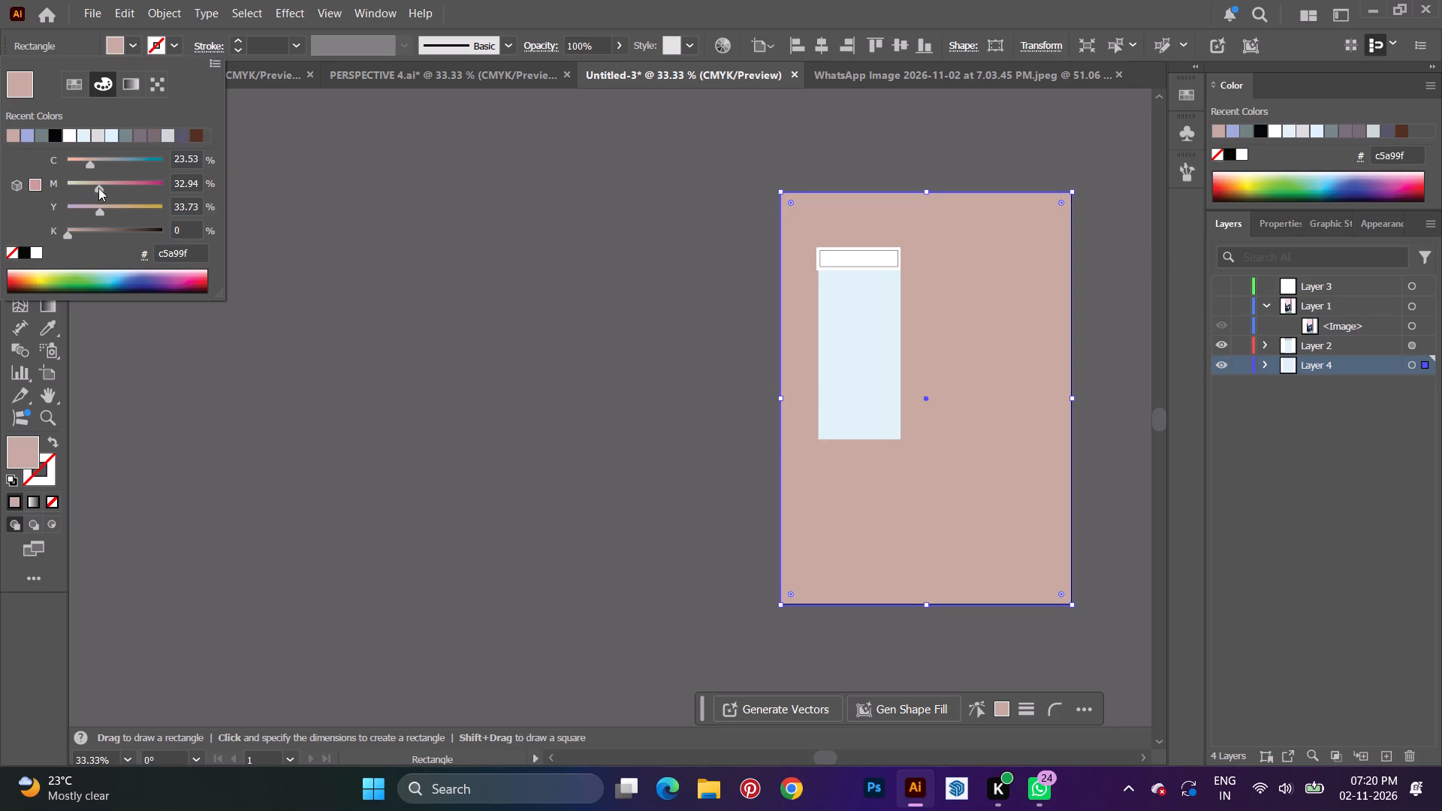
pyautogui.moveTo(95, 207); pyautogui.dragTo(92, 216)
pyautogui.moveTo(90, 164); pyautogui.dragTo(82, 170)
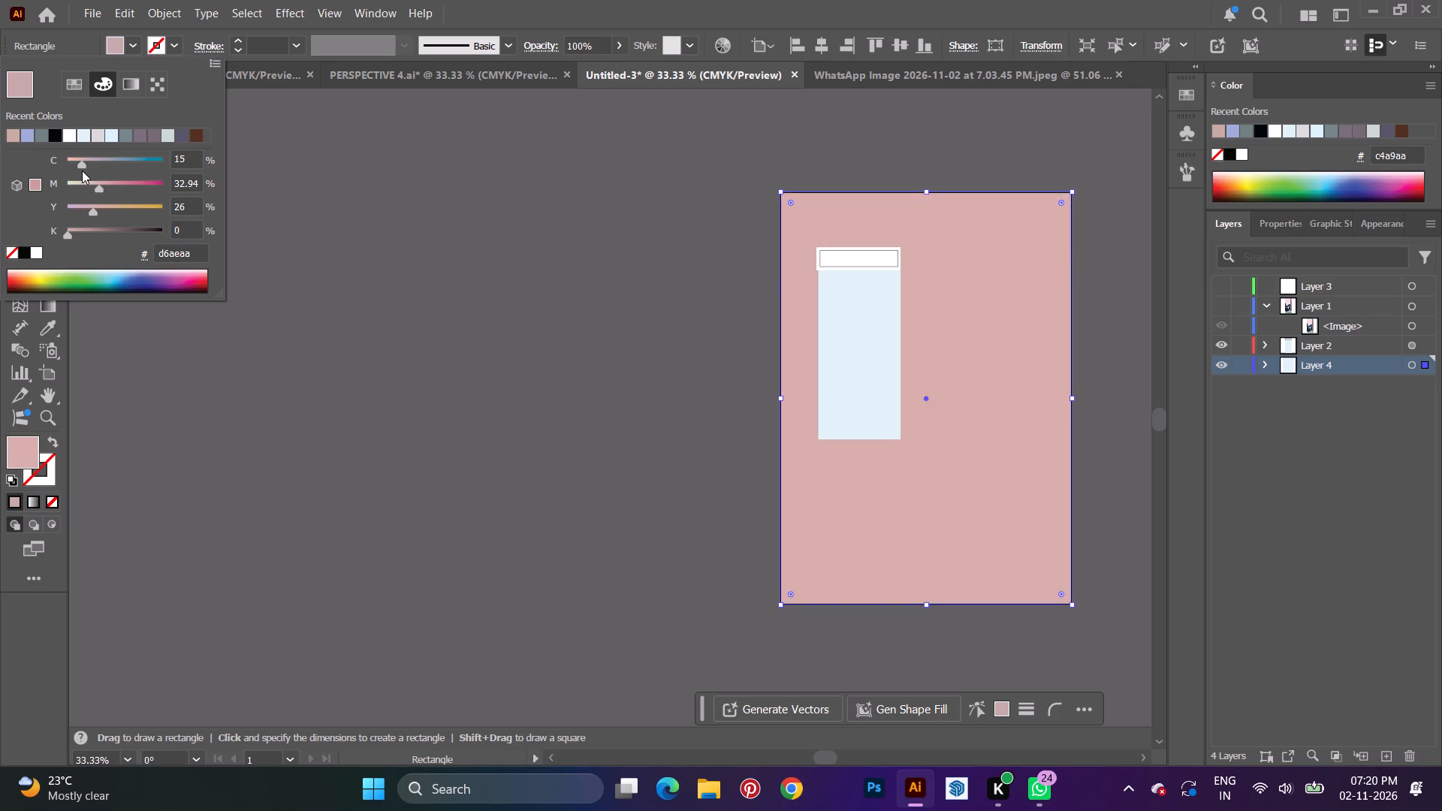
pyautogui.moveTo(82, 170); pyautogui.dragTo(89, 175)
pyautogui.click(344, 246)
# Narrow the white header rectangle from its left edge so that edge aligns with the pale blue refrigerator body.
pyautogui.press('space')
pyautogui.press('space')
pyautogui.press('space')
pyautogui.press('space')
pyautogui.press('space')
pyautogui.press('space')
pyautogui.press('space')
pyautogui.press('space')
pyautogui.press('space')
pyautogui.press('space')
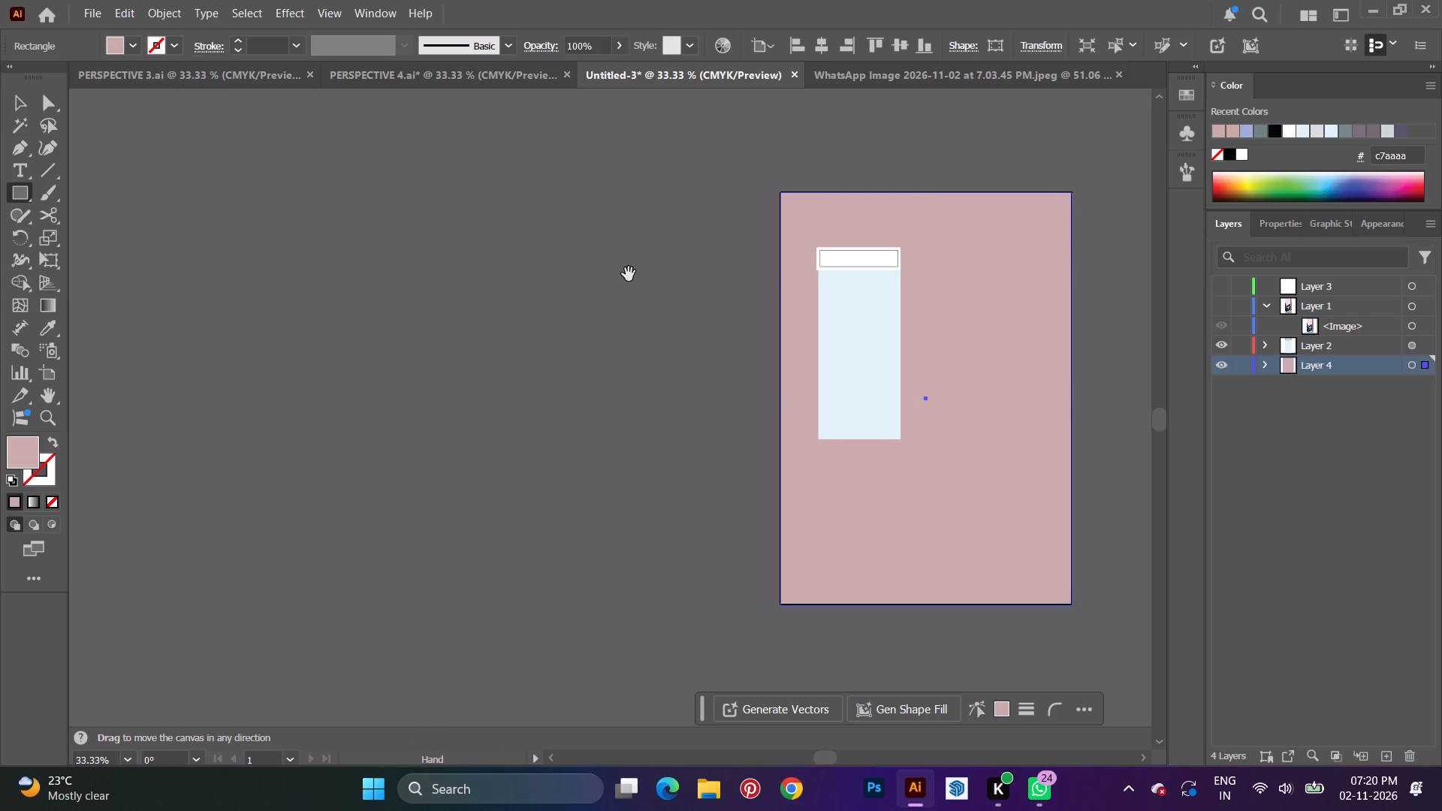
pyautogui.moveTo(626, 275); pyautogui.dragTo(311, 288)
pyautogui.keyDown('alt'); pyautogui.scroll(1, 468, 330); pyautogui.keyUp('alt')
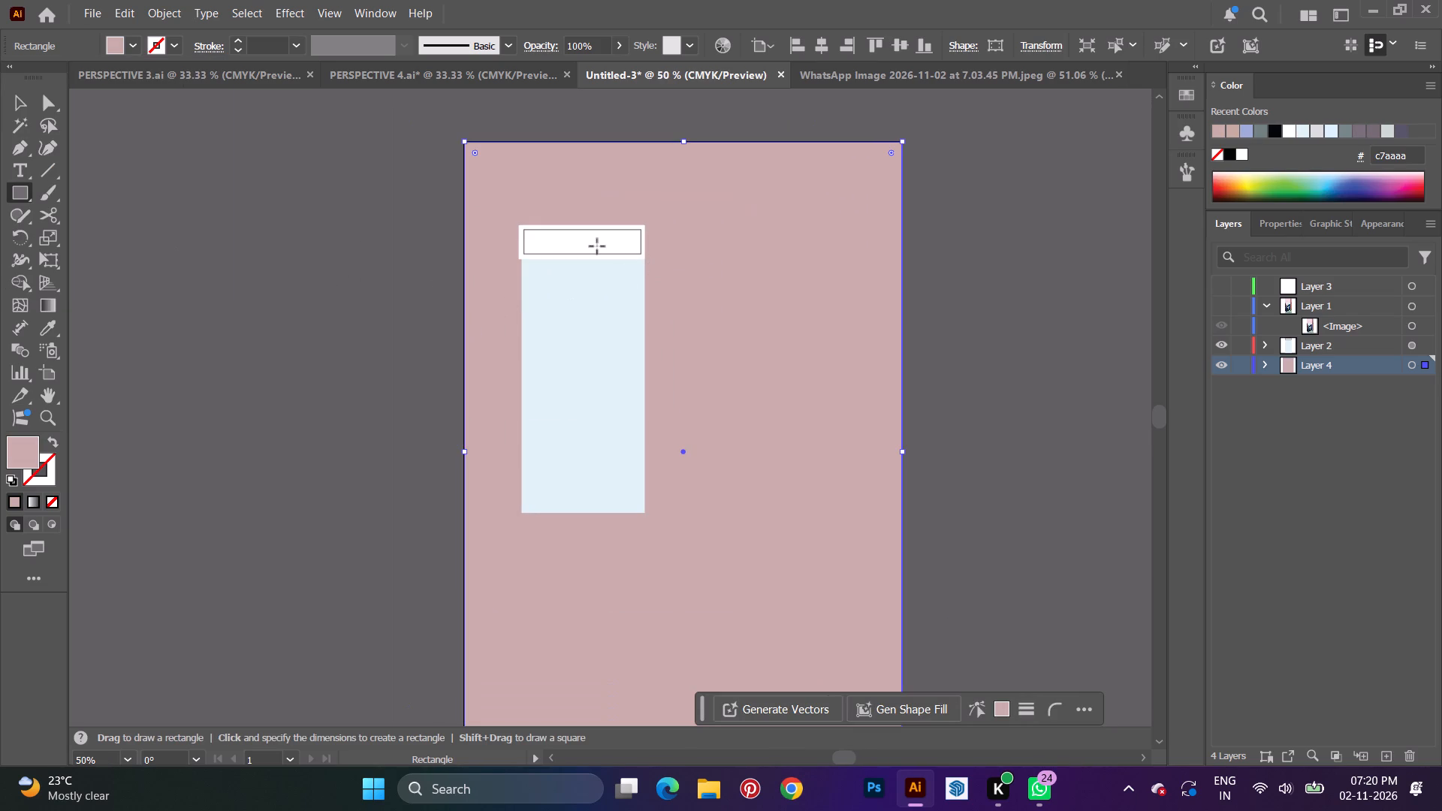
pyautogui.press('space')
pyautogui.press('space')
pyautogui.press('space')
pyautogui.press('space')
pyautogui.press('space')
pyautogui.scroll(3, 612, 282)
pyautogui.keyDown('alt'); pyautogui.scroll(2, 590, 305); pyautogui.keyUp('alt')
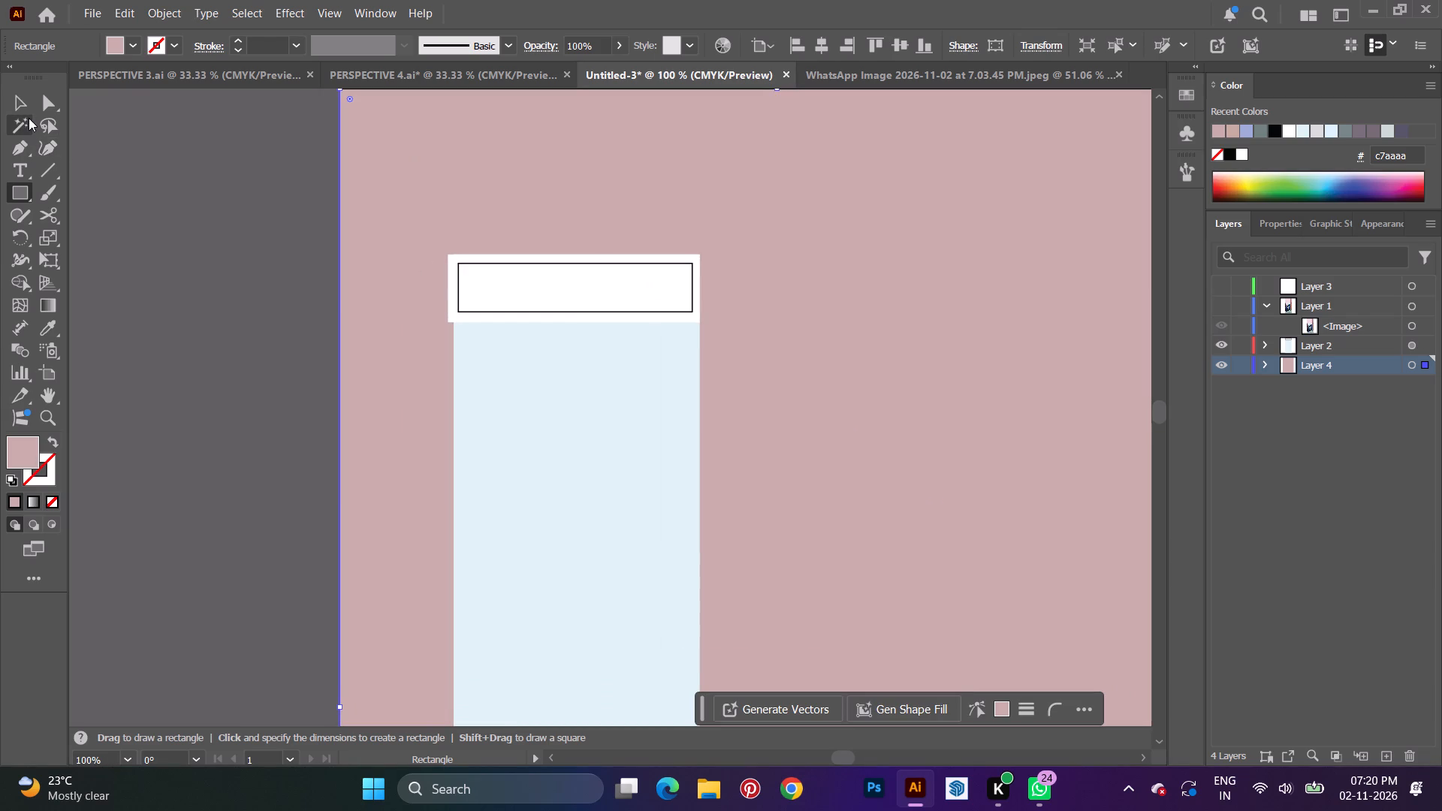
pyautogui.click(22, 106)
pyautogui.click(445, 280)
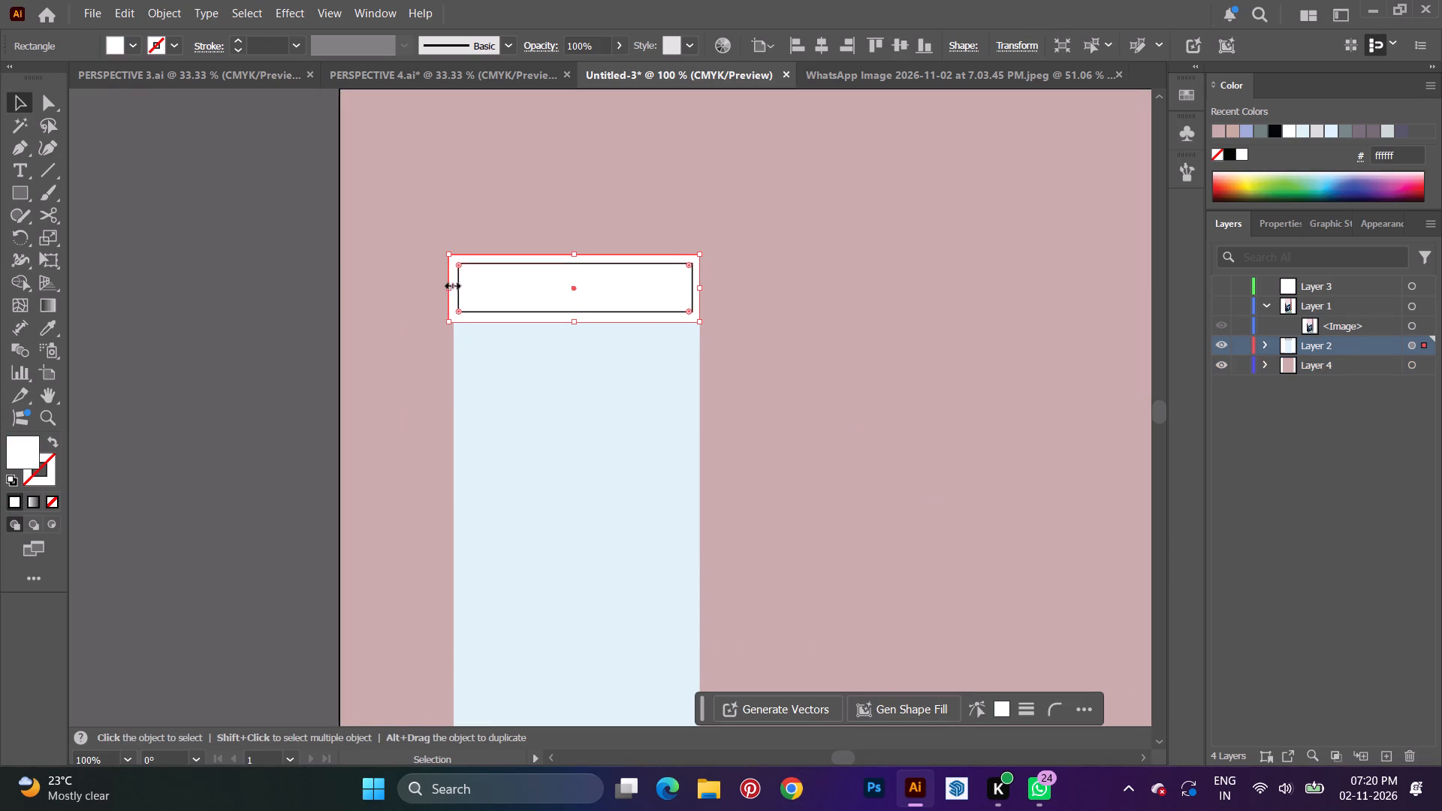
pyautogui.moveTo(445, 290); pyautogui.dragTo(456, 291)
# Move the left edge of the black-outlined rectangle slightly inward to even its margins inside the white header.
pyautogui.click(472, 311)
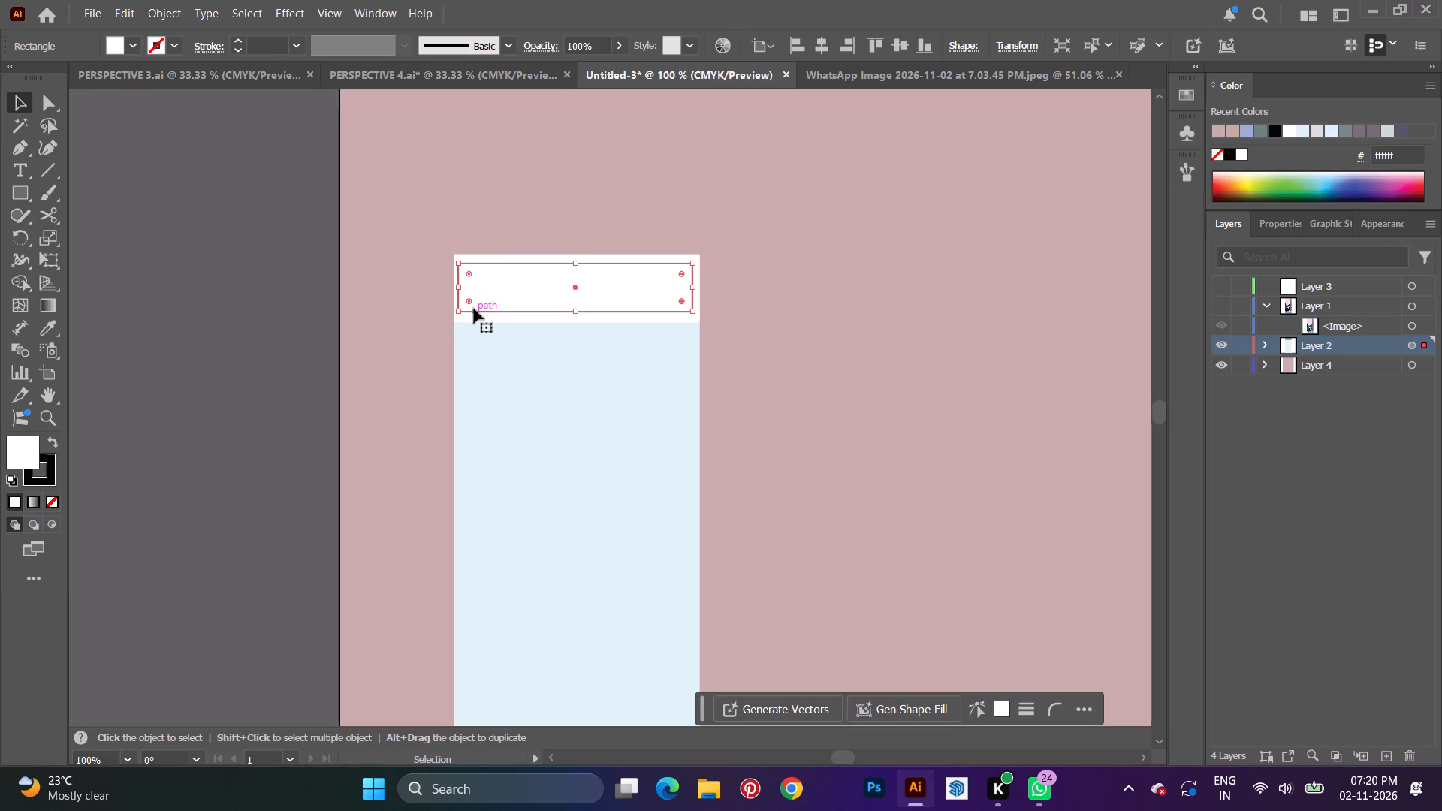
pyautogui.click(461, 287)
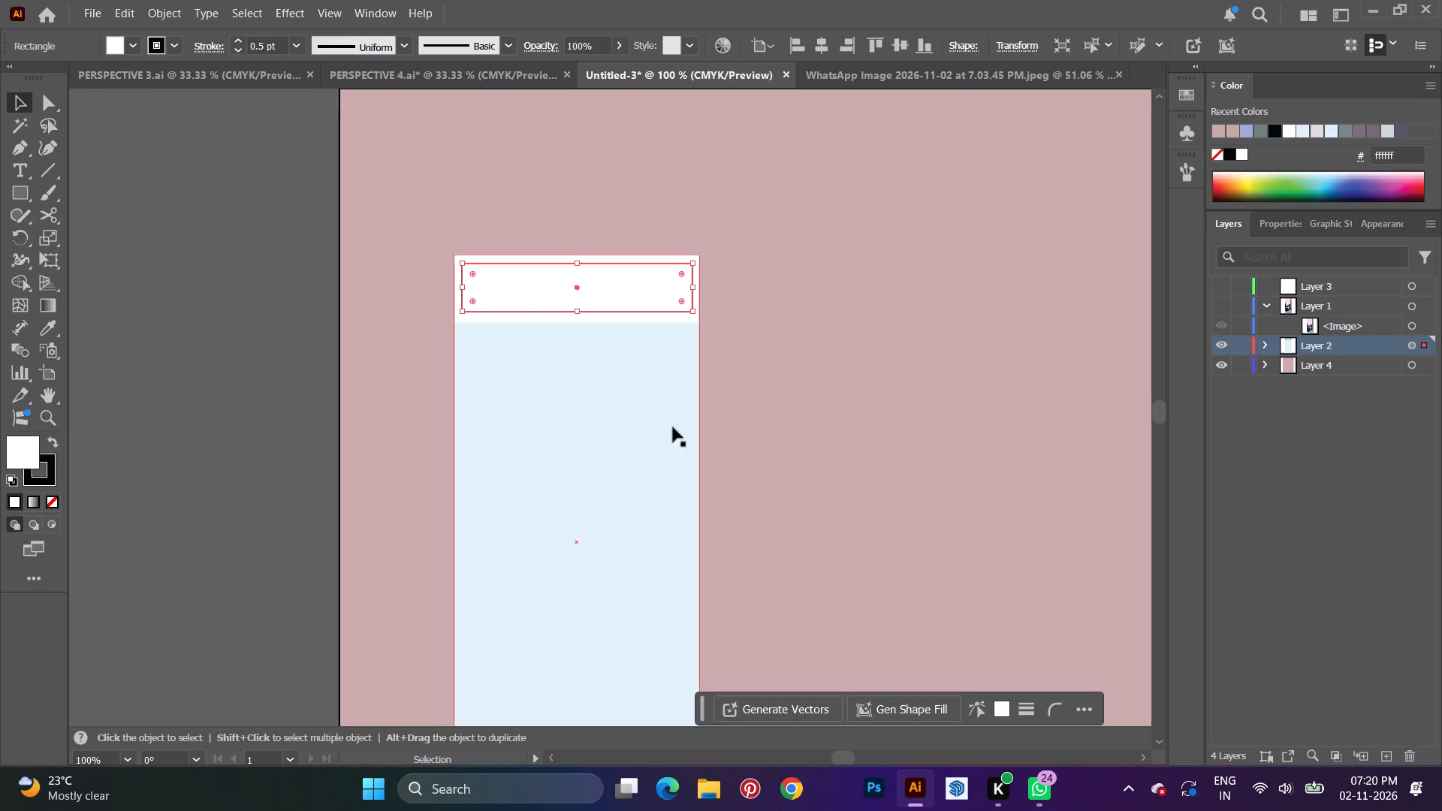
pyautogui.press('v')
pyautogui.click(770, 449)
# Show Layer 1 so the refrigerator photo covers the drawing for tracing.
pyautogui.scroll(-4, 771, 523)
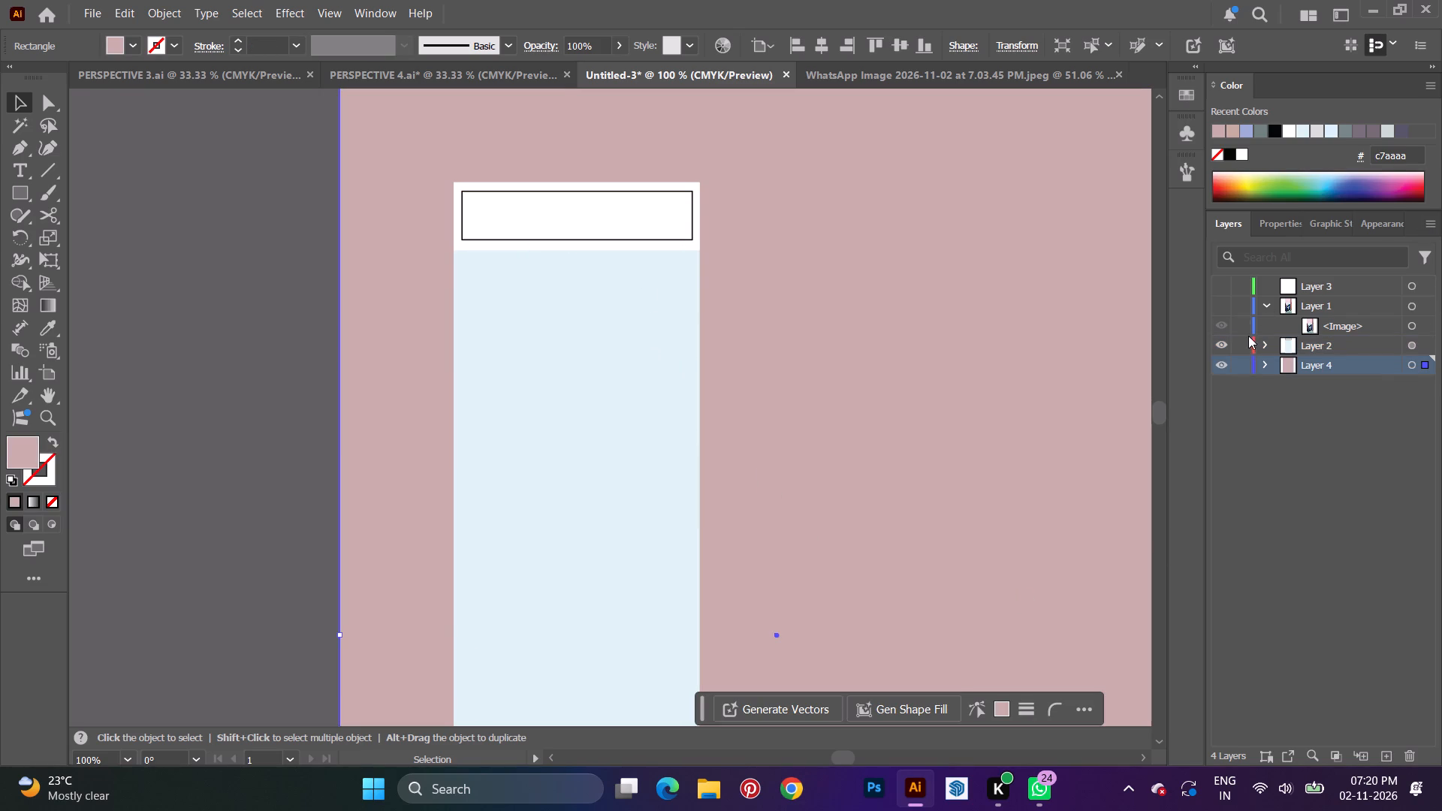
pyautogui.click(1222, 309)
pyautogui.scroll(-5, 1003, 325)
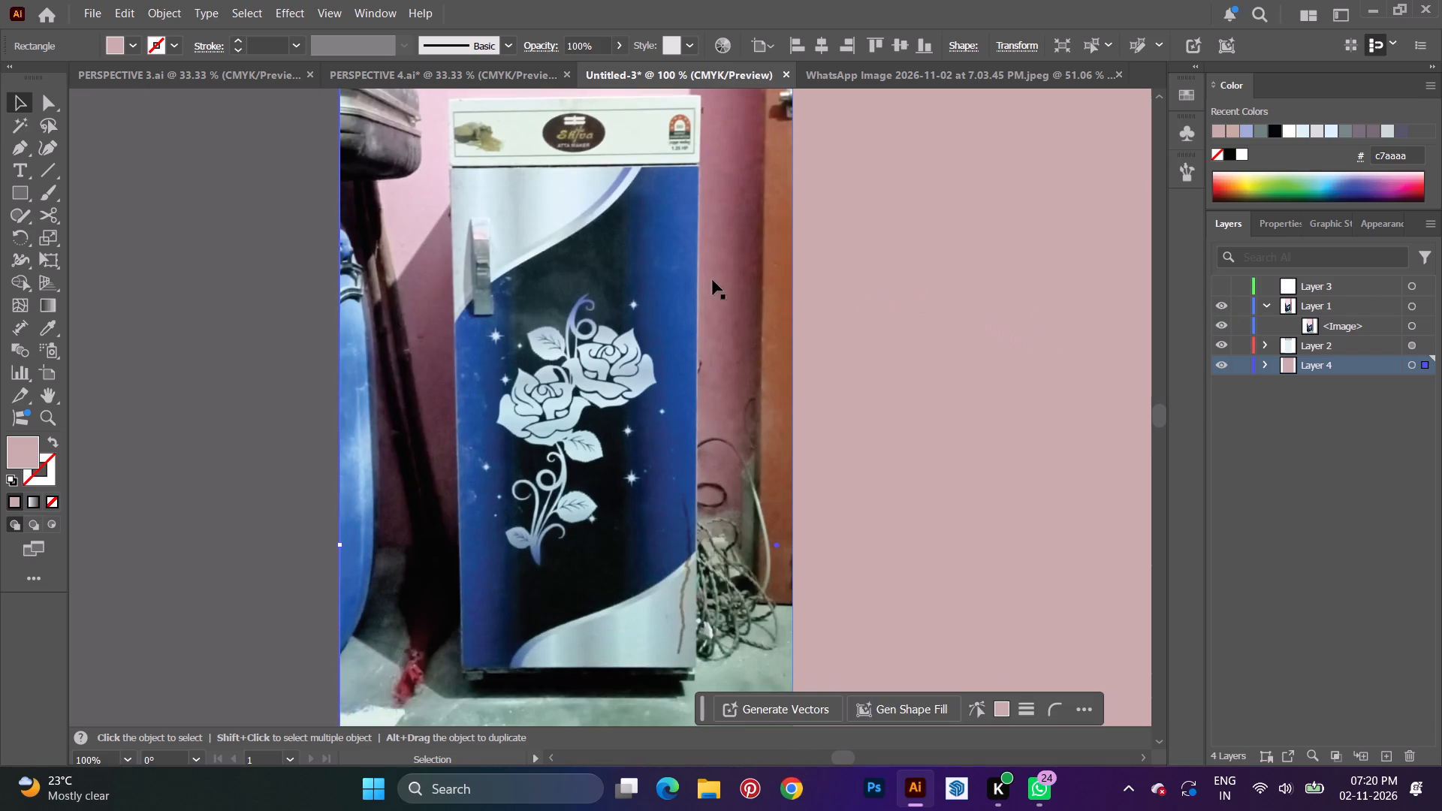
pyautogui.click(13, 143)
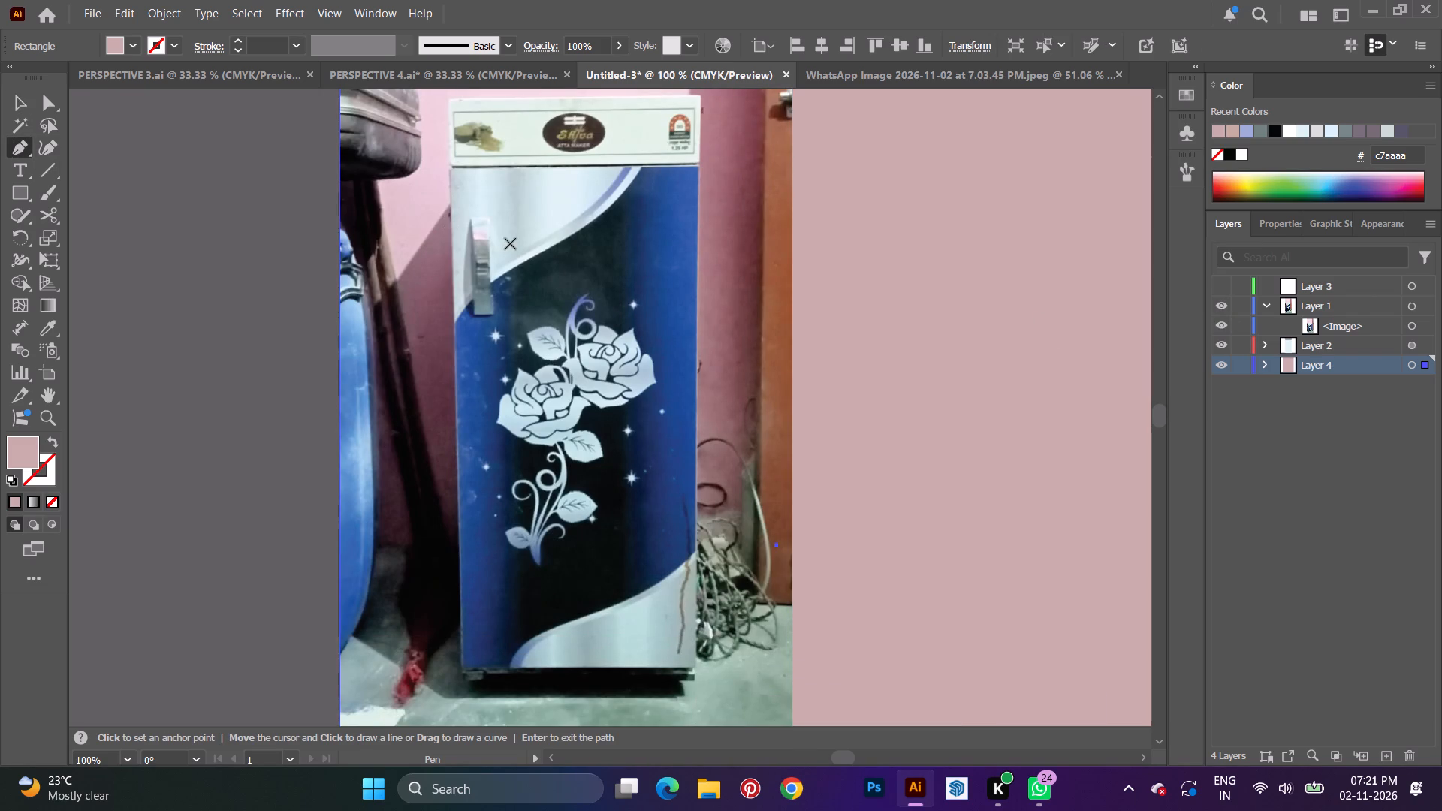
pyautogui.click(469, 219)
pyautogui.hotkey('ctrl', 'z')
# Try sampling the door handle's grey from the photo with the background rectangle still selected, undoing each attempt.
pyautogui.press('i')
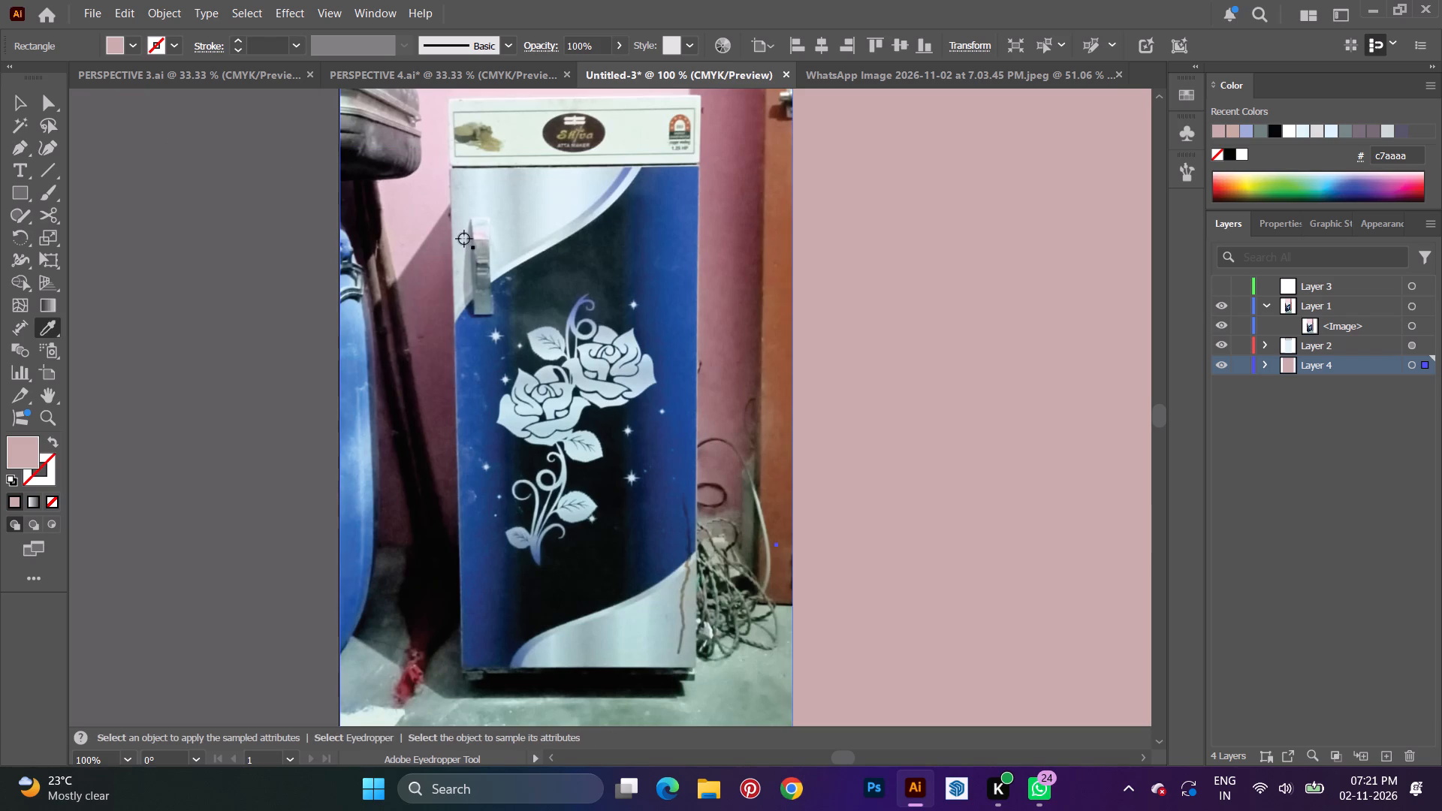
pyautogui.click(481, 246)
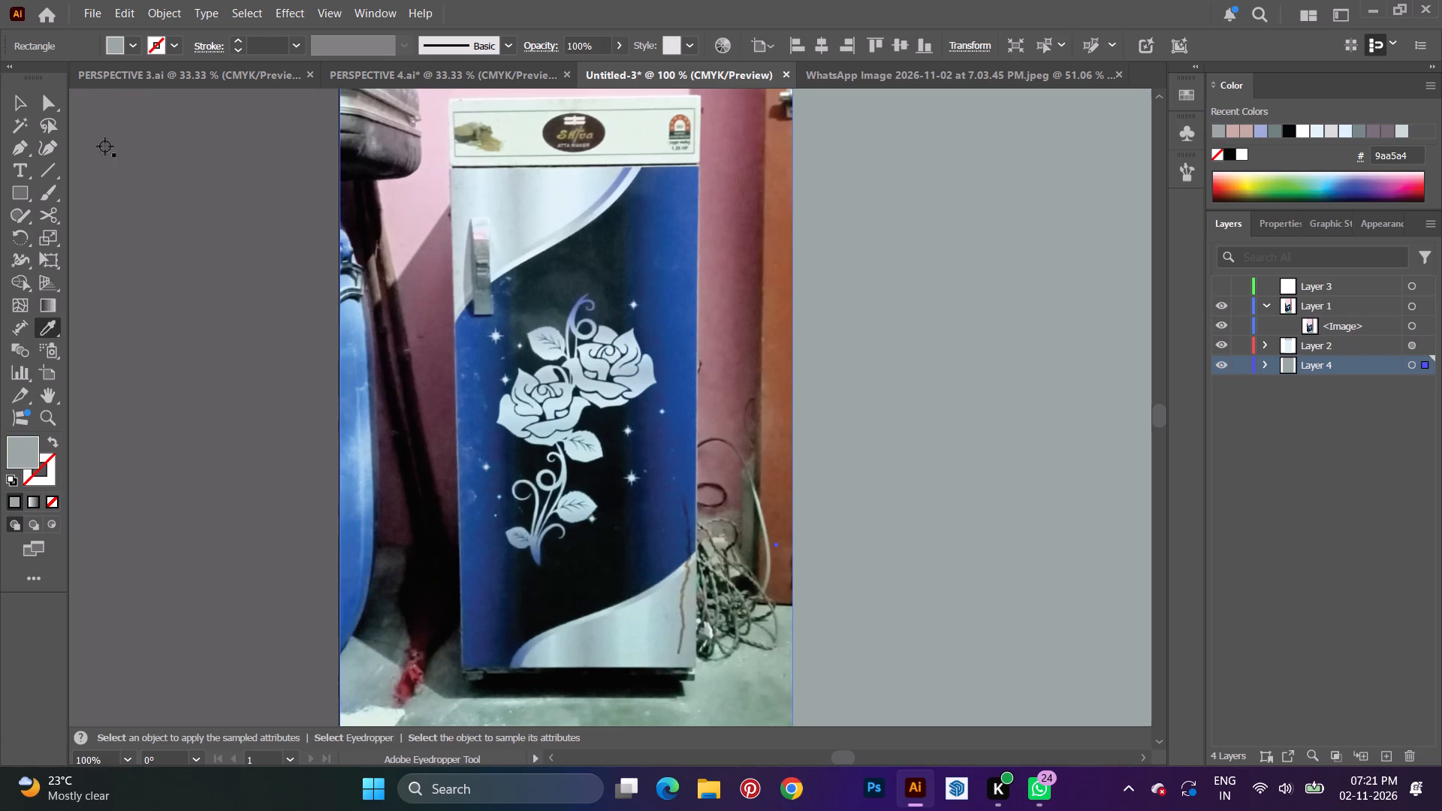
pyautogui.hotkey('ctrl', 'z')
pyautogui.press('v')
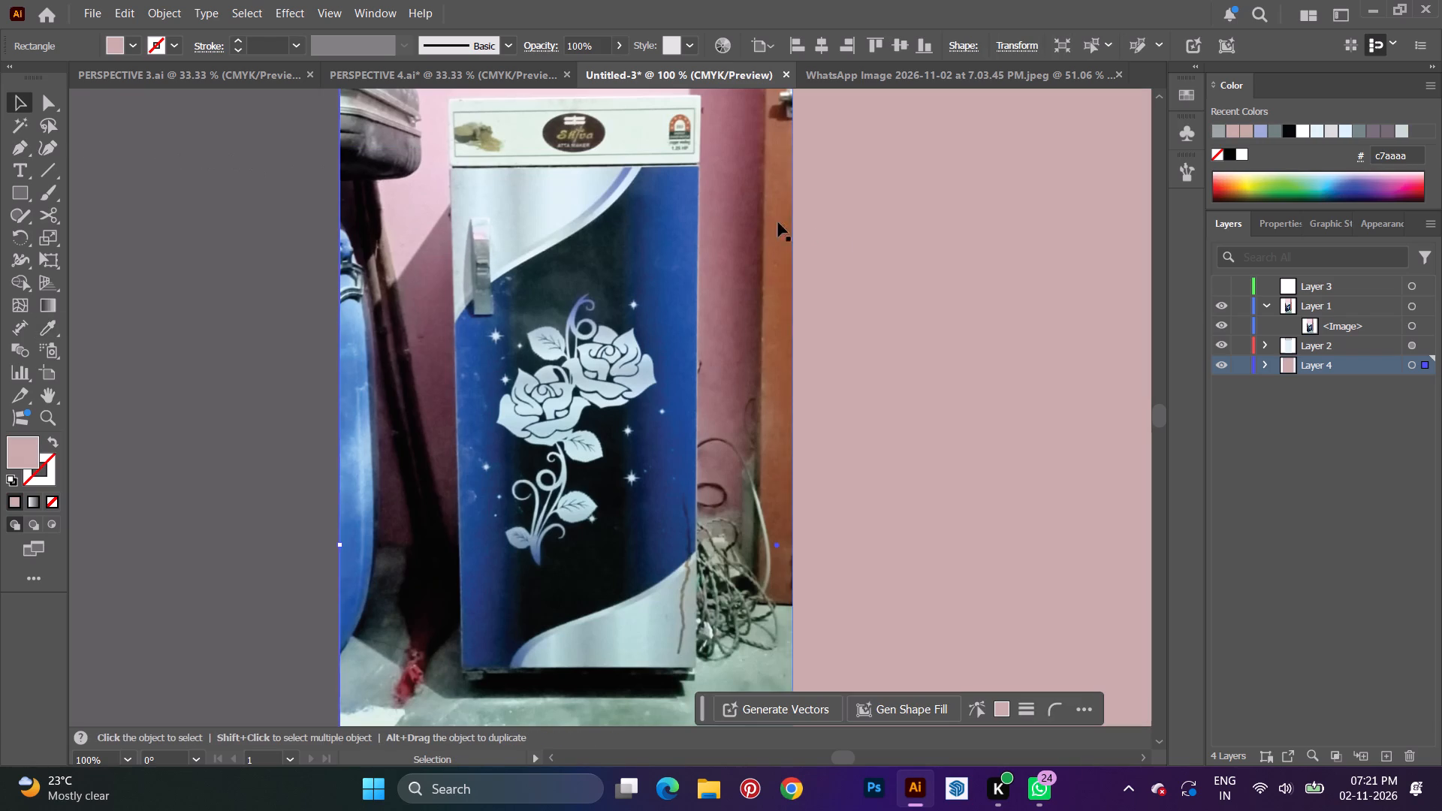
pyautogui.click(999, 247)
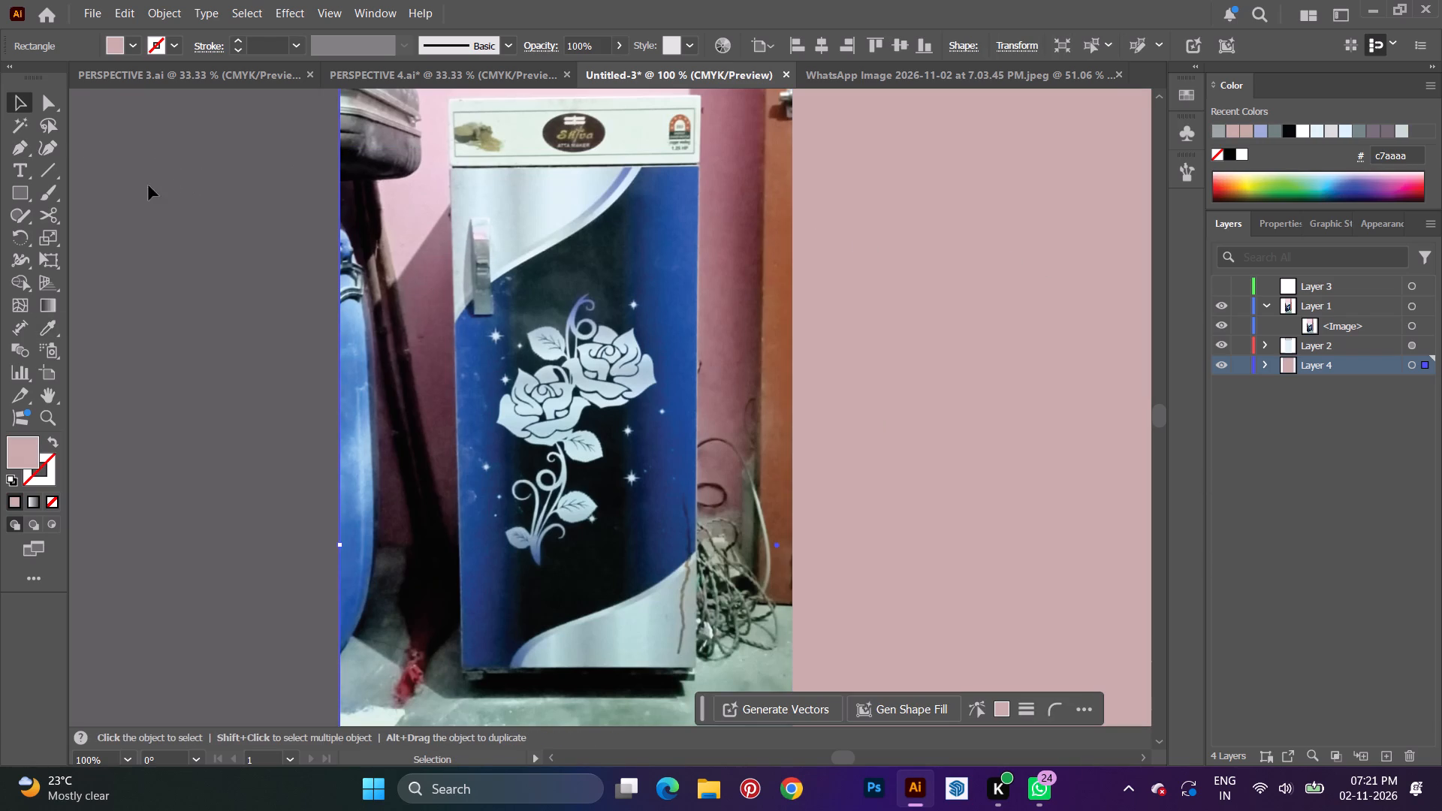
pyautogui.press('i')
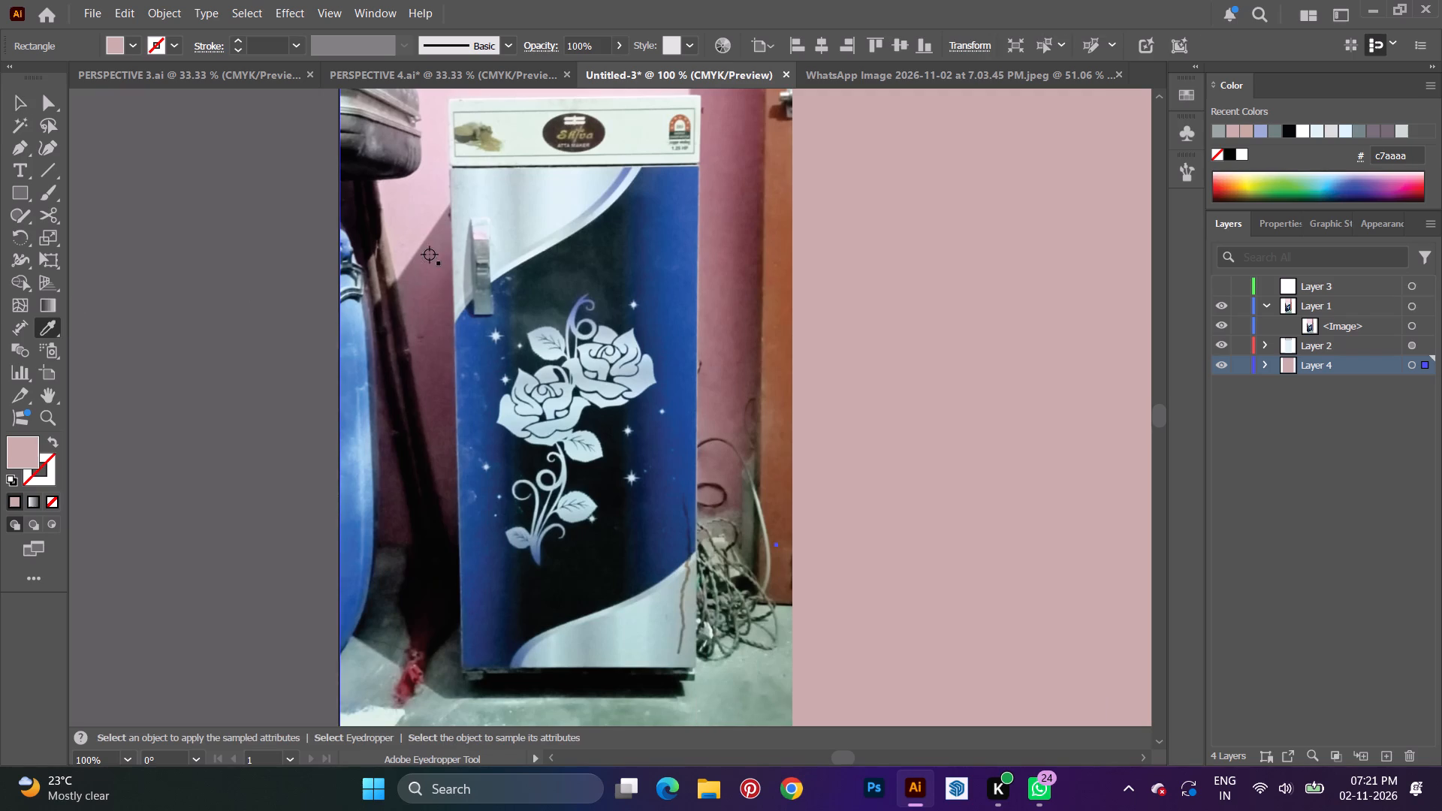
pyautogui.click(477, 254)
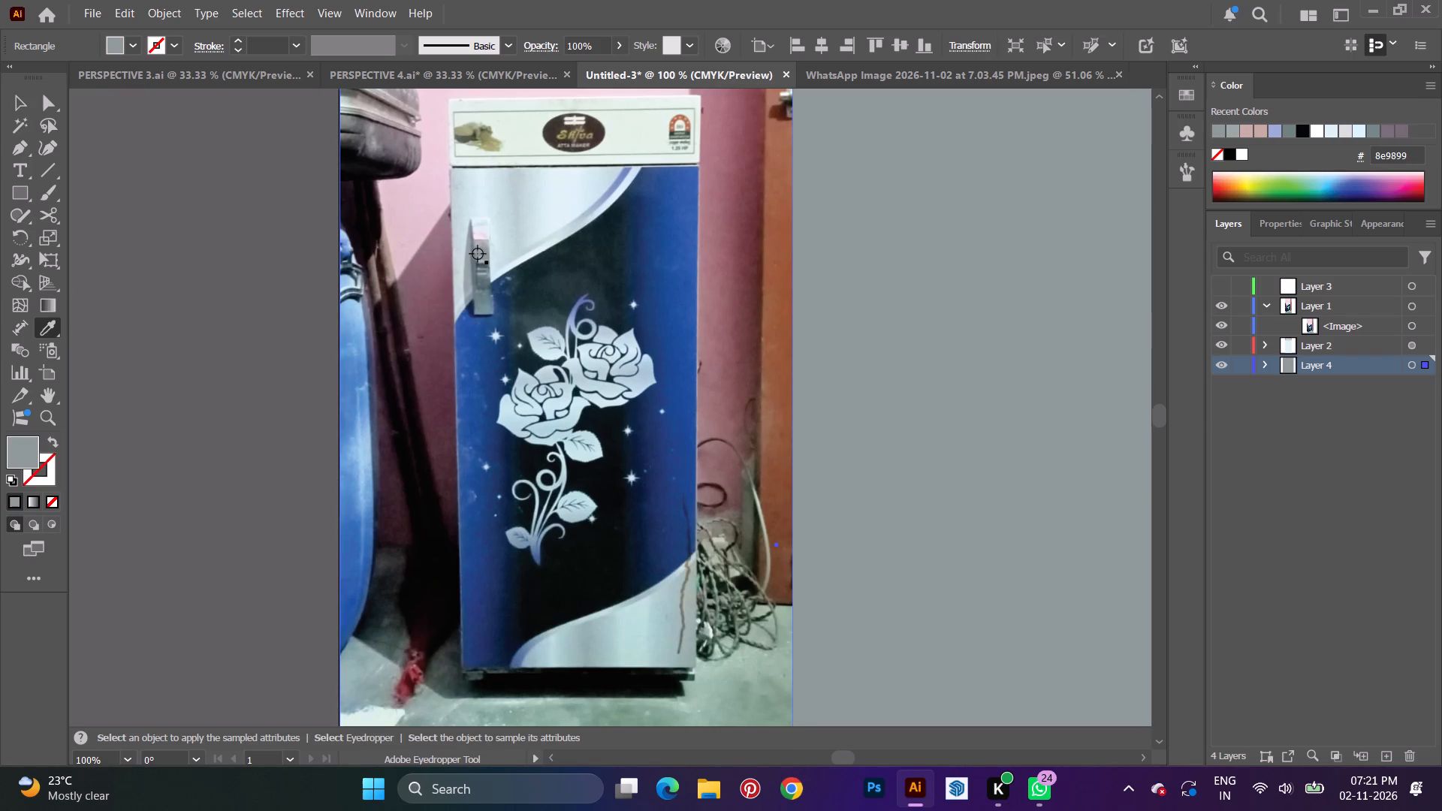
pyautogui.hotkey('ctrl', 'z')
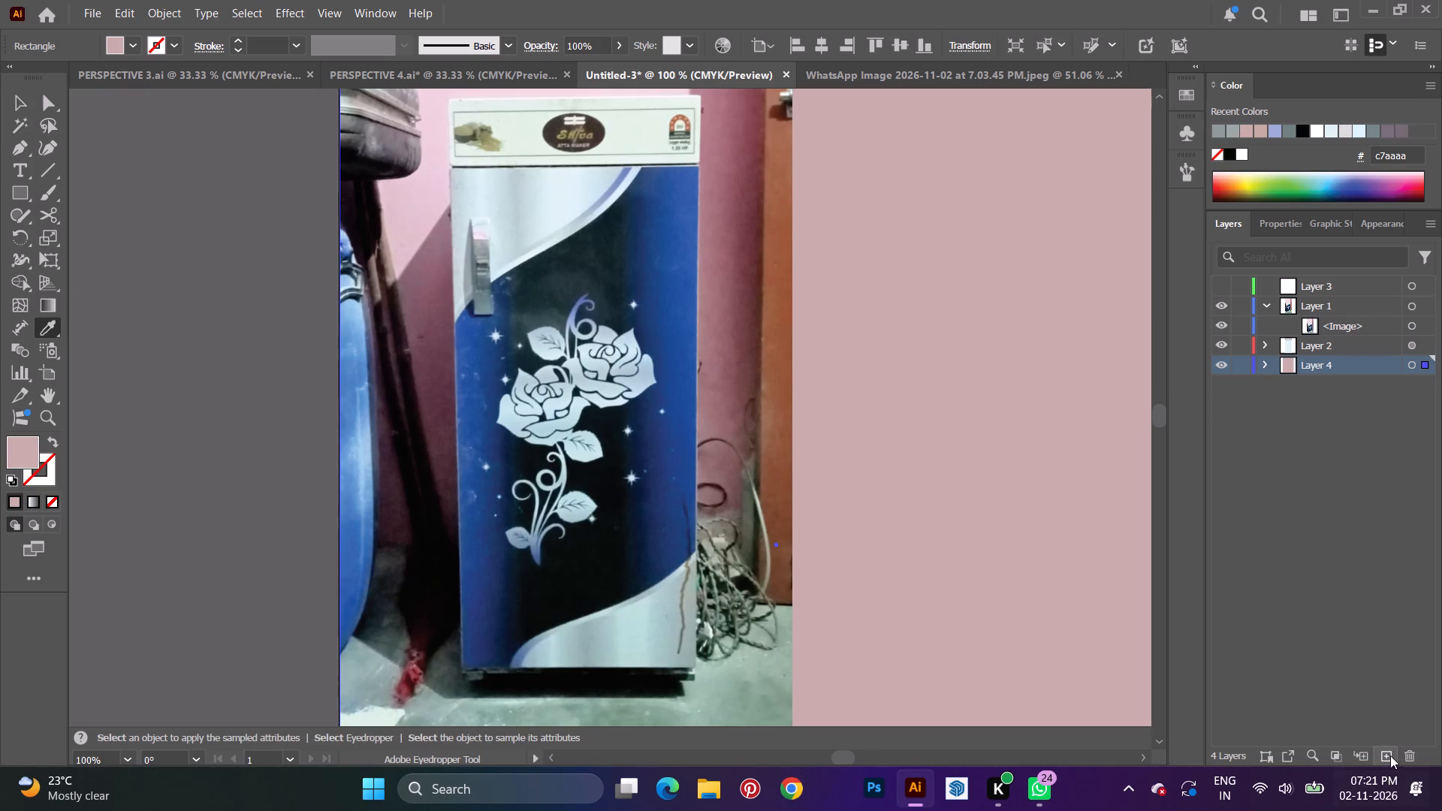
# Add a new layer between Layer 2 and Layer 4 for the door handle.
pyautogui.click(1390, 755)
pyautogui.click(1405, 360)
pyautogui.click(1367, 373)
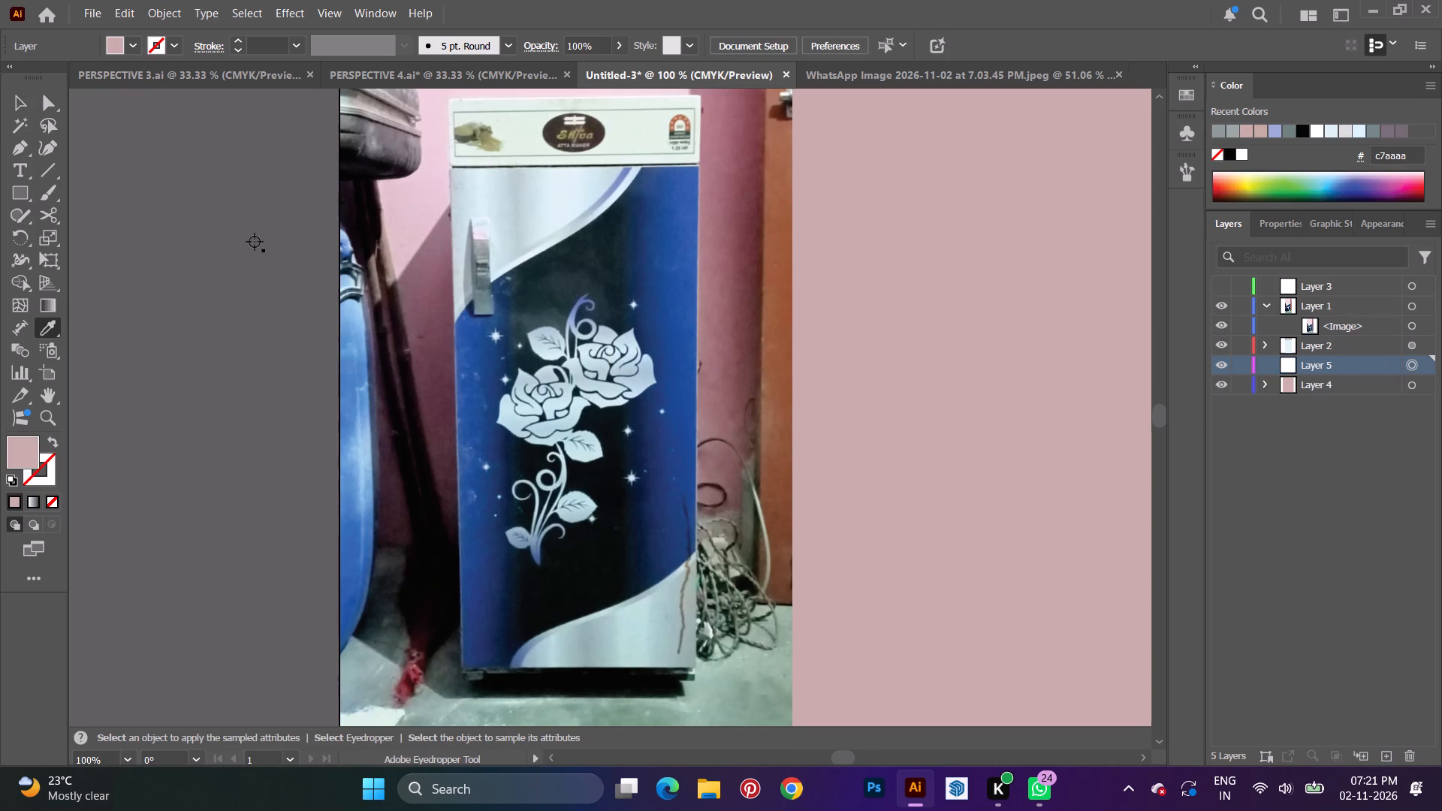
# Draw a rectangle over the door handle on Layer 5, filled with grey 919b9b sampled from the photo.
pyautogui.press('i')
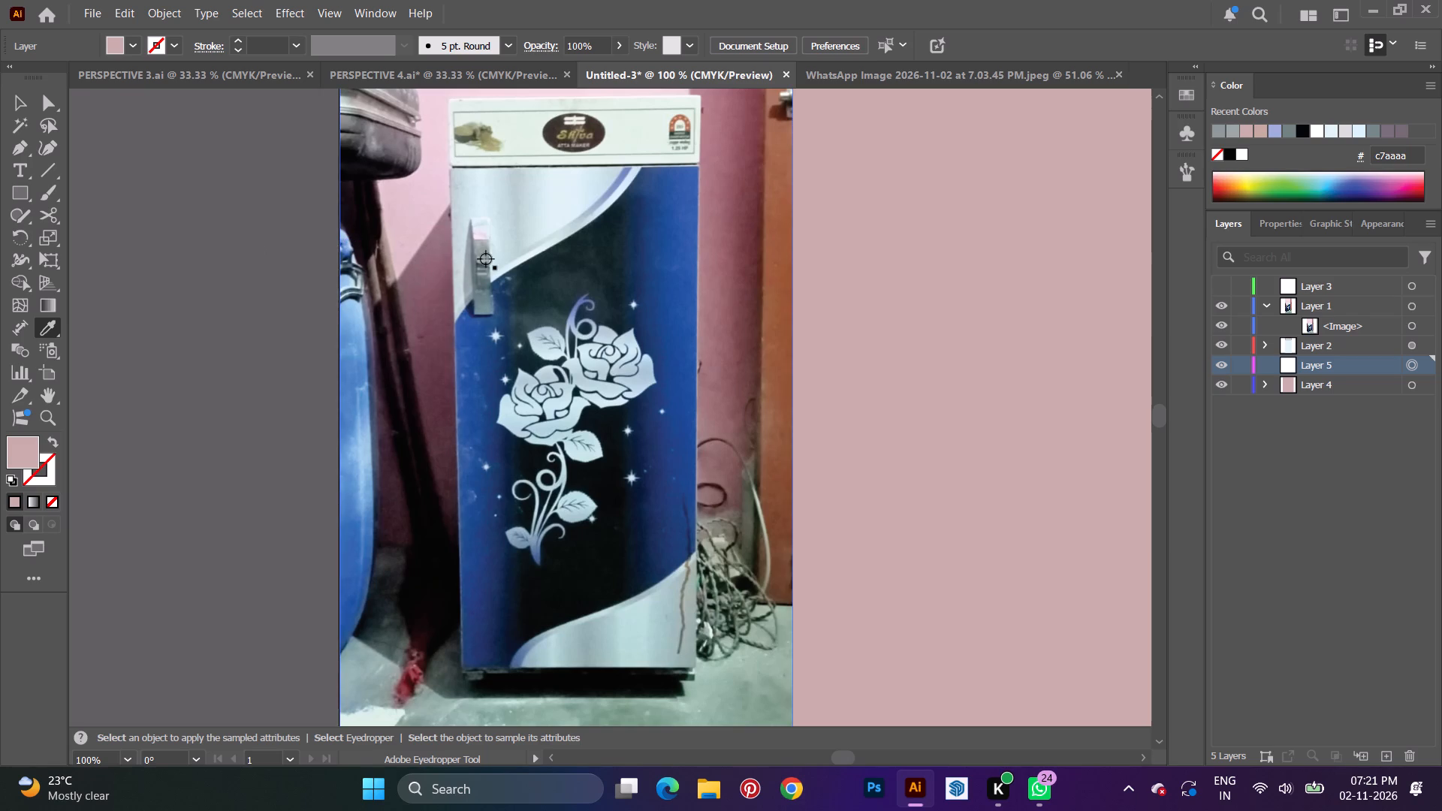
pyautogui.click(484, 249)
pyautogui.click(16, 185)
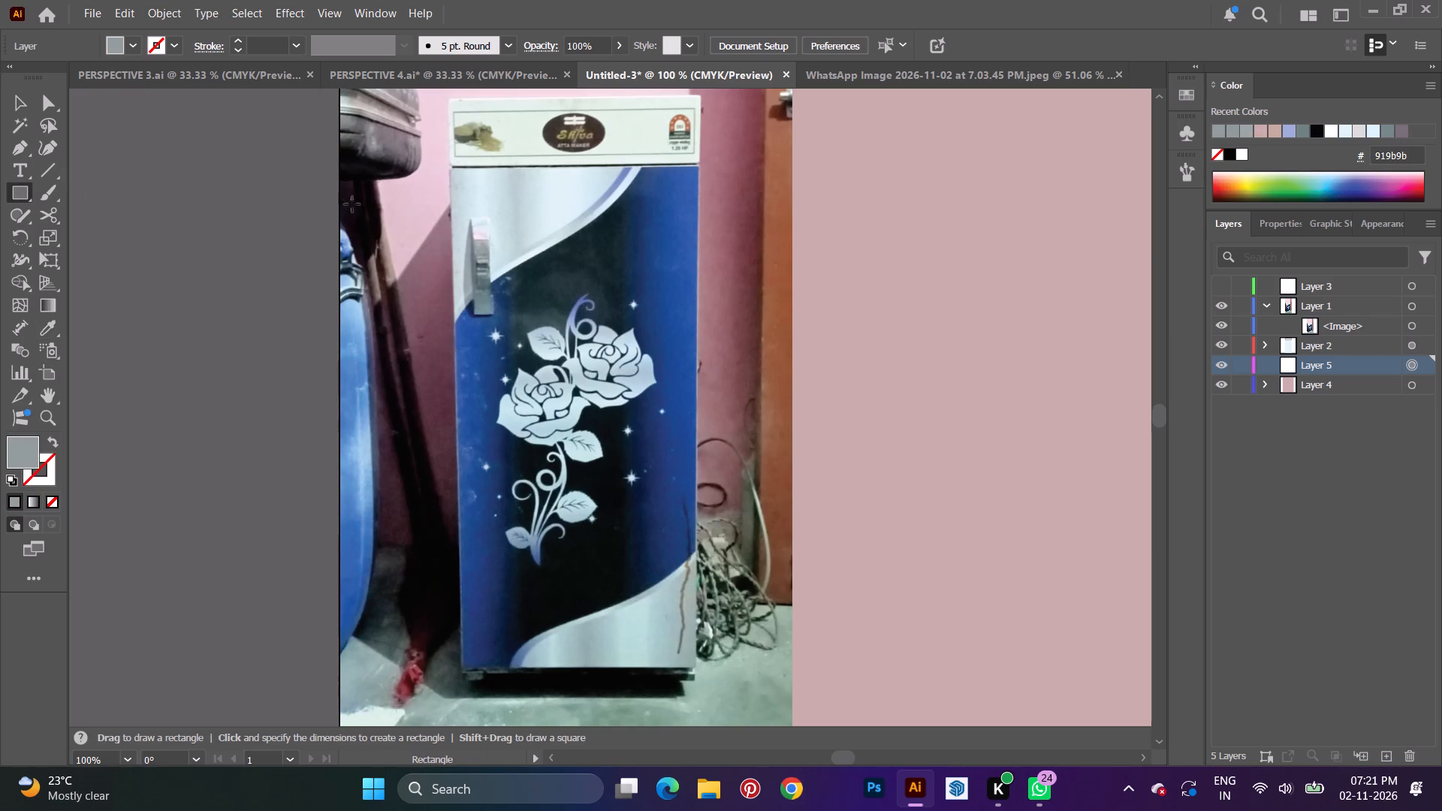
pyautogui.moveTo(468, 220); pyautogui.dragTo(487, 290)
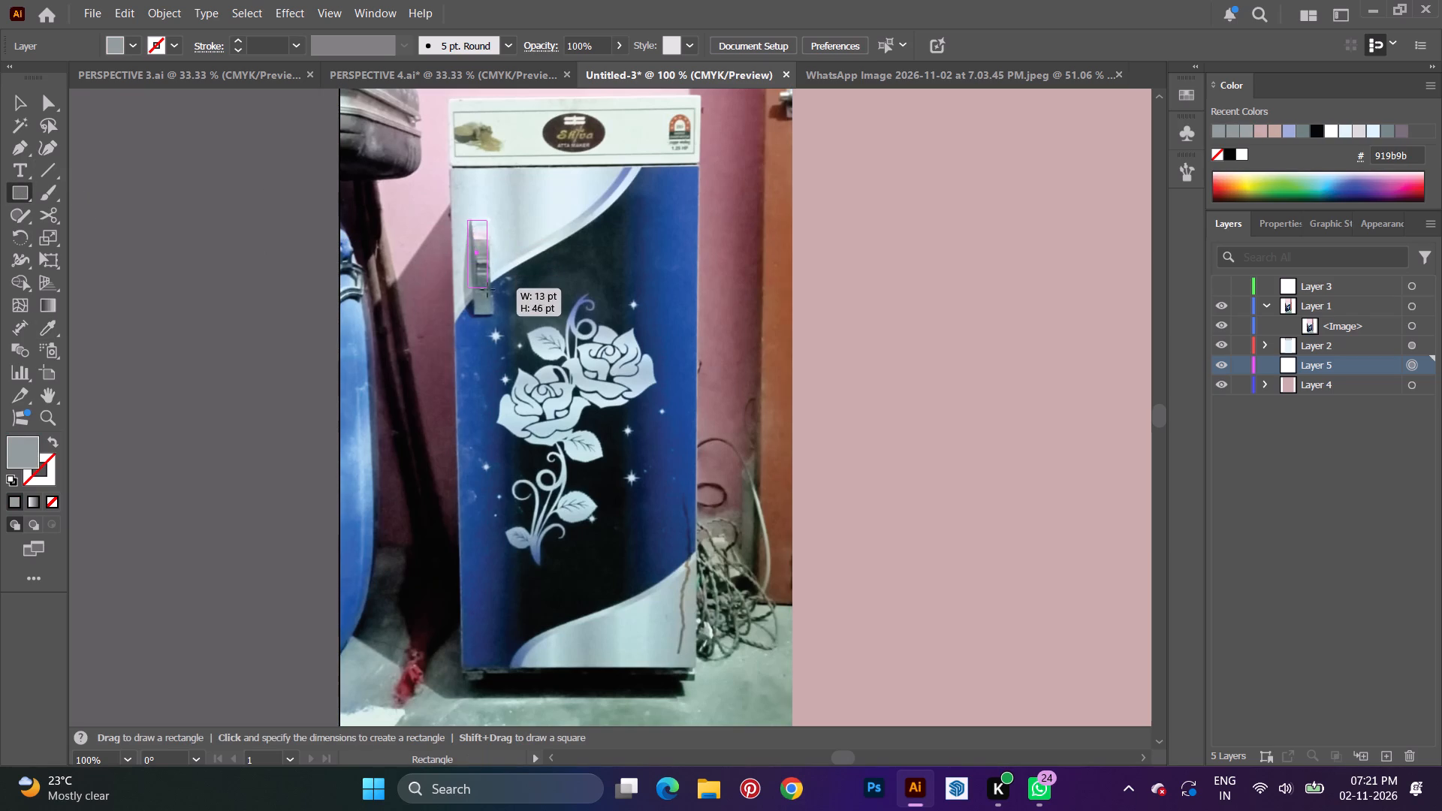
pyautogui.moveTo(487, 290); pyautogui.dragTo(490, 315)
# Bend both long sides of the handle rectangle inward with the Curvature tool to give it a narrowed waist.
pyautogui.click(37, 152)
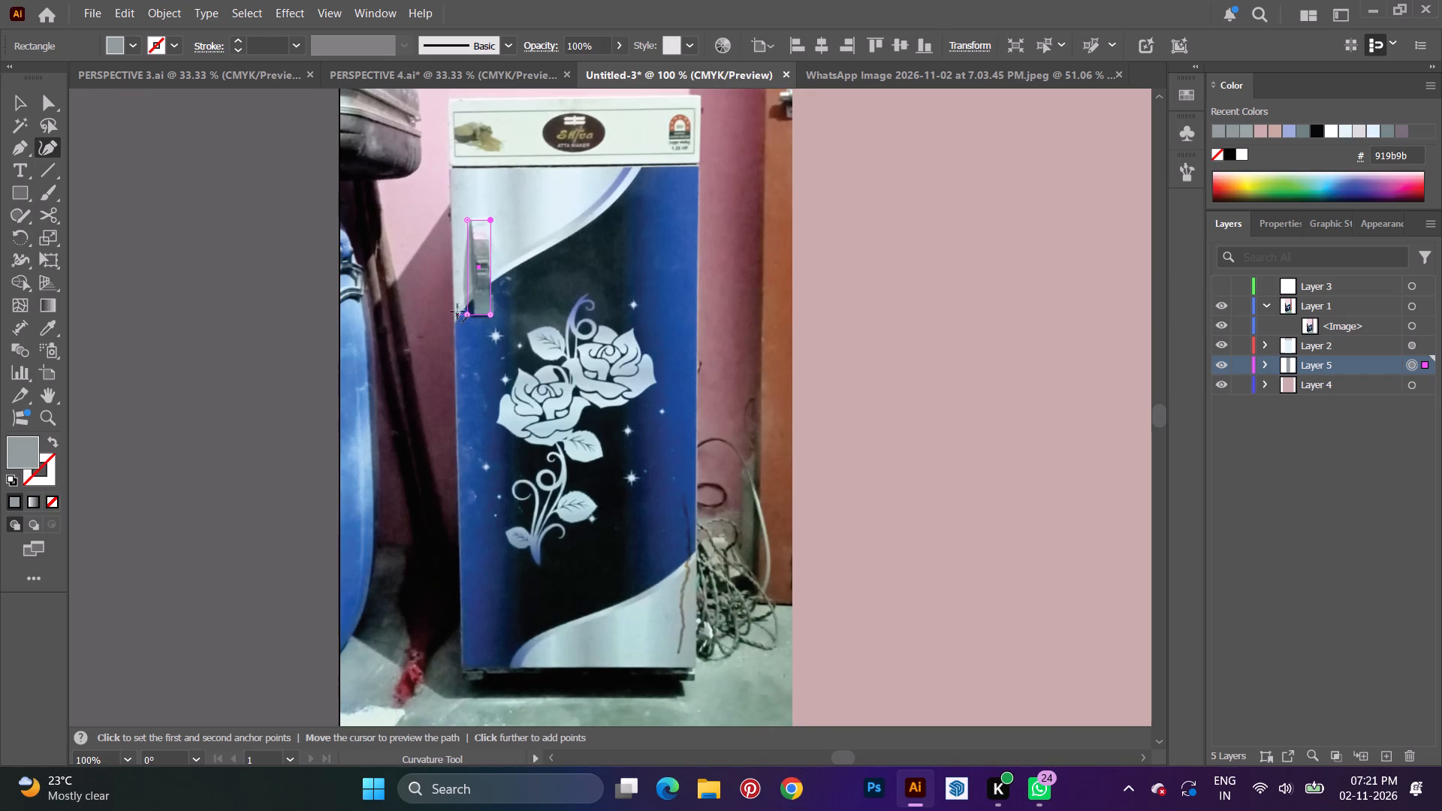
pyautogui.keyDown('alt'); pyautogui.scroll(2, 457, 301); pyautogui.keyUp('alt')
pyautogui.moveTo(475, 241); pyautogui.dragTo(494, 246)
pyautogui.moveTo(523, 240); pyautogui.dragTo(512, 250)
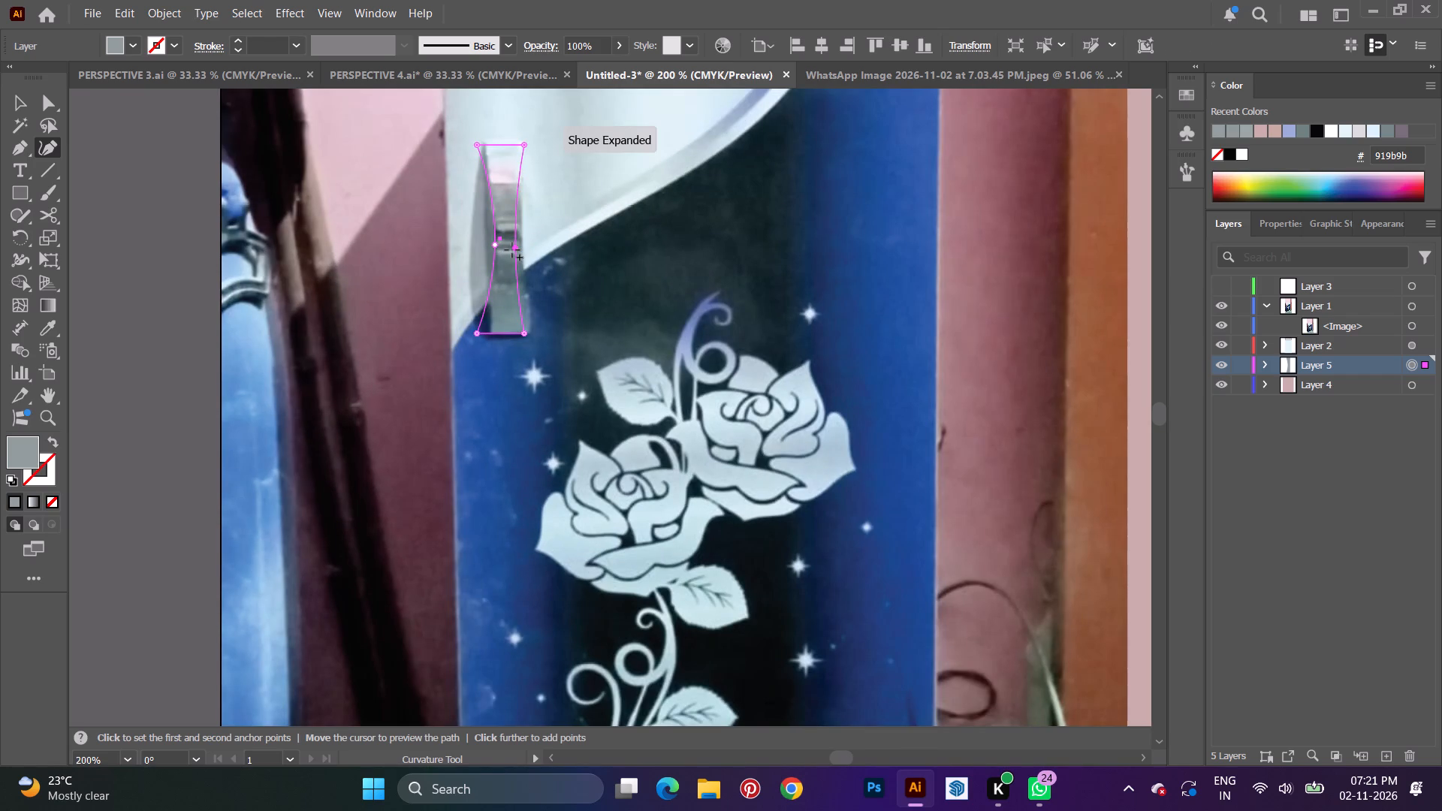
pyautogui.moveTo(512, 250); pyautogui.dragTo(516, 252)
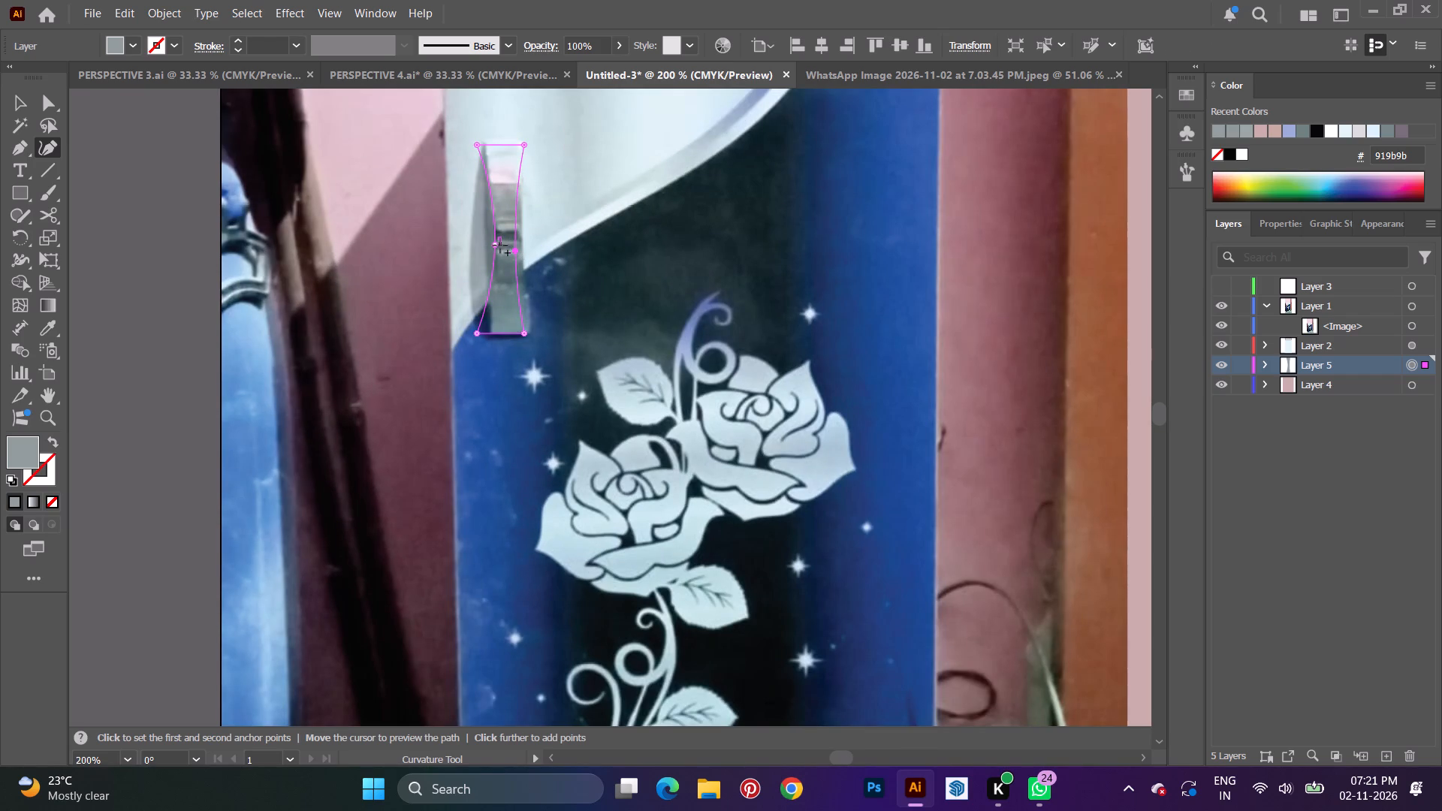
pyautogui.moveTo(496, 246); pyautogui.dragTo(492, 253)
pyautogui.moveTo(492, 253); pyautogui.dragTo(490, 253)
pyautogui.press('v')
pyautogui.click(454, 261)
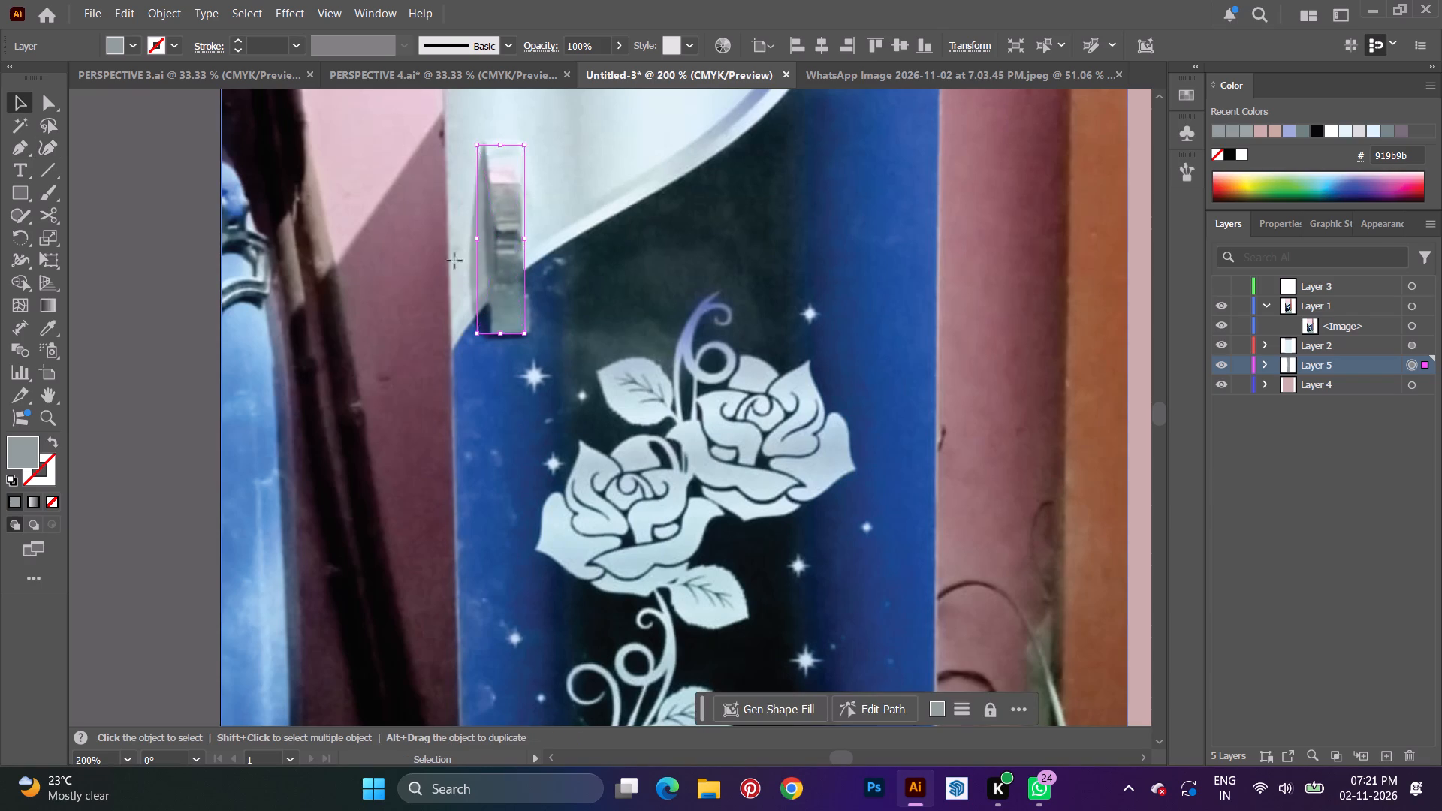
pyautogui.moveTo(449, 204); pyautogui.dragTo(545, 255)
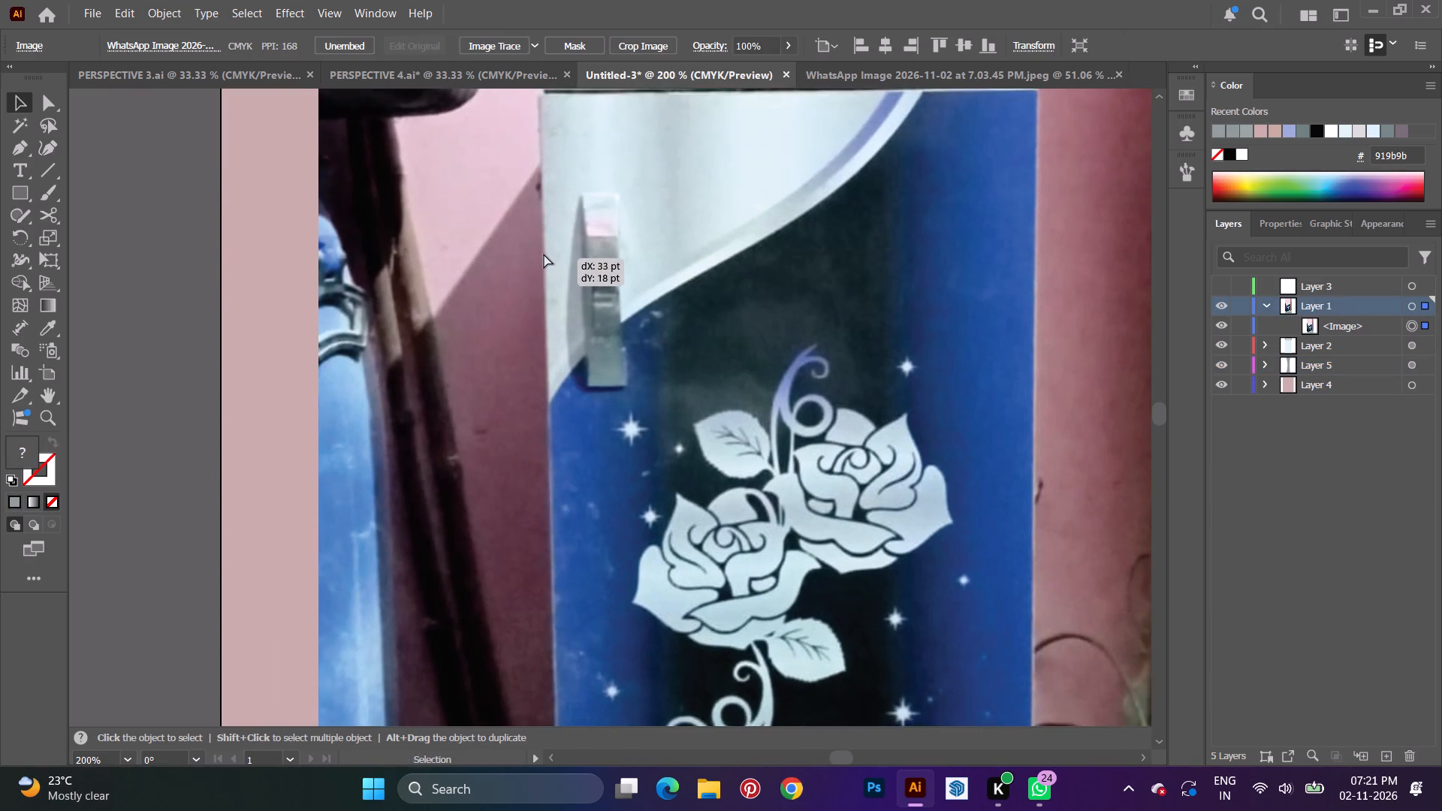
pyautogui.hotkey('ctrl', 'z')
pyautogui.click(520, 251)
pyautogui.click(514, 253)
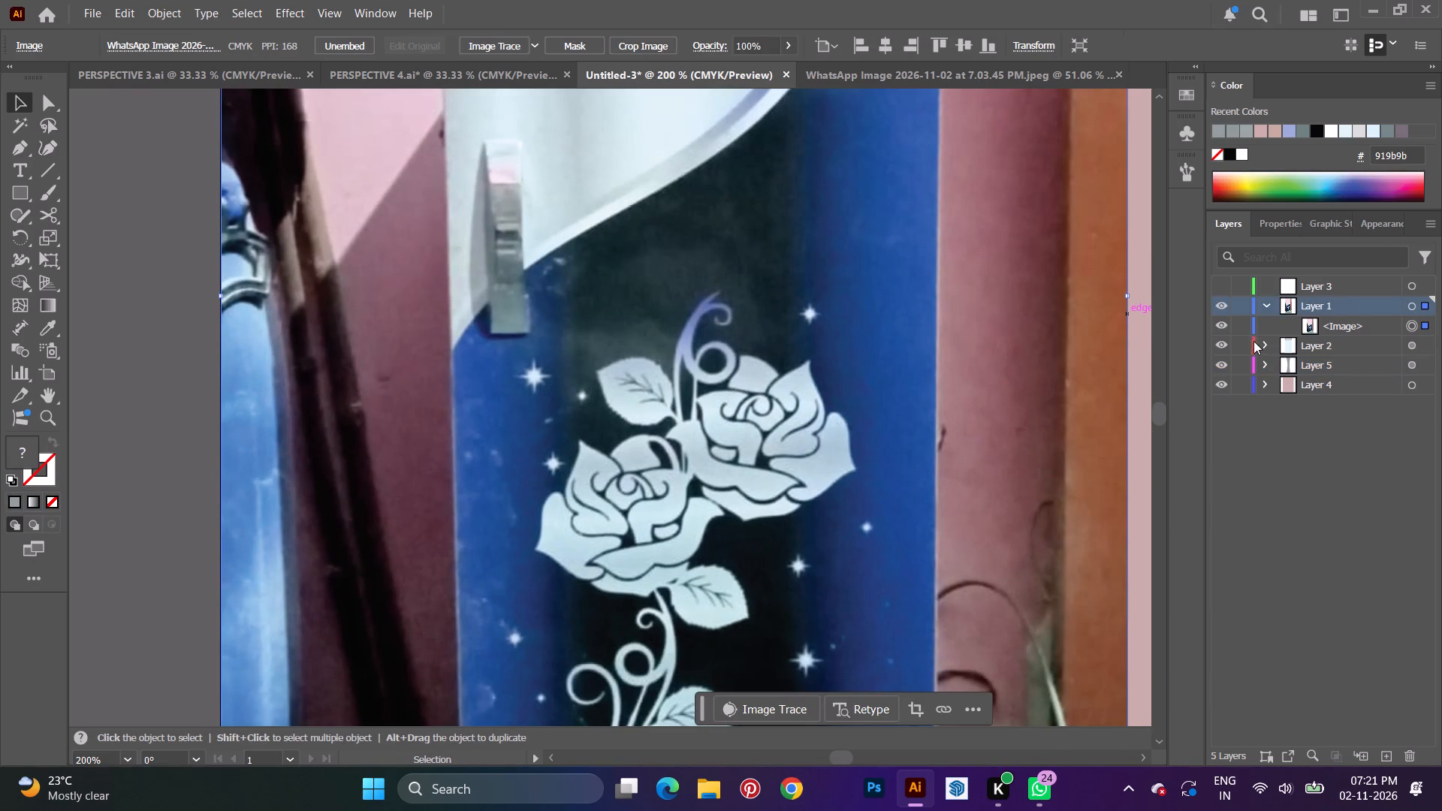
# Lock the photo's Layer 1 and Layer 2, leaving Layer 5 and Layer 4 unlocked.
pyautogui.moveTo(1241, 336); pyautogui.dragTo(1250, 421)
pyautogui.click(1246, 310)
pyautogui.moveTo(1247, 358); pyautogui.dragTo(1247, 416)
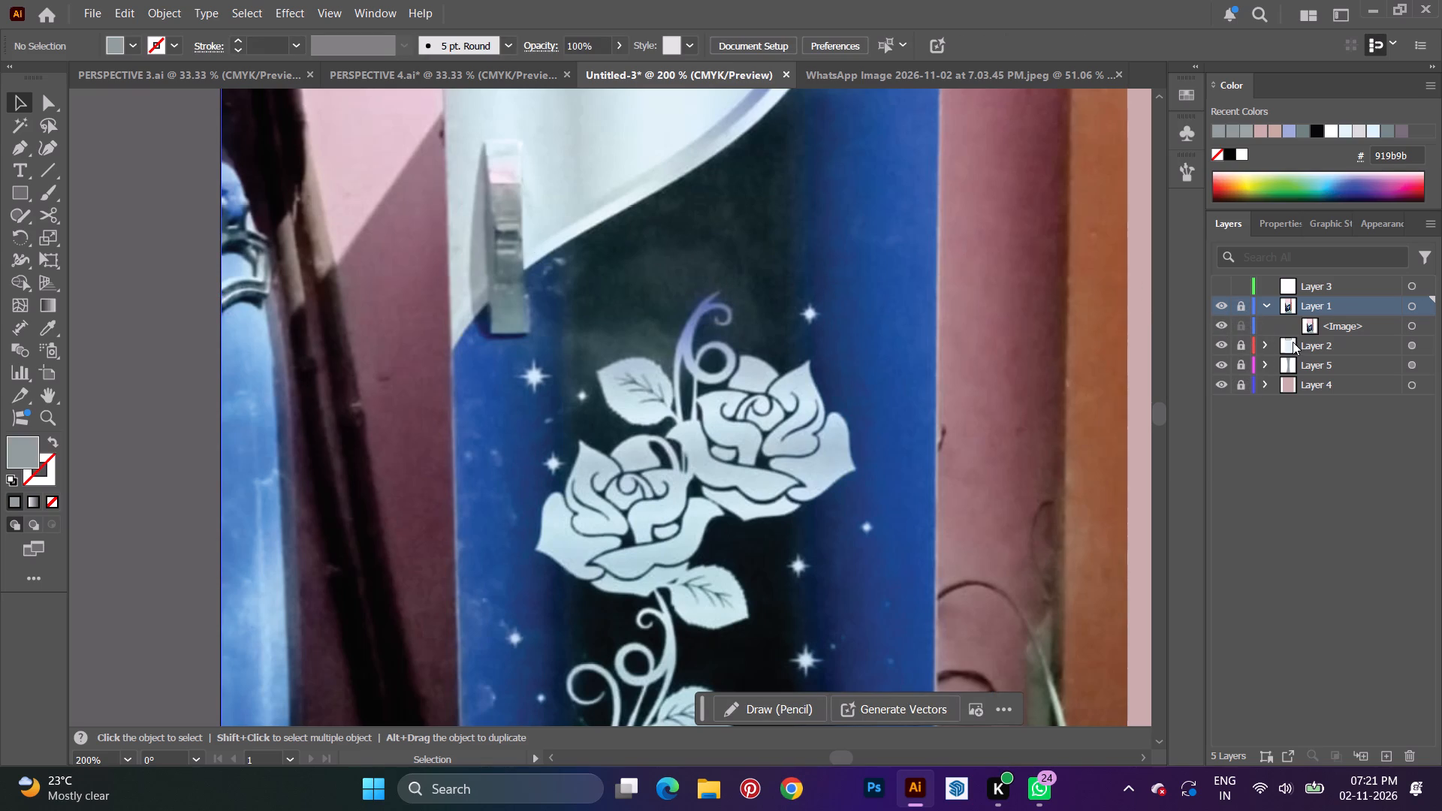
pyautogui.click(1292, 343)
pyautogui.click(1243, 342)
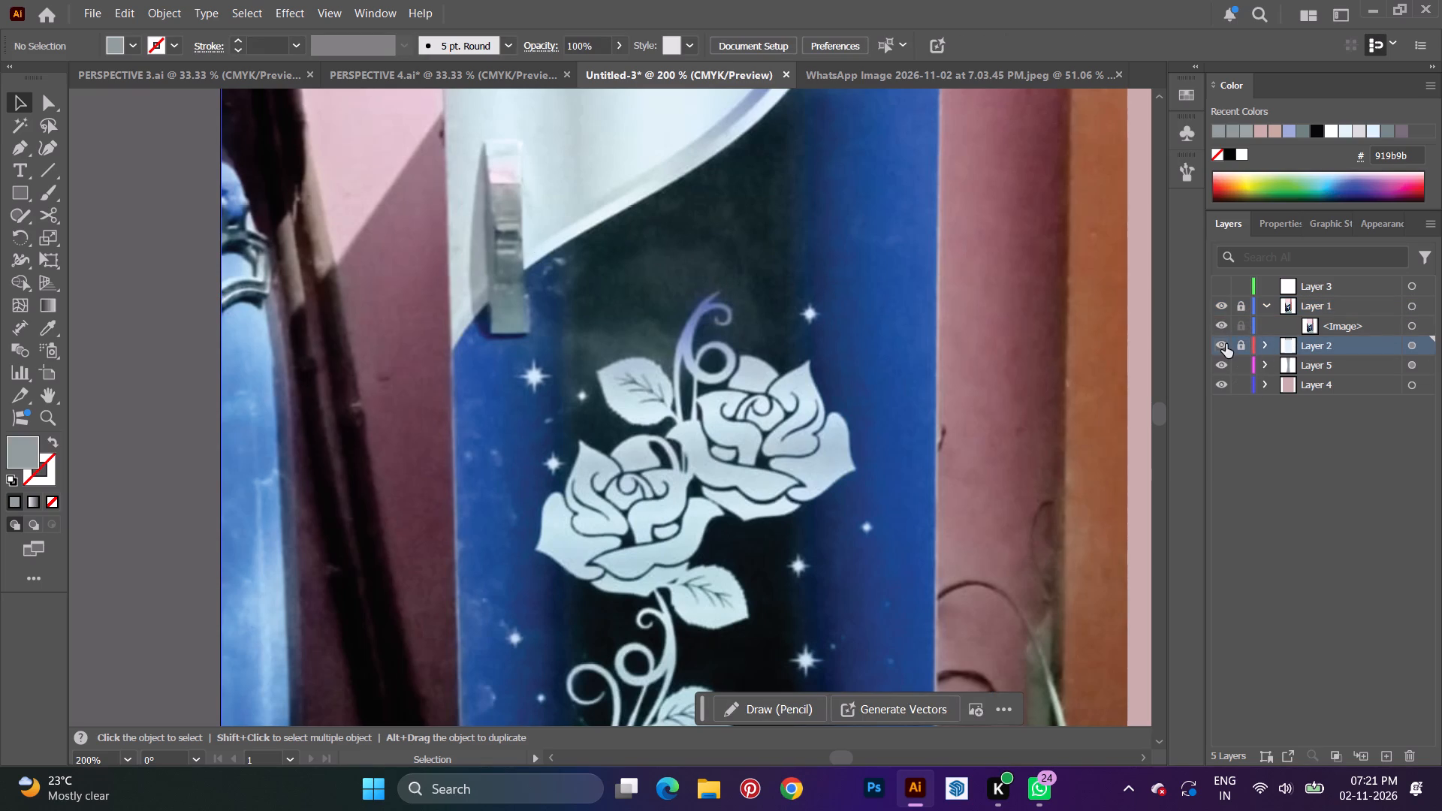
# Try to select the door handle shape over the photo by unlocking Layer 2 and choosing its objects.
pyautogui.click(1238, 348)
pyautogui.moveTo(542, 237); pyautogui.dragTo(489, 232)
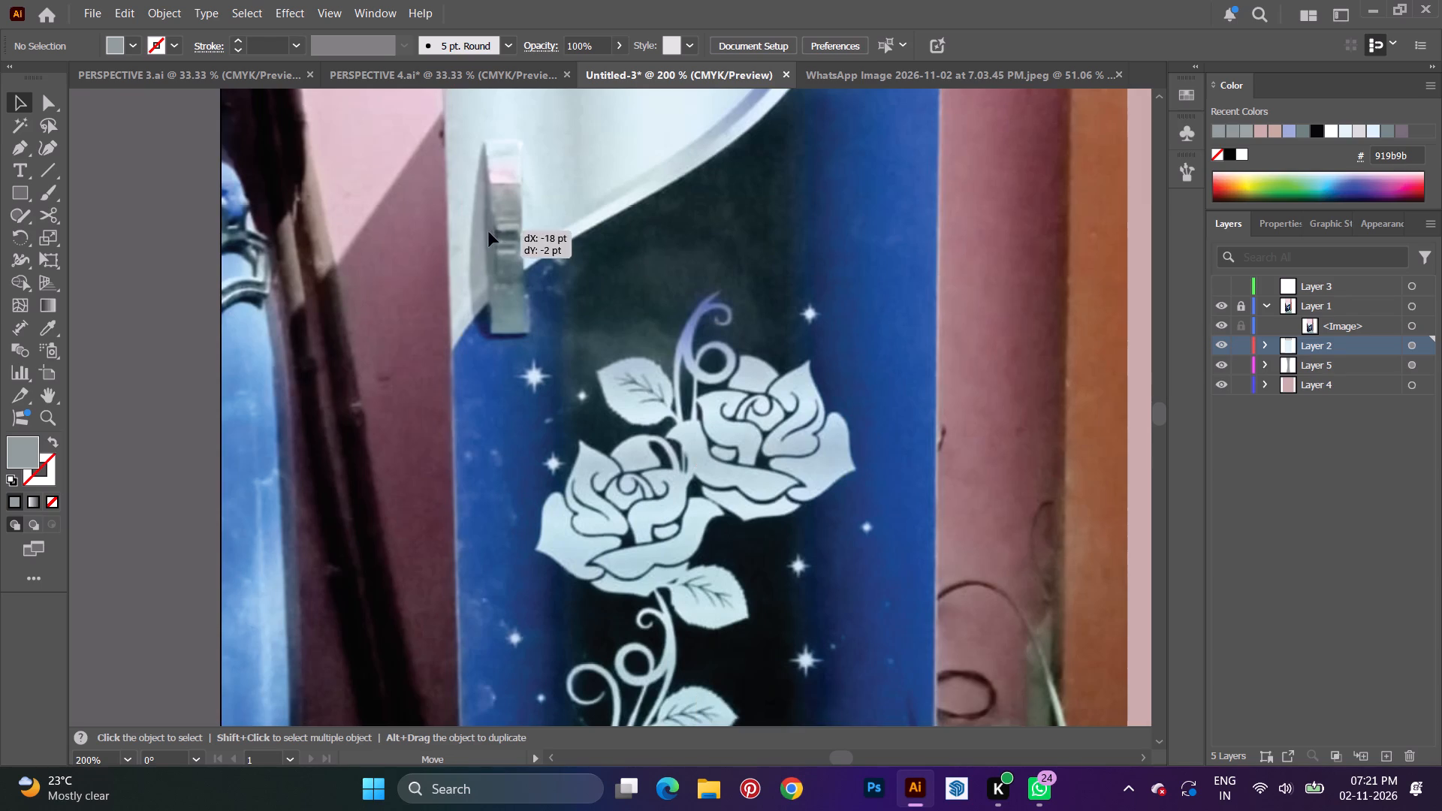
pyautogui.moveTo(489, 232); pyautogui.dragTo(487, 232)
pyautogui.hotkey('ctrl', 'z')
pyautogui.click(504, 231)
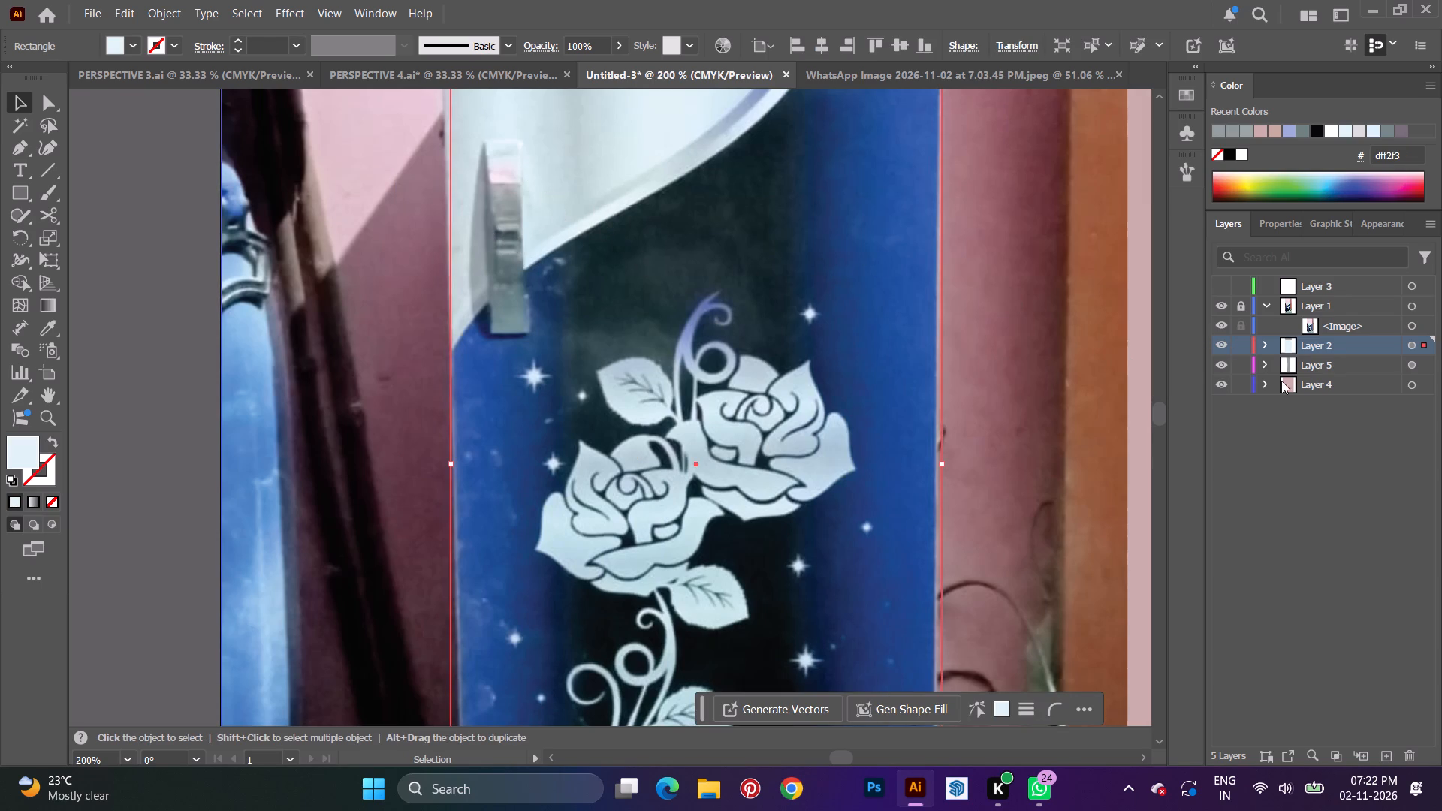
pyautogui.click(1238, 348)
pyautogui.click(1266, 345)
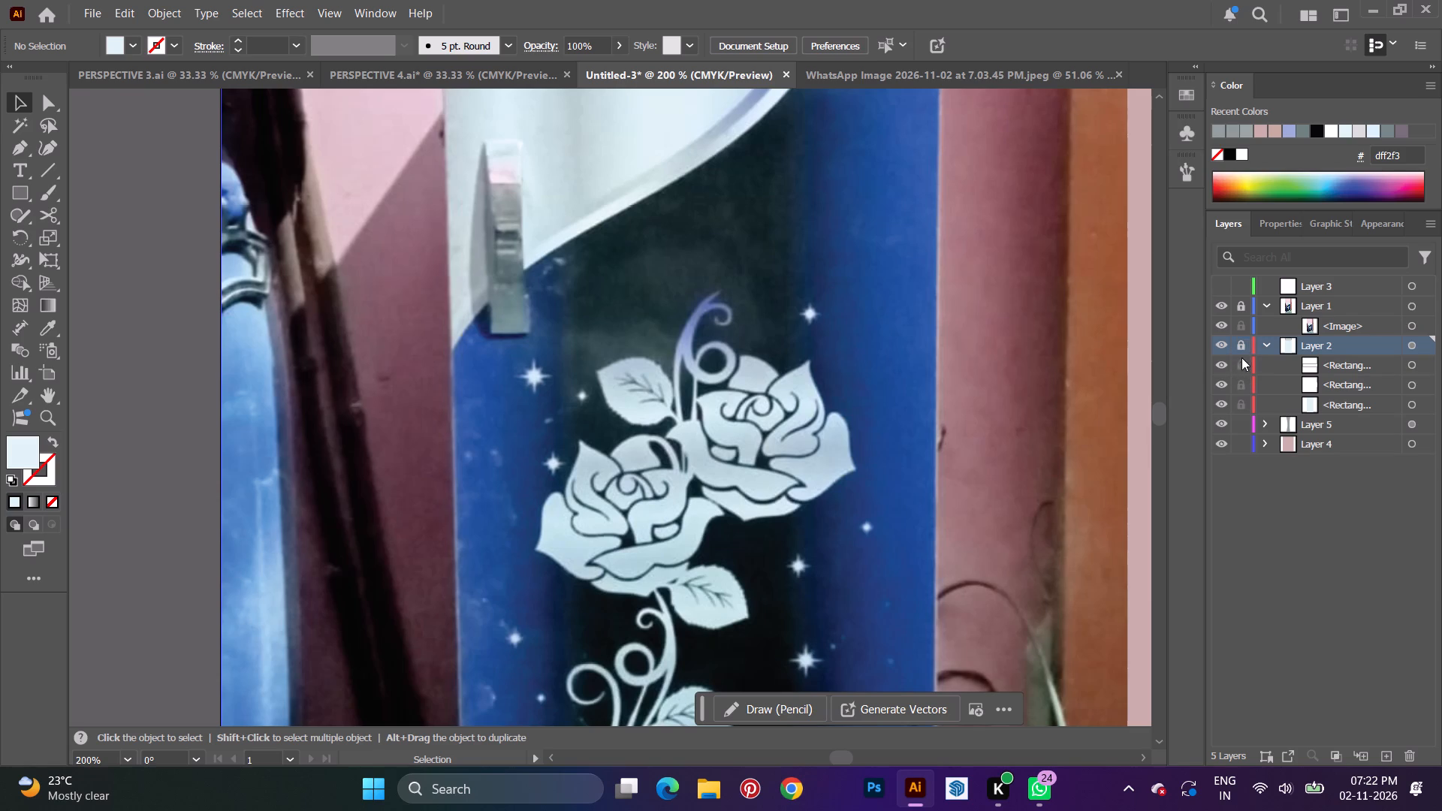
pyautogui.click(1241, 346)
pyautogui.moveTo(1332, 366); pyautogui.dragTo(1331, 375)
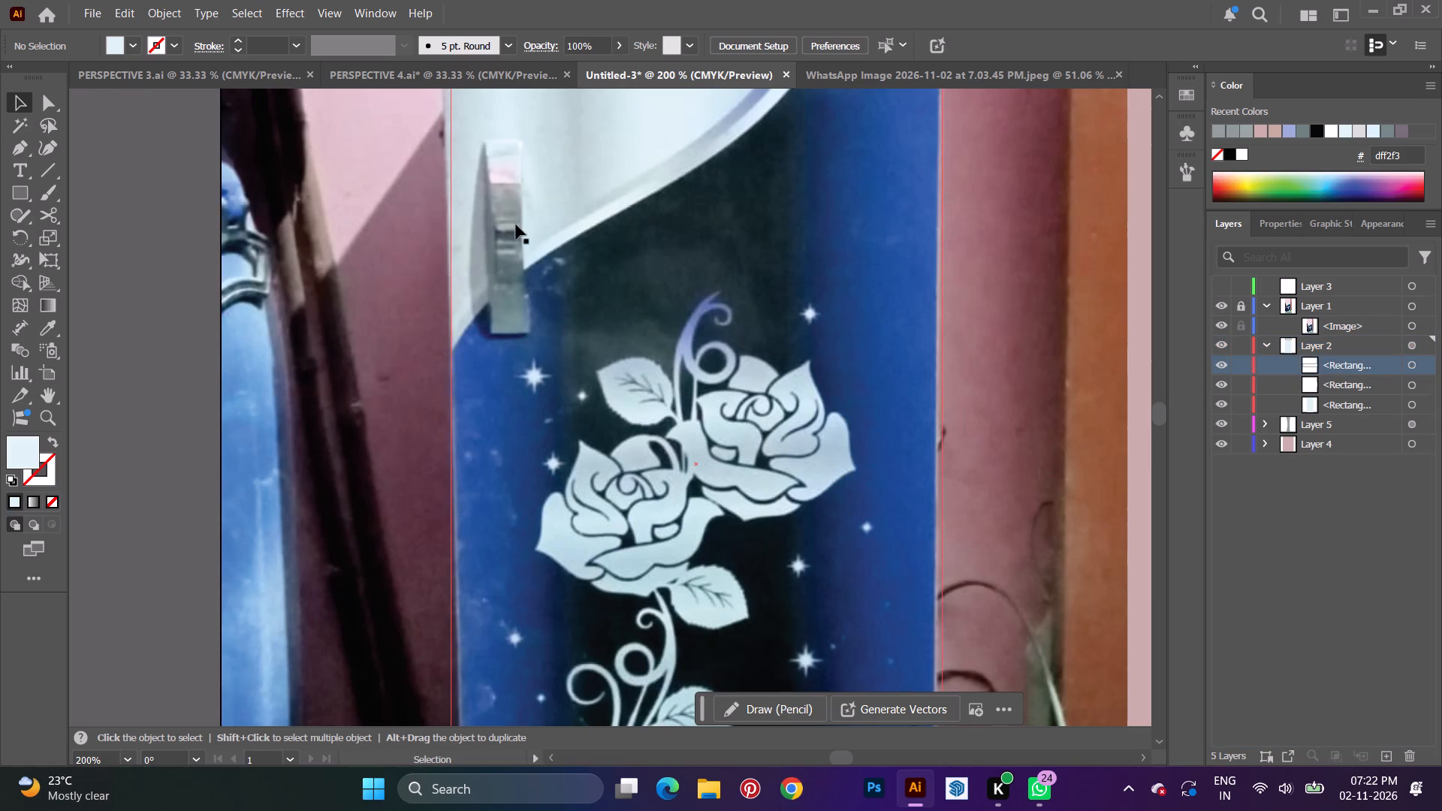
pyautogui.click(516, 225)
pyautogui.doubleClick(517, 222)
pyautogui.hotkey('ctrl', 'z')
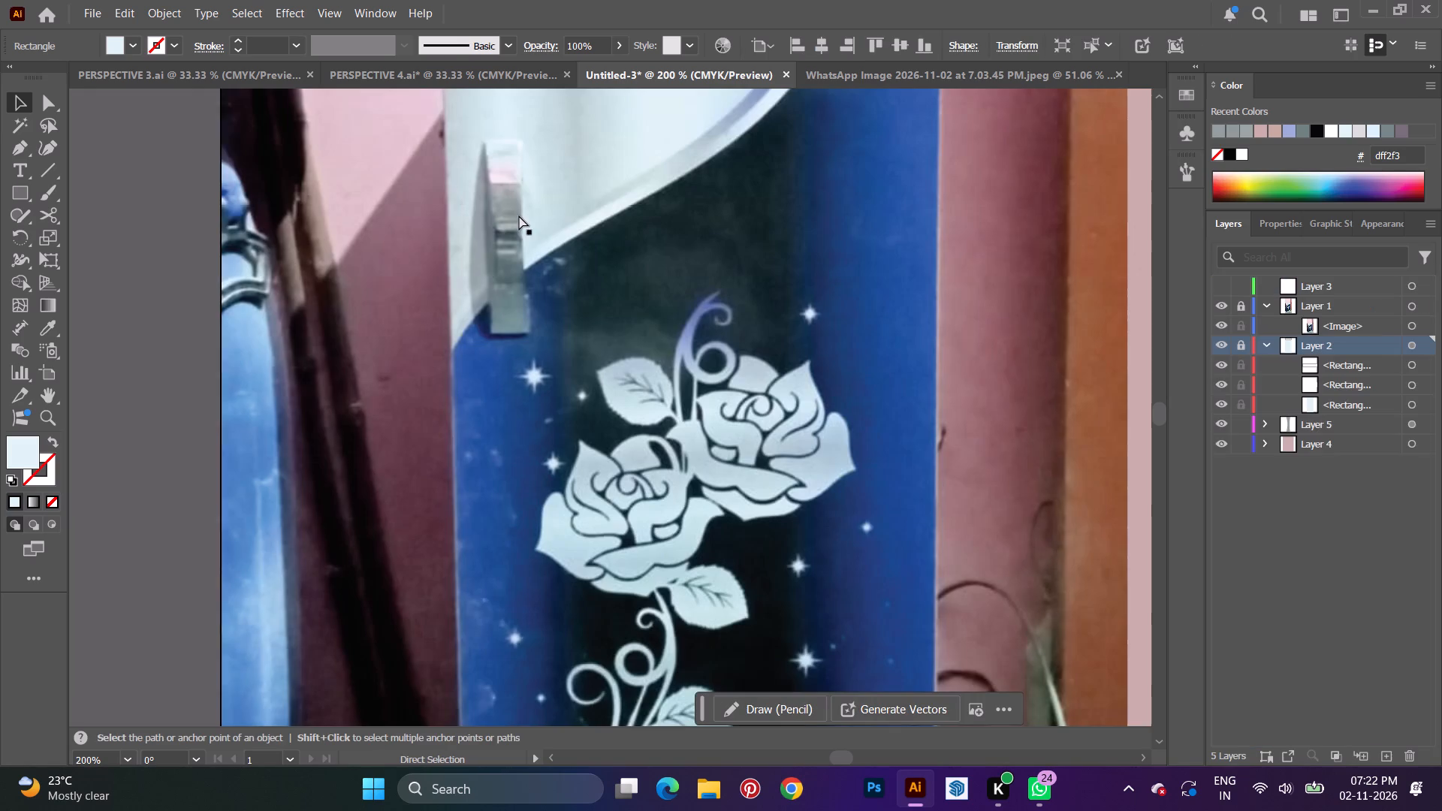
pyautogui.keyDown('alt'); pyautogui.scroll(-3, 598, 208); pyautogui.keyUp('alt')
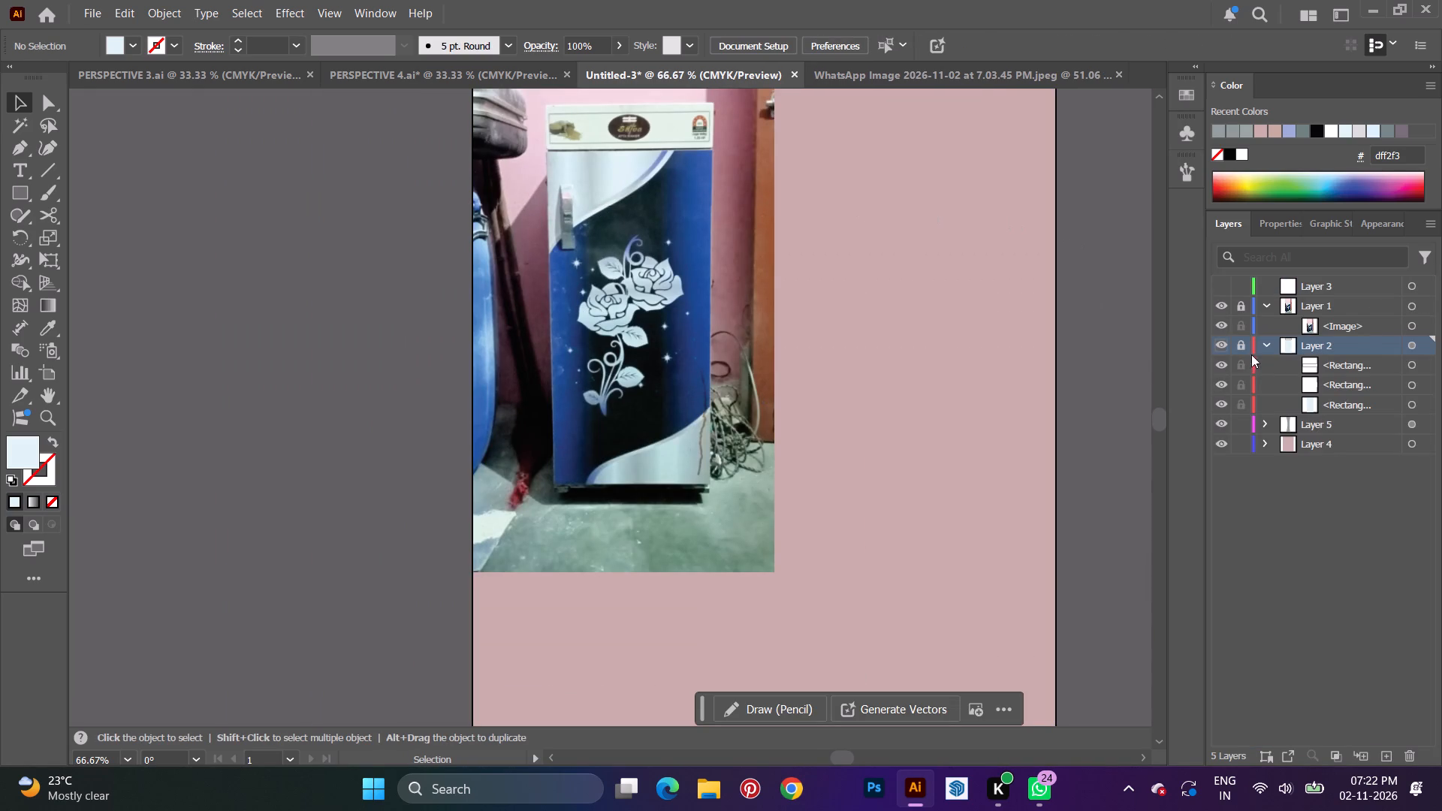
# Hide the photo's Layer 1 and unlock Layer 2.
pyautogui.click(1219, 307)
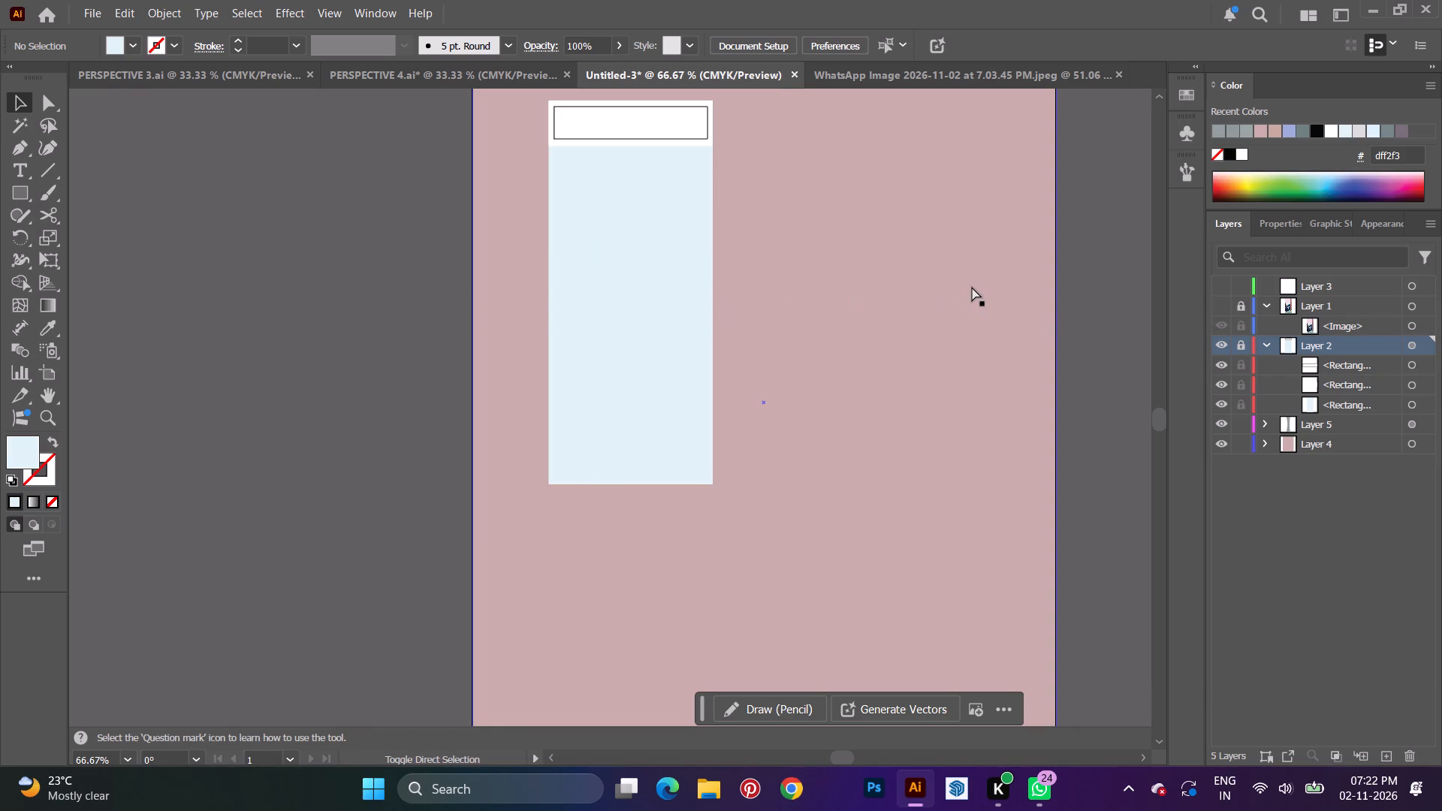
pyautogui.hotkey('ctrl', 'shift', 'z')
pyautogui.hotkey('ctrl', 'shift', 'z')
pyautogui.hotkey('ctrl', 'shift', 'z')
pyautogui.hotkey('ctrl', 'shift', 'z')
pyautogui.hotkey('ctrl', 'shift', 'z')
pyautogui.click(1244, 348)
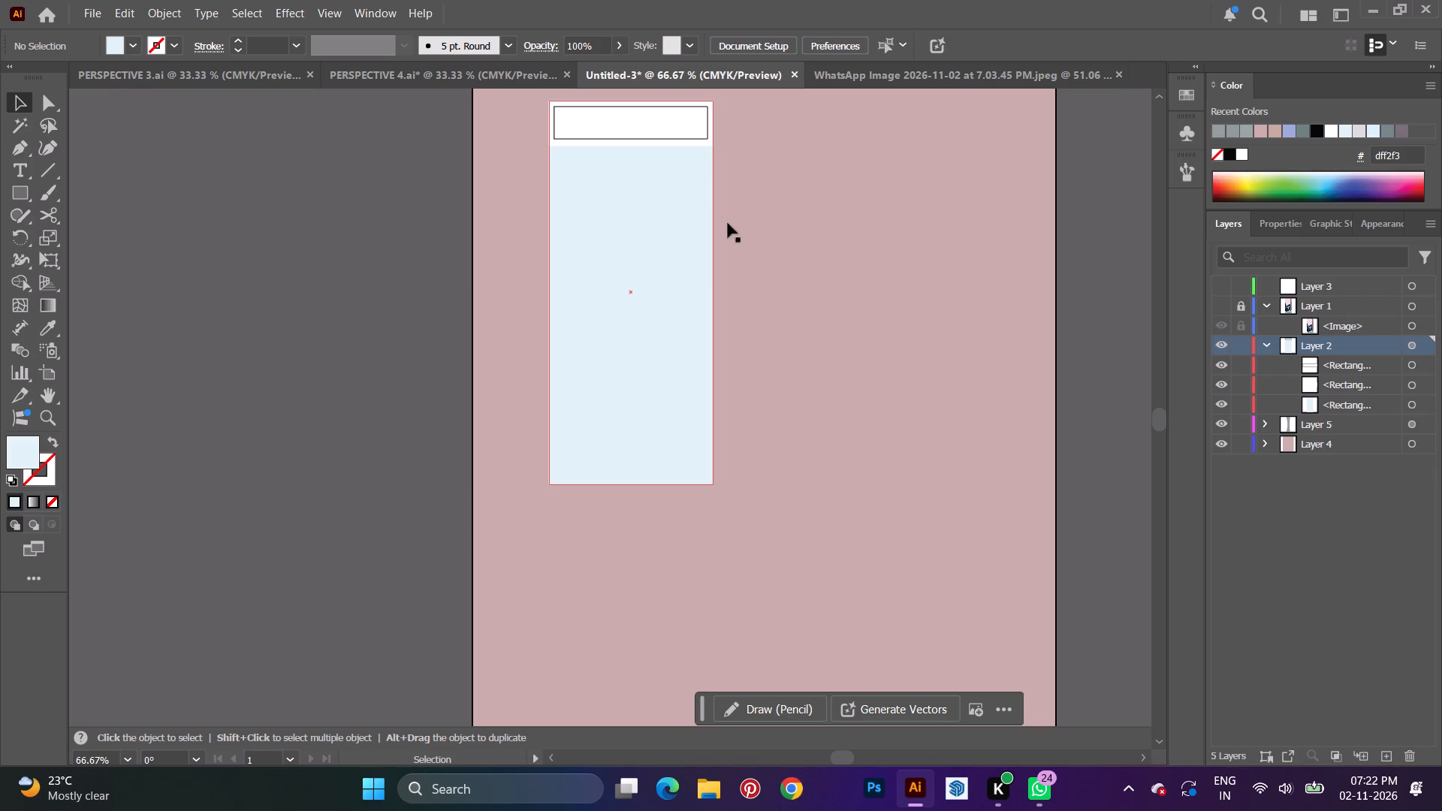
# Examine which artwork each Layer 2 rectangle holds, comparing the drawing with the photo shown and hidden.
pyautogui.click(1223, 306)
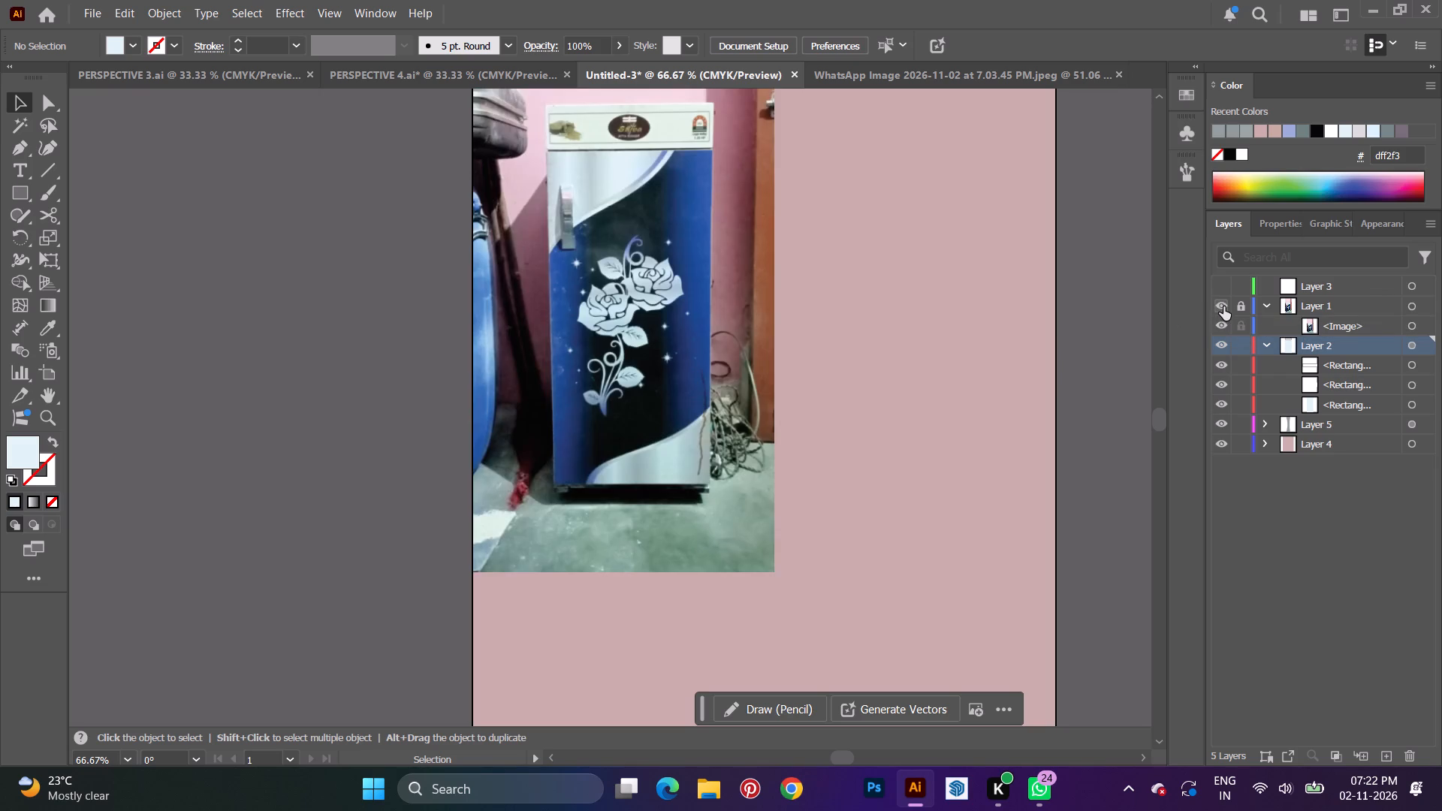
pyautogui.click(1223, 306)
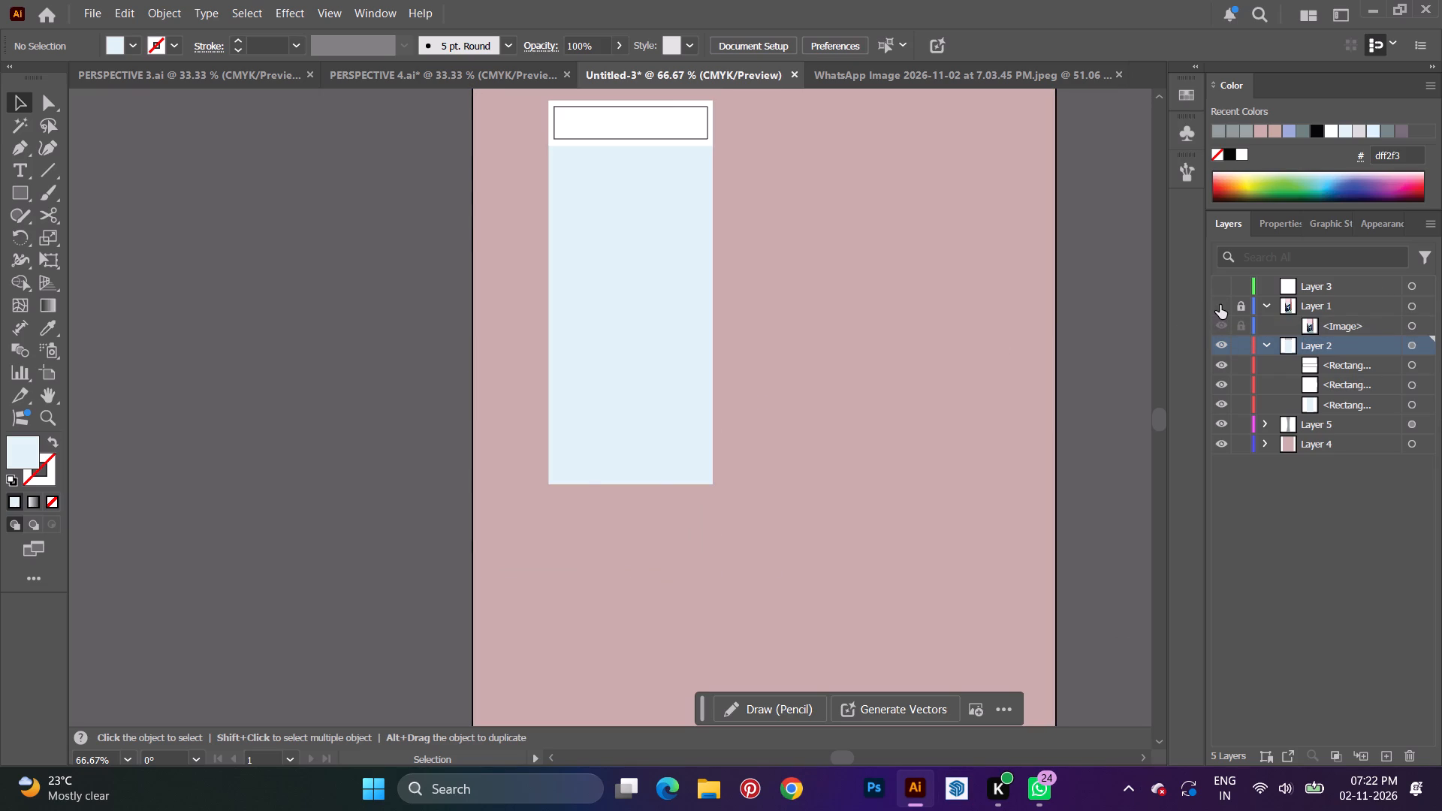
pyautogui.click(1220, 305)
pyautogui.click(1375, 363)
pyautogui.click(1350, 345)
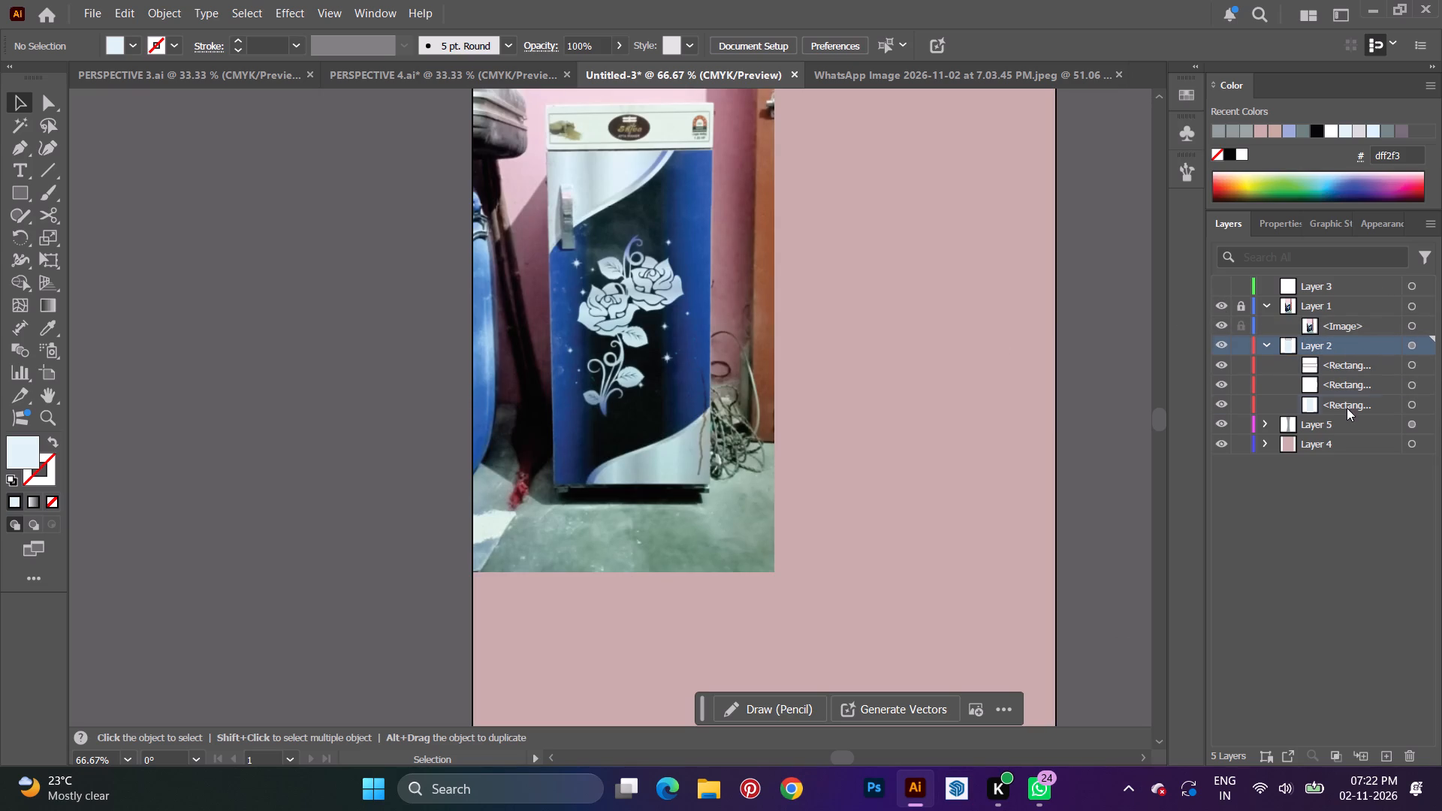
pyautogui.click(1347, 408)
pyautogui.click(1344, 391)
pyautogui.click(1410, 391)
pyautogui.click(1361, 391)
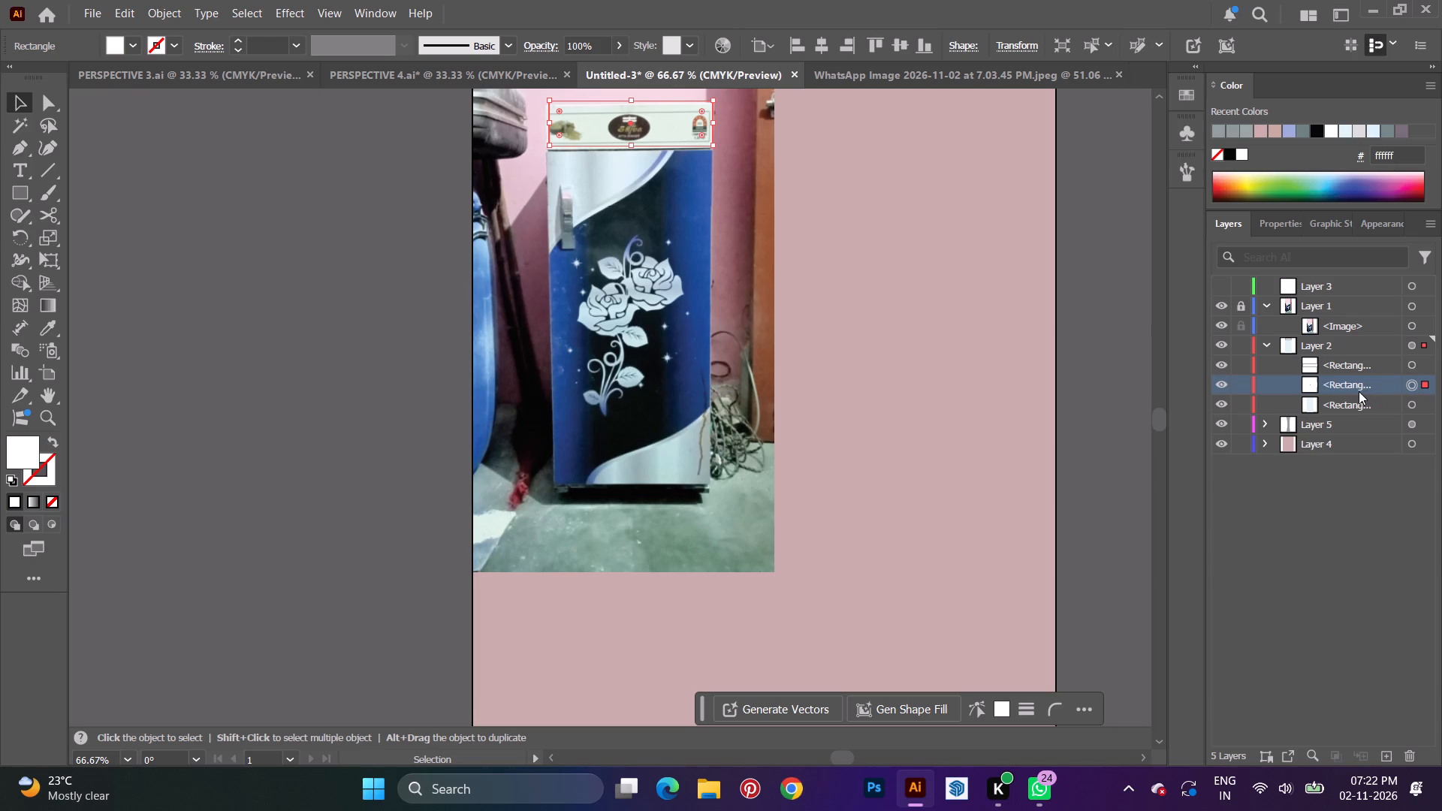
pyautogui.click(1210, 296)
pyautogui.click(1217, 301)
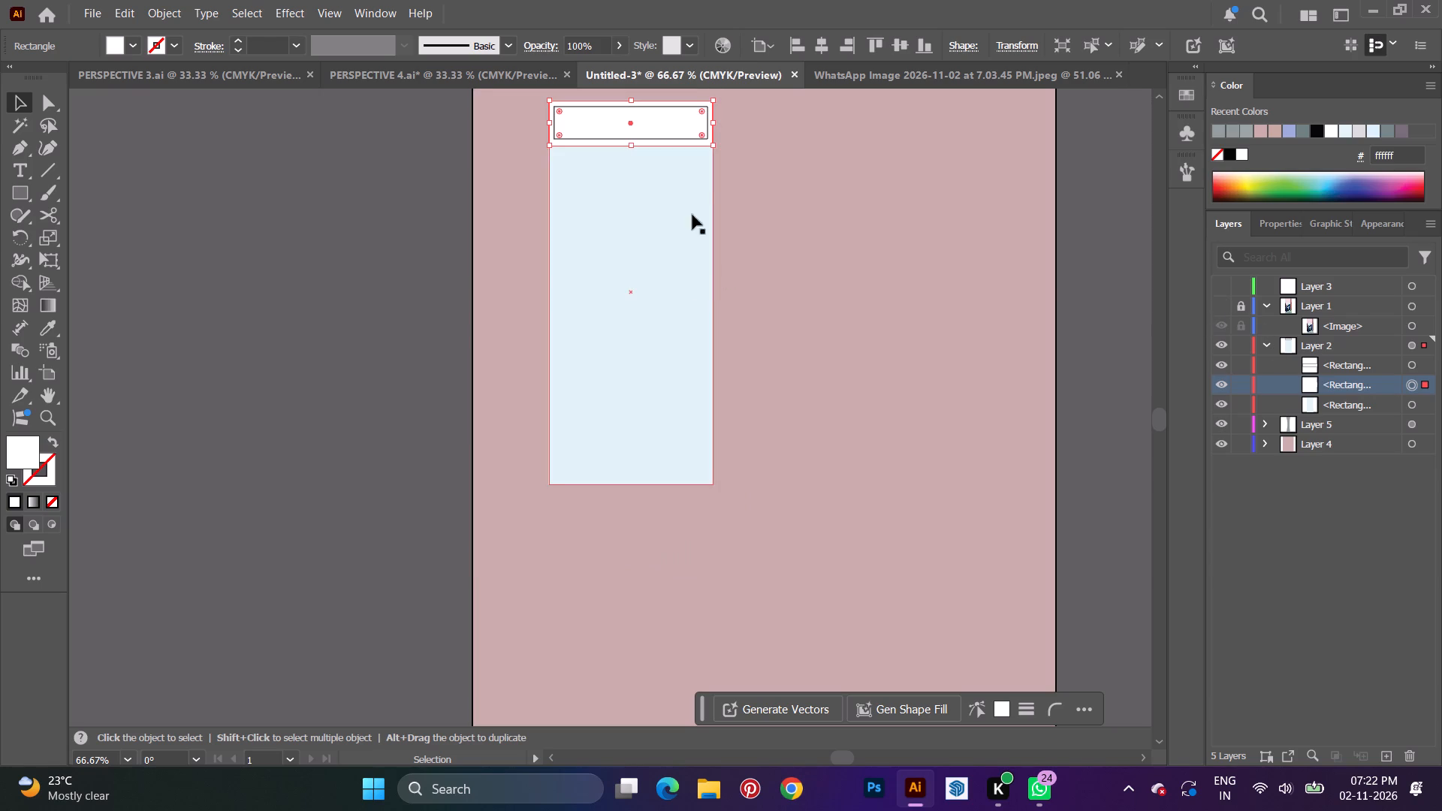
pyautogui.click(1337, 407)
pyautogui.click(1409, 409)
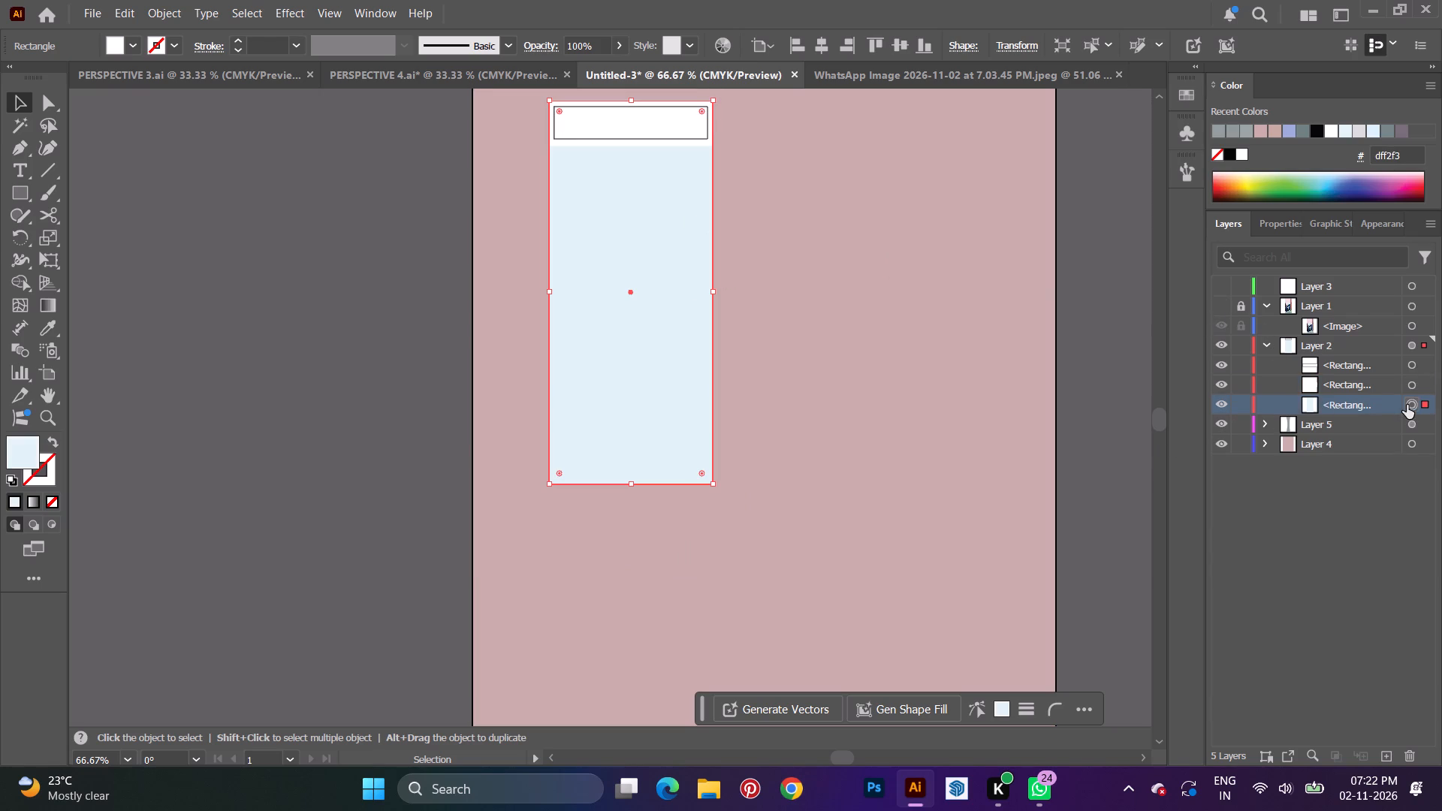
pyautogui.click(1397, 369)
pyautogui.click(1407, 363)
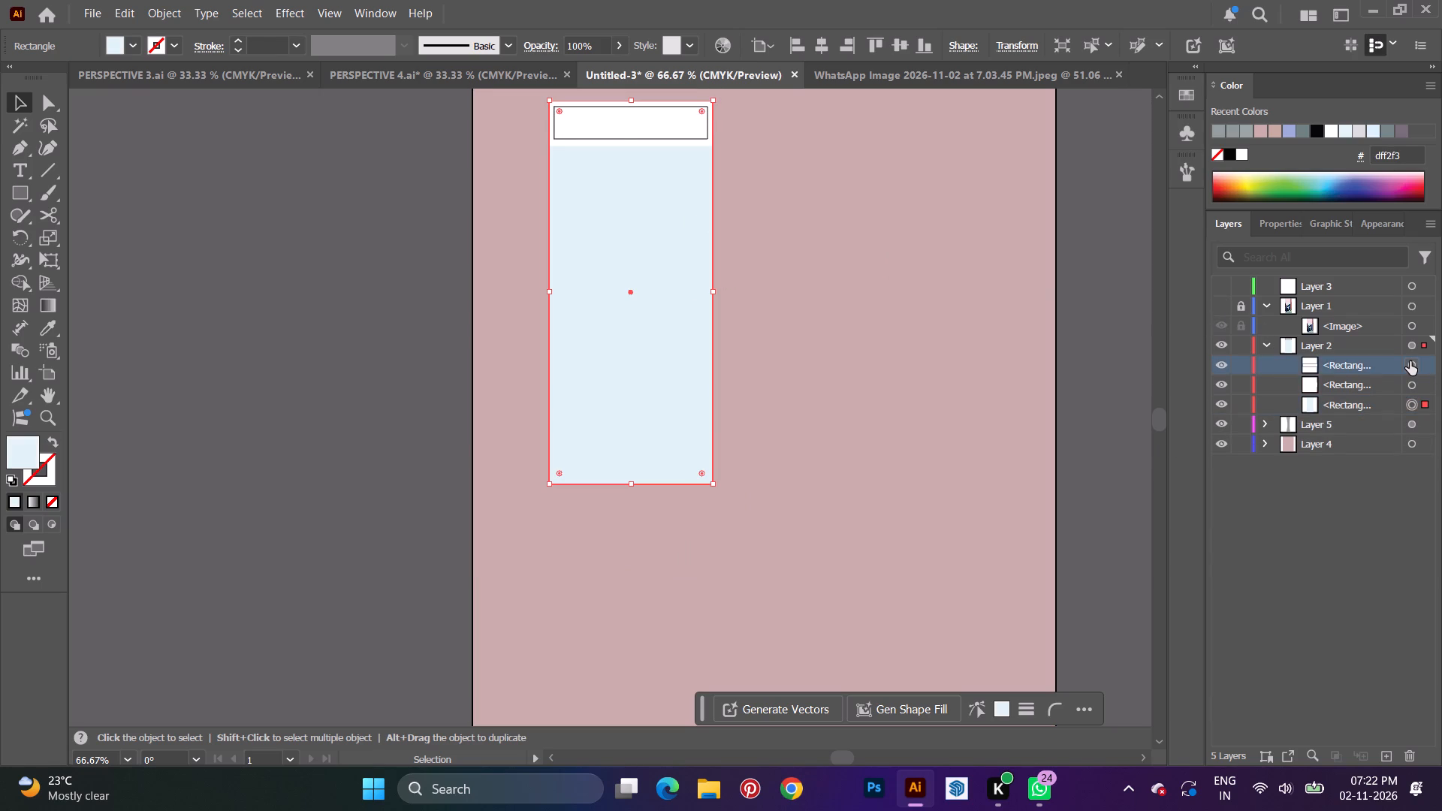
pyautogui.click(1341, 345)
pyautogui.click(1414, 345)
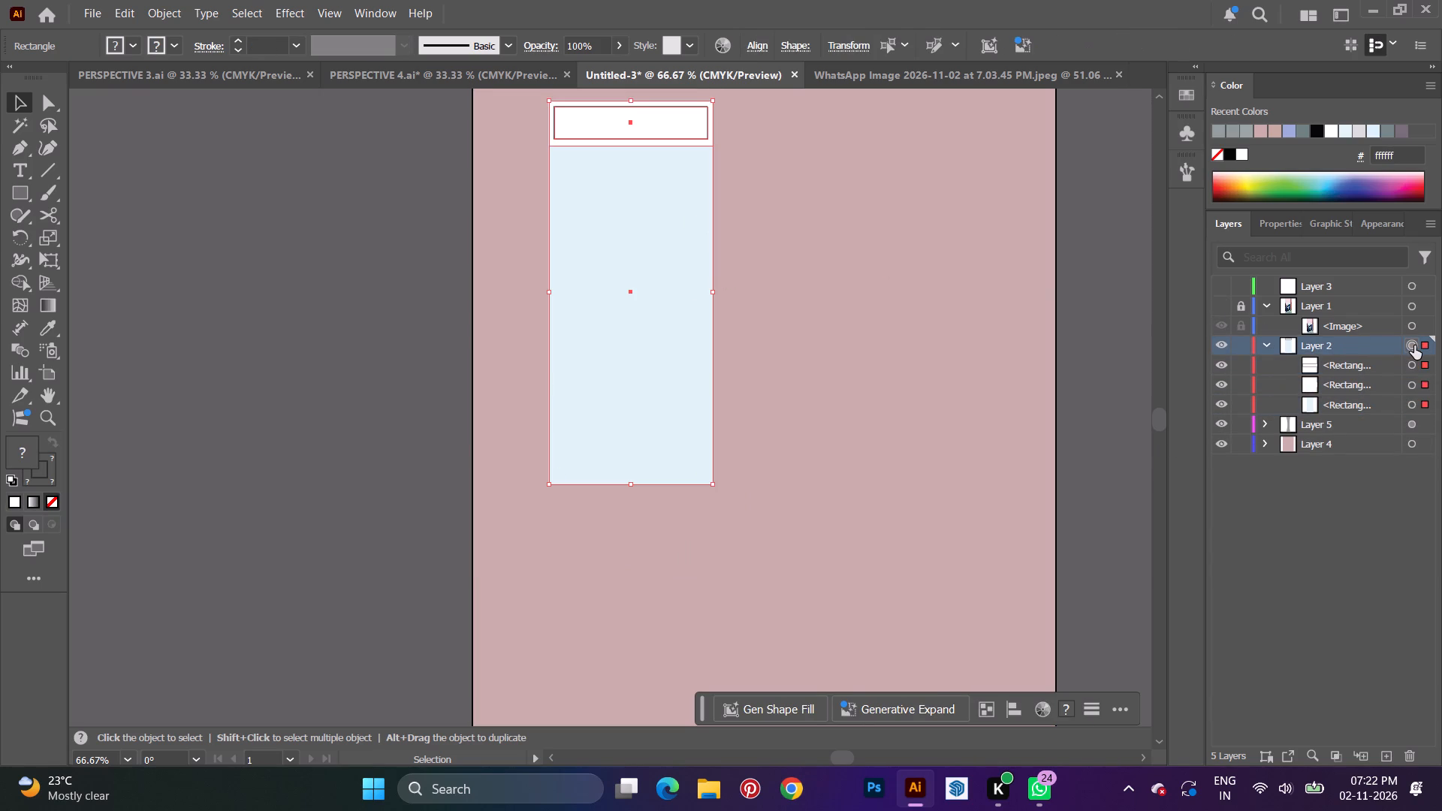
# Move Layer 5 with the door handle into Layer 2, above its rectangles.
pyautogui.click(1343, 433)
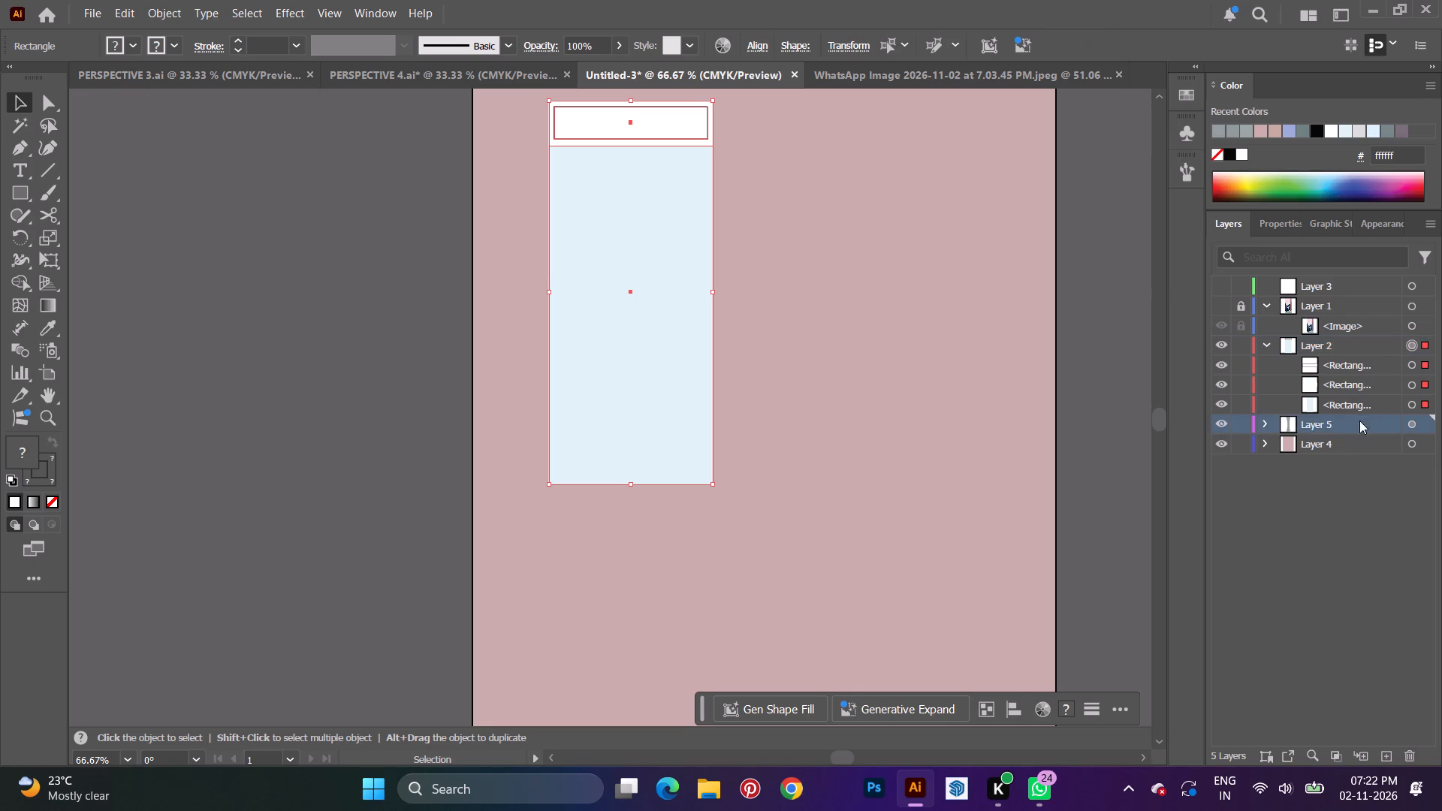
pyautogui.click(1412, 424)
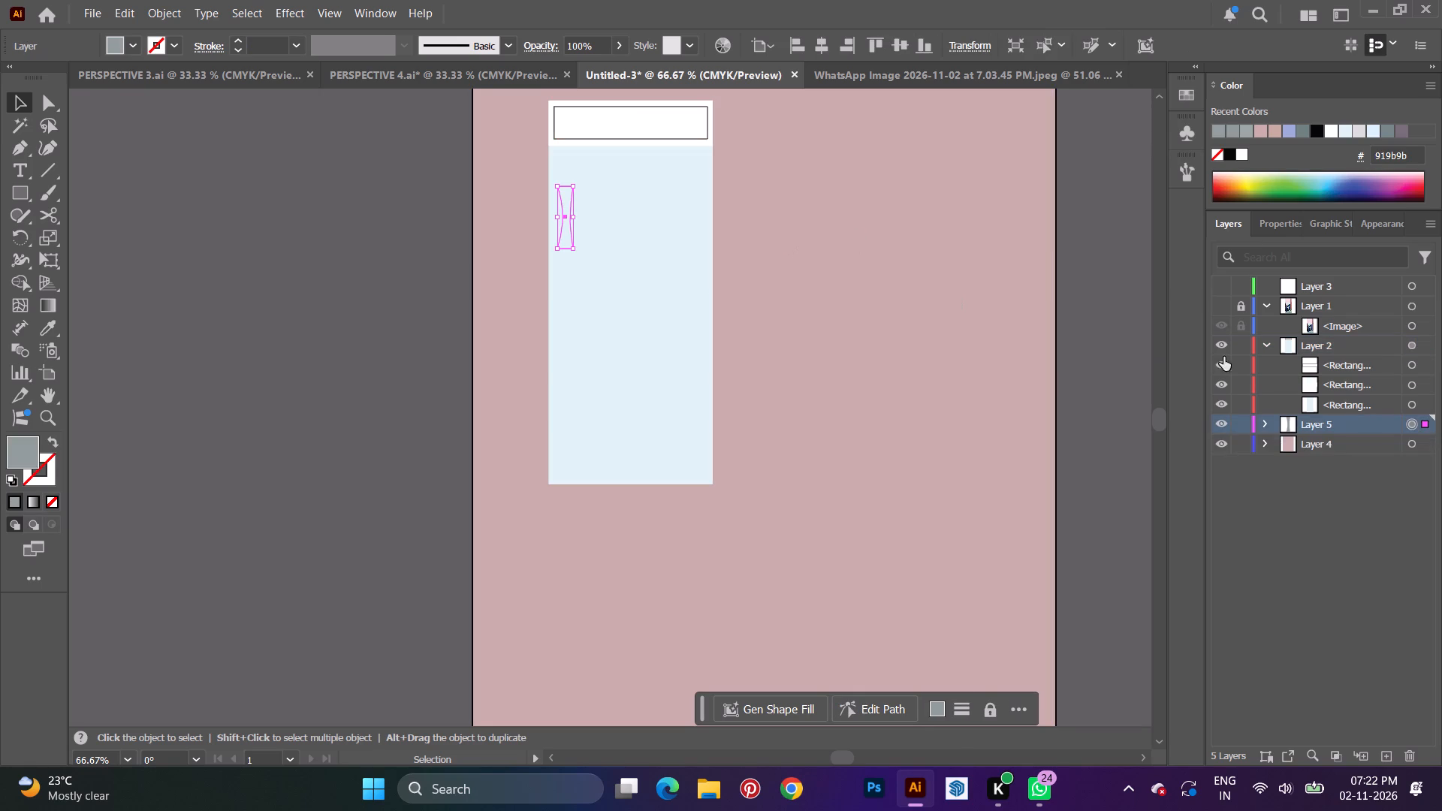
pyautogui.moveTo(1320, 421); pyautogui.dragTo(1322, 330)
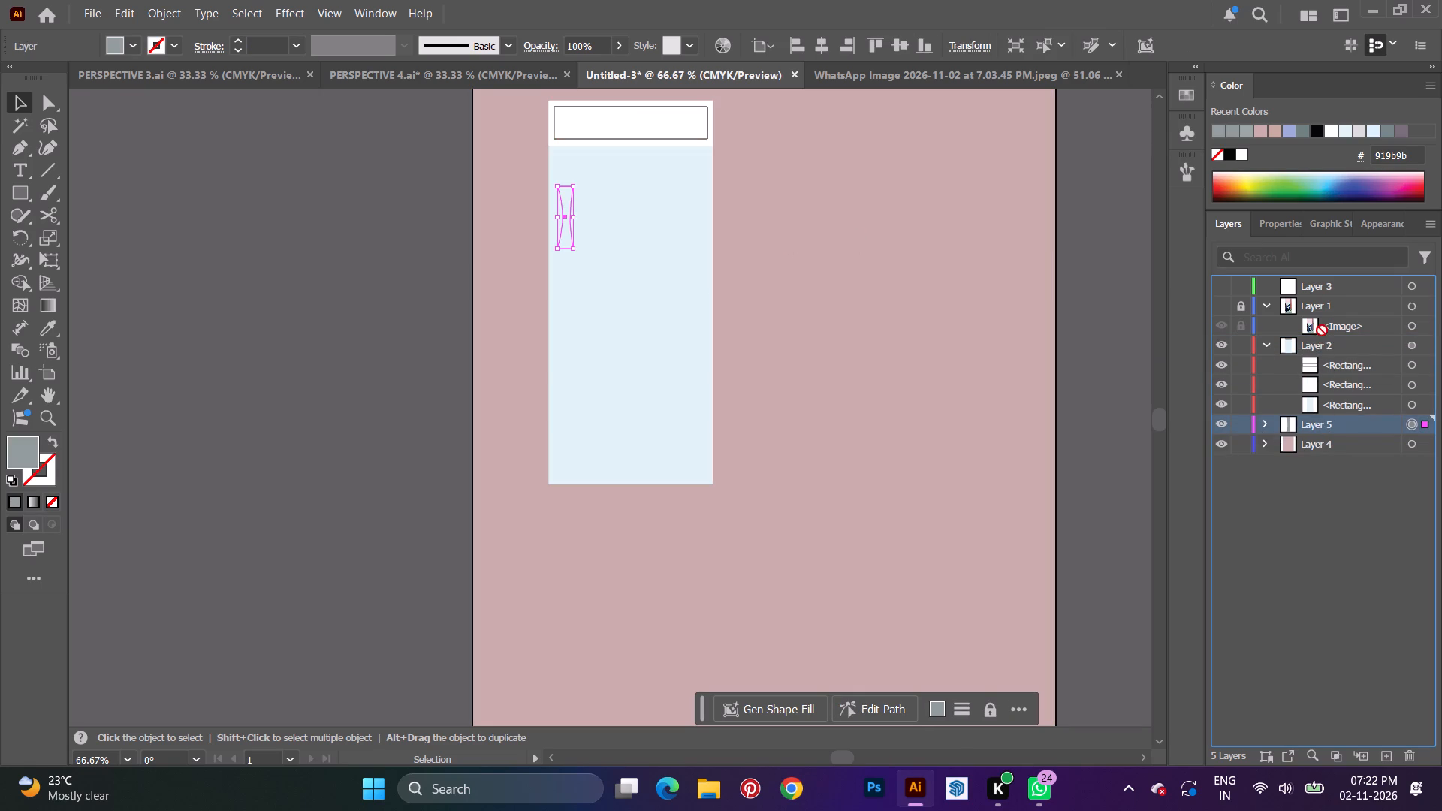
pyautogui.moveTo(1322, 330); pyautogui.dragTo(1331, 351)
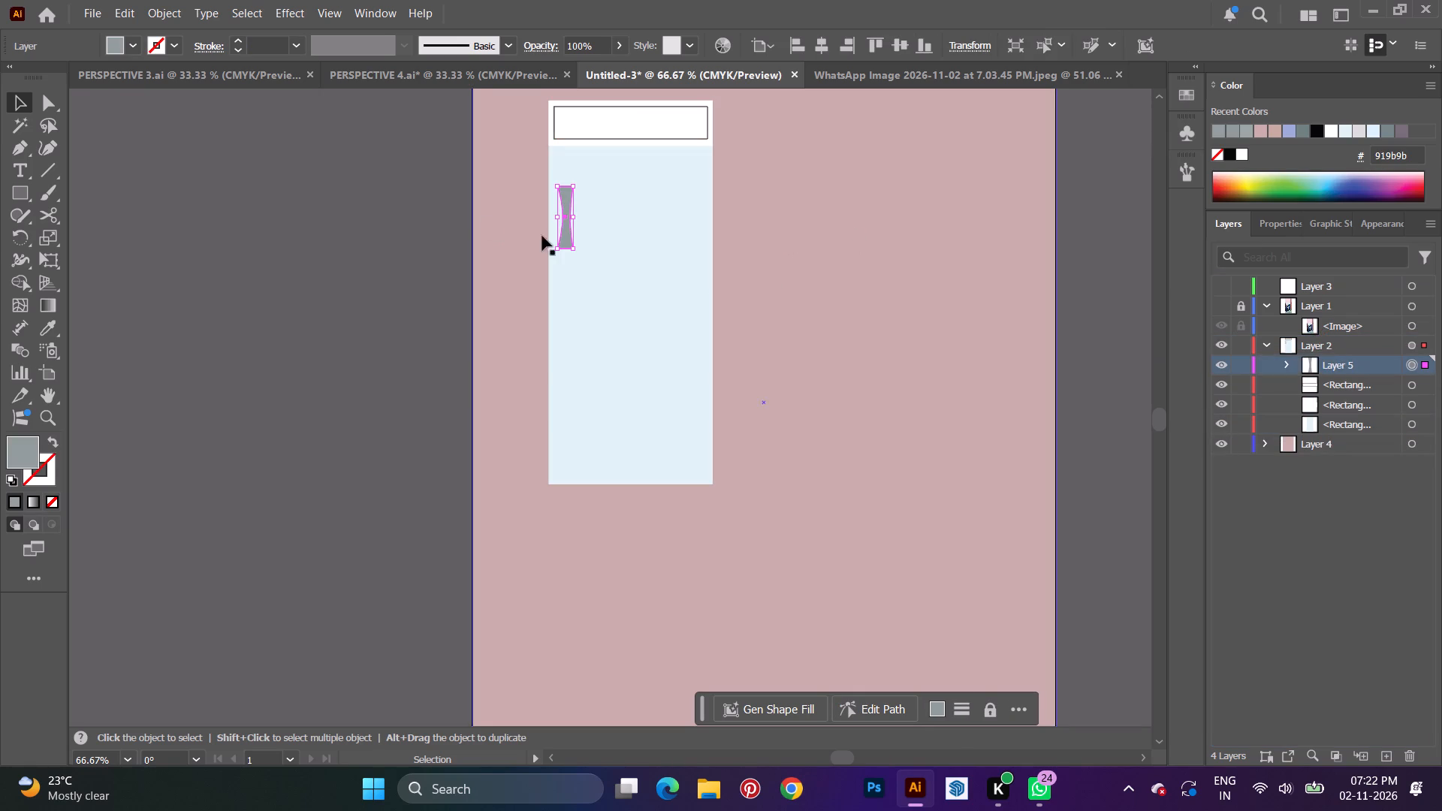
# Narrow the grey door handle shape slightly from its right side.
pyautogui.keyDown('alt'); pyautogui.scroll(3, 722, 282); pyautogui.keyUp('alt')
pyautogui.press('space')
pyautogui.press('space')
pyautogui.press('space')
pyautogui.press('space')
pyautogui.moveTo(626, 261); pyautogui.dragTo(922, 532)
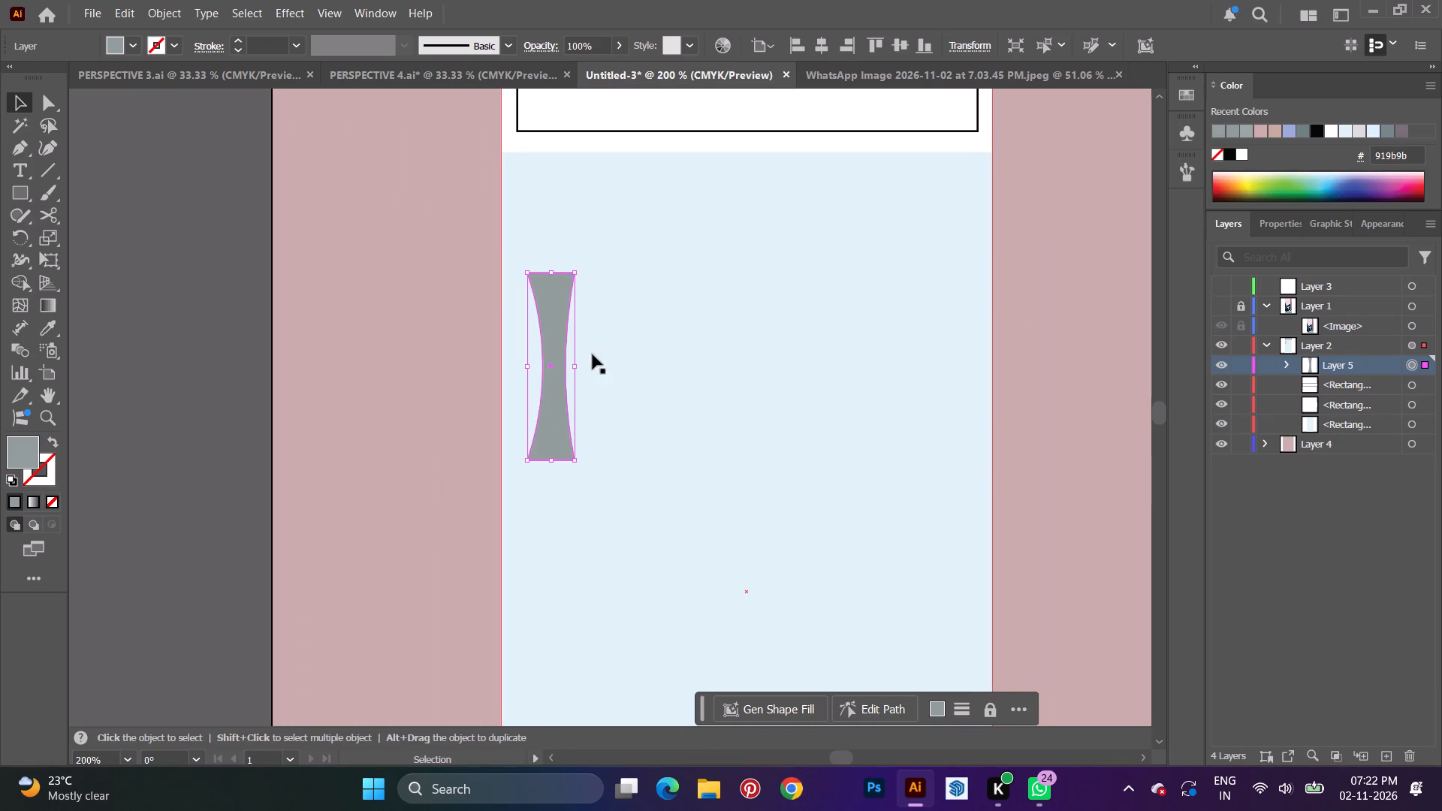
pyautogui.click(574, 365)
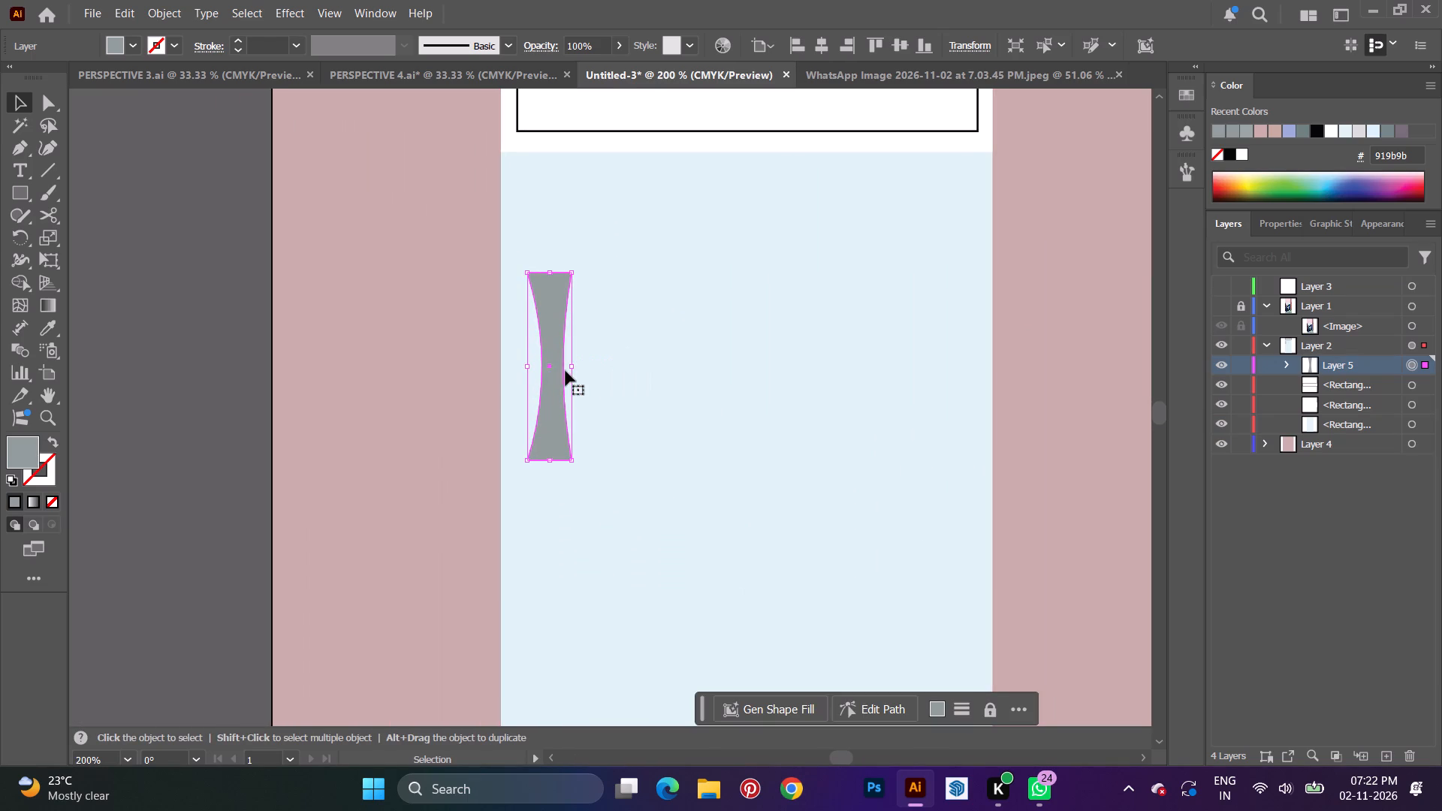
pyautogui.press('v')
pyautogui.click(795, 402)
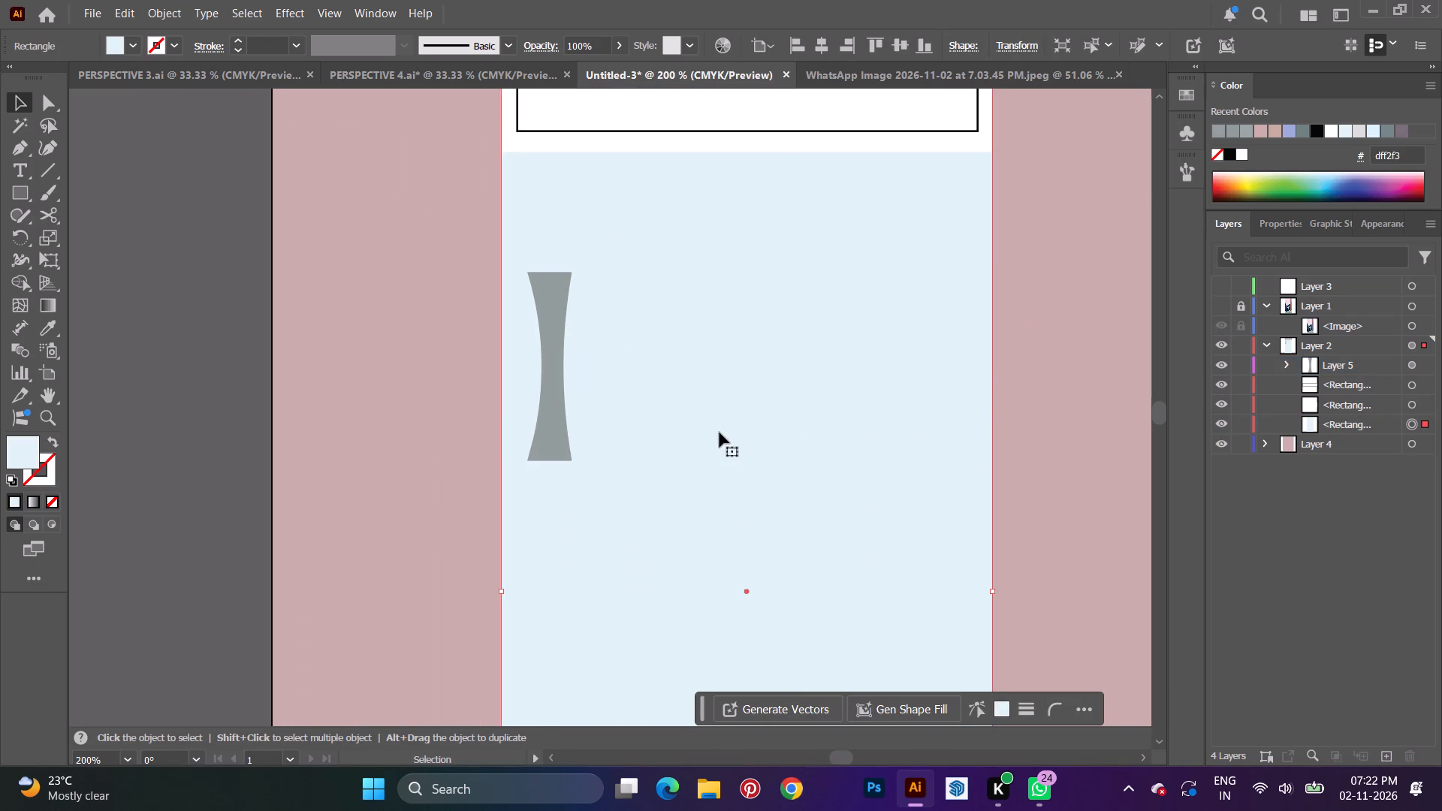
pyautogui.keyDown('alt'); pyautogui.scroll(-3, 719, 433); pyautogui.keyUp('alt')
pyautogui.scroll(-7, 710, 418)
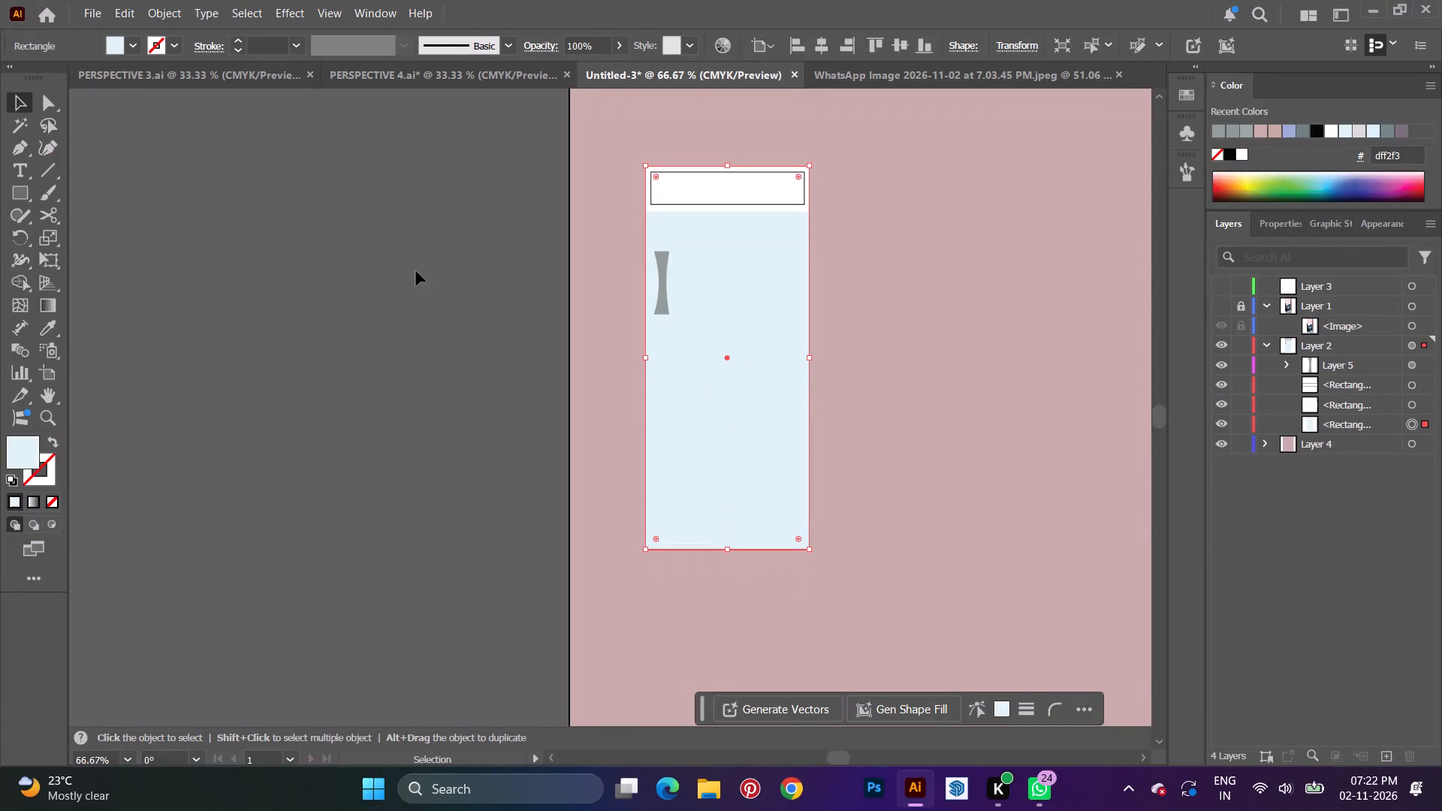
# Show the photo's Layer 1 and trace the blue door panel with the Pen tool as a closed straight-sided shape, leaving both pale corners outside.
pyautogui.click(1223, 309)
pyautogui.scroll(-3, 842, 441)
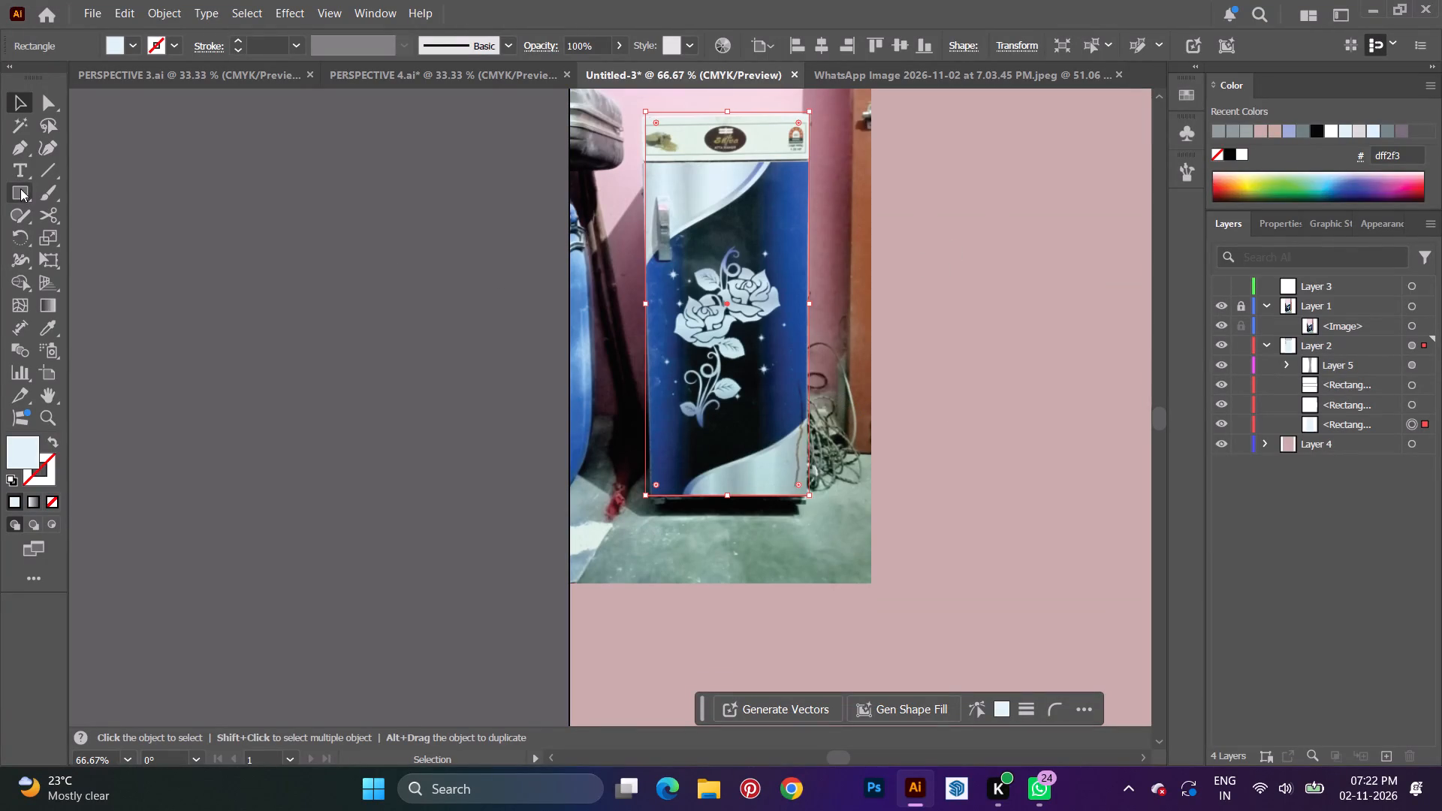
pyautogui.click(18, 146)
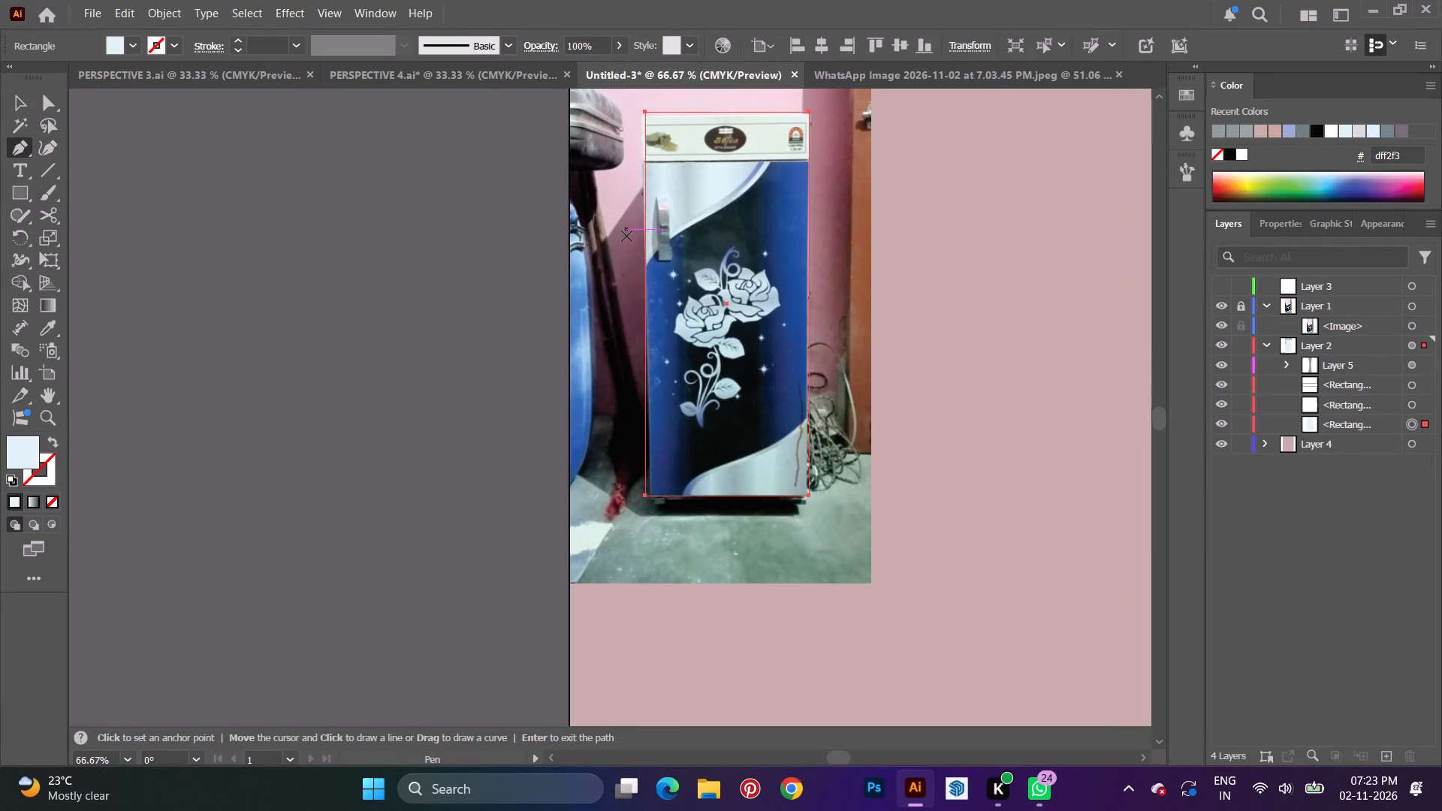
pyautogui.click(645, 267)
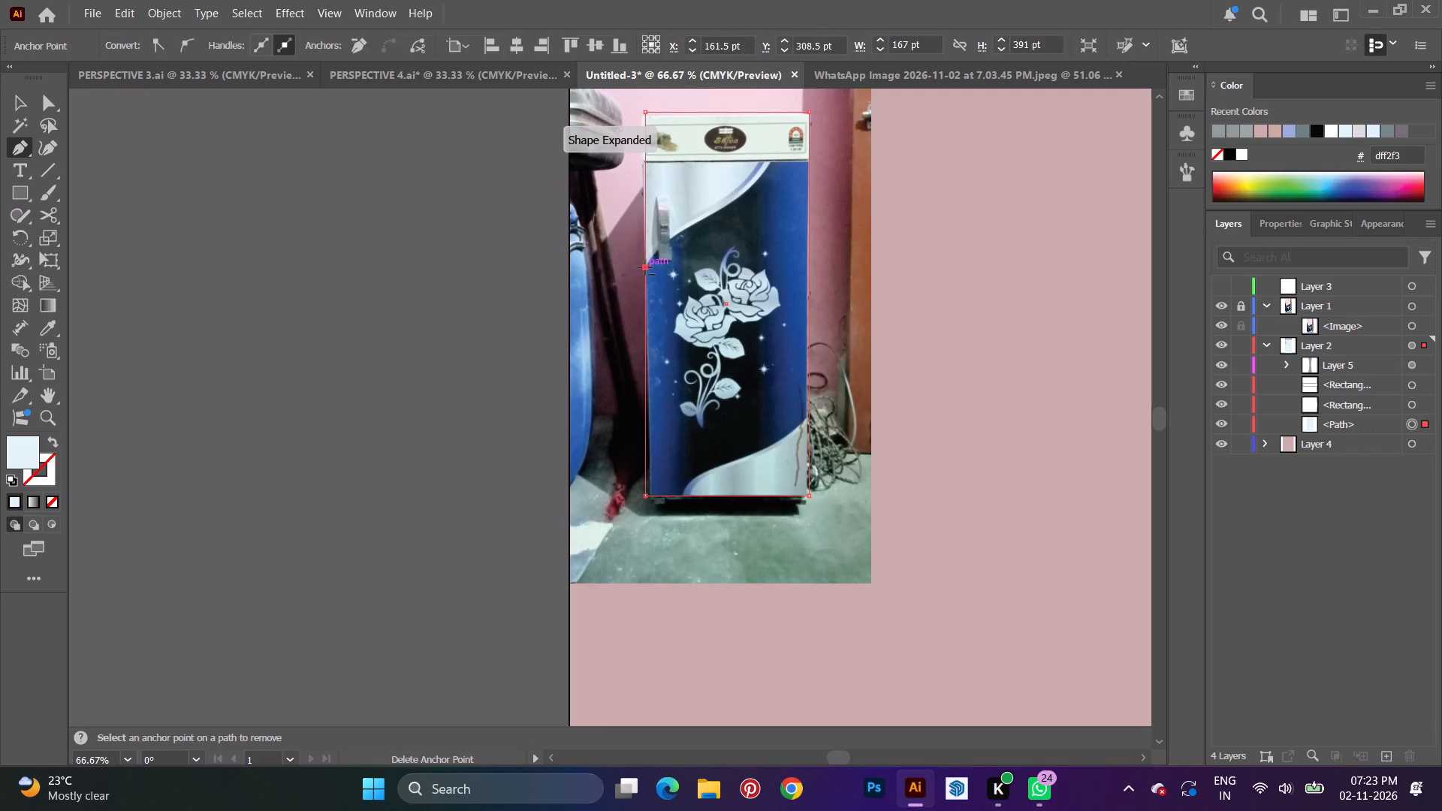
pyautogui.click(772, 155)
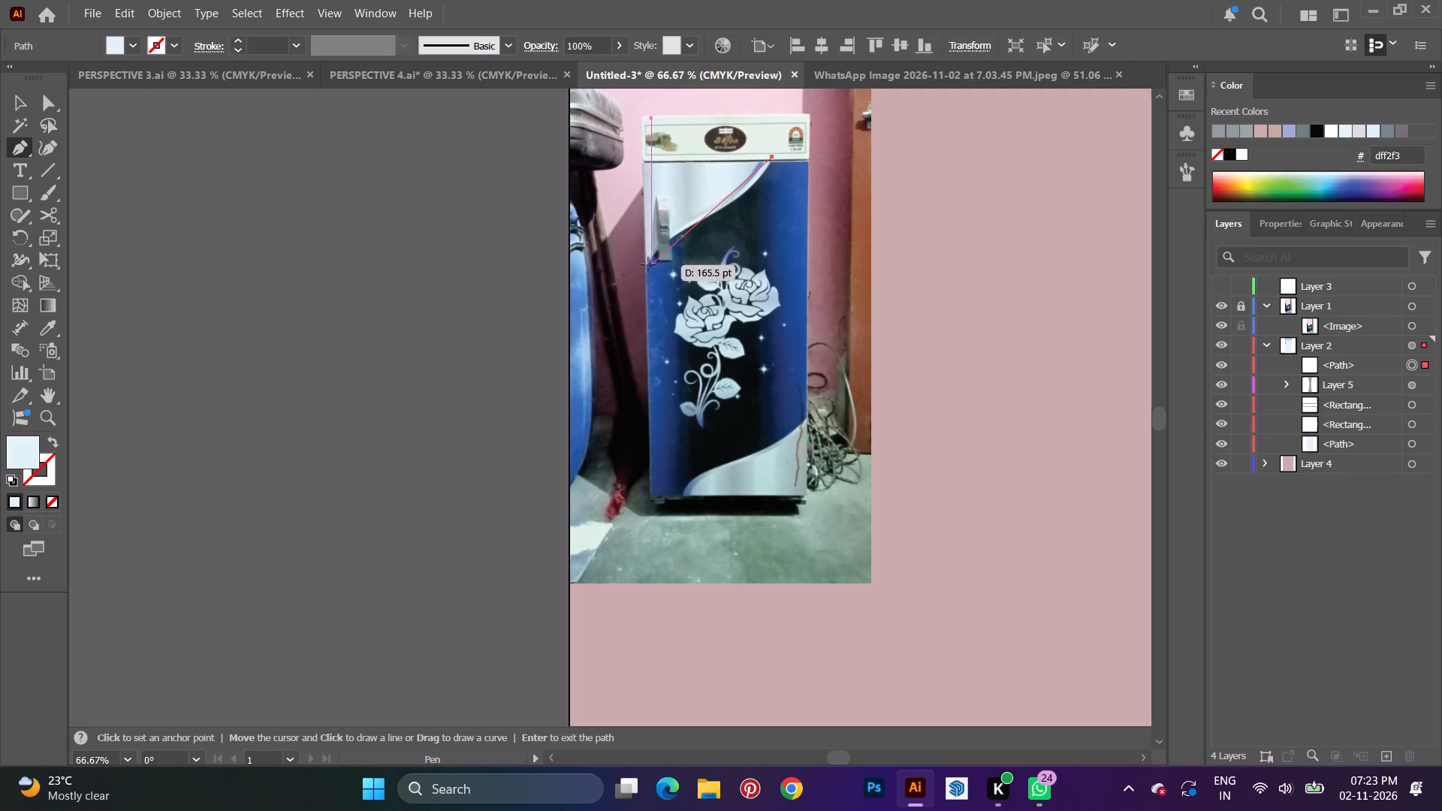
pyautogui.click(645, 267)
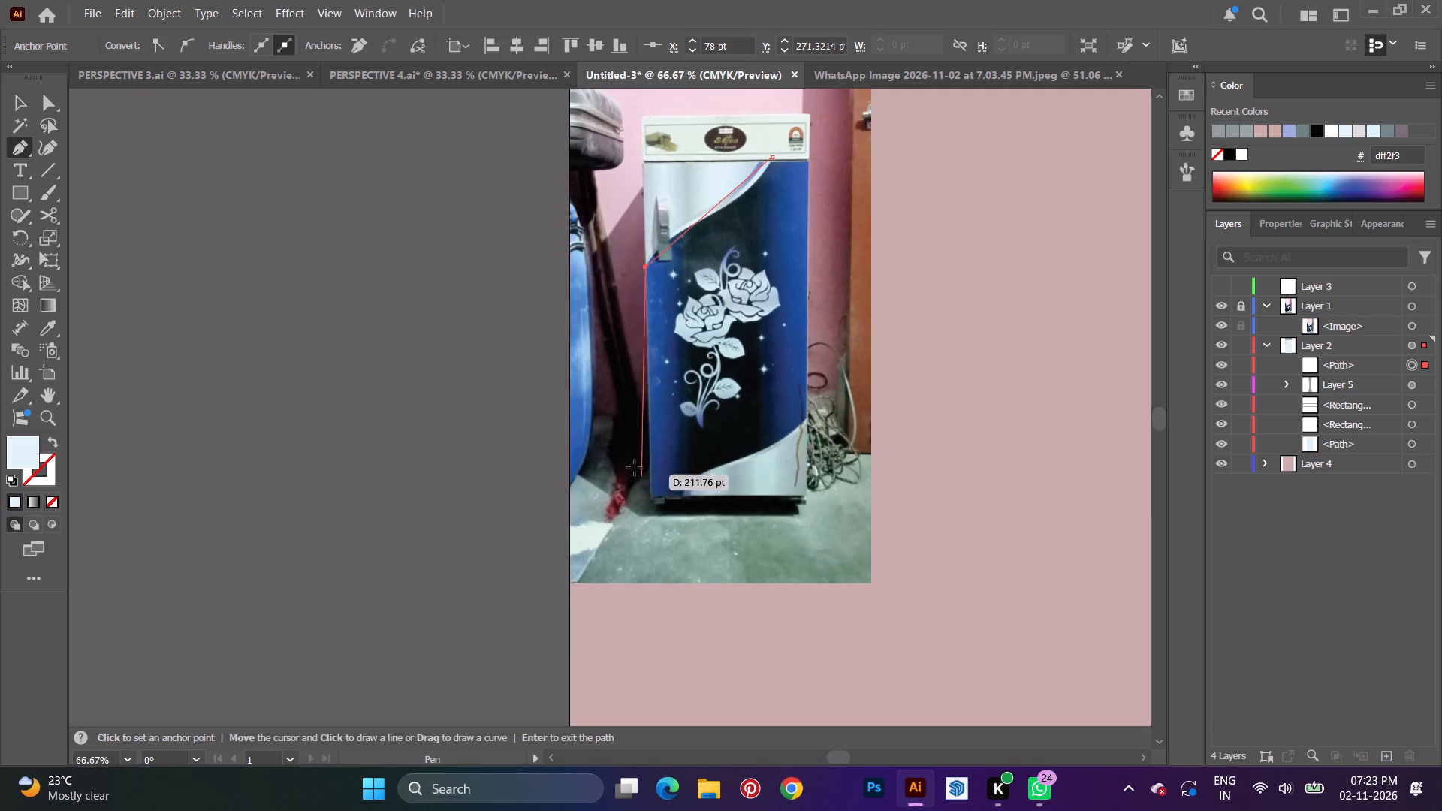
pyautogui.scroll(3, 635, 468)
pyautogui.scroll(-2, 646, 508)
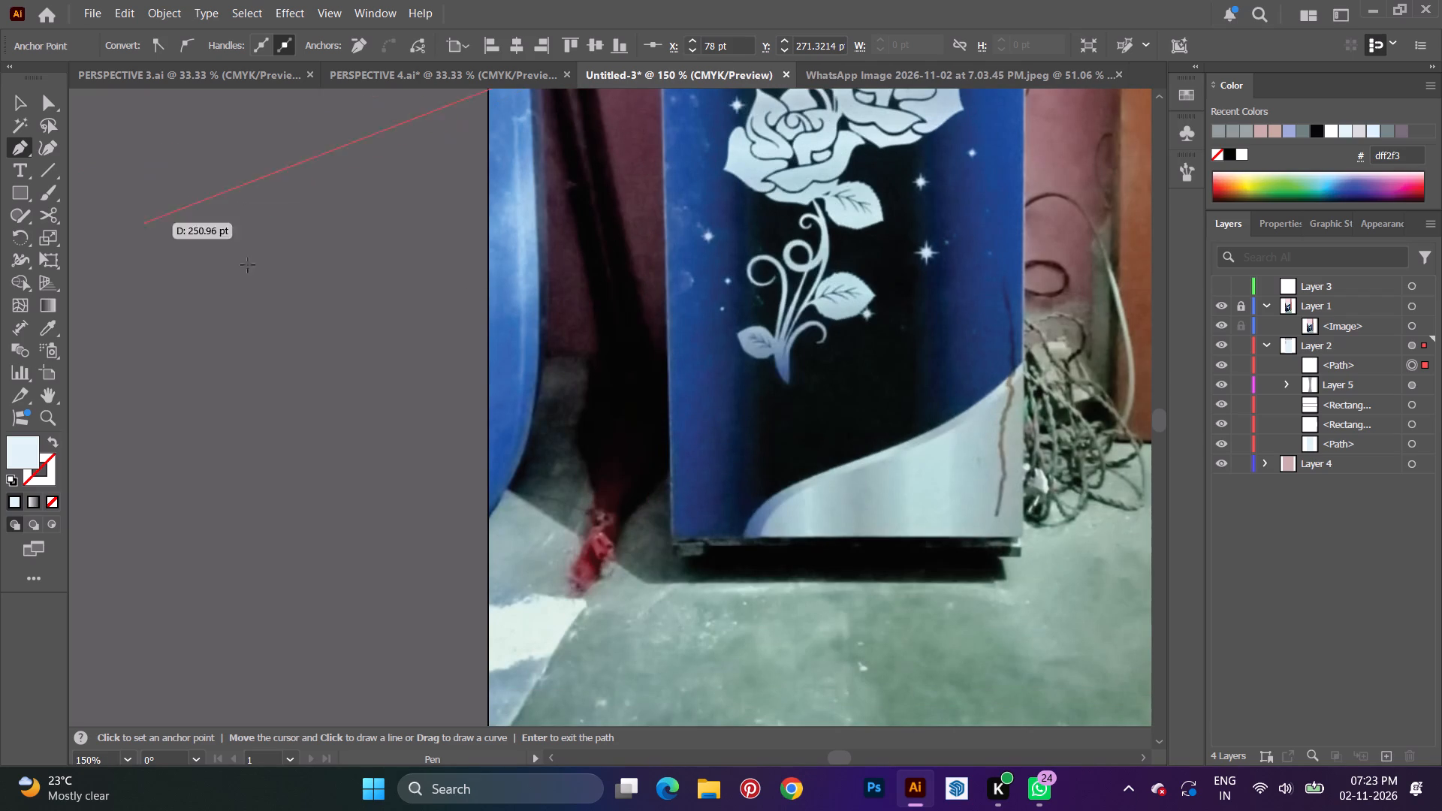
pyautogui.scroll(-5, 578, 439)
pyautogui.press('space')
pyautogui.press('space')
pyautogui.moveTo(680, 437); pyautogui.dragTo(542, 412)
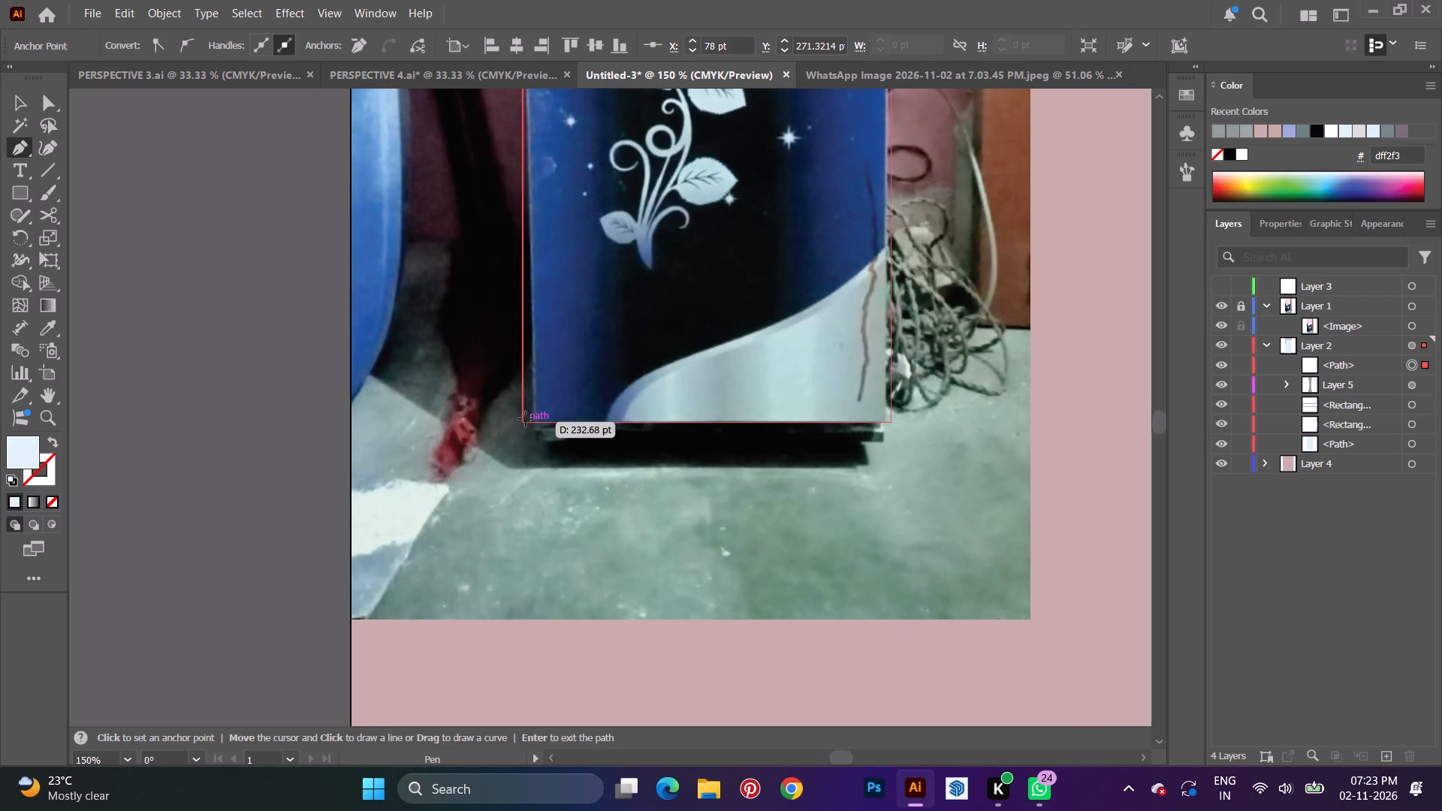
pyautogui.click(523, 421)
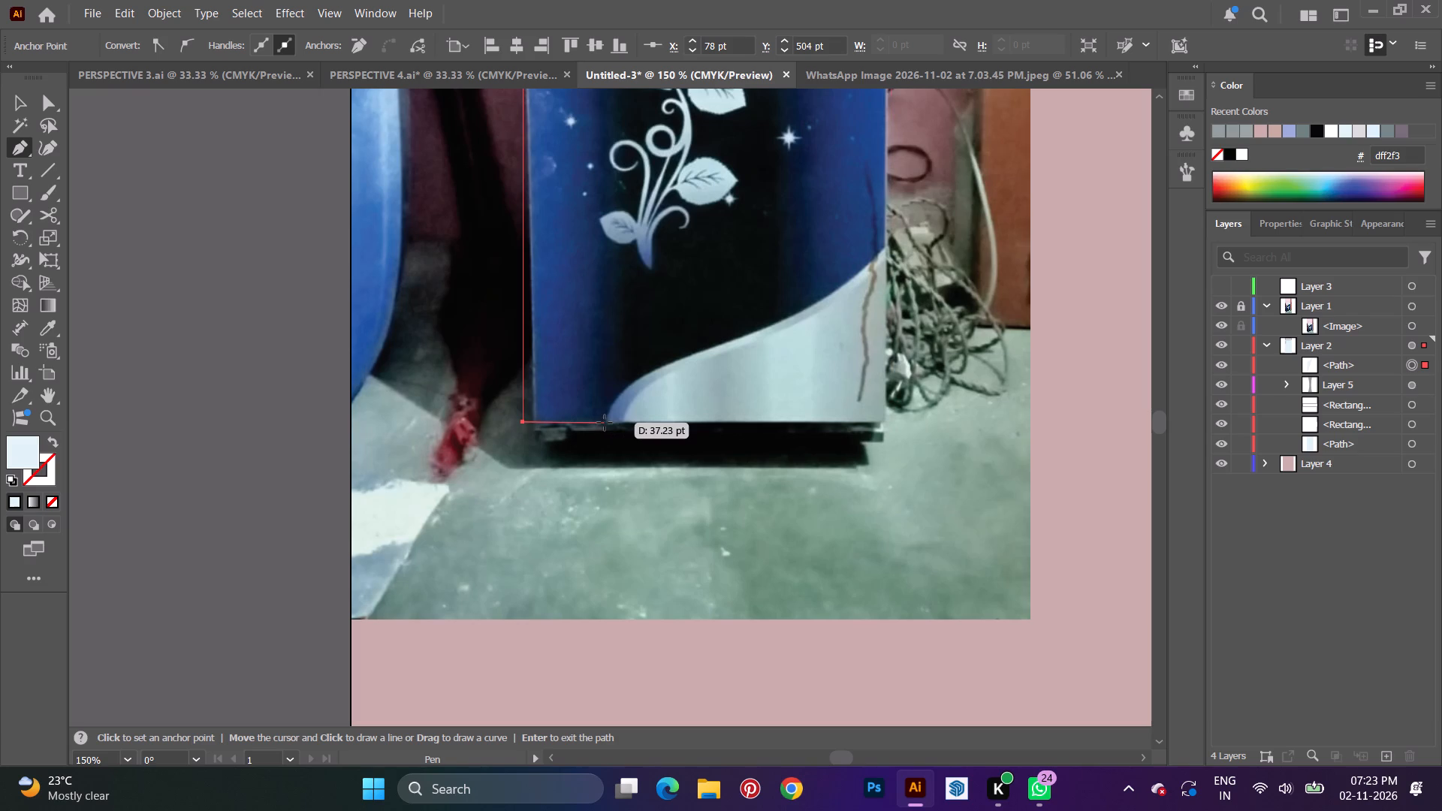
pyautogui.click(608, 422)
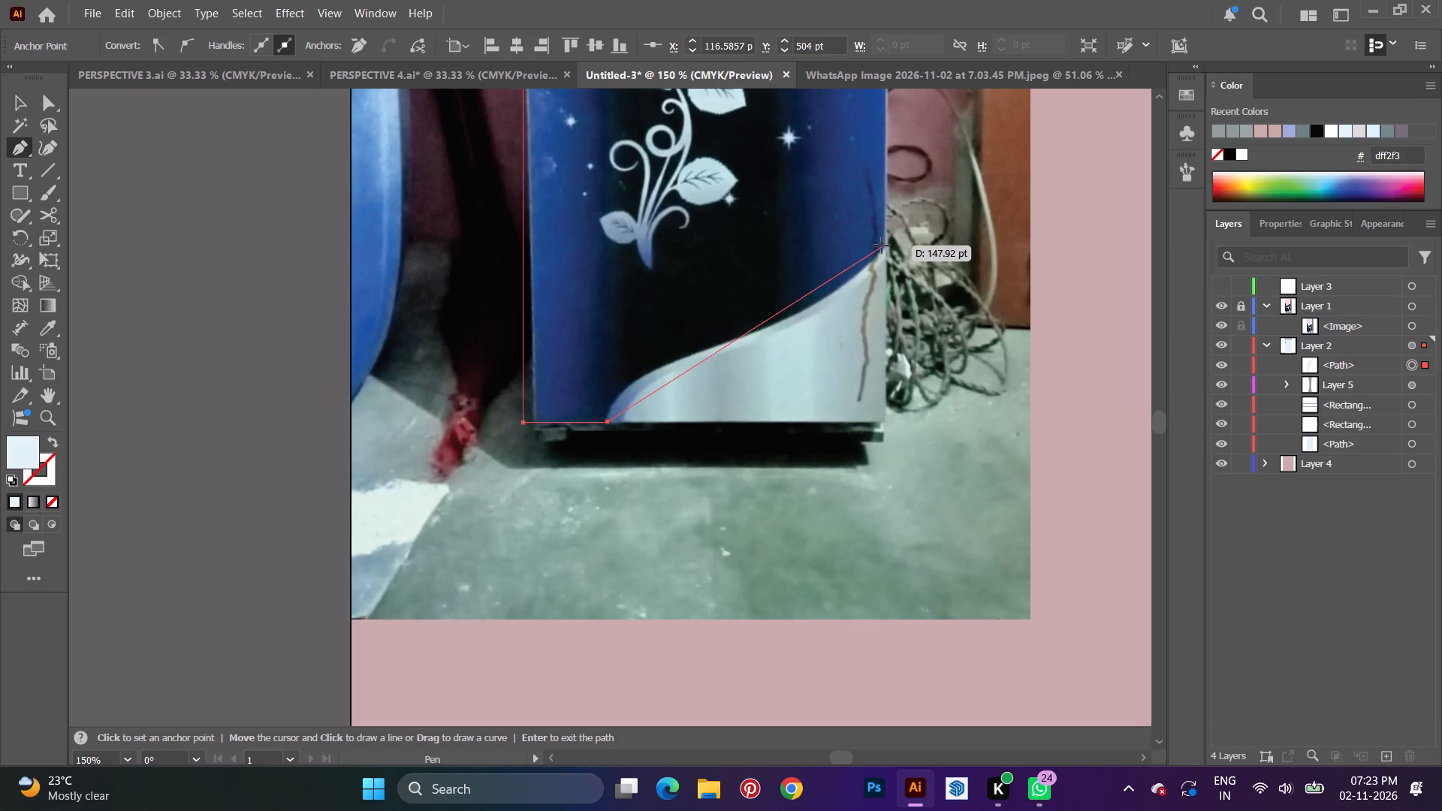
pyautogui.click(894, 247)
pyautogui.scroll(20, 916, 206)
pyautogui.scroll(10, 916, 206)
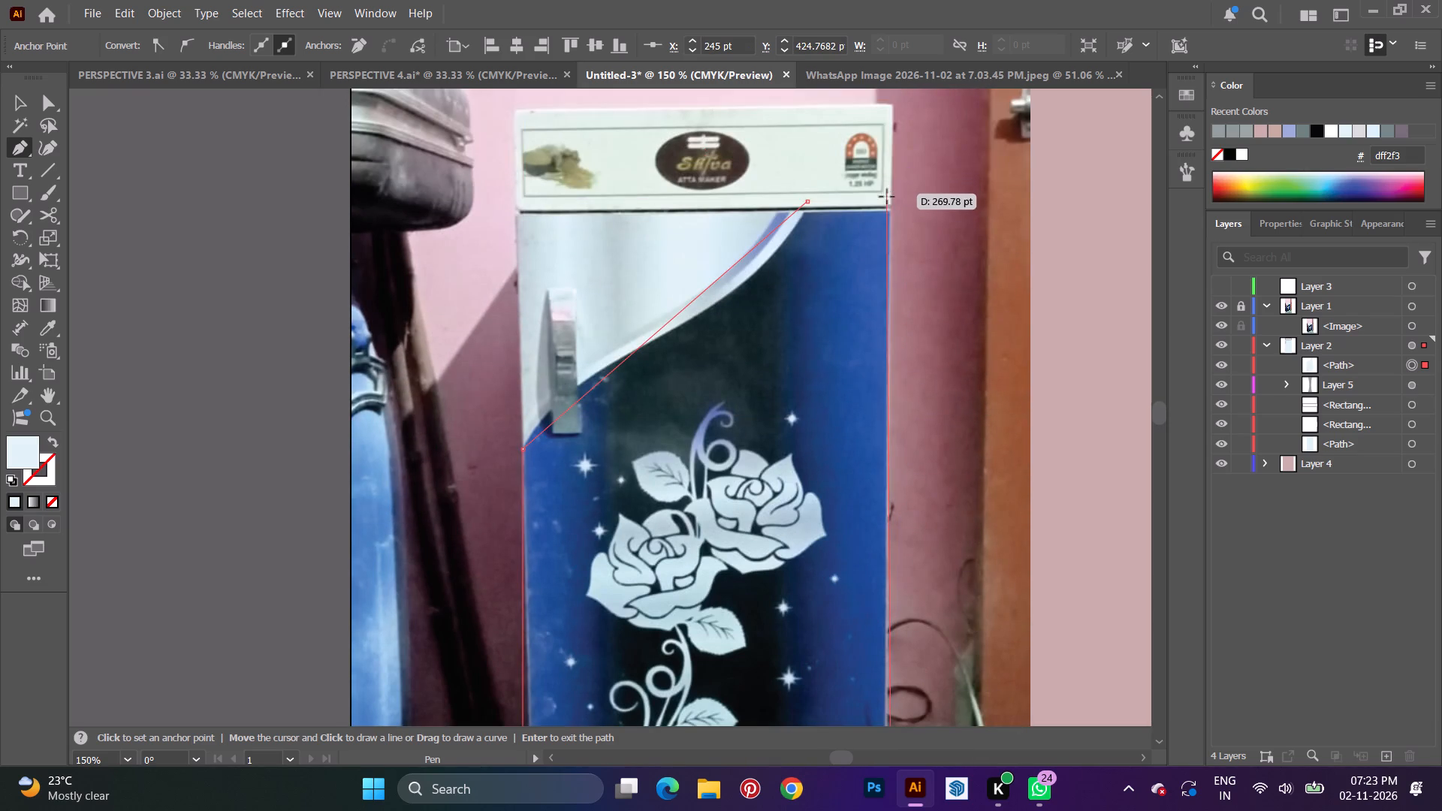
pyautogui.click(891, 202)
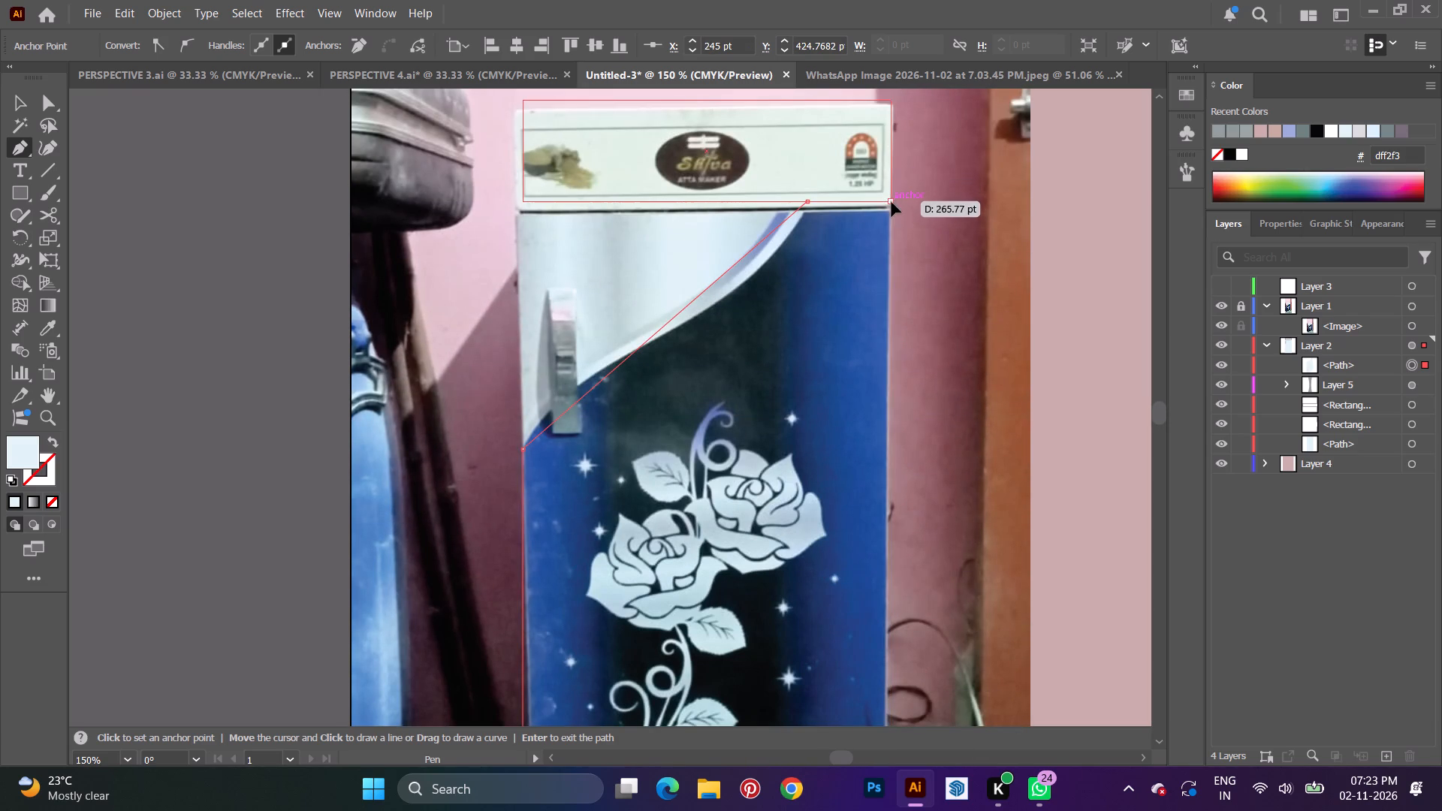
pyautogui.click(809, 201)
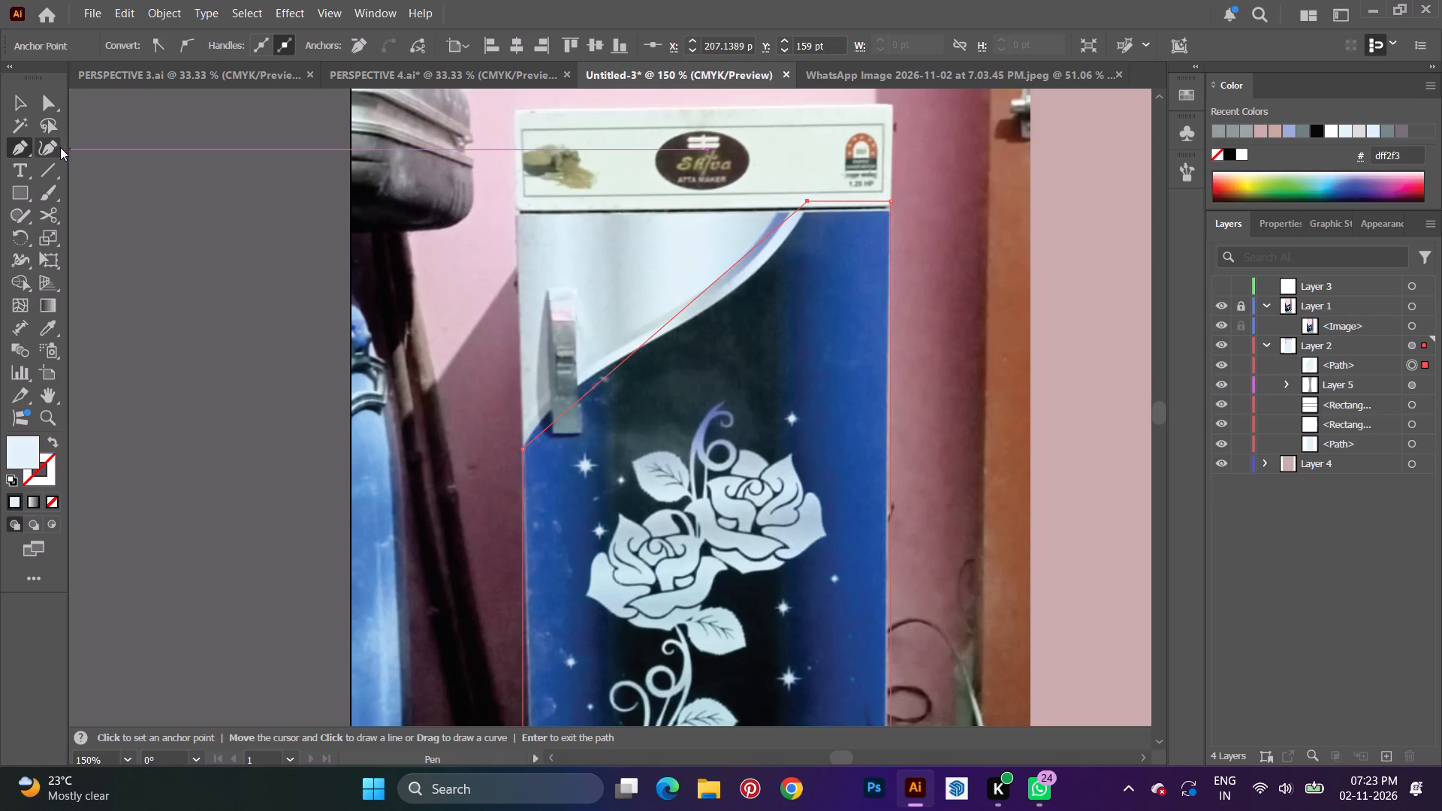
# Bend the panel's upper diagonal edge into an S-curve with the Curvature tool, following the silver corner in the photo.
pyautogui.click(56, 148)
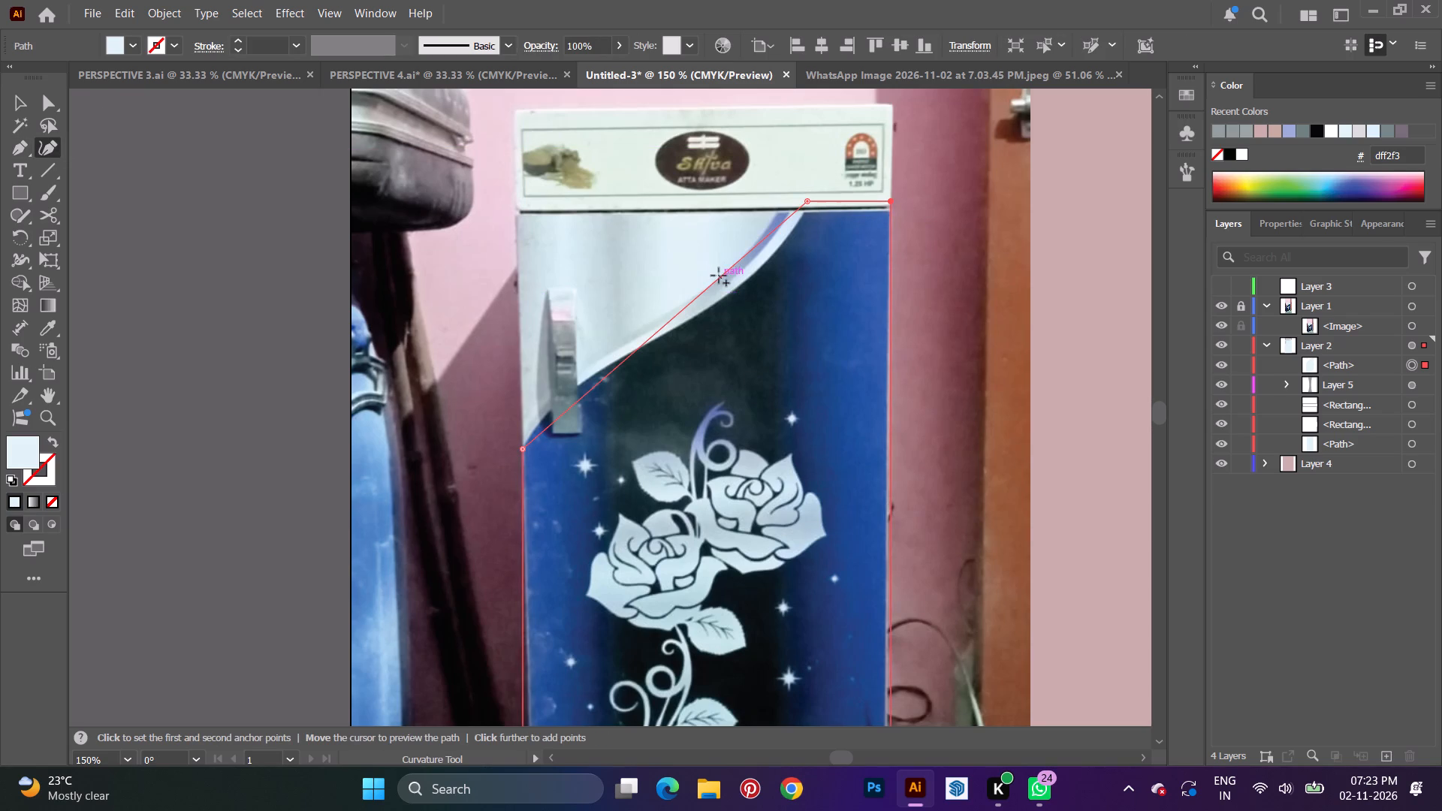
pyautogui.moveTo(719, 276); pyautogui.dragTo(743, 289)
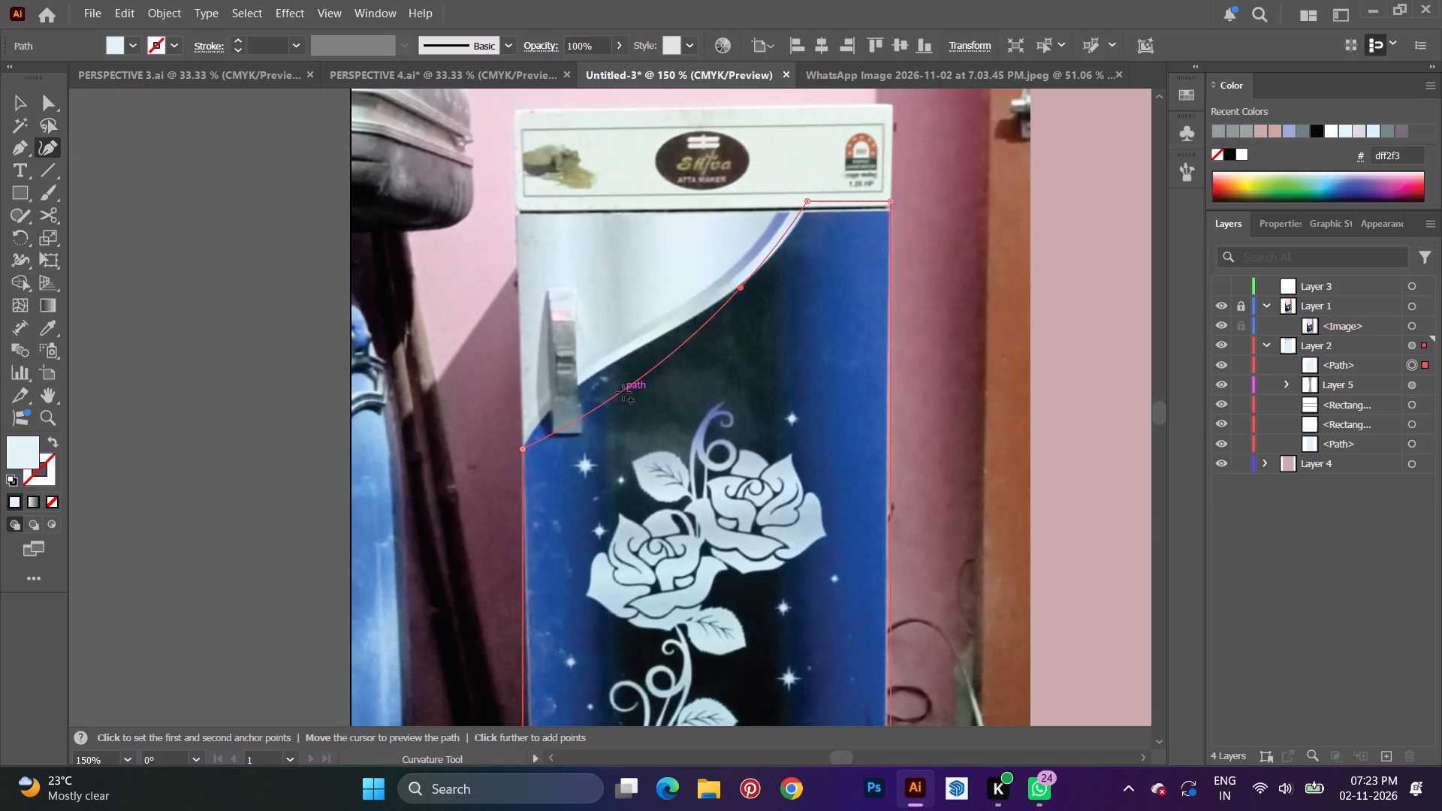
pyautogui.moveTo(623, 393); pyautogui.dragTo(584, 378)
# Bend the panel's lower diagonal edge into an S-curve that follows the silver bottom corner in the photo.
pyautogui.scroll(-11, 843, 448)
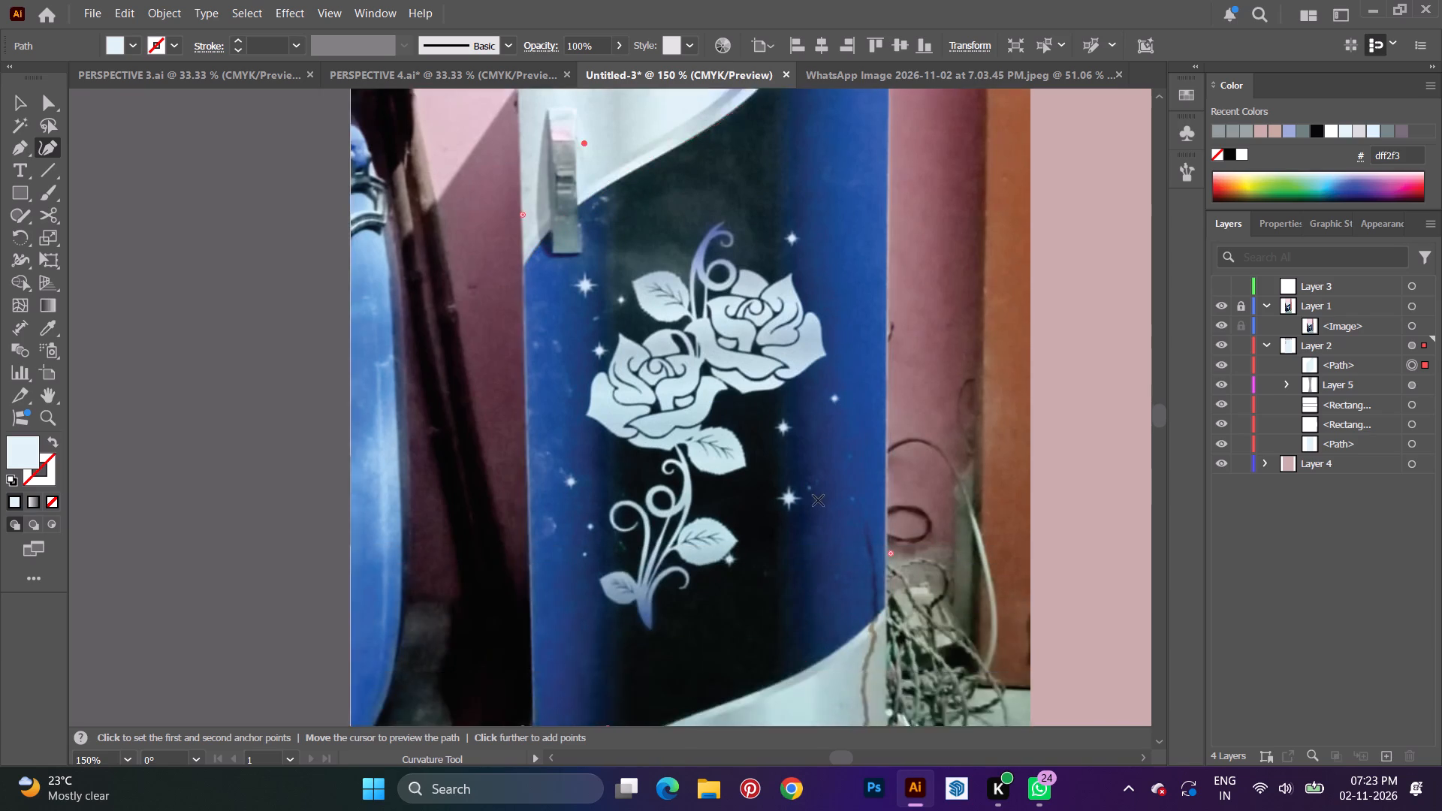
pyautogui.scroll(-8, 818, 500)
pyautogui.moveTo(661, 584); pyautogui.dragTo(629, 577)
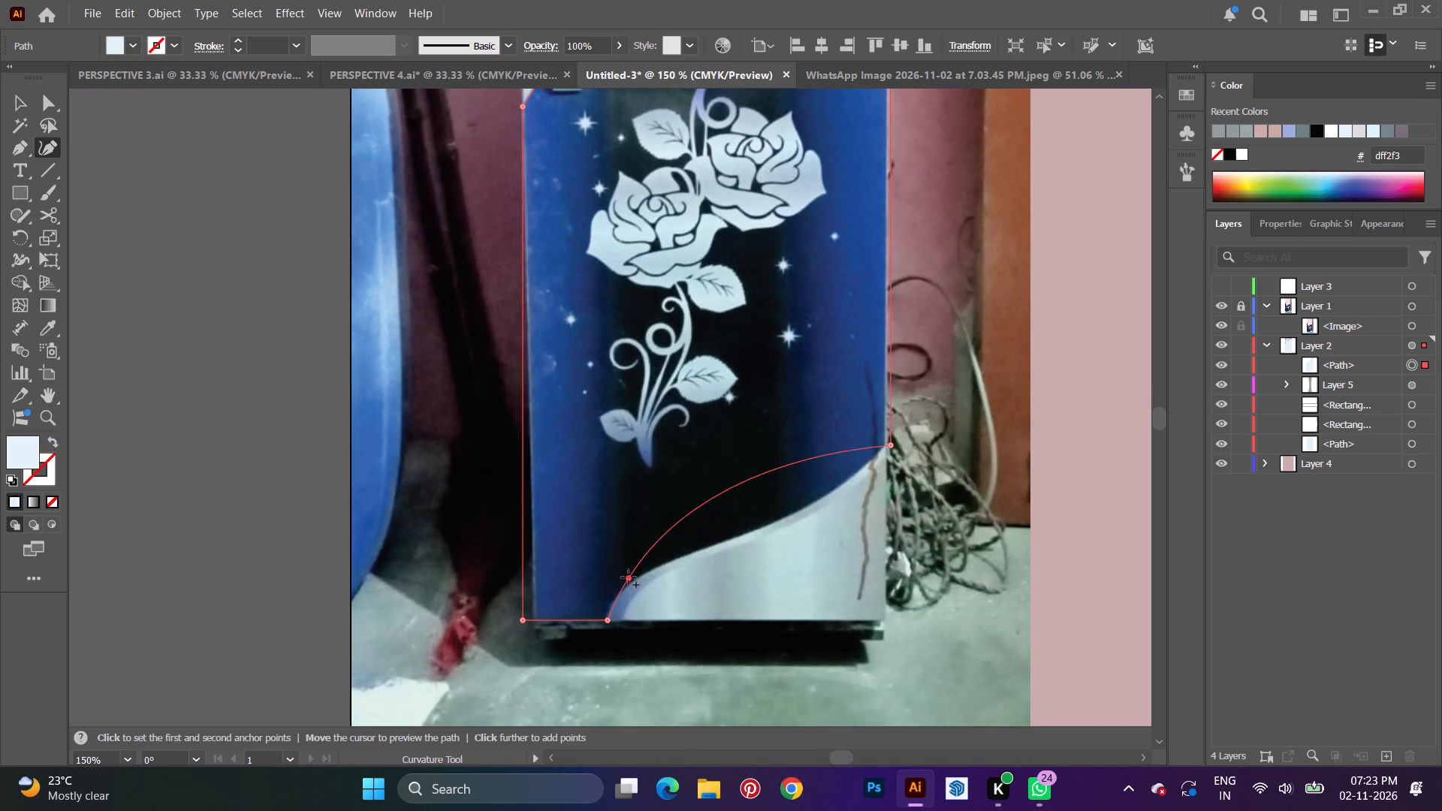
pyautogui.moveTo(629, 577); pyautogui.dragTo(629, 577)
pyautogui.moveTo(746, 472); pyautogui.dragTo(767, 481)
pyautogui.hotkey('ctrl', 'z')
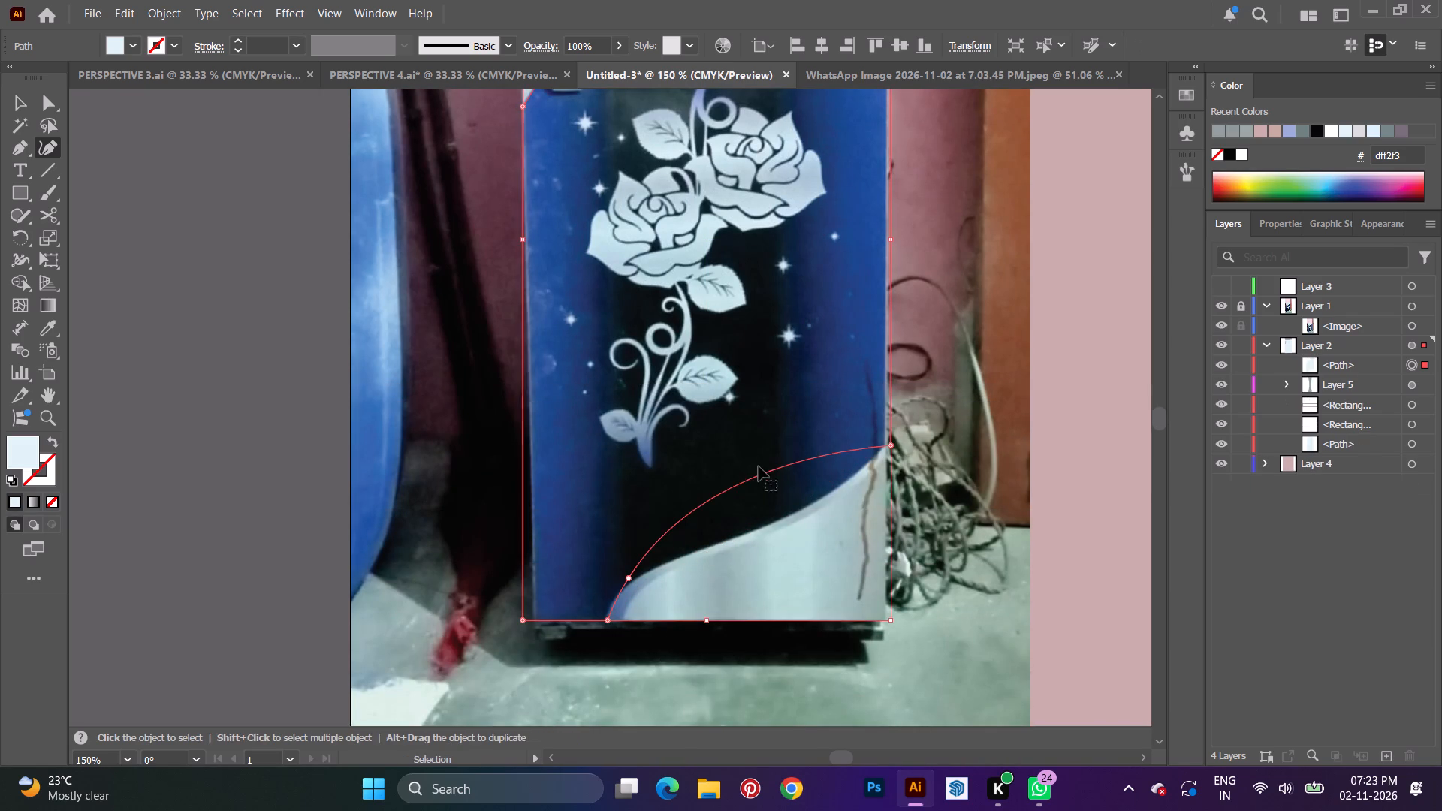
pyautogui.moveTo(749, 478); pyautogui.dragTo(804, 510)
pyautogui.click(630, 581)
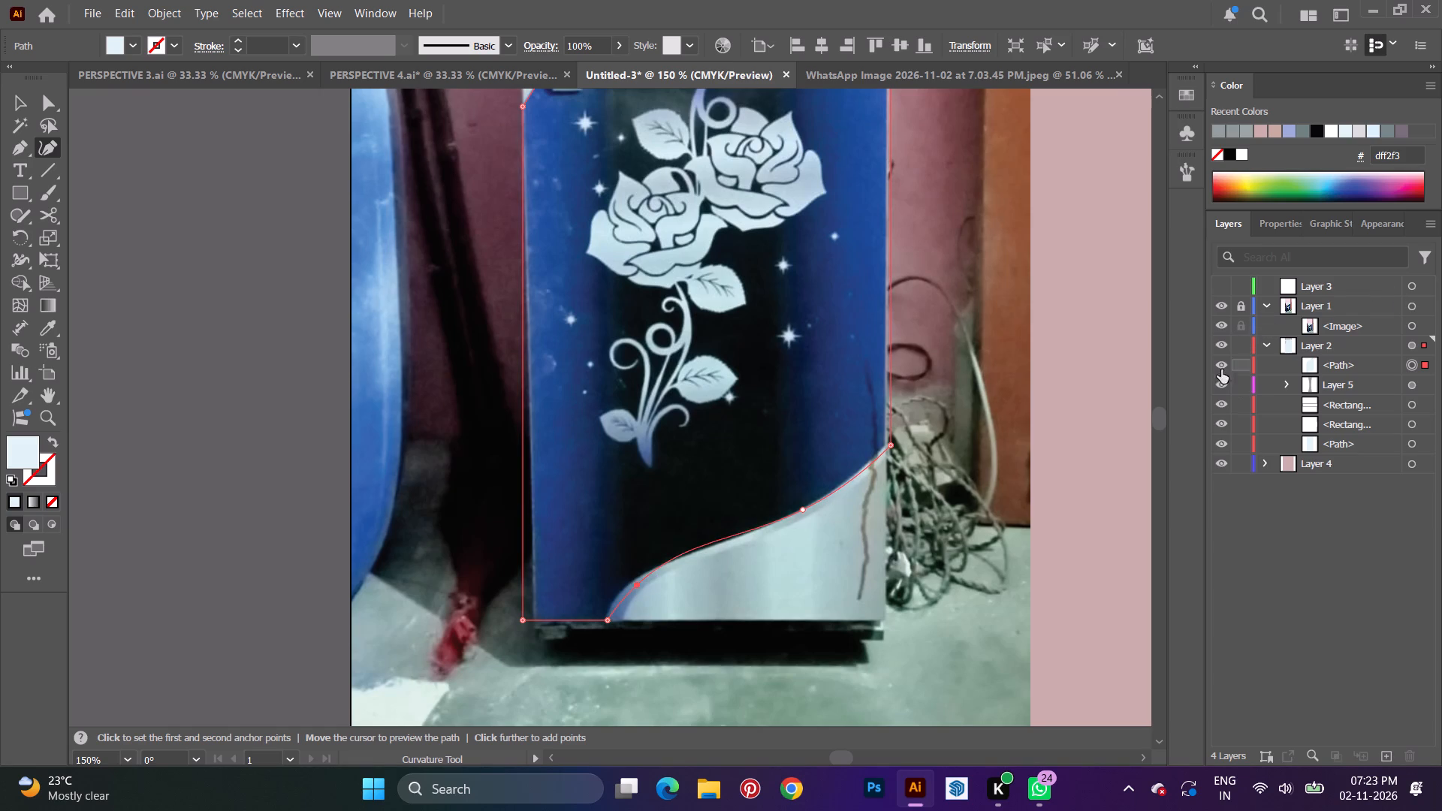
# Fill the traced panel with the dark blue sampled from the refrigerator door in the photo.
pyautogui.scroll(5, 741, 324)
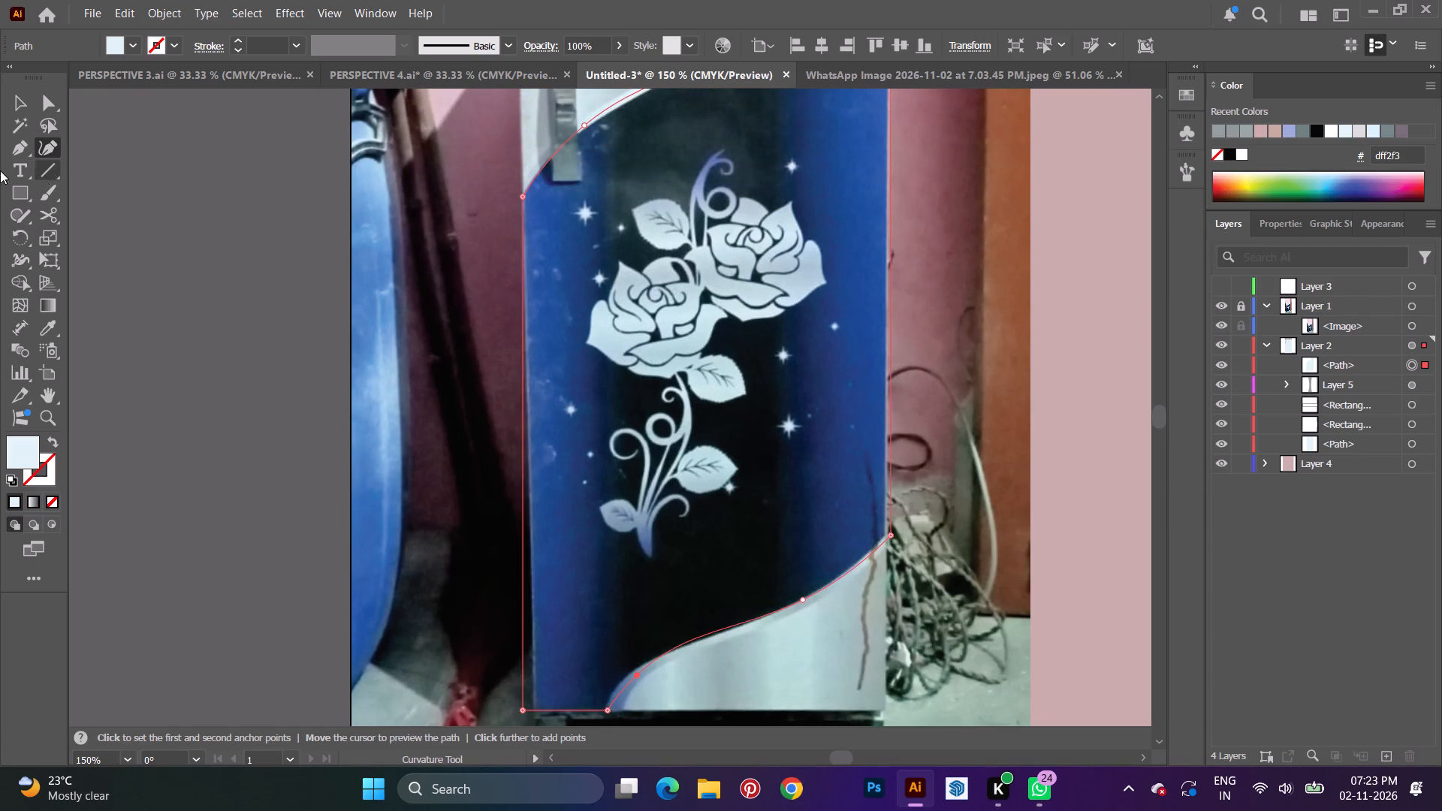
pyautogui.click(136, 46)
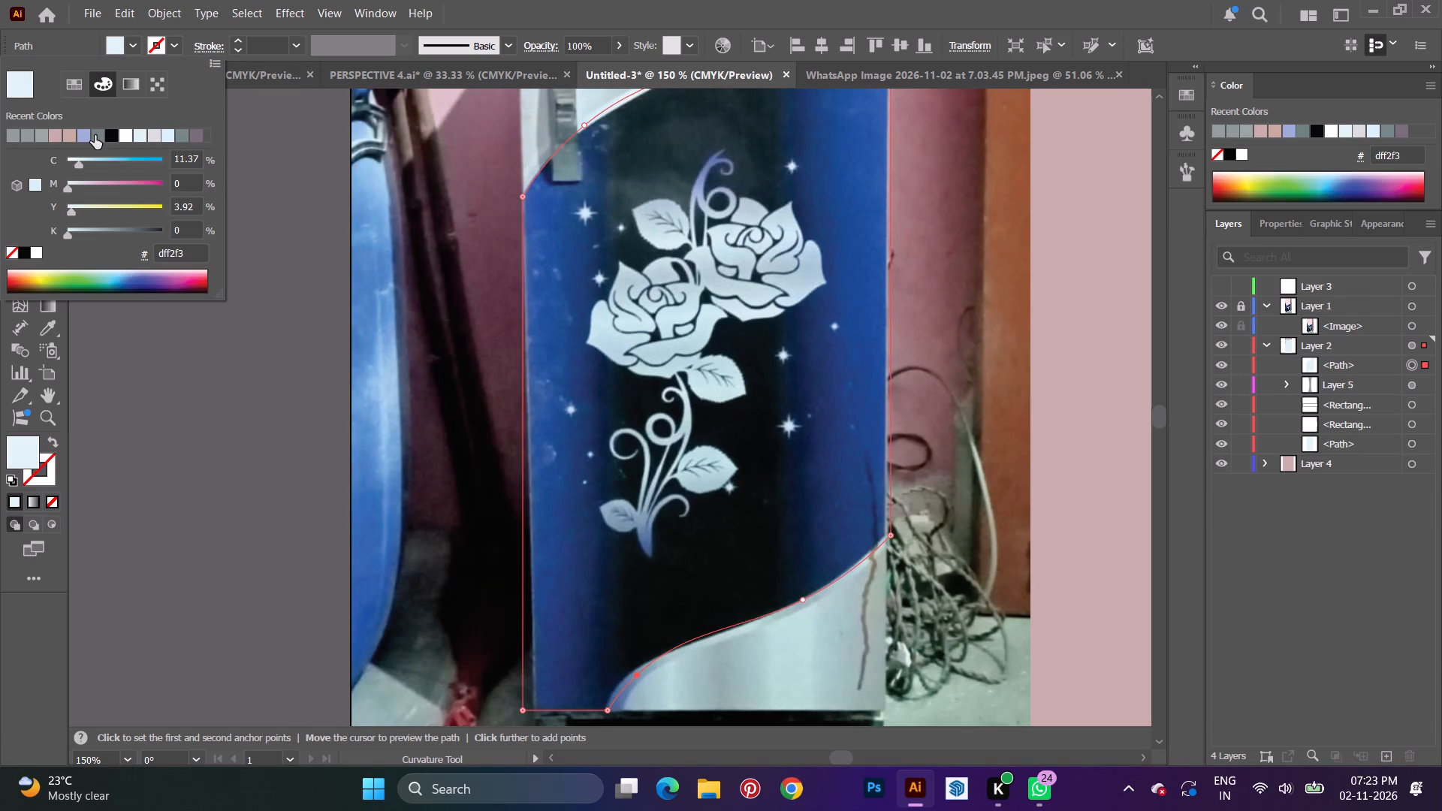
pyautogui.press('i')
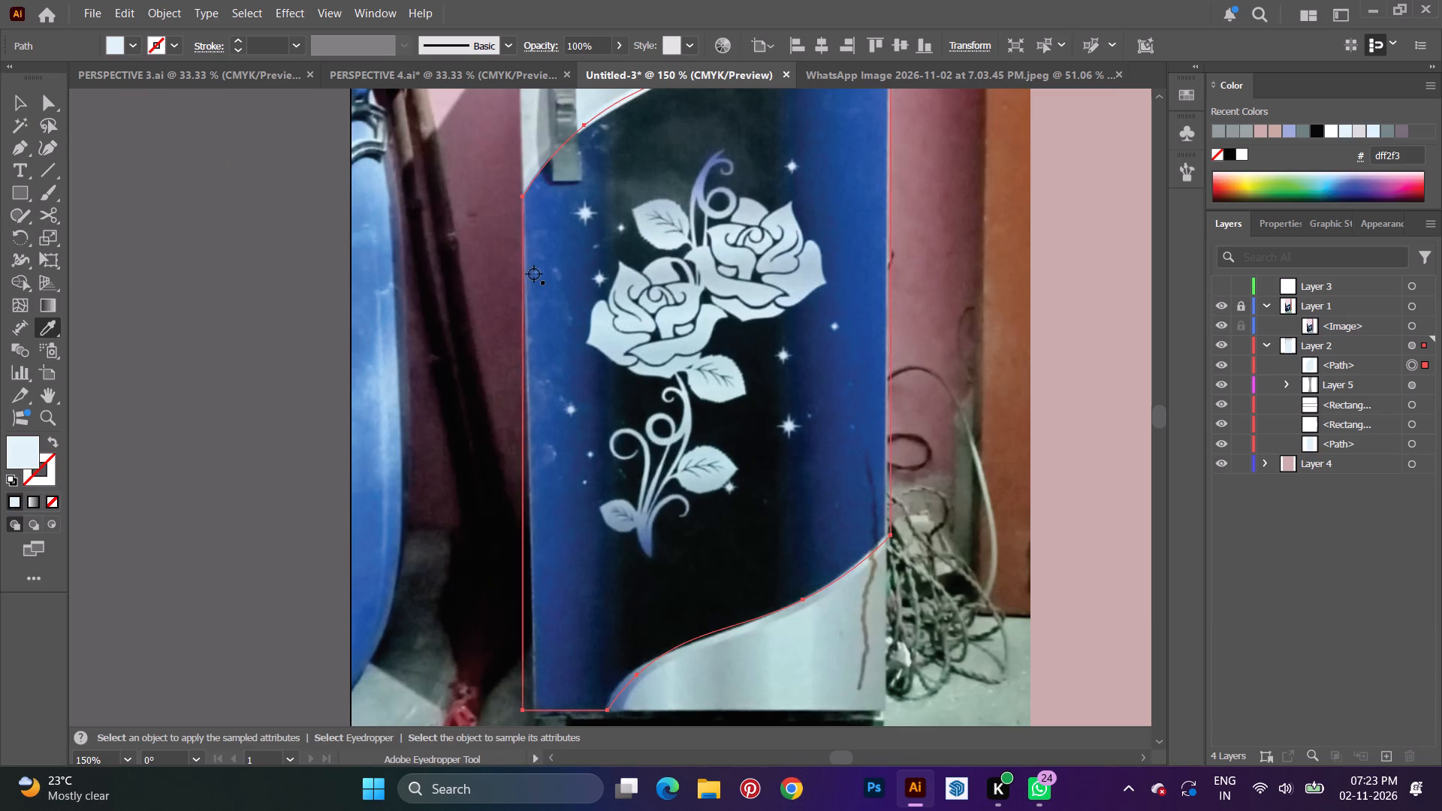
pyautogui.click(549, 274)
# Hide the photo's Layer 1 and lighten the panel's fill to pale blue 9ed8e6, with magenta at 0%.
pyautogui.click(1224, 306)
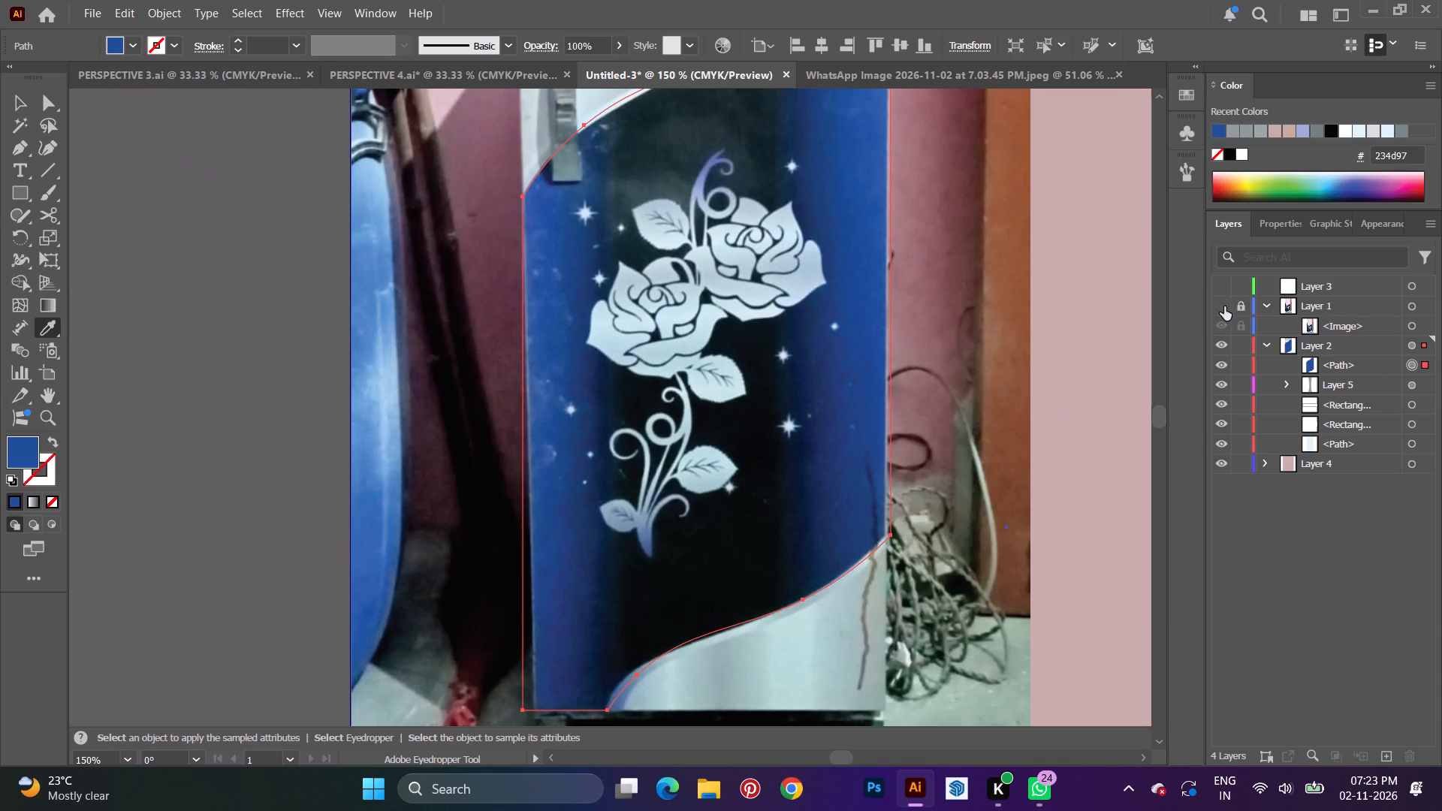
pyautogui.keyDown('alt'); pyautogui.scroll(-3, 981, 303); pyautogui.keyUp('alt')
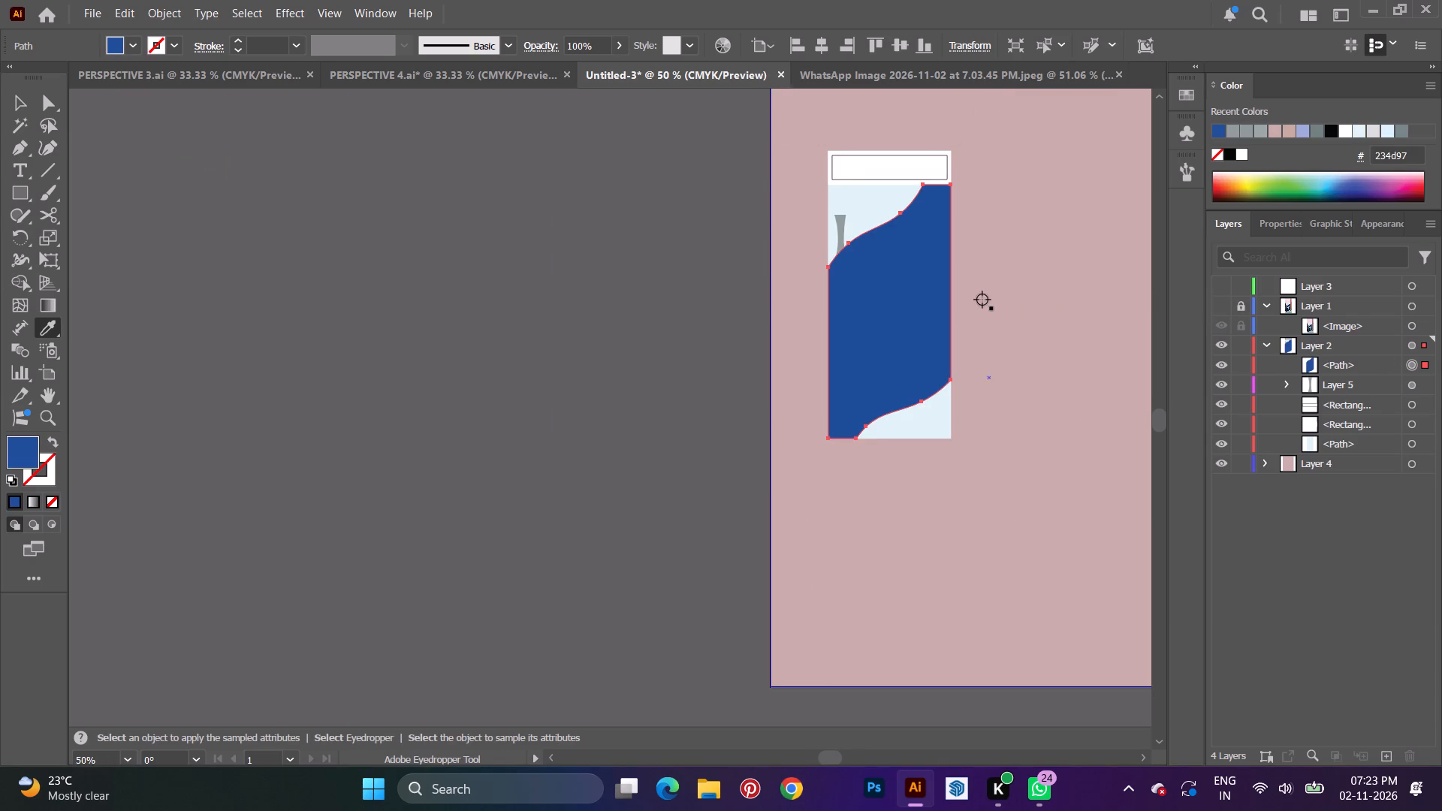
pyautogui.keyDown('alt'); pyautogui.scroll(2, 989, 285); pyautogui.keyUp('alt')
pyautogui.click(1281, 222)
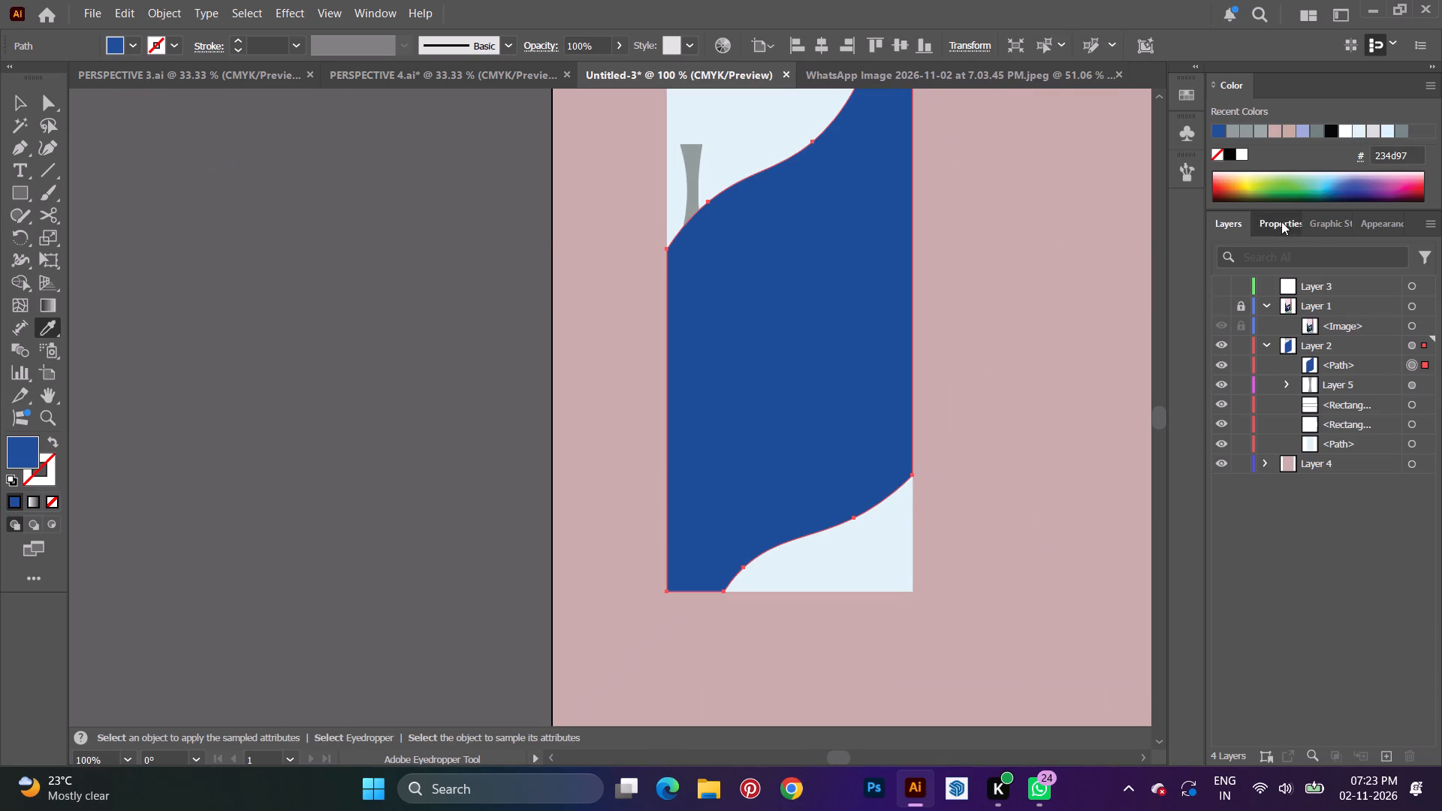
pyautogui.click(1217, 418)
pyautogui.click(1227, 424)
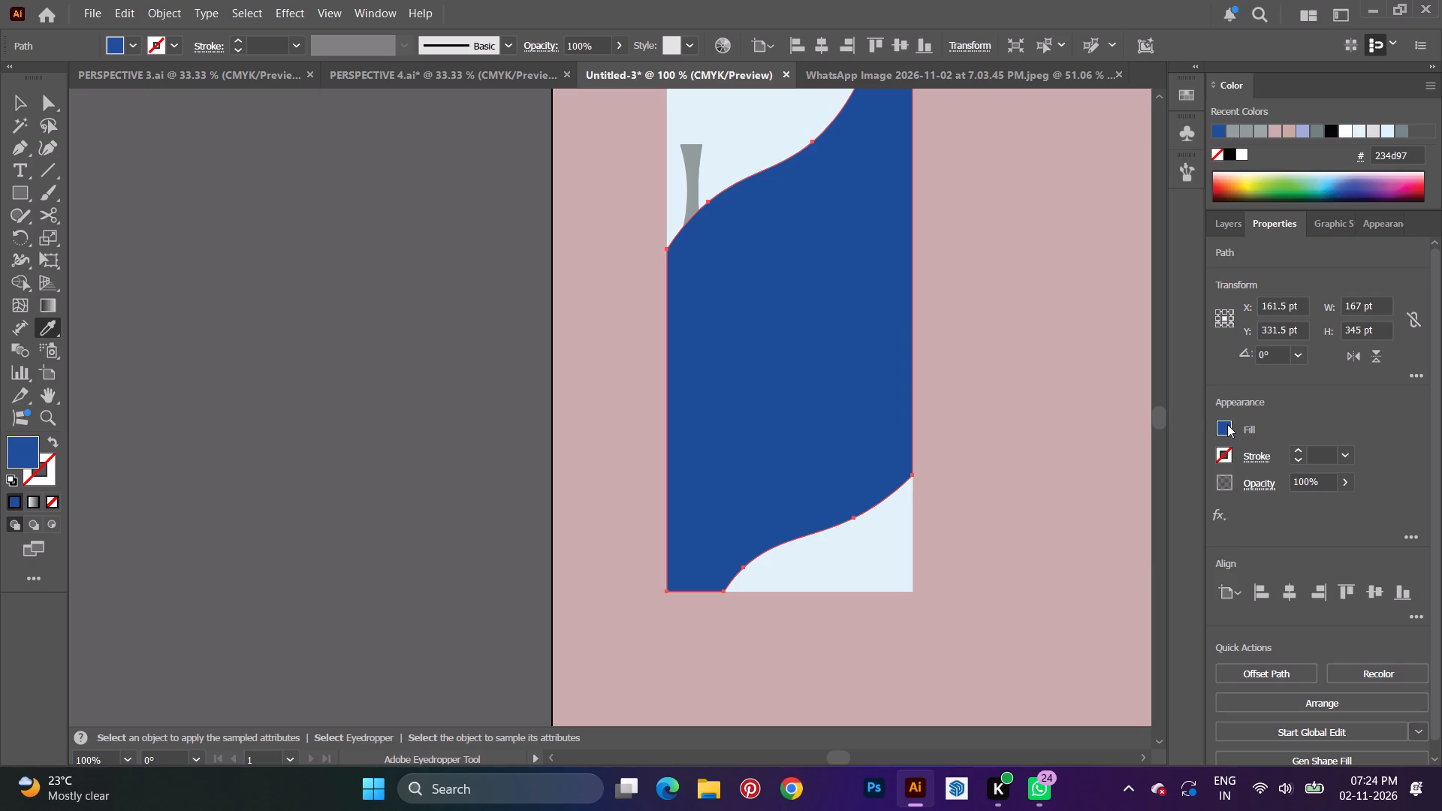
pyautogui.moveTo(1147, 568); pyautogui.dragTo(1125, 575)
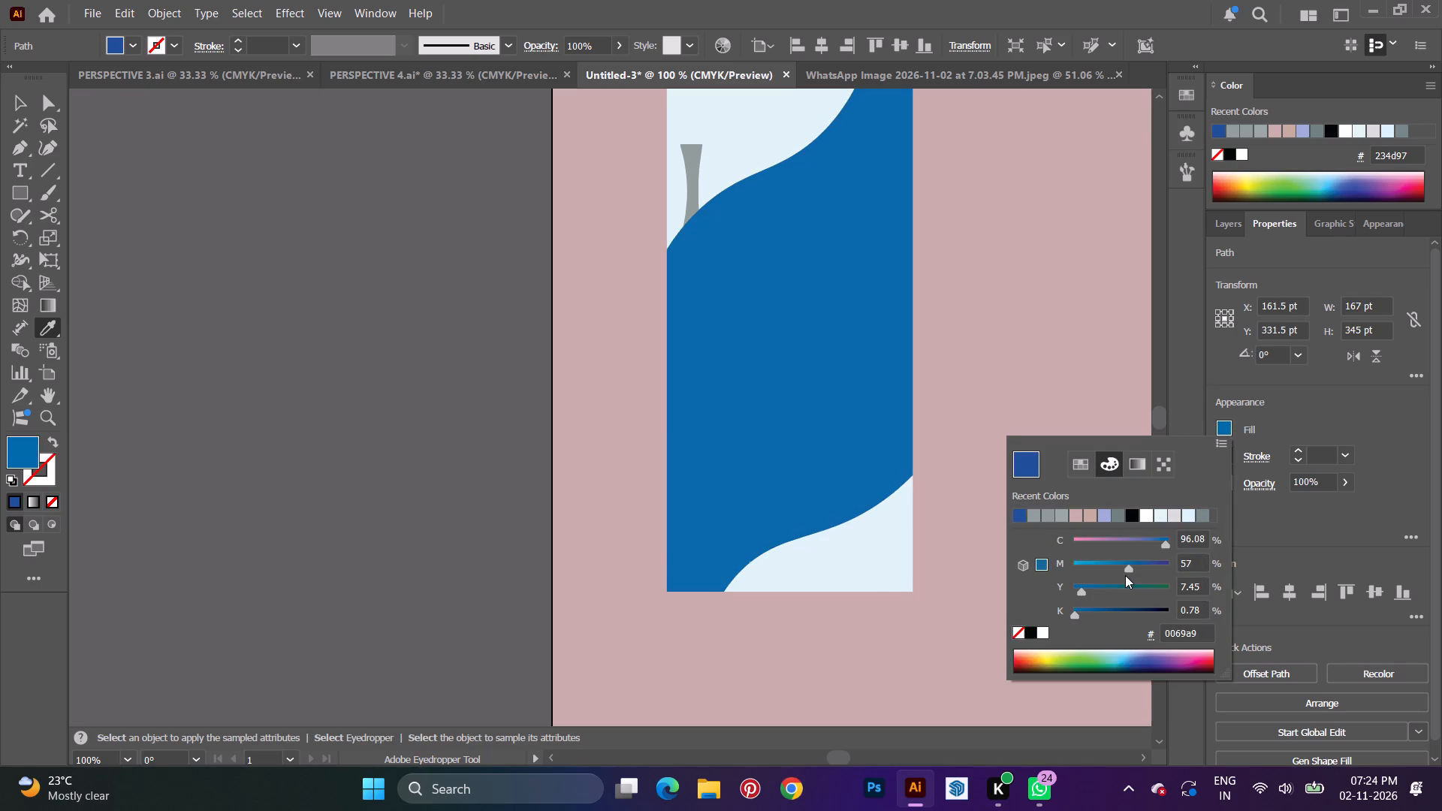
pyautogui.moveTo(1125, 575); pyautogui.dragTo(1054, 579)
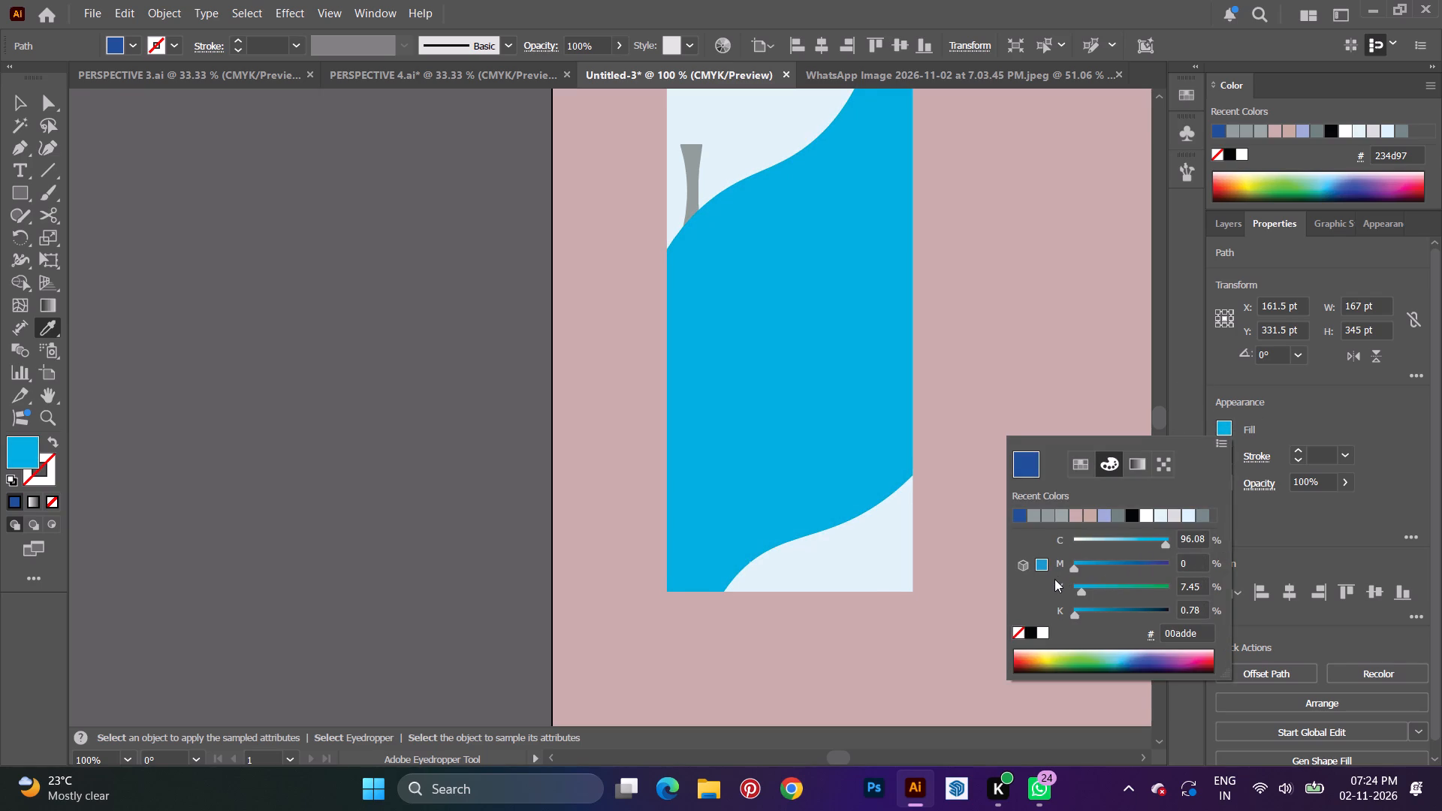
pyautogui.moveTo(1054, 579); pyautogui.dragTo(1055, 577)
pyautogui.moveTo(1166, 544); pyautogui.dragTo(1136, 560)
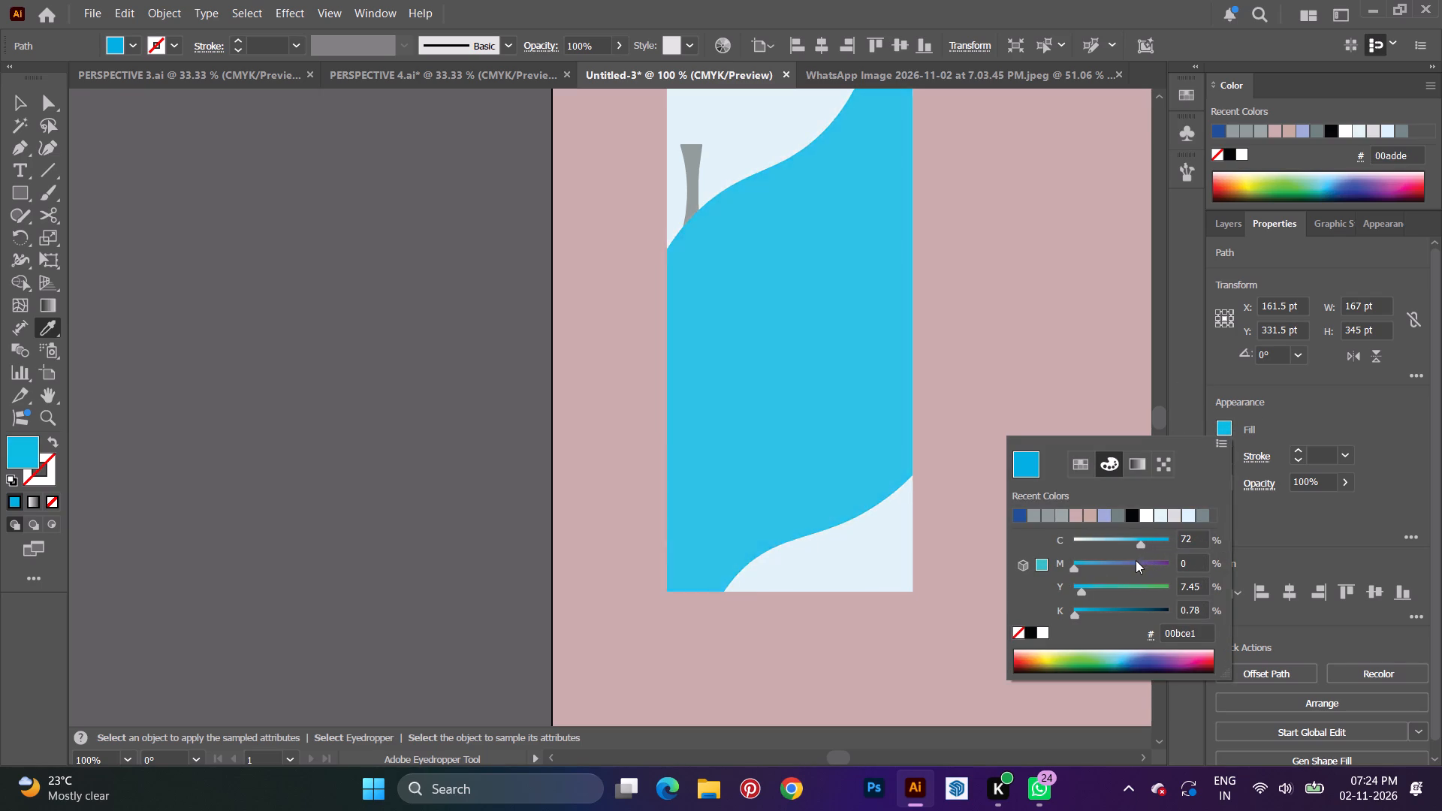
pyautogui.moveTo(1136, 560); pyautogui.dragTo(1108, 572)
pyautogui.press('v')
pyautogui.click(1057, 393)
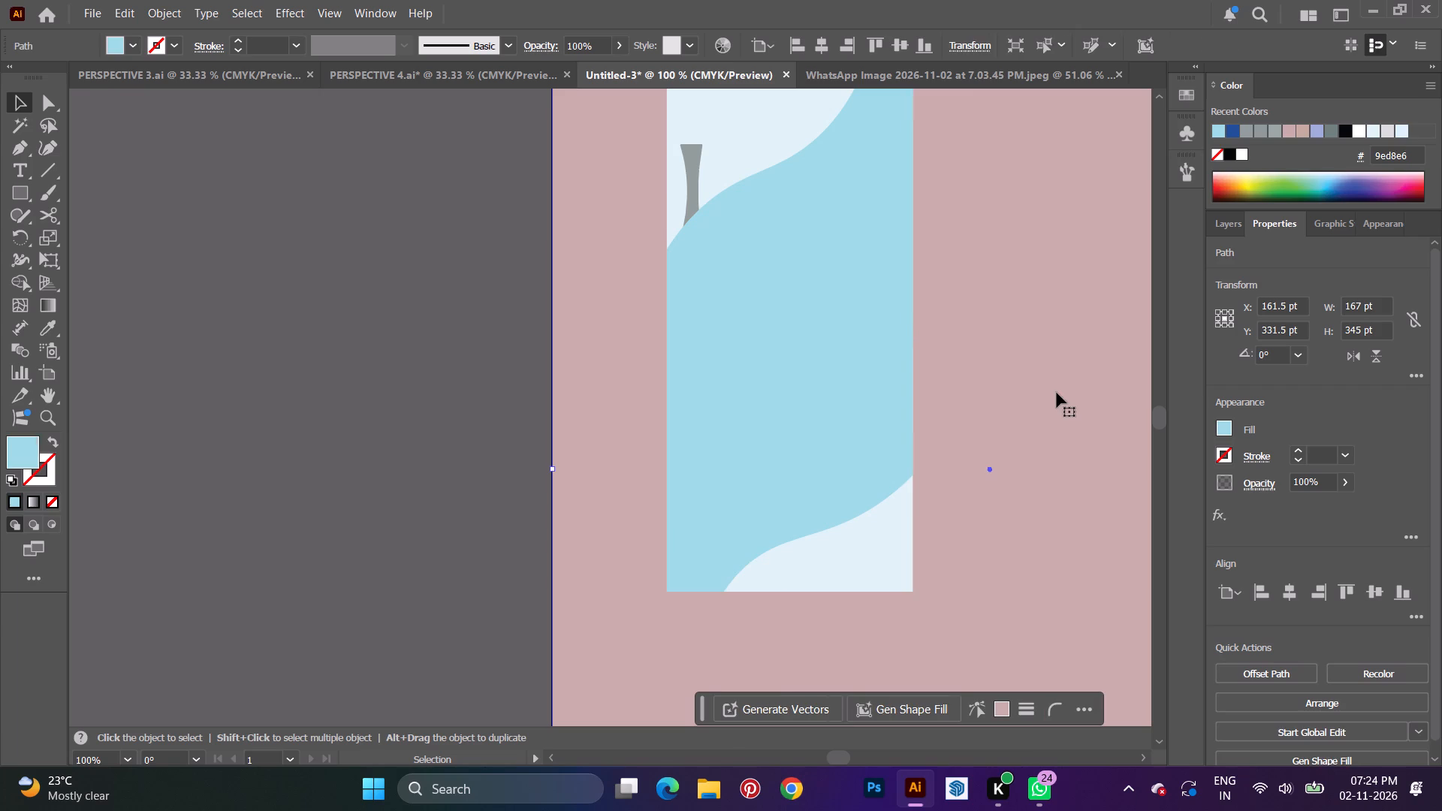
# Move the pale blue panel path below Layer 5 within Layer 2, putting the grey door handle in front of it.
pyautogui.keyDown('alt'); pyautogui.scroll(-2, 1015, 404); pyautogui.keyUp('alt')
pyautogui.press('space')
pyautogui.press('space')
pyautogui.press('space')
pyautogui.press('space')
pyautogui.press('space')
pyautogui.press('space')
pyautogui.press('space')
pyautogui.moveTo(1013, 403); pyautogui.dragTo(715, 448)
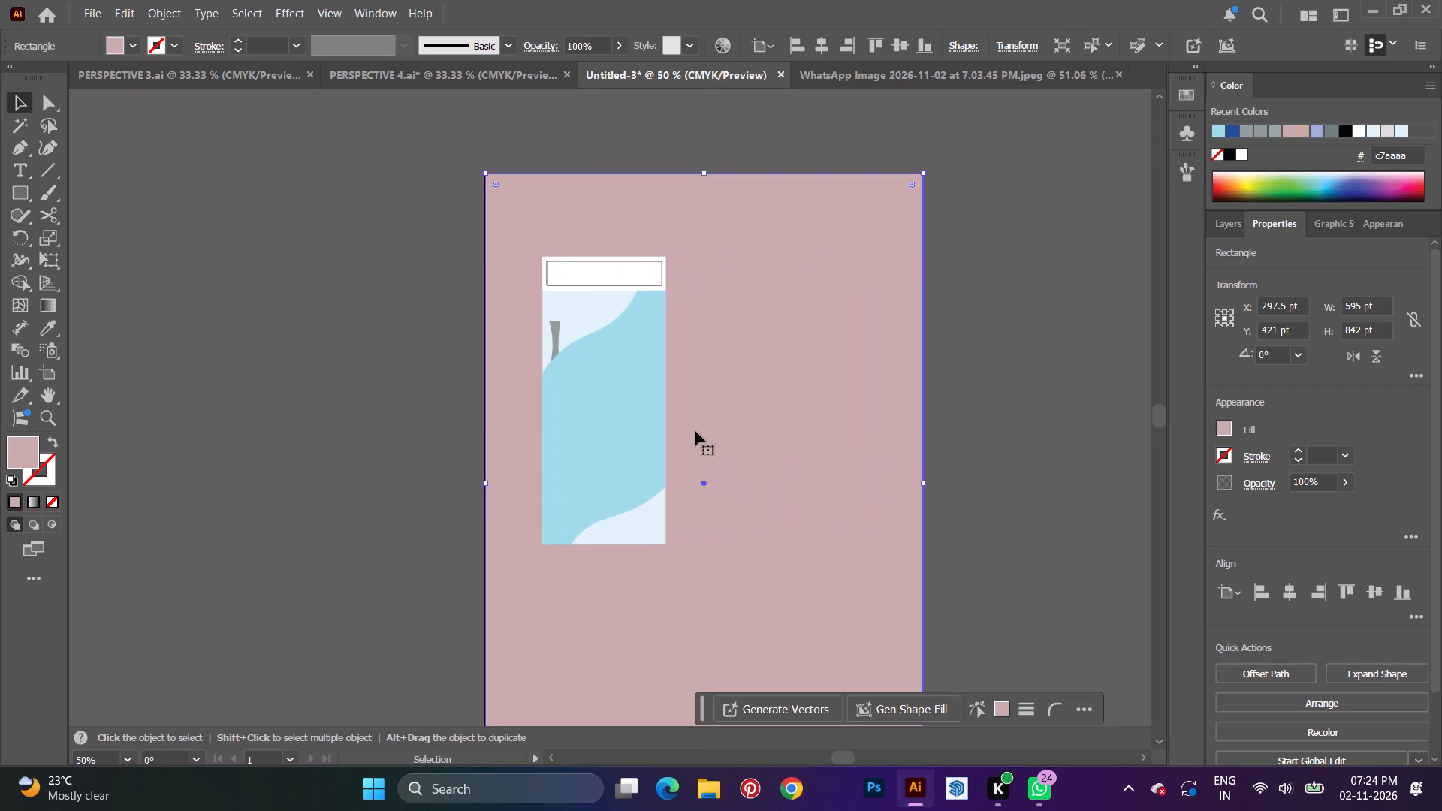
pyautogui.click(555, 339)
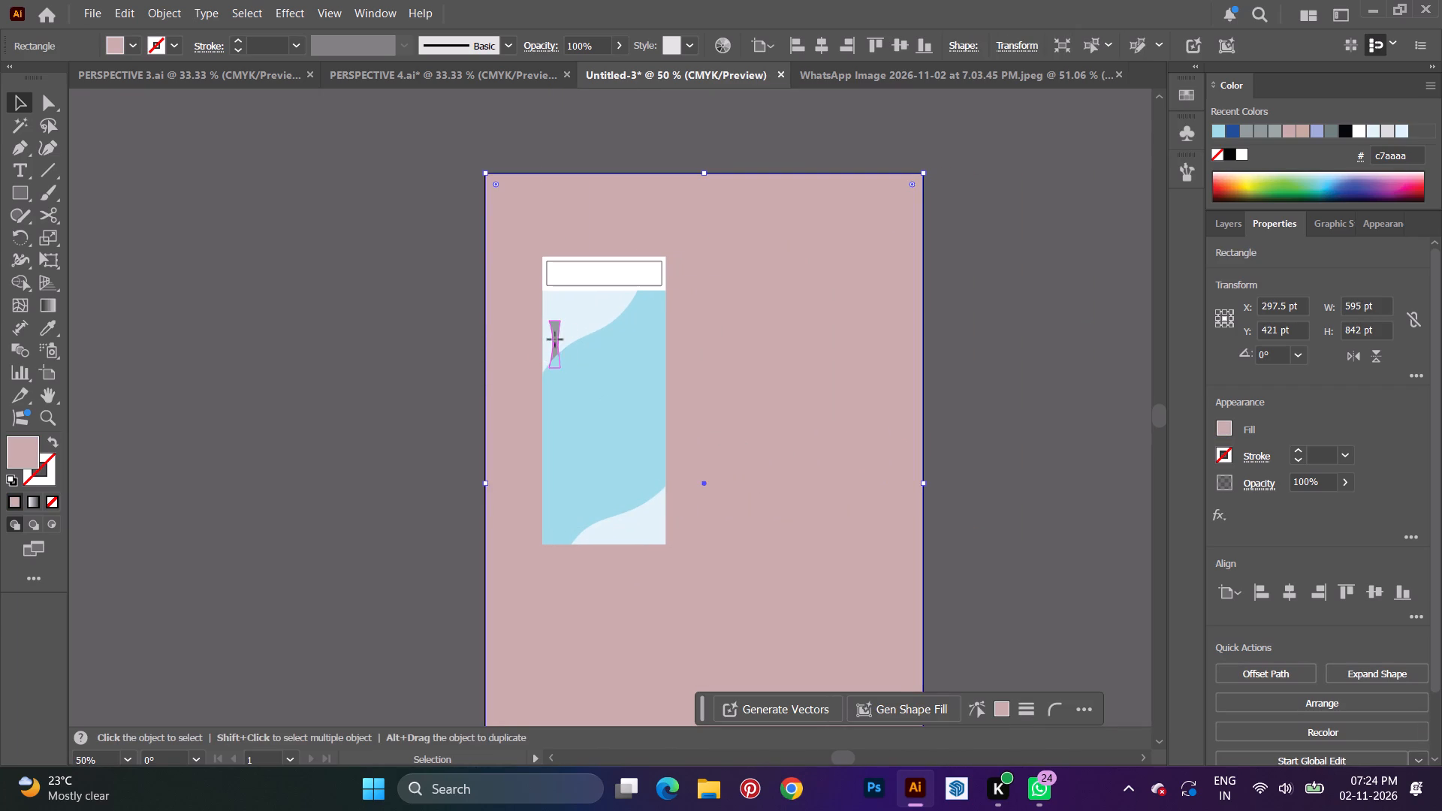
pyautogui.click(1236, 226)
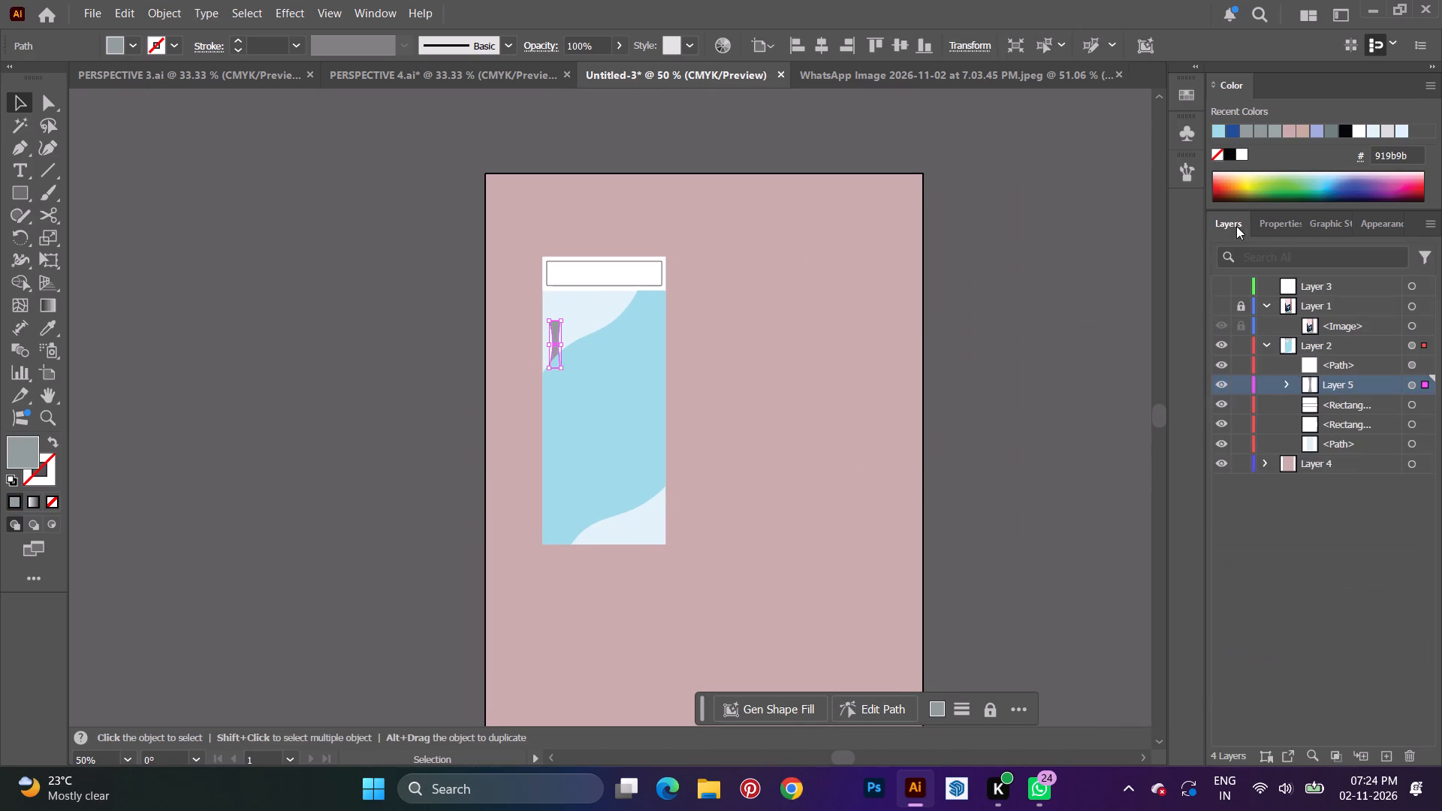
pyautogui.moveTo(1341, 360); pyautogui.dragTo(1347, 385)
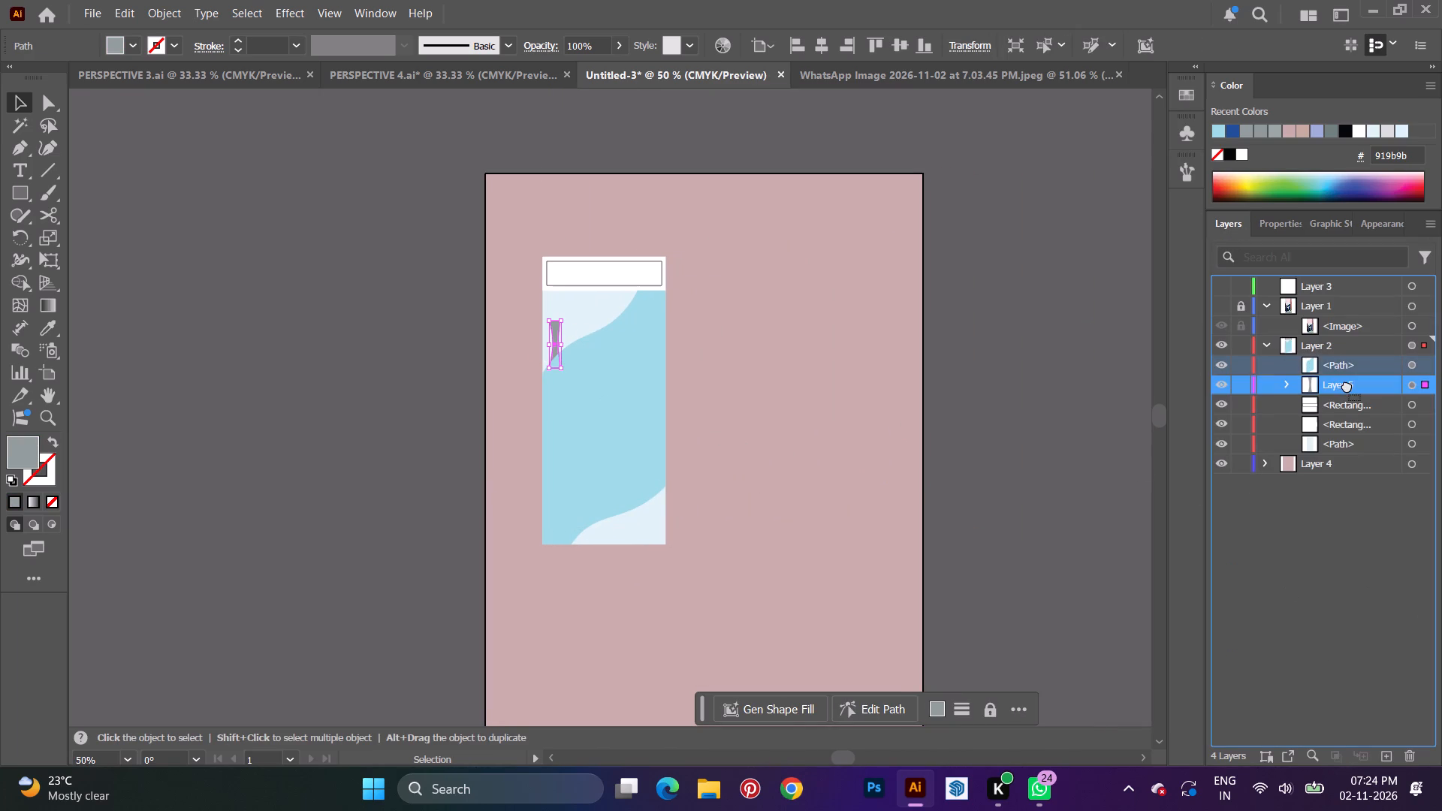
pyautogui.moveTo(1347, 385); pyautogui.dragTo(1346, 393)
pyautogui.click(1052, 327)
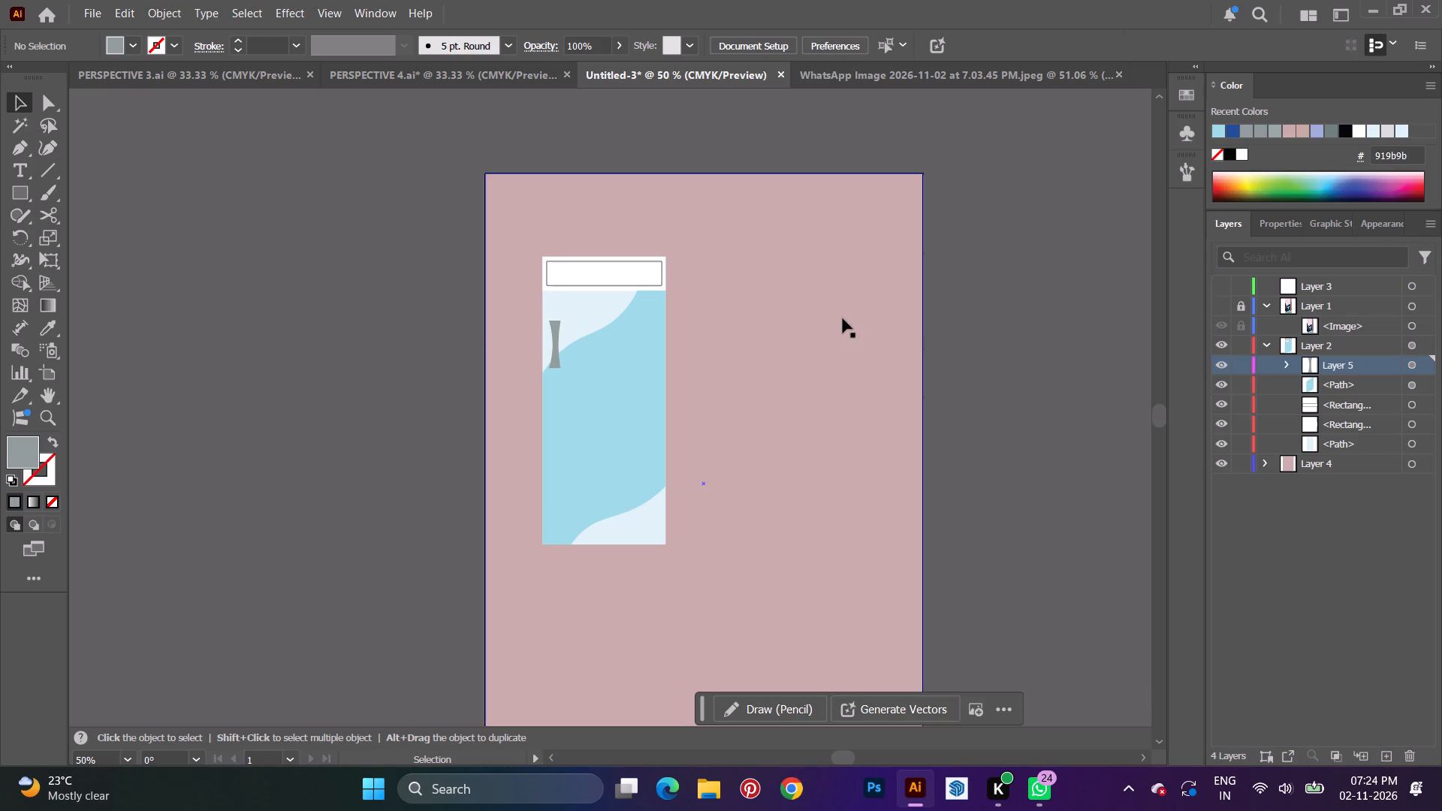
# Show the photo's Layer 1 again over the drawing.
pyautogui.click(1223, 307)
pyautogui.scroll(-3, 717, 348)
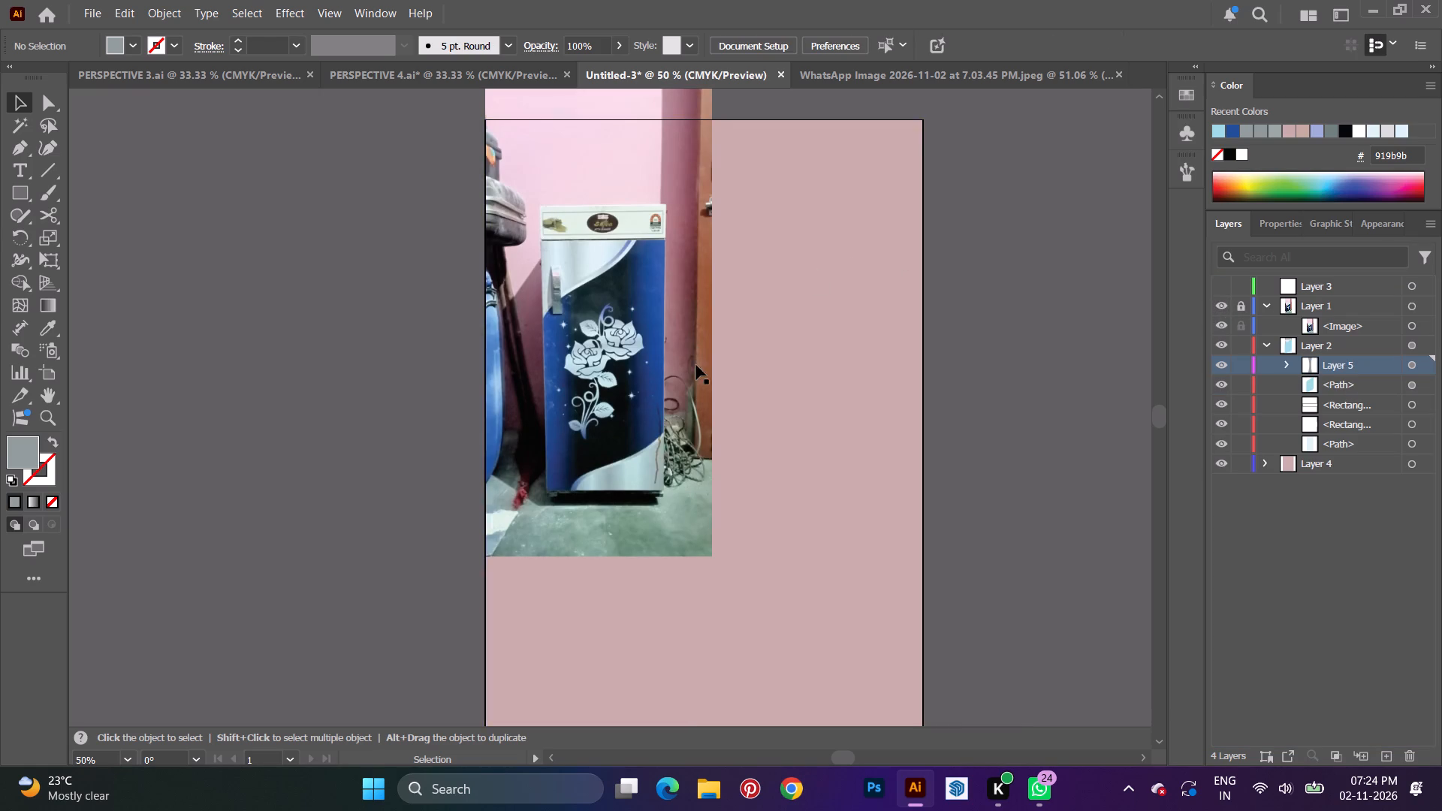
# Draw an ellipse over the oval brand logo on the refrigerator's header and centre it on the logo.
pyautogui.scroll(-1, 696, 365)
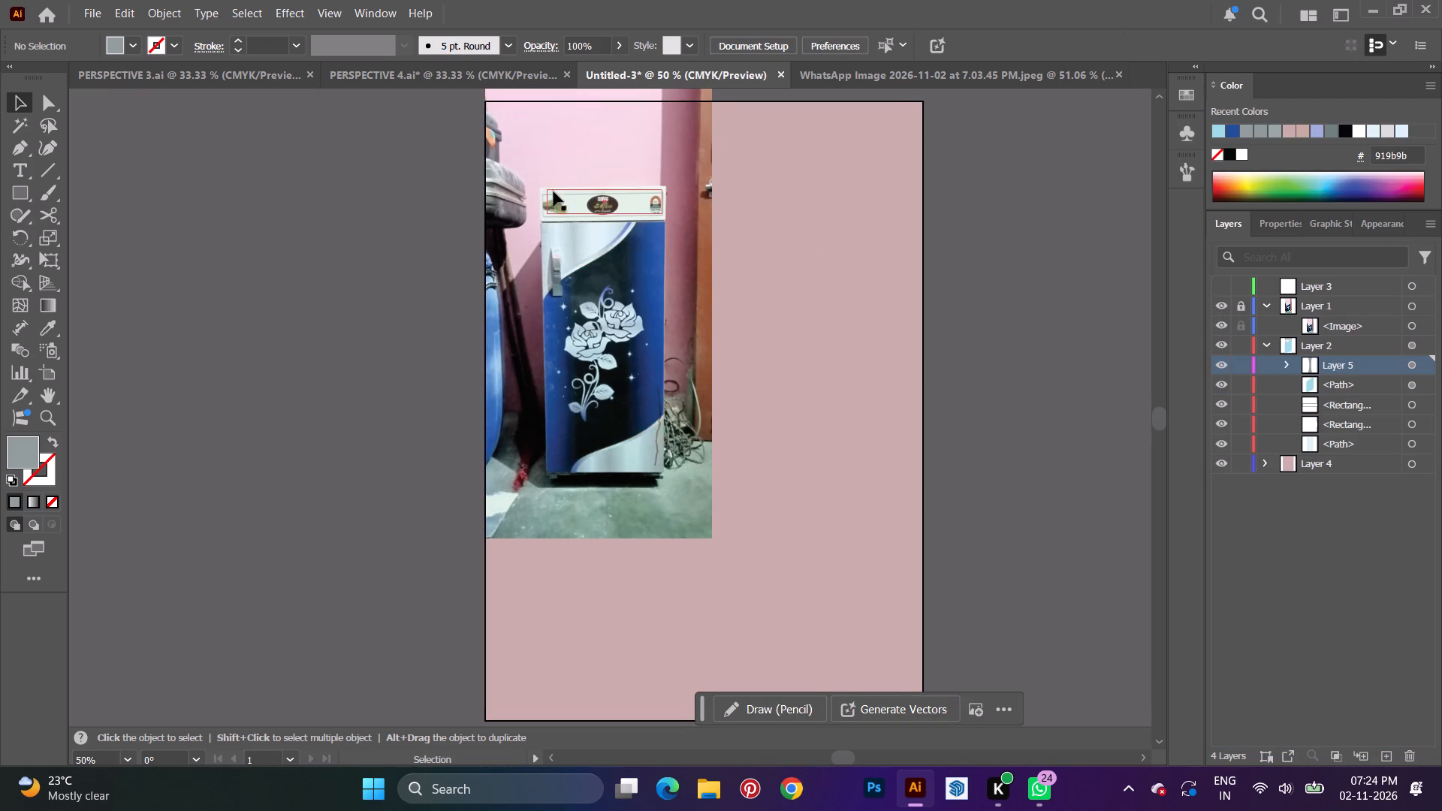
pyautogui.keyDown('alt'); pyautogui.scroll(2, 564, 209); pyautogui.keyUp('alt')
pyautogui.keyDown('alt'); pyautogui.scroll(2, 693, 206); pyautogui.keyUp('alt')
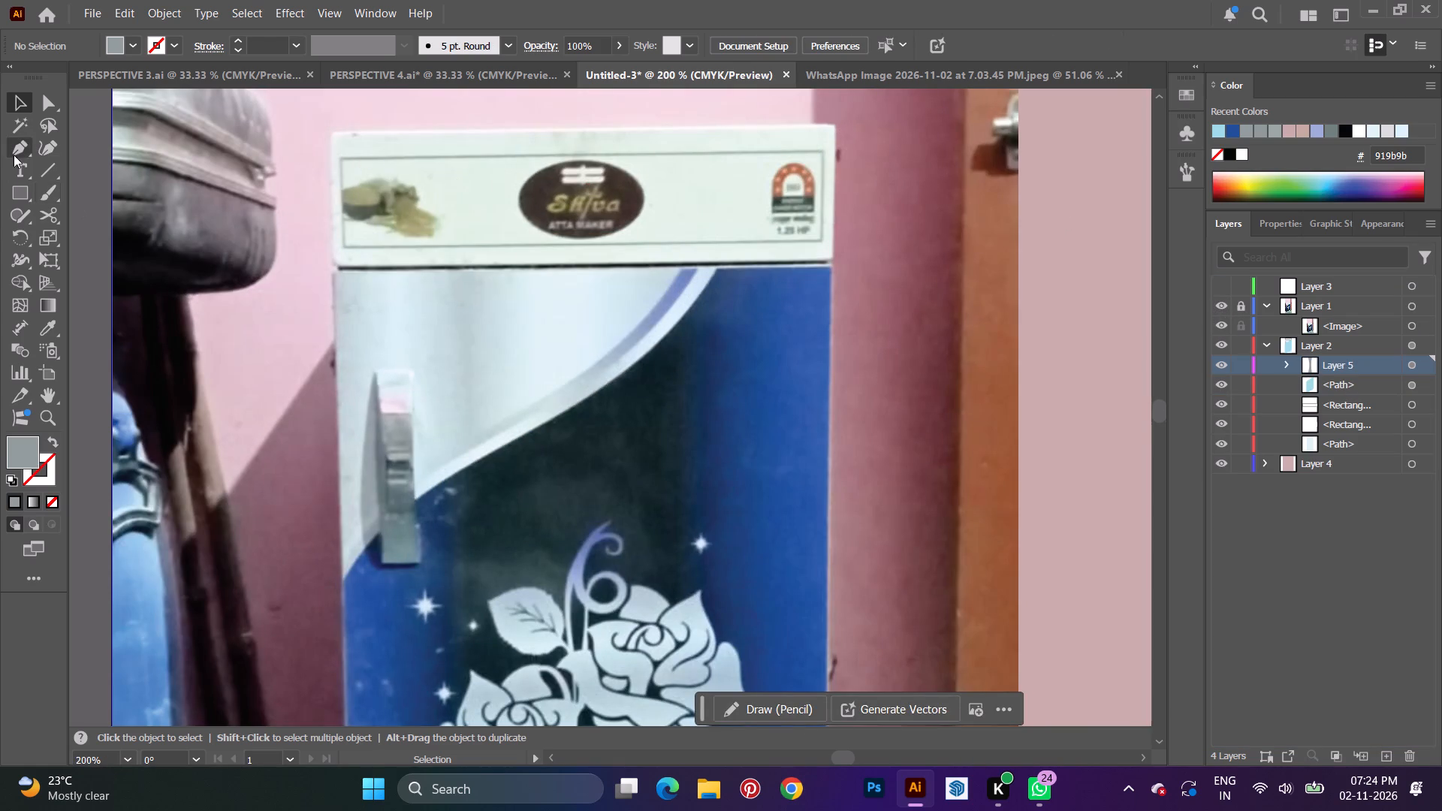
pyautogui.rightClick(25, 199)
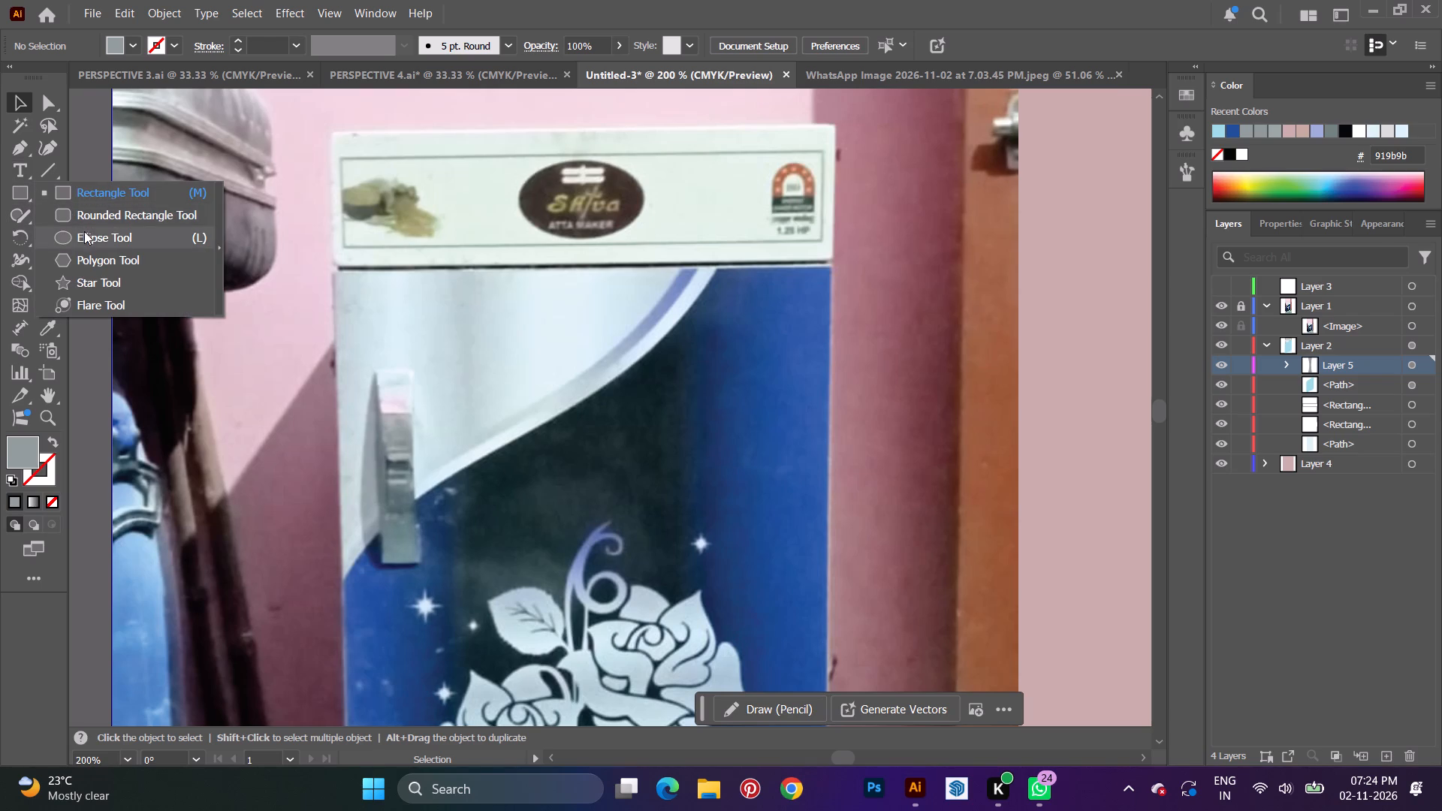
pyautogui.click(84, 234)
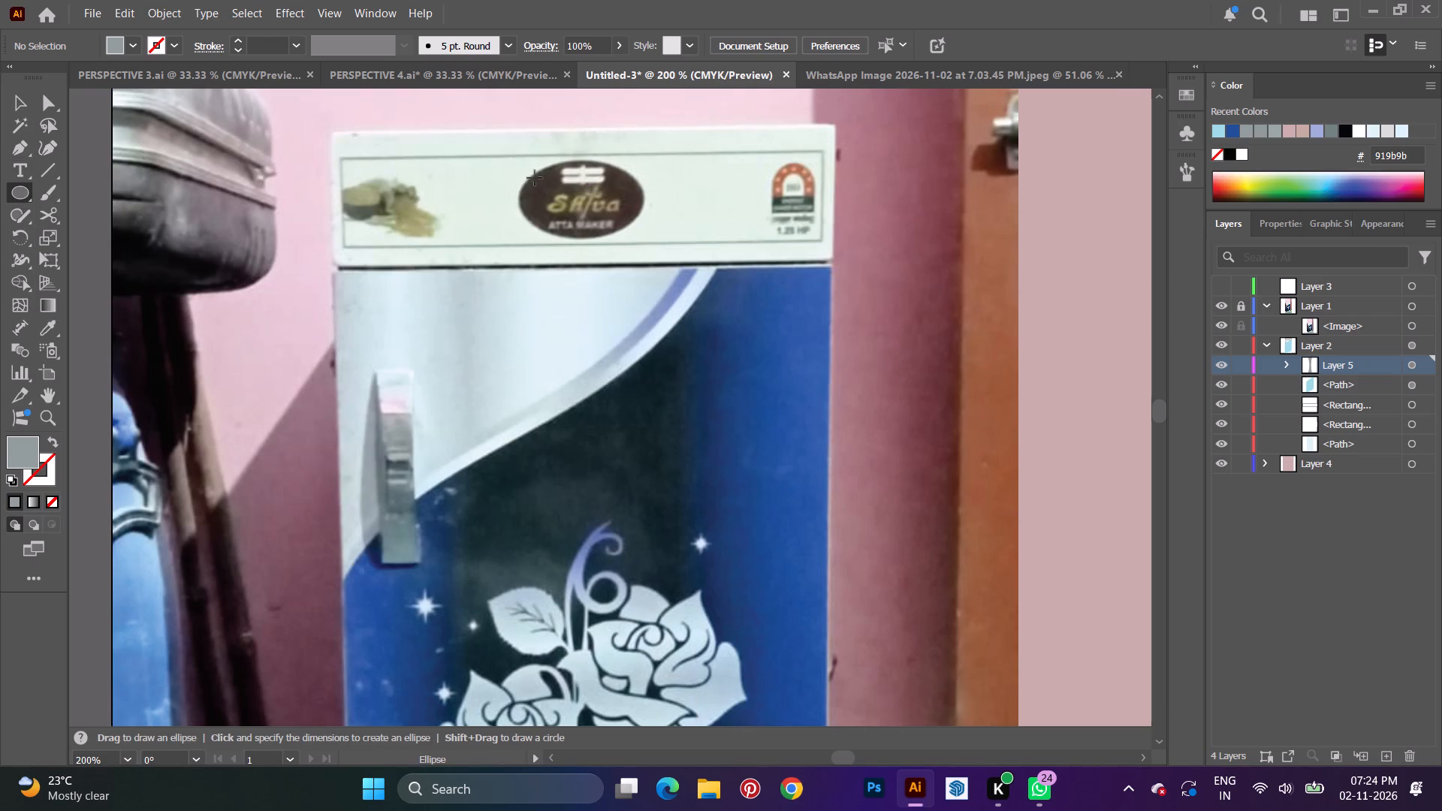
pyautogui.moveTo(535, 177); pyautogui.dragTo(653, 229)
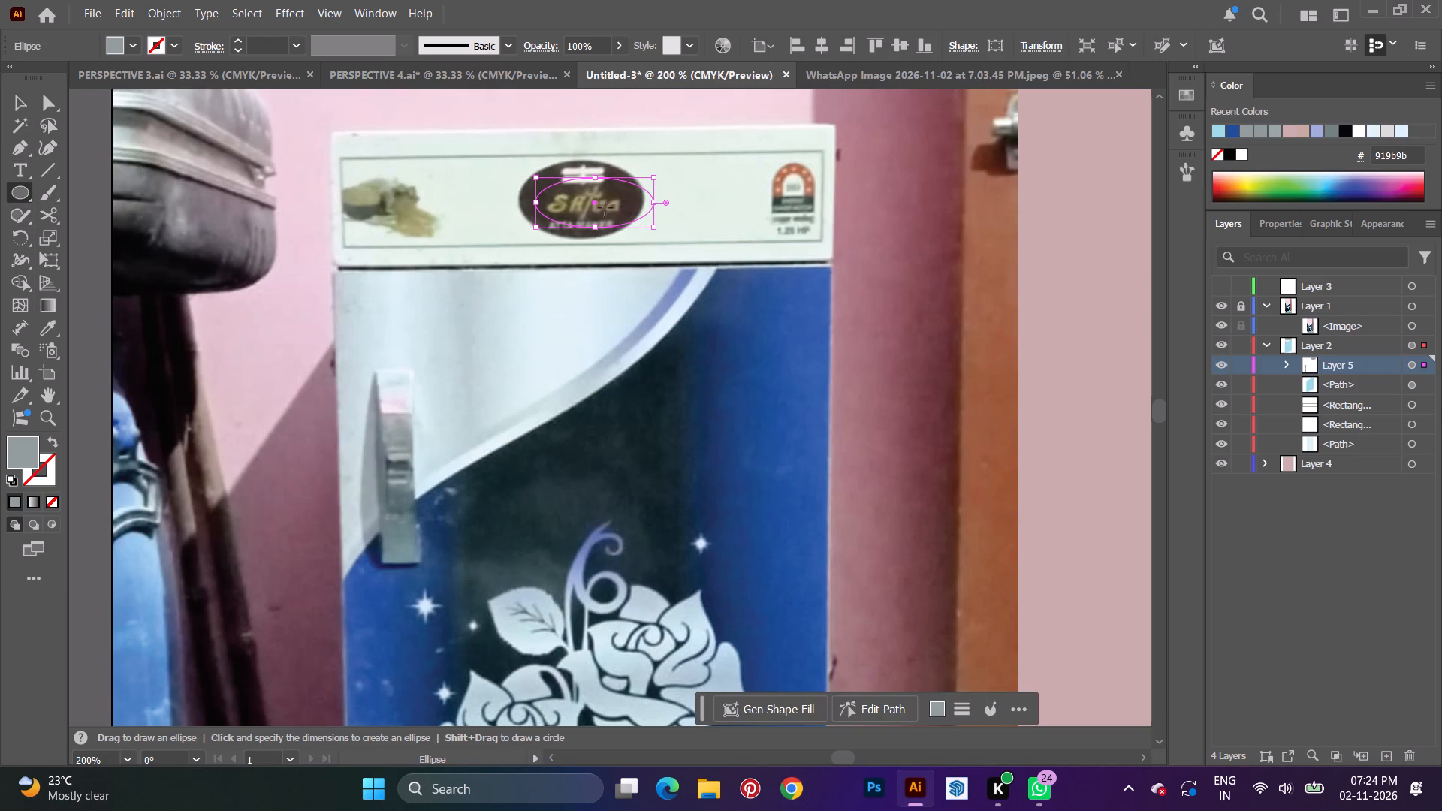
pyautogui.moveTo(596, 201); pyautogui.dragTo(583, 197)
# Fill the logo ellipse with the dark olive brown 544c36 sampled from the logo in the photo.
pyautogui.press('i')
pyautogui.click(620, 195)
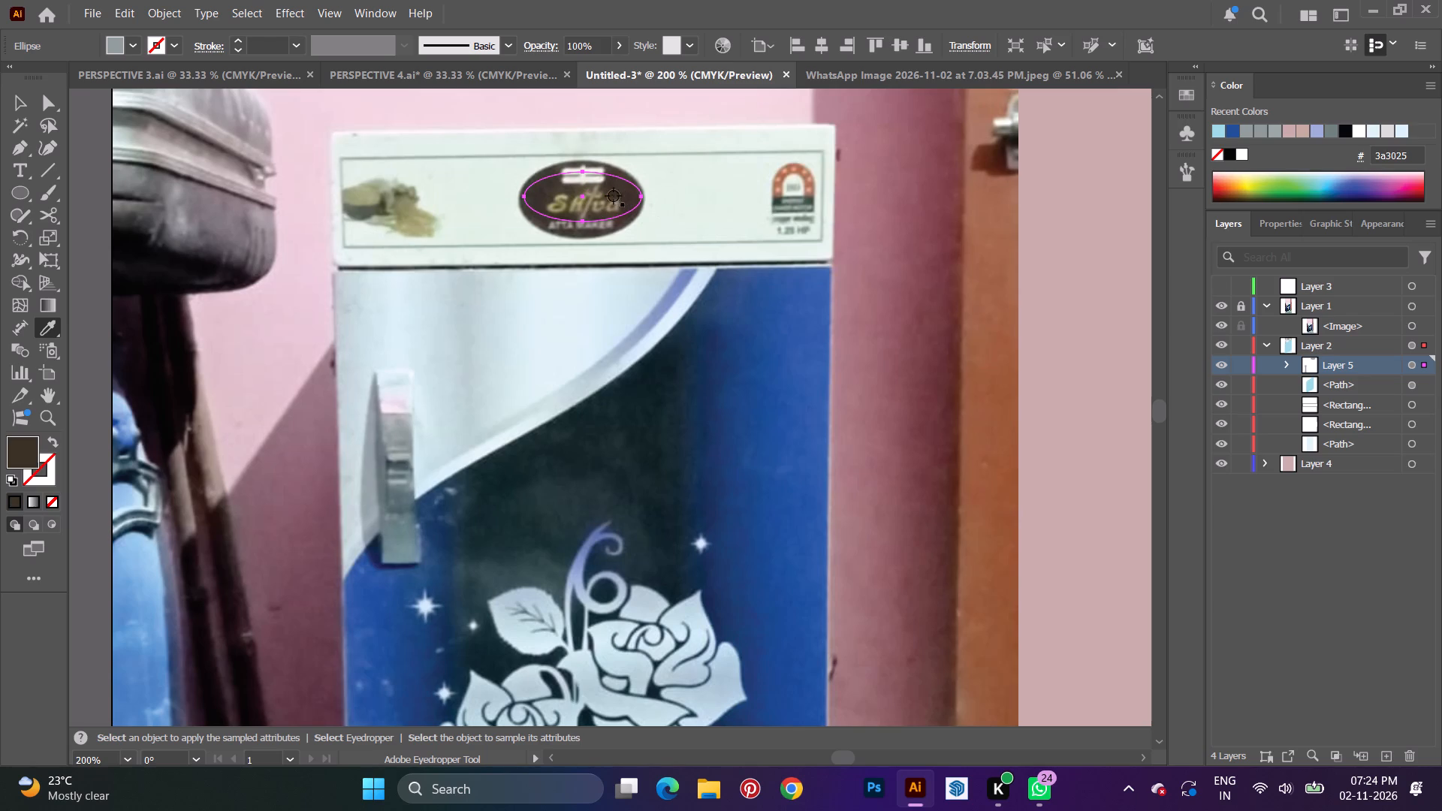
pyautogui.click(613, 188)
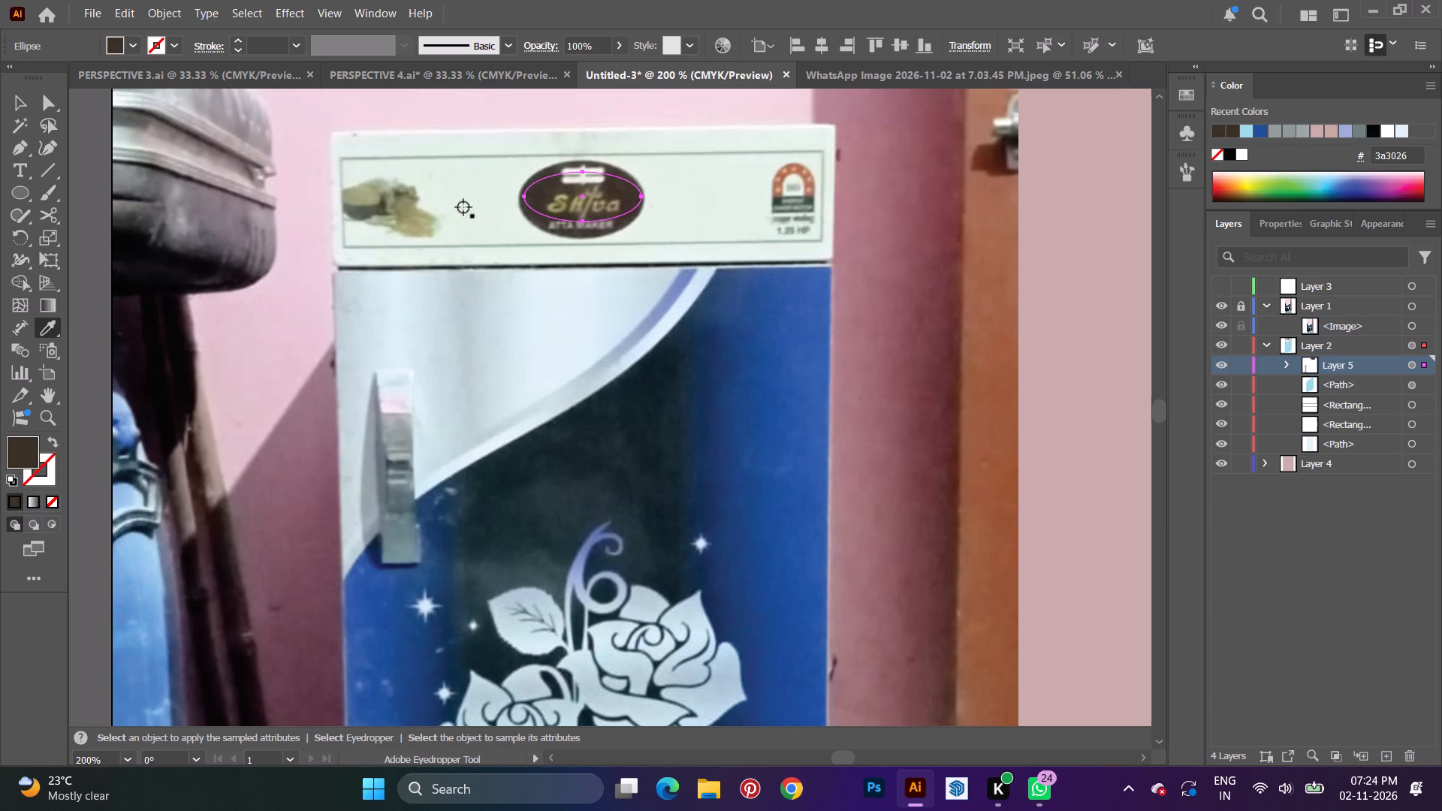
pyautogui.click(581, 195)
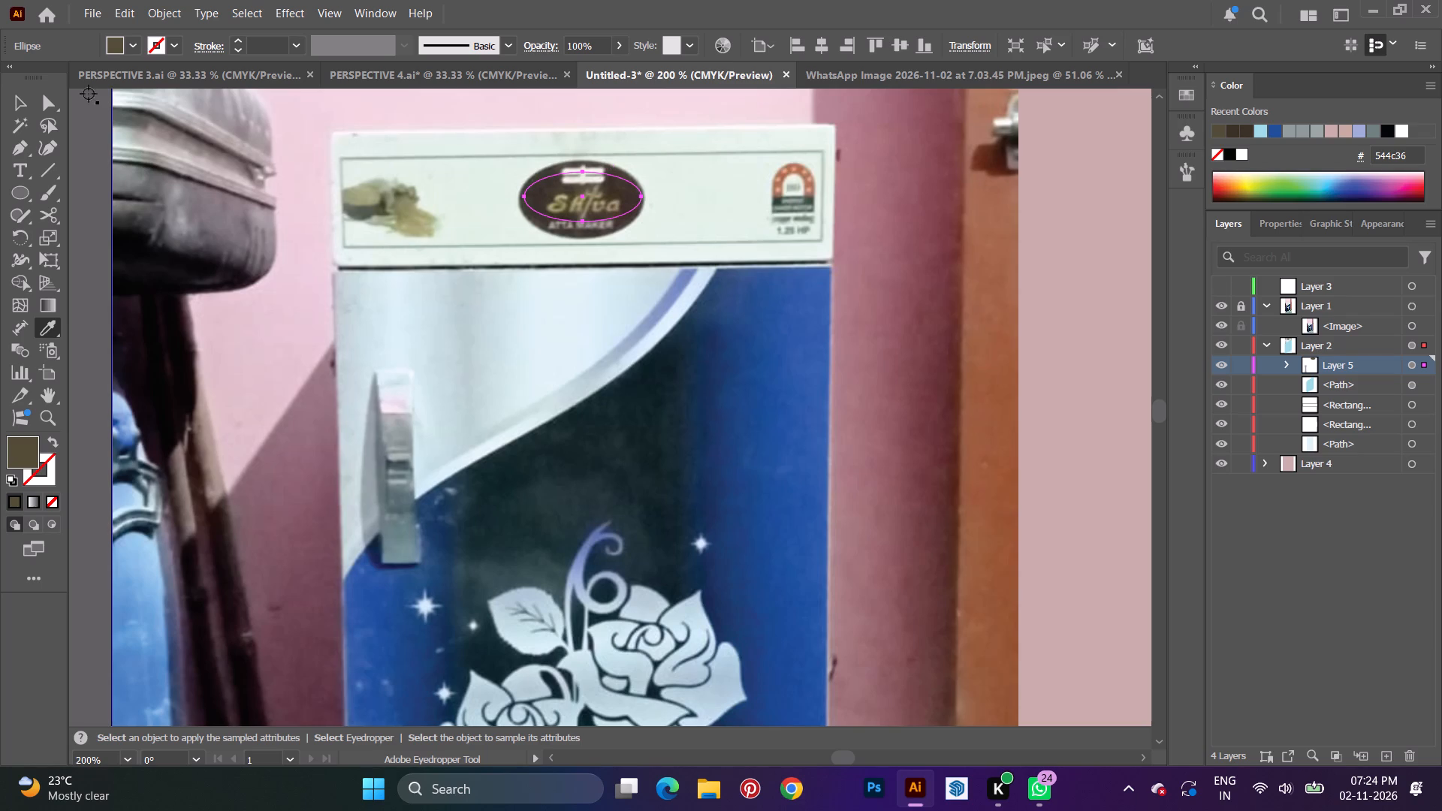
# Make the logo ellipse taller and reposition it to match the oval logo in the photo.
pyautogui.click(28, 104)
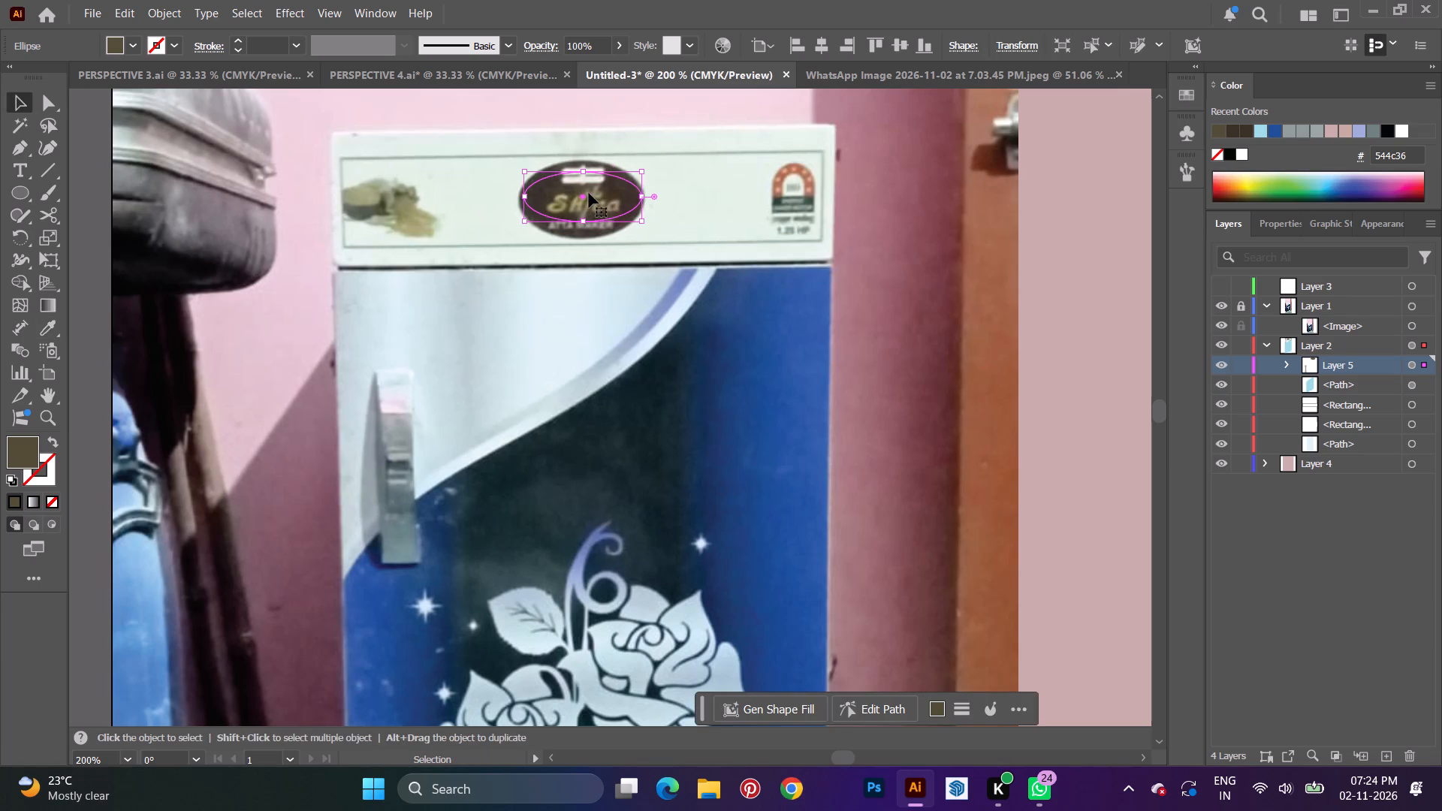
pyautogui.click(587, 197)
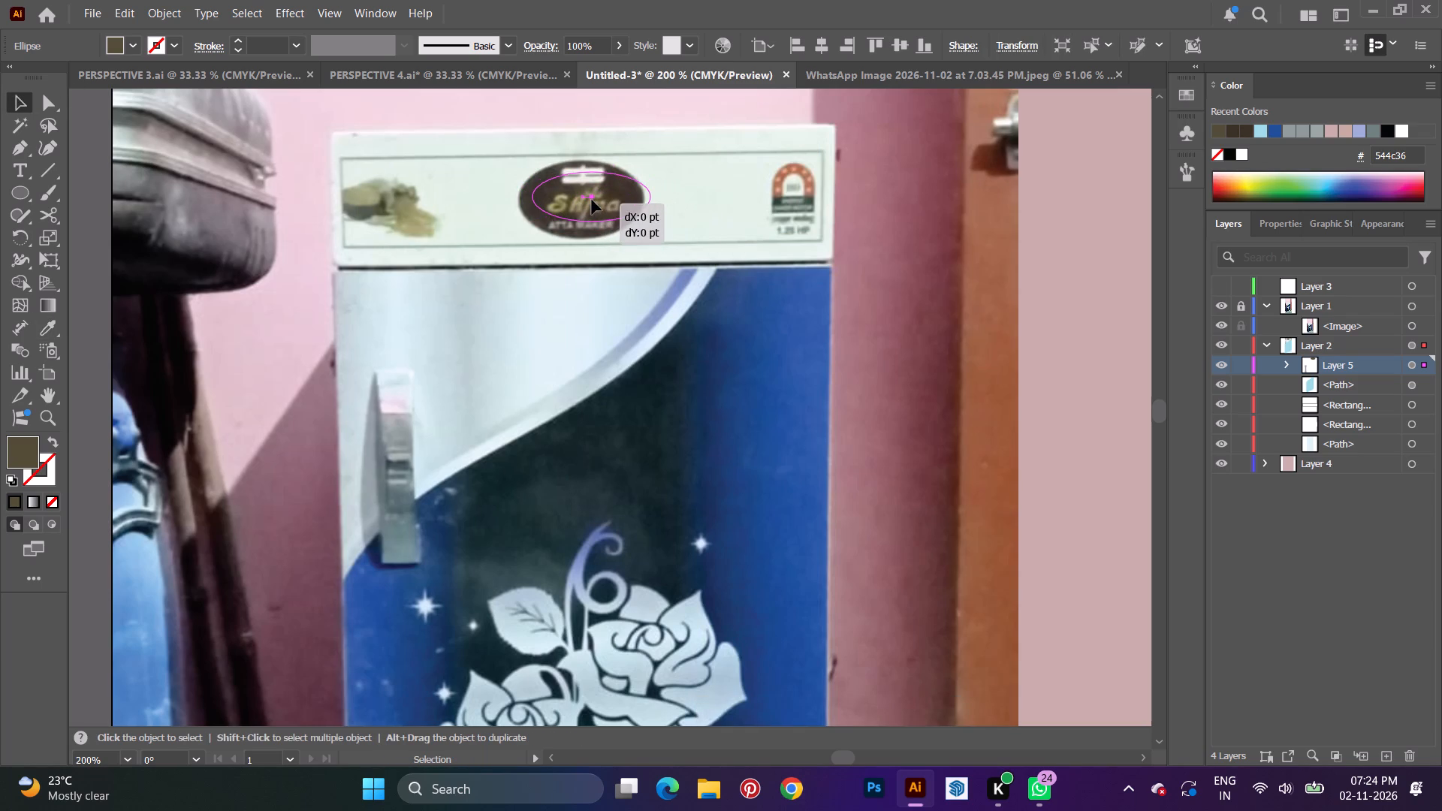
pyautogui.moveTo(597, 195); pyautogui.dragTo(584, 198)
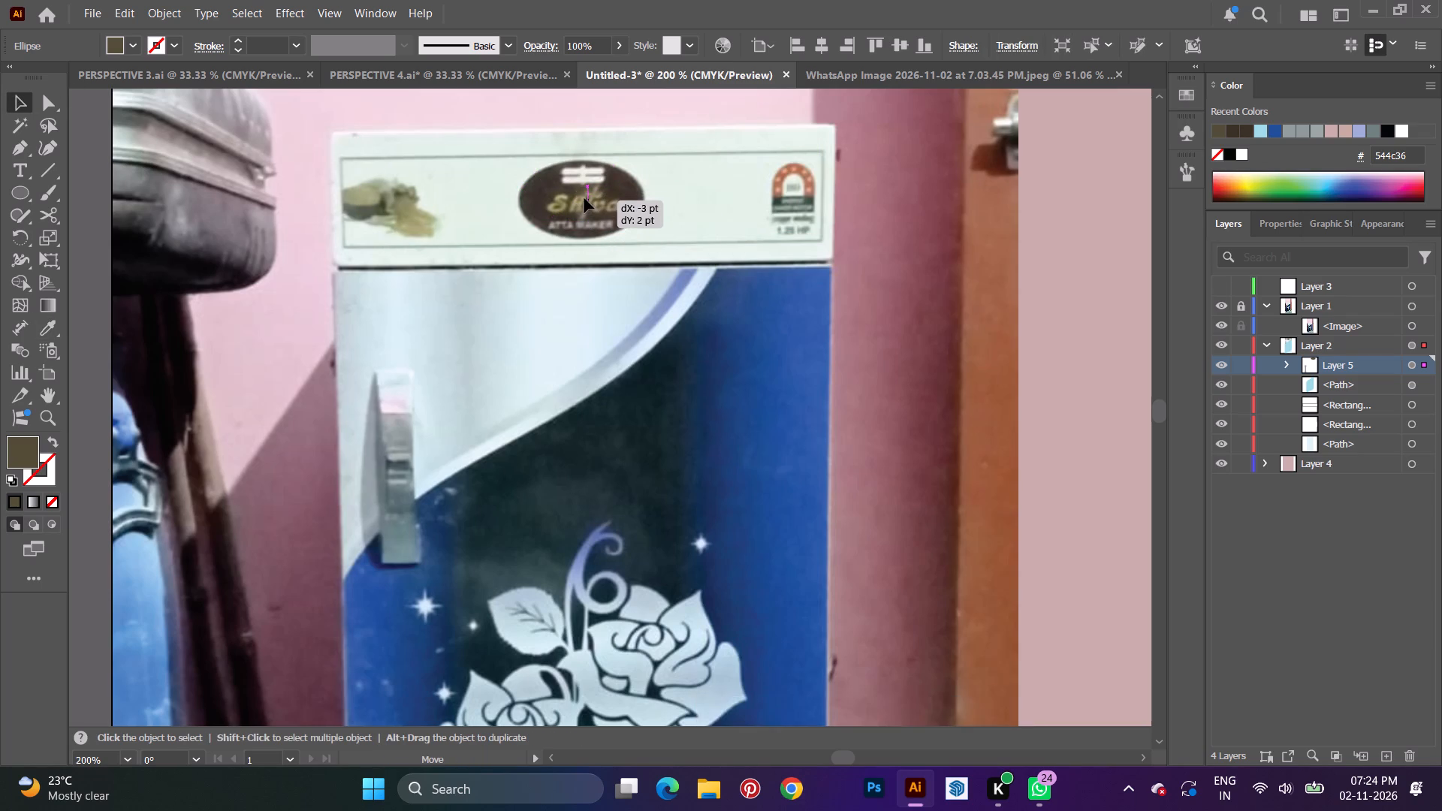
pyautogui.moveTo(584, 198); pyautogui.dragTo(585, 195)
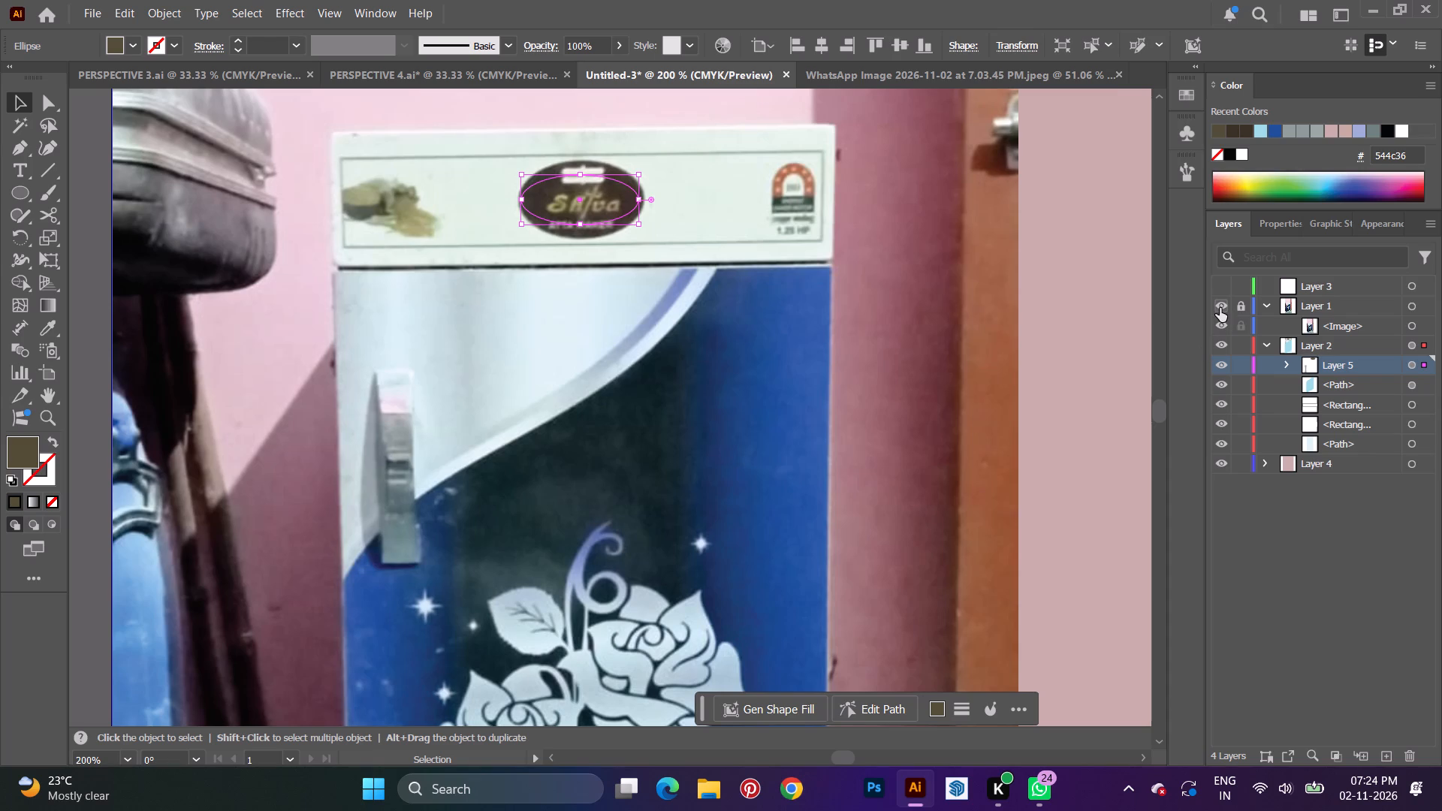
pyautogui.click(1223, 305)
pyautogui.click(1223, 305)
pyautogui.click(581, 198)
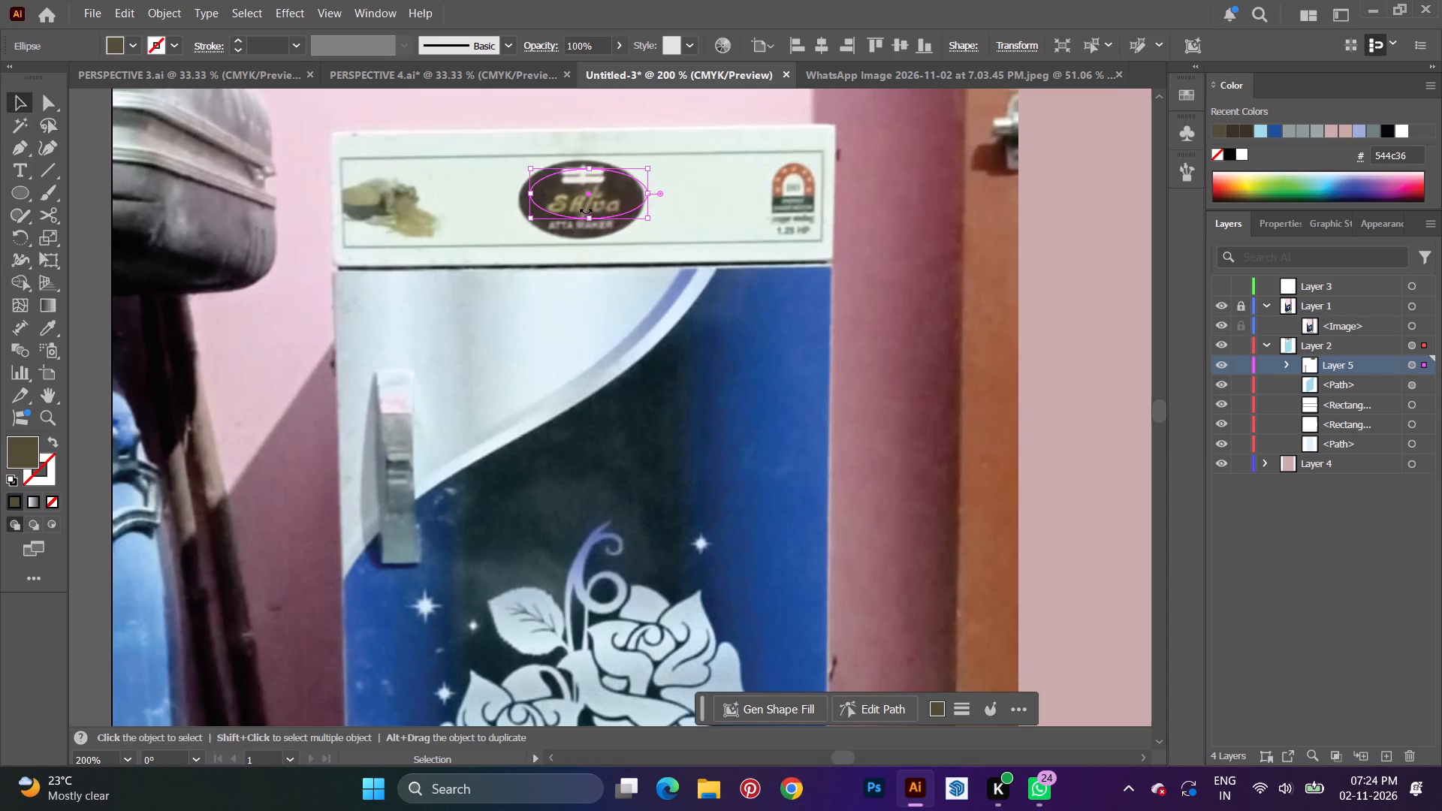
pyautogui.moveTo(590, 215); pyautogui.dragTo(595, 231)
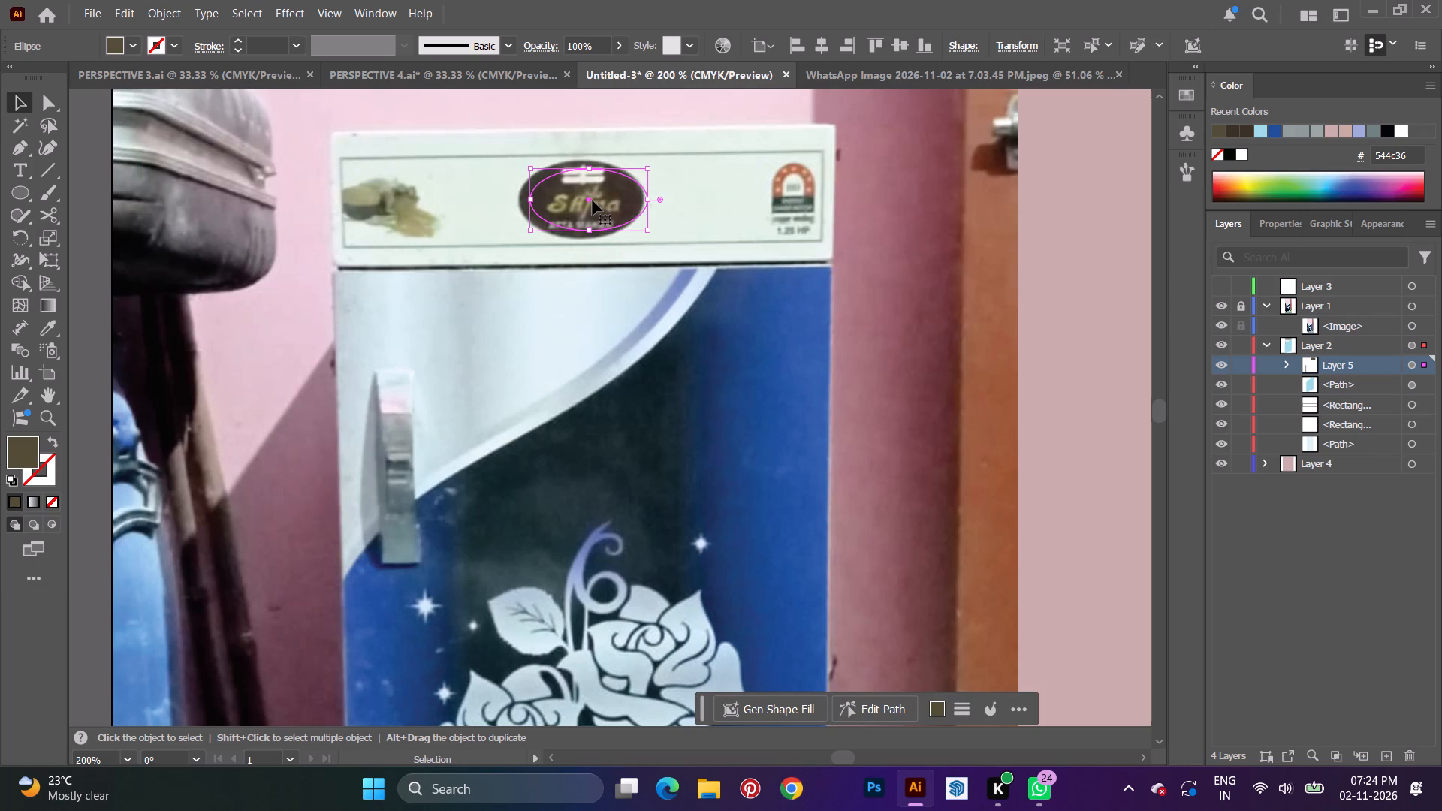
pyautogui.moveTo(593, 200); pyautogui.dragTo(587, 193)
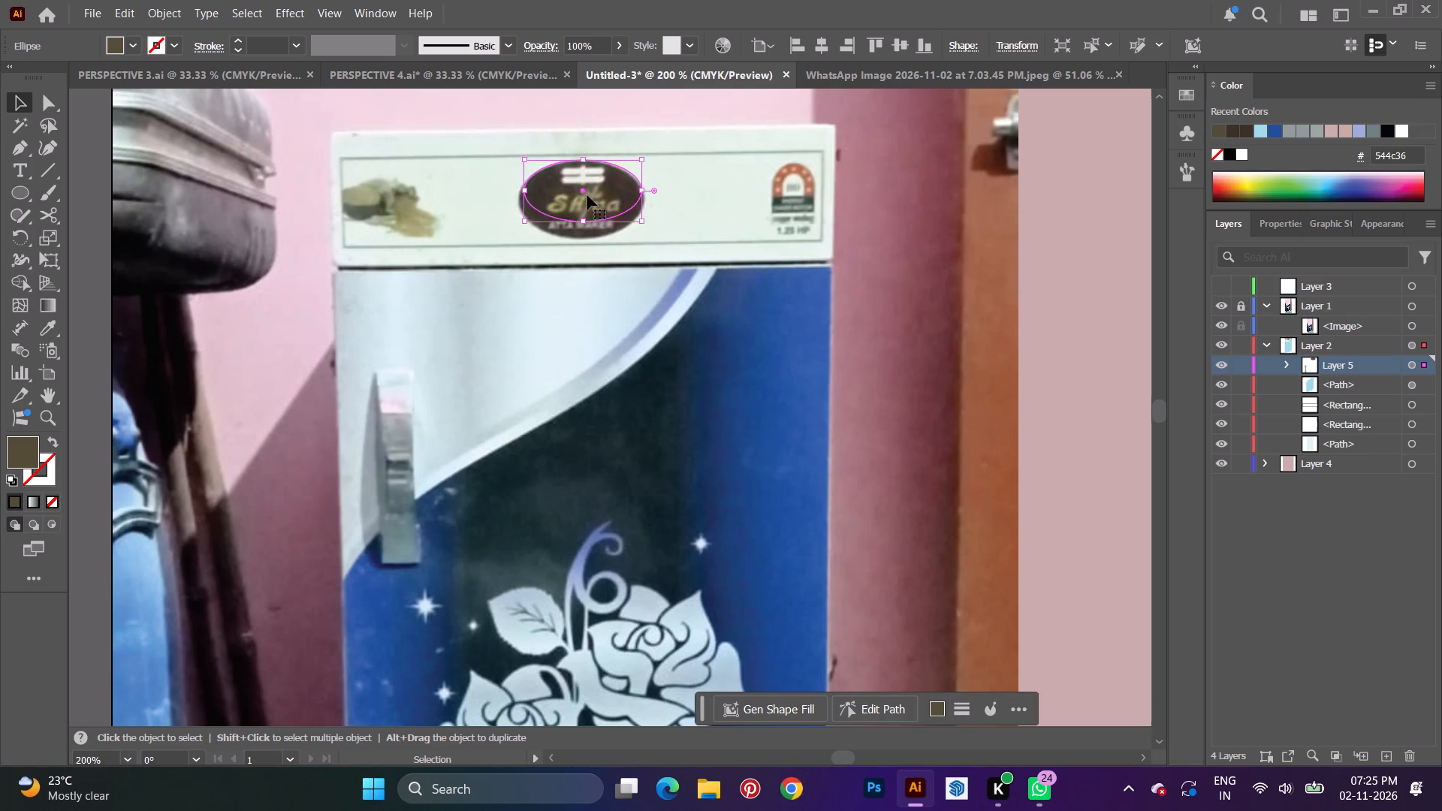
pyautogui.click(733, 210)
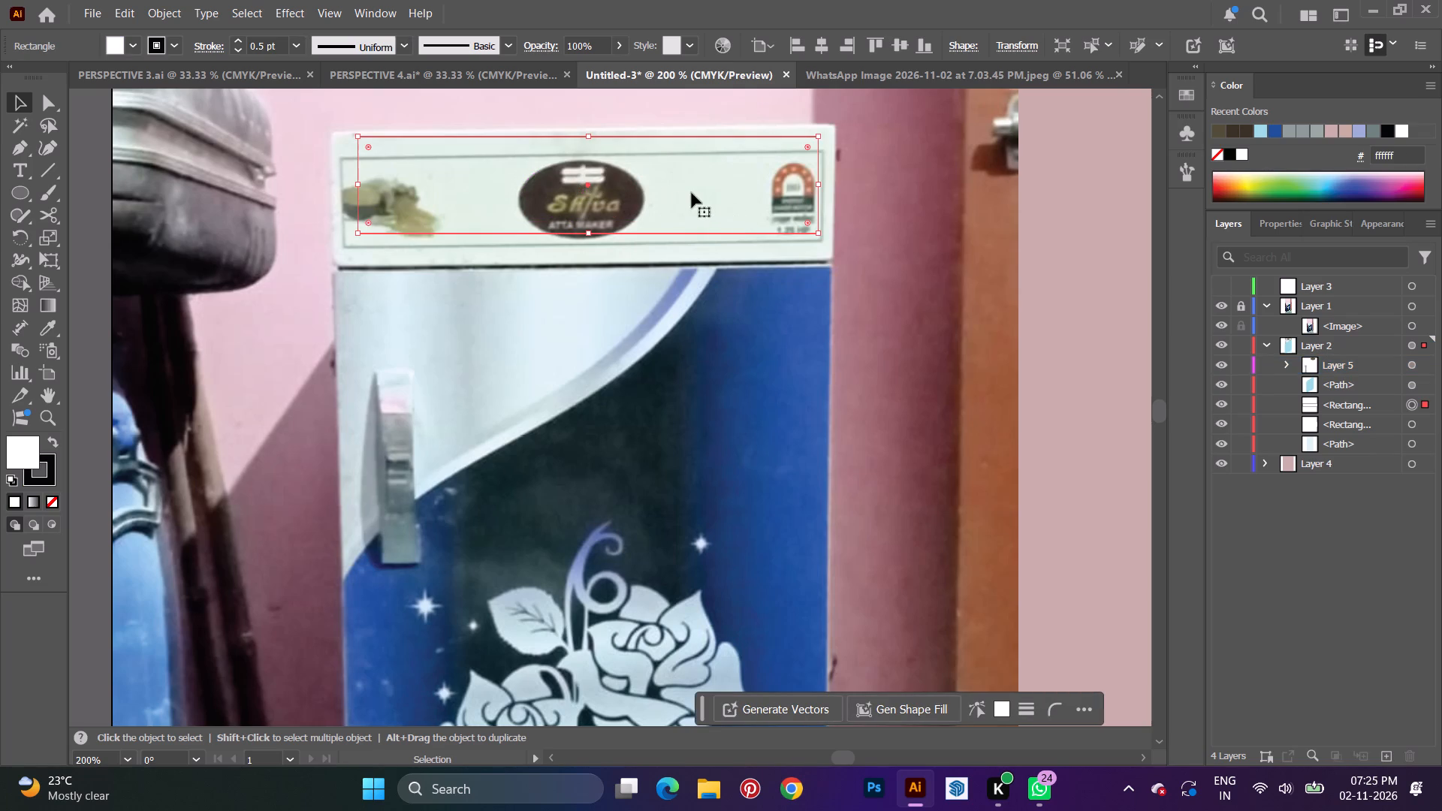
pyautogui.click(702, 189)
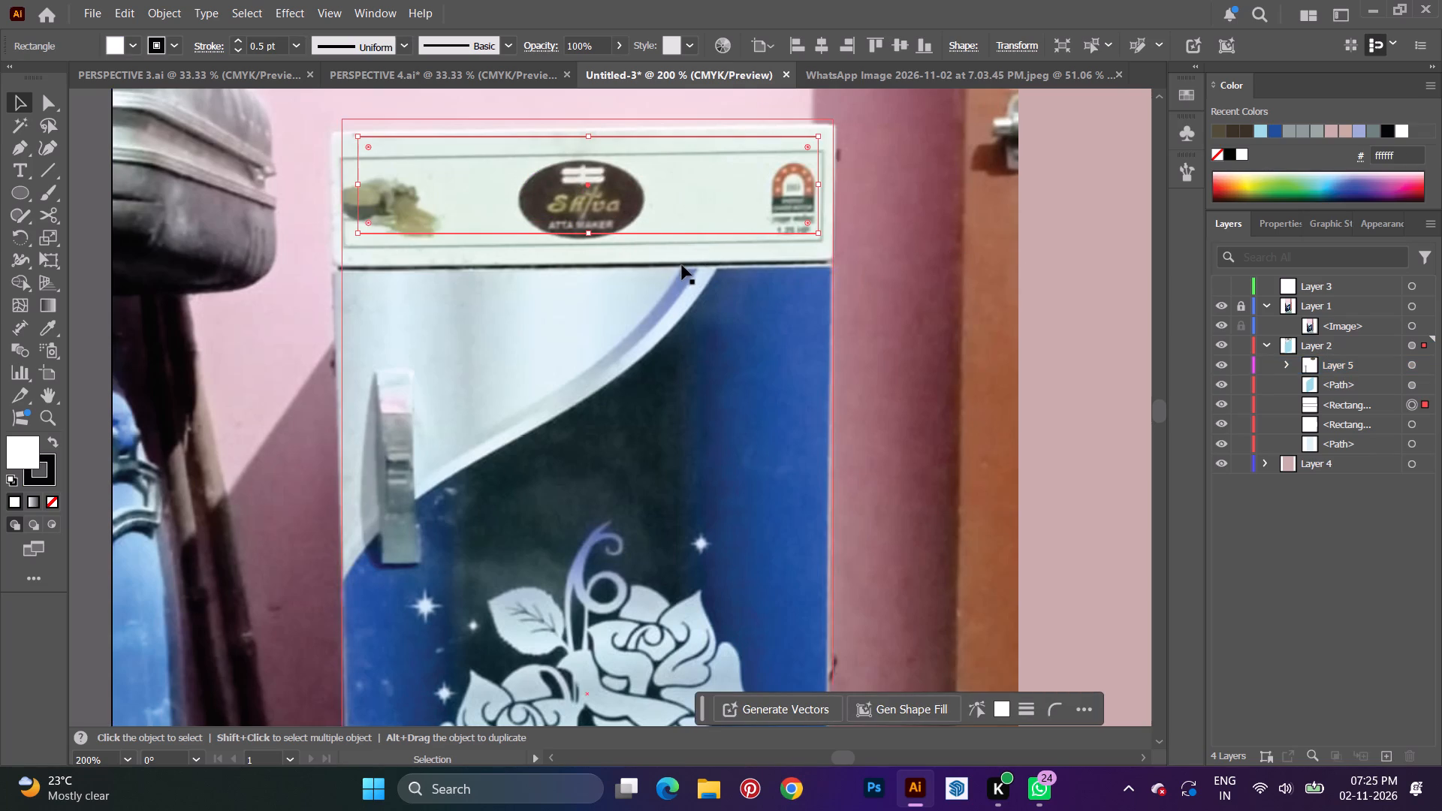
# Lock Layer 4, which holds the dusty pink background.
pyautogui.keyDown('alt'); pyautogui.scroll(-2, 683, 266); pyautogui.keyUp('alt')
pyautogui.scroll(-9, 721, 251)
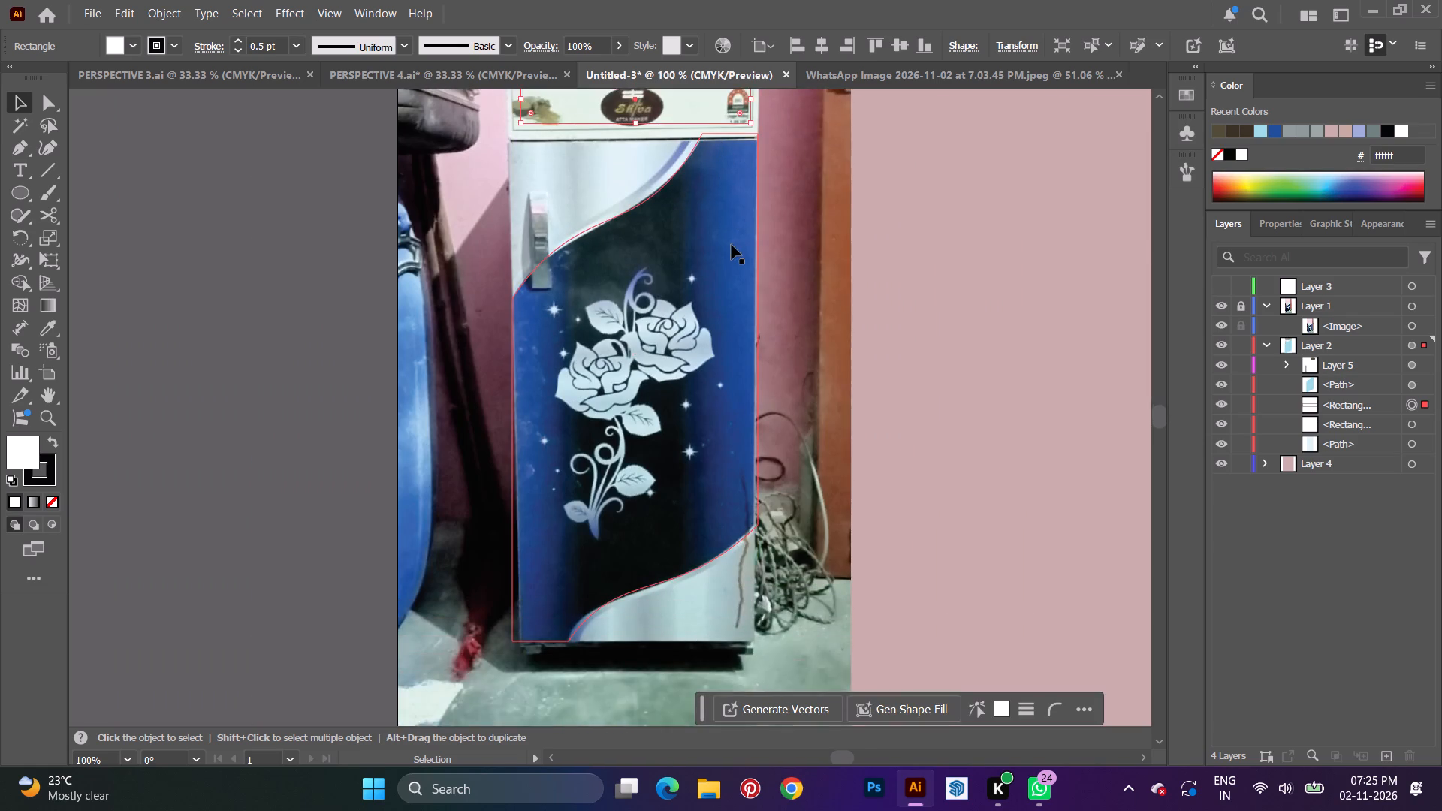
pyautogui.scroll(-13, 732, 245)
pyautogui.click(1008, 291)
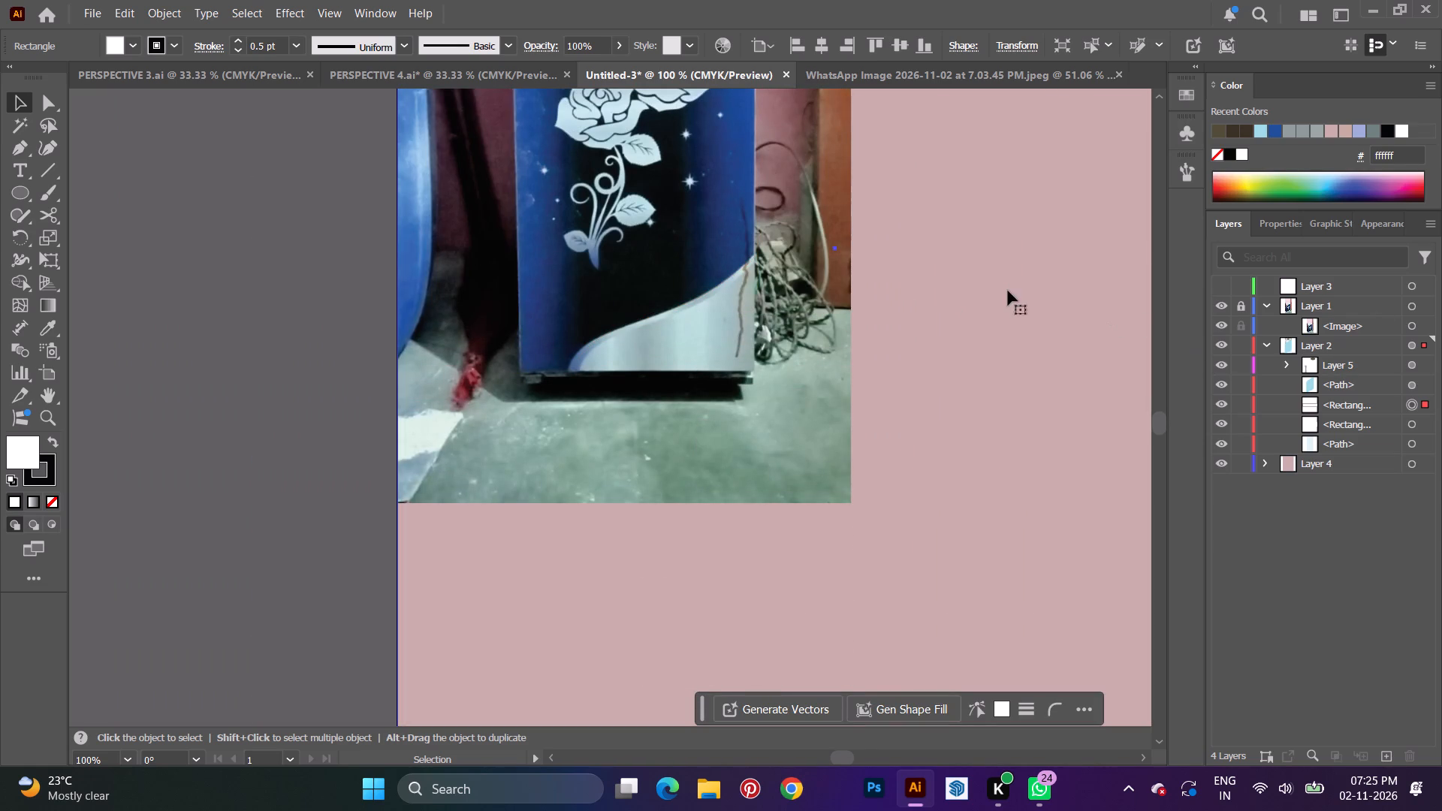
pyautogui.click(240, 324)
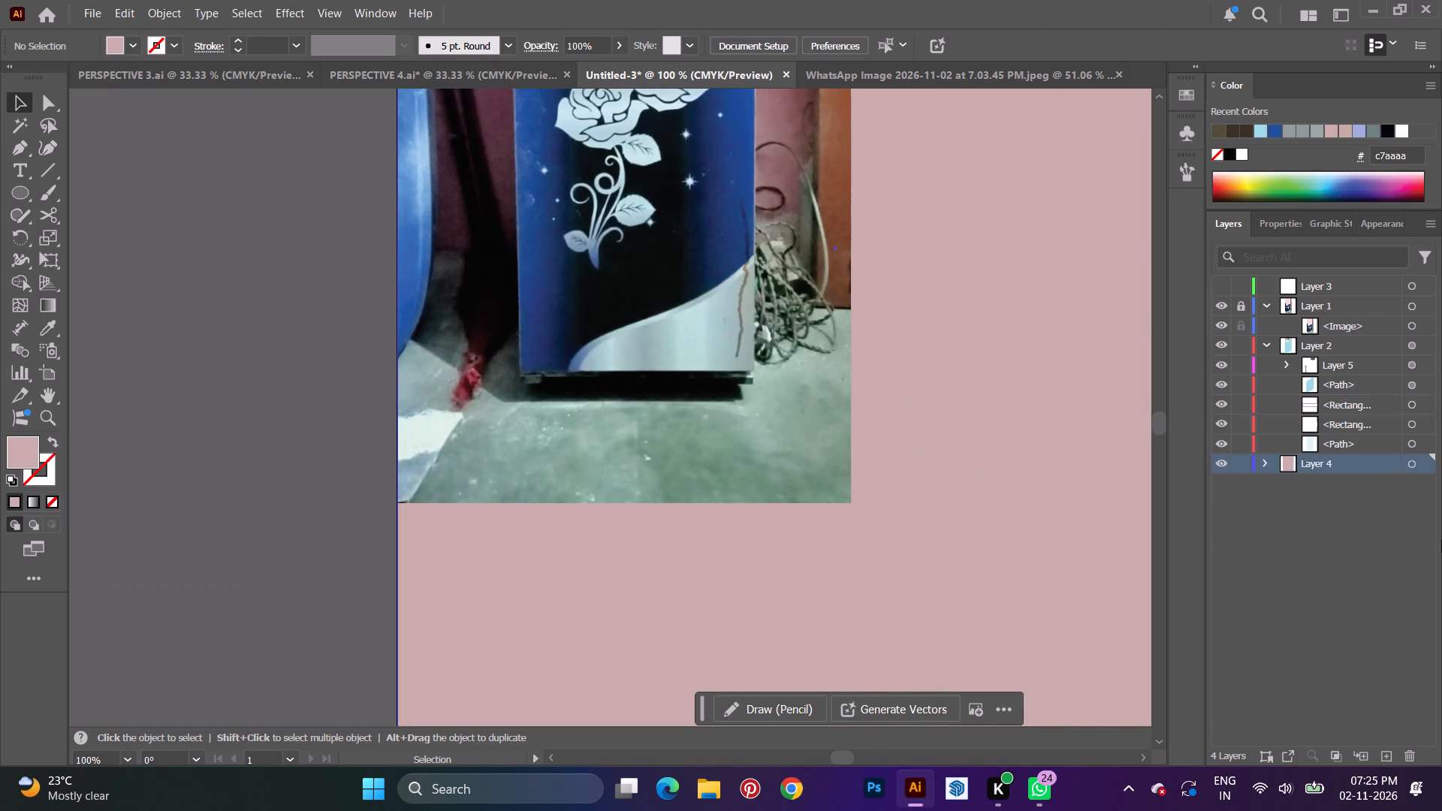
pyautogui.click(1244, 463)
# Hide the photo's Layer 1 and draw a foot rectangle about 15 by 12 pt in Layer 2, under the refrigerator's bottom-left corner.
pyautogui.scroll(-3, 596, 357)
pyautogui.keyDown('alt'); pyautogui.scroll(1, 558, 345); pyautogui.keyUp('alt')
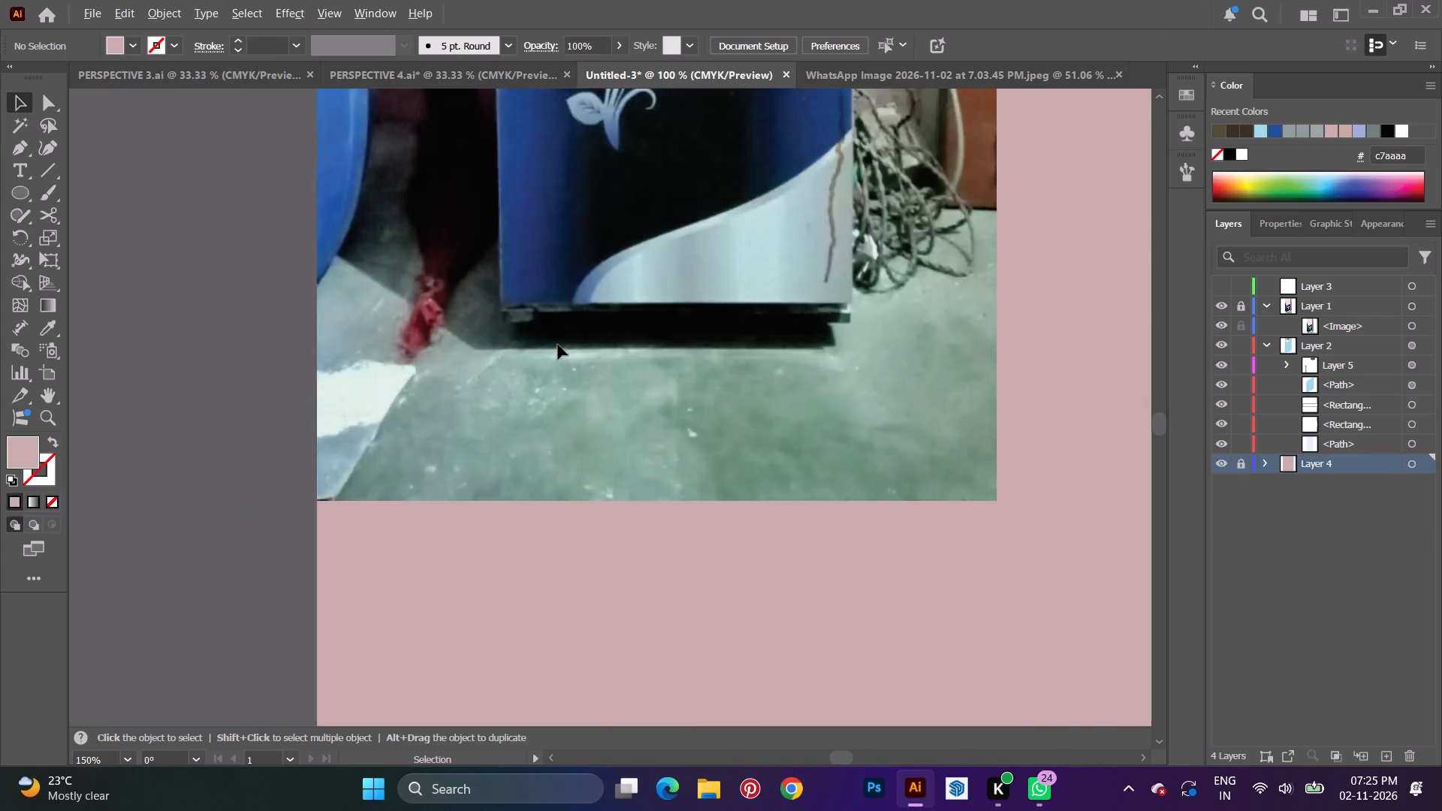
pyautogui.keyDown('alt'); pyautogui.scroll(2, 558, 345); pyautogui.keyUp('alt')
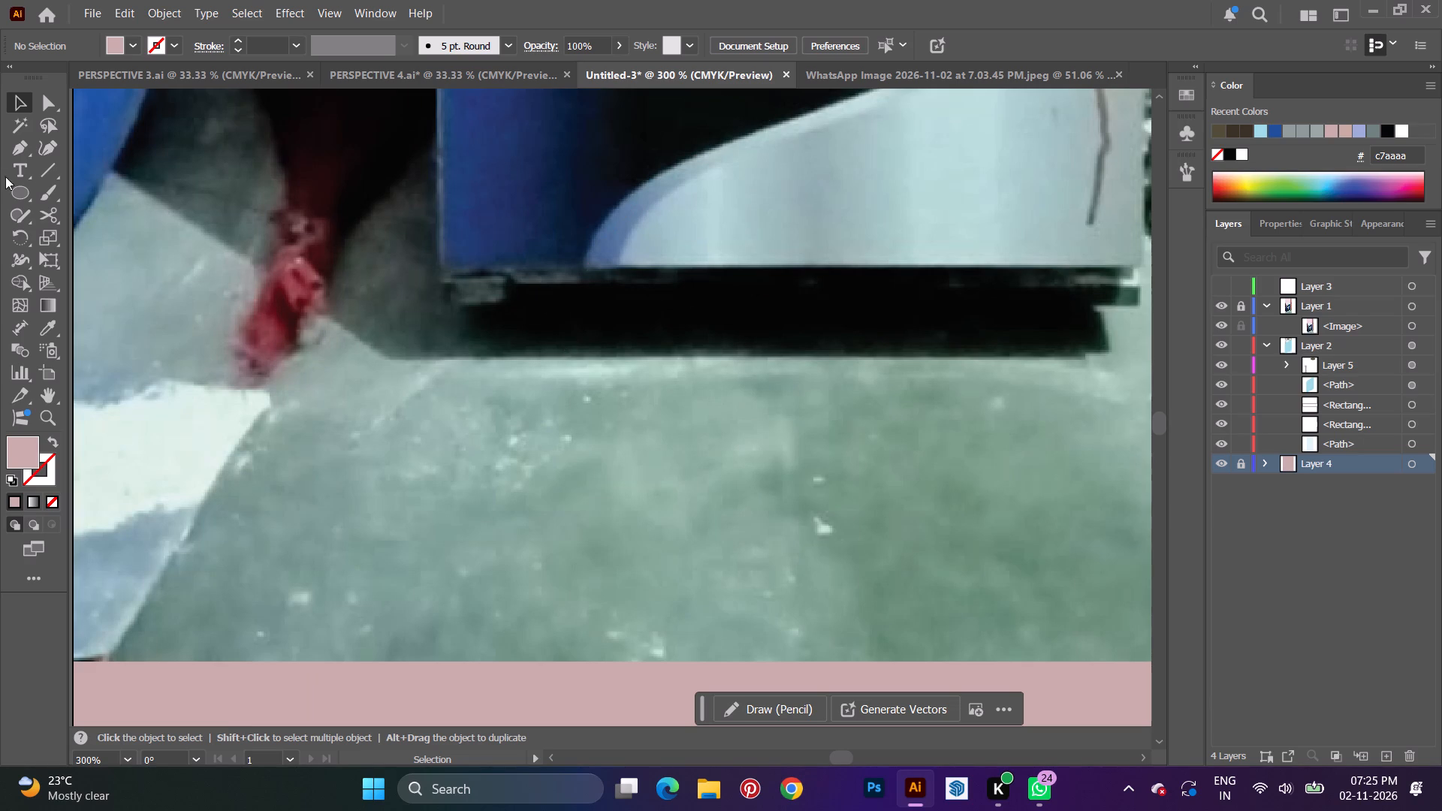
pyautogui.rightClick(13, 192)
pyautogui.click(110, 194)
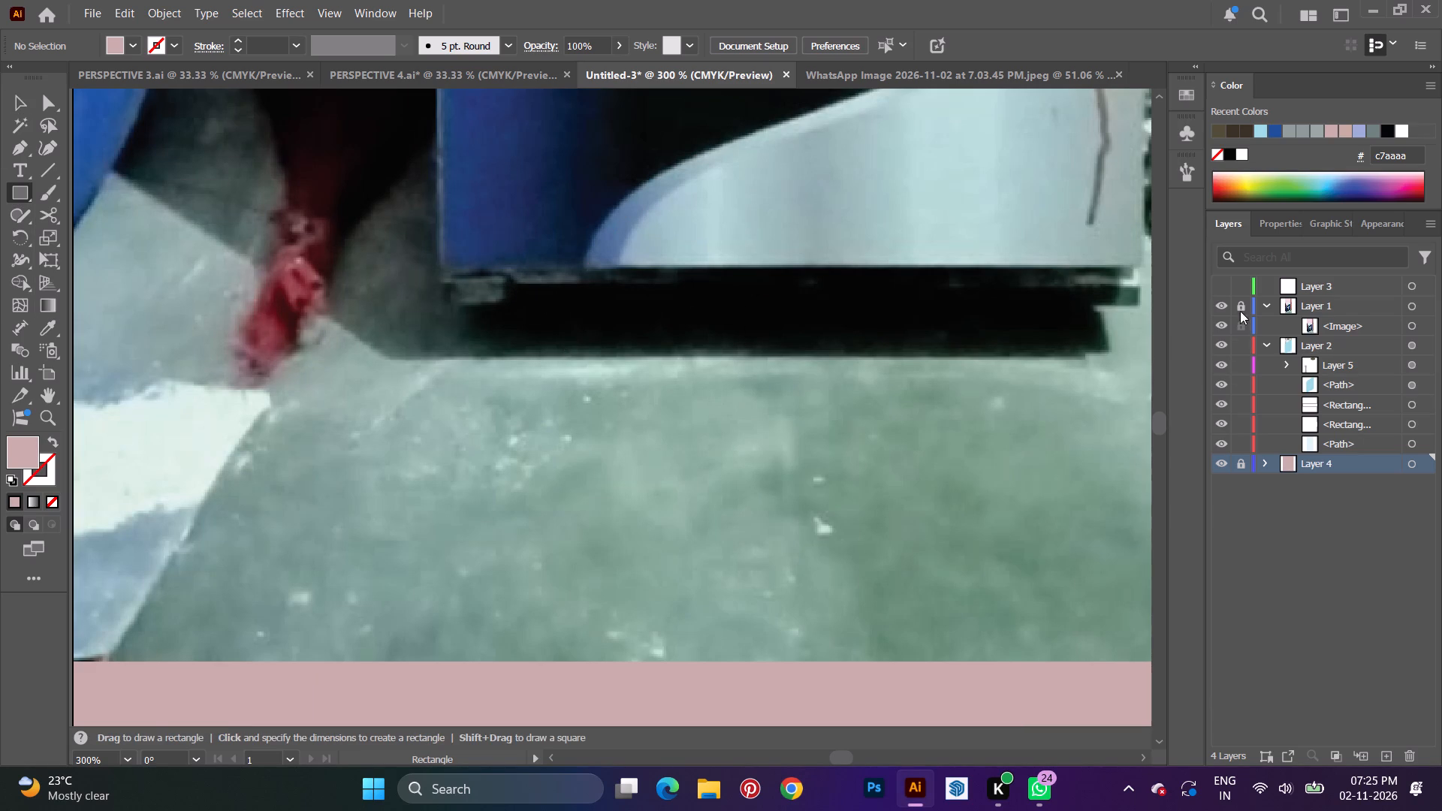
pyautogui.click(1221, 303)
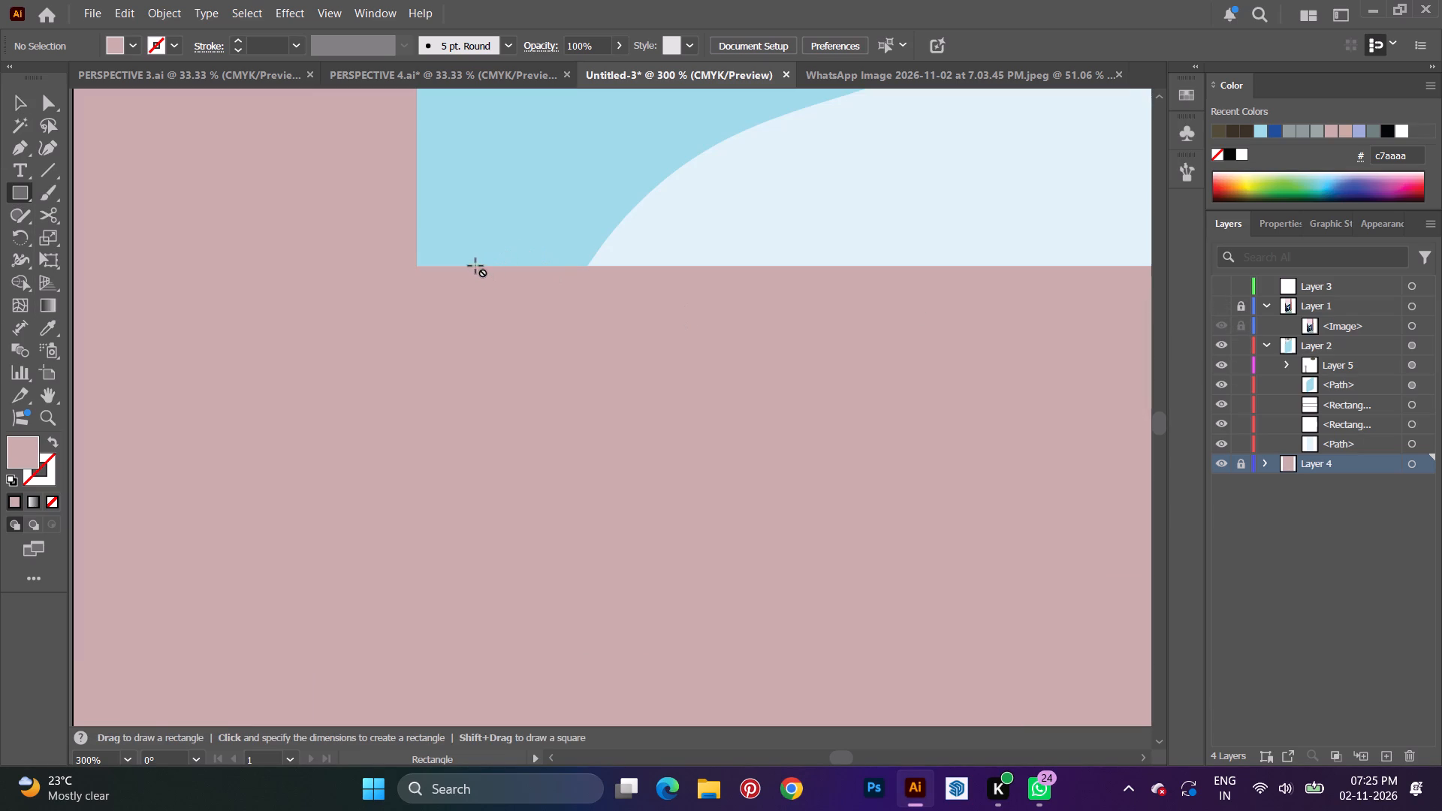
pyautogui.click(1287, 437)
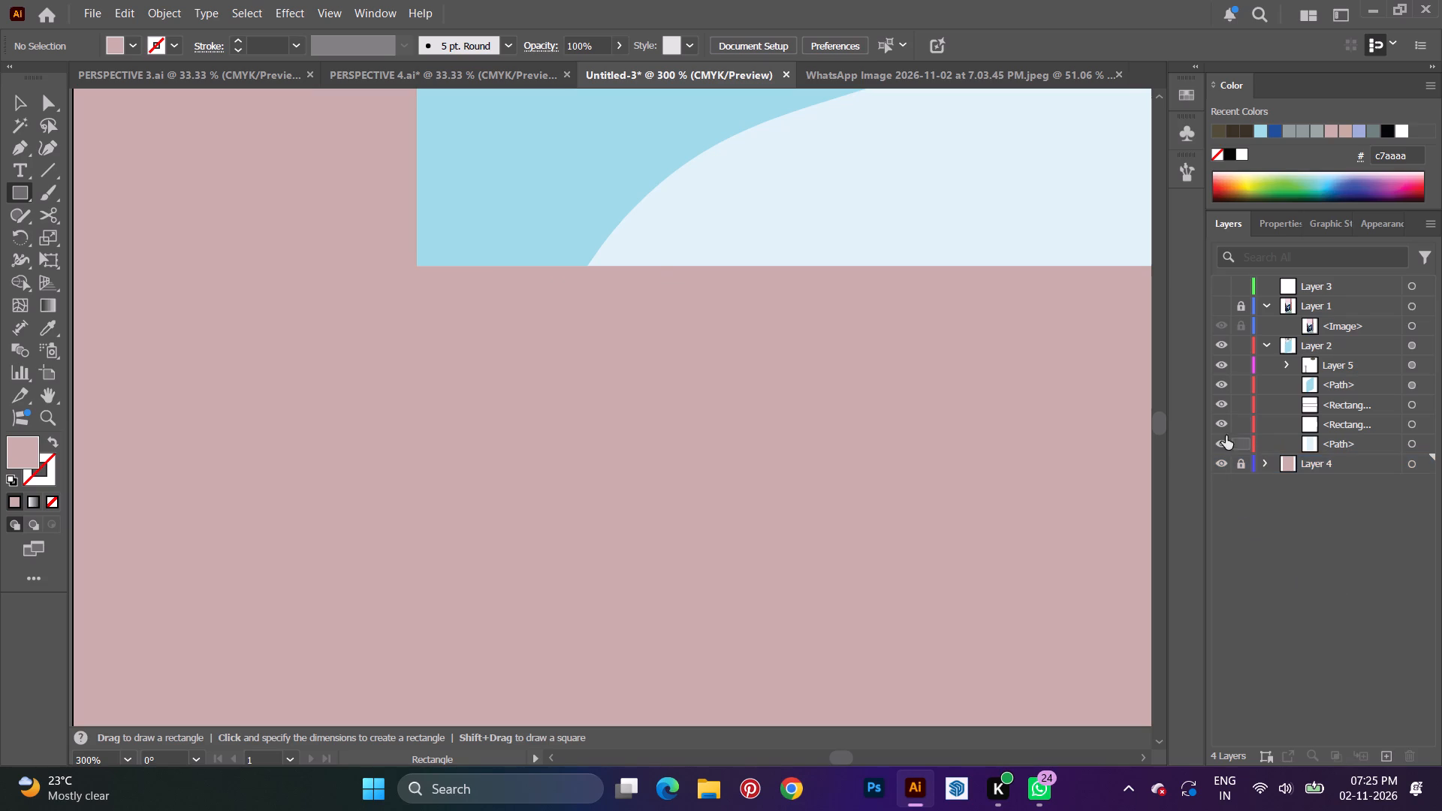
pyautogui.click(1314, 428)
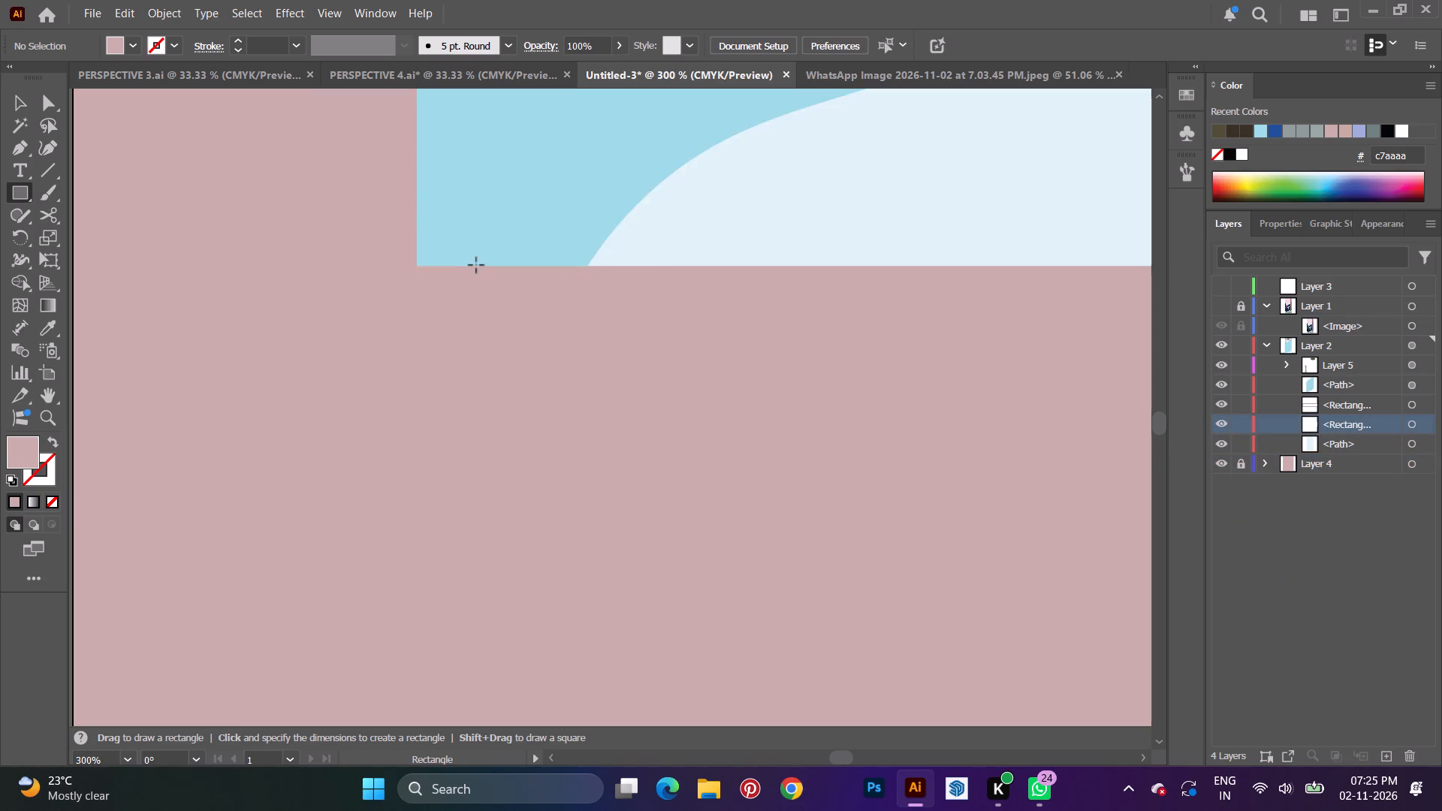
pyautogui.moveTo(478, 265); pyautogui.dragTo(548, 321)
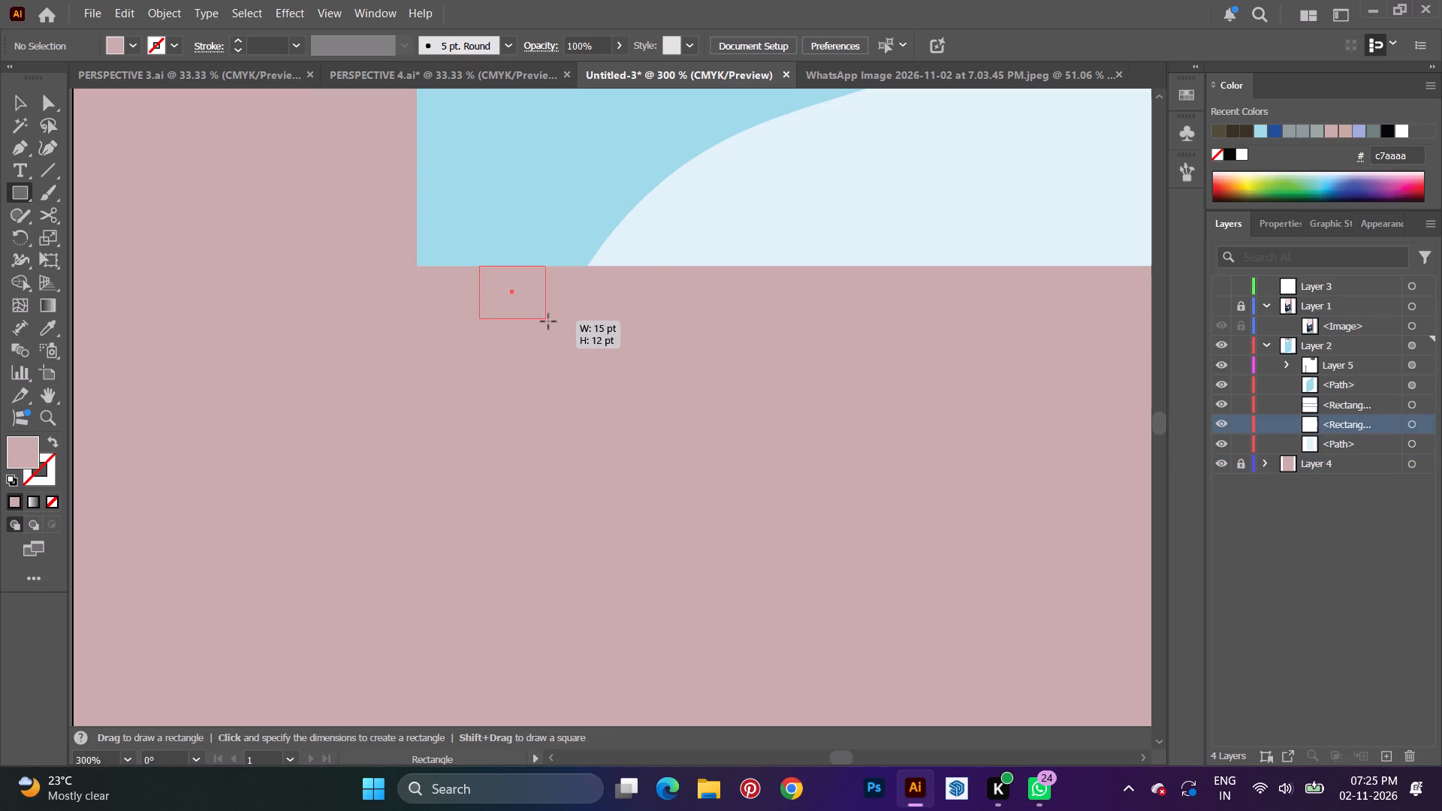
pyautogui.moveTo(548, 321); pyautogui.dragTo(548, 321)
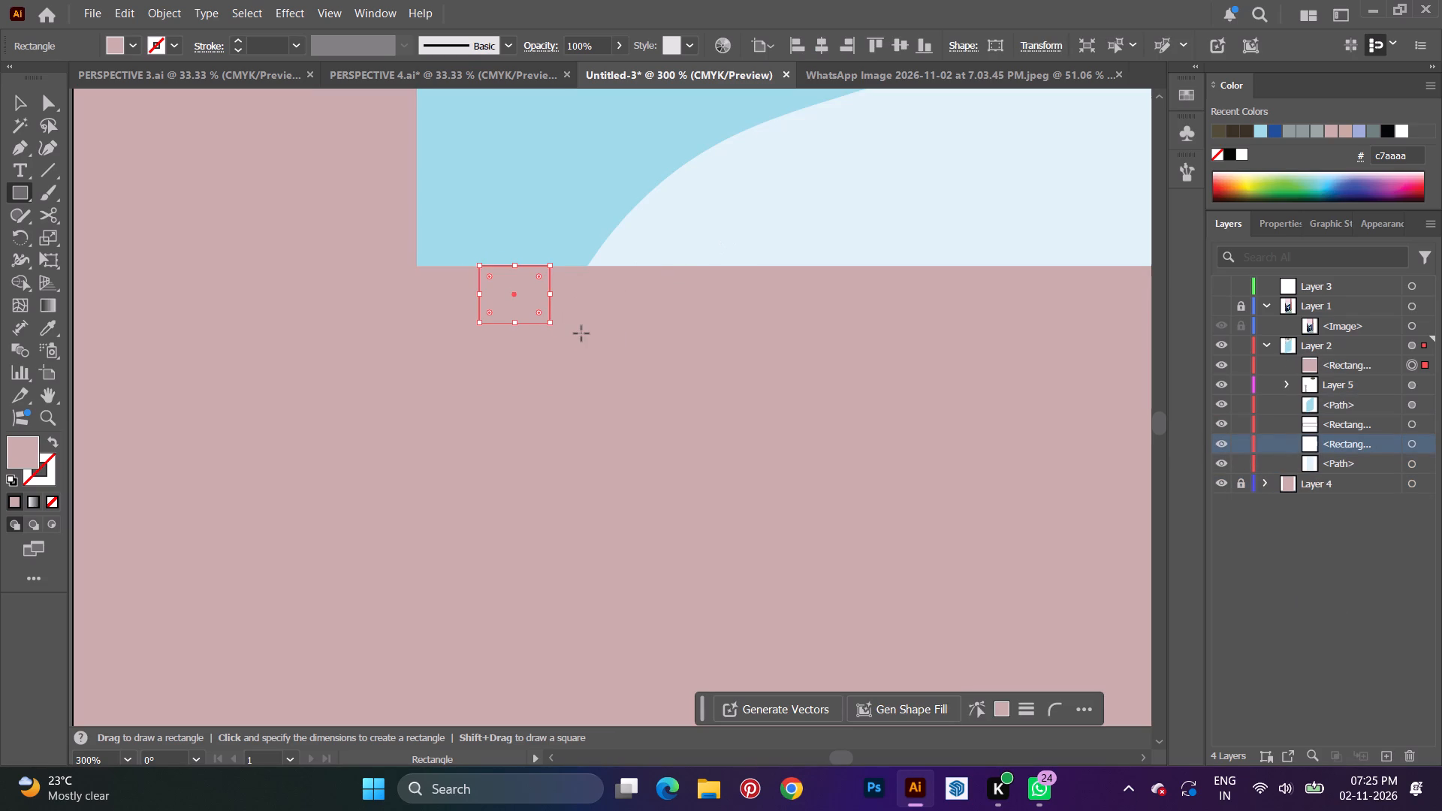
# Duplicate the foot rectangle and place the copy under the refrigerator's bottom-right corner, level with the first foot.
pyautogui.hotkey('ctrl', 'c')
pyautogui.hotkey('ctrl', 'v')
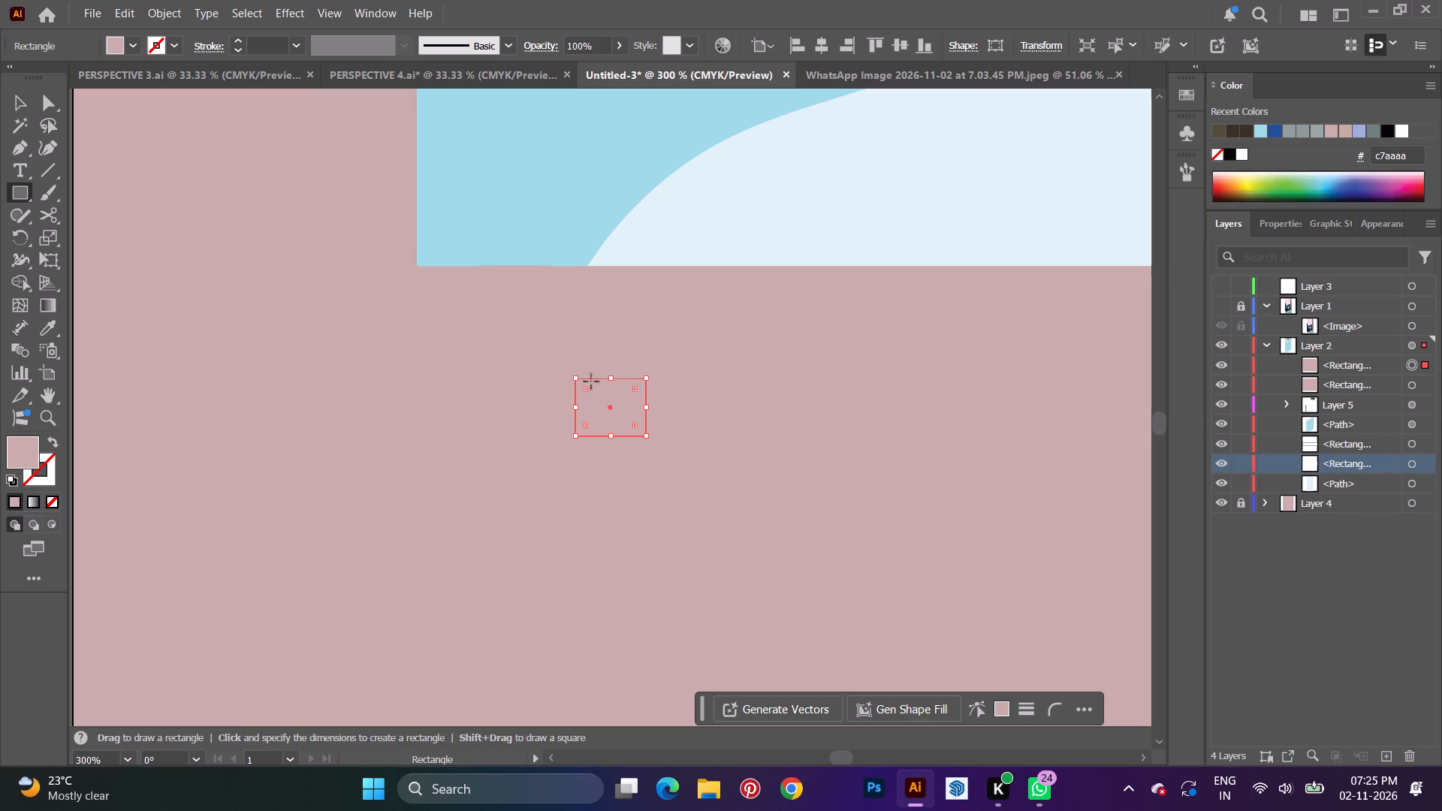
pyautogui.moveTo(610, 405); pyautogui.dragTo(945, 406)
pyautogui.keyDown('alt'); pyautogui.scroll(-3, 926, 399); pyautogui.keyUp('alt')
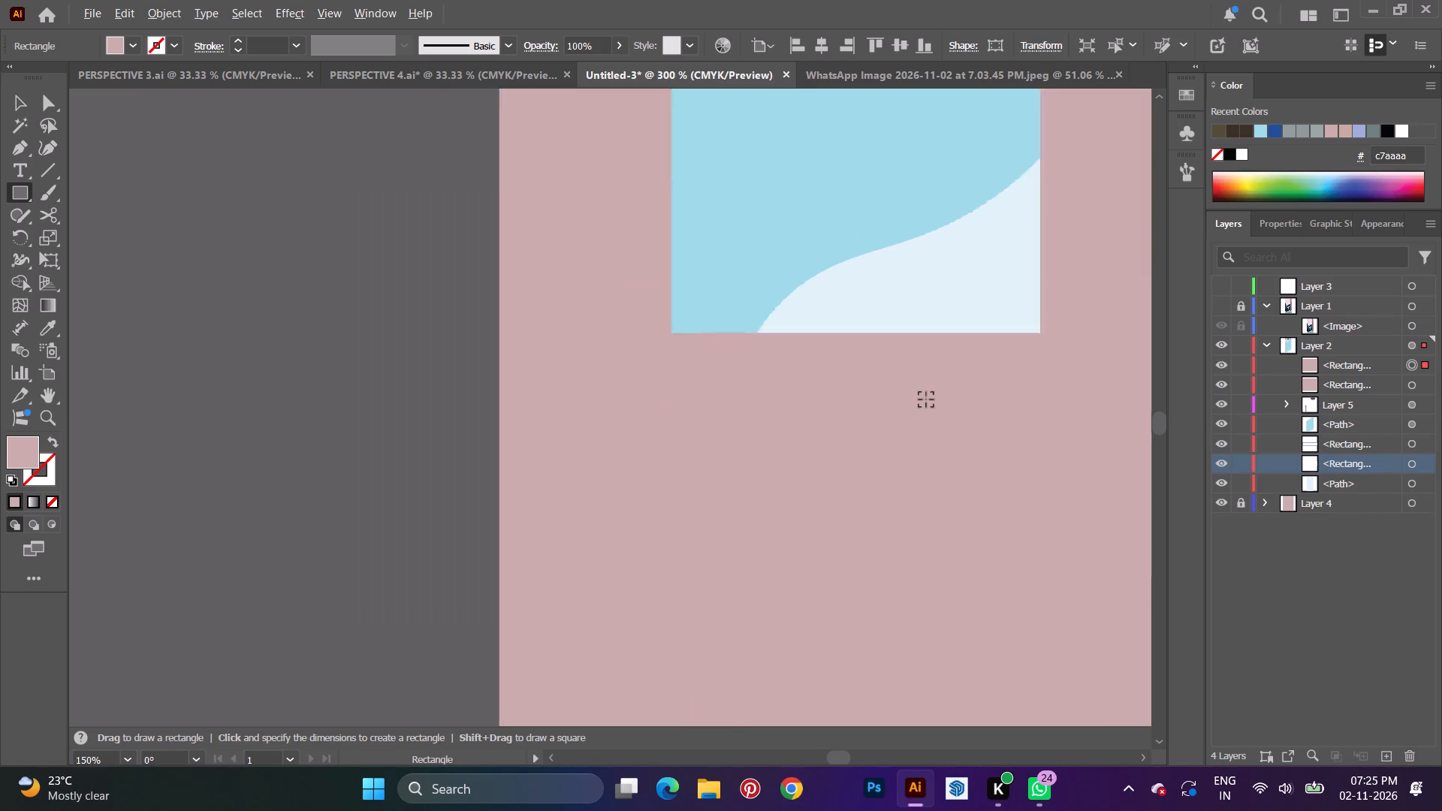
pyautogui.keyDown('alt'); pyautogui.scroll(-1, 926, 399); pyautogui.keyUp('alt')
pyautogui.press('space')
pyautogui.moveTo(925, 384); pyautogui.dragTo(730, 392)
pyautogui.moveTo(735, 407); pyautogui.dragTo(744, 397)
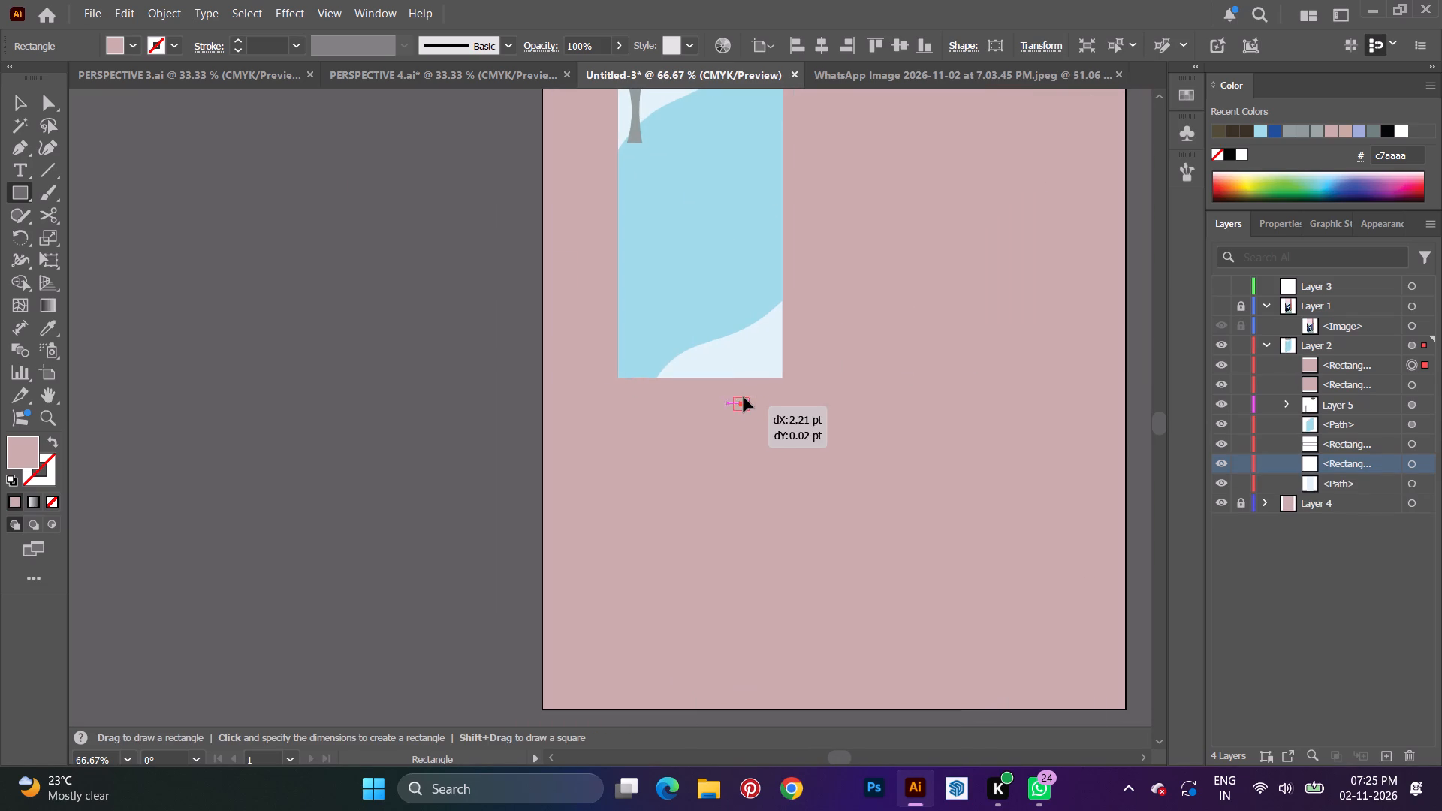
pyautogui.moveTo(744, 397); pyautogui.dragTo(762, 384)
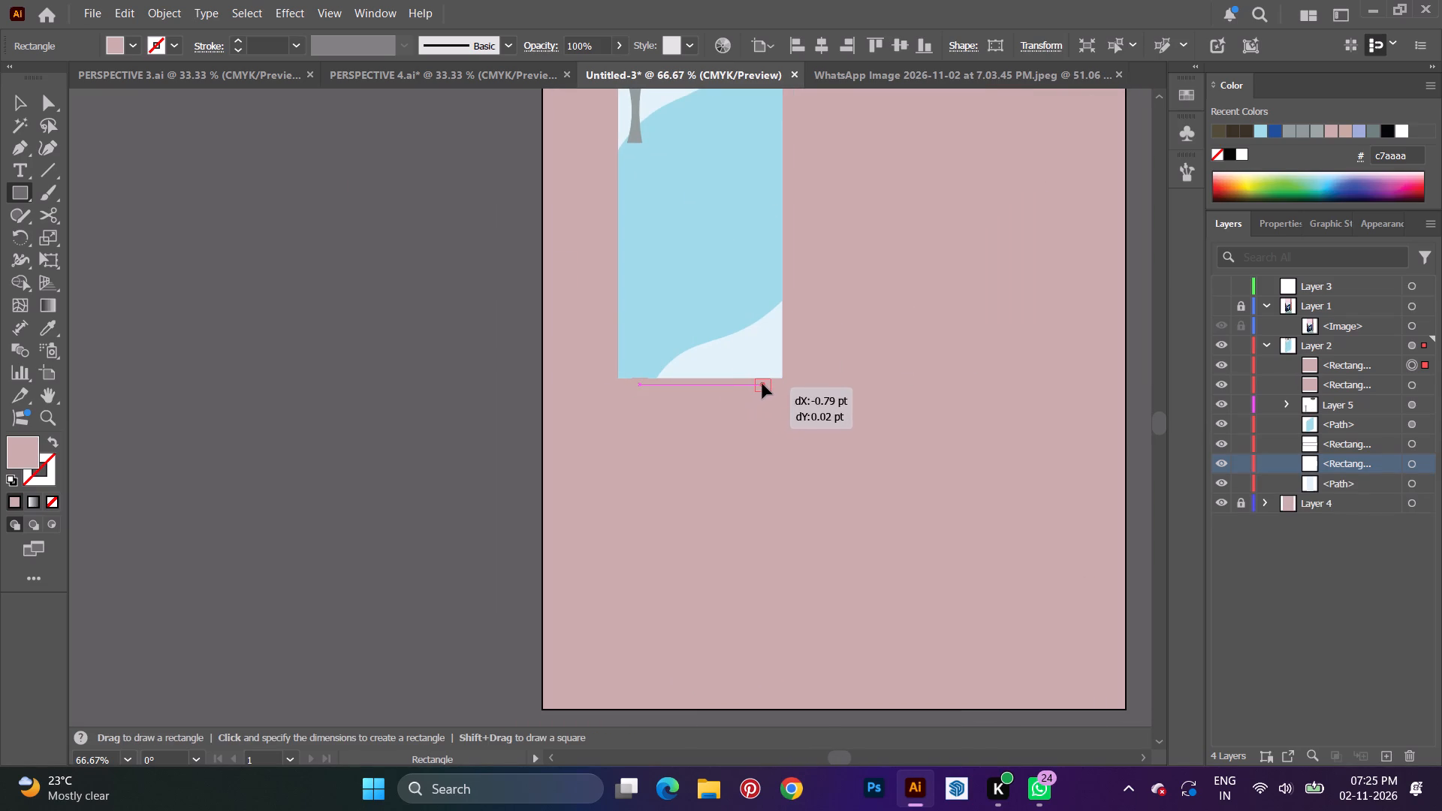
pyautogui.moveTo(762, 384); pyautogui.dragTo(762, 384)
# Fill the copied right foot with the recent dark blue 234d97.
pyautogui.click(134, 38)
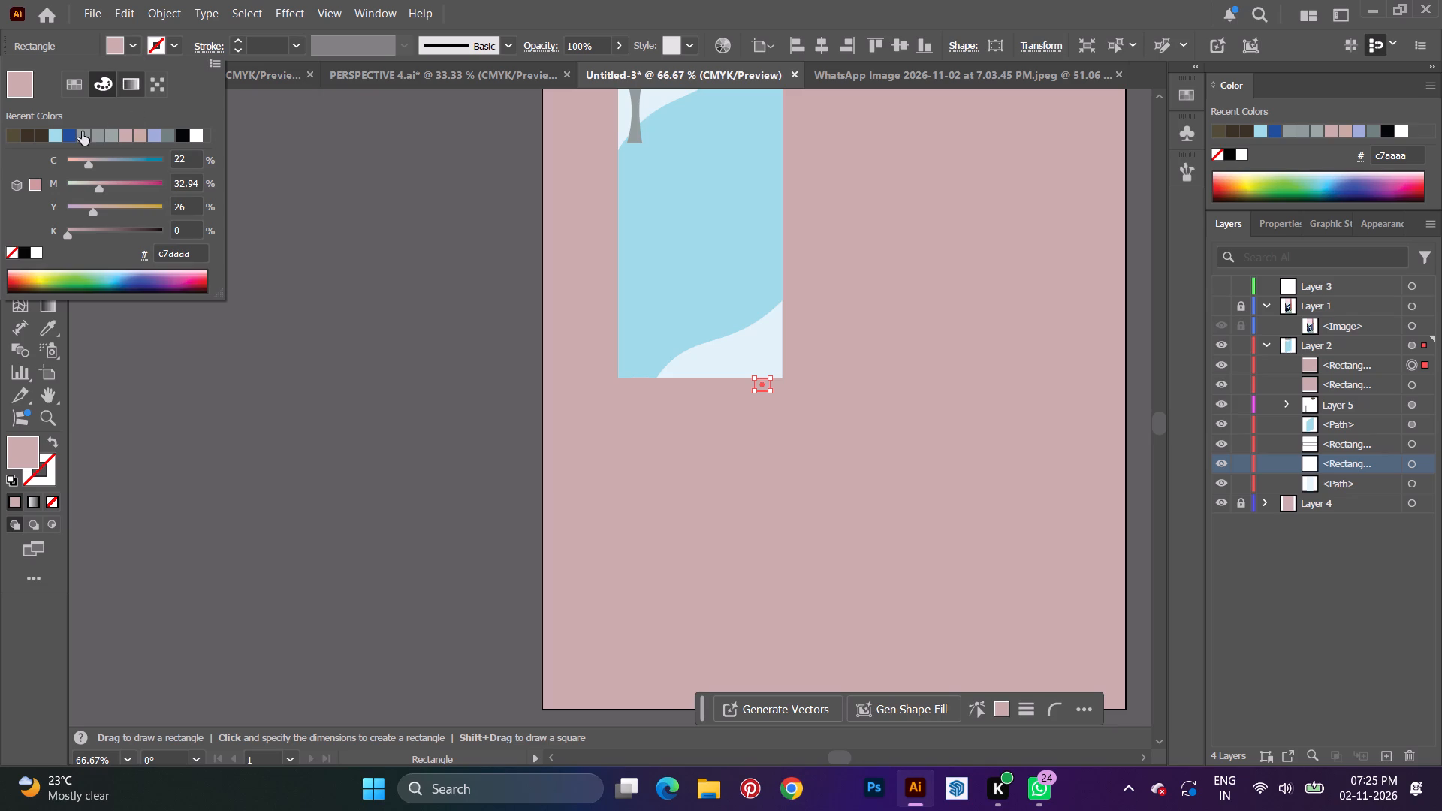
pyautogui.click(66, 134)
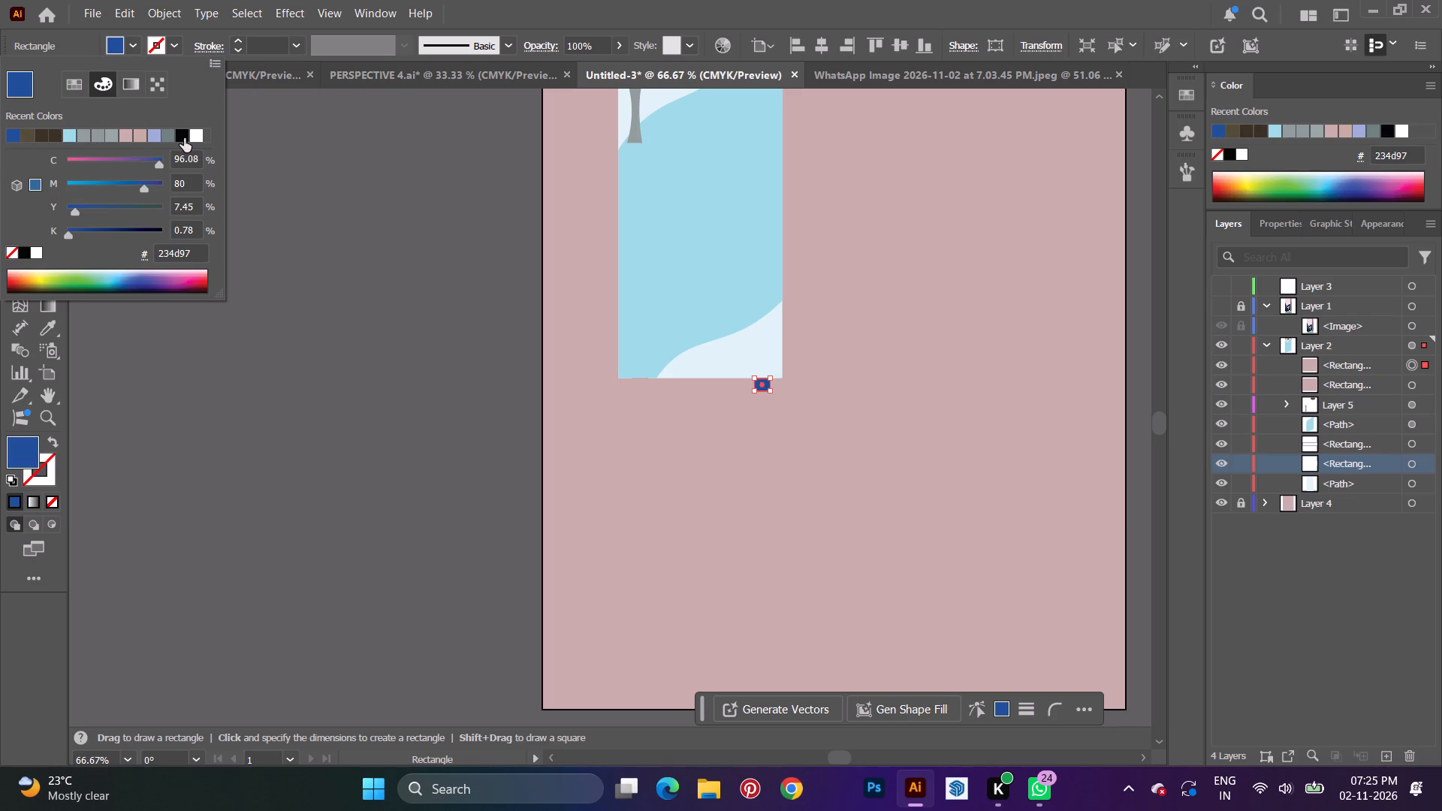
# Fill the right foot under the refrigerator with the recent near-black 040407.
pyautogui.click(185, 138)
pyautogui.keyDown('alt'); pyautogui.scroll(3, 532, 333); pyautogui.keyUp('alt')
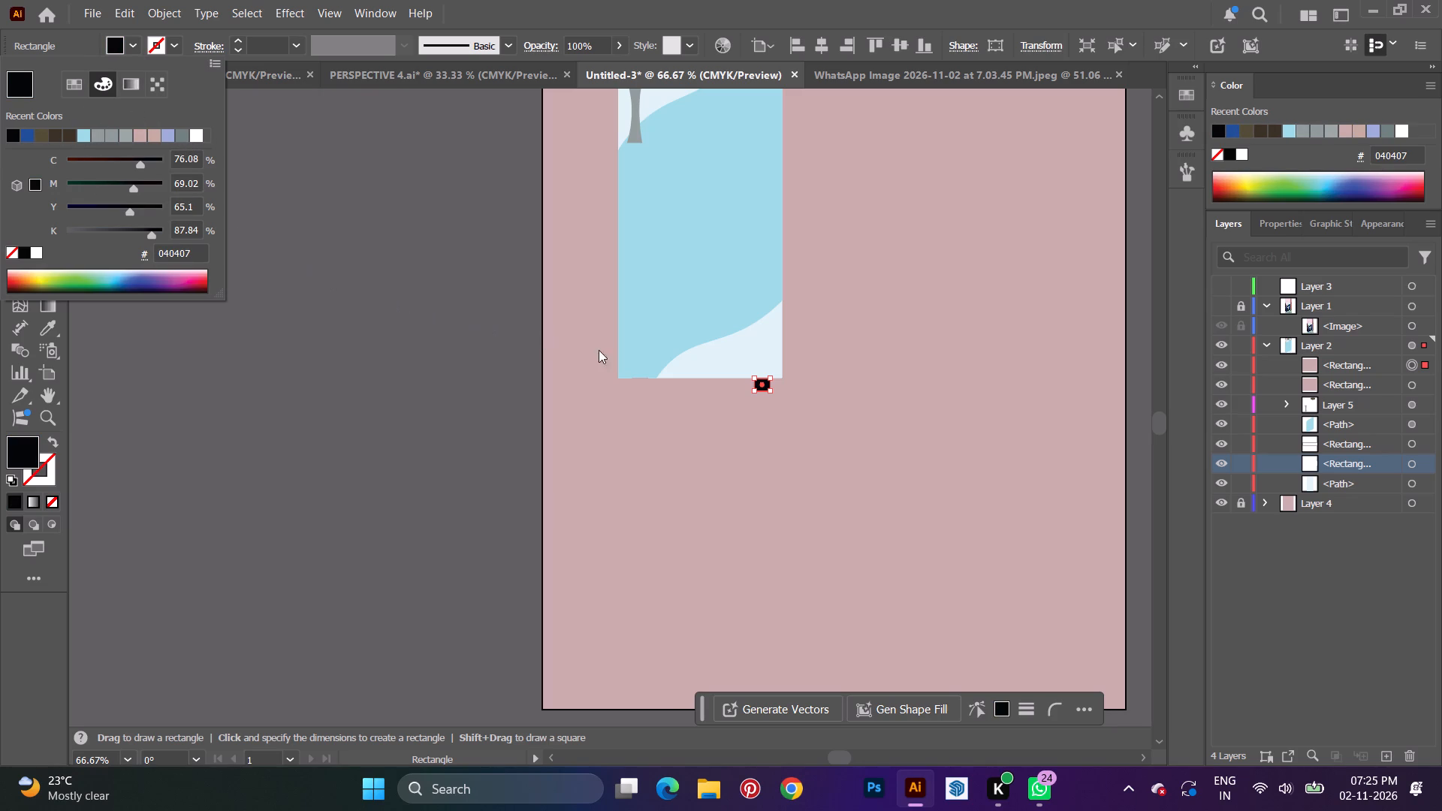
pyautogui.keyDown('alt'); pyautogui.scroll(9, 652, 410); pyautogui.keyUp('alt')
pyautogui.click(755, 422)
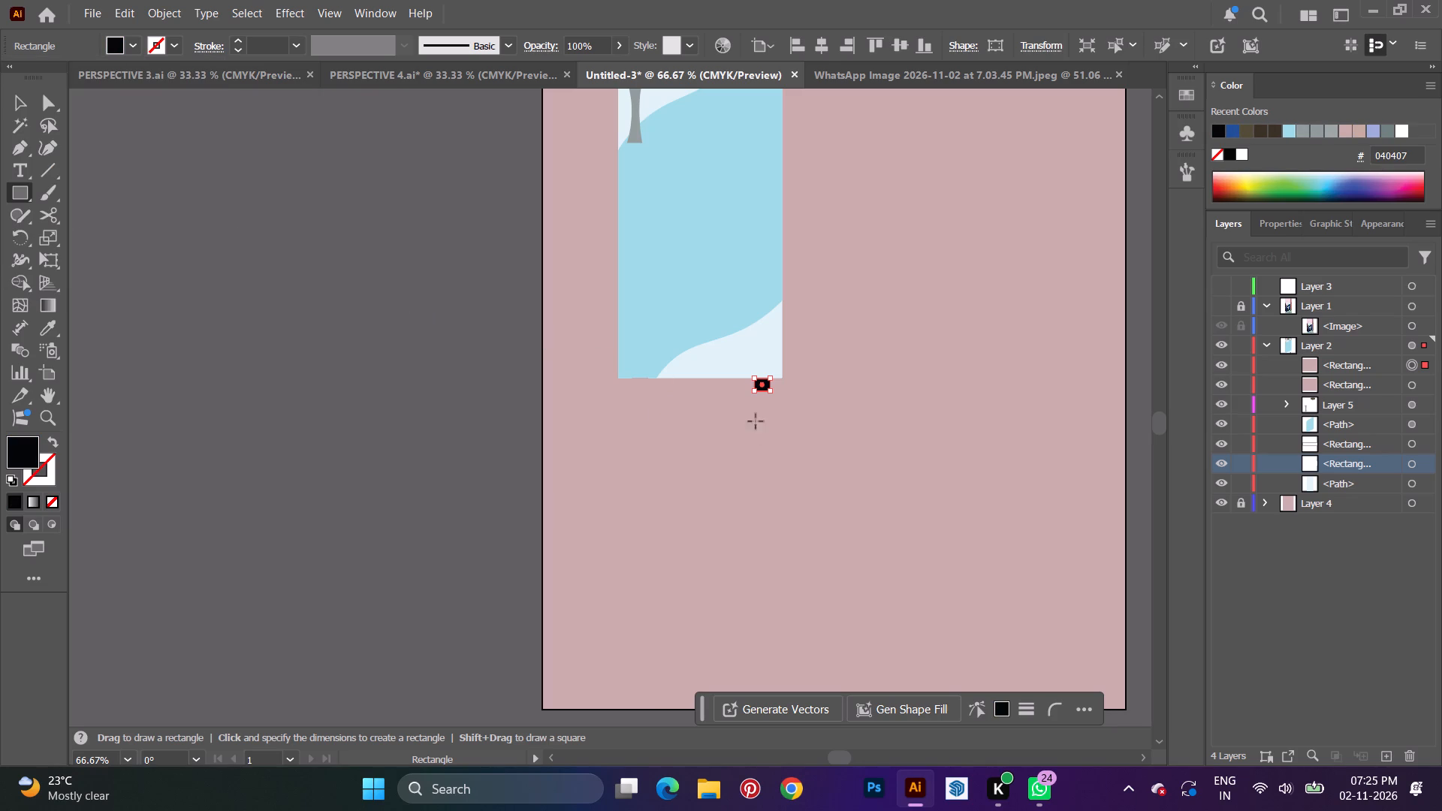
# Give the left foot the right foot's near-black fill by sampling it with the Eyedropper.
pyautogui.keyDown('alt'); pyautogui.scroll(4, 726, 418); pyautogui.keyUp('alt')
pyautogui.click(347, 266)
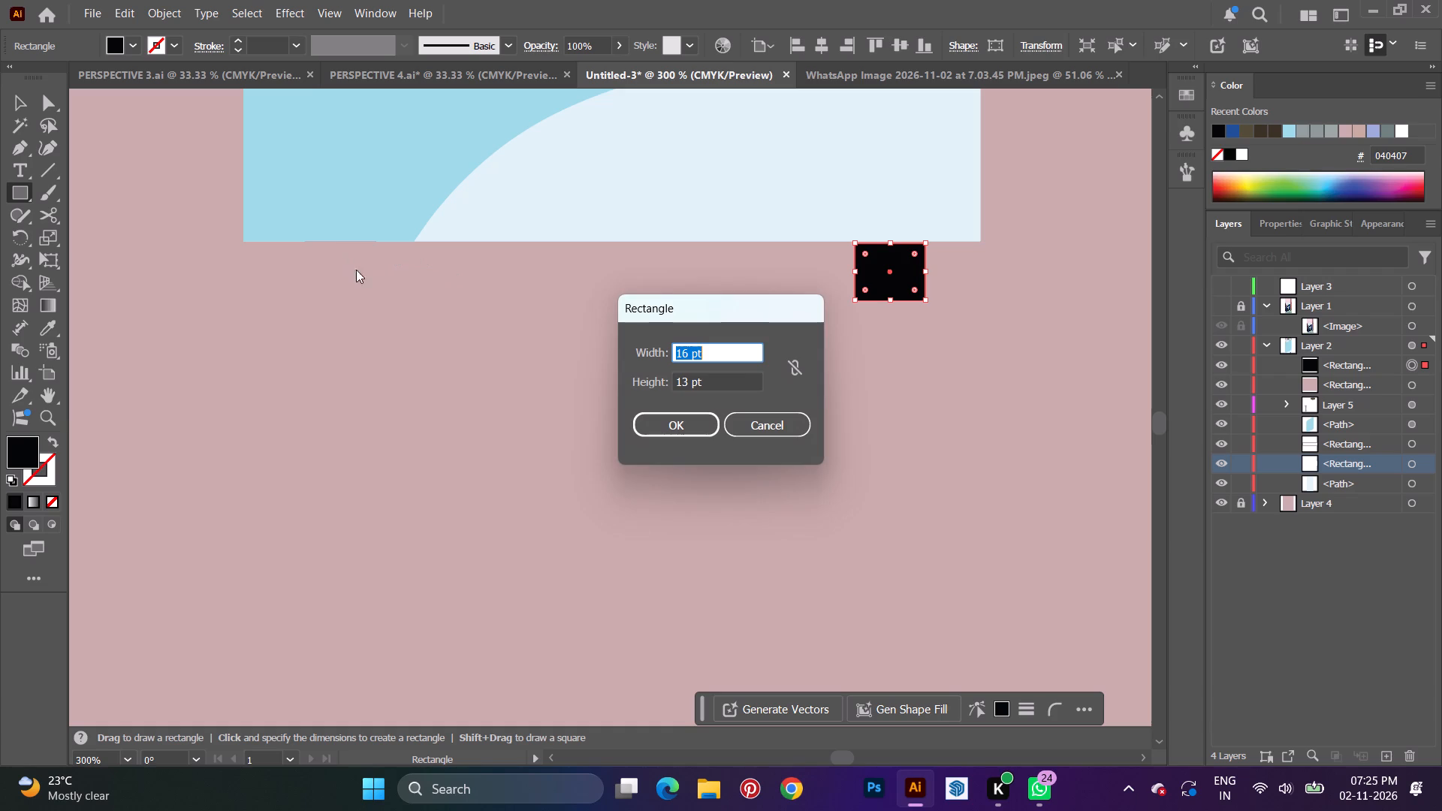
pyautogui.click(776, 430)
pyautogui.click(22, 99)
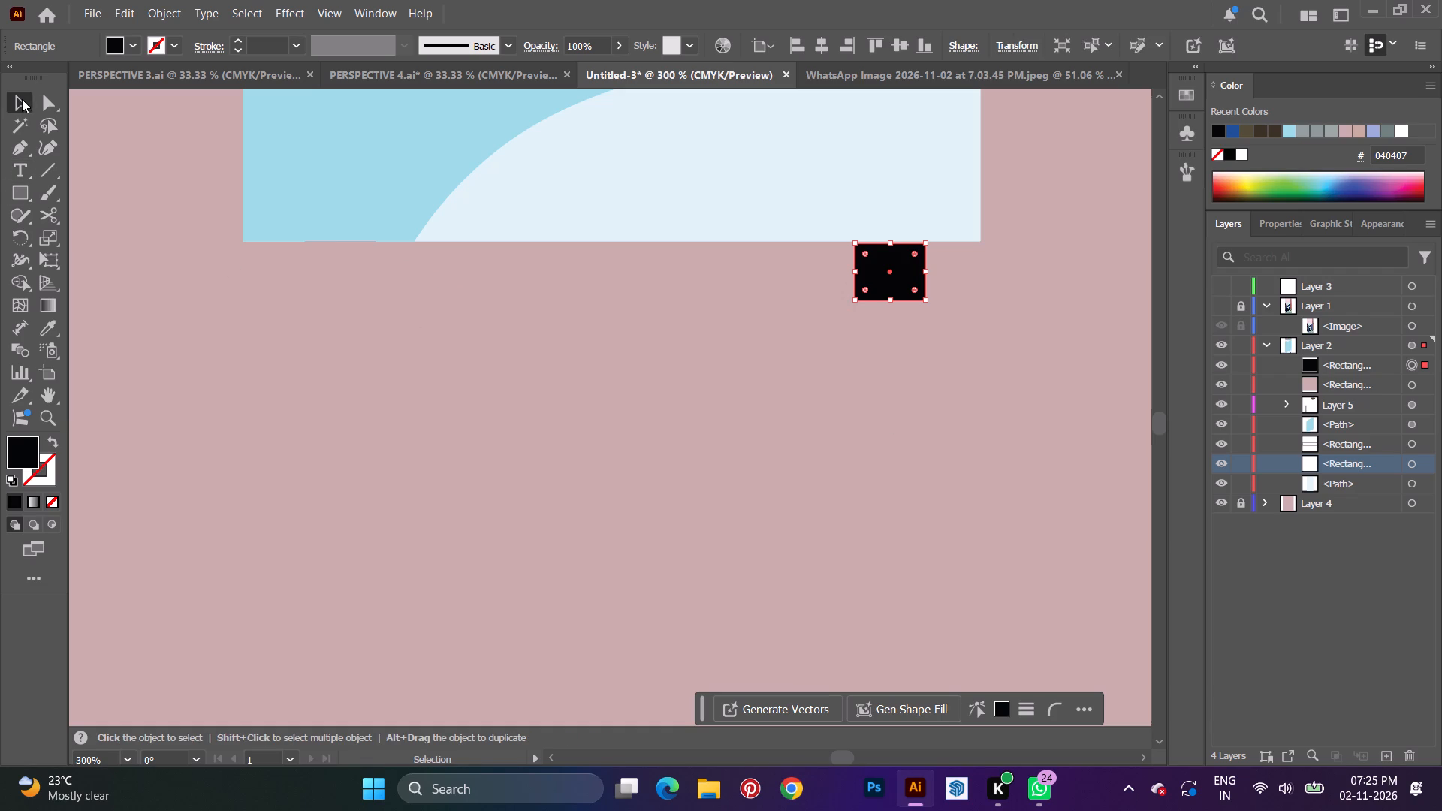
pyautogui.click(340, 277)
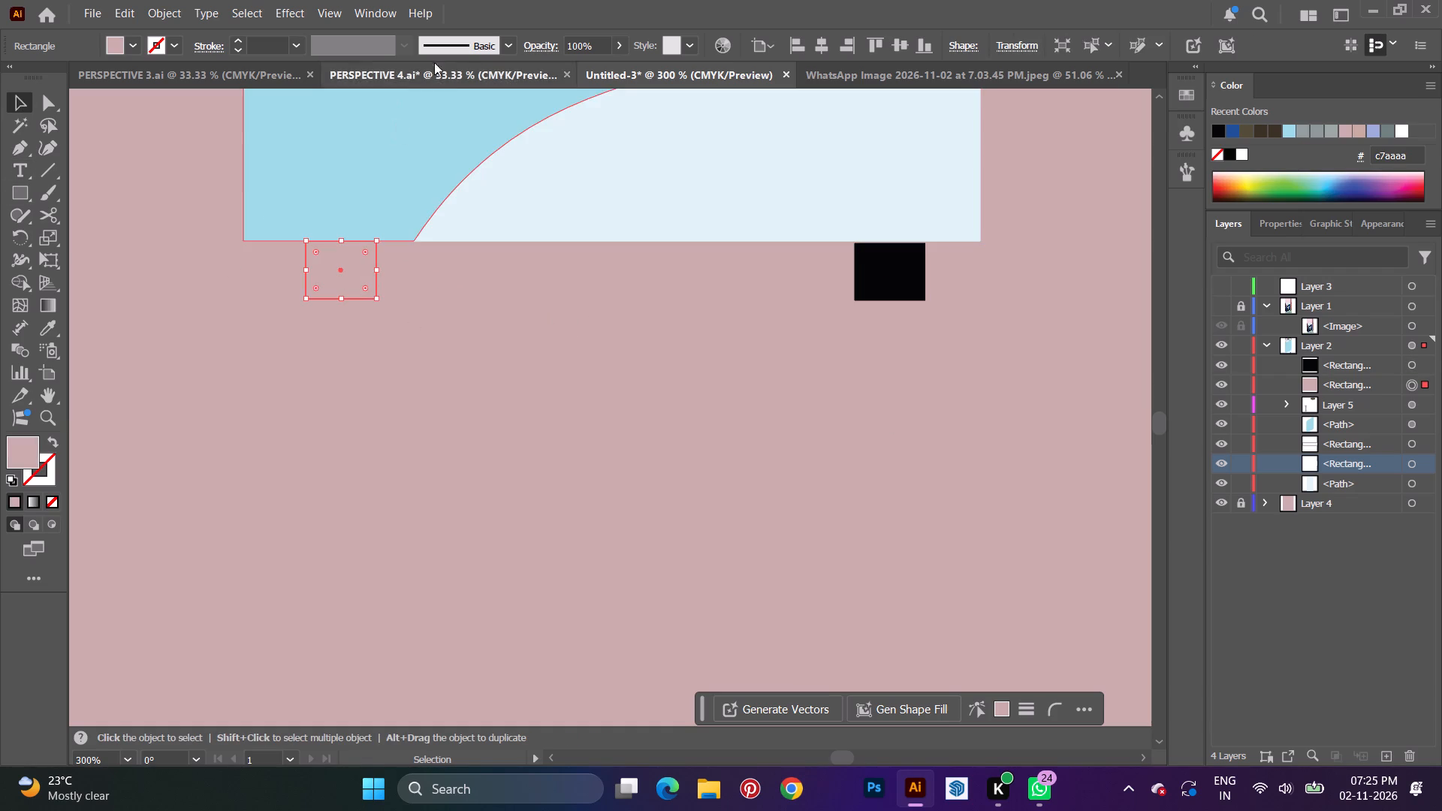
pyautogui.press('i')
pyautogui.click(897, 282)
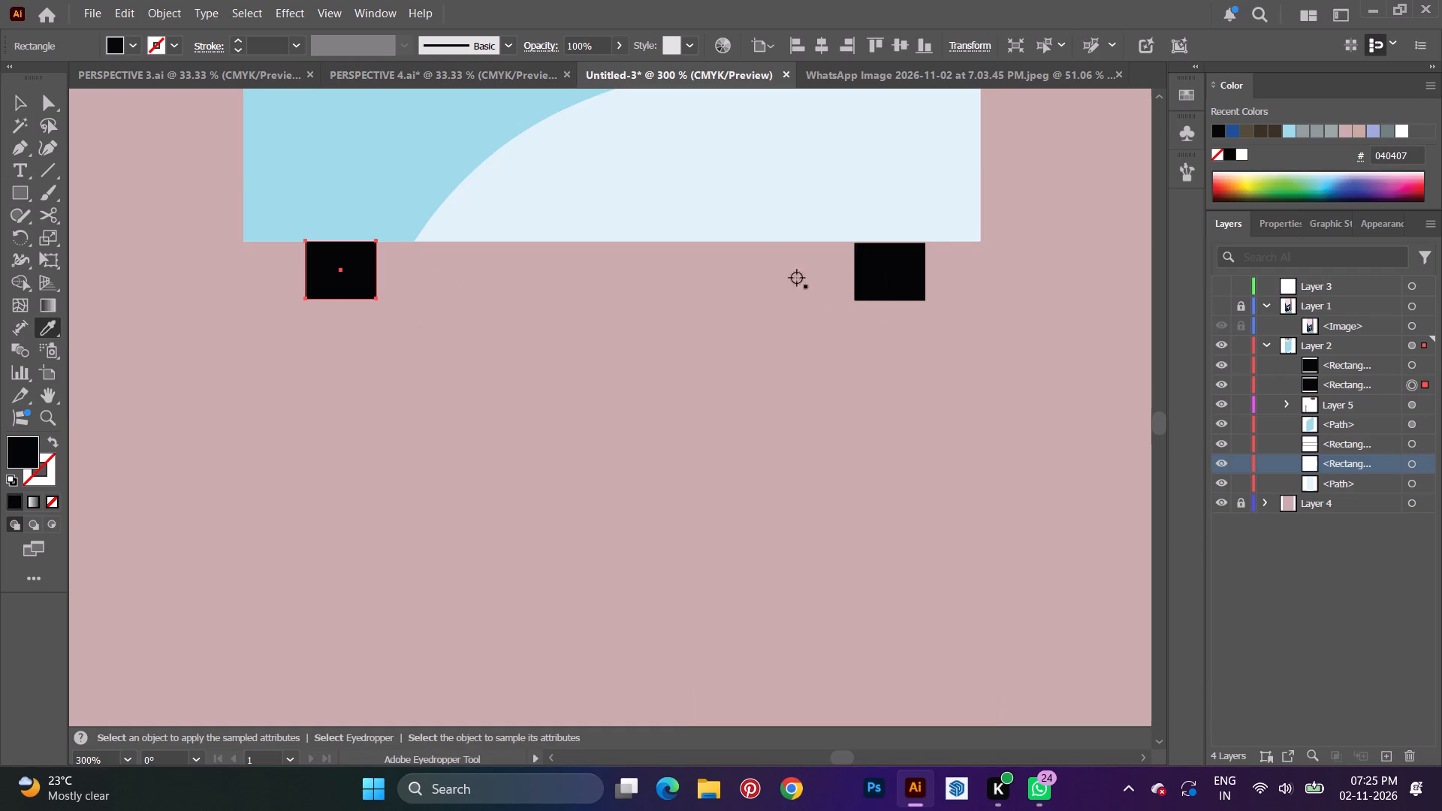
pyautogui.press('v')
pyautogui.click(607, 297)
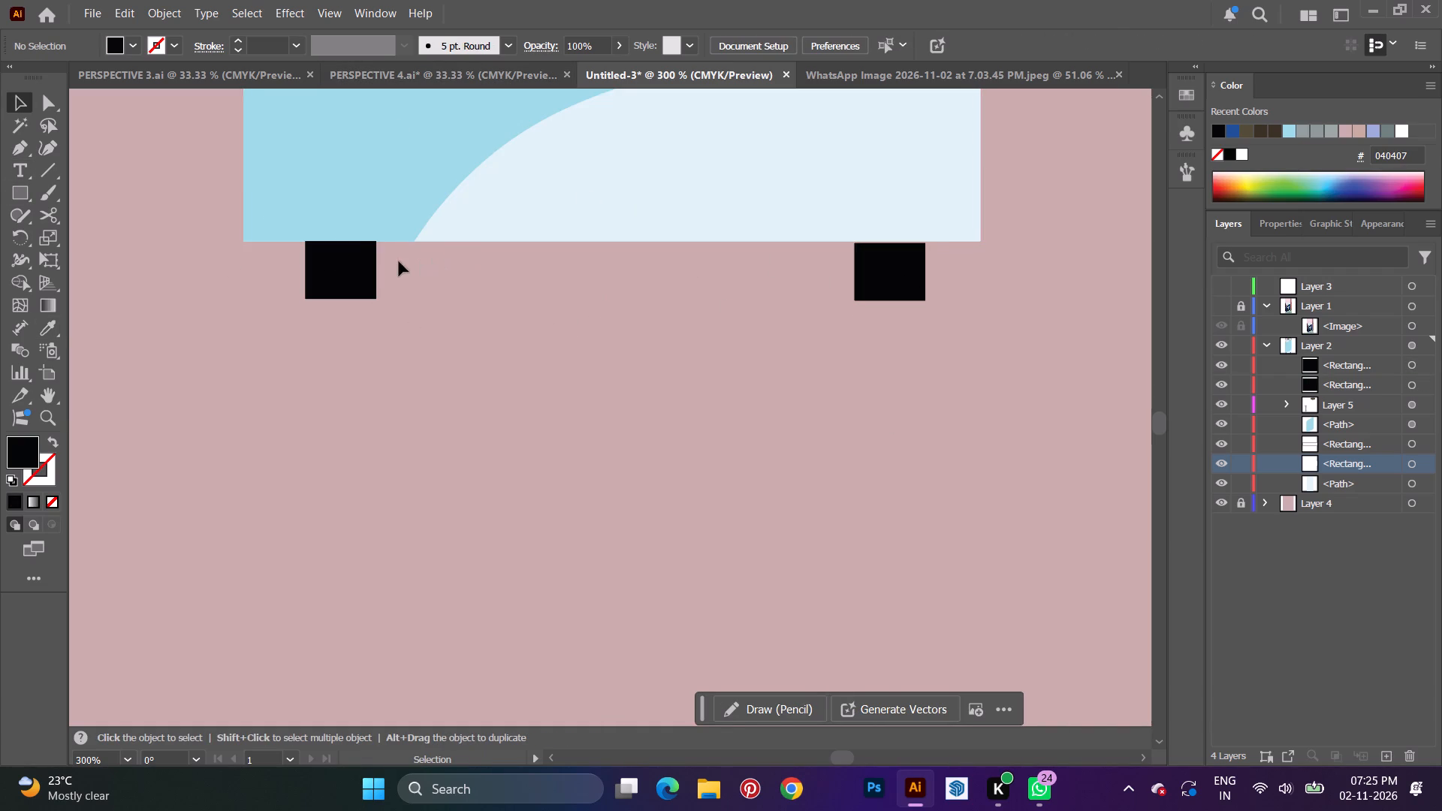
# Shift both feet slightly outward toward the refrigerator's corners, keeping them level and touching its bottom edge.
pyautogui.moveTo(341, 271); pyautogui.dragTo(331, 273)
pyautogui.press('v')
pyautogui.click(695, 378)
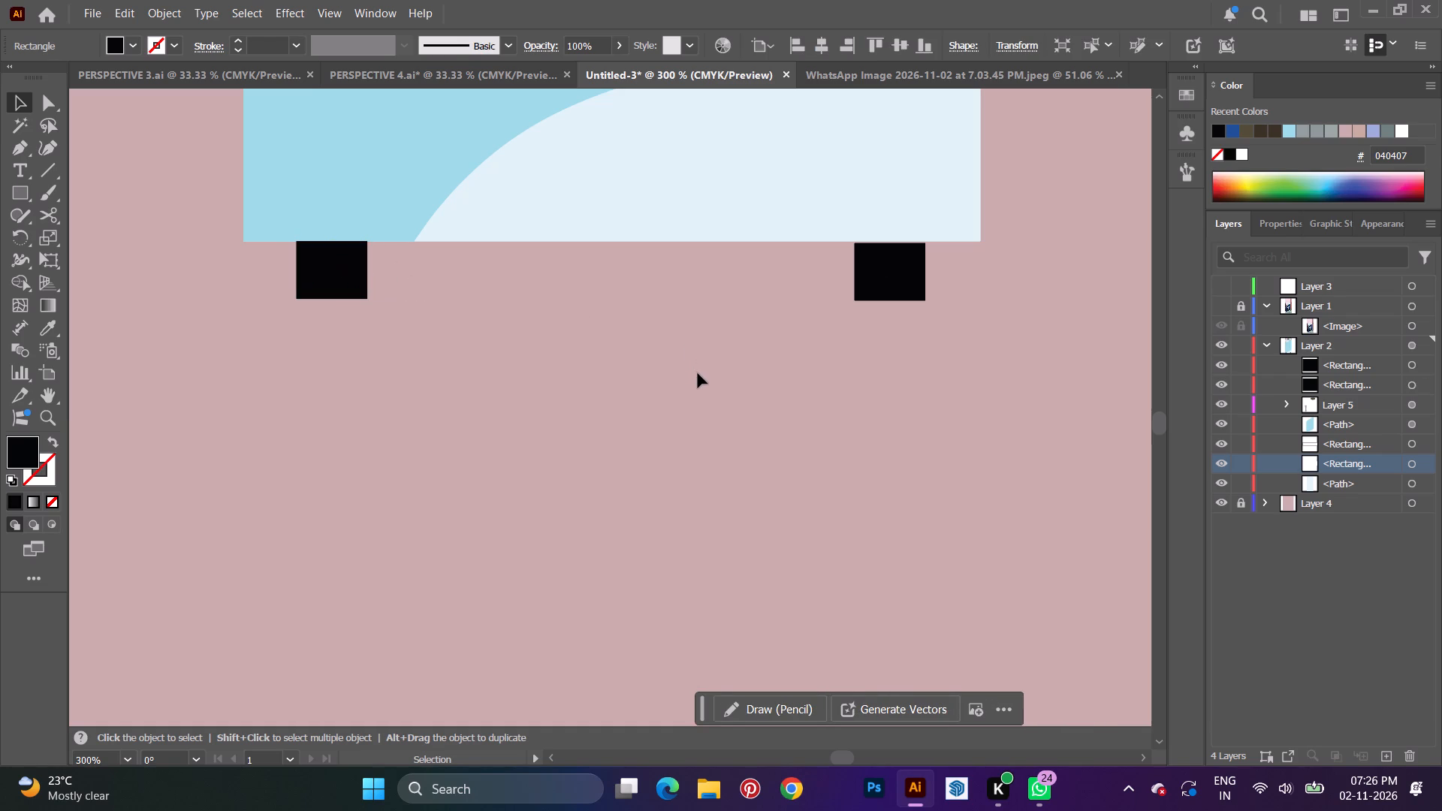
pyautogui.moveTo(895, 276); pyautogui.dragTo(900, 276)
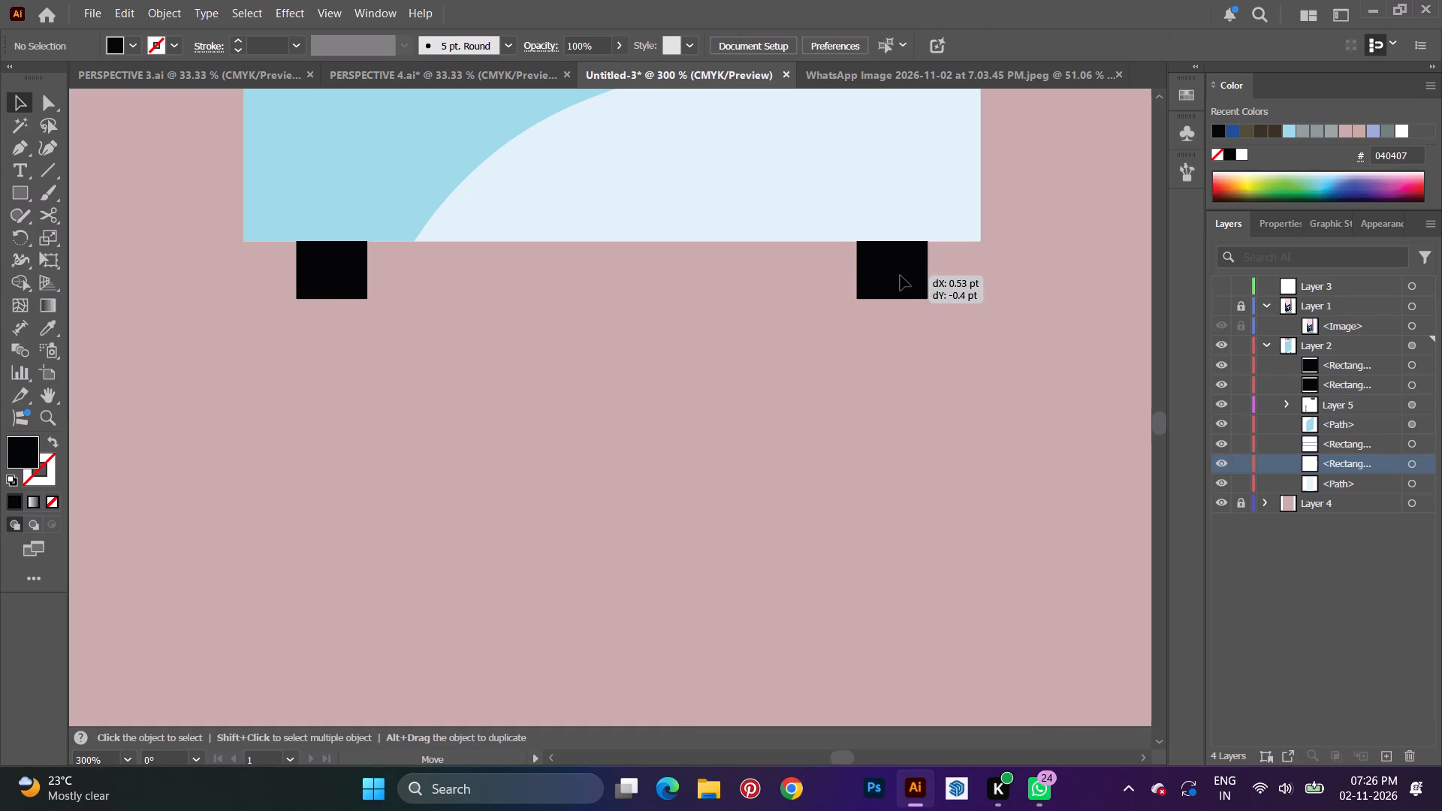
pyautogui.moveTo(900, 276); pyautogui.dragTo(903, 276)
pyautogui.press('v')
pyautogui.click(727, 309)
# Move the brown logo ellipse slightly so it sits centred inside the header's outlined rectangle.
pyautogui.keyDown('alt'); pyautogui.scroll(-4, 732, 308); pyautogui.keyUp('alt')
pyautogui.scroll(-2, 804, 305)
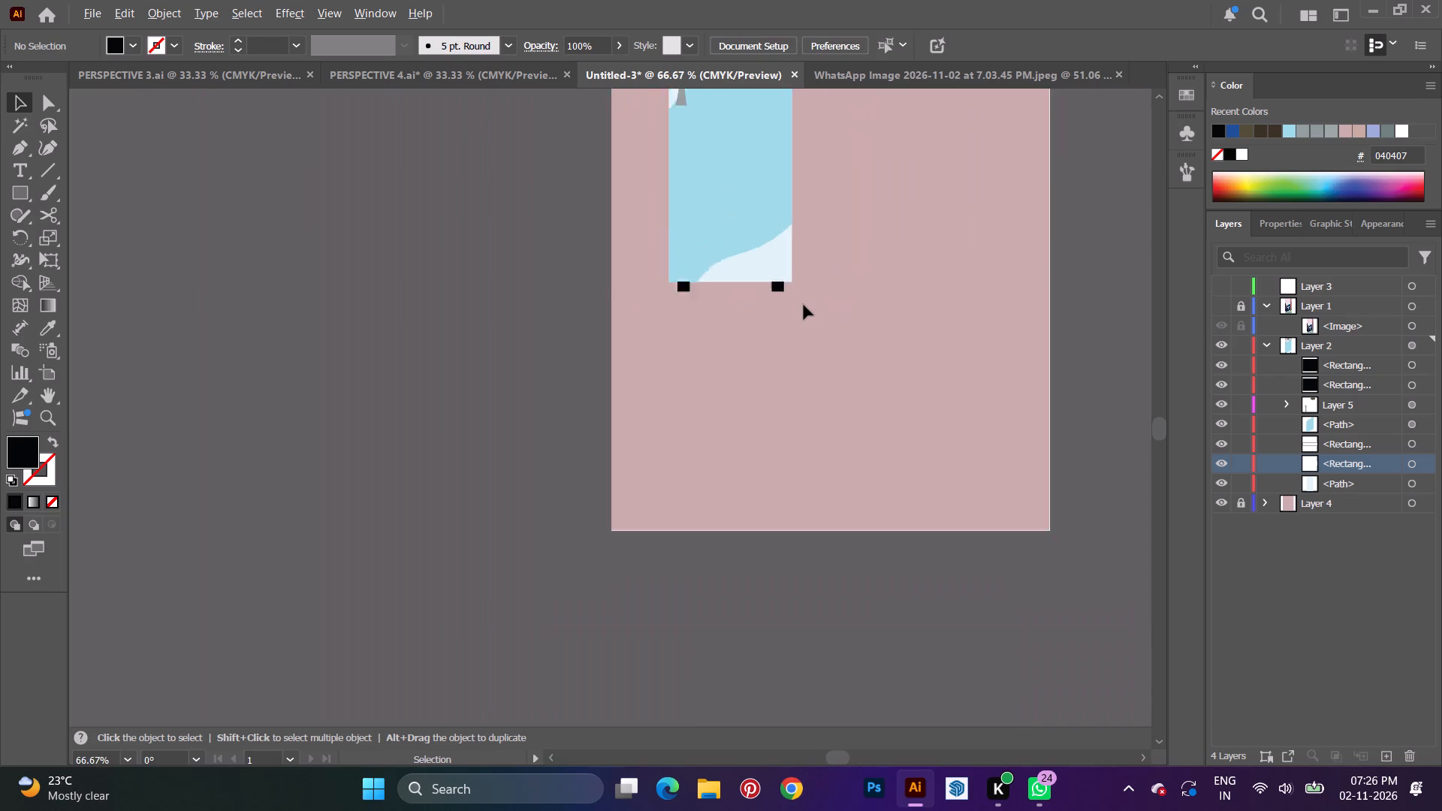
pyautogui.scroll(-1, 804, 305)
pyautogui.scroll(6, 816, 303)
pyautogui.keyDown('alt'); pyautogui.scroll(1, 813, 321); pyautogui.keyUp('alt')
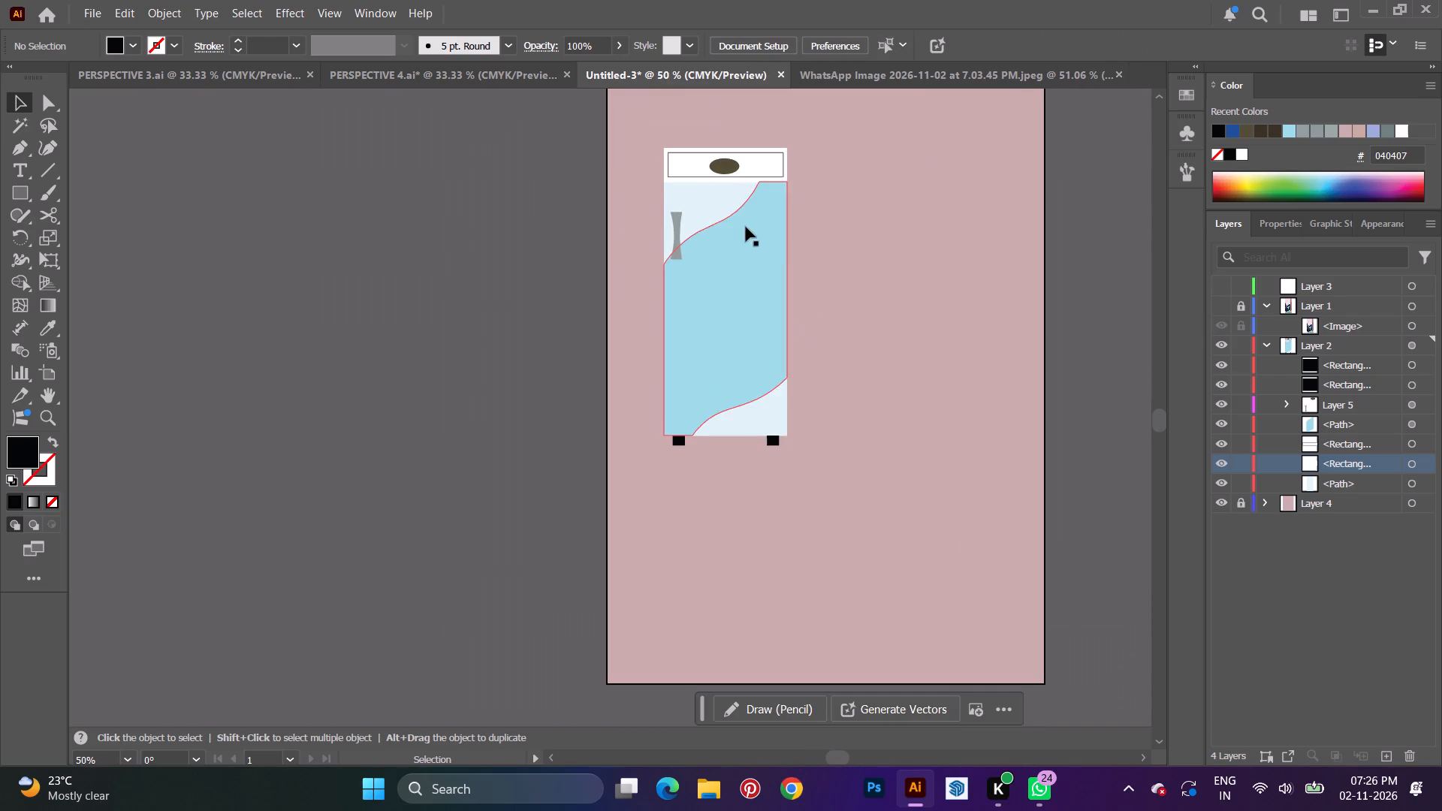
pyautogui.keyDown('alt'); pyautogui.scroll(2, 750, 182); pyautogui.keyUp('alt')
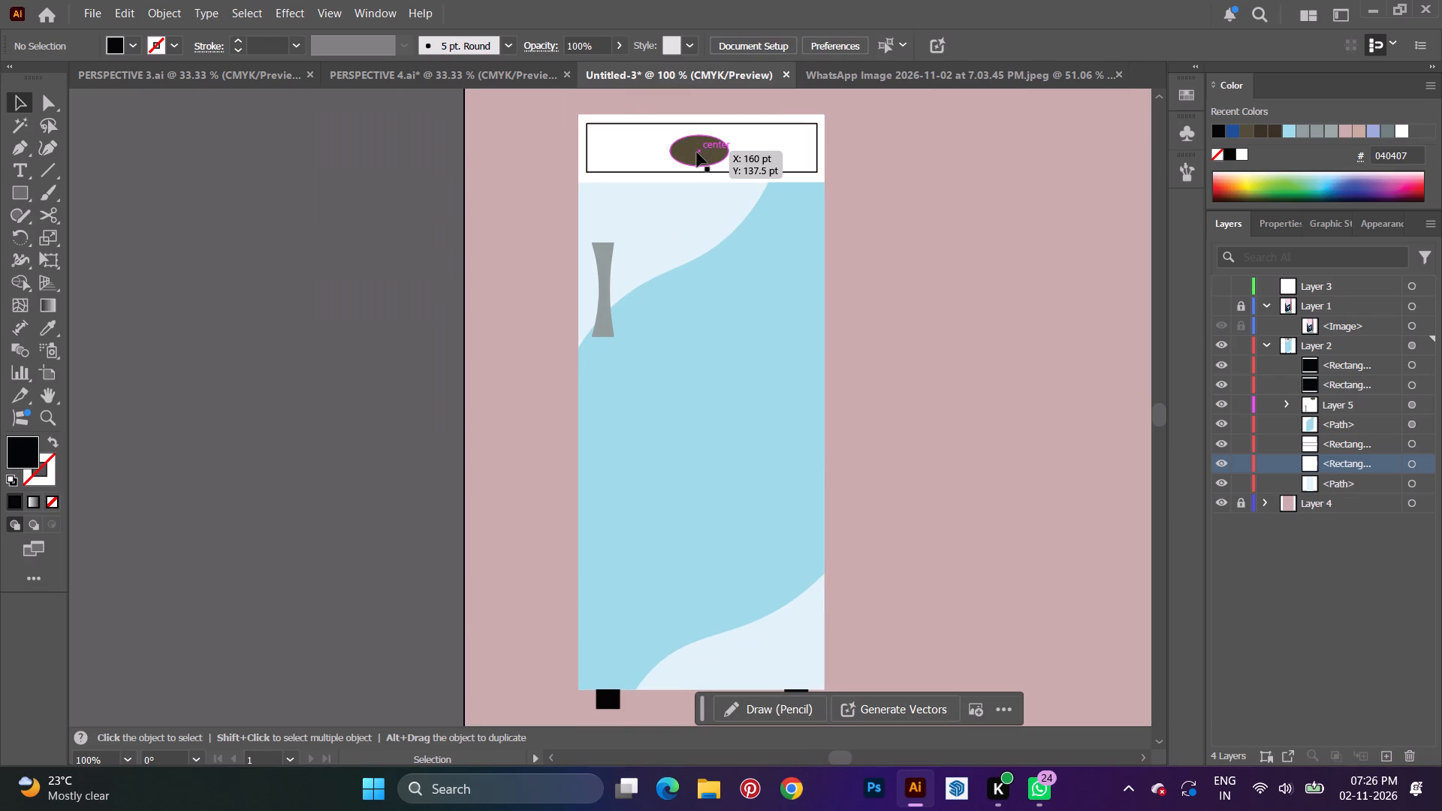
pyautogui.moveTo(697, 152); pyautogui.dragTo(704, 146)
pyautogui.click(863, 288)
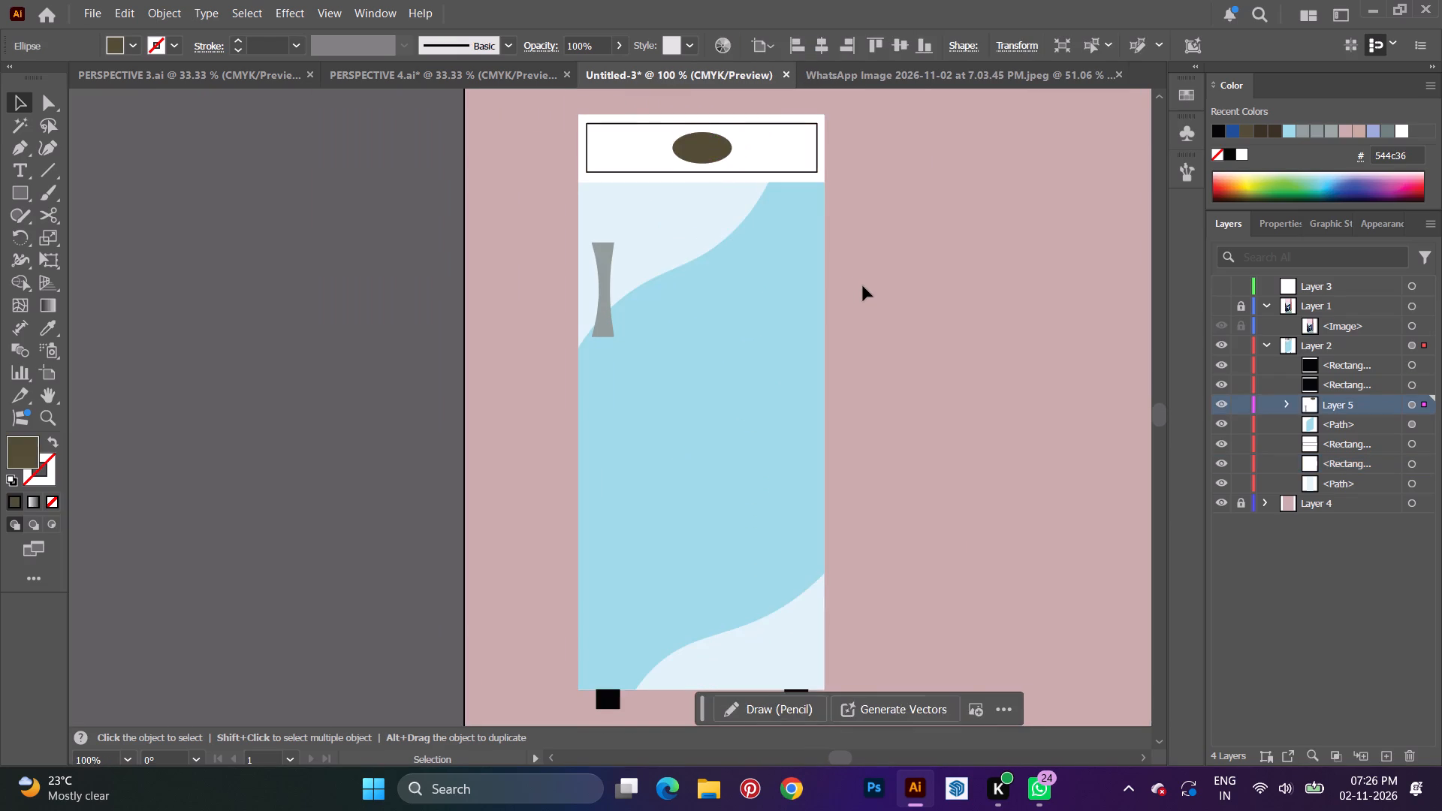
# Examine the whole refrigerator drawing against the artboard.
pyautogui.keyDown('alt'); pyautogui.scroll(-3, 863, 283); pyautogui.keyUp('alt')
pyautogui.press('space')
pyautogui.press('space')
pyautogui.press('space')
pyautogui.press('space')
pyautogui.press('space')
pyautogui.moveTo(916, 276); pyautogui.dragTo(809, 264)
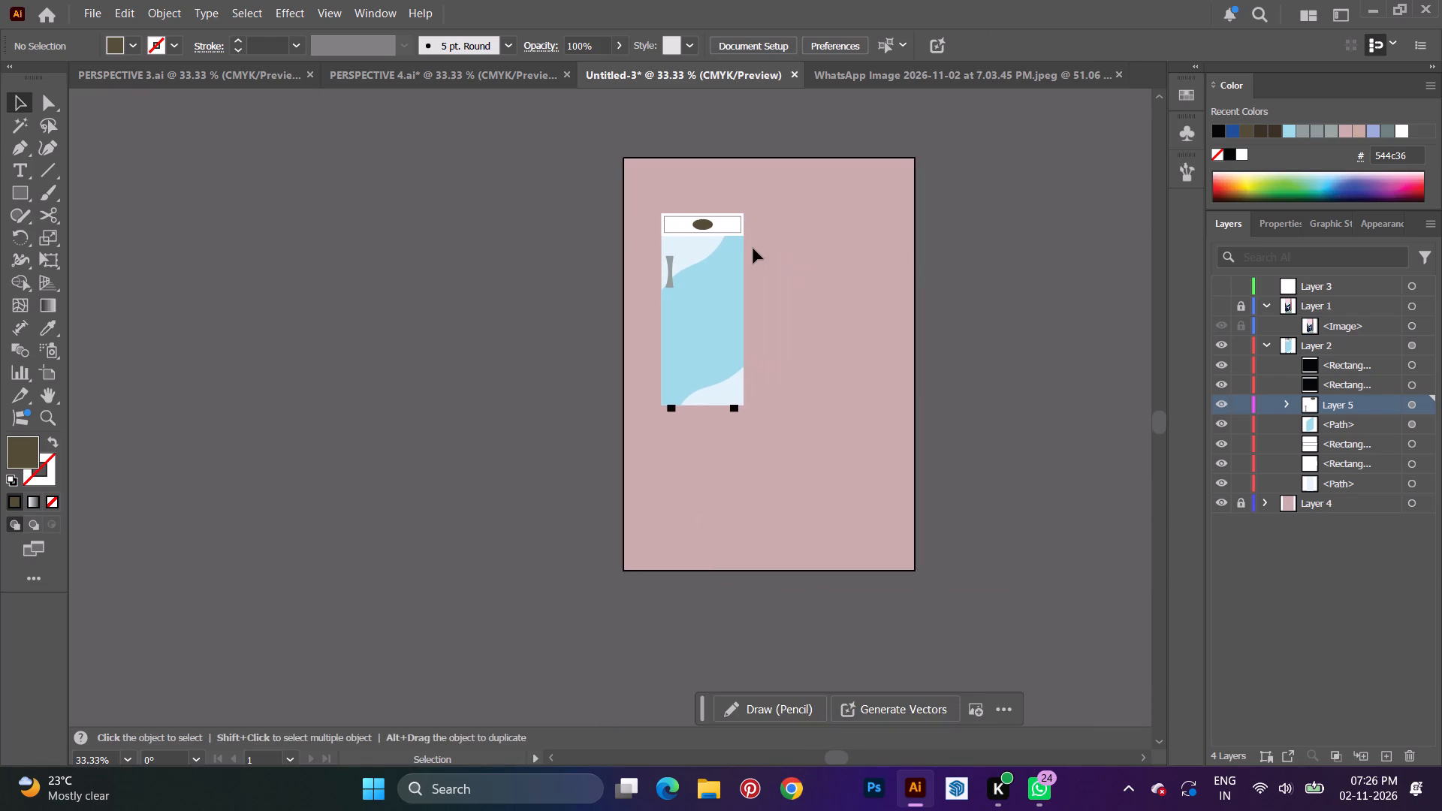
pyautogui.keyDown('alt'); pyautogui.scroll(4, 749, 246); pyautogui.keyUp('alt')
pyautogui.keyDown('alt'); pyautogui.scroll(-3, 776, 192); pyautogui.keyUp('alt')
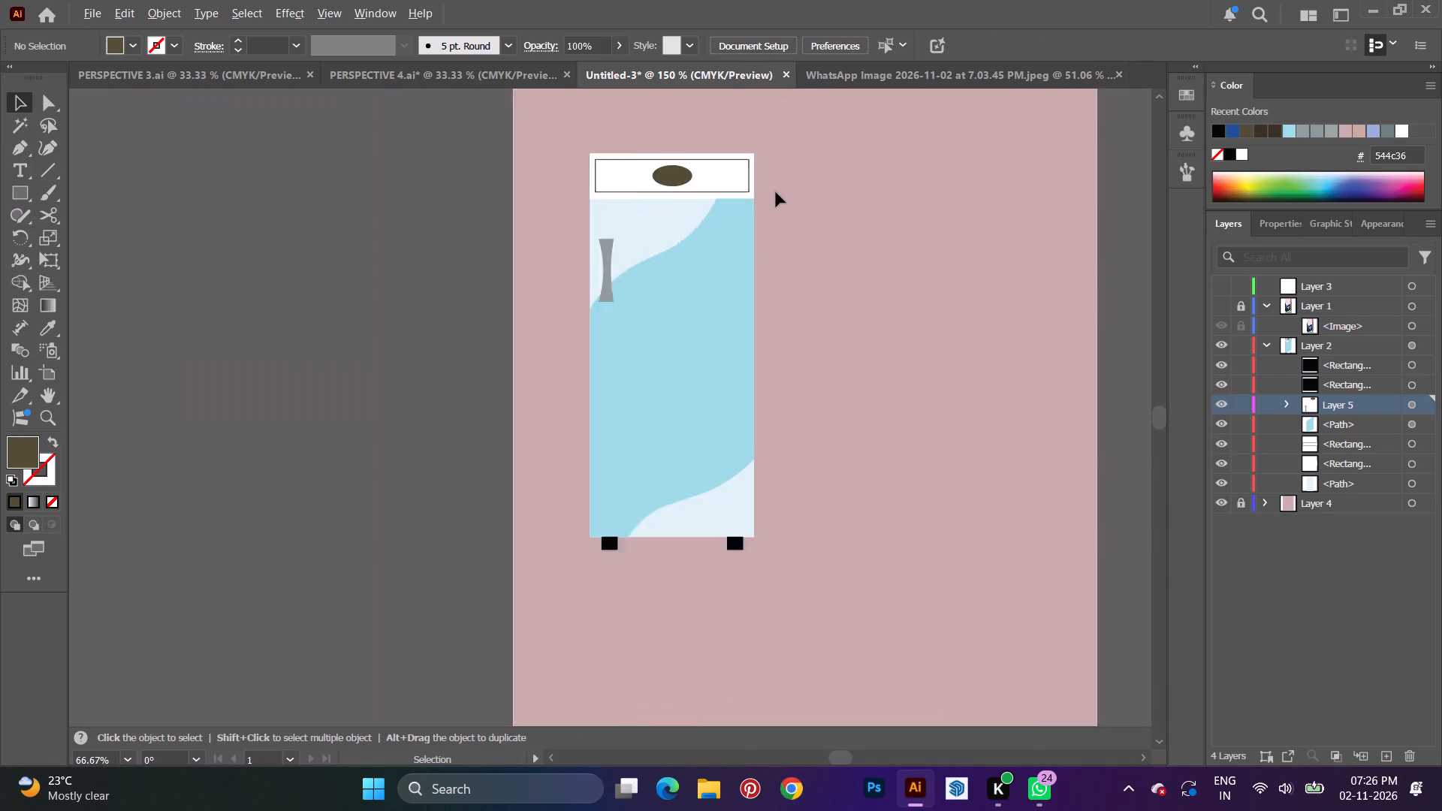
pyautogui.scroll(-3, 797, 196)
pyautogui.keyDown('alt'); pyautogui.scroll(-1, 815, 220); pyautogui.keyUp('alt')
# Draw a horizontal line across the refrigerator's full width along the header's bottom edge, with a 1 pt recent dark brown stroke.
pyautogui.keyDown('alt'); pyautogui.scroll(2, 774, 190); pyautogui.keyUp('alt')
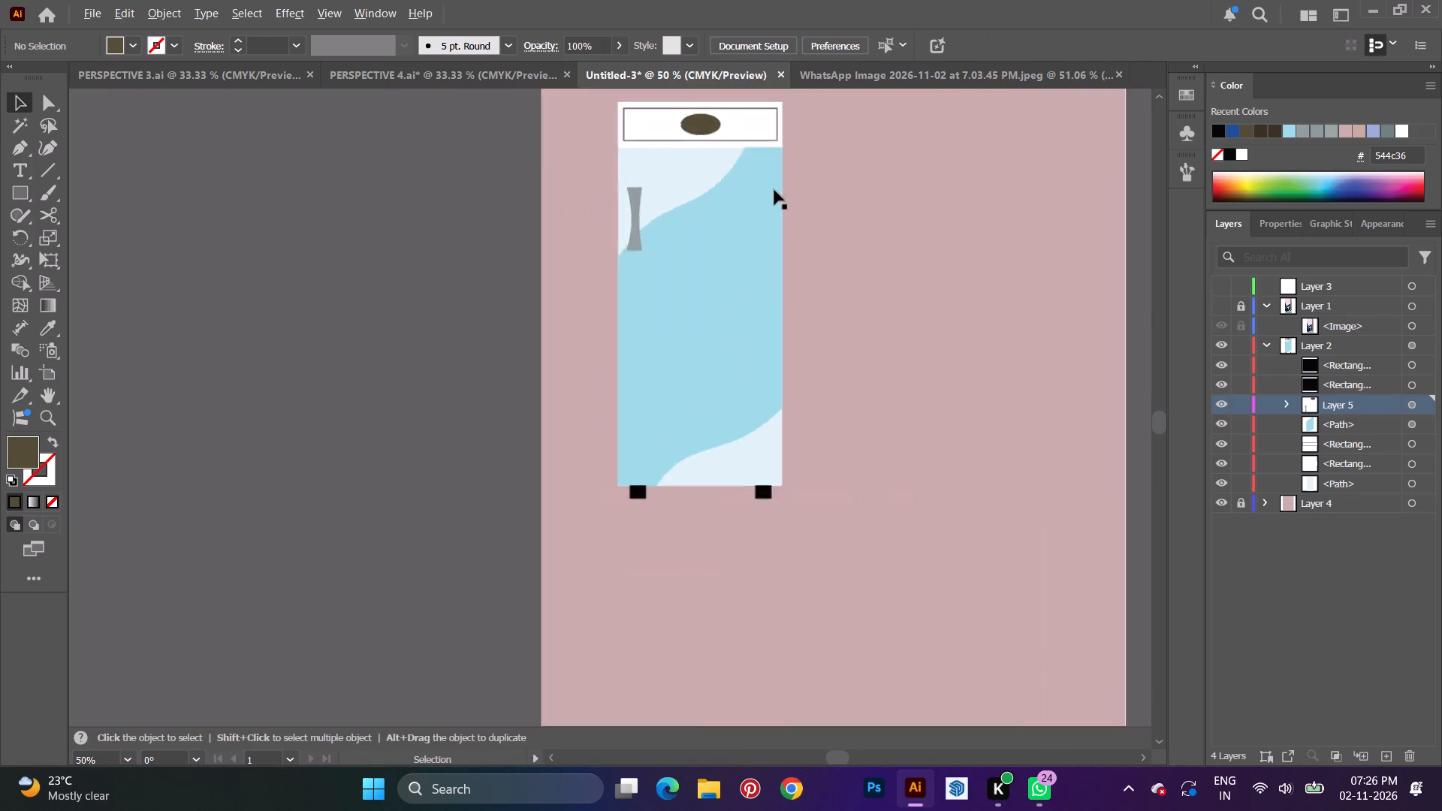
pyautogui.keyDown('alt'); pyautogui.scroll(3, 774, 190); pyautogui.keyUp('alt')
pyautogui.scroll(11, 836, 270)
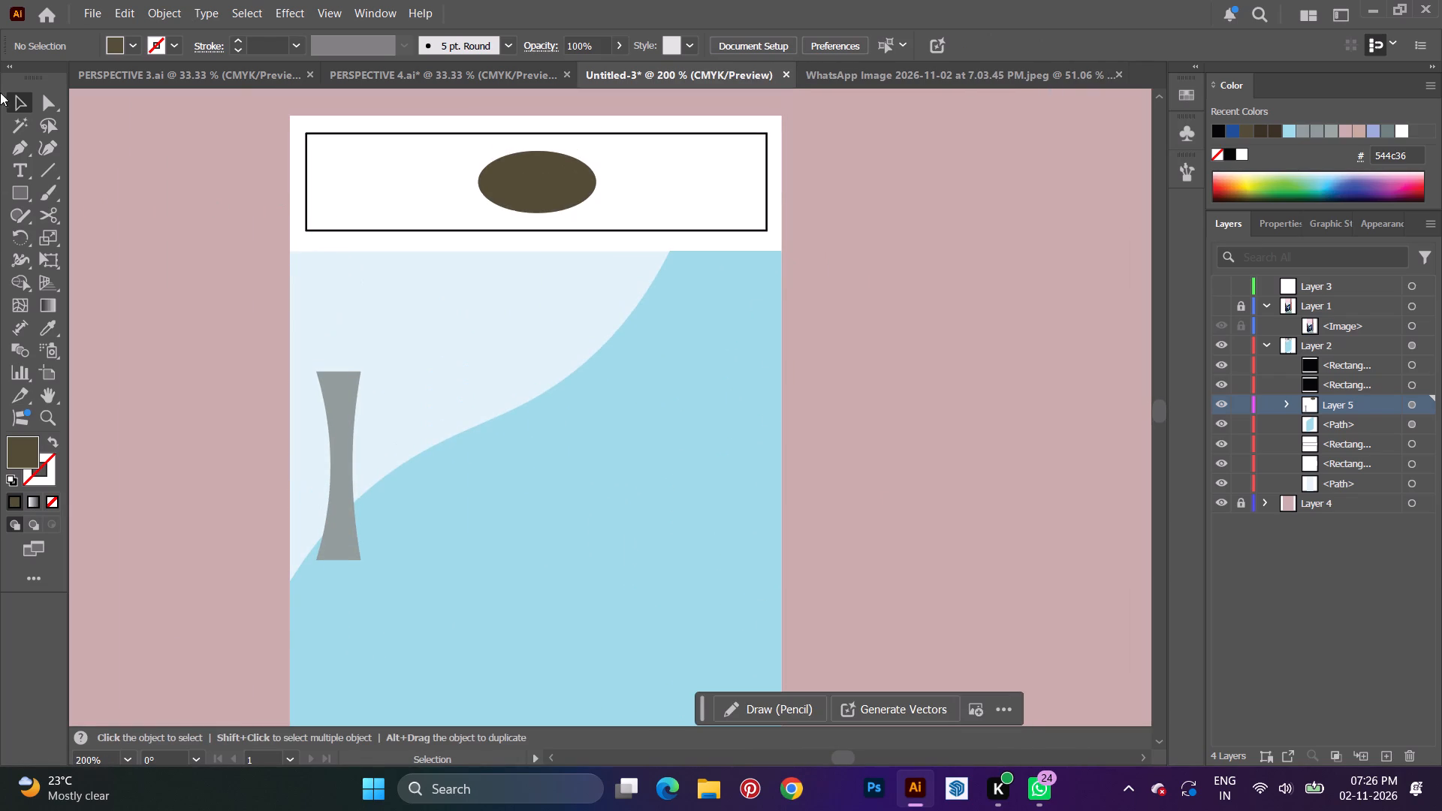
pyautogui.click(53, 164)
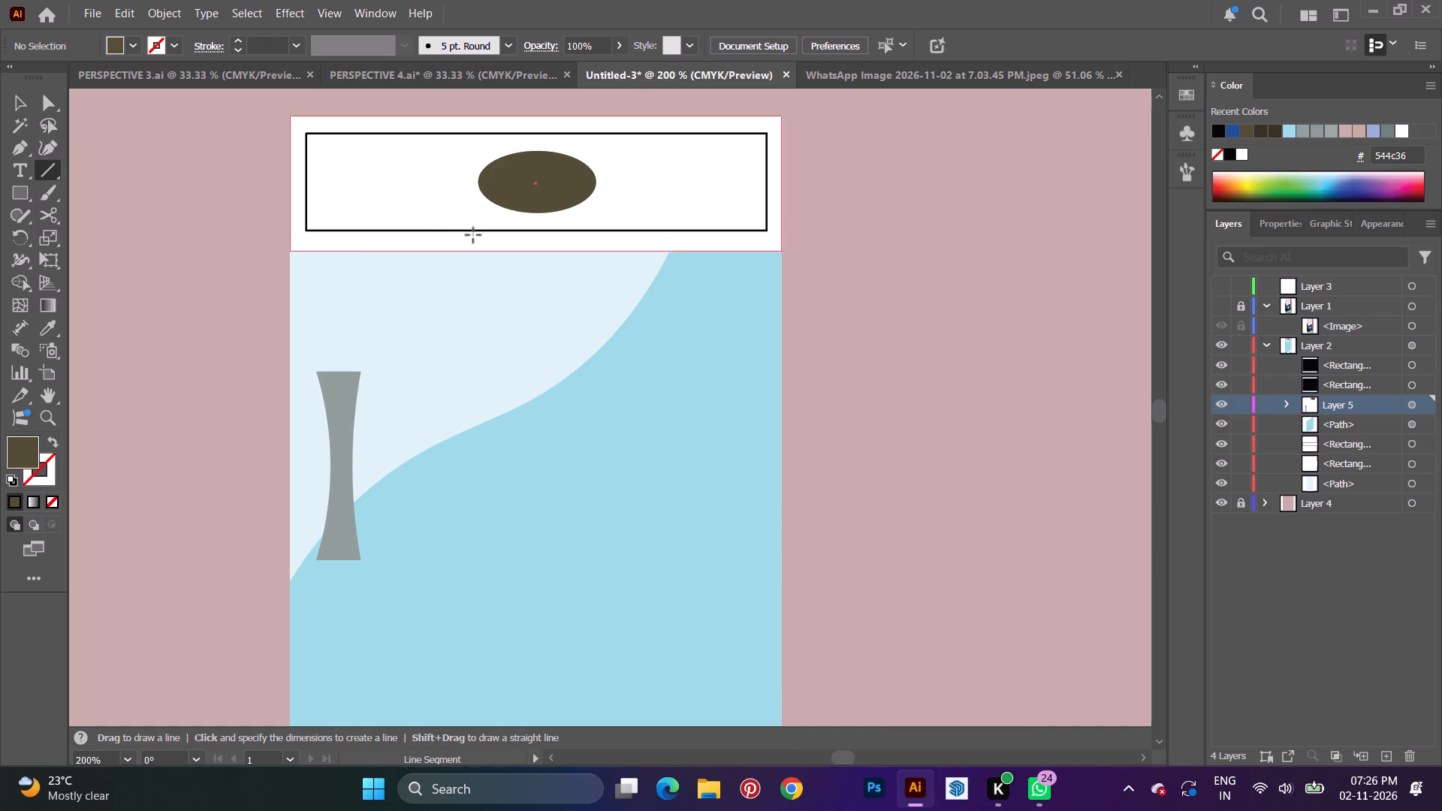
pyautogui.moveTo(290, 250); pyautogui.dragTo(456, 258)
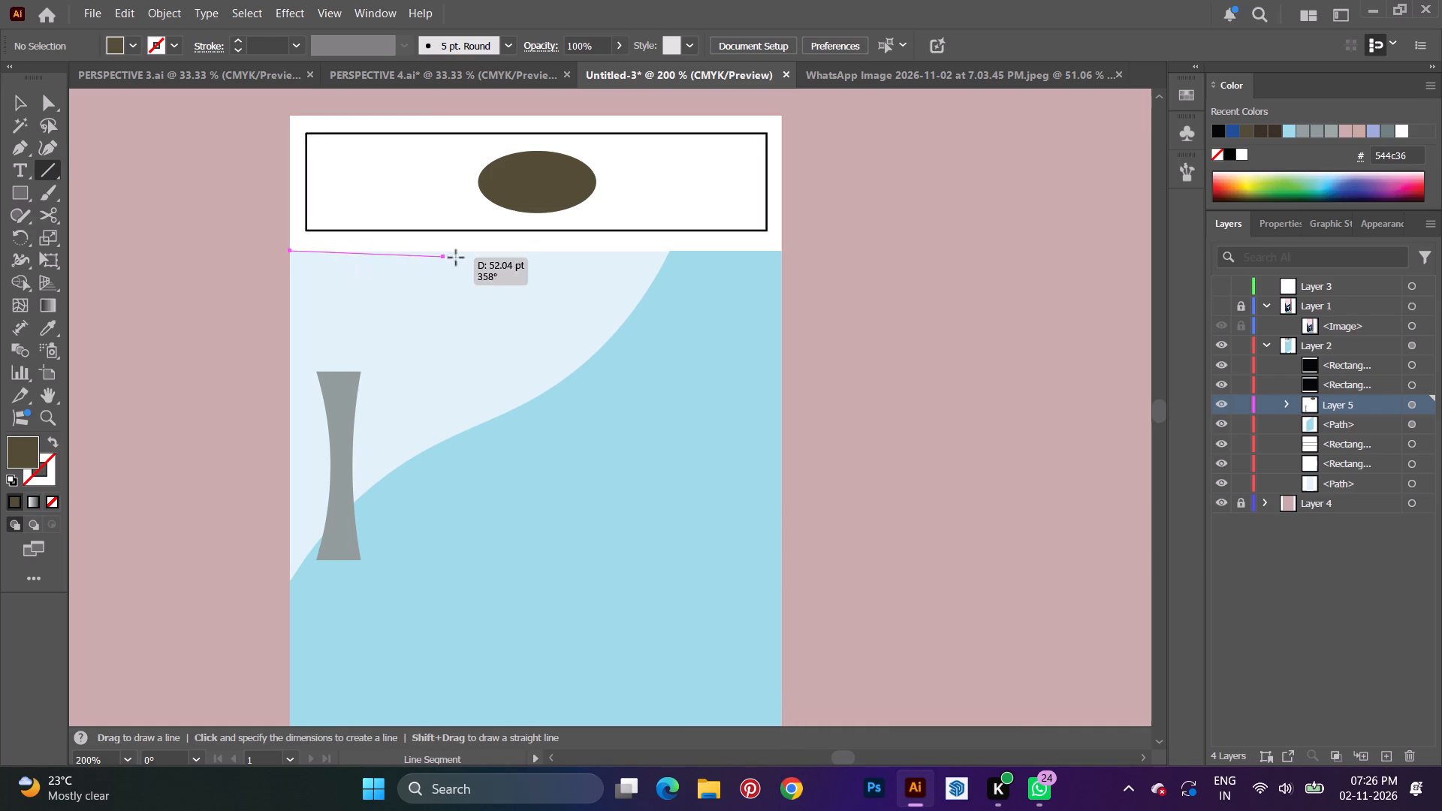
pyautogui.moveTo(456, 258); pyautogui.dragTo(781, 250)
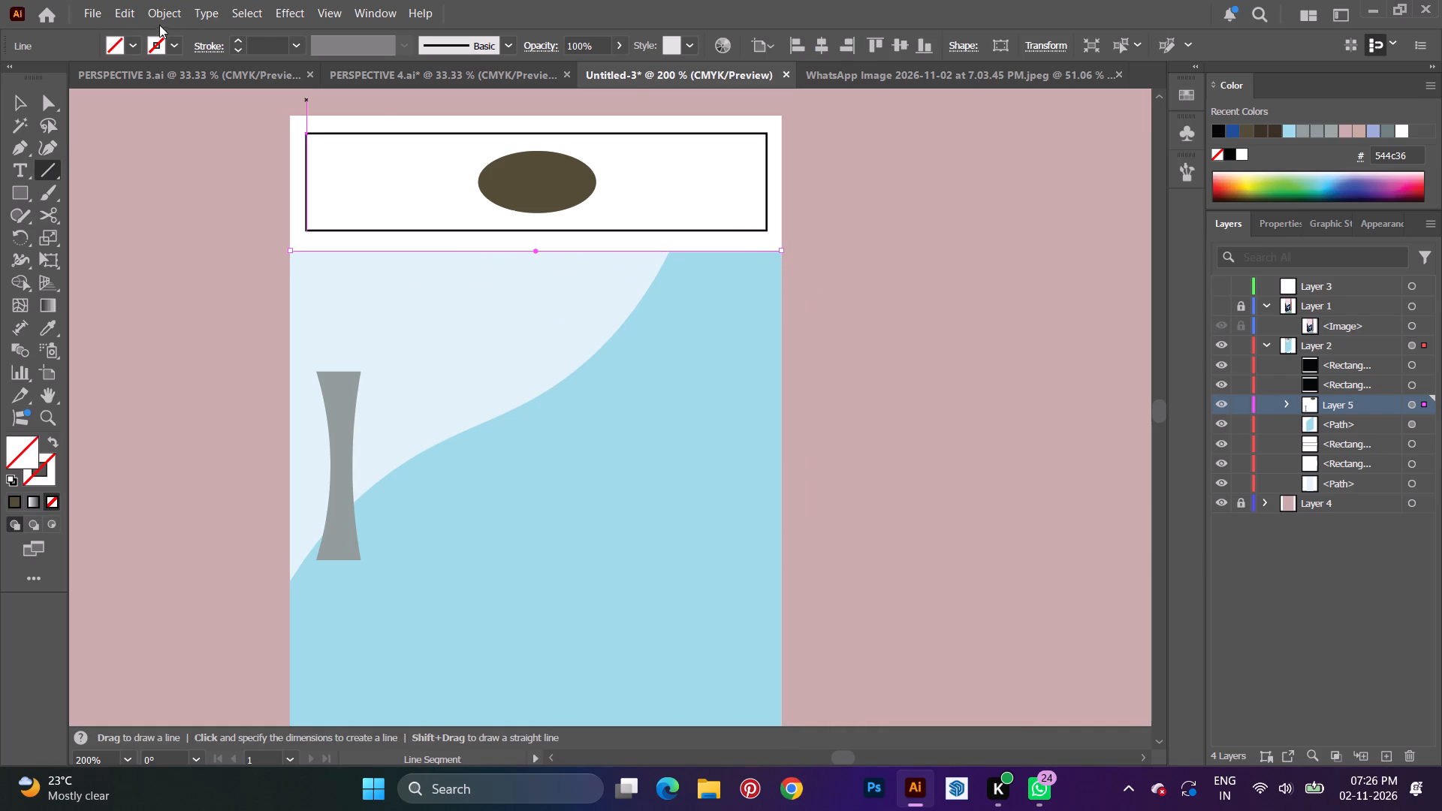
pyautogui.click(179, 44)
pyautogui.click(56, 134)
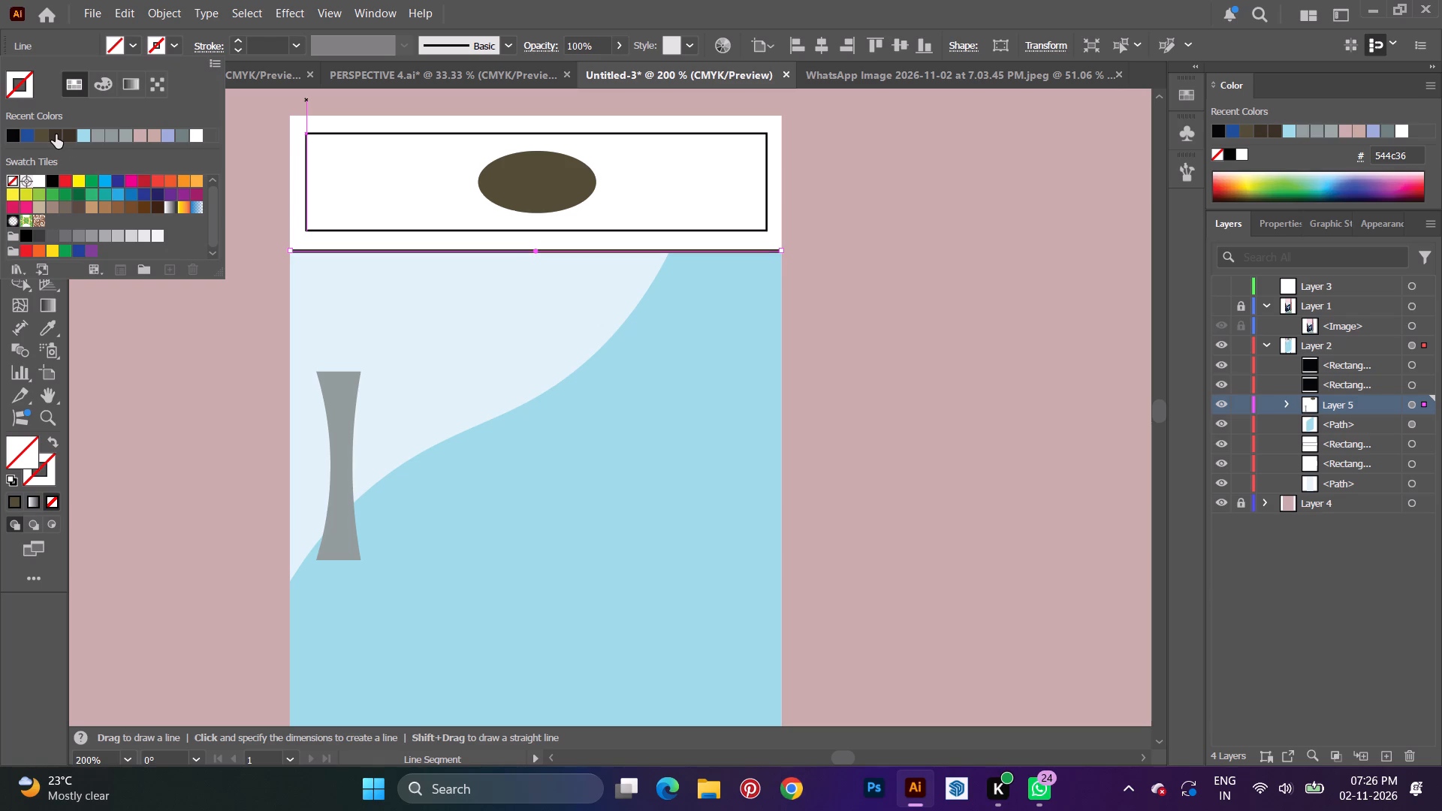
pyautogui.click(905, 378)
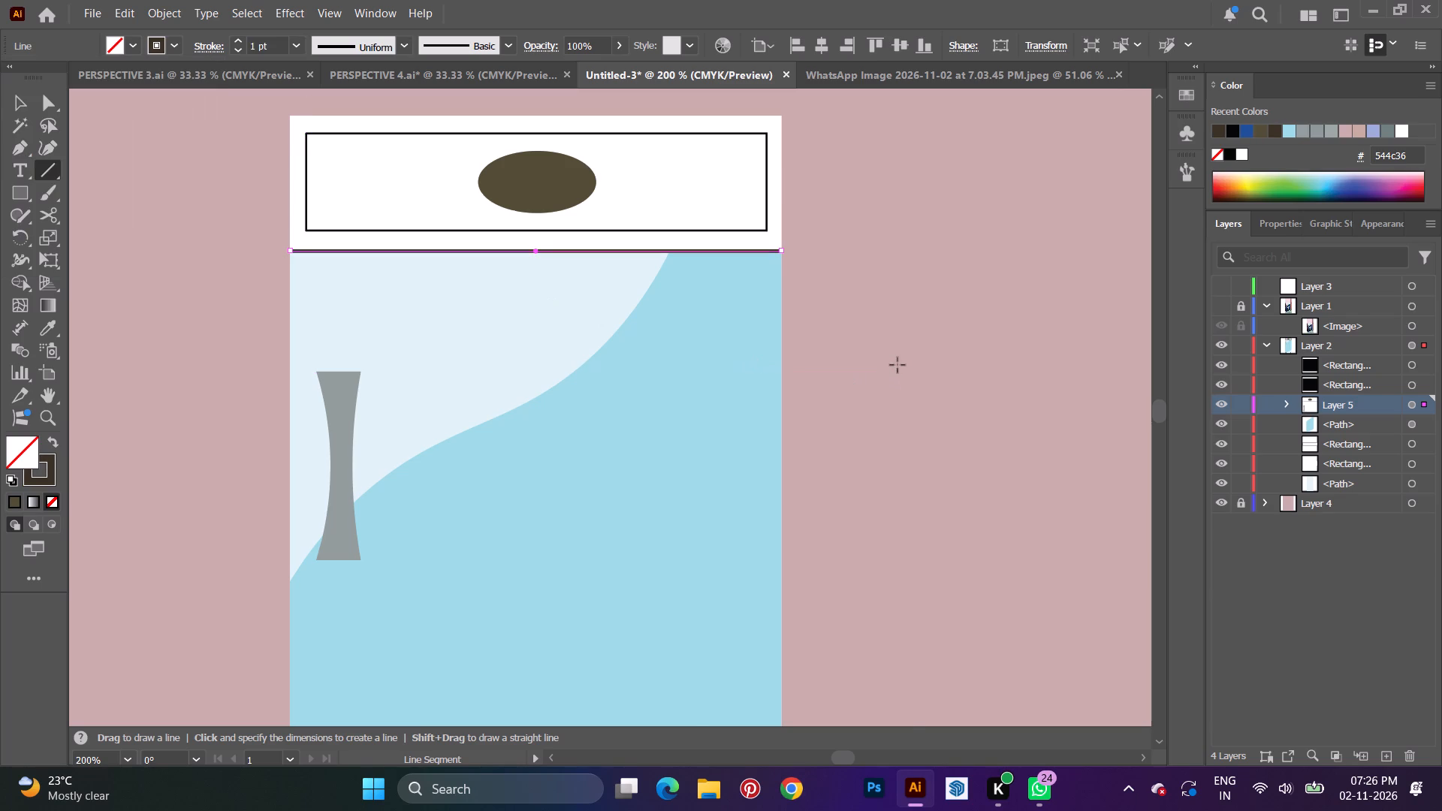
pyautogui.press('v')
pyautogui.click(897, 363)
pyautogui.scroll(-3, 993, 346)
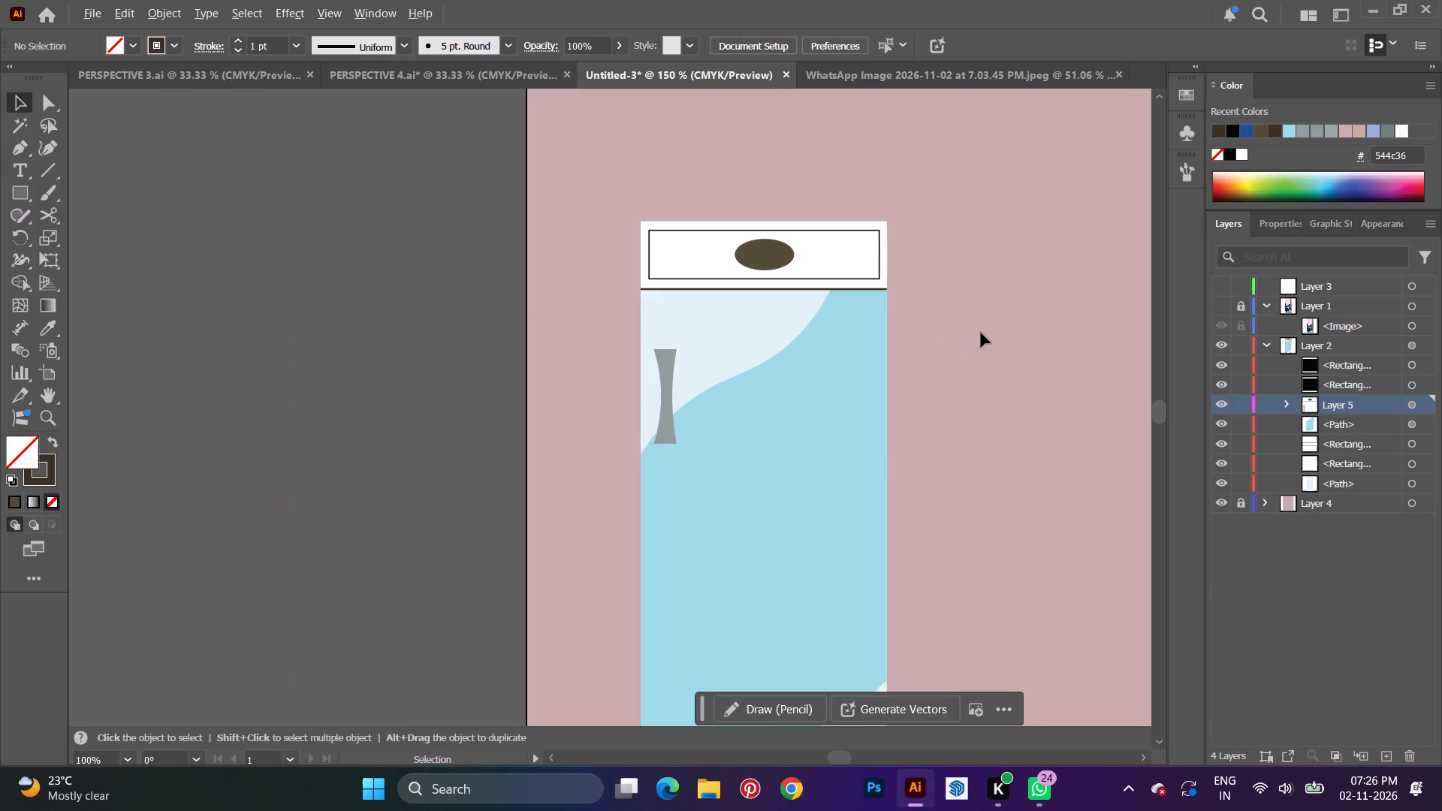
pyautogui.keyDown('alt'); pyautogui.scroll(-2, 967, 315); pyautogui.keyUp('alt')
pyautogui.keyDown('alt'); pyautogui.scroll(3, 967, 315); pyautogui.keyUp('alt')
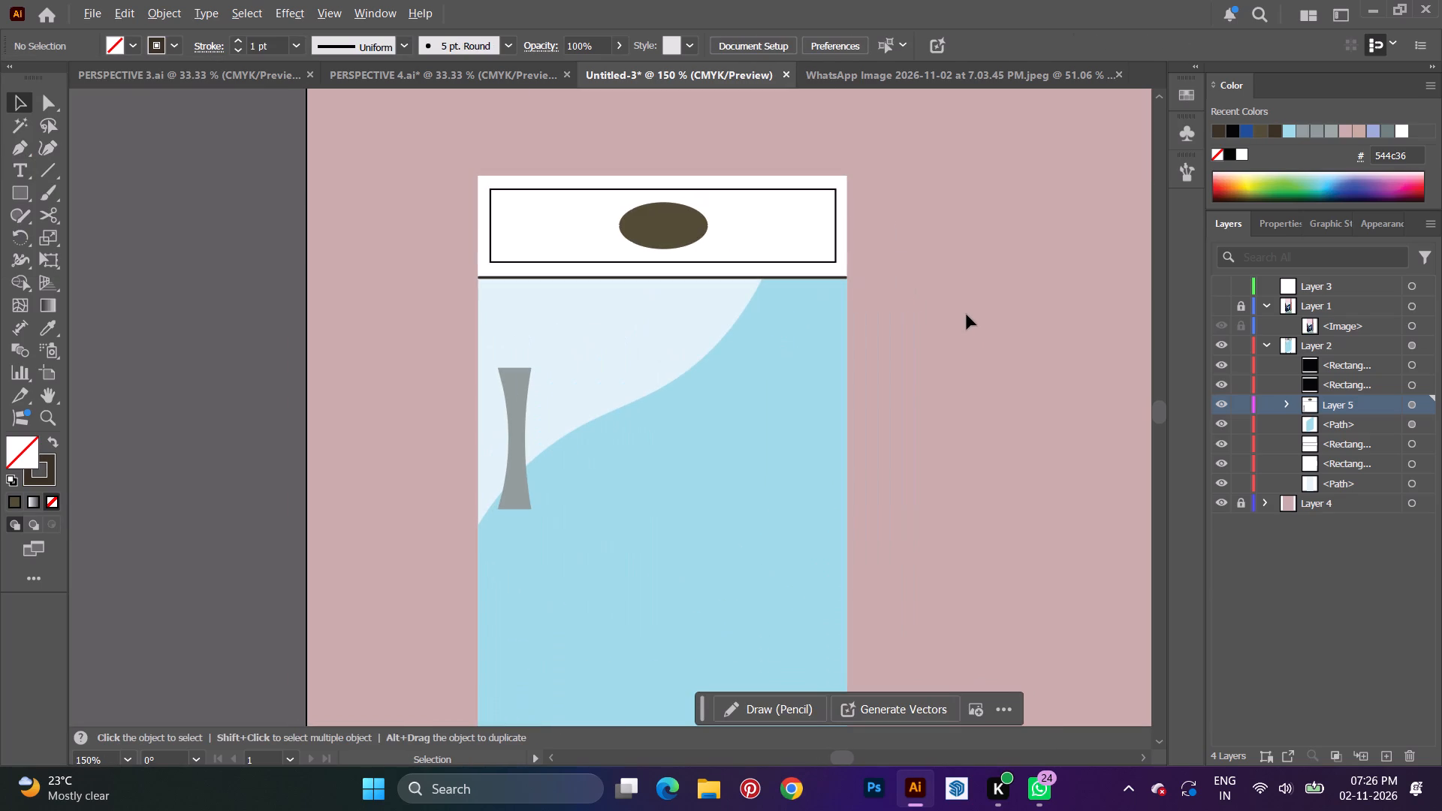
# Recolour the line below the header with the logo ellipse's olive brown stroke, 544c36.
pyautogui.click(174, 39)
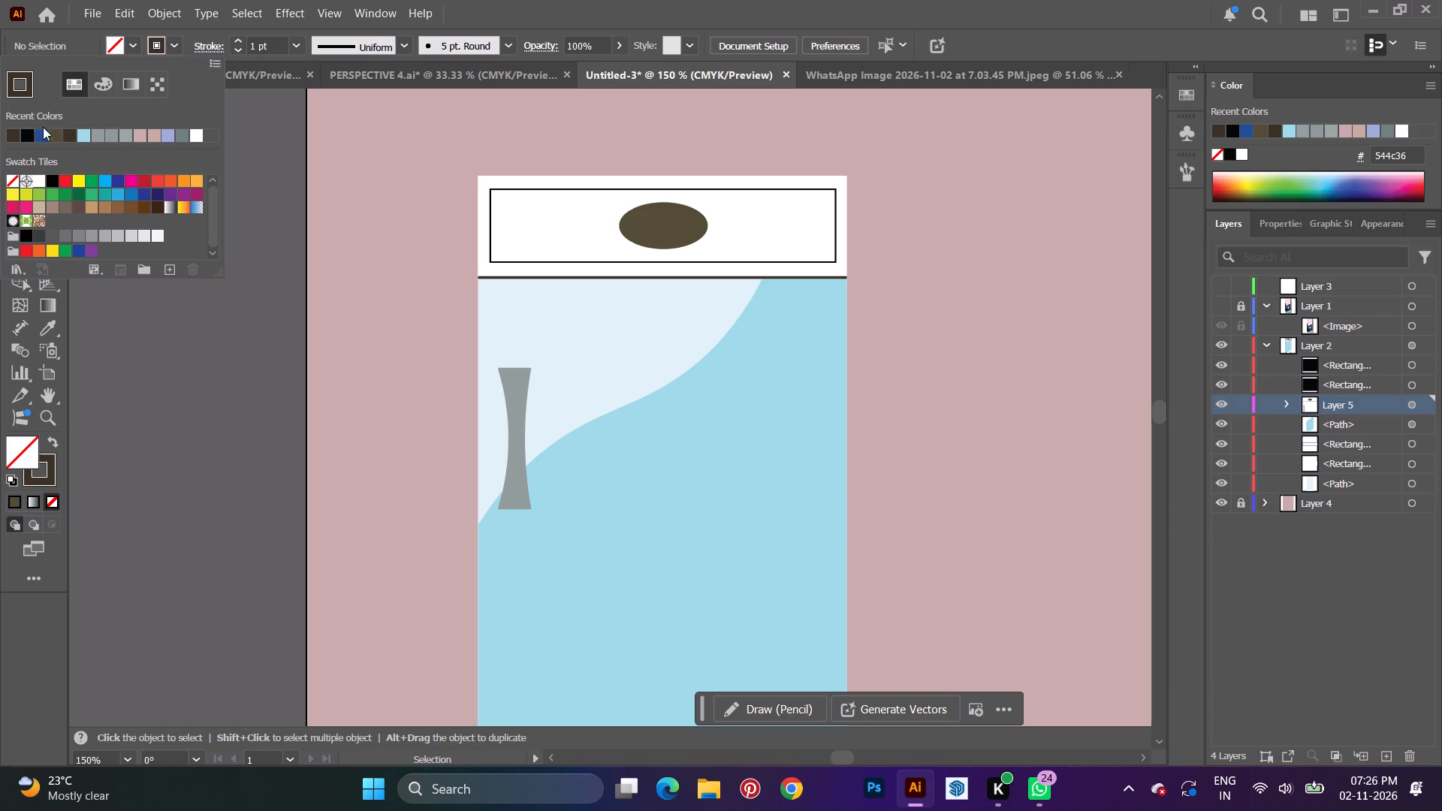
pyautogui.click(53, 134)
pyautogui.moveTo(775, 329); pyautogui.dragTo(802, 335)
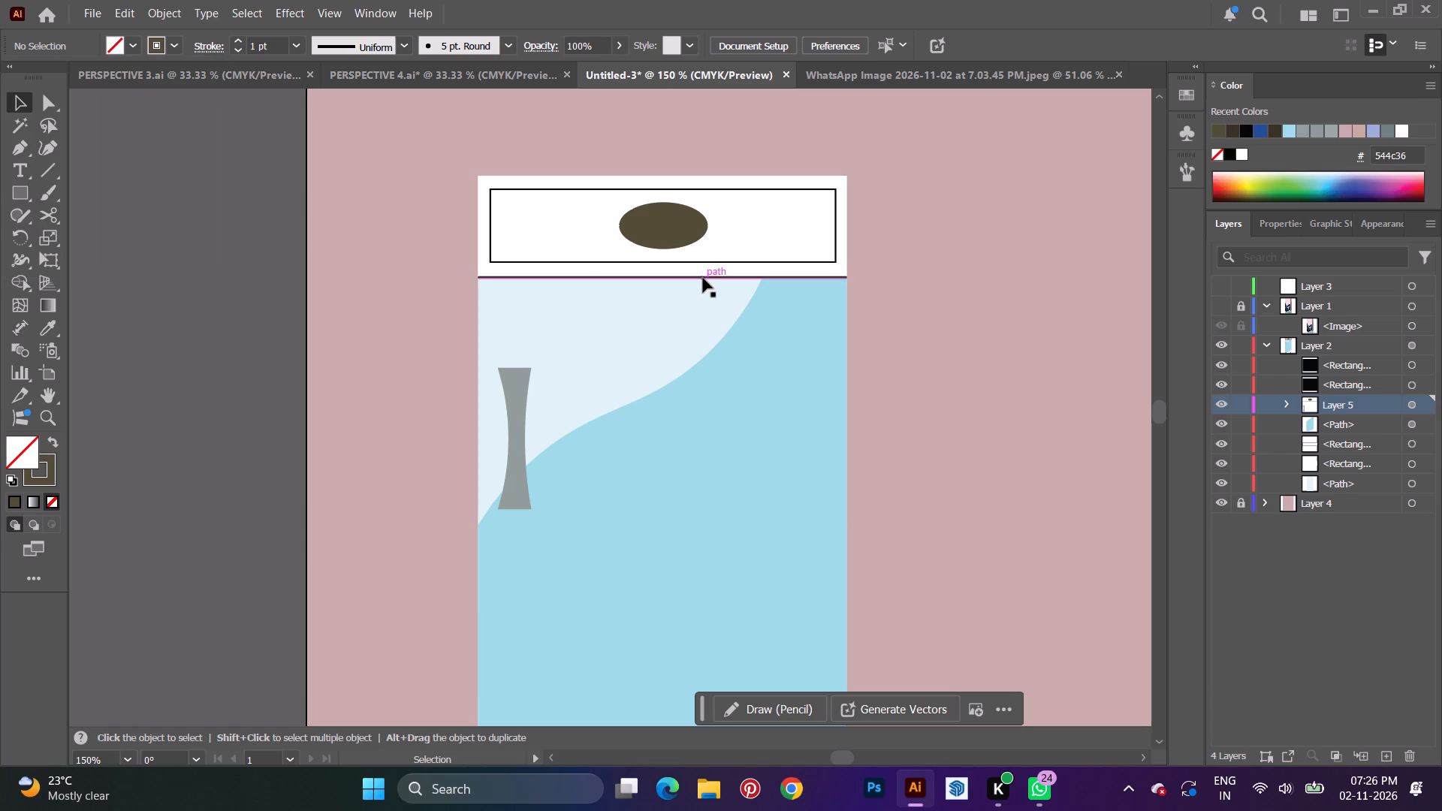
pyautogui.click(703, 278)
pyautogui.click(173, 44)
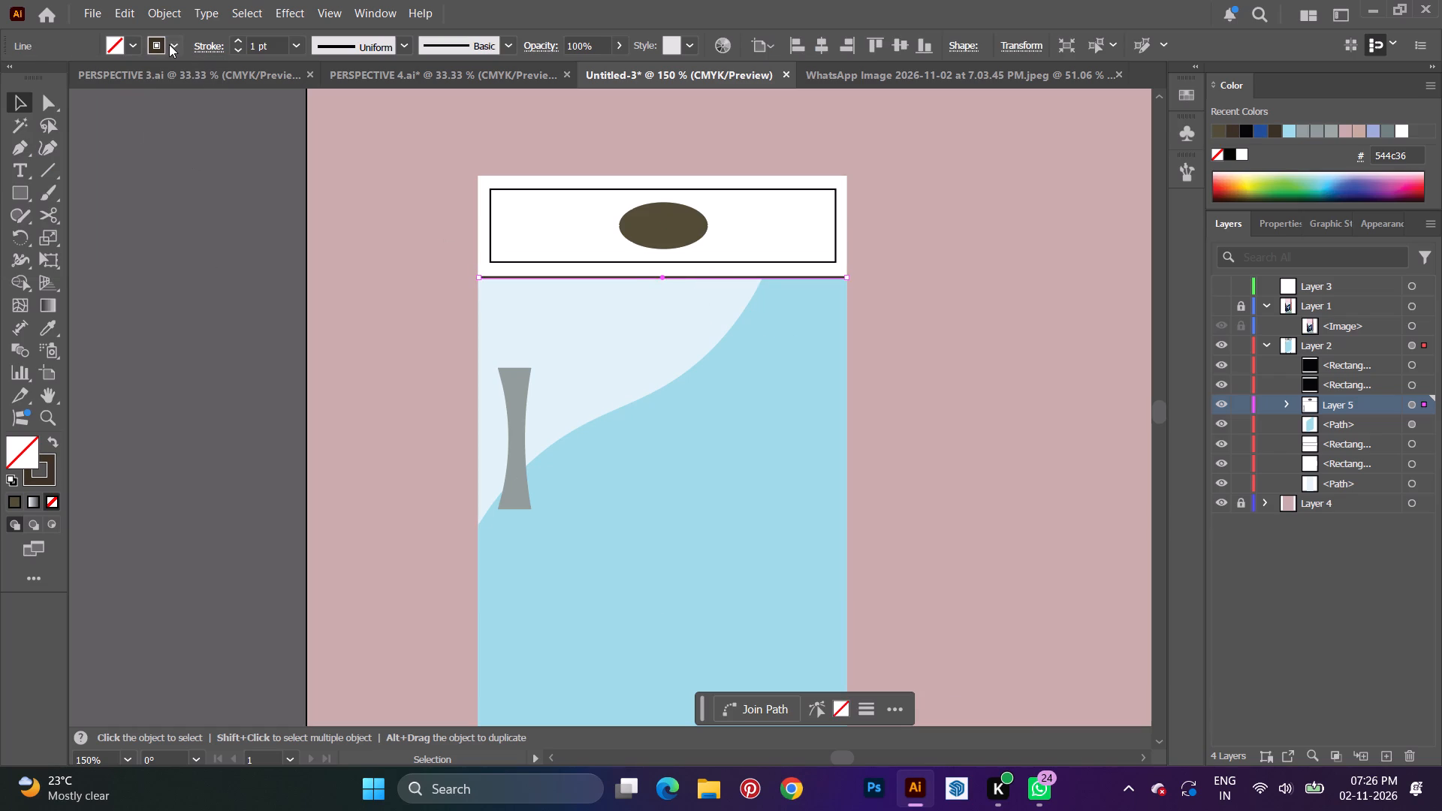
pyautogui.click(15, 135)
pyautogui.click(1021, 332)
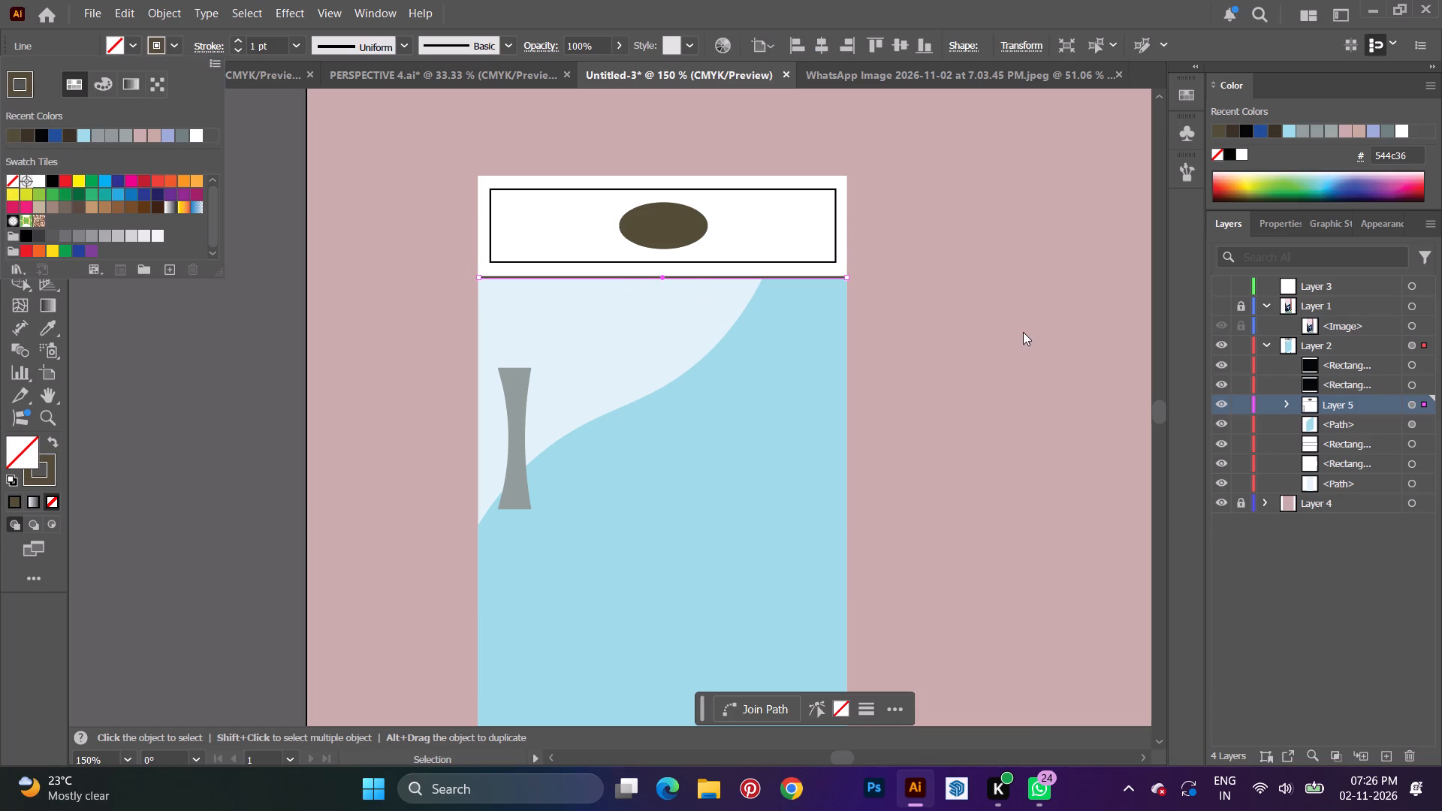
pyautogui.press('v')
pyautogui.click(991, 316)
# Examine the overall refrigerator drawing with the header dividing line on the full artboard.
pyautogui.keyDown('alt'); pyautogui.scroll(-2, 997, 321); pyautogui.keyUp('alt')
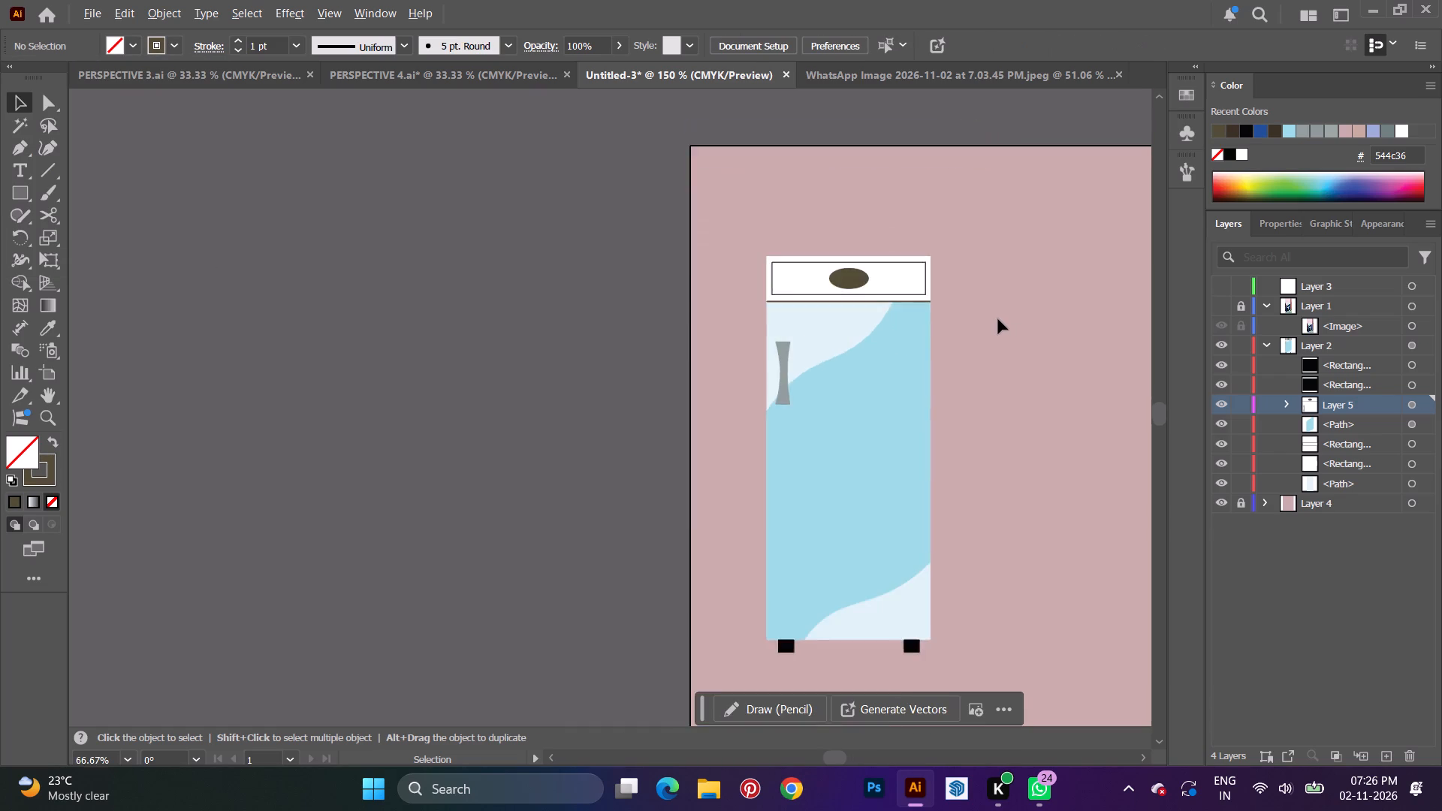
pyautogui.keyDown('alt'); pyautogui.scroll(-2, 998, 319); pyautogui.keyUp('alt')
pyautogui.press('space')
pyautogui.press('space')
pyautogui.press('space')
pyautogui.press('space')
pyautogui.press('space')
pyautogui.press('space')
pyautogui.press('space')
pyautogui.press('space')
pyautogui.press('space')
pyautogui.moveTo(997, 313); pyautogui.dragTo(686, 290)
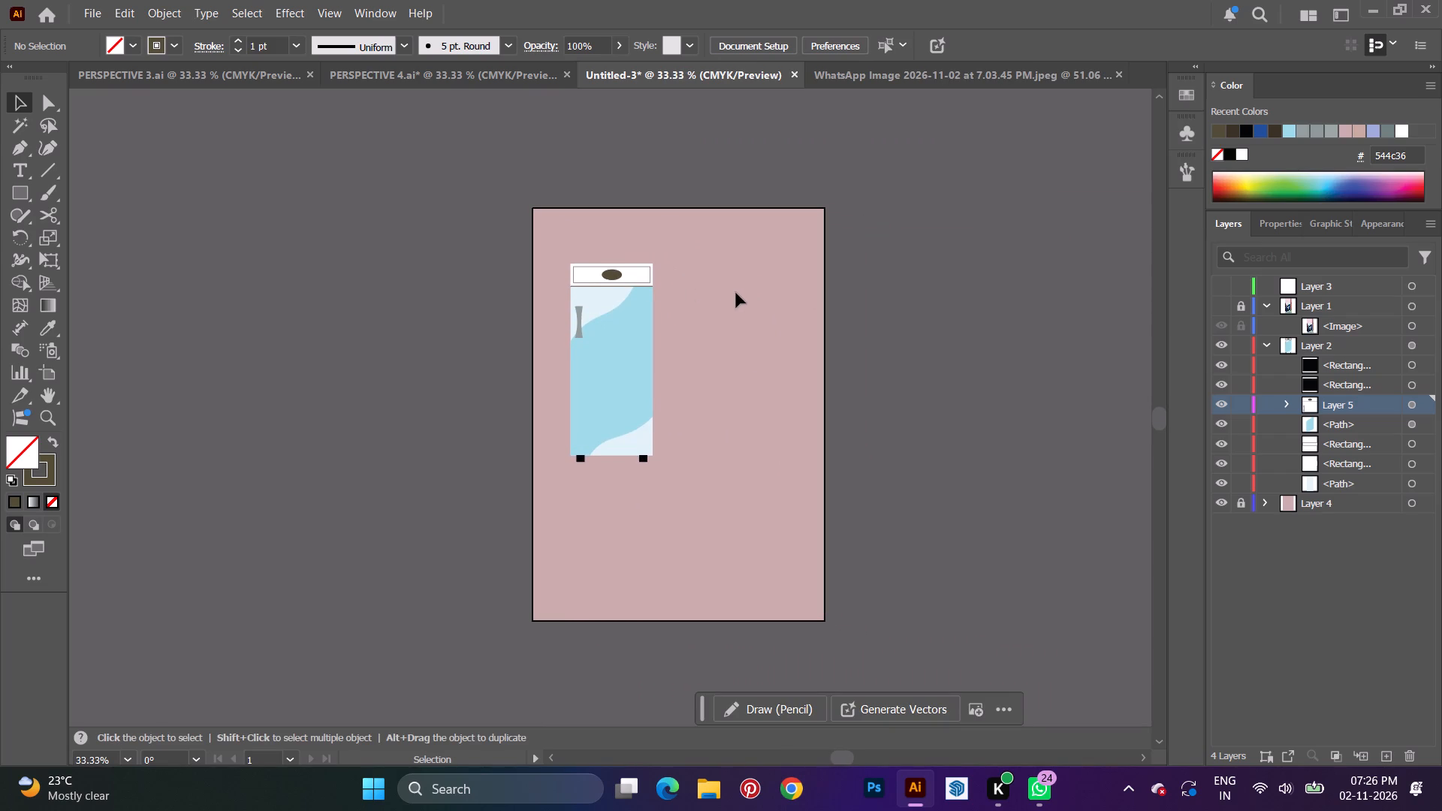
pyautogui.scroll(-2, 736, 293)
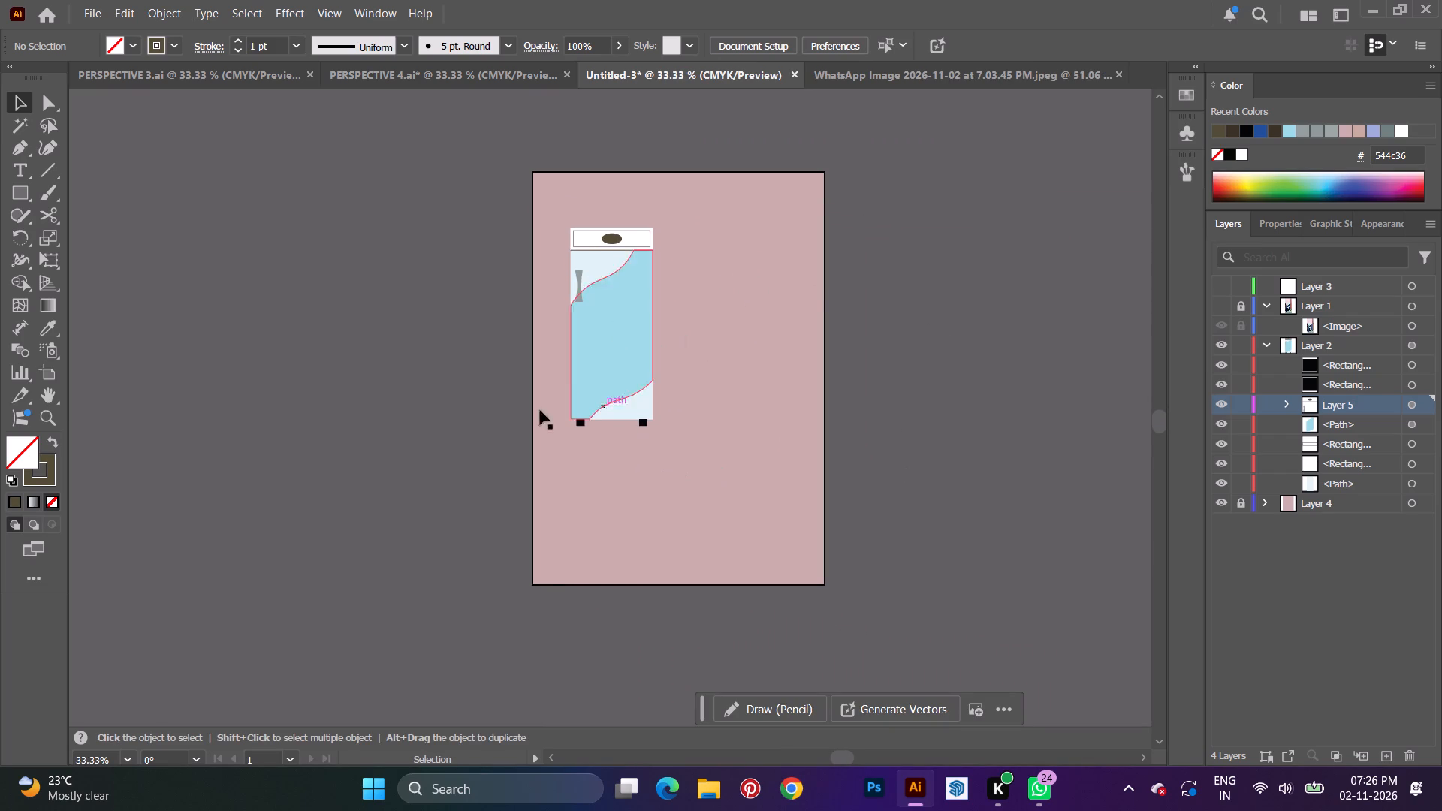
# Narrow the header's inner outlined rectangle slightly from both sides, keeping the side margins even around the logo ellipse.
pyautogui.keyDown('alt'); pyautogui.scroll(3, 657, 238); pyautogui.keyUp('alt')
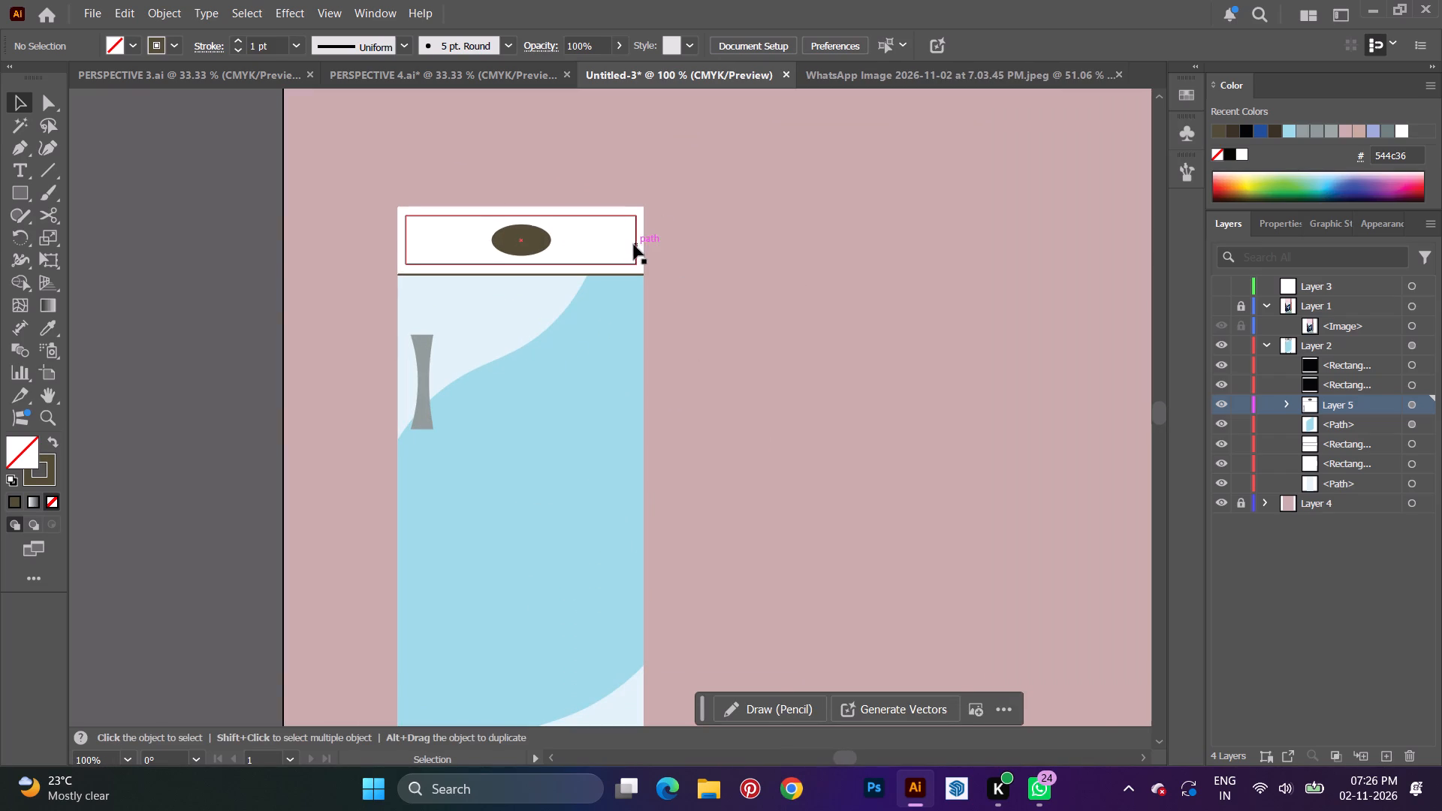
pyautogui.click(634, 245)
pyautogui.click(635, 240)
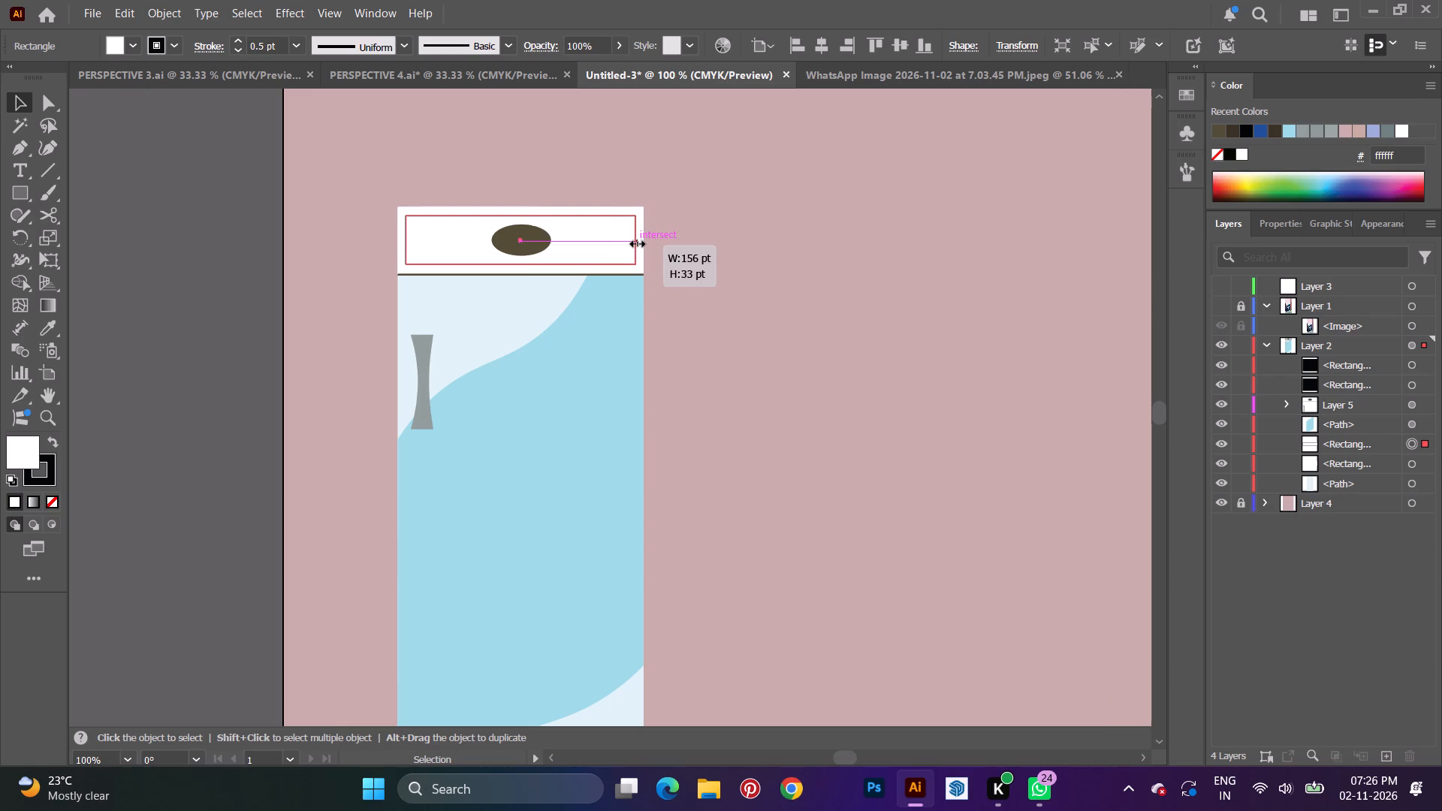
pyautogui.click(407, 238)
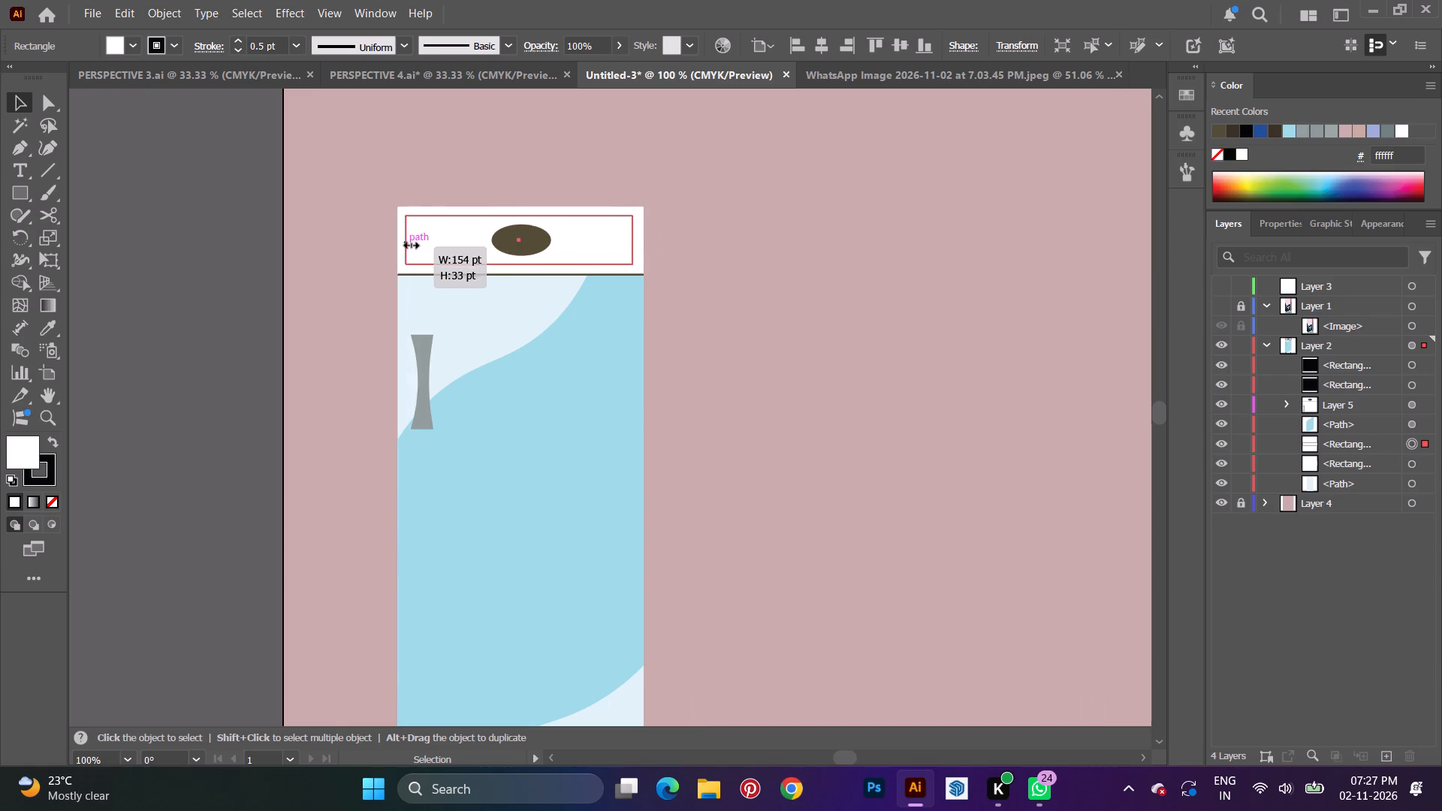
pyautogui.press('v')
pyautogui.click(847, 282)
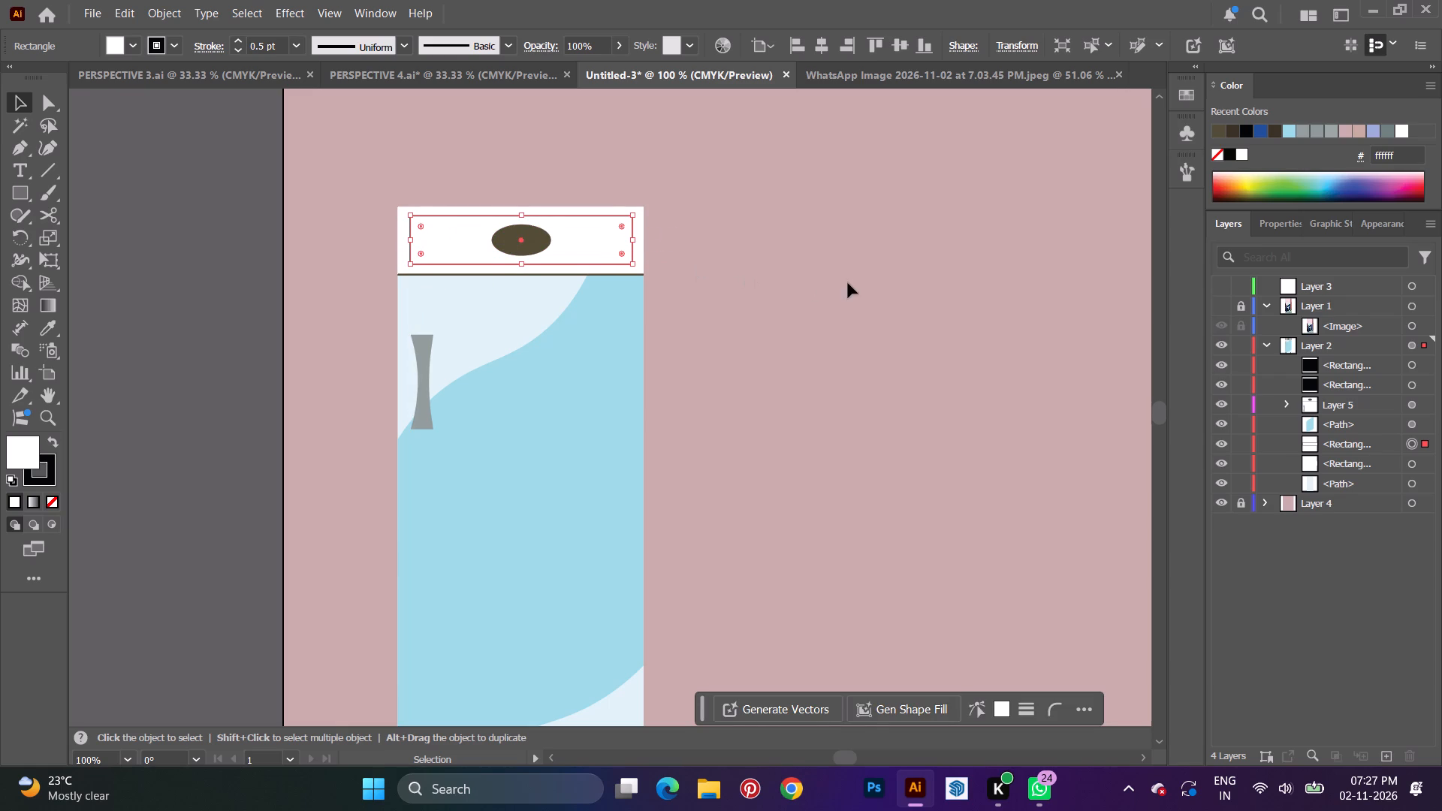
pyautogui.click(633, 236)
pyautogui.moveTo(632, 237); pyautogui.dragTo(631, 241)
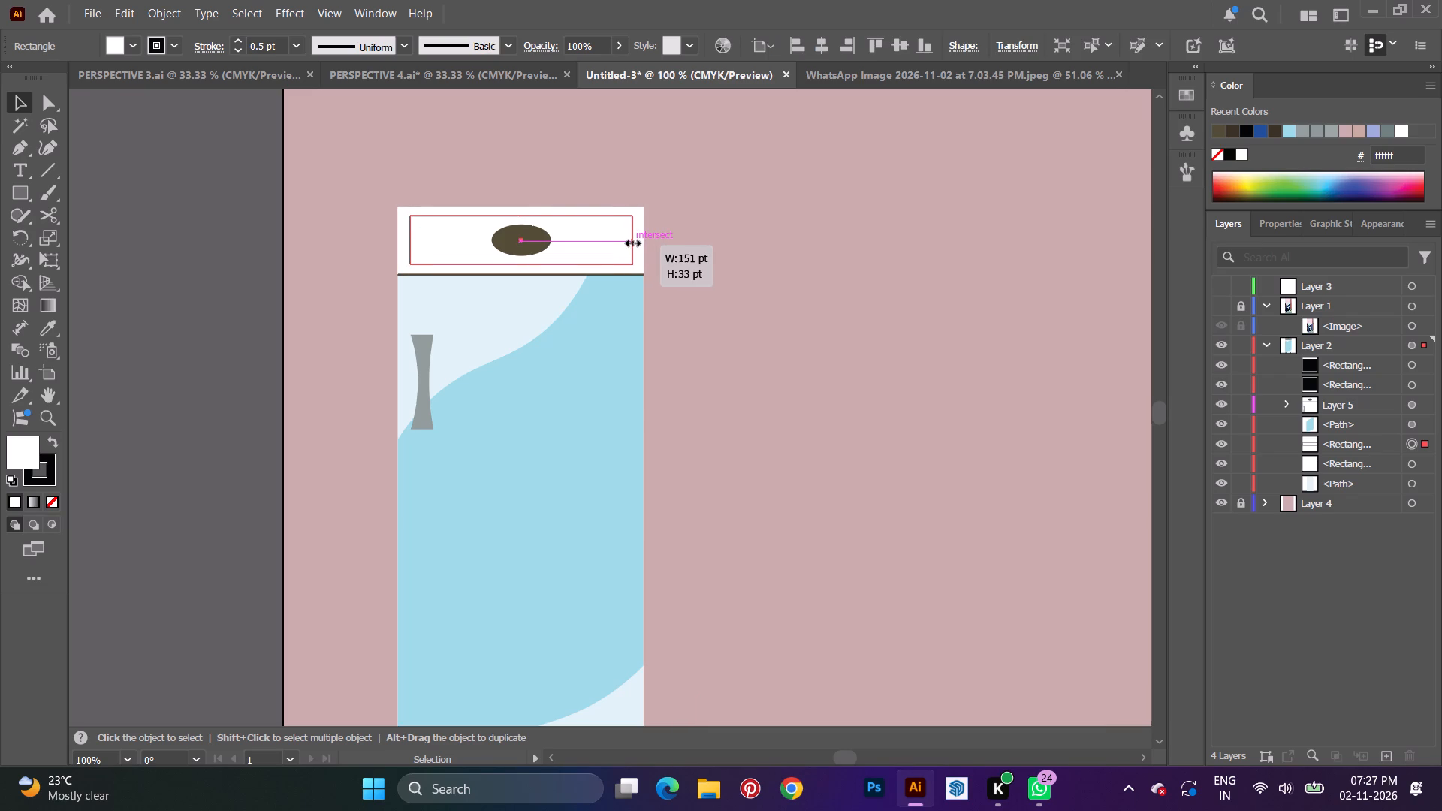
pyautogui.moveTo(631, 241); pyautogui.dragTo(631, 244)
pyautogui.moveTo(631, 244); pyautogui.dragTo(629, 244)
pyautogui.press('v')
pyautogui.click(795, 261)
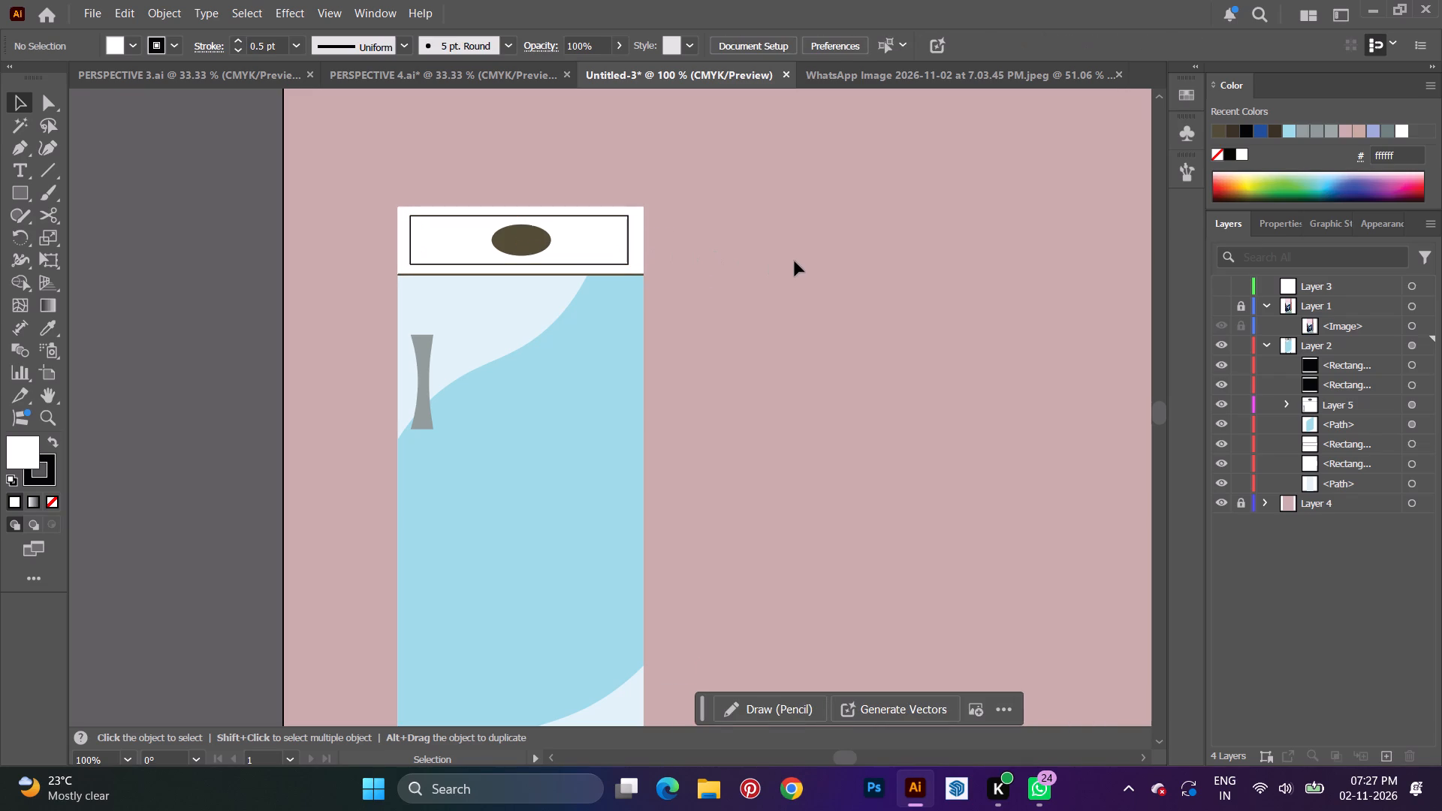
pyautogui.keyDown('alt'); pyautogui.scroll(-3, 676, 282); pyautogui.keyUp('alt')
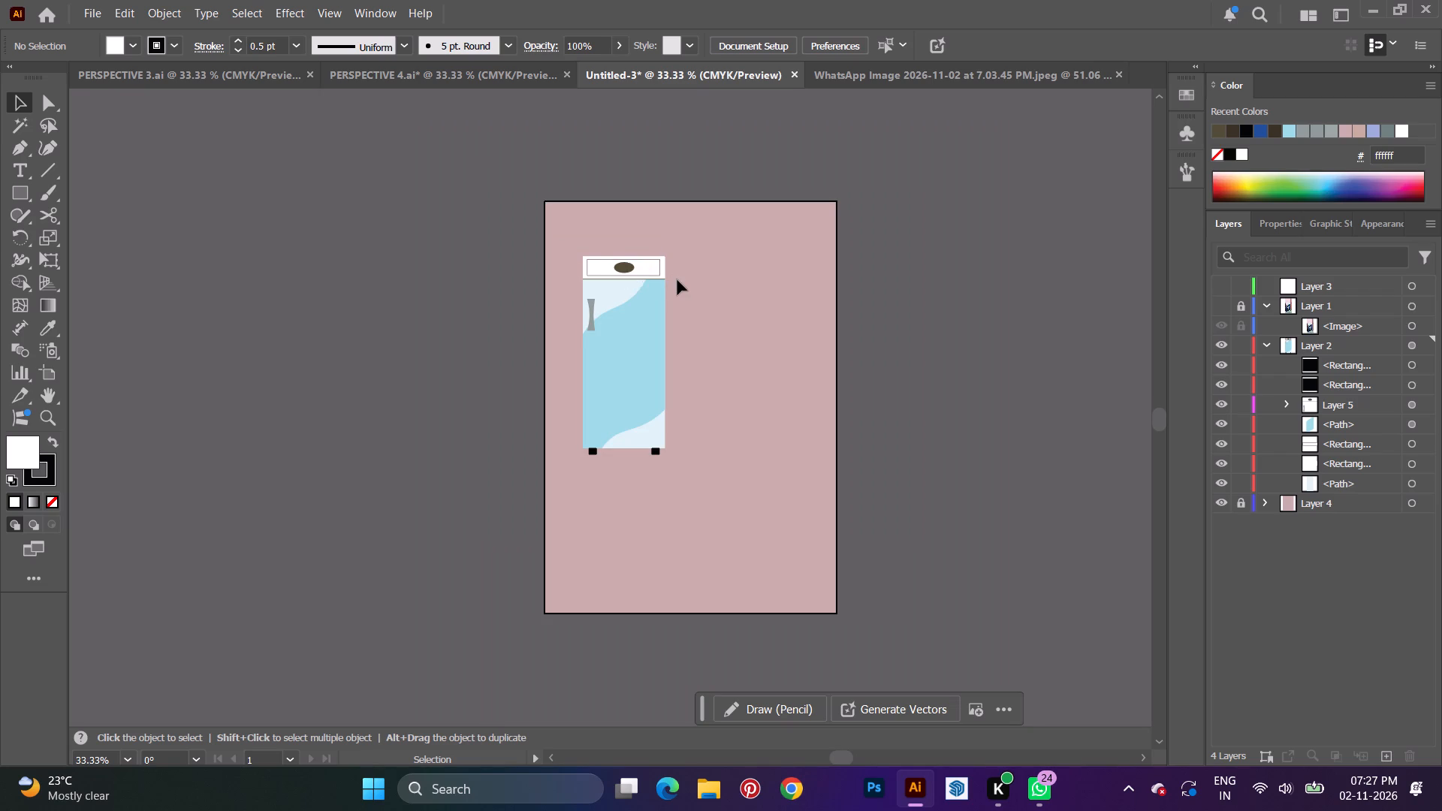
# Widen the header's inner outlined rectangle slightly by extending its right edge, so it sits centred around the logo ellipse with even side margins.
pyautogui.keyDown('alt'); pyautogui.scroll(5, 677, 279); pyautogui.keyUp('alt')
pyautogui.moveTo(674, 274); pyautogui.dragTo(750, 321)
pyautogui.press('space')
pyautogui.click(654, 266)
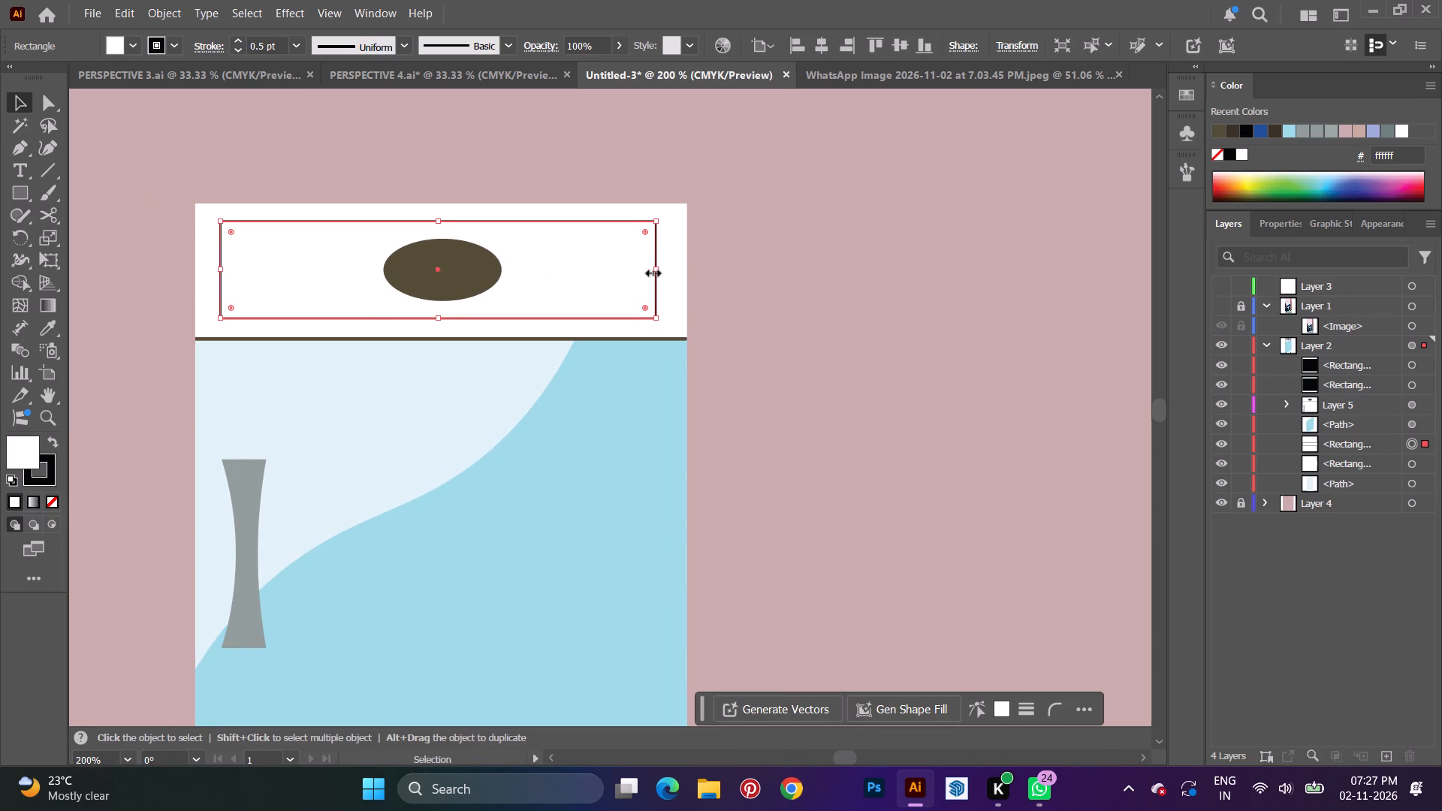
pyautogui.moveTo(651, 271); pyautogui.dragTo(666, 267)
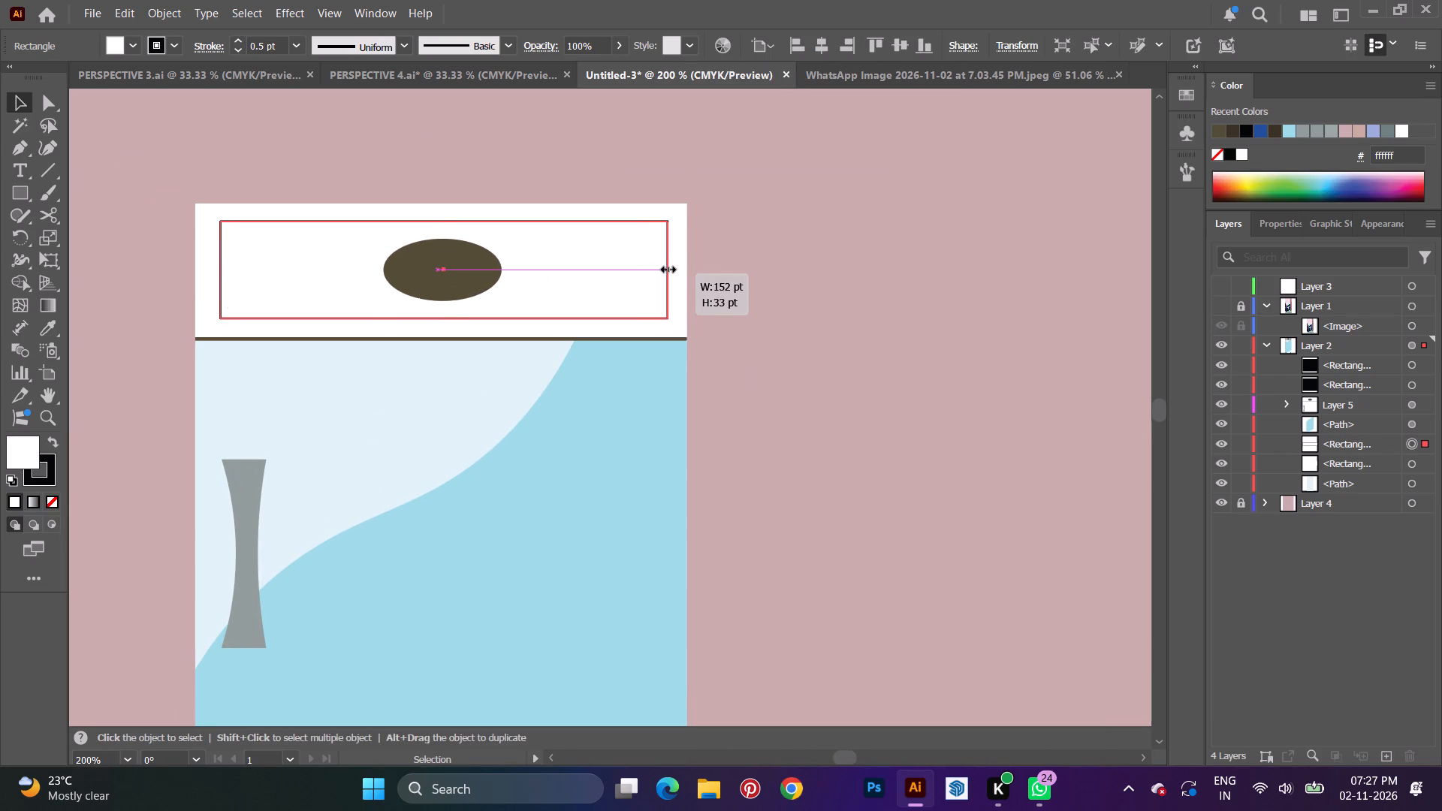
pyautogui.moveTo(666, 267); pyautogui.dragTo(662, 269)
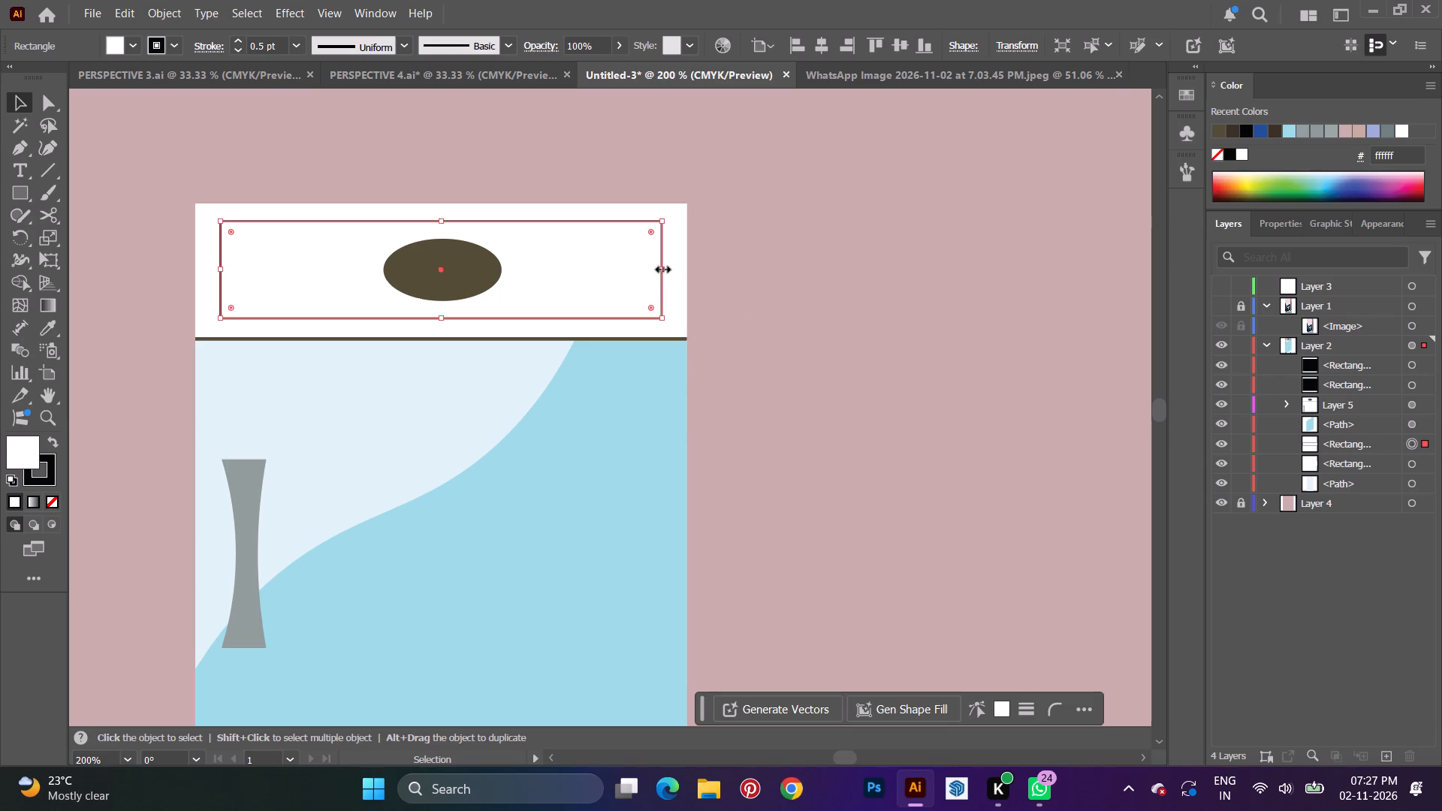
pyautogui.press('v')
pyautogui.click(739, 273)
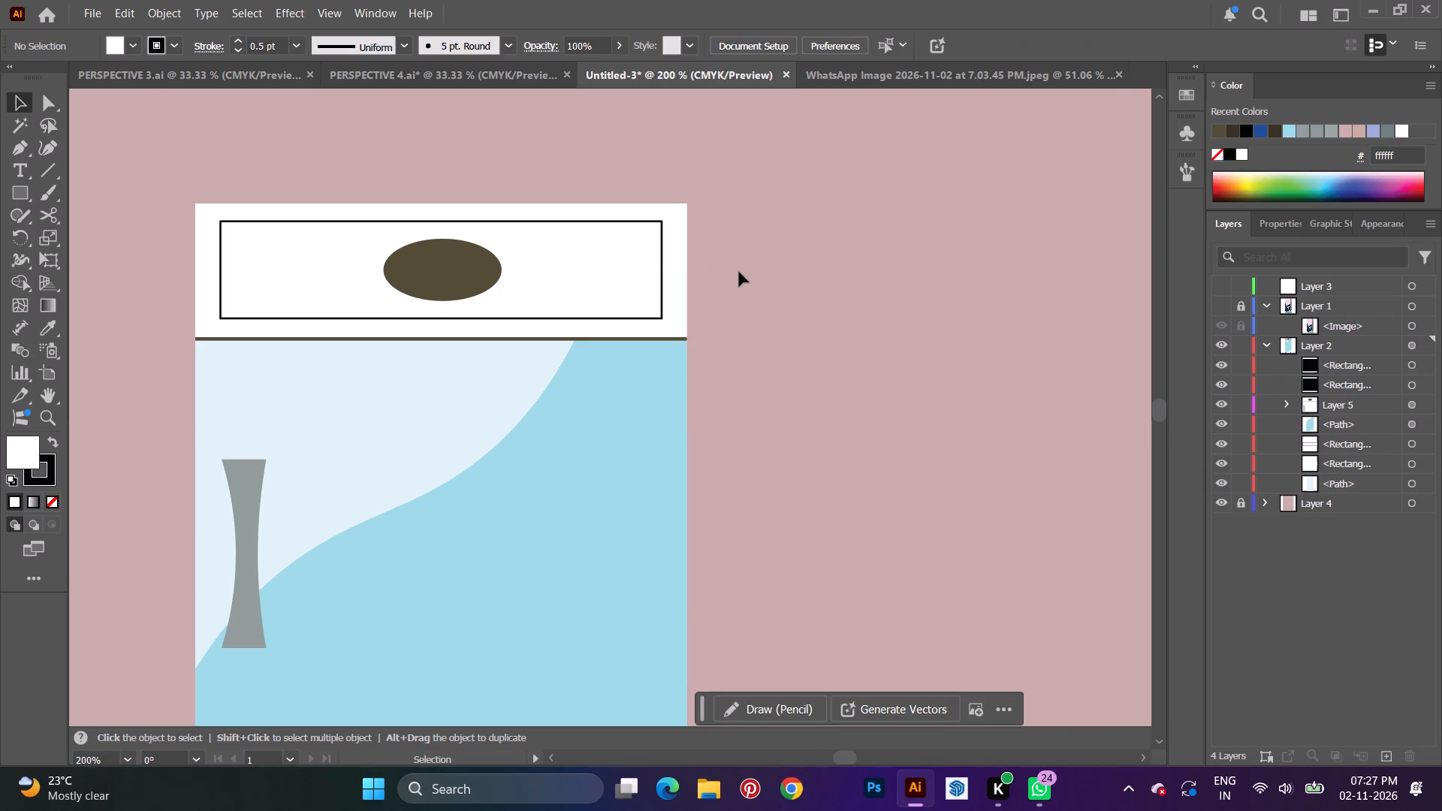
# Examine the whole refrigerator drawing and its adjusted header frame on the full artboard.
pyautogui.keyDown('alt'); pyautogui.scroll(-4, 739, 269); pyautogui.keyUp('alt')
pyautogui.scroll(-3, 741, 261)
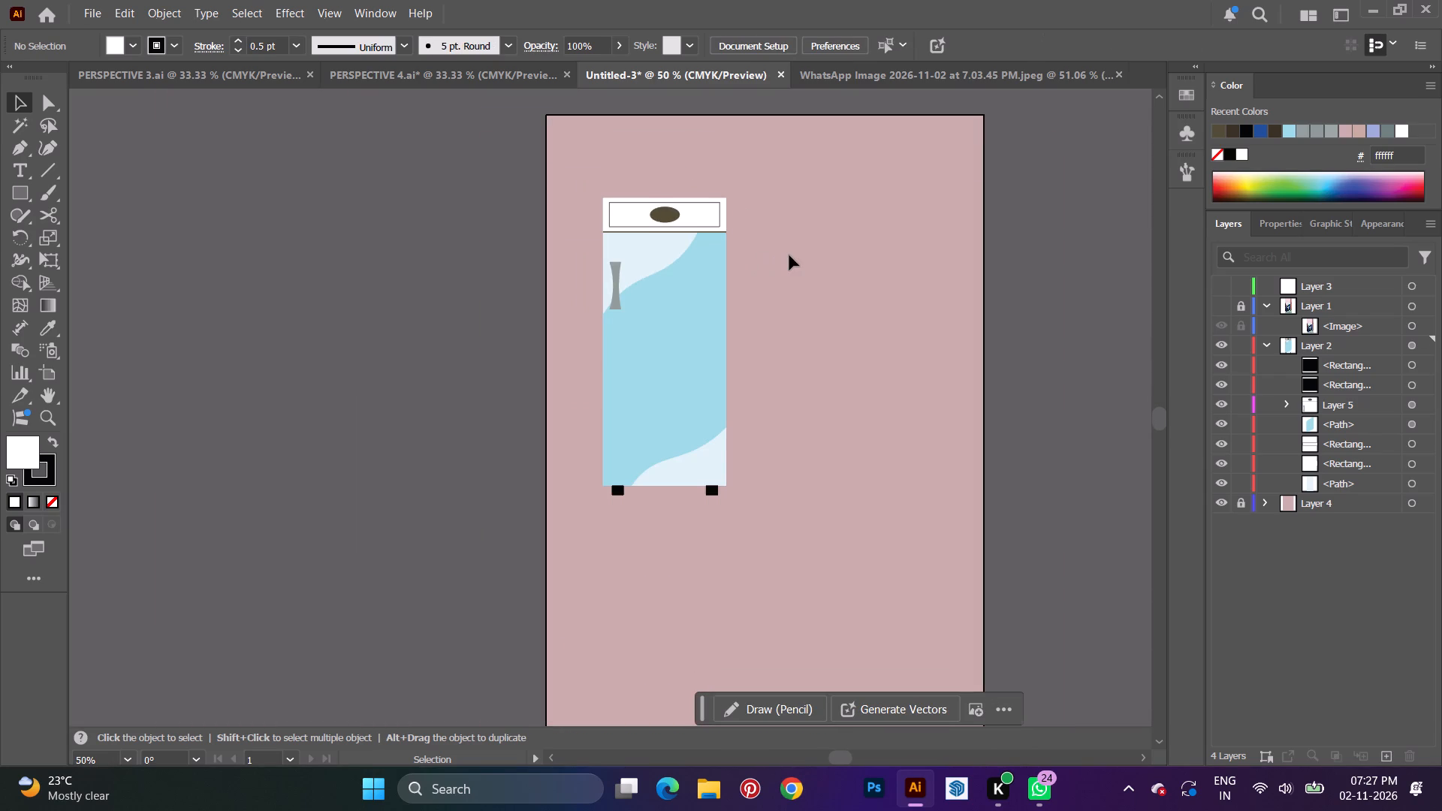
pyautogui.keyDown('alt'); pyautogui.scroll(-1, 789, 255); pyautogui.keyUp('alt')
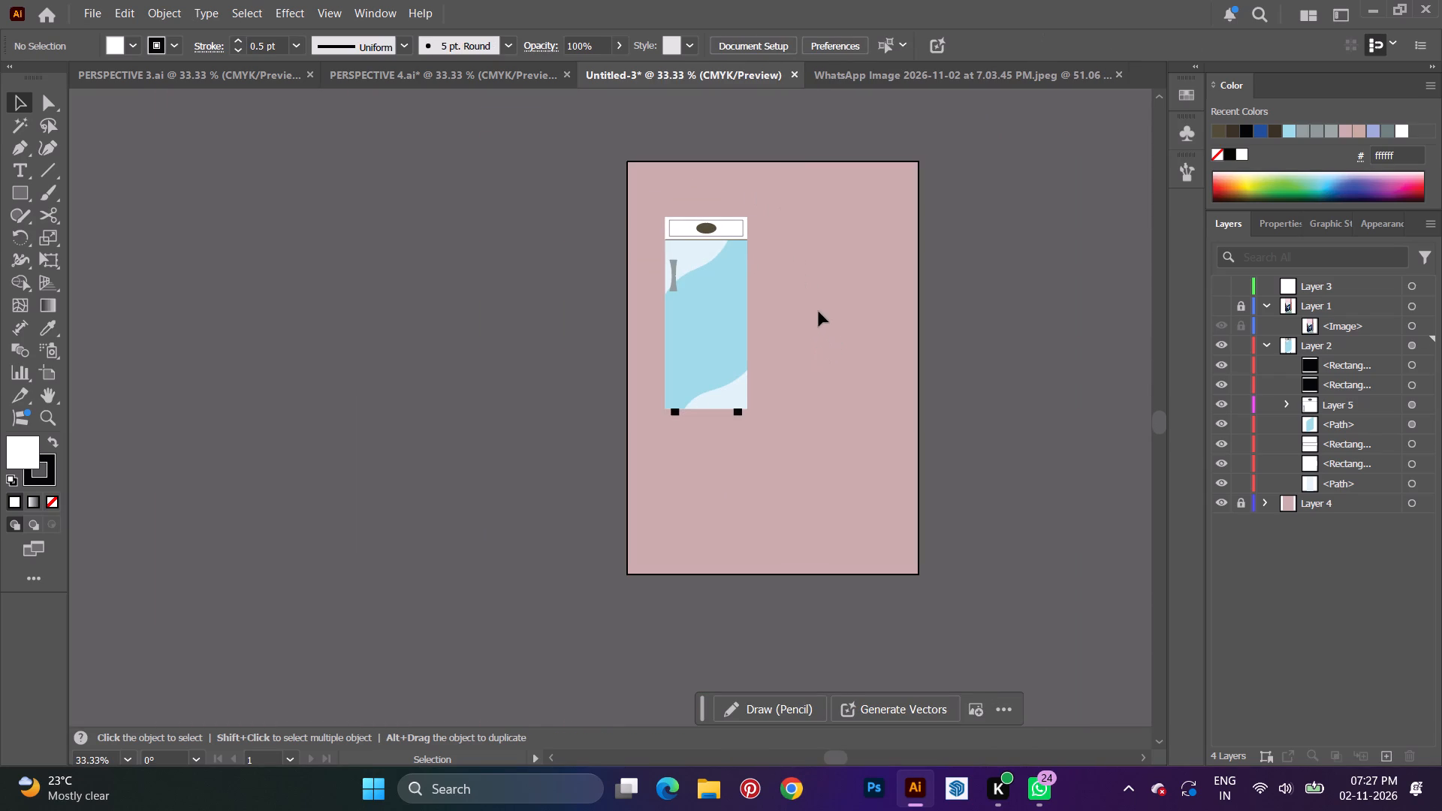
pyautogui.keyDown('alt'); pyautogui.scroll(5, 687, 213); pyautogui.keyUp('alt')
pyautogui.keyDown('alt'); pyautogui.scroll(-6, 758, 216); pyautogui.keyUp('alt')
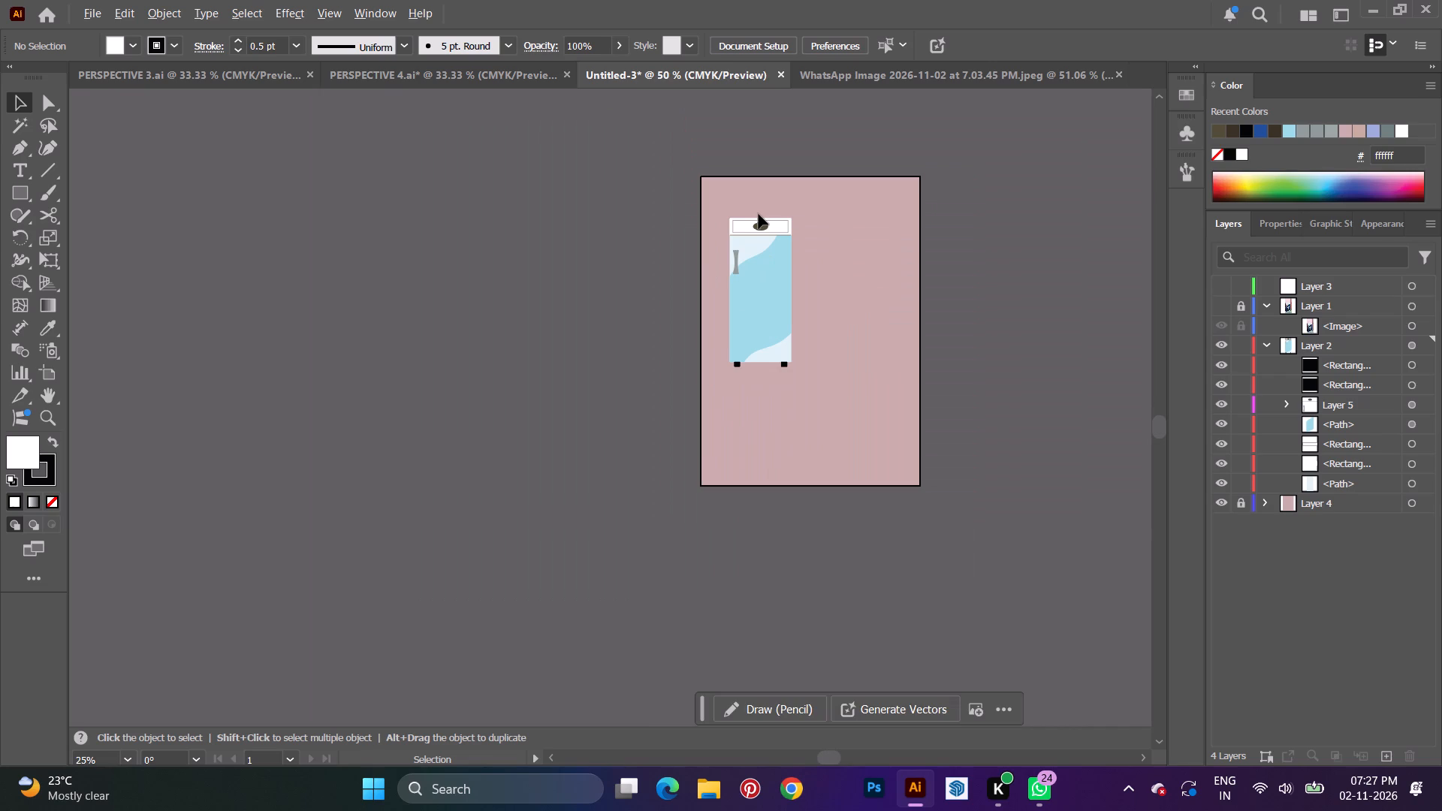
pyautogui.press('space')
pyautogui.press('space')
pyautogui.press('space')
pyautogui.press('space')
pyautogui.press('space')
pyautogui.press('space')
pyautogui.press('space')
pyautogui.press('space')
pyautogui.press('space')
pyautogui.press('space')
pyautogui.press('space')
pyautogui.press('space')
pyautogui.moveTo(860, 242); pyautogui.dragTo(630, 258)
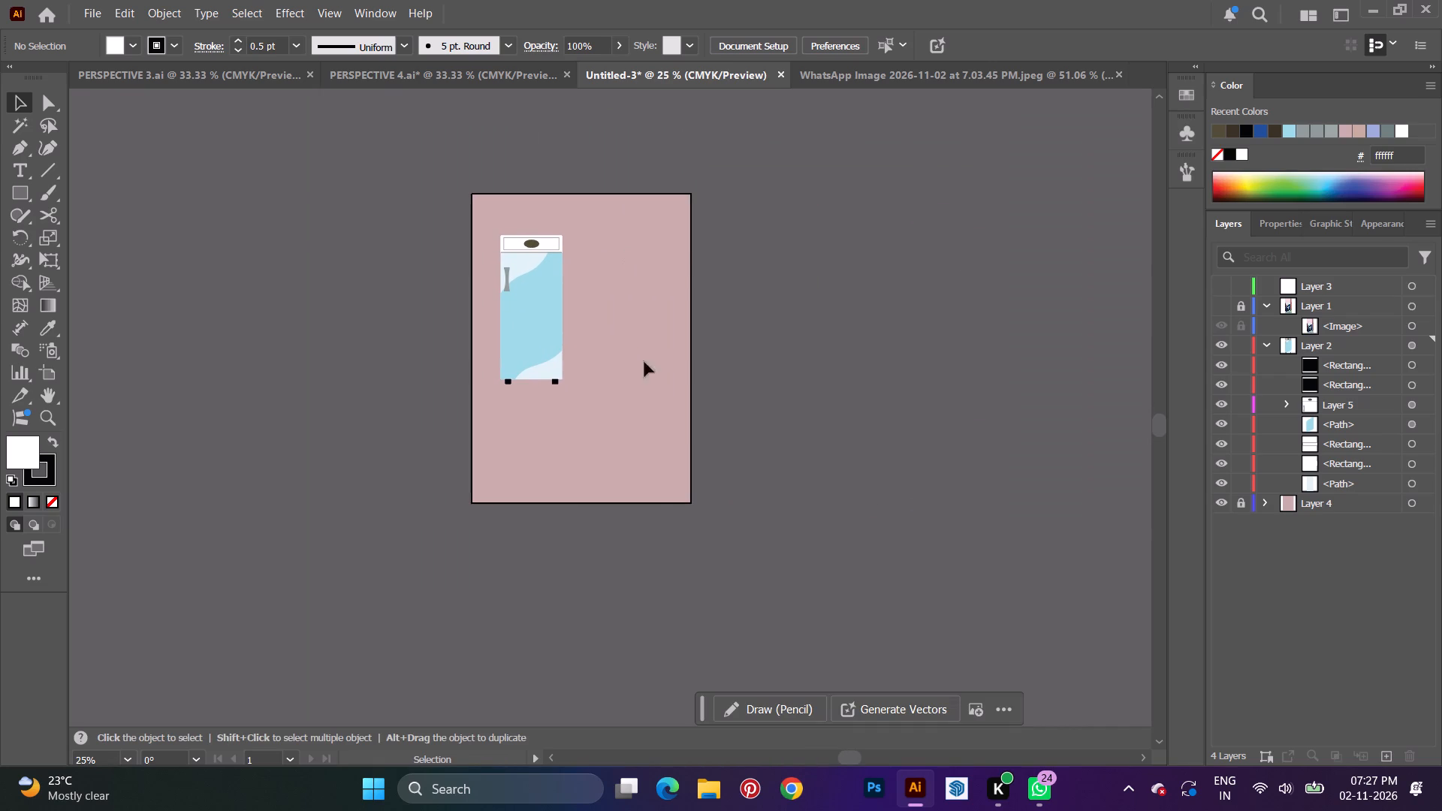
pyautogui.moveTo(826, 758); pyautogui.dragTo(838, 774, button='right')
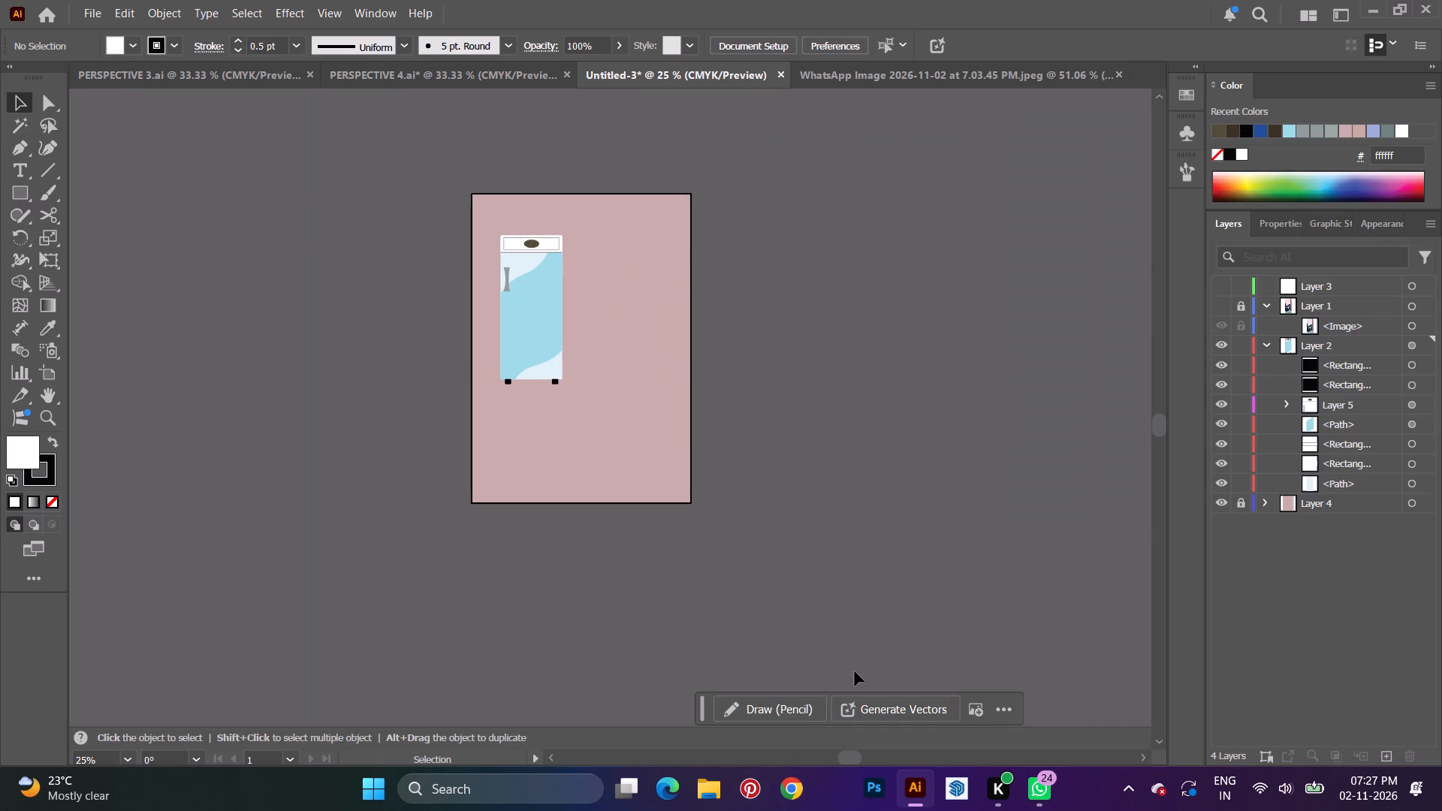
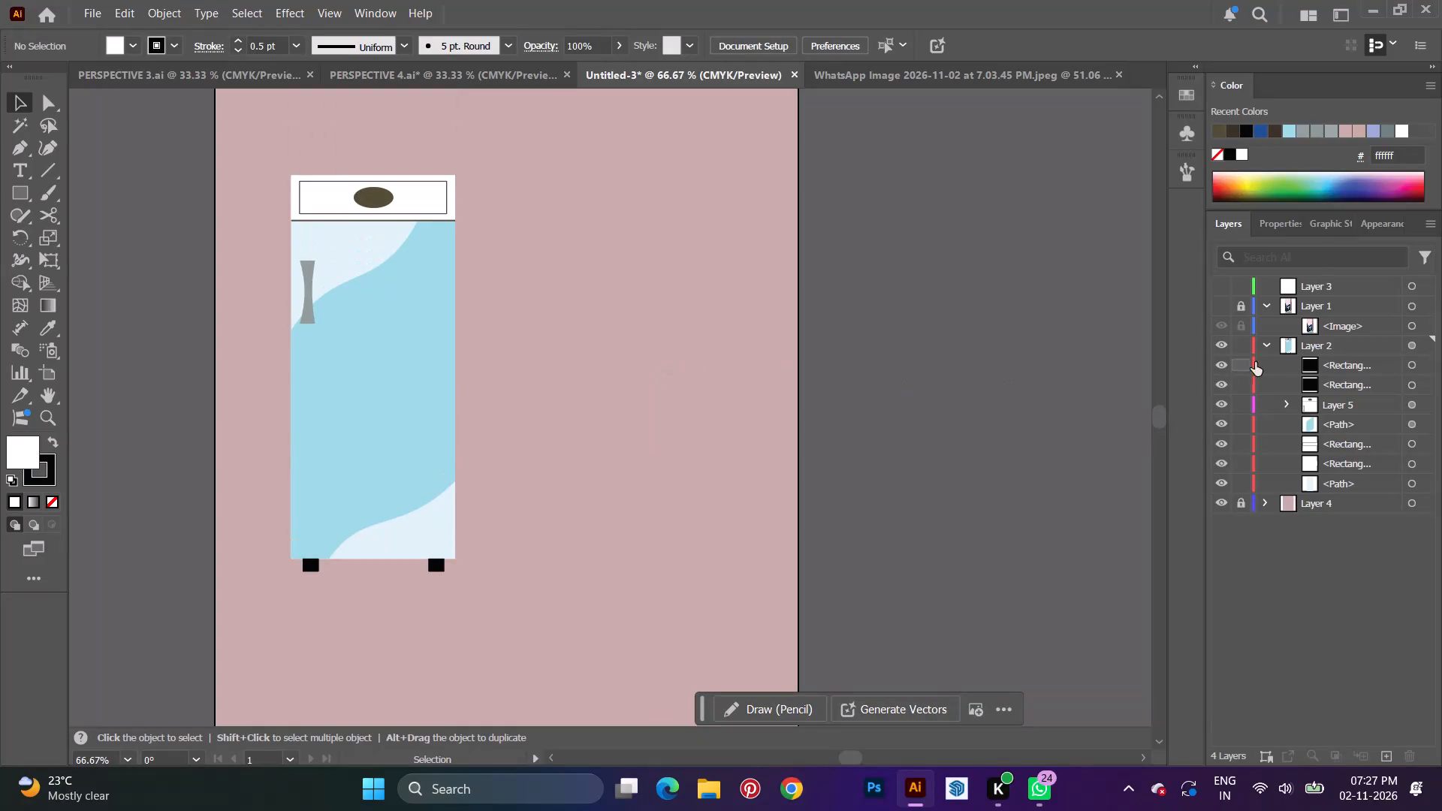
# Make Layer 3 the active layer and ready the Rectangle tool for drawing beside the refrigerator front view.
pyautogui.click(1320, 275)
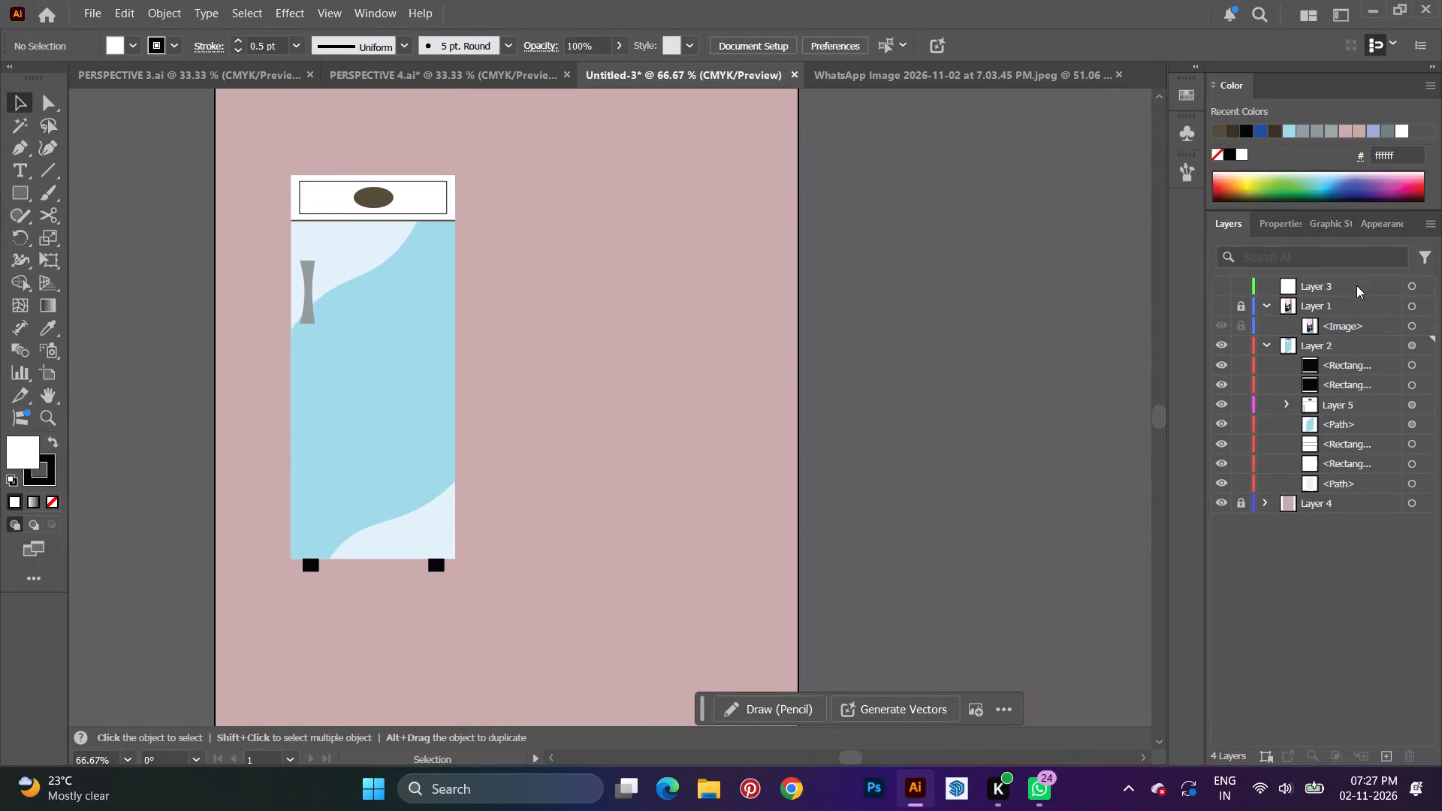
pyautogui.click(1356, 285)
pyautogui.click(1414, 288)
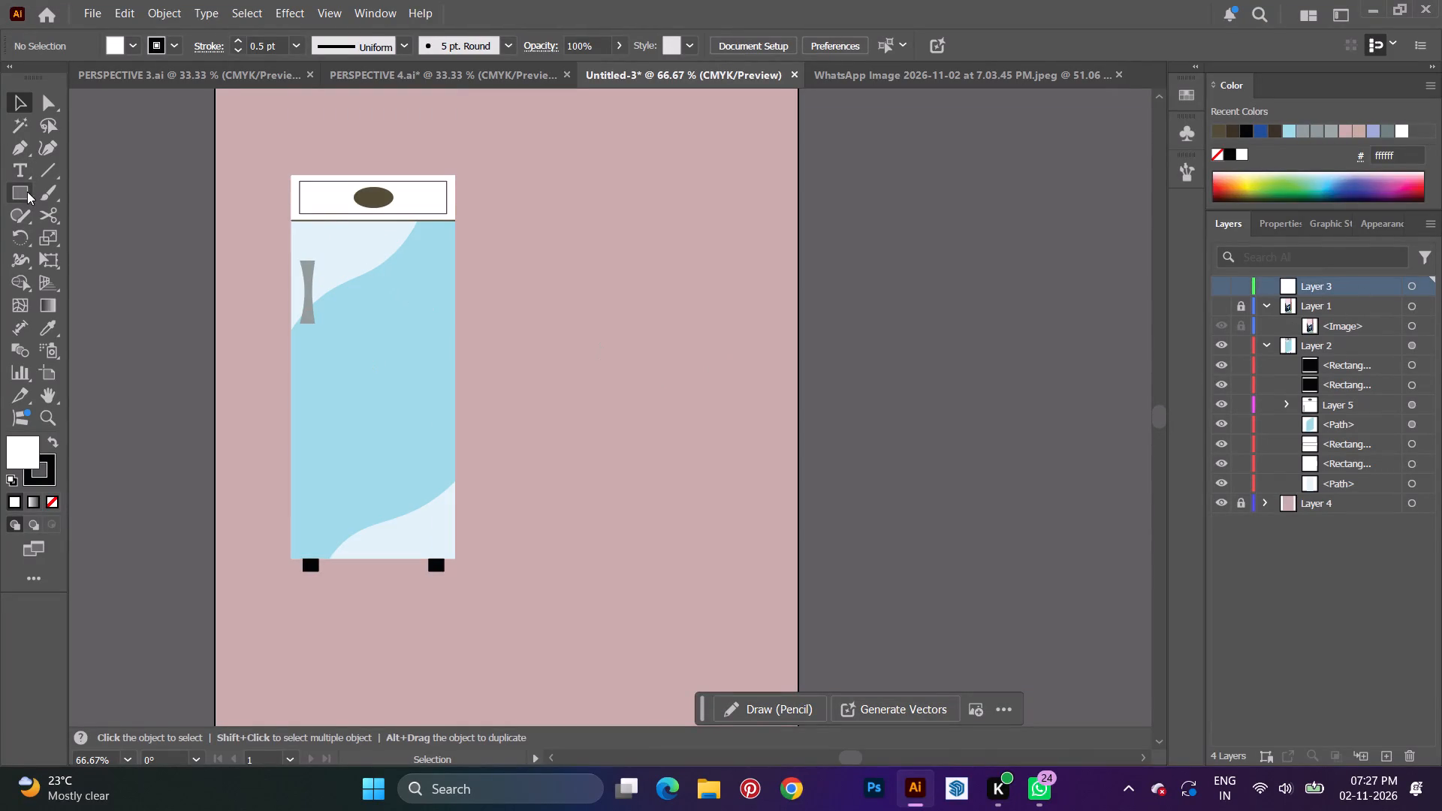
pyautogui.click(17, 188)
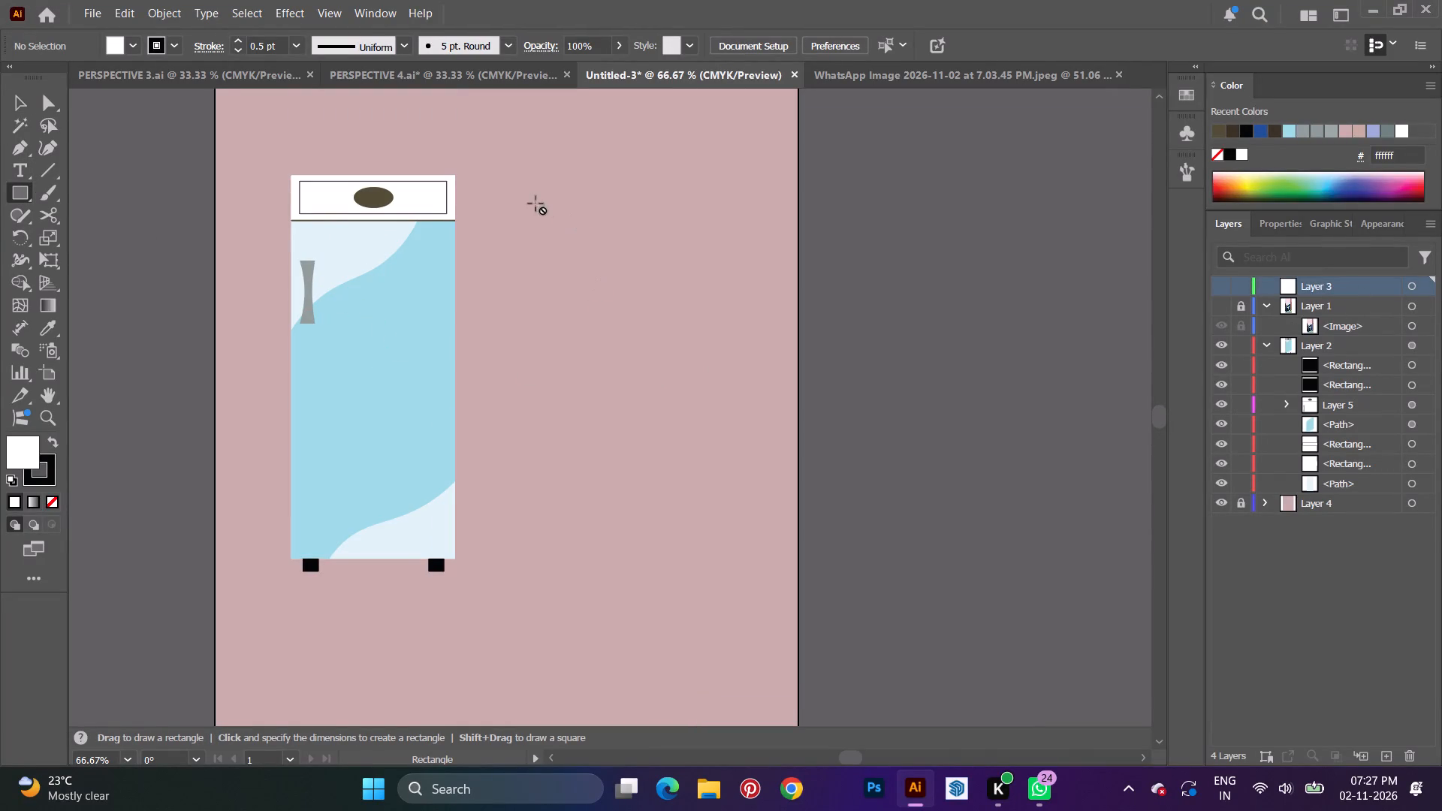
pyautogui.click(1334, 278)
pyautogui.click(1401, 279)
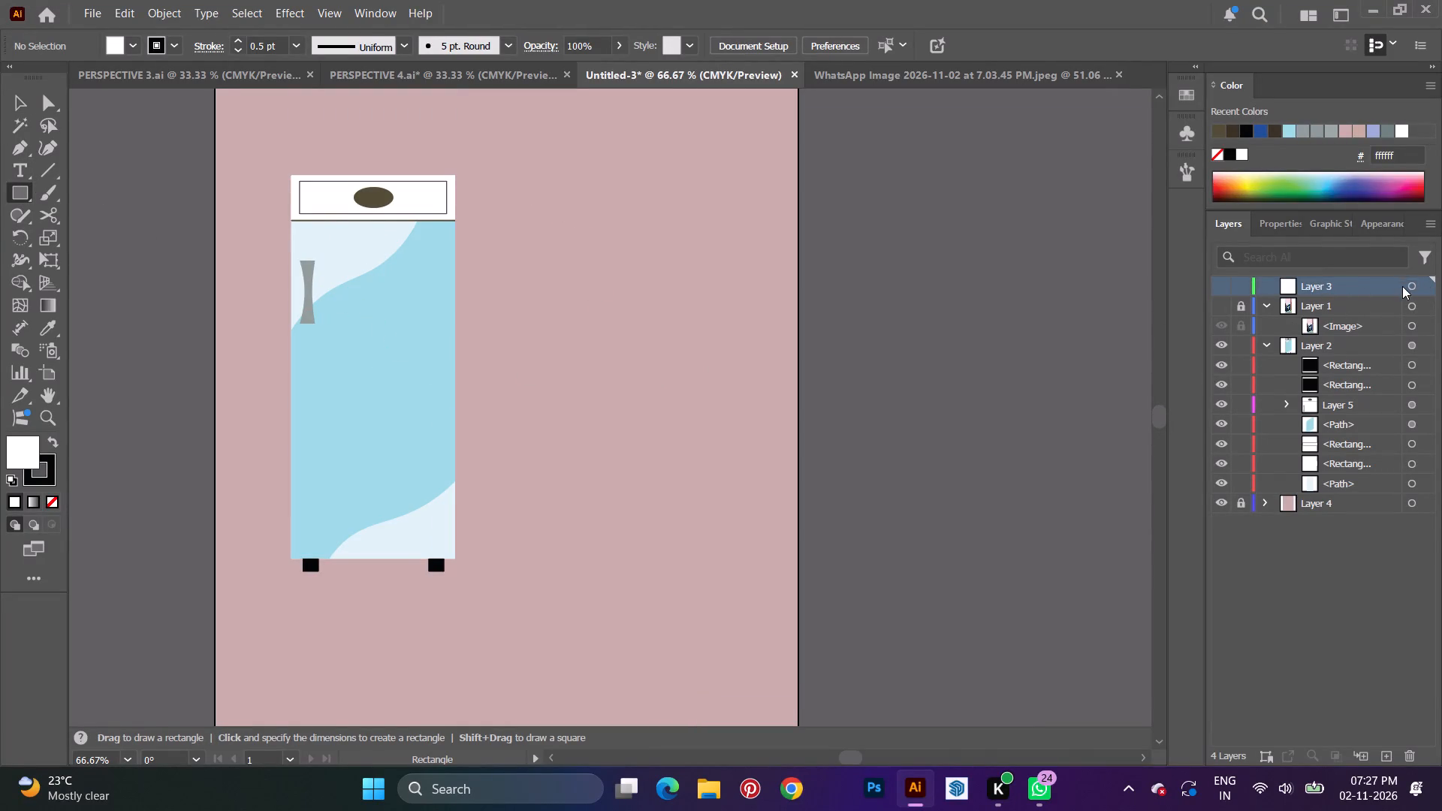
pyautogui.click(1412, 285)
pyautogui.click(1410, 288)
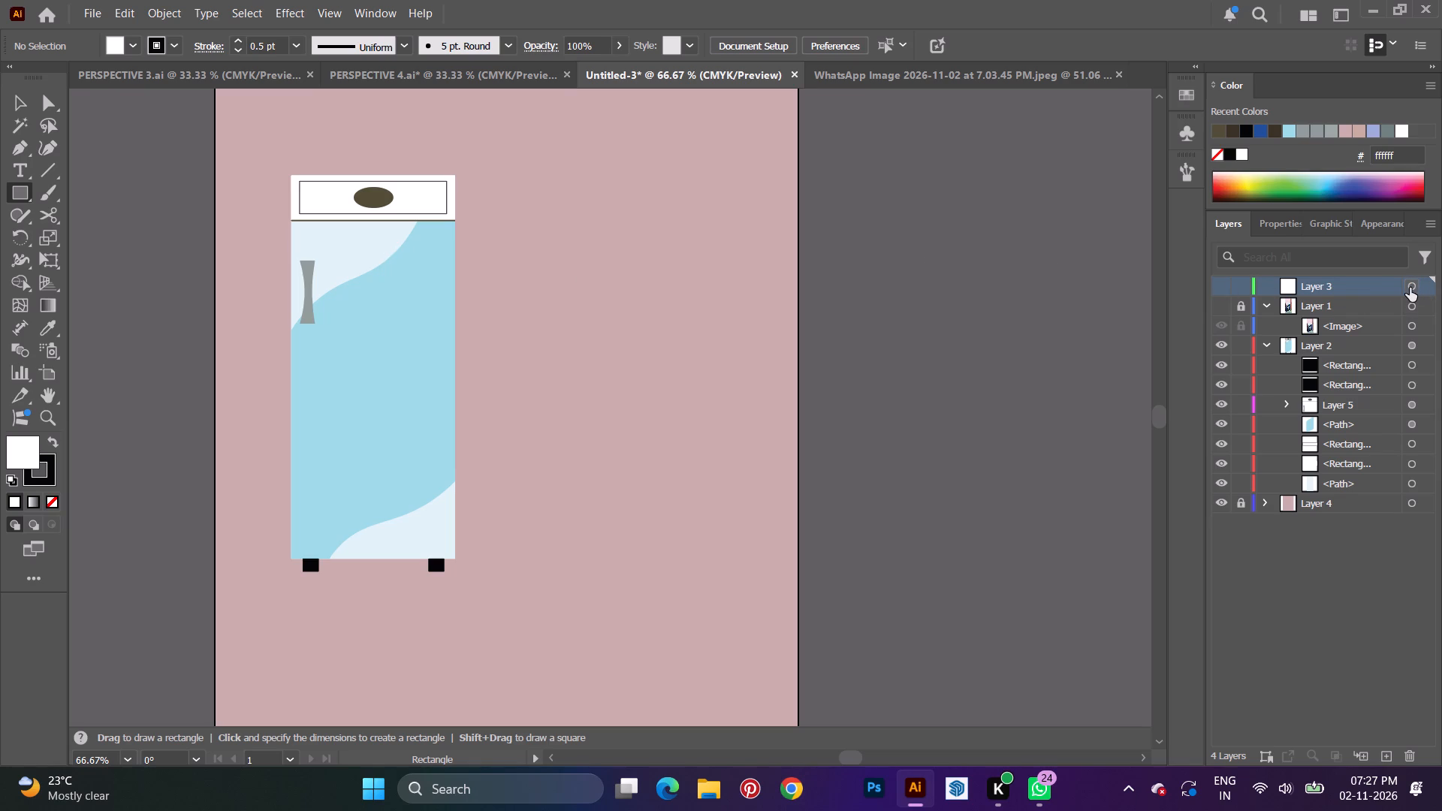
pyautogui.click(1410, 288)
pyautogui.click(1338, 283)
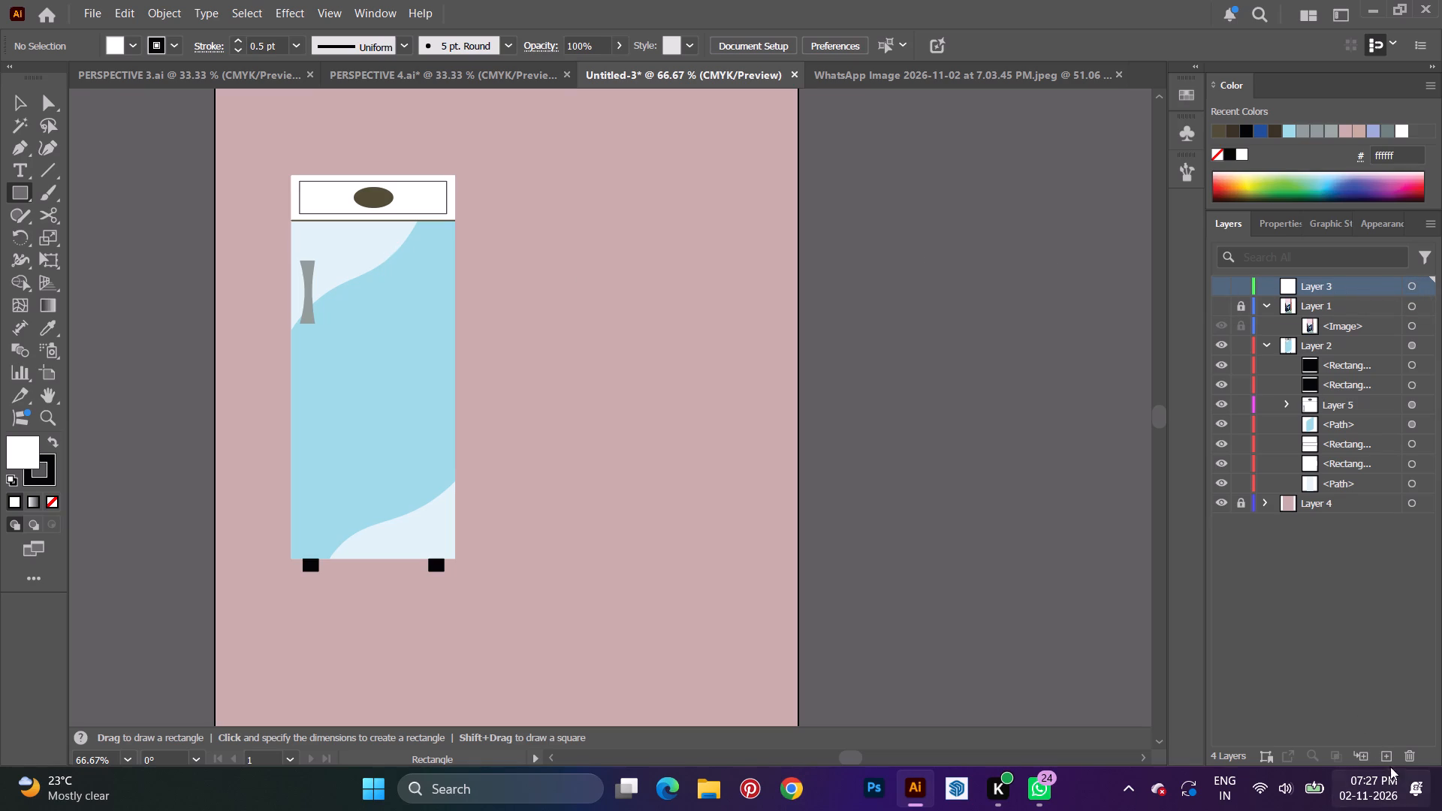
# Add a new empty layer at the top of the layer stack.
pyautogui.click(1385, 752)
pyautogui.click(1346, 280)
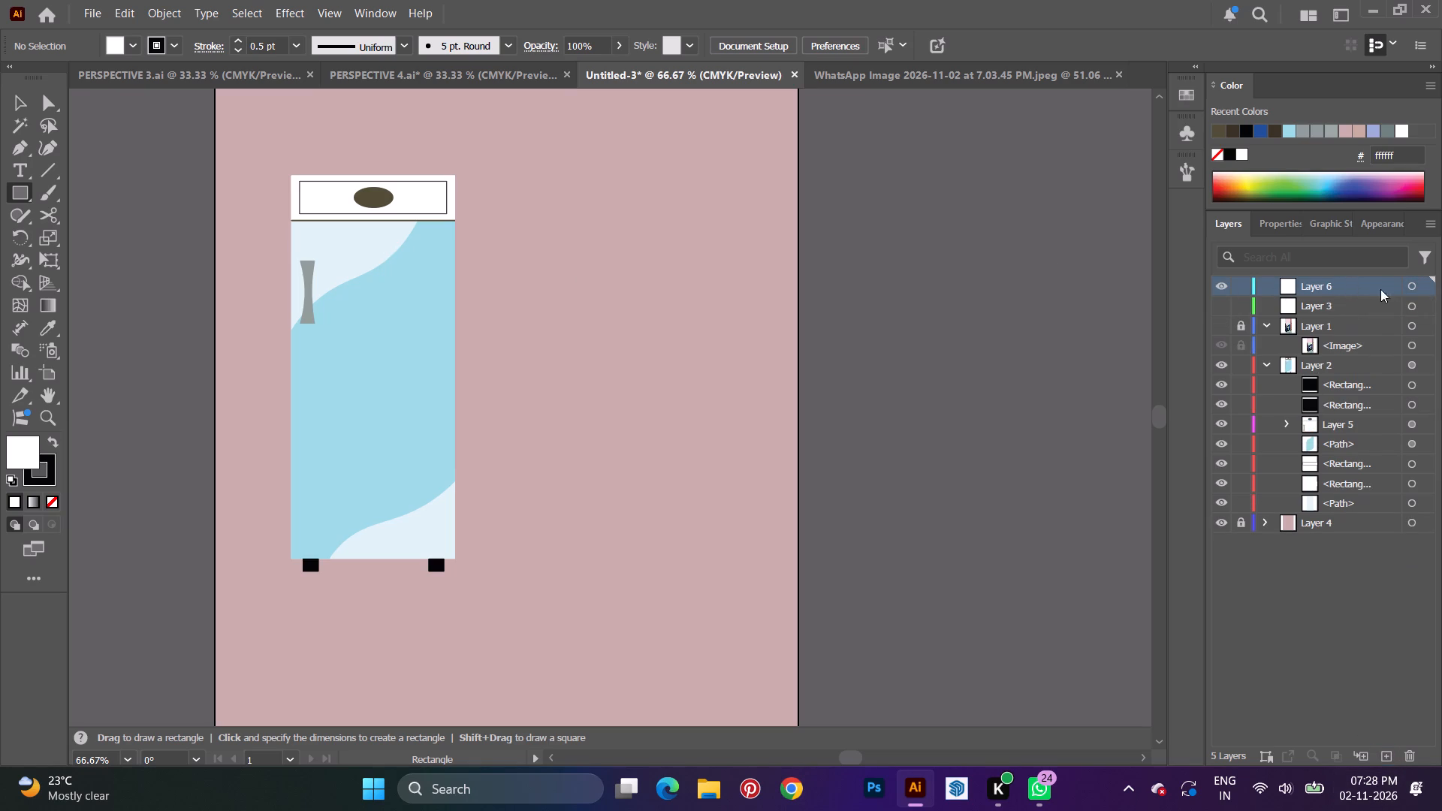
pyautogui.click(1416, 294)
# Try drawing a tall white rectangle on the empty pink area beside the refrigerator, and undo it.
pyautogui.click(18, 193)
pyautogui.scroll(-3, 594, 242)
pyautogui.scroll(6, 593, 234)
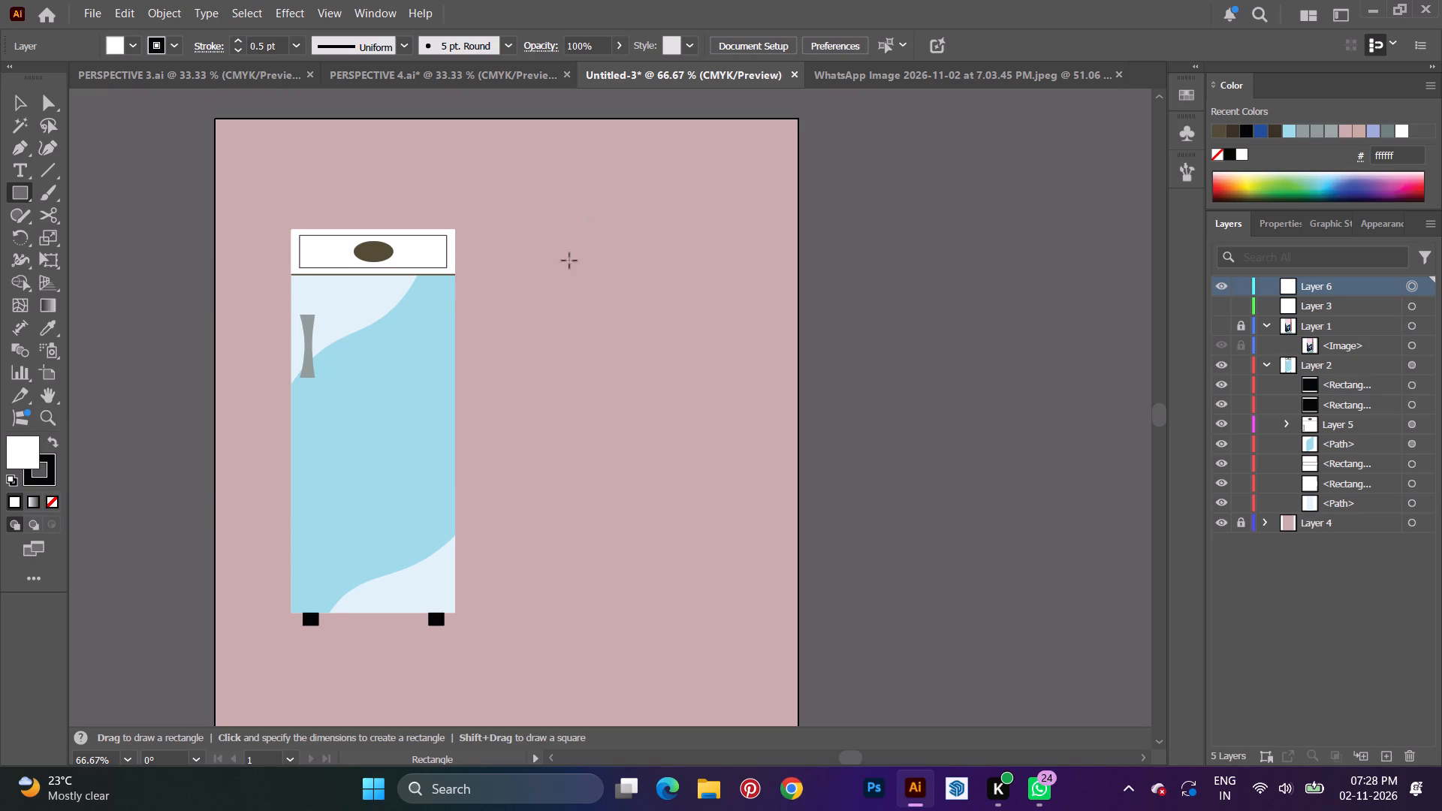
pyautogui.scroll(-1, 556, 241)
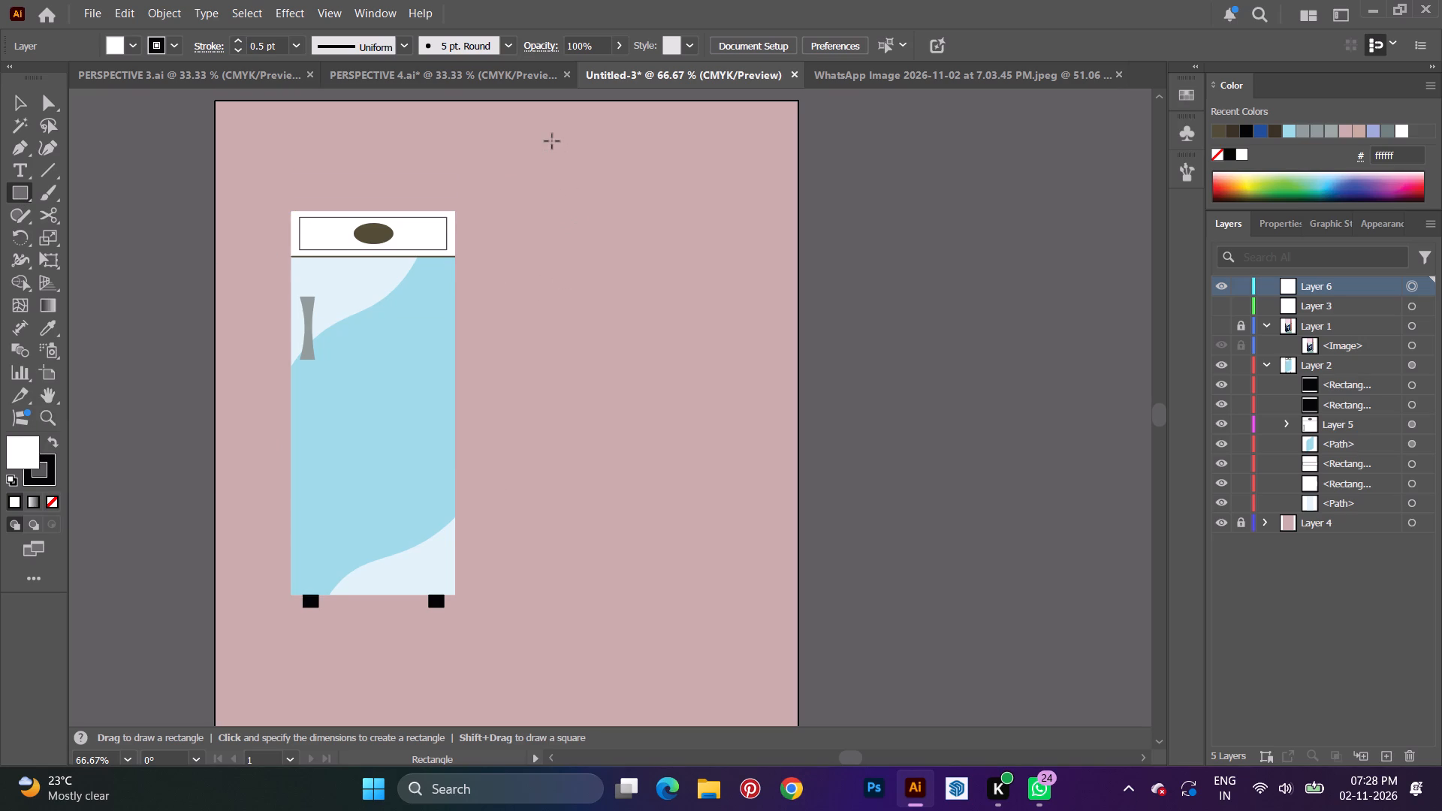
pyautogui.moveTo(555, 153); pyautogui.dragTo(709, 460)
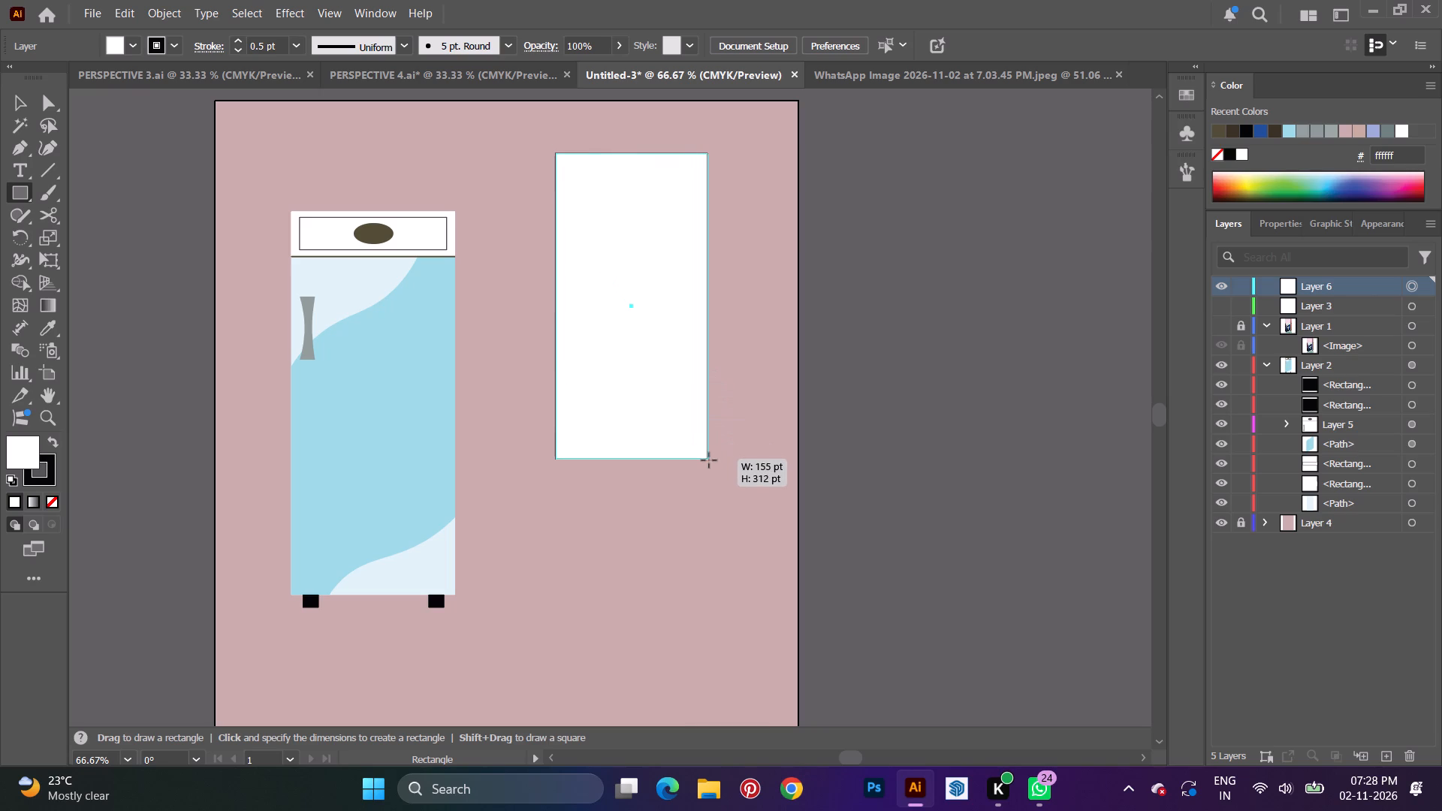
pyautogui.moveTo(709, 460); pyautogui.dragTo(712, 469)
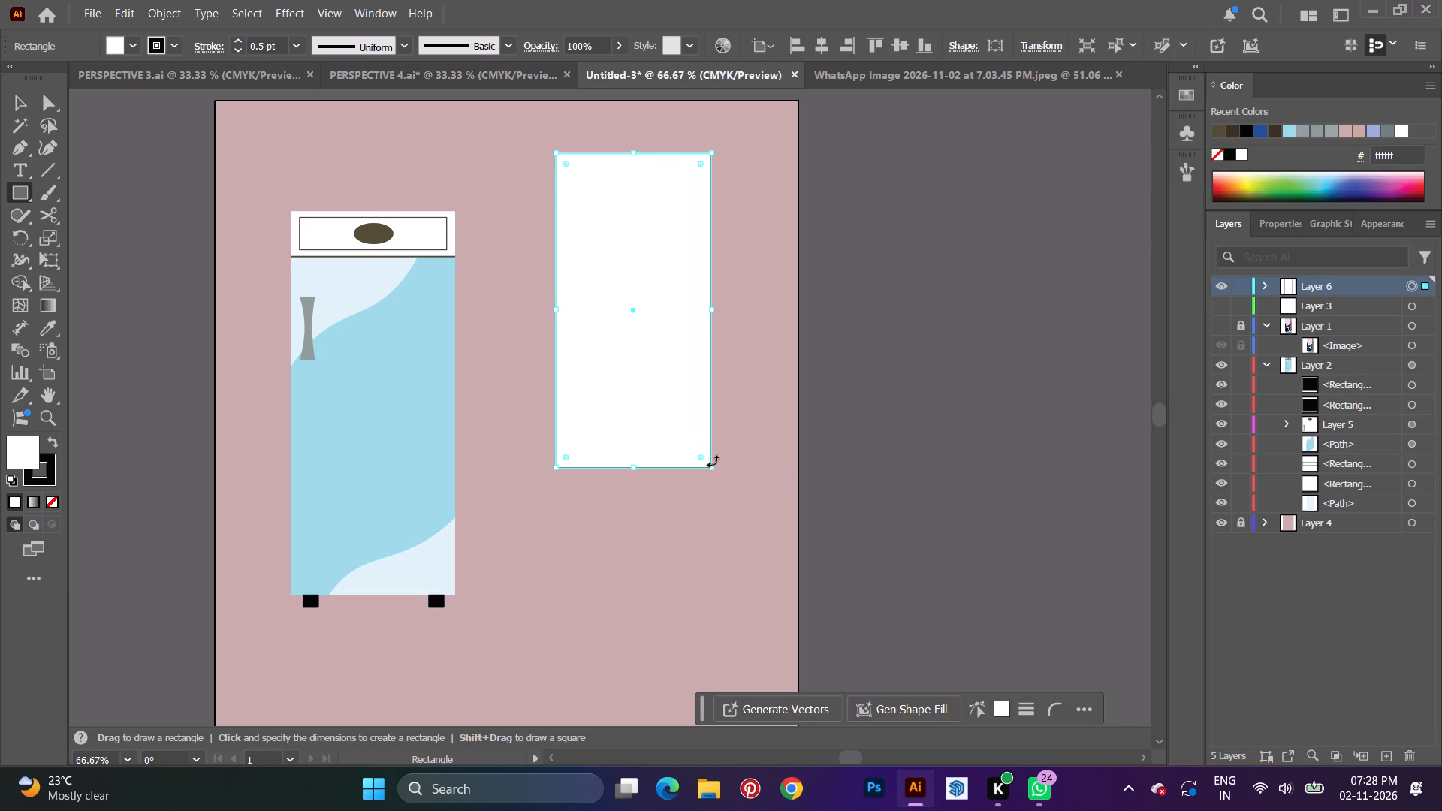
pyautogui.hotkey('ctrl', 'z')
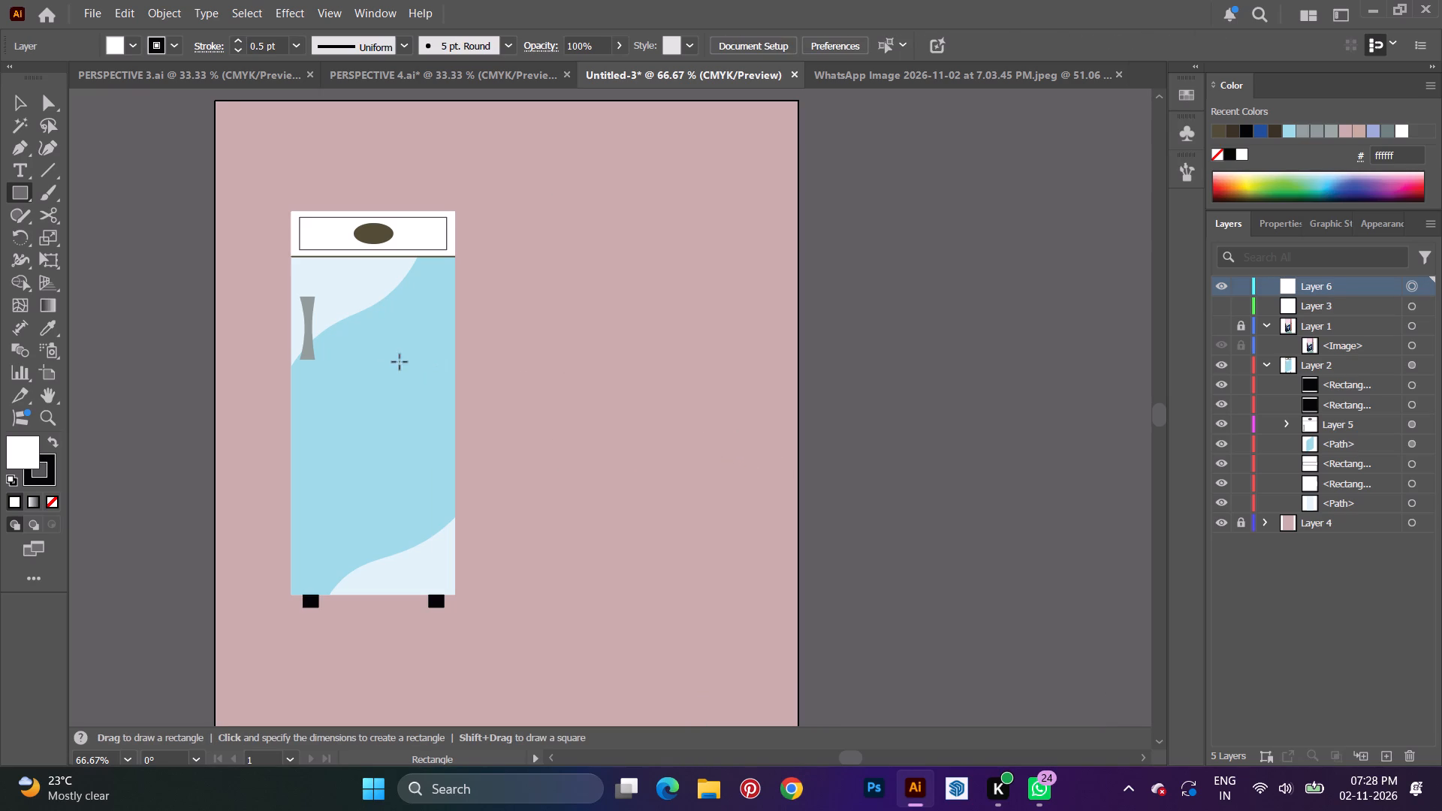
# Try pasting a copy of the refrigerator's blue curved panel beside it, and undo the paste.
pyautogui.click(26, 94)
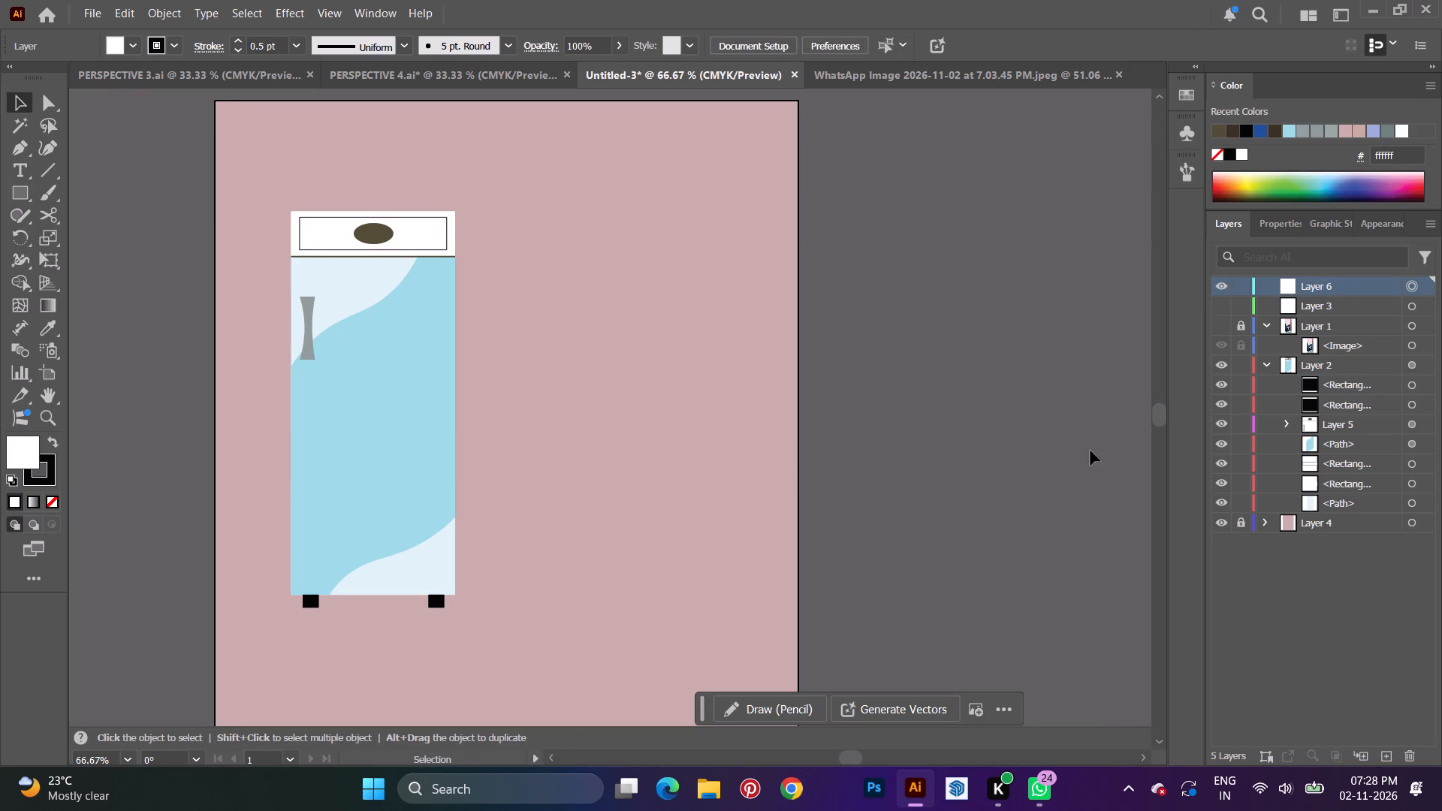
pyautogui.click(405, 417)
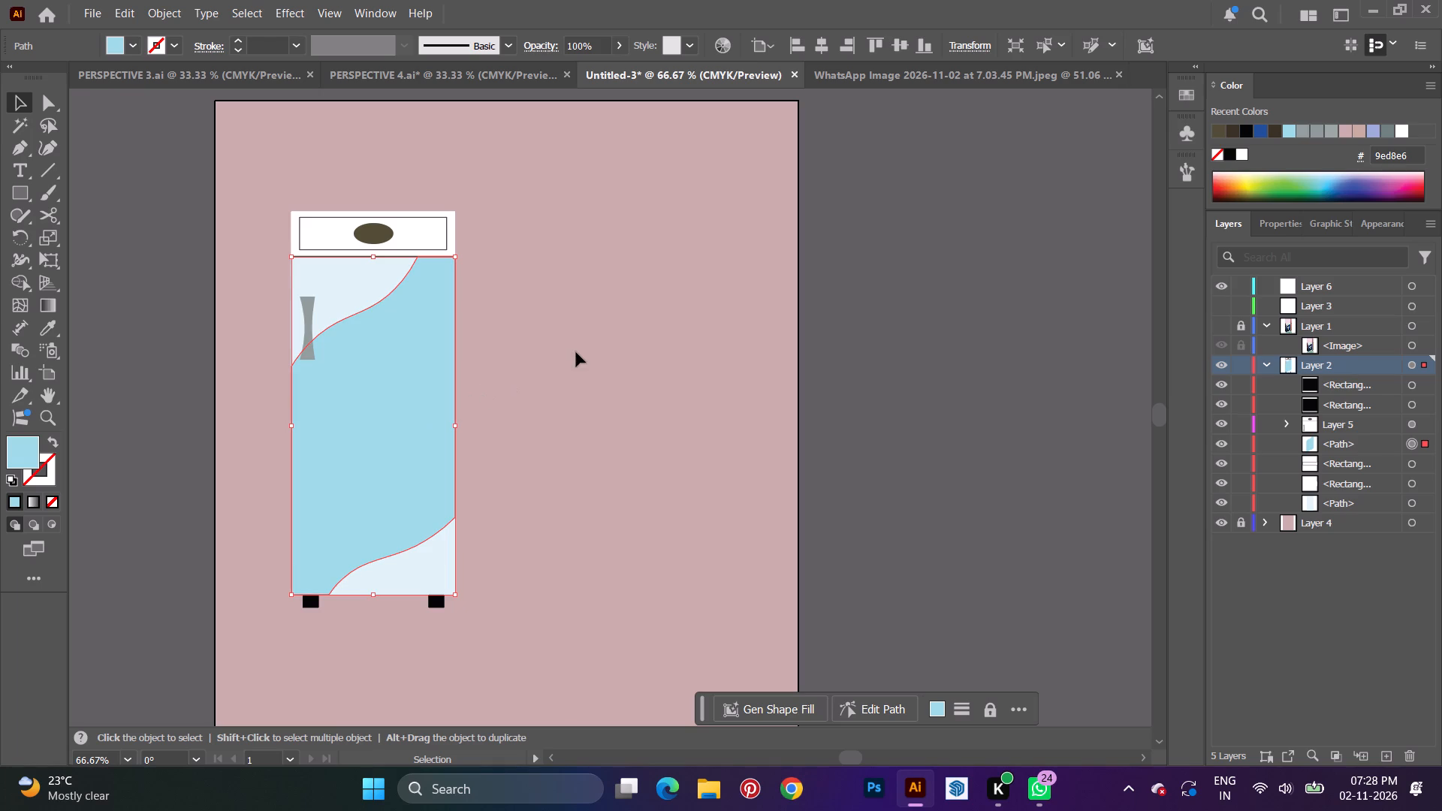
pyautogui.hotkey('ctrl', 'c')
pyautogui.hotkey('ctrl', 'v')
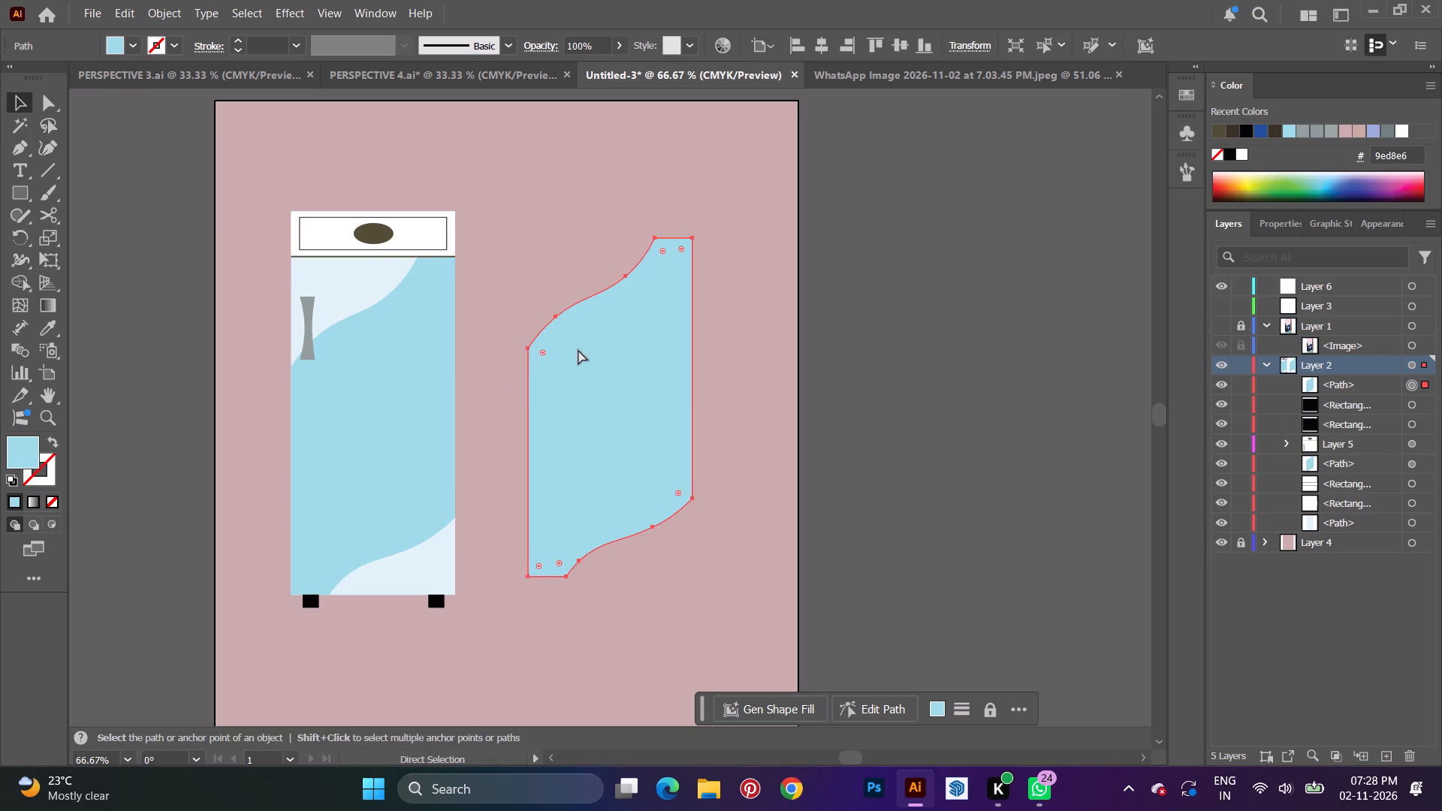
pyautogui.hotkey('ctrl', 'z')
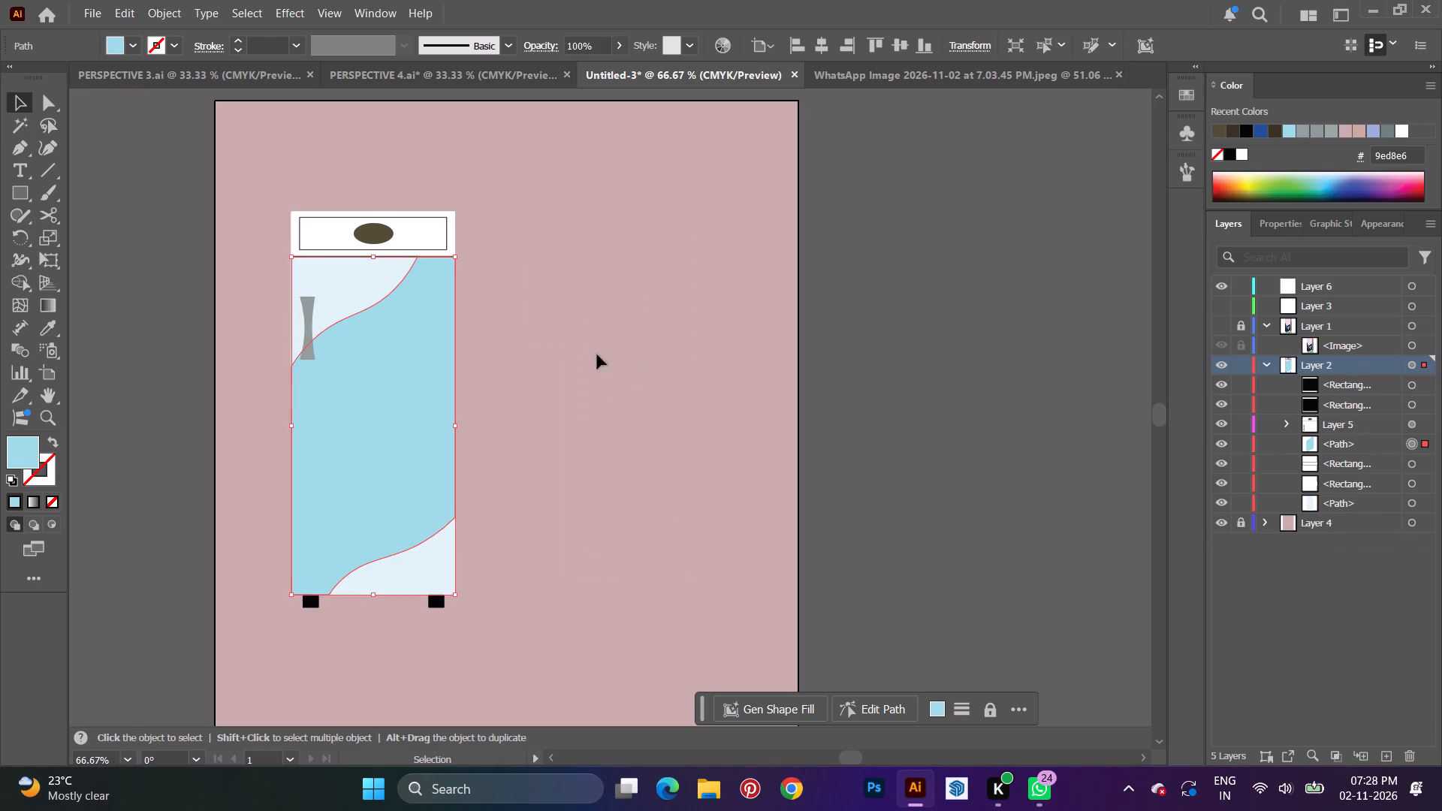
# Duplicate the refrigerator's pale blue body rectangle, place the copy on the empty area beside it, and widen the copy.
pyautogui.click(350, 285)
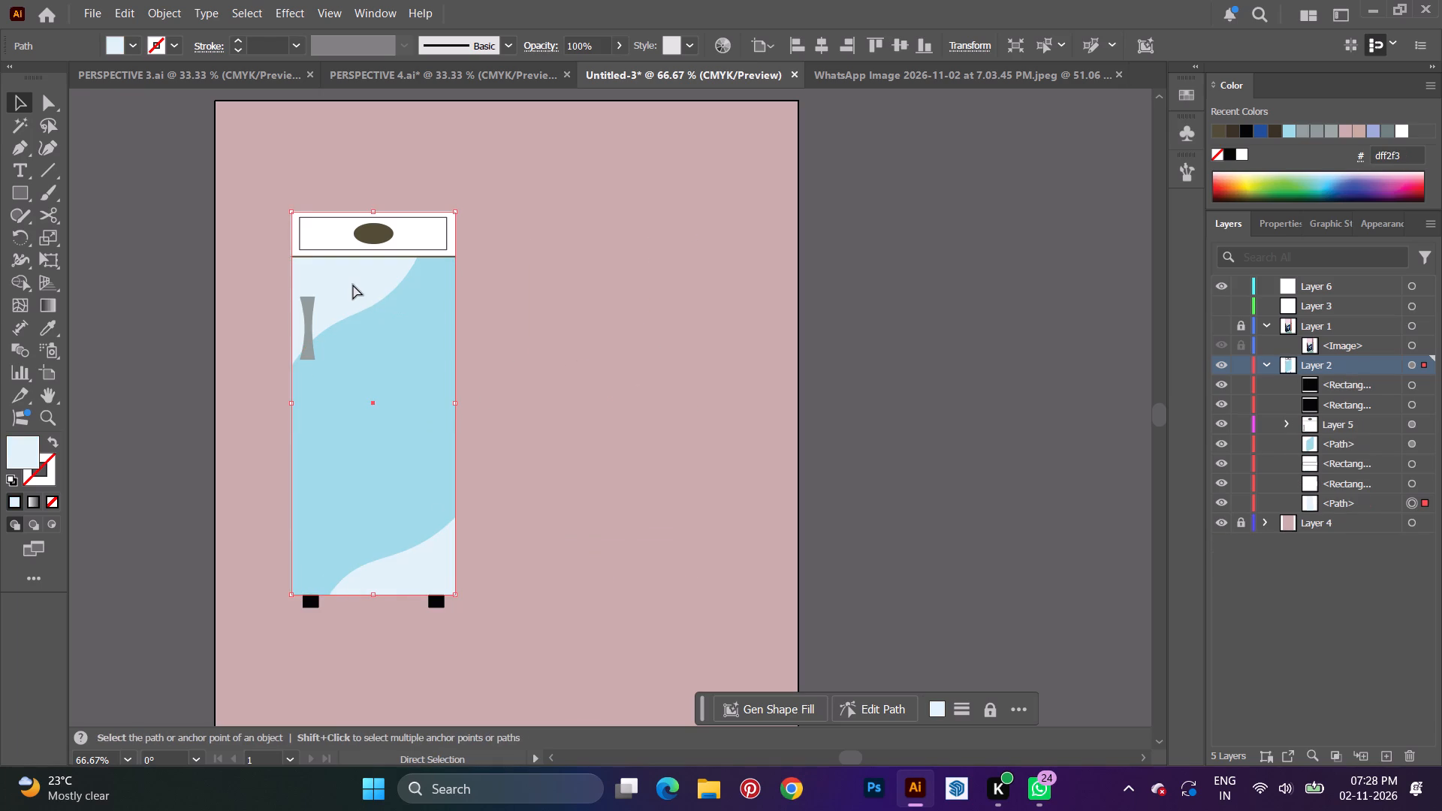
pyautogui.hotkey('ctrl', 'c')
pyautogui.hotkey('ctrl', 'v')
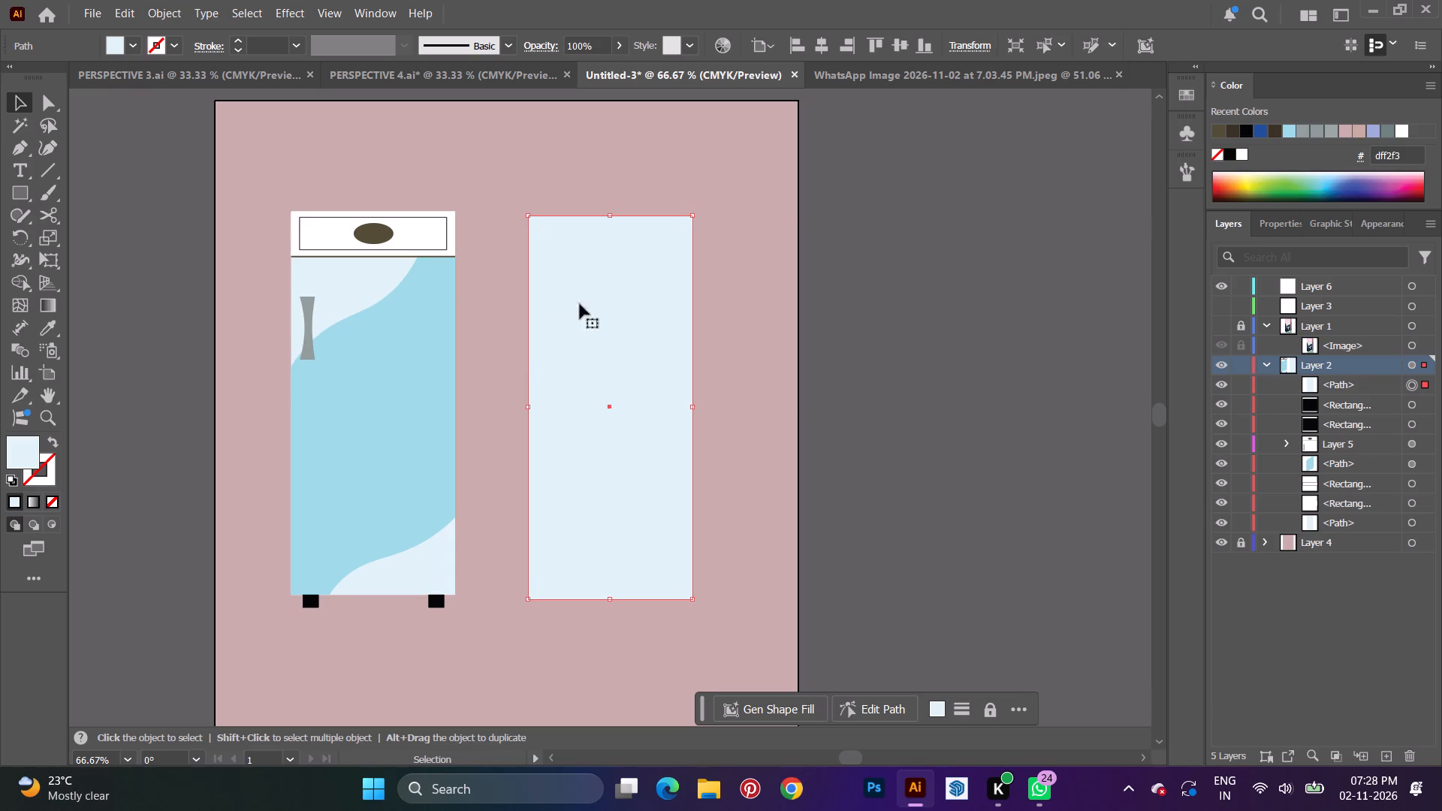
pyautogui.moveTo(611, 405); pyautogui.dragTo(629, 396)
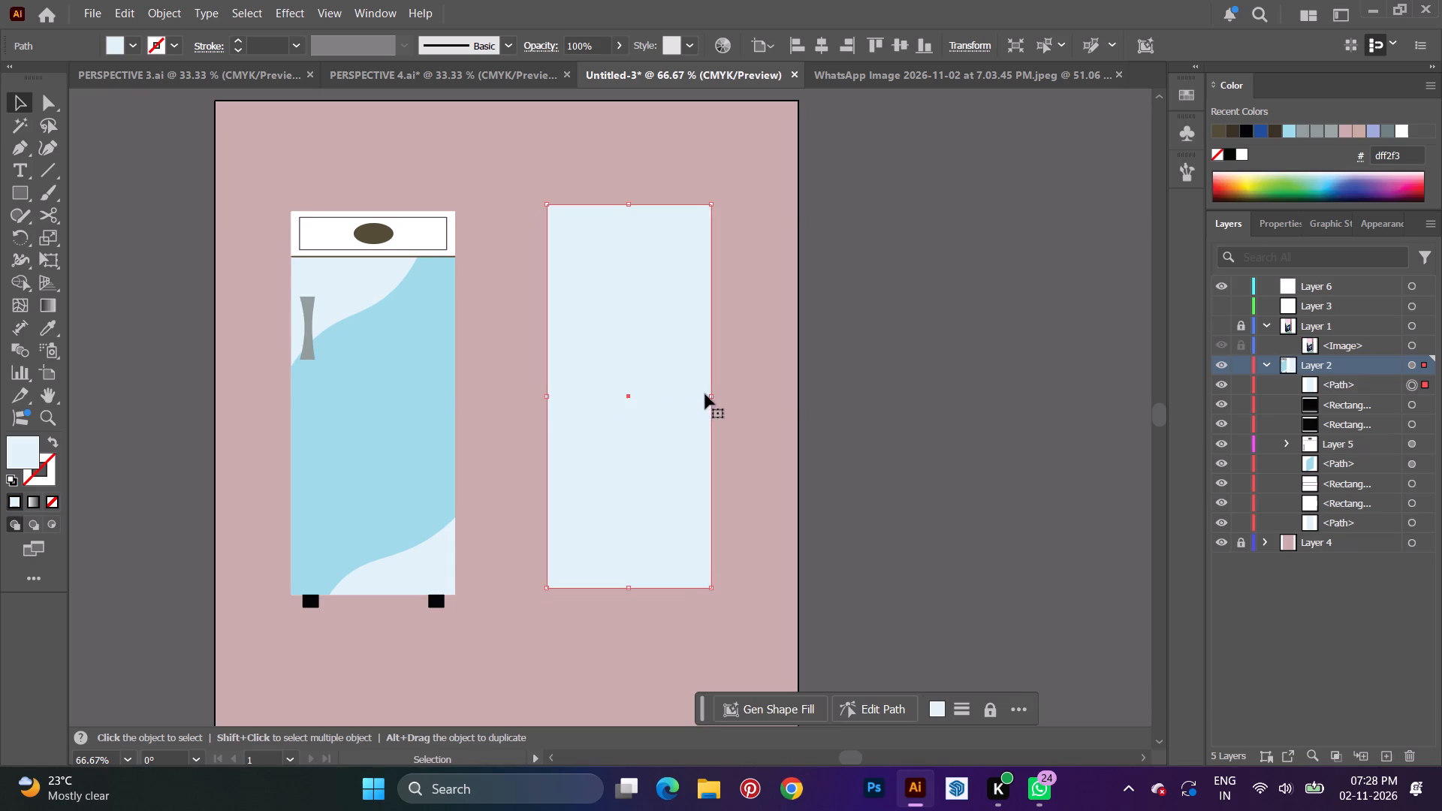
pyautogui.moveTo(711, 394); pyautogui.dragTo(731, 395)
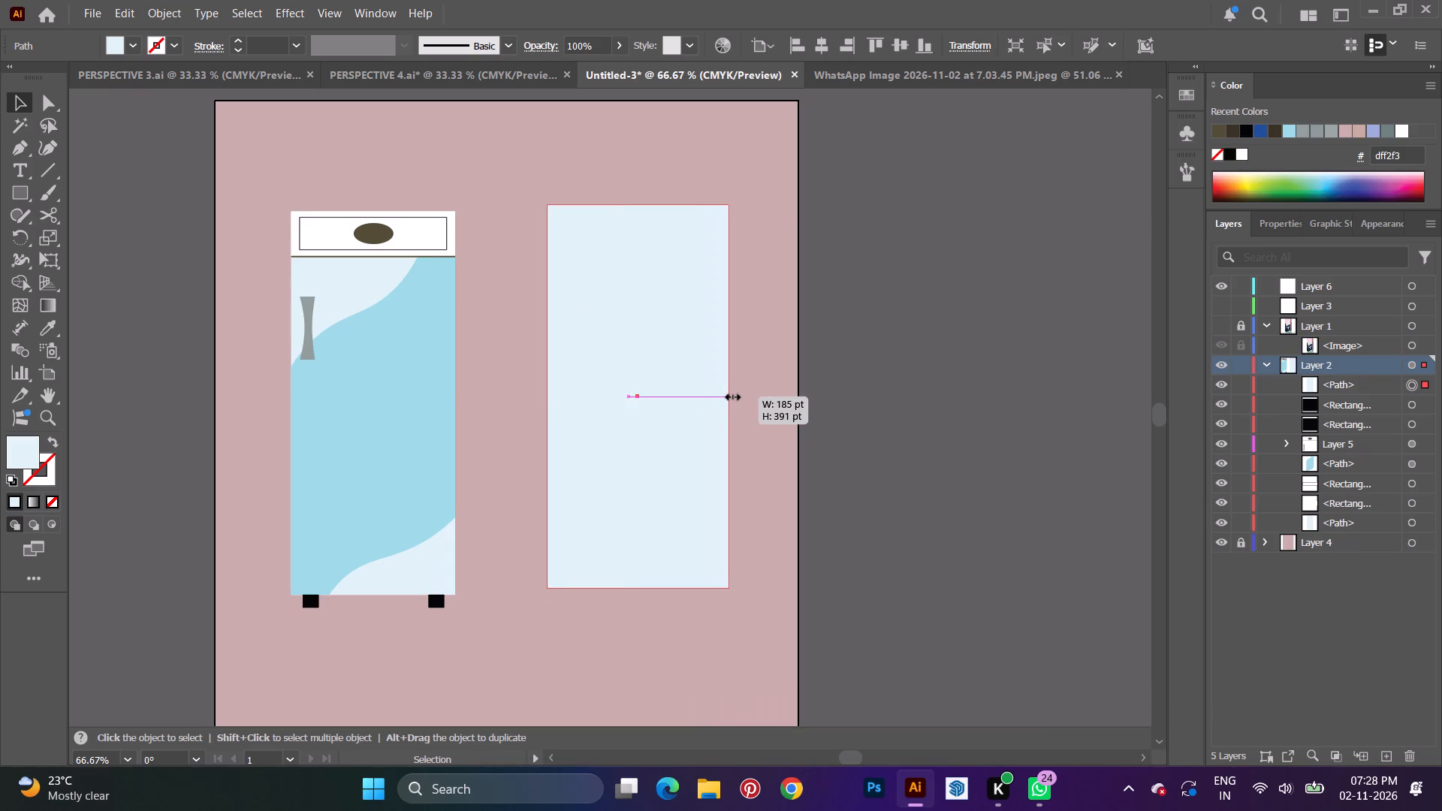
pyautogui.moveTo(731, 395); pyautogui.dragTo(745, 397)
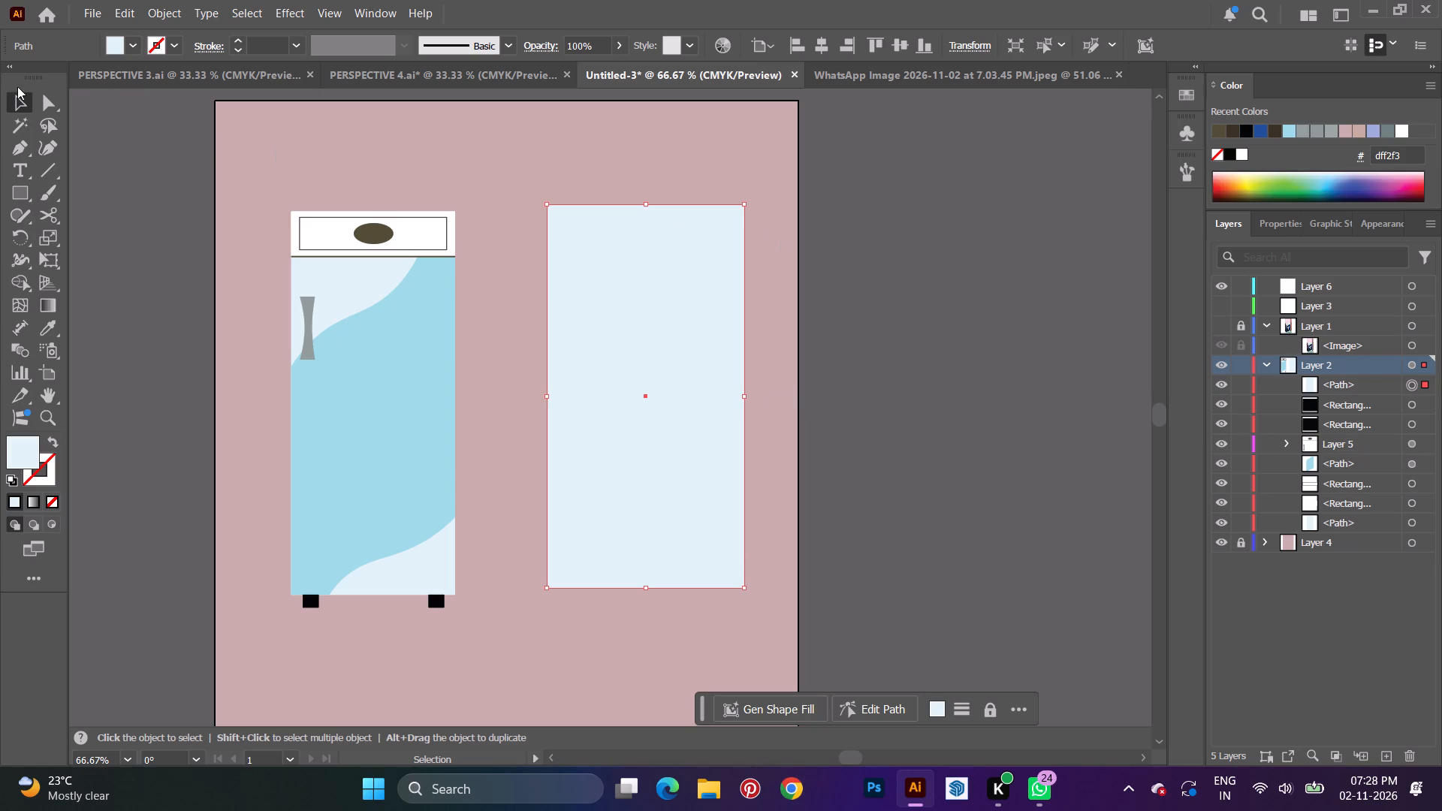
# Fill the widened body copy with the recent near-black colour, 040407.
pyautogui.click(140, 44)
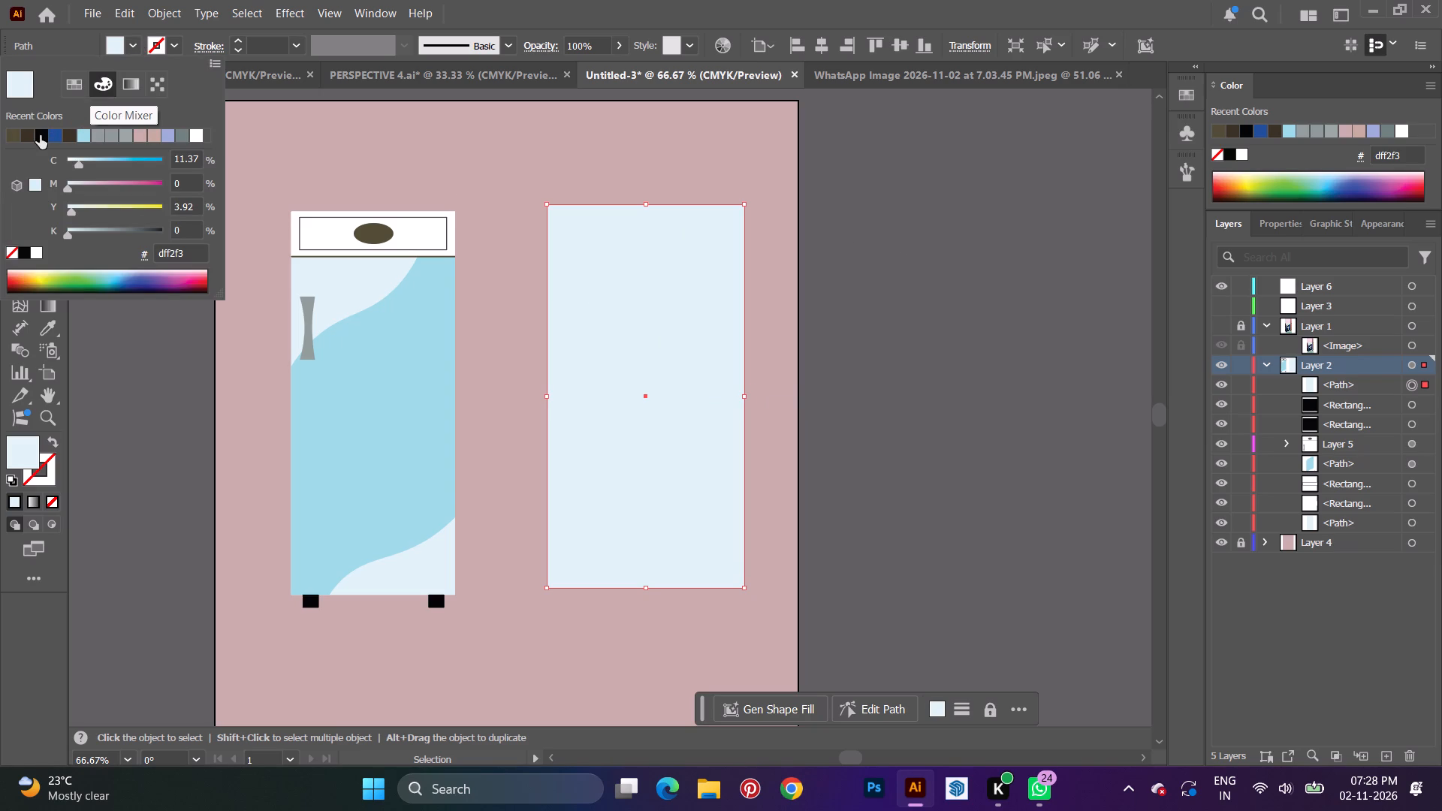
pyautogui.click(41, 135)
pyautogui.click(747, 336)
pyautogui.click(852, 352)
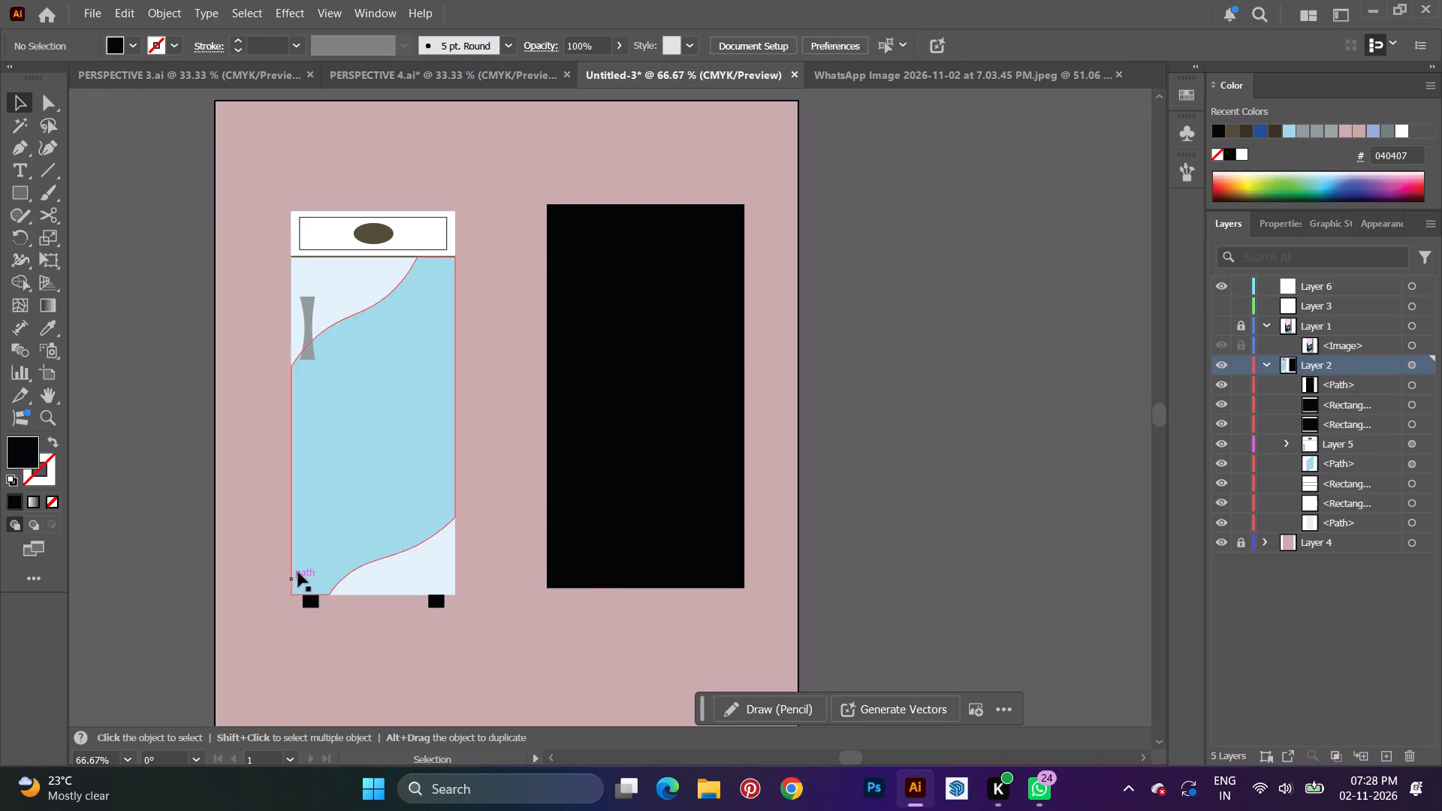
# Duplicate the refrigerator's two black feet and place the copies under the bottom edge of the large black rectangle.
pyautogui.keyDown('alt'); pyautogui.scroll(4, 314, 558); pyautogui.keyUp('alt')
pyautogui.scroll(-12, 360, 551)
pyautogui.moveTo(195, 555); pyautogui.dragTo(198, 556)
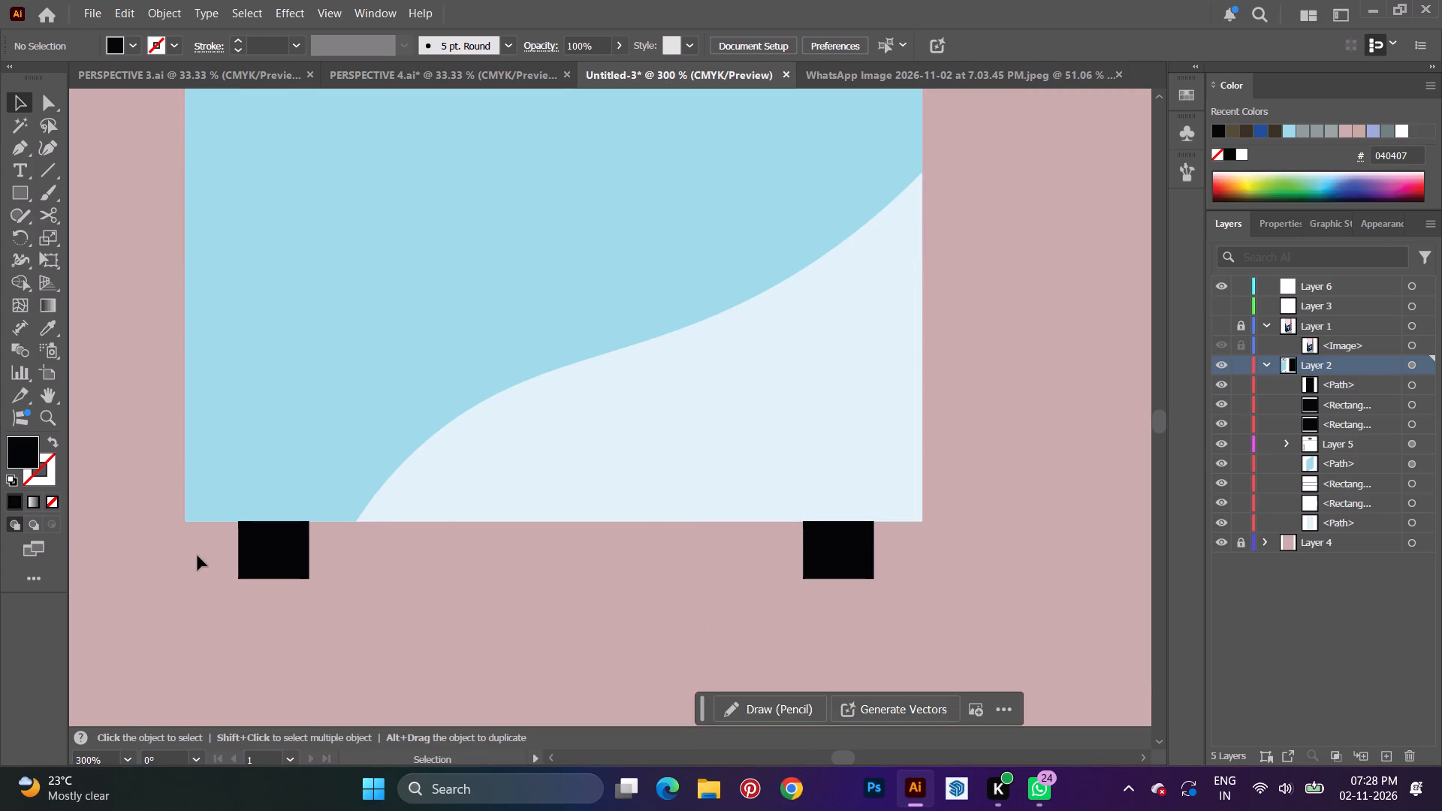
pyautogui.moveTo(198, 556); pyautogui.dragTo(930, 644)
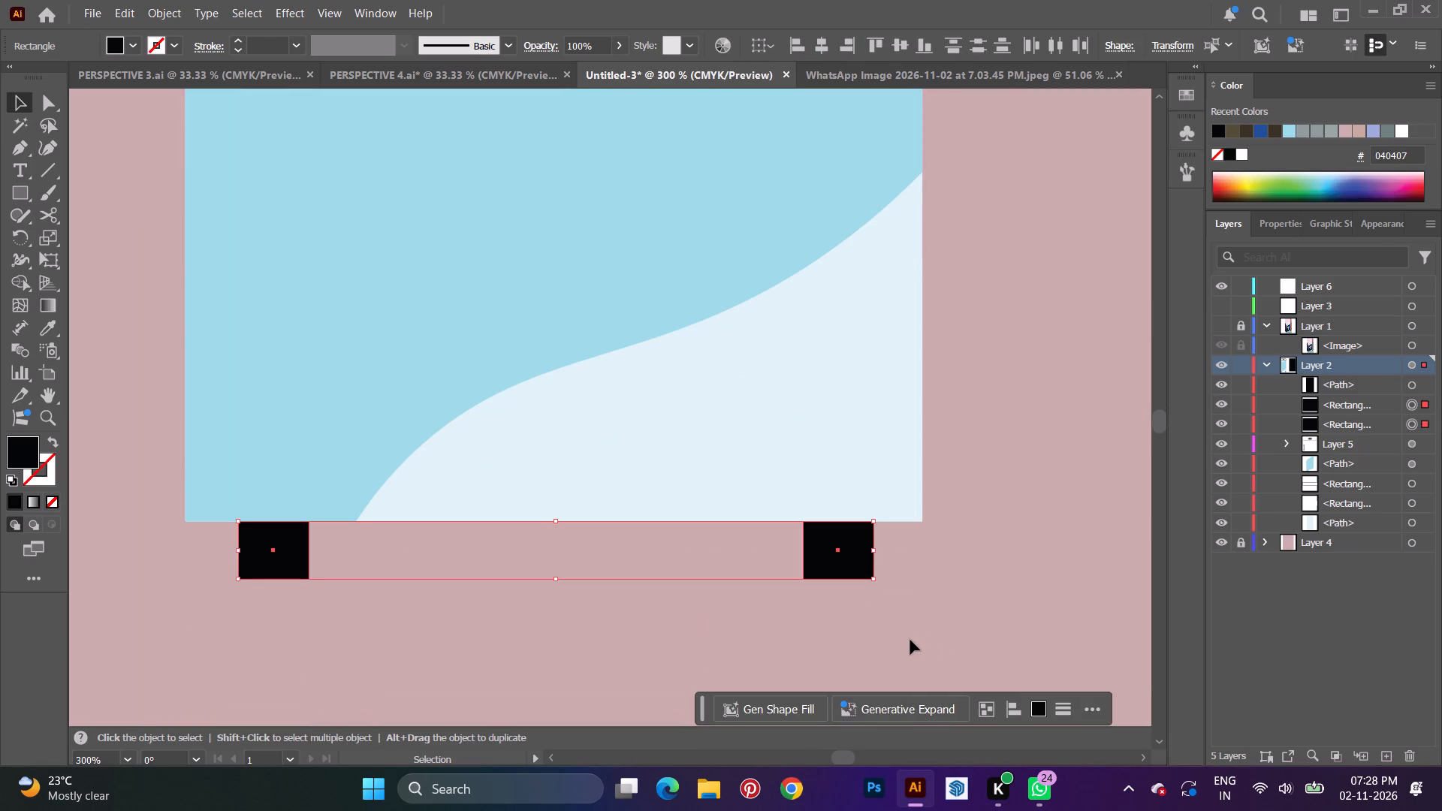
pyautogui.hotkey('ctrl', 'c')
pyautogui.hotkey('ctrl', 'v')
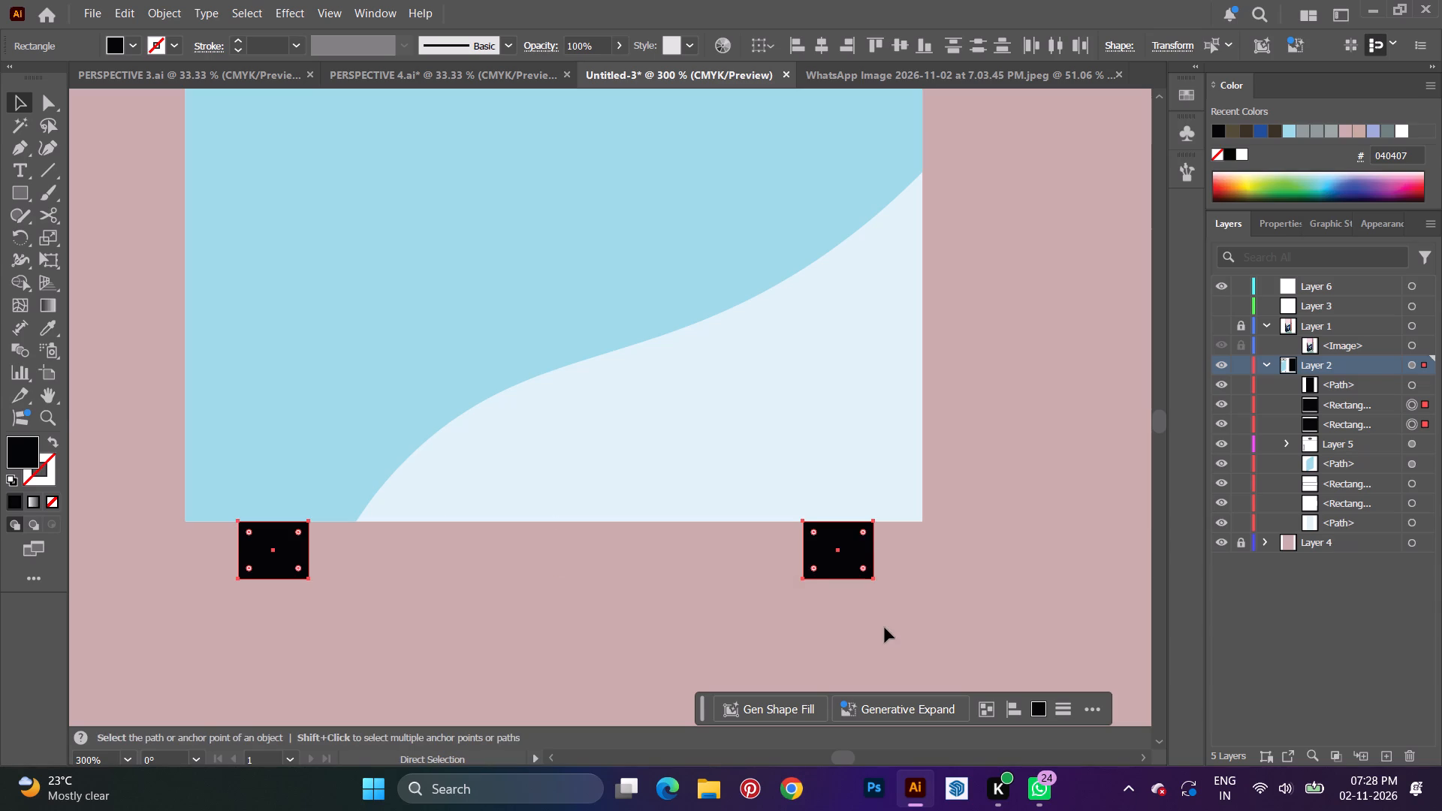
pyautogui.keyDown('alt'); pyautogui.scroll(-3, 882, 615); pyautogui.keyUp('alt')
pyautogui.scroll(-2, 991, 577)
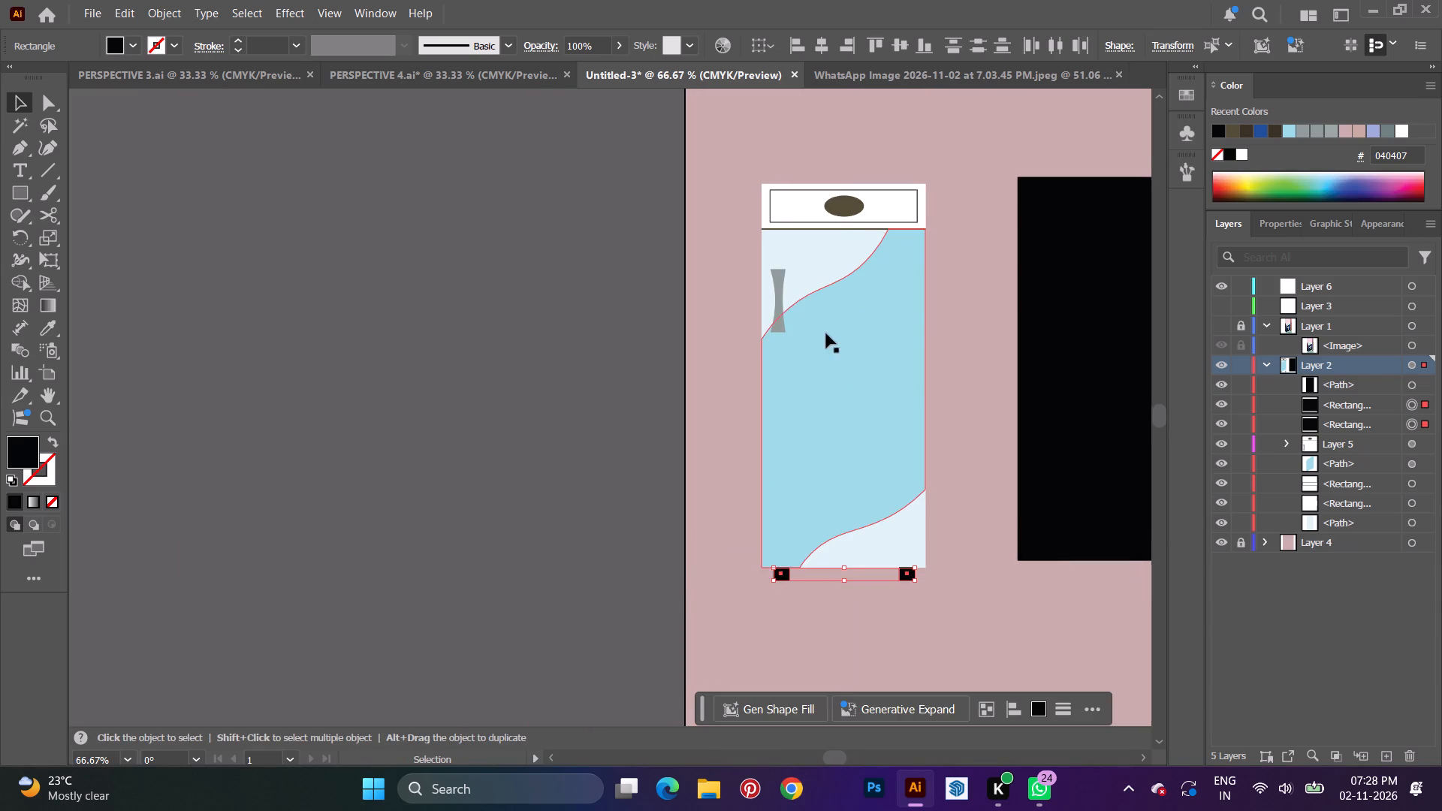
pyautogui.press('space')
pyautogui.press('space')
pyautogui.press('space')
pyautogui.press('space')
pyautogui.press('space')
pyautogui.press('space')
pyautogui.moveTo(934, 418); pyautogui.dragTo(648, 392)
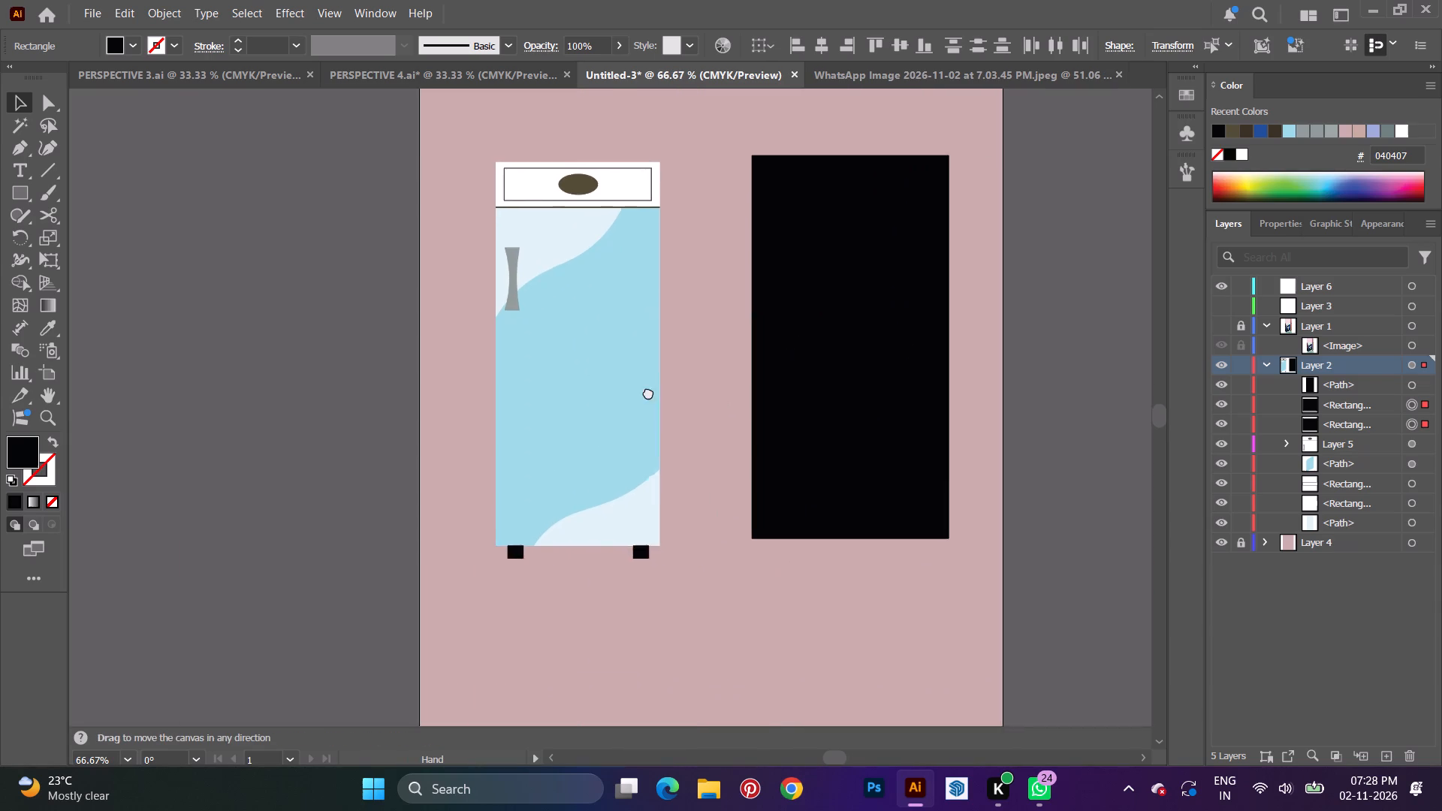
pyautogui.moveTo(648, 392); pyautogui.dragTo(598, 375)
pyautogui.keyDown('alt'); pyautogui.scroll(2, 605, 473); pyautogui.keyUp('alt')
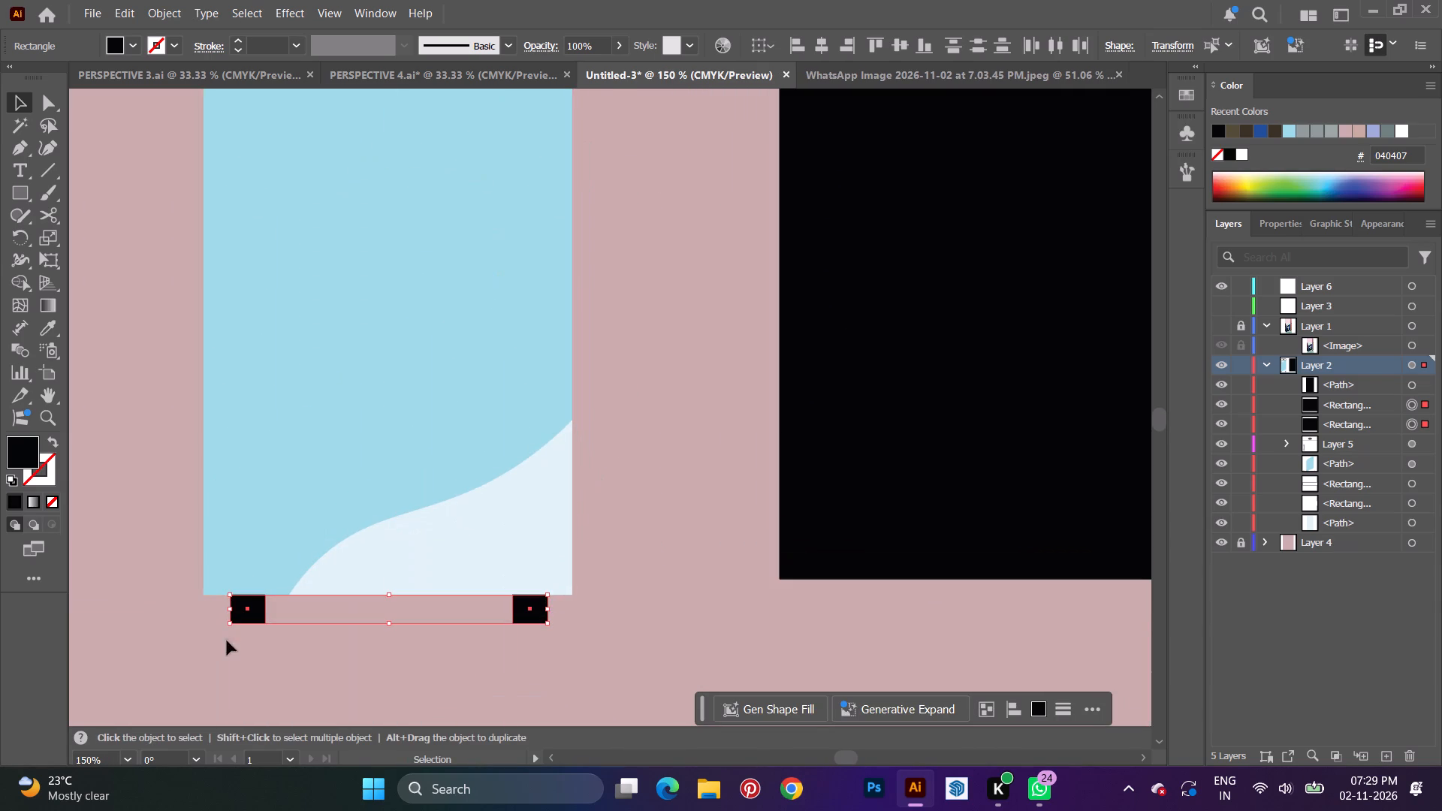
pyautogui.hotkey('ctrl', 'c')
pyautogui.hotkey('ctrl', 'v')
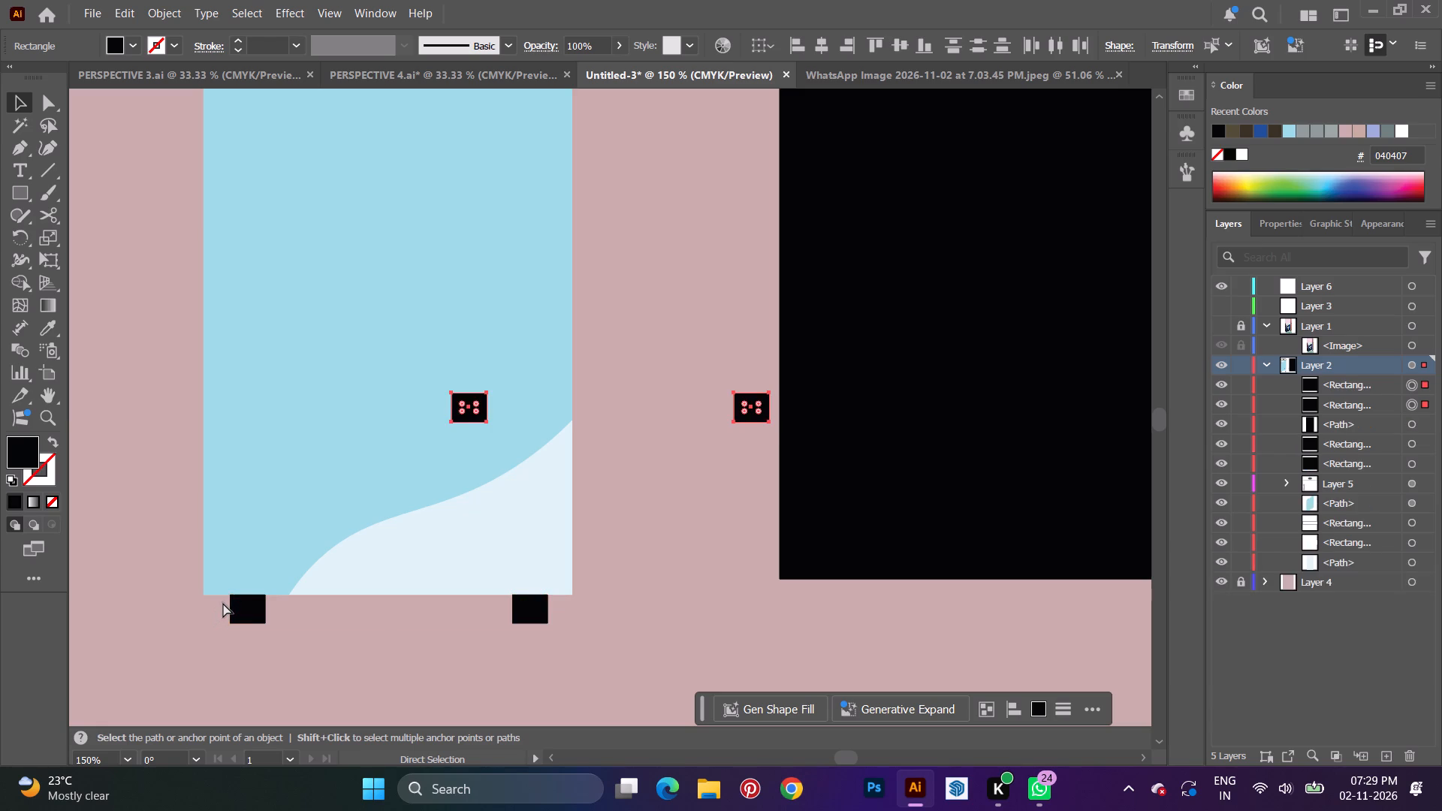
pyautogui.moveTo(750, 406); pyautogui.dragTo(821, 465)
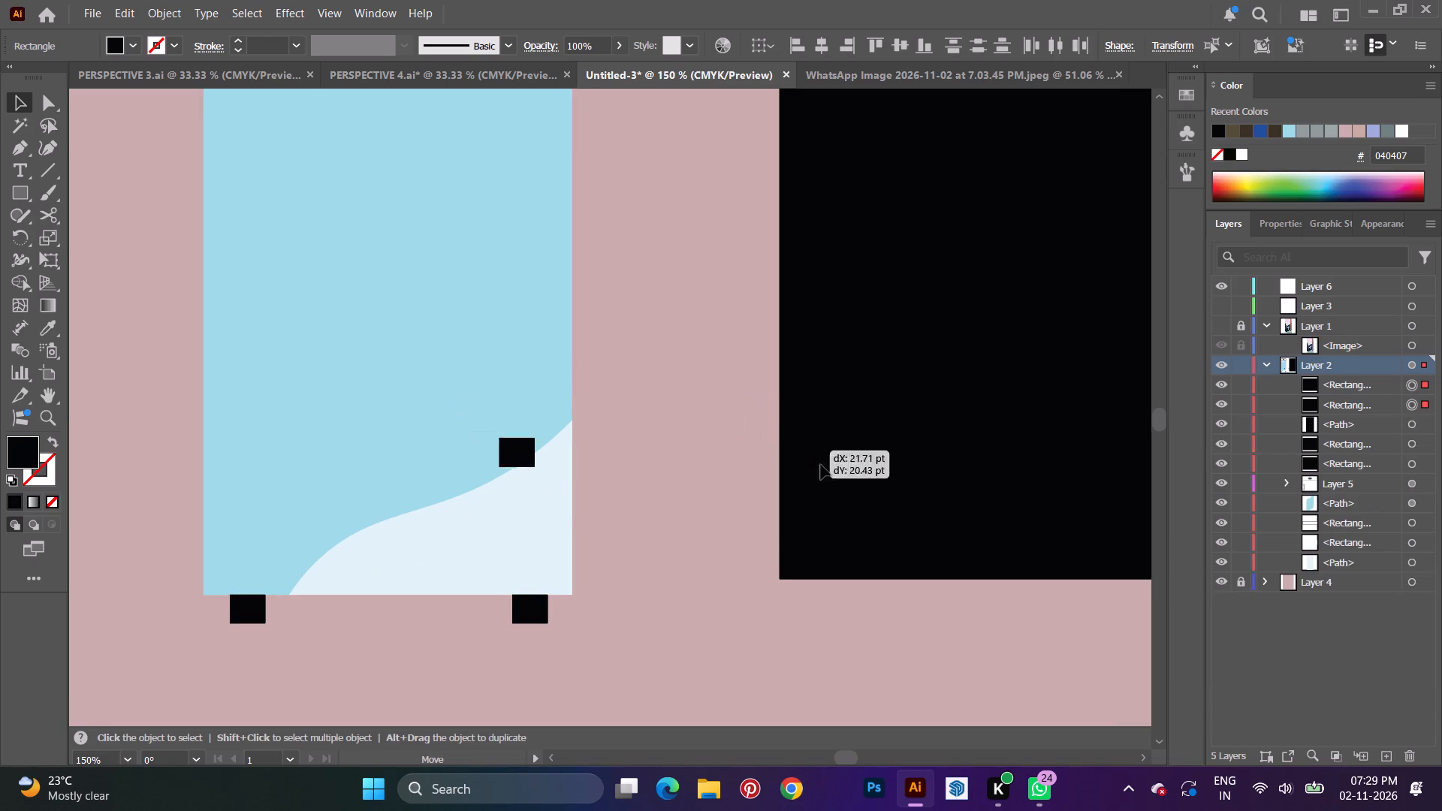
pyautogui.moveTo(821, 465); pyautogui.dragTo(1145, 589)
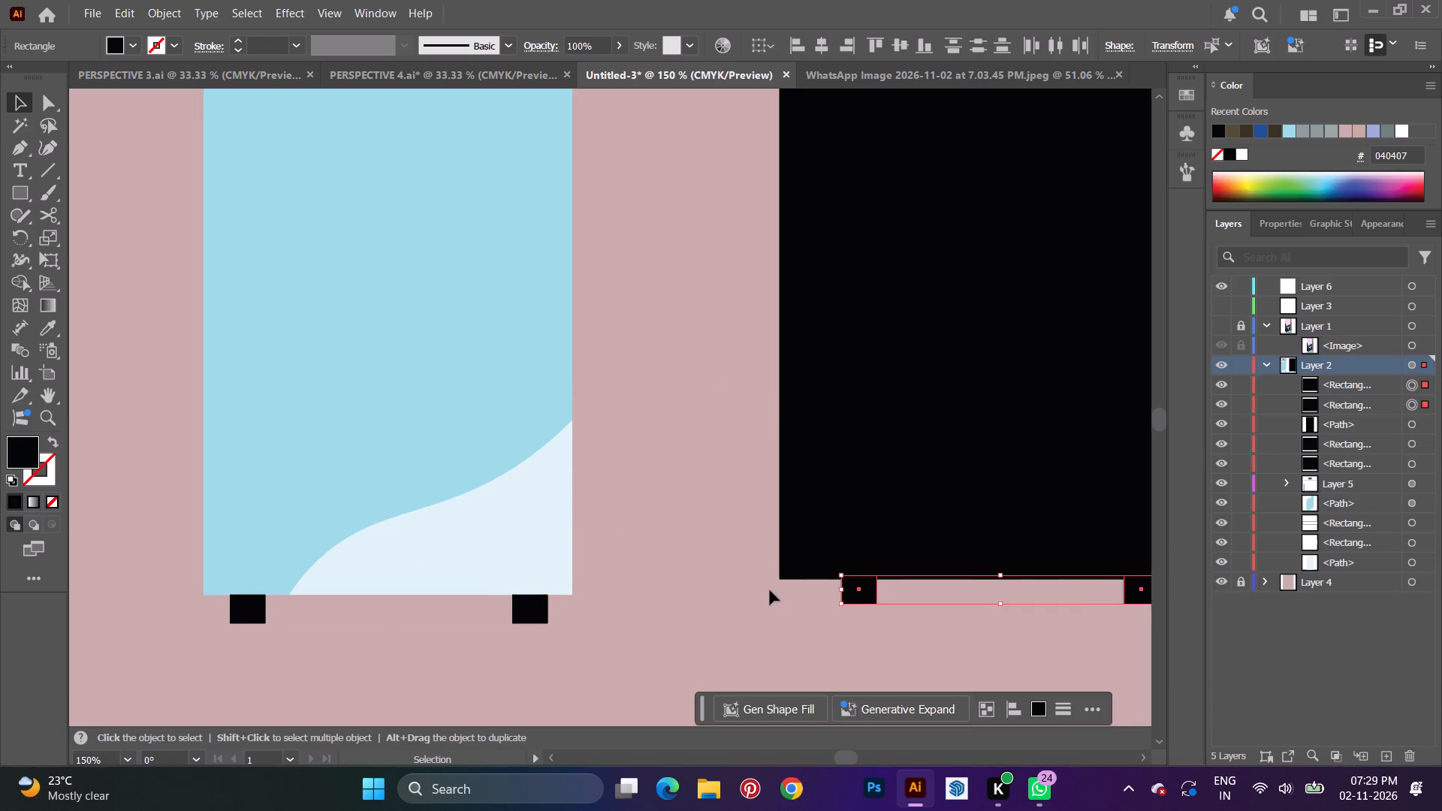
pyautogui.press('space')
pyautogui.press('space')
pyautogui.press('space')
pyautogui.press('space')
pyautogui.press('space')
pyautogui.press('space')
pyautogui.press('space')
pyautogui.press('space')
pyautogui.press('space')
pyautogui.press('space')
pyautogui.press('space')
pyautogui.press('space')
pyautogui.press('space')
pyautogui.press('space')
pyautogui.press('space')
pyautogui.press('space')
pyautogui.press('space')
pyautogui.press('space')
pyautogui.press('space')
pyautogui.press('space')
pyautogui.moveTo(770, 589); pyautogui.dragTo(404, 489)
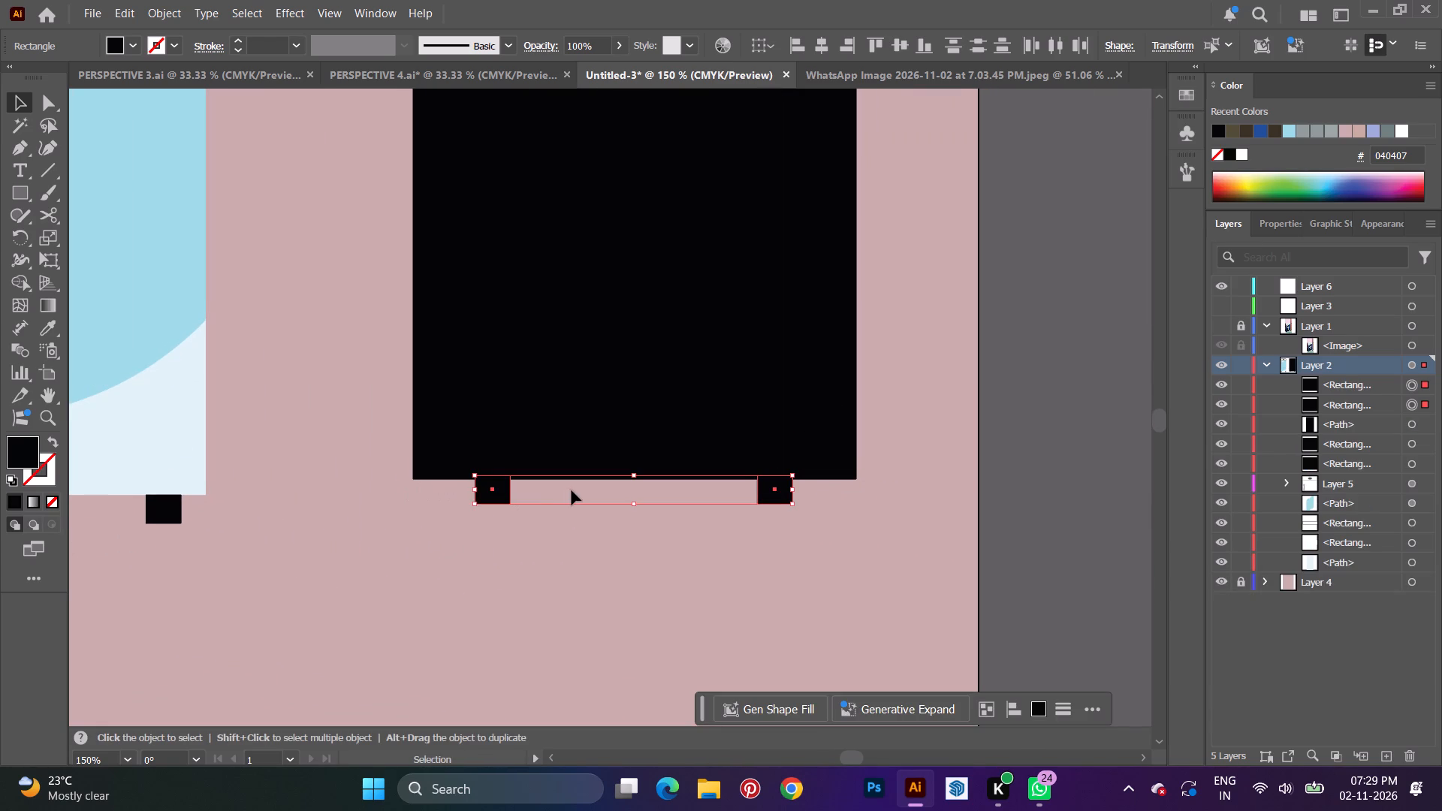
pyautogui.keyDown('alt'); pyautogui.scroll(-2, 578, 489); pyautogui.keyUp('alt')
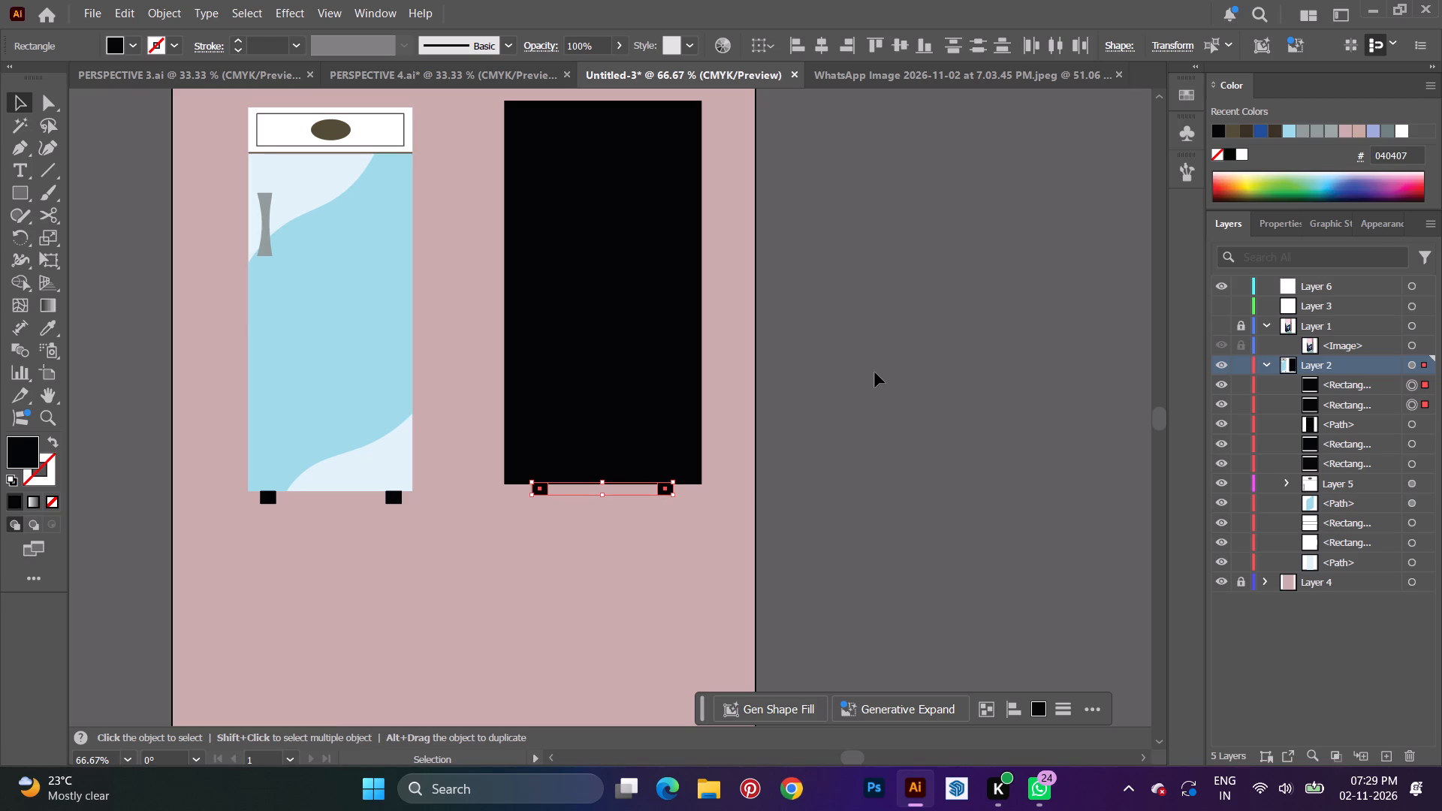
pyautogui.click(875, 372)
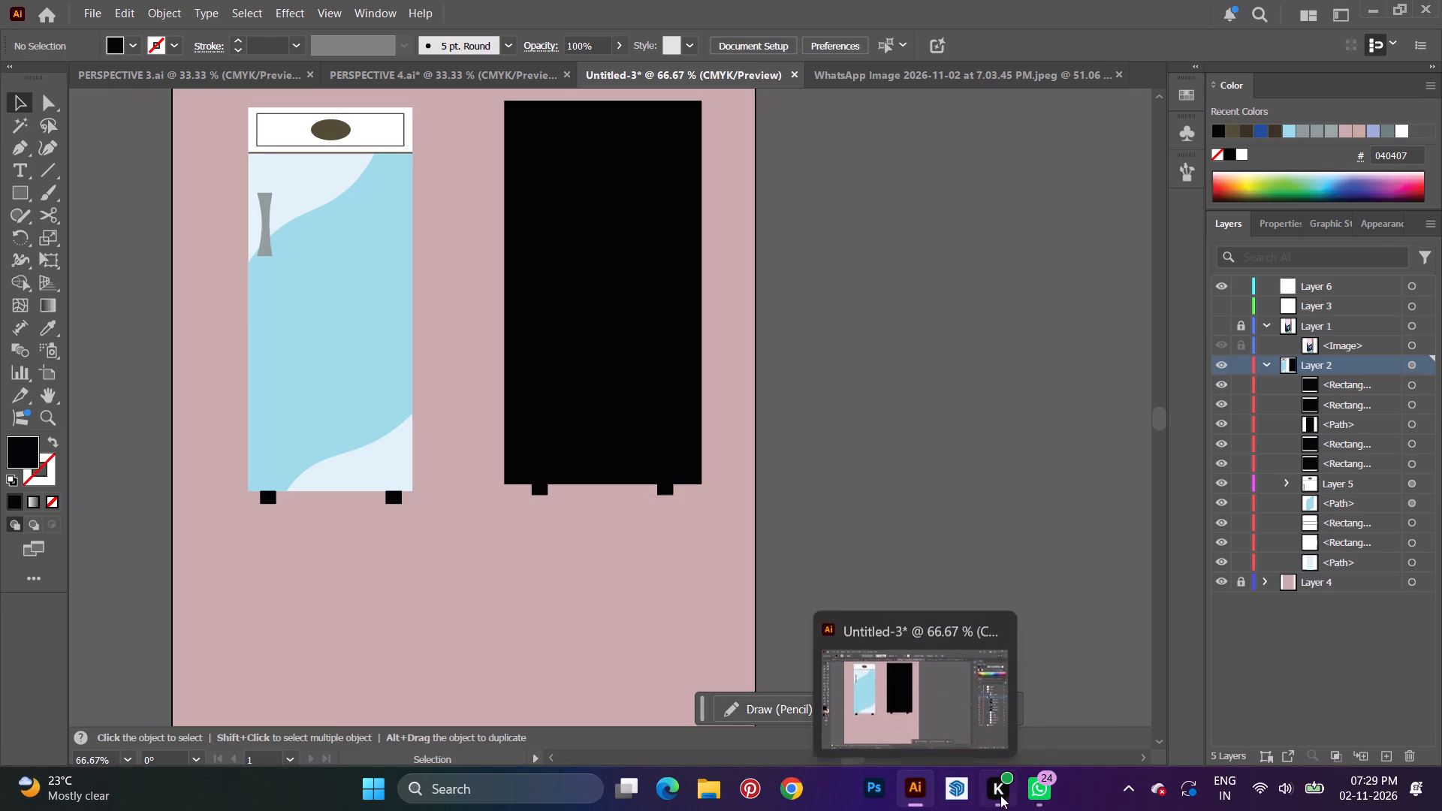
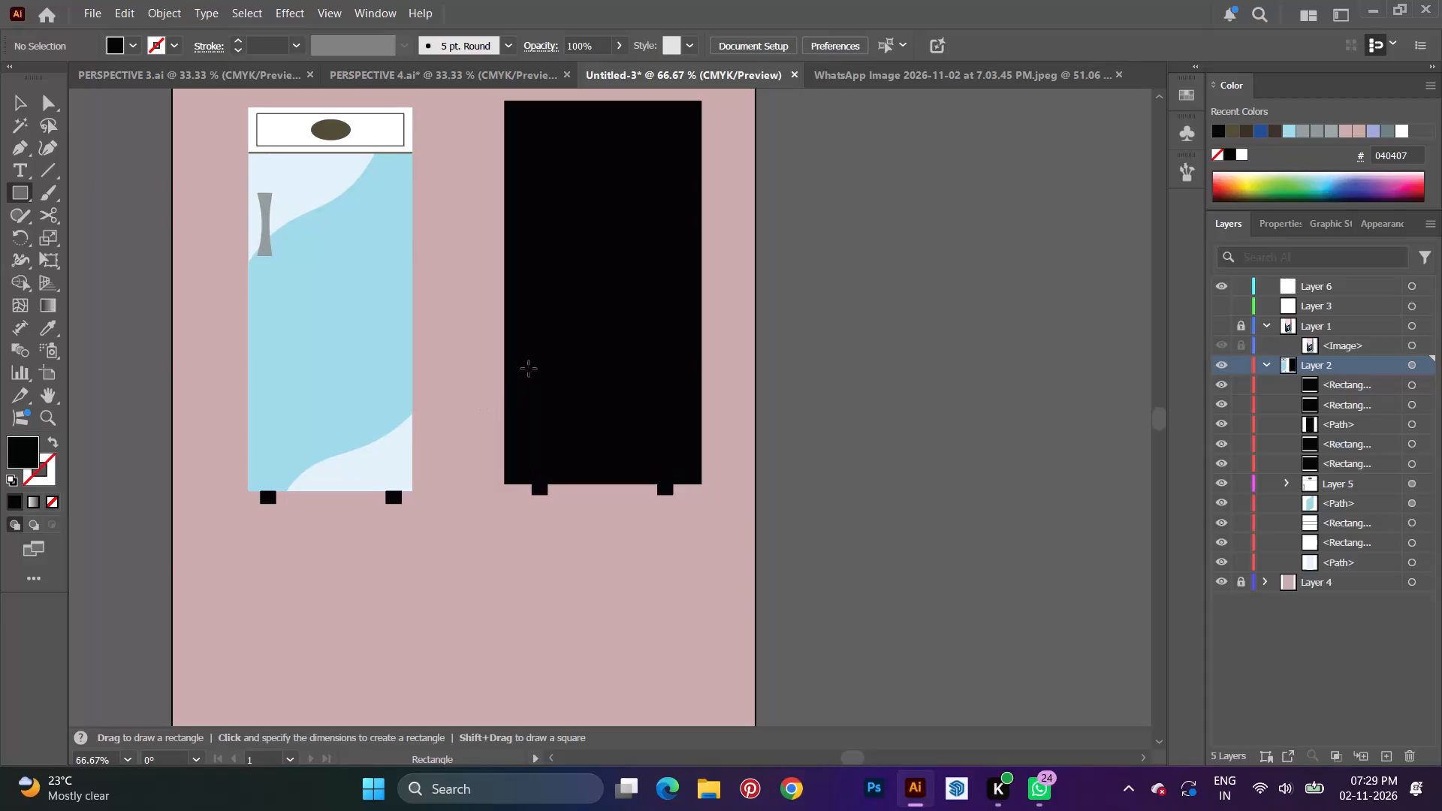
# Draw a square about 60 pt wide in the lower-left part of the large black rectangle.
pyautogui.moveTo(529, 369); pyautogui.dragTo(586, 429)
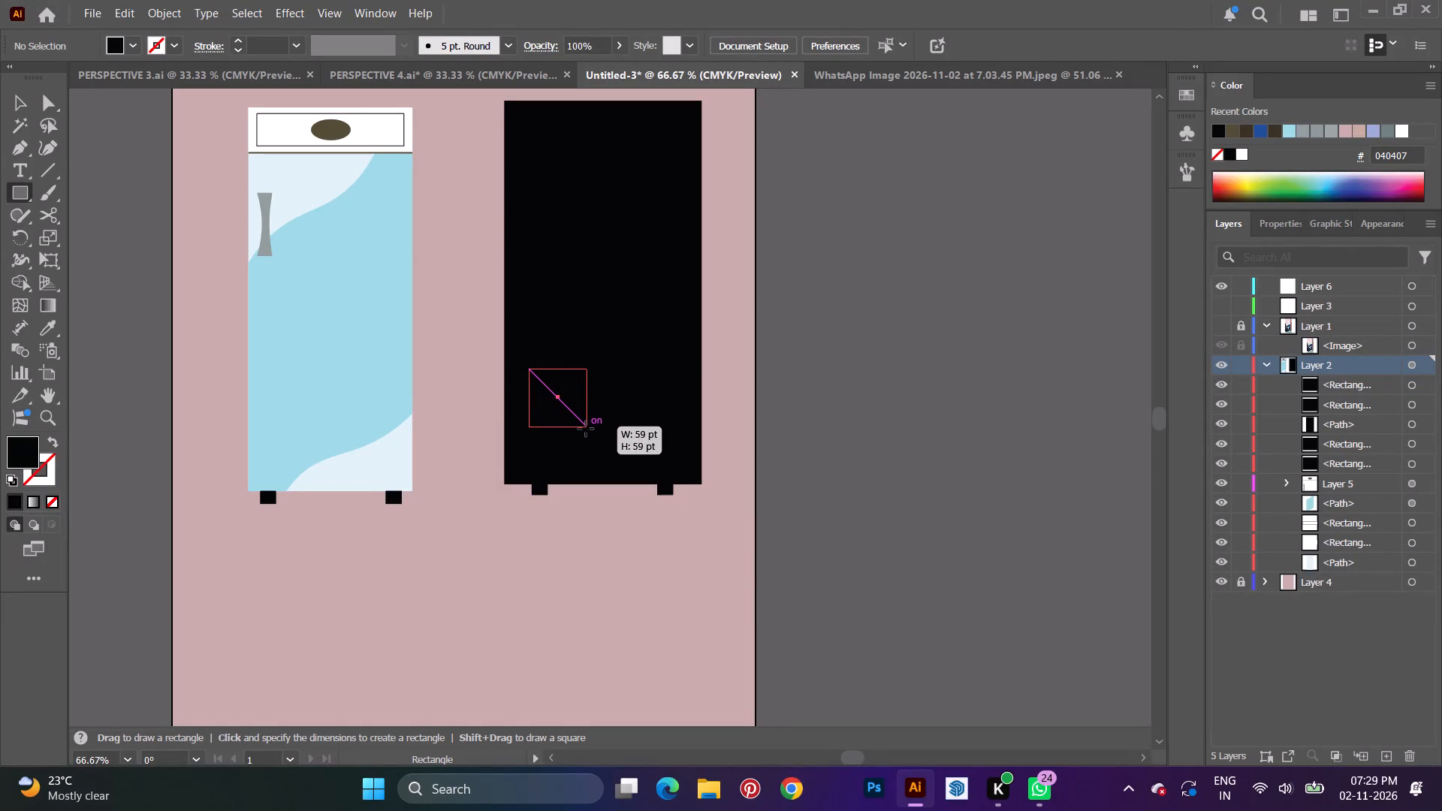
pyautogui.moveTo(586, 429); pyautogui.dragTo(587, 429)
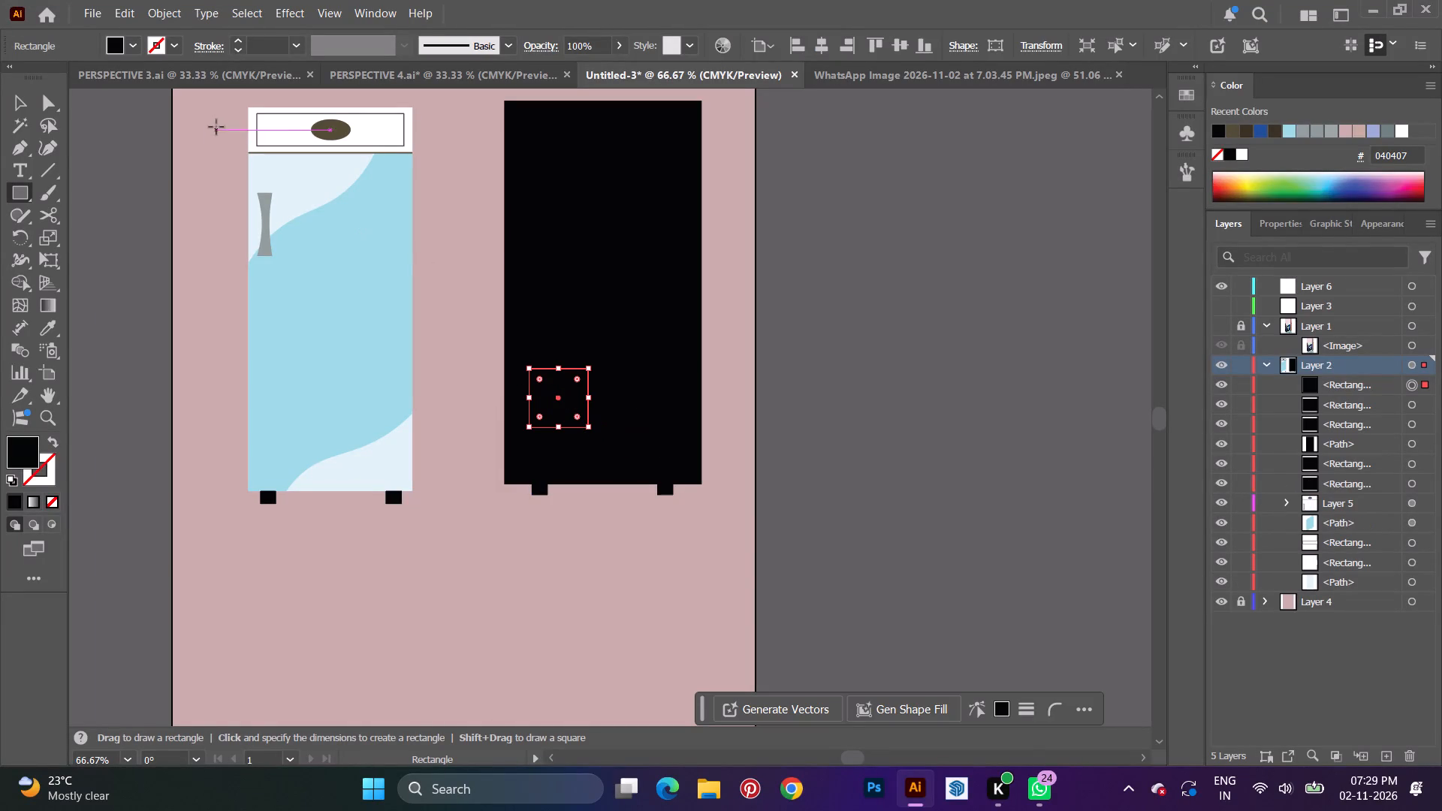
# Lighten the new square's fill to dark grey, 46474a, by lowering its black (K) value.
pyautogui.click(131, 46)
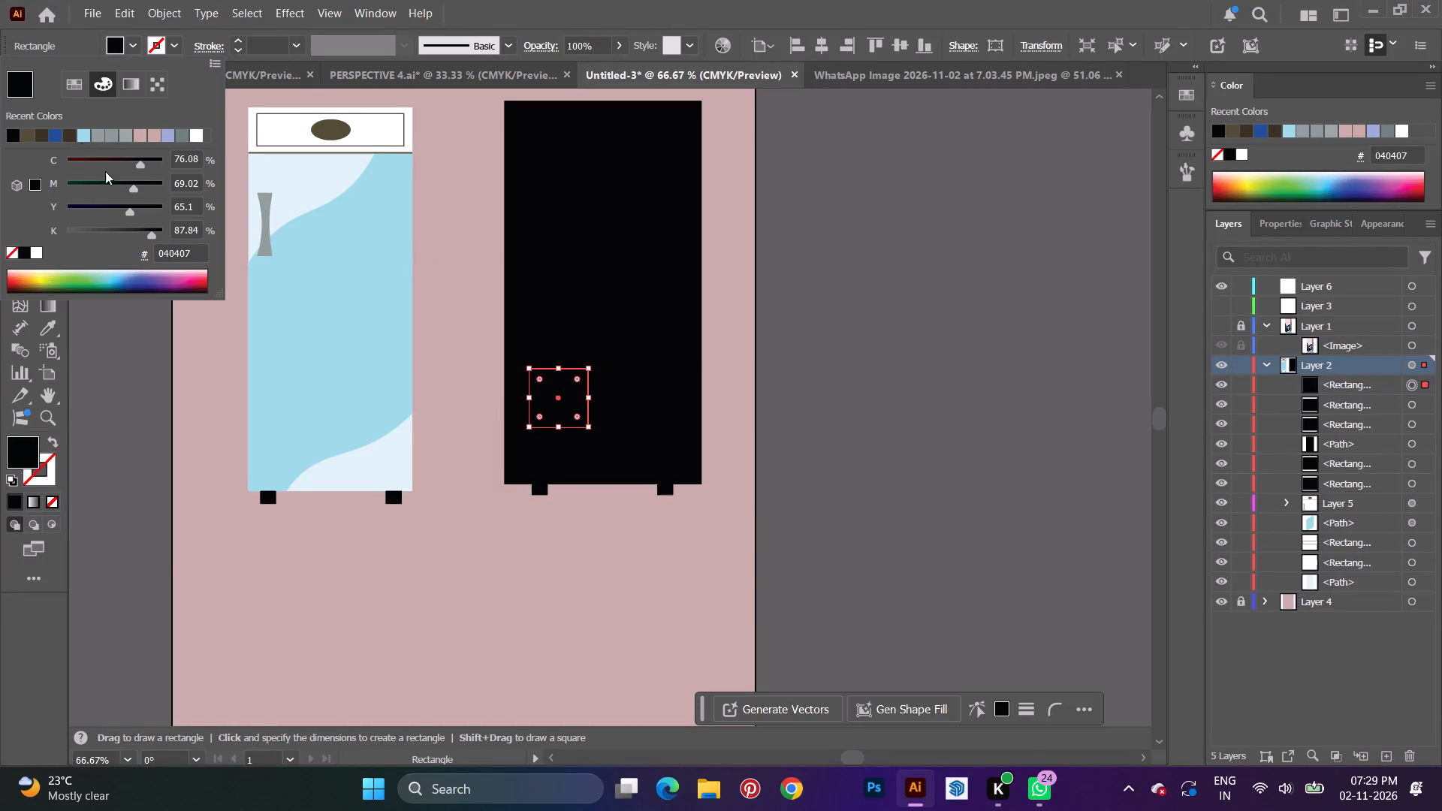
pyautogui.moveTo(149, 234); pyautogui.dragTo(110, 239)
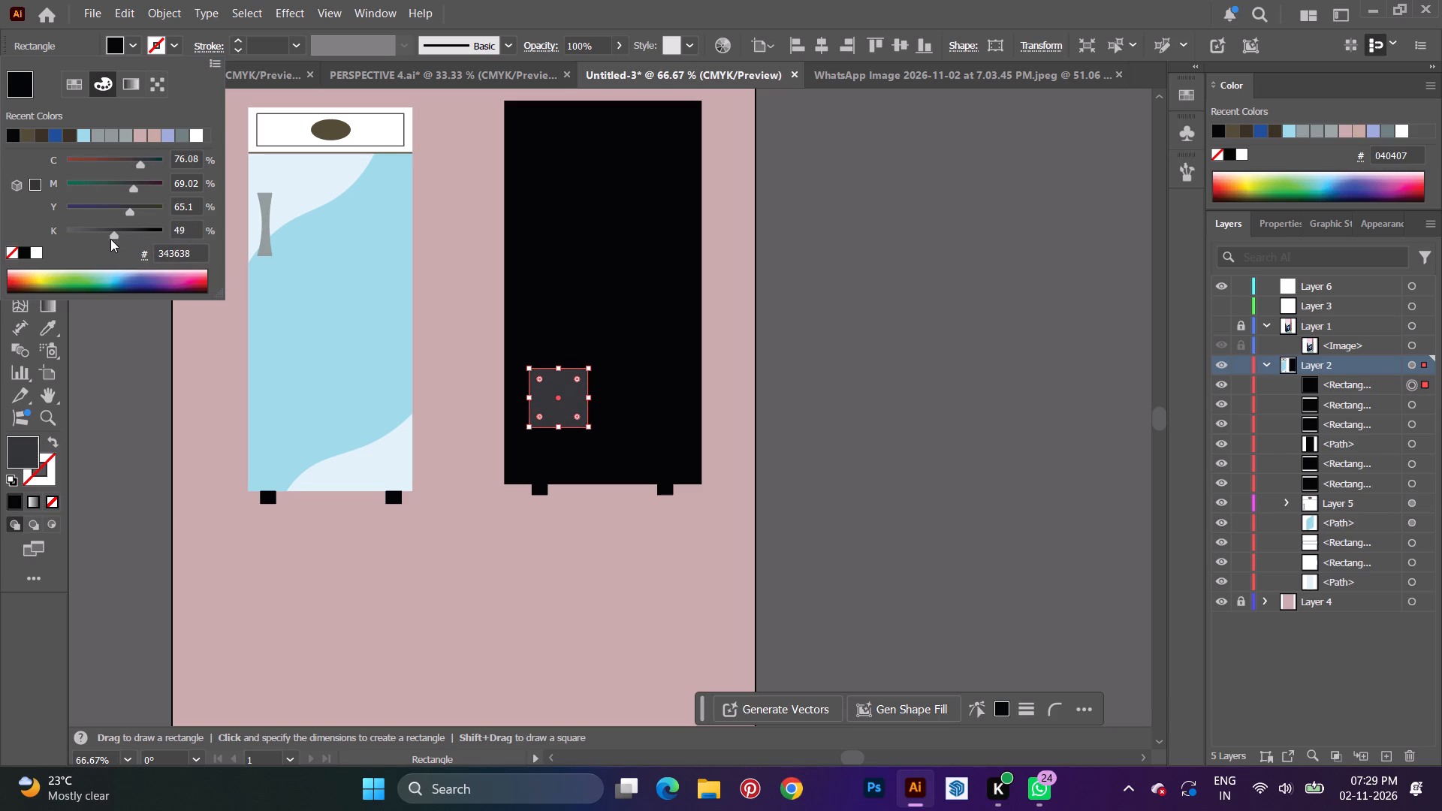
pyautogui.moveTo(110, 239); pyautogui.dragTo(93, 240)
pyautogui.click(173, 360)
pyautogui.click(843, 409)
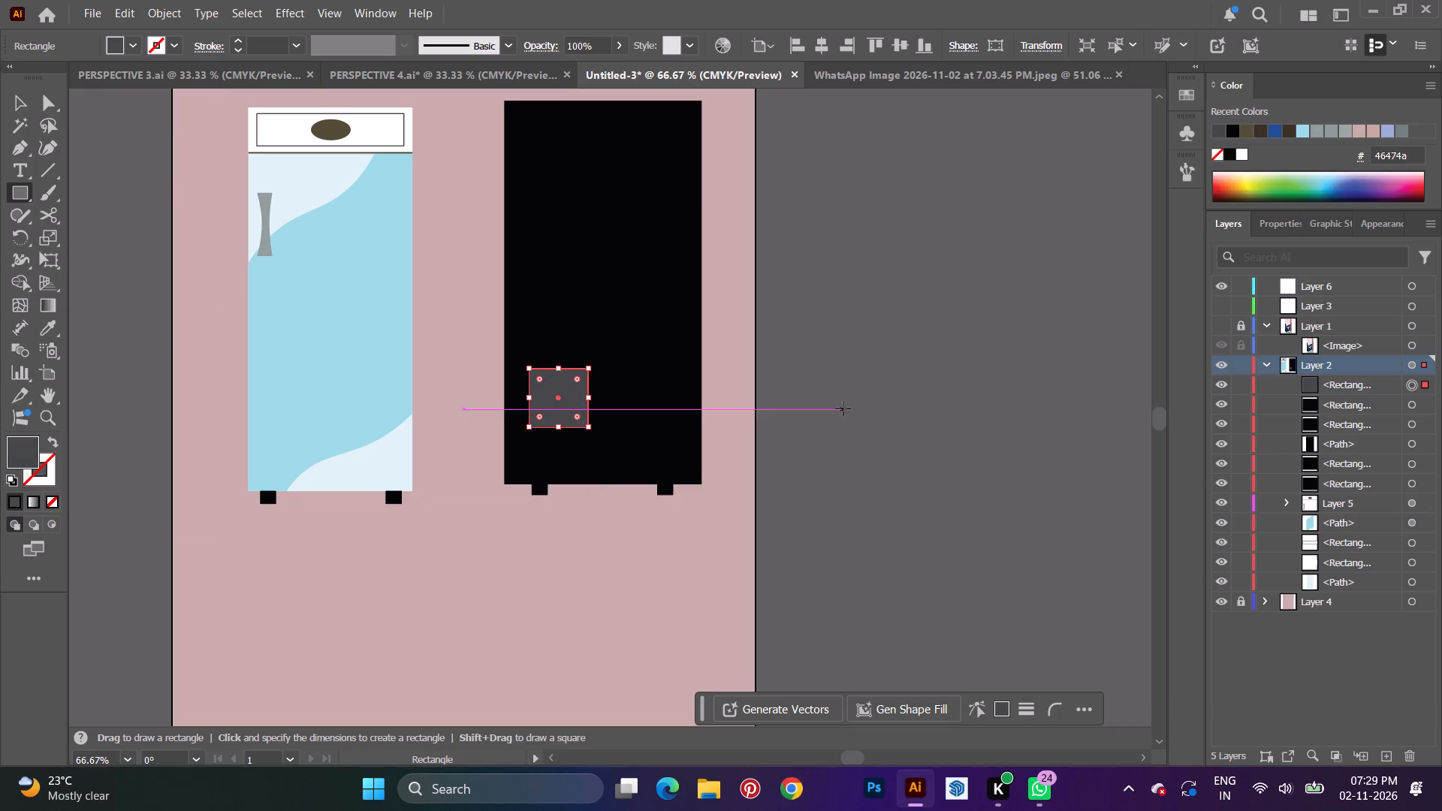
pyautogui.click(751, 412)
pyautogui.click(766, 410)
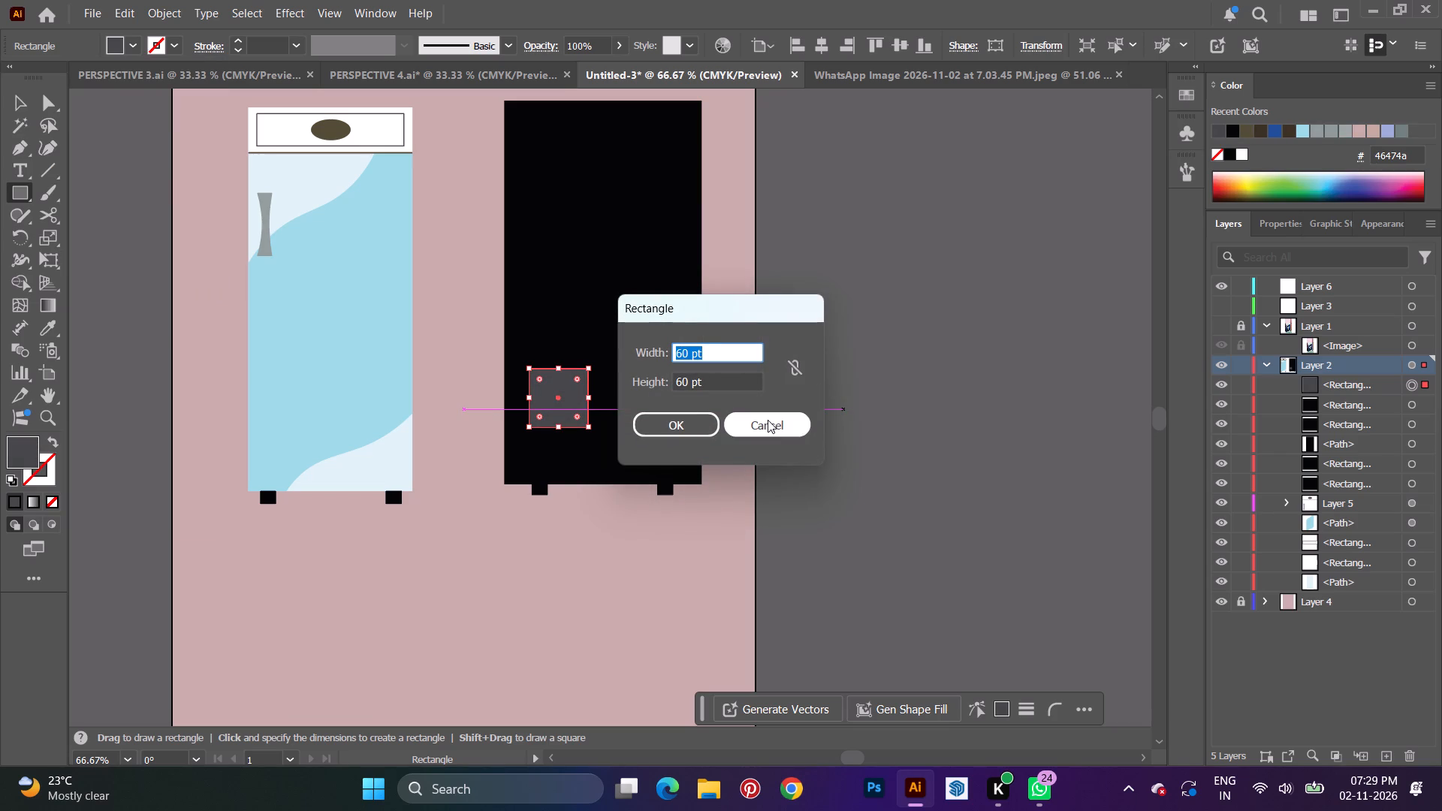
pyautogui.click(767, 421)
# Shift the dark grey square slightly up and to the right within the black rectangle.
pyautogui.press('v')
pyautogui.click(922, 340)
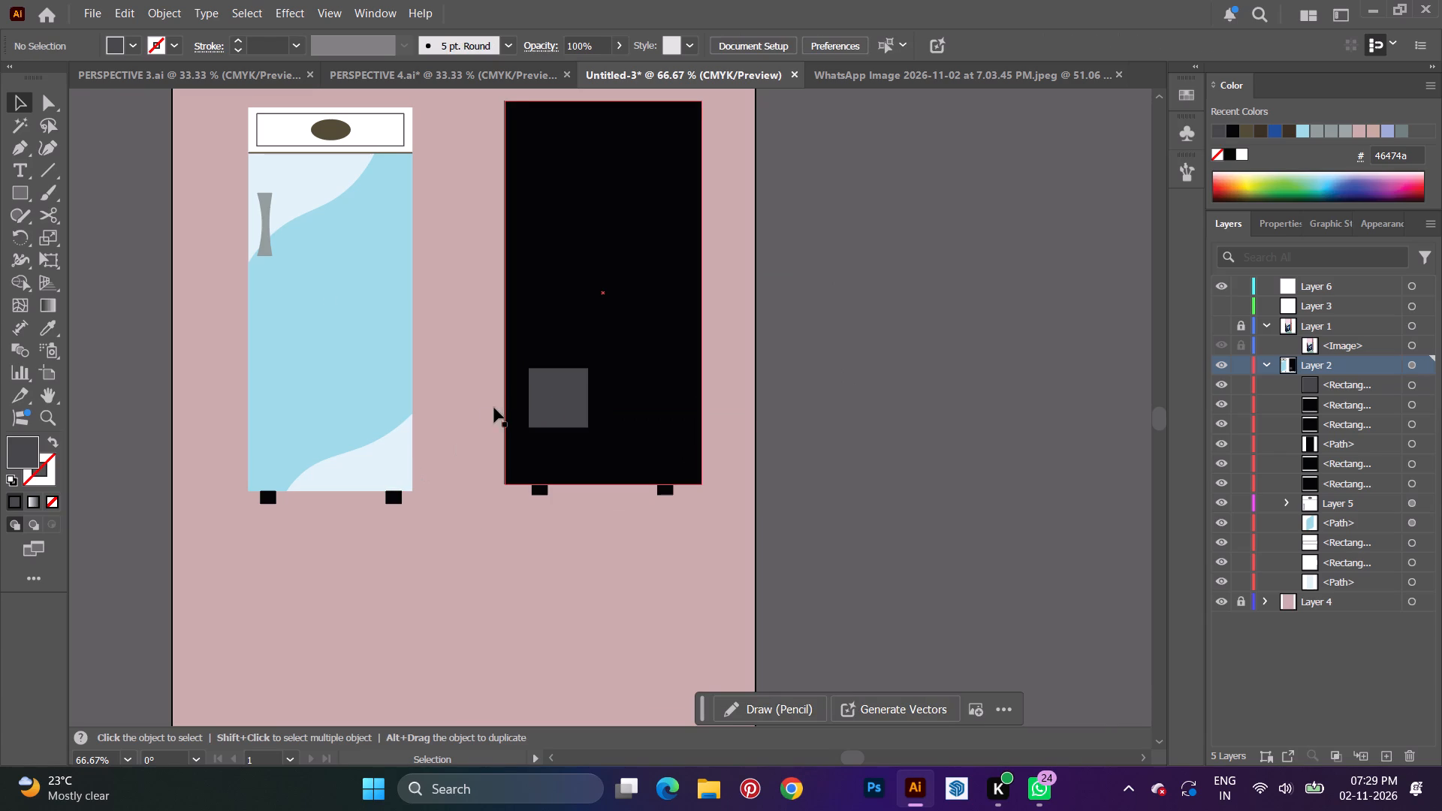
pyautogui.moveTo(557, 395); pyautogui.dragTo(562, 393)
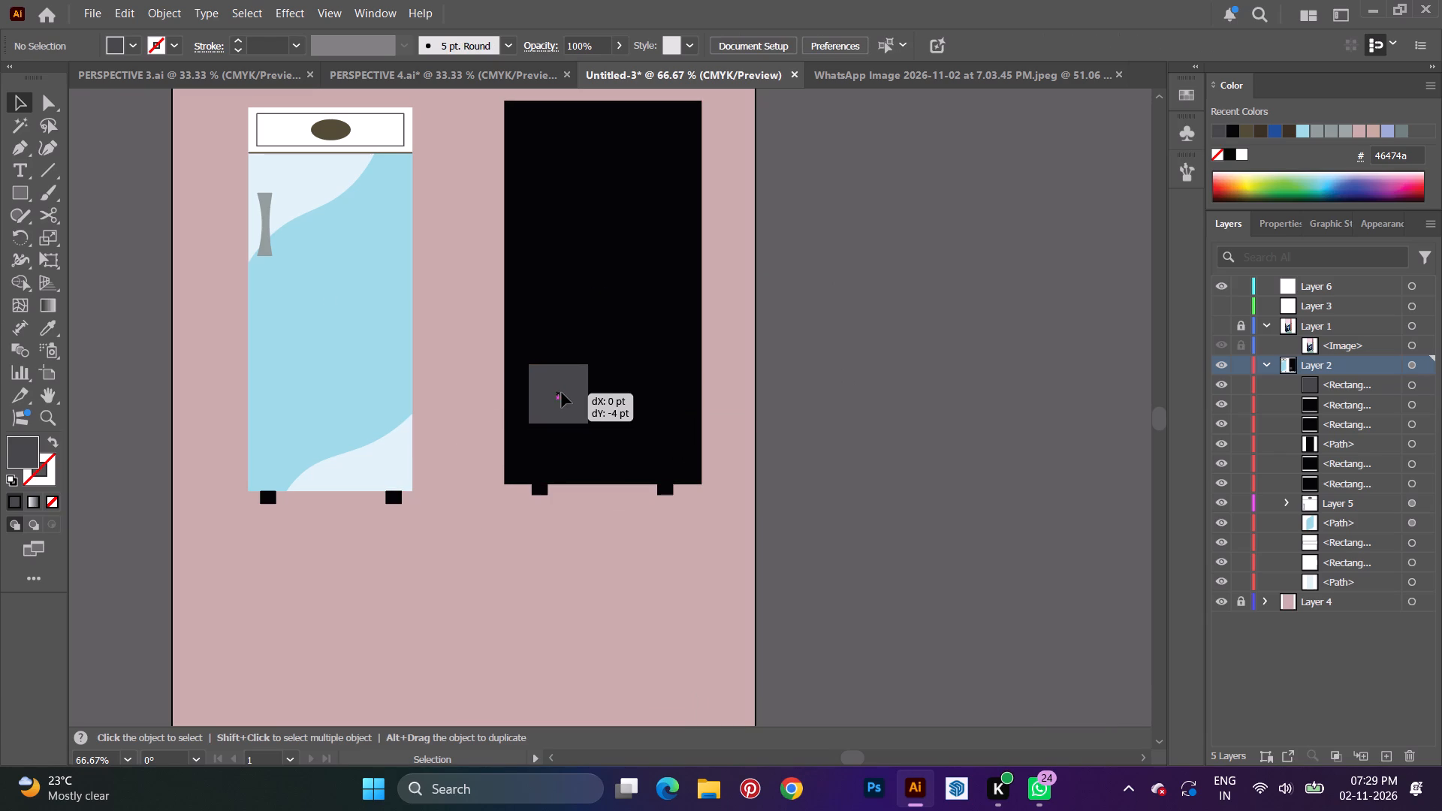
pyautogui.moveTo(562, 393); pyautogui.dragTo(566, 392)
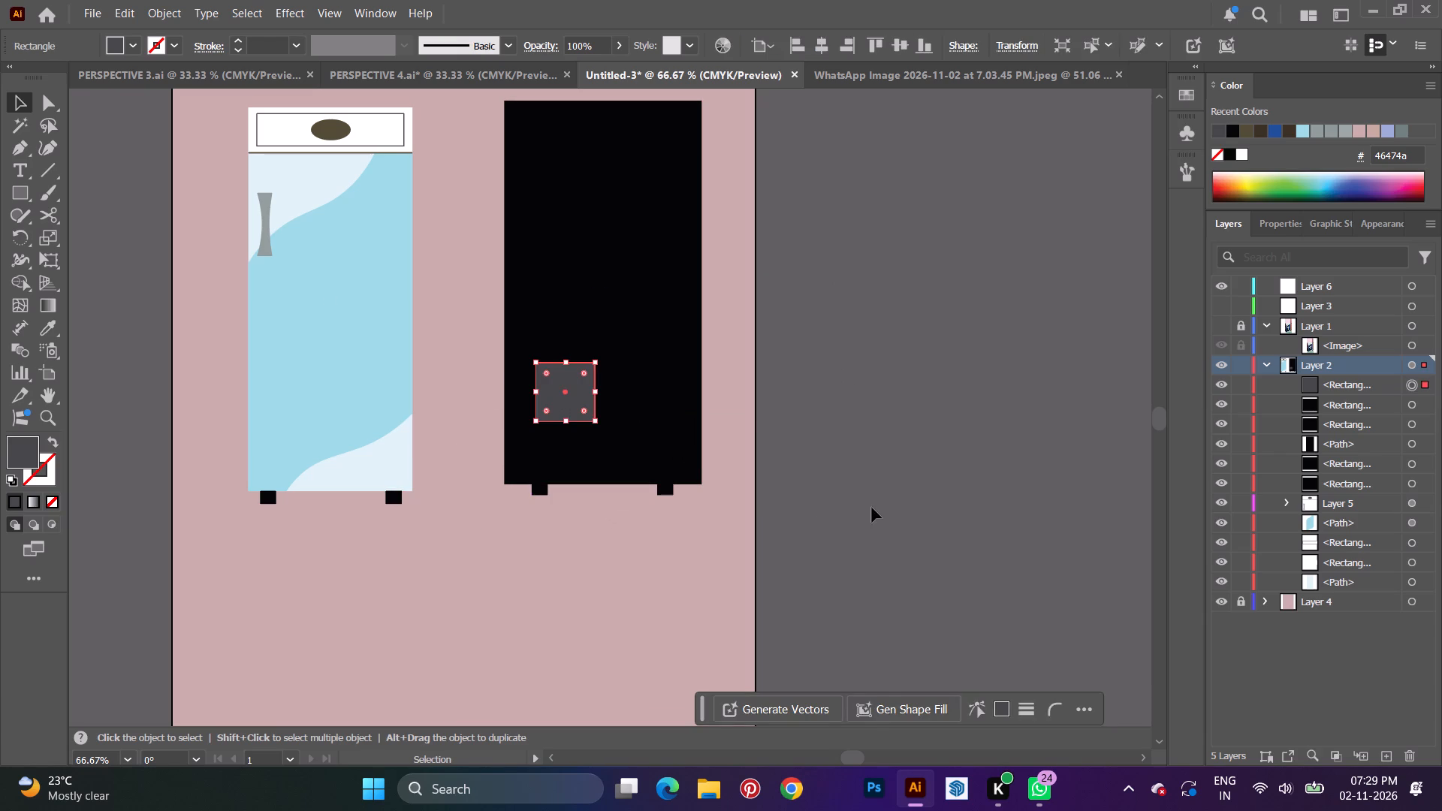
pyautogui.click(872, 508)
# Draw a circle about 46 pt in diameter inside the dark grey square and centre it there.
pyautogui.keyDown('alt'); pyautogui.scroll(2, 590, 465); pyautogui.keyUp('alt')
pyautogui.scroll(6, 608, 439)
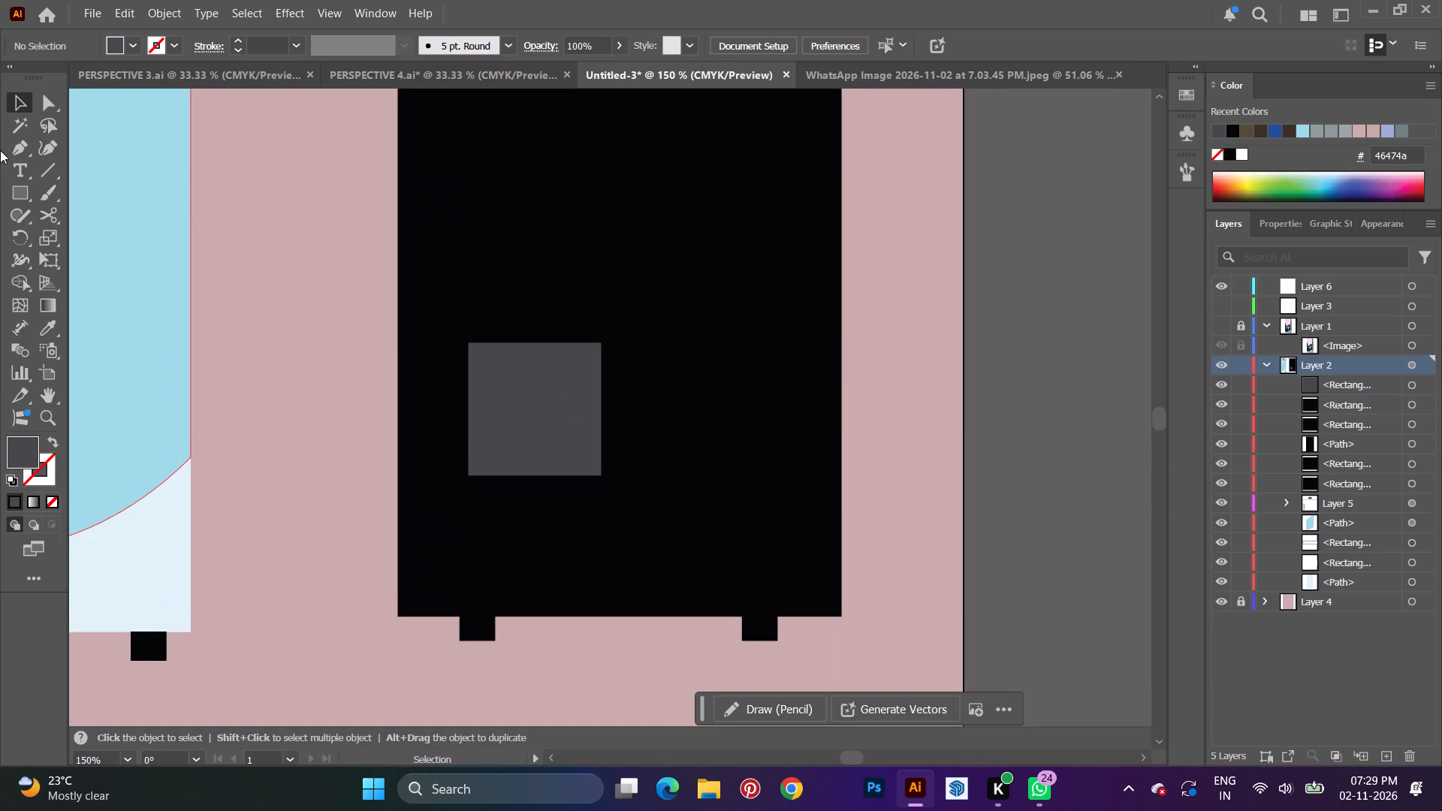
pyautogui.rightClick(21, 185)
pyautogui.click(92, 236)
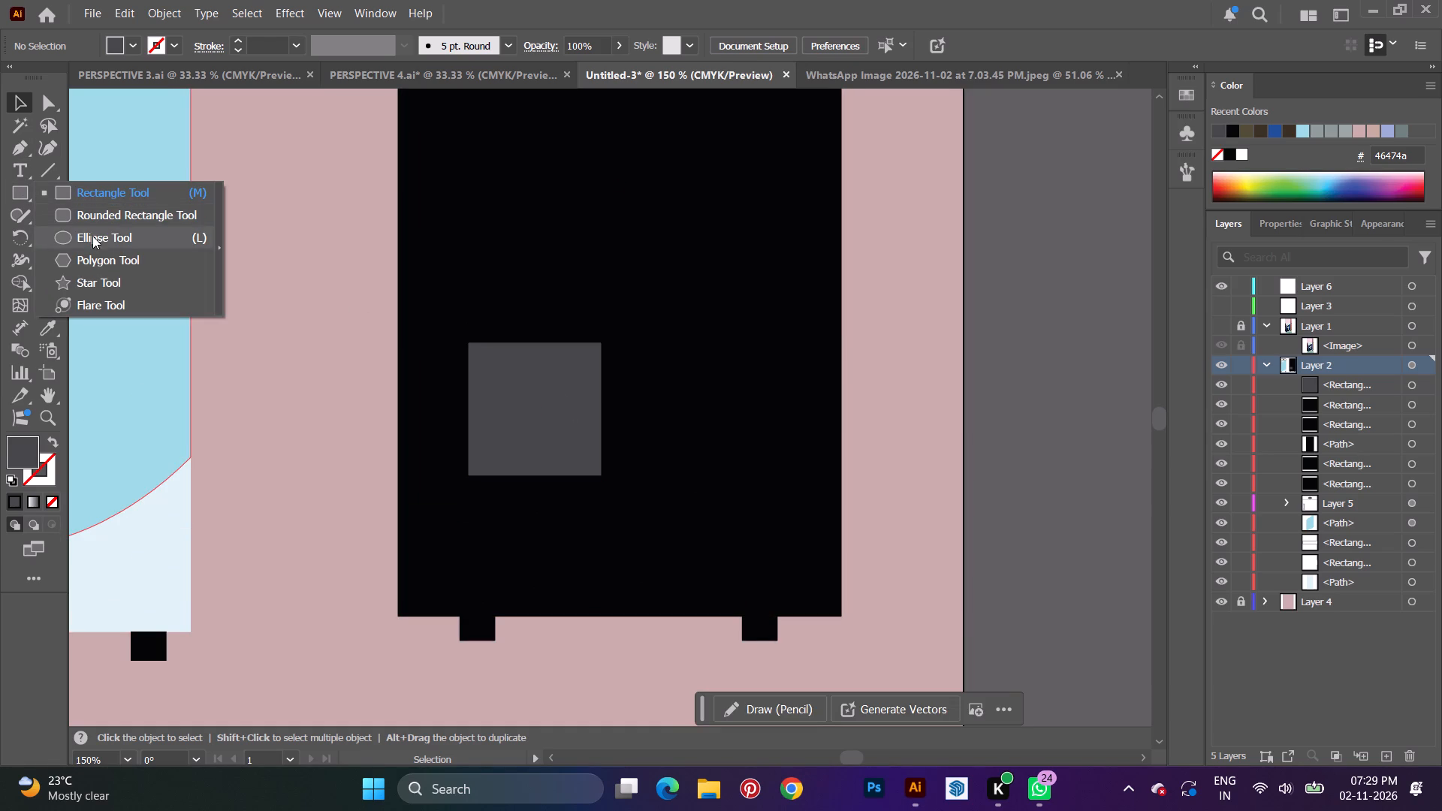
pyautogui.moveTo(488, 363); pyautogui.dragTo(584, 463)
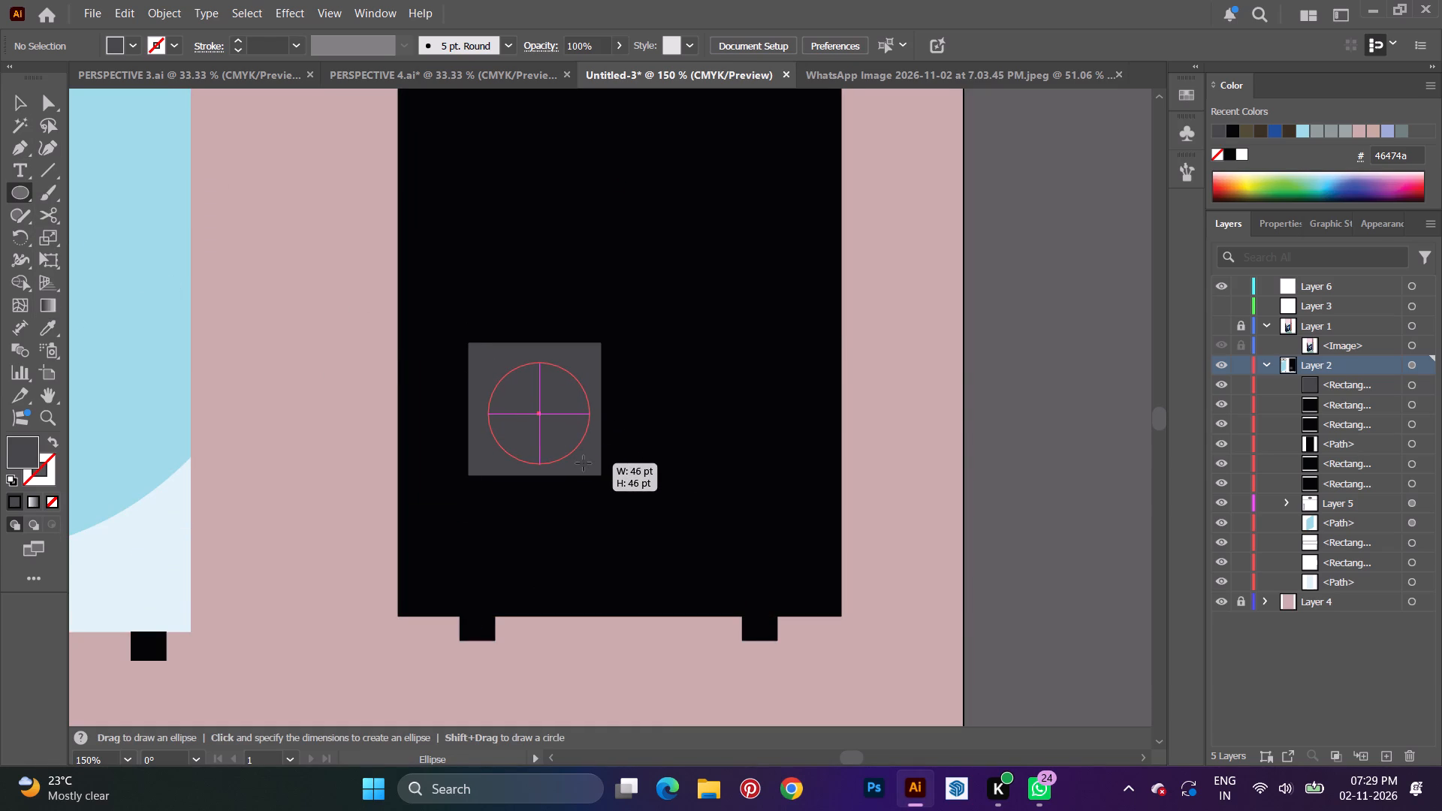
pyautogui.moveTo(584, 463); pyautogui.dragTo(589, 466)
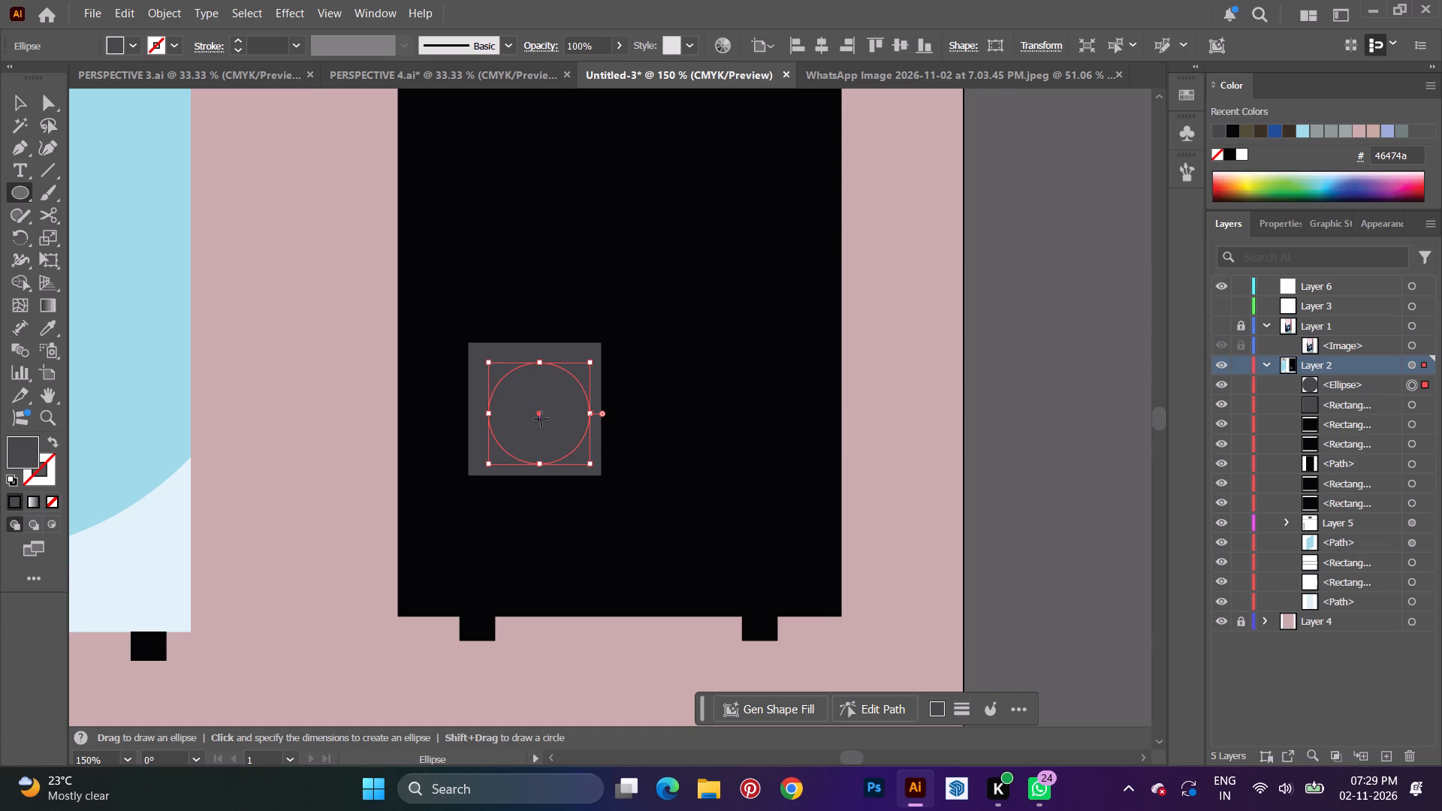
pyautogui.moveTo(542, 415); pyautogui.dragTo(534, 410)
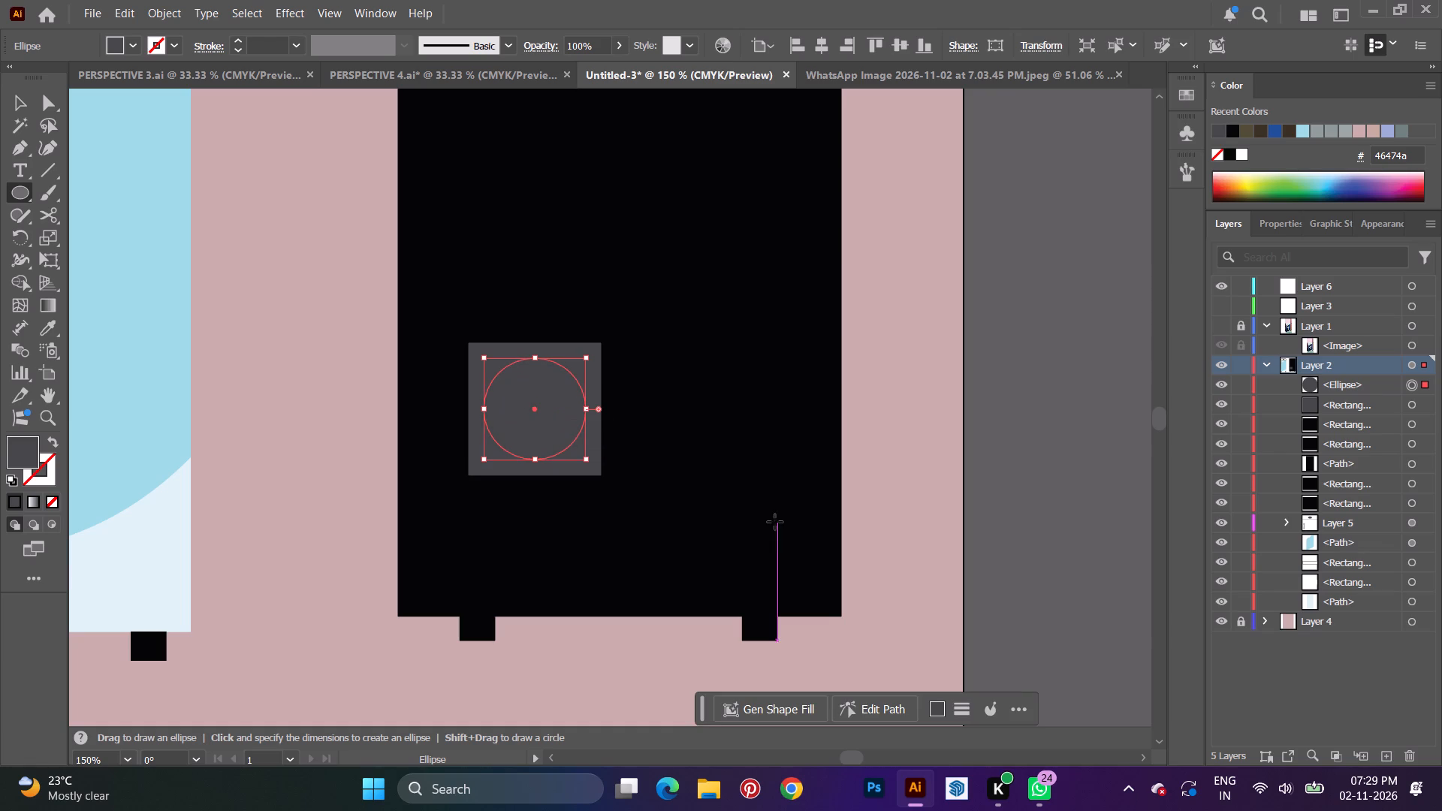
# Fill the circle with the recent olive-brown colour, 544c36.
pyautogui.click(128, 42)
pyautogui.click(38, 138)
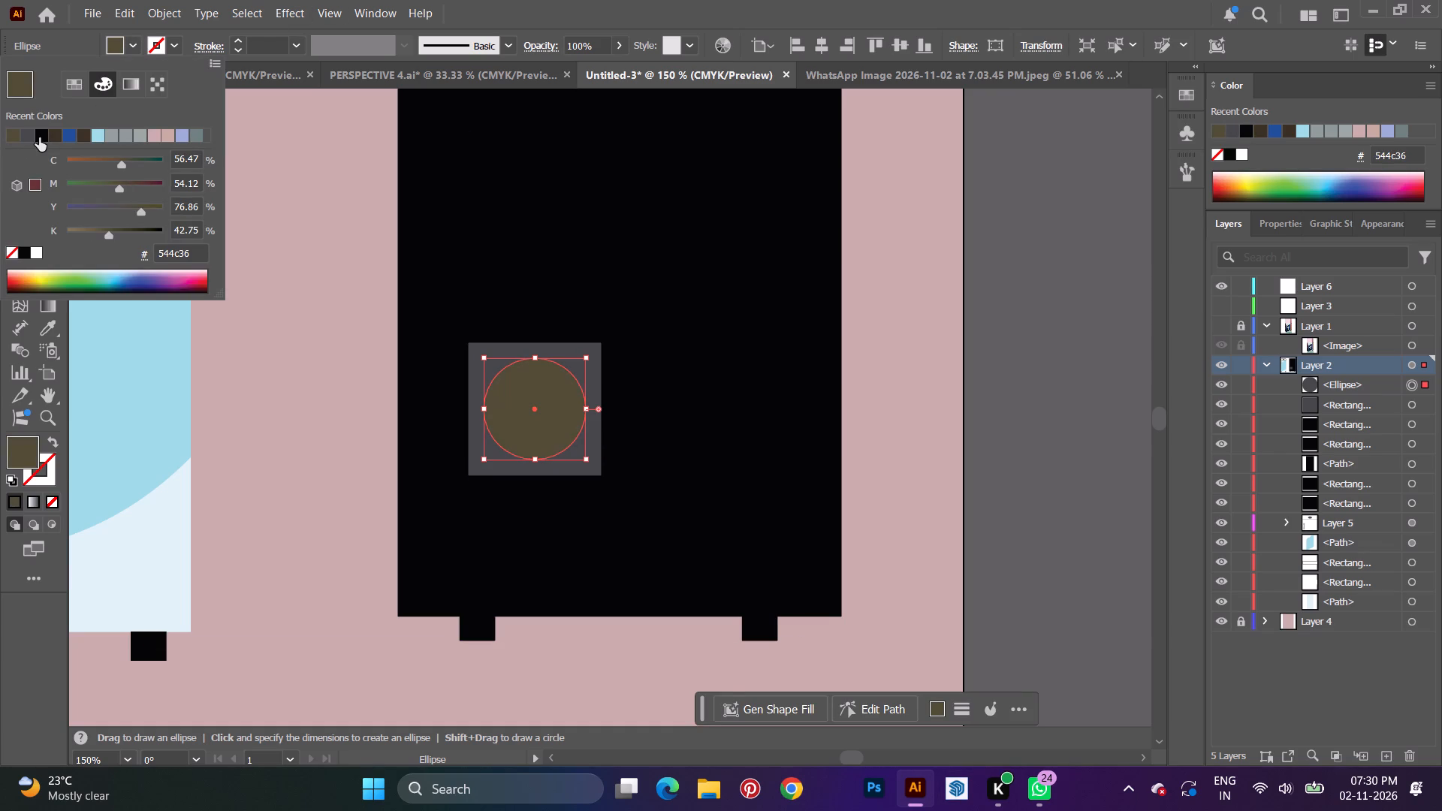
pyautogui.click(37, 138)
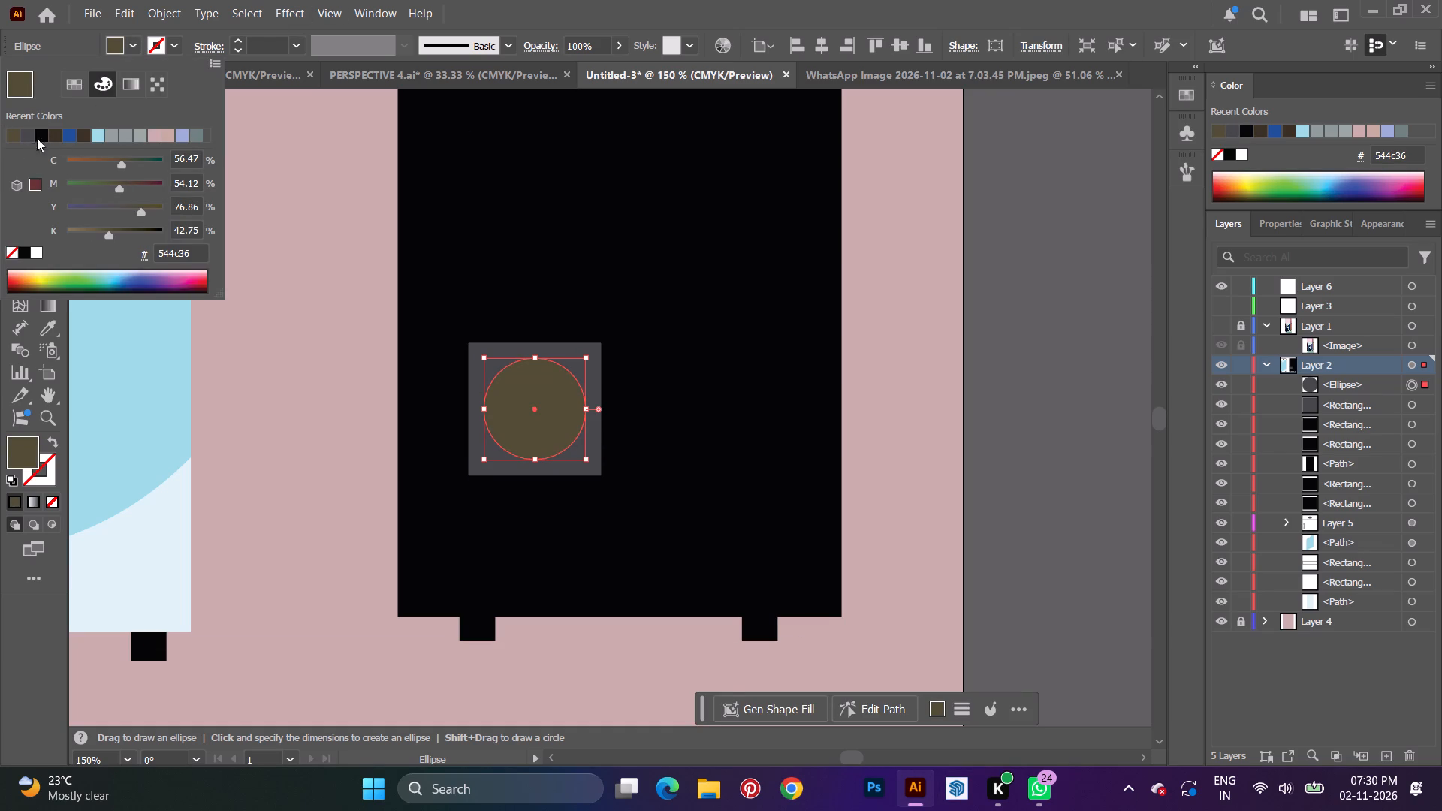
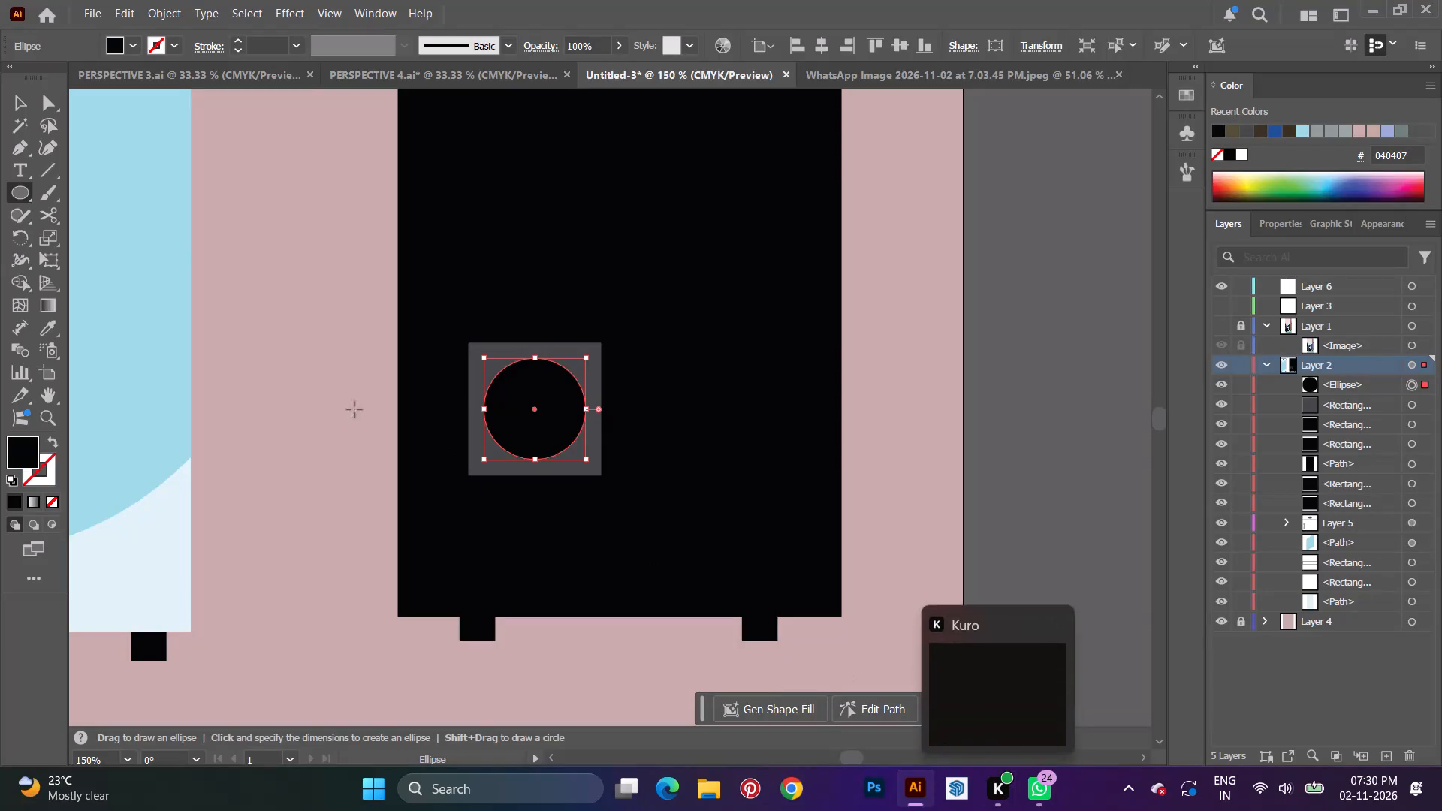
# Change the circle's fill to white and deselect it.
pyautogui.click(130, 47)
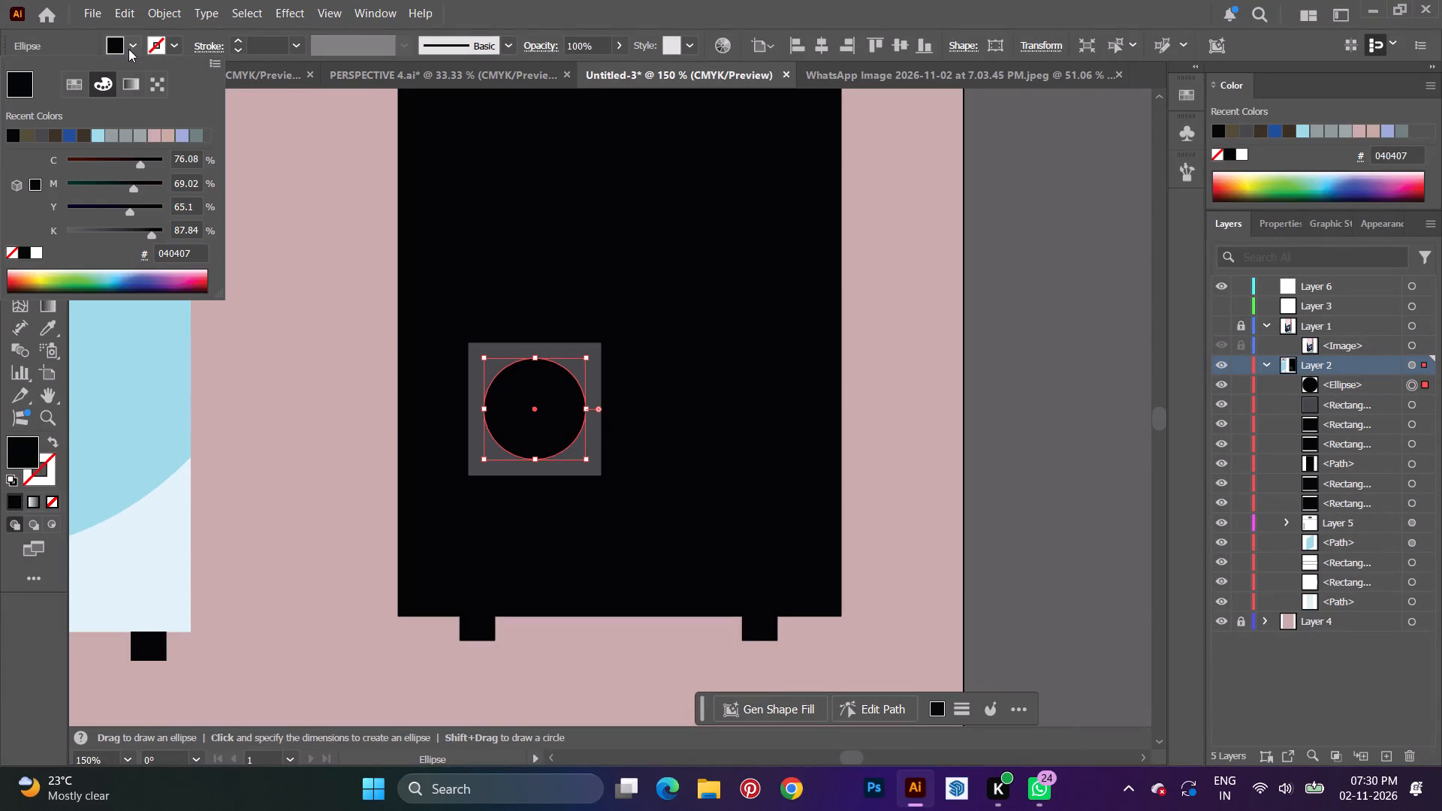
pyautogui.click(32, 254)
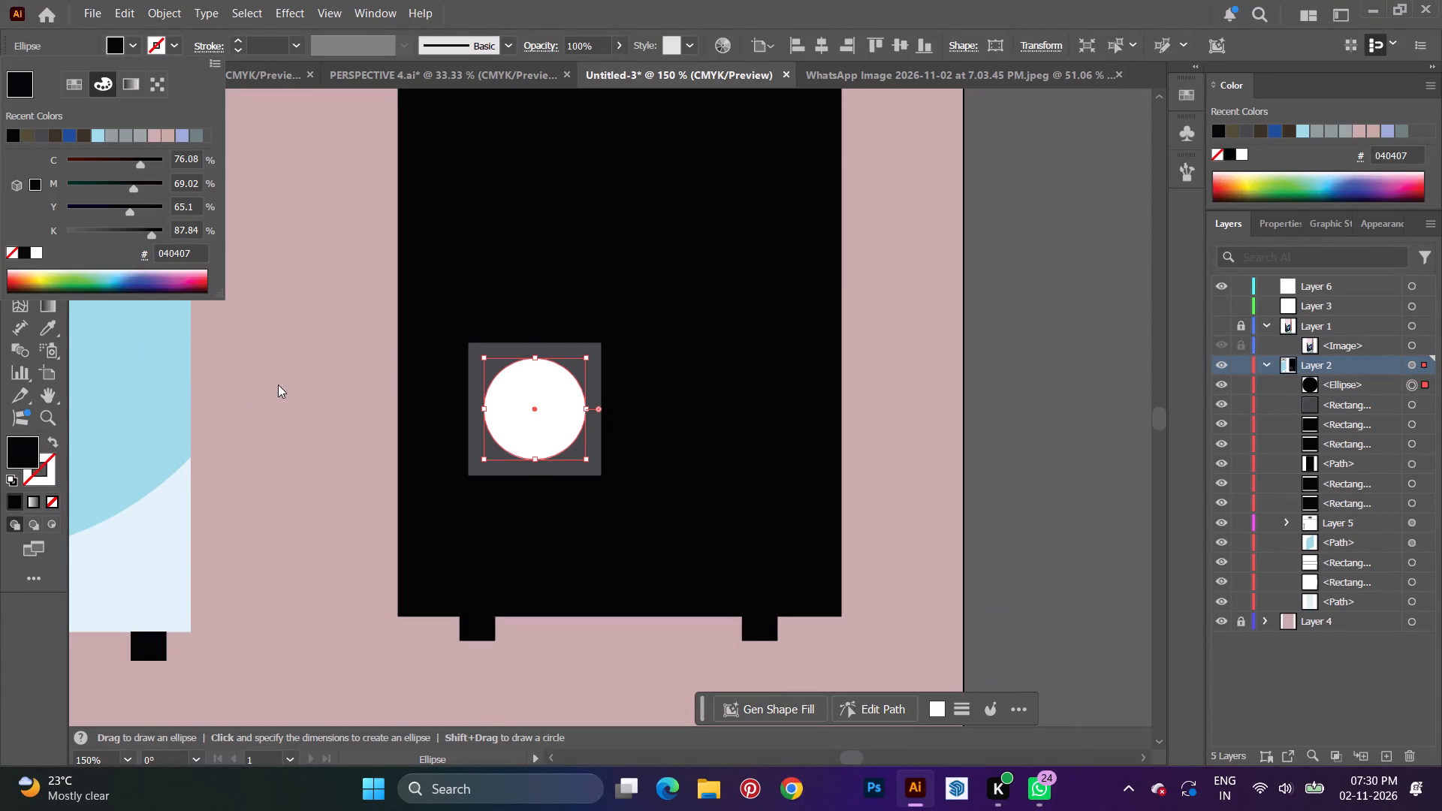
pyautogui.click(278, 384)
pyautogui.press('v')
pyautogui.click(1015, 384)
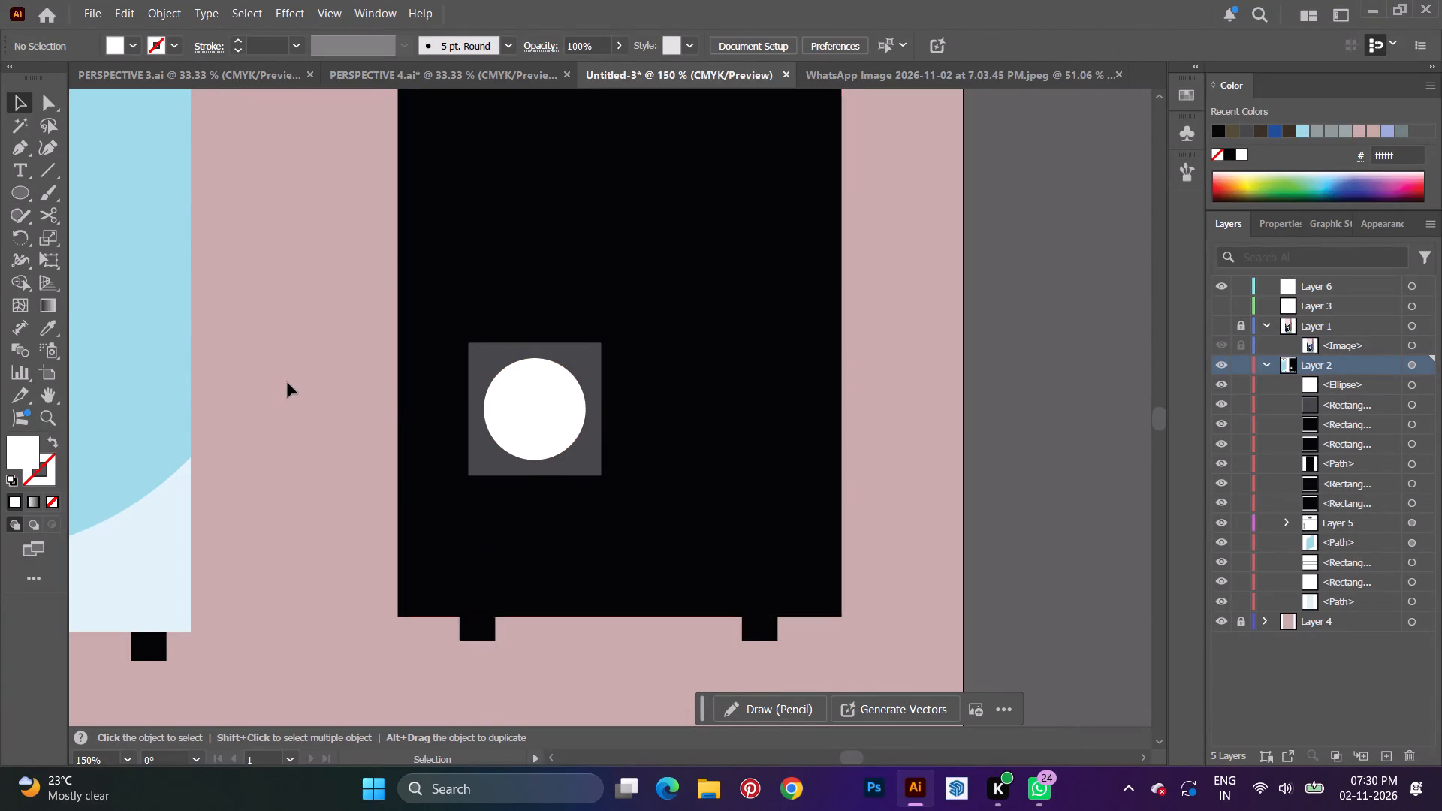
# Draw a horizontal line spanning the white circle just above its centre and give it a black 1 pt stroke.
pyautogui.keyDown('alt'); pyautogui.scroll(2, 425, 413); pyautogui.keyUp('alt')
pyautogui.keyDown('alt'); pyautogui.scroll(1, 699, 407); pyautogui.keyUp('alt')
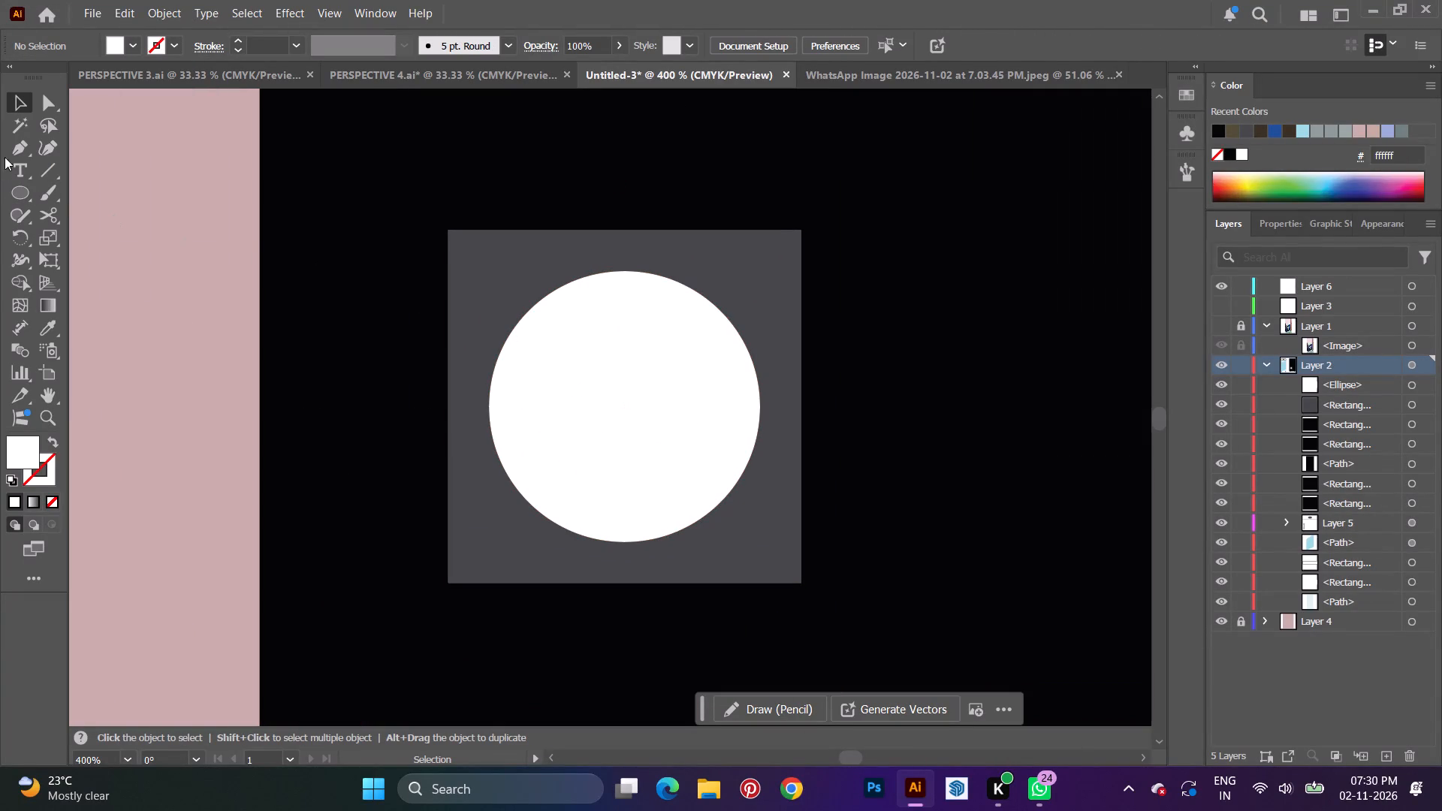
pyautogui.click(44, 167)
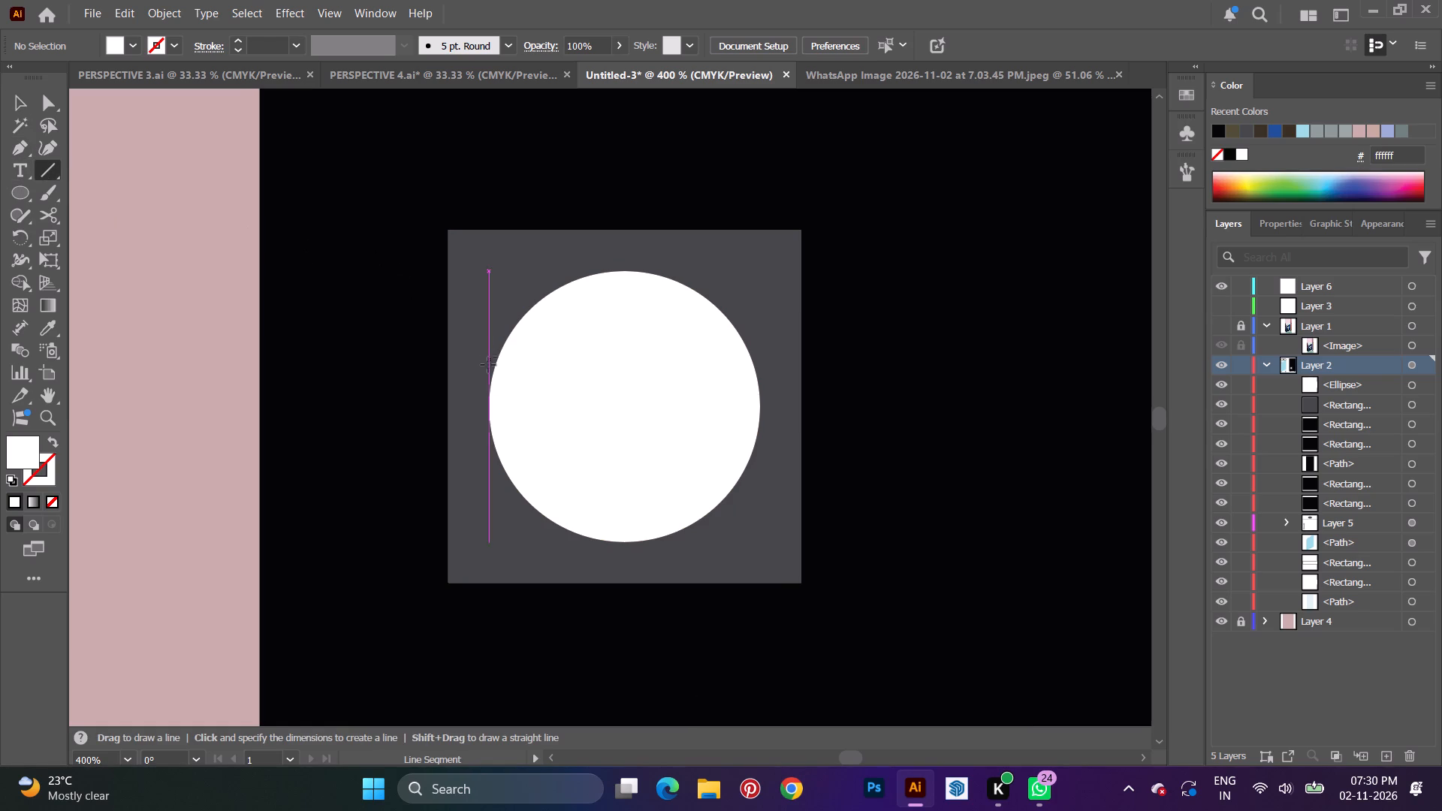
pyautogui.keyDown('alt'); pyautogui.scroll(1, 621, 418); pyautogui.keyUp('alt')
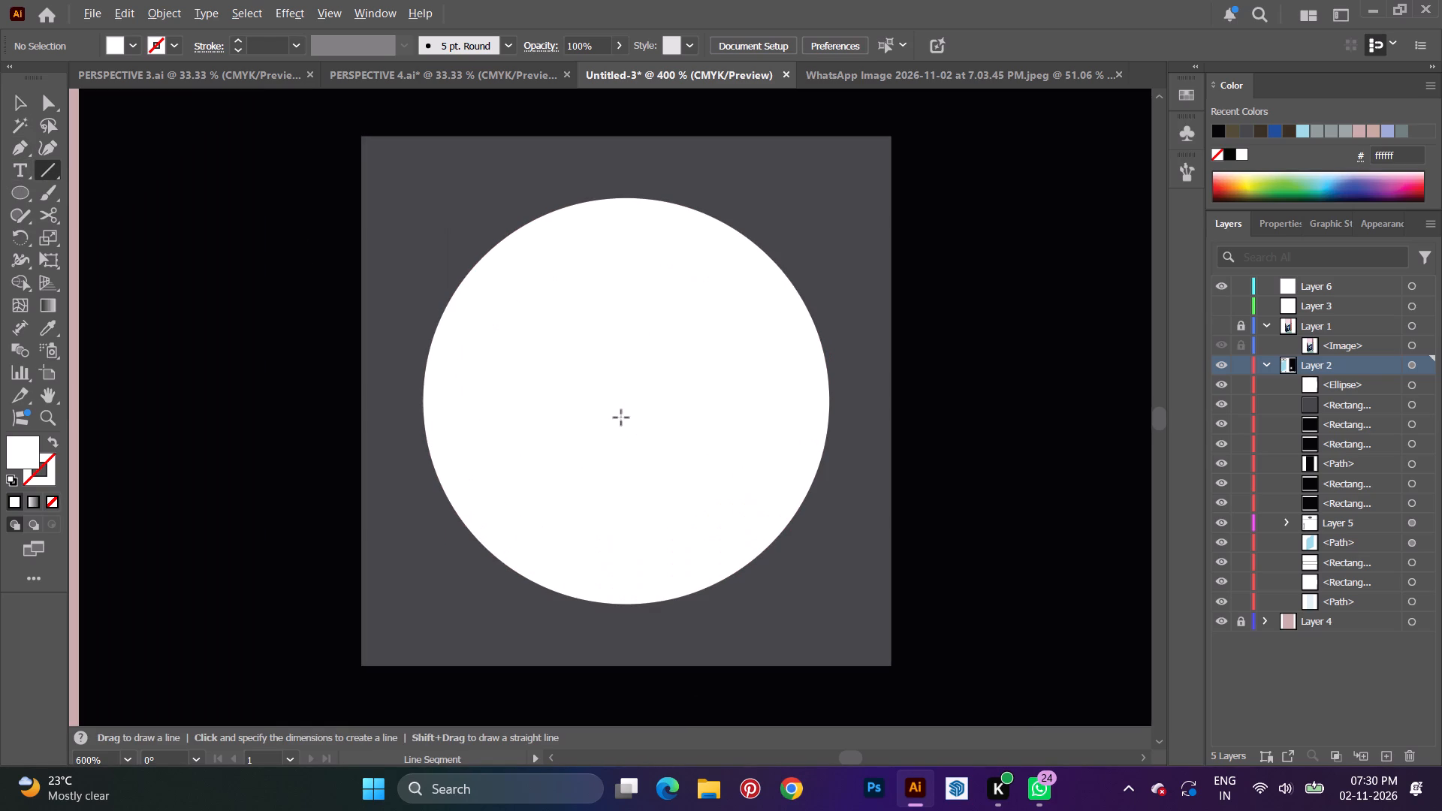
pyautogui.moveTo(425, 389); pyautogui.dragTo(770, 405)
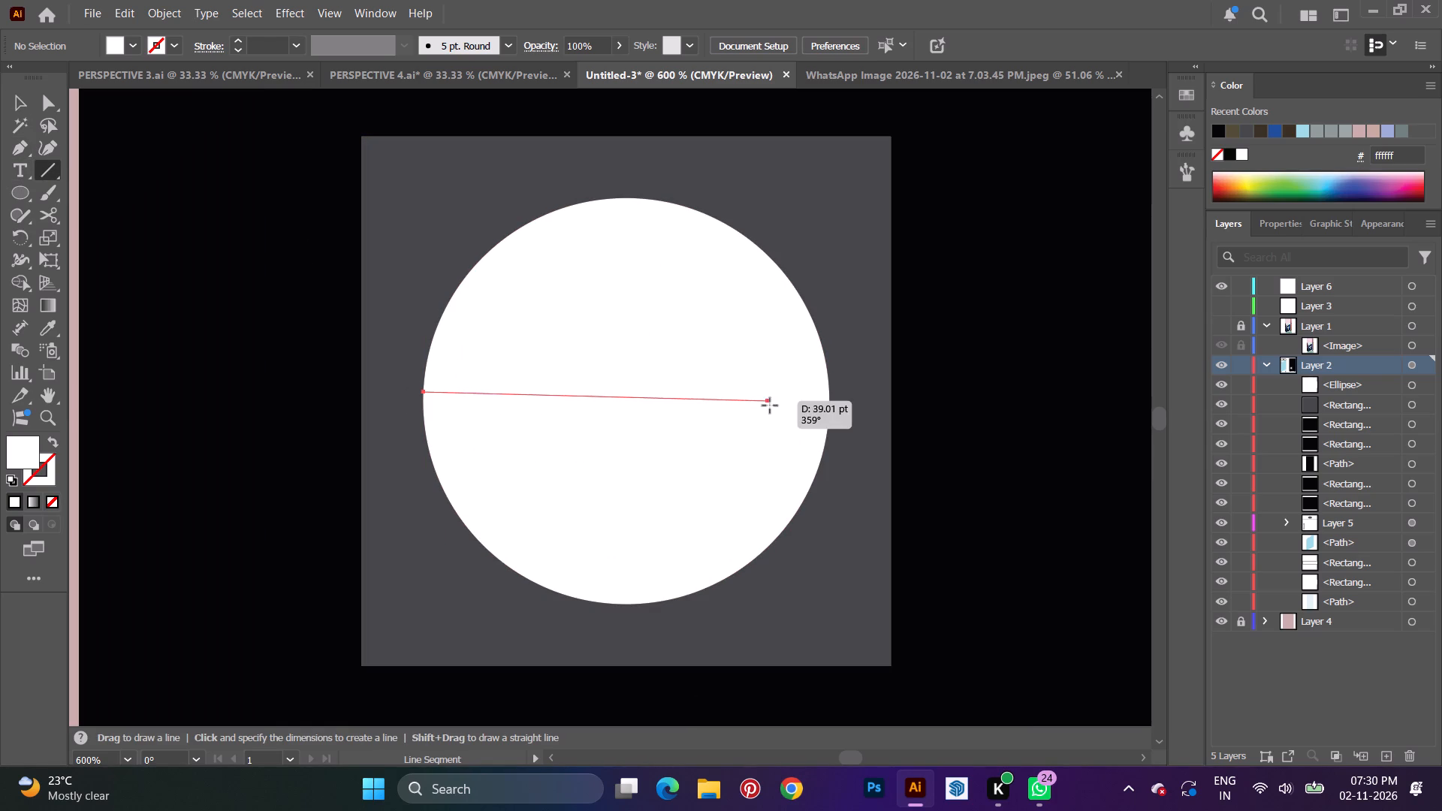
pyautogui.moveTo(770, 405); pyautogui.dragTo(830, 393)
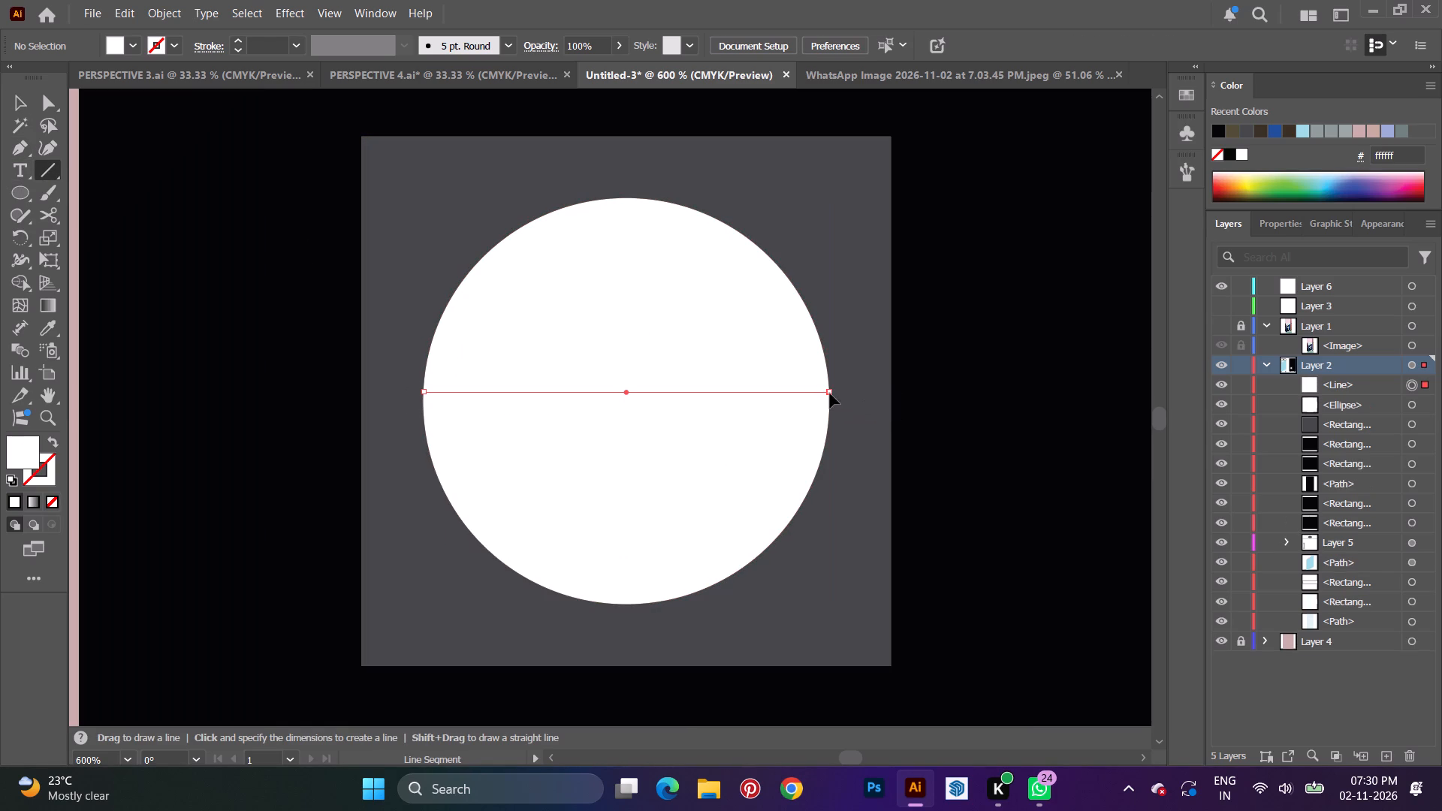
pyautogui.click(172, 43)
pyautogui.click(9, 137)
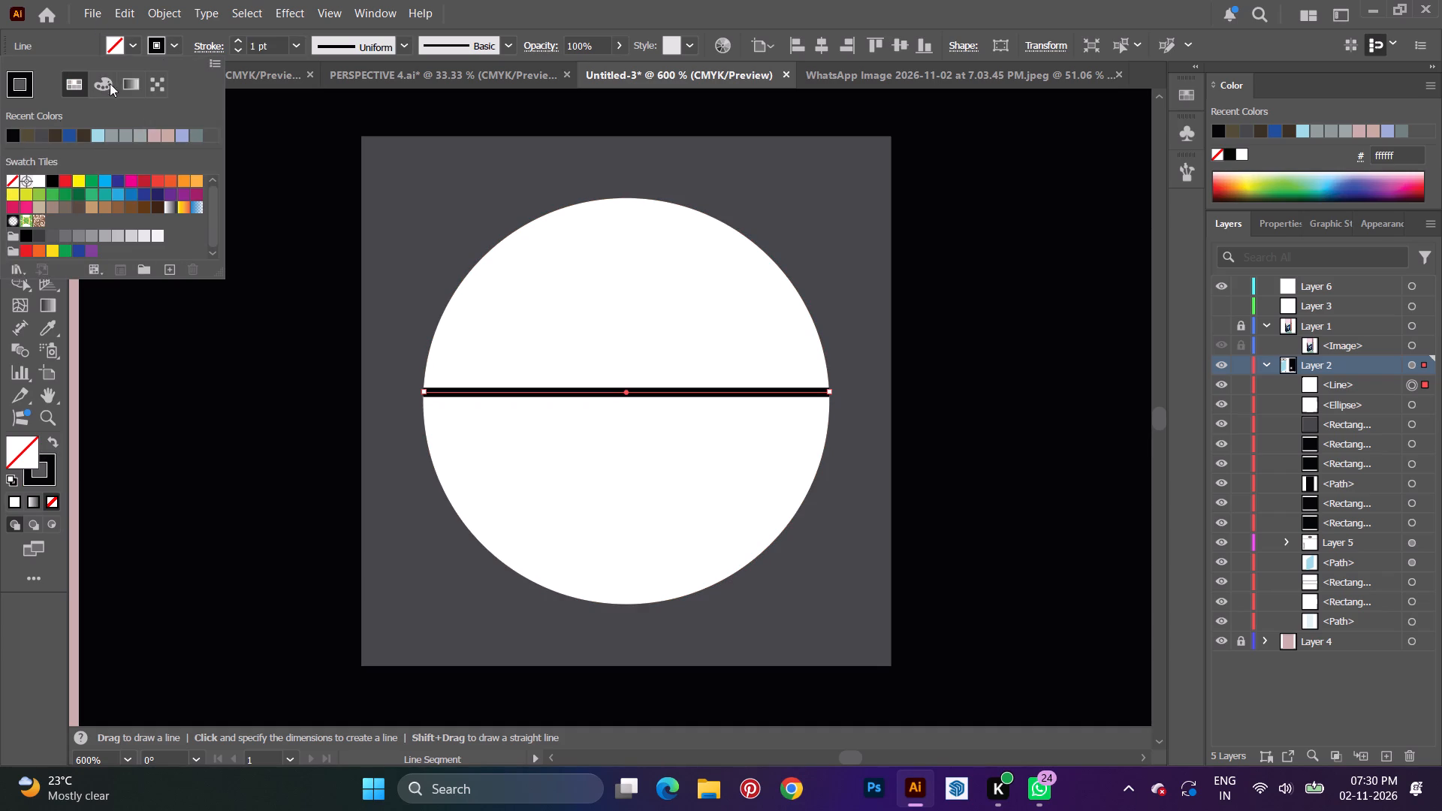
pyautogui.click(218, 45)
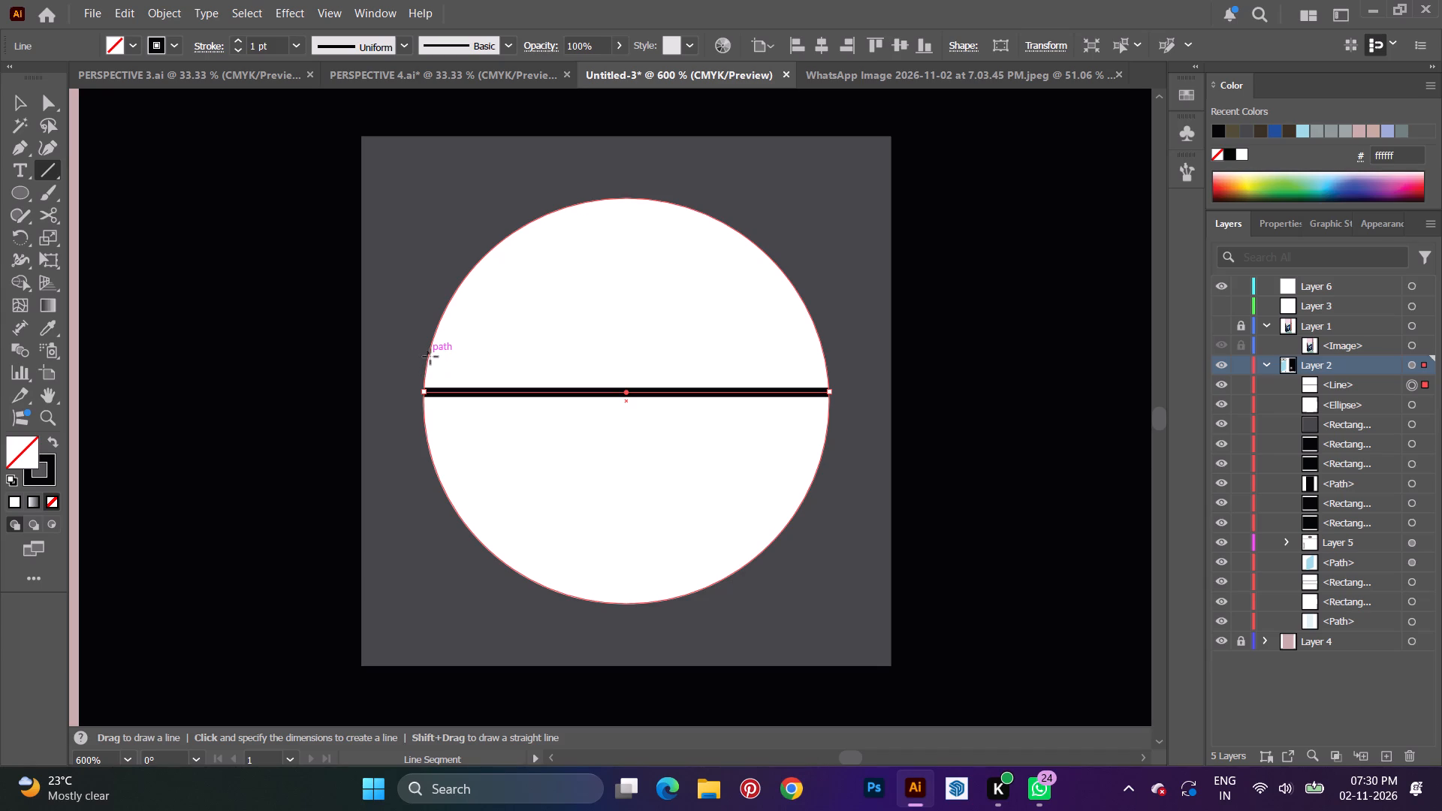
# Draw four more horizontal black 1 pt lines above the first, each running from edge to edge of the circle.
pyautogui.moveTo(426, 360); pyautogui.dragTo(820, 357)
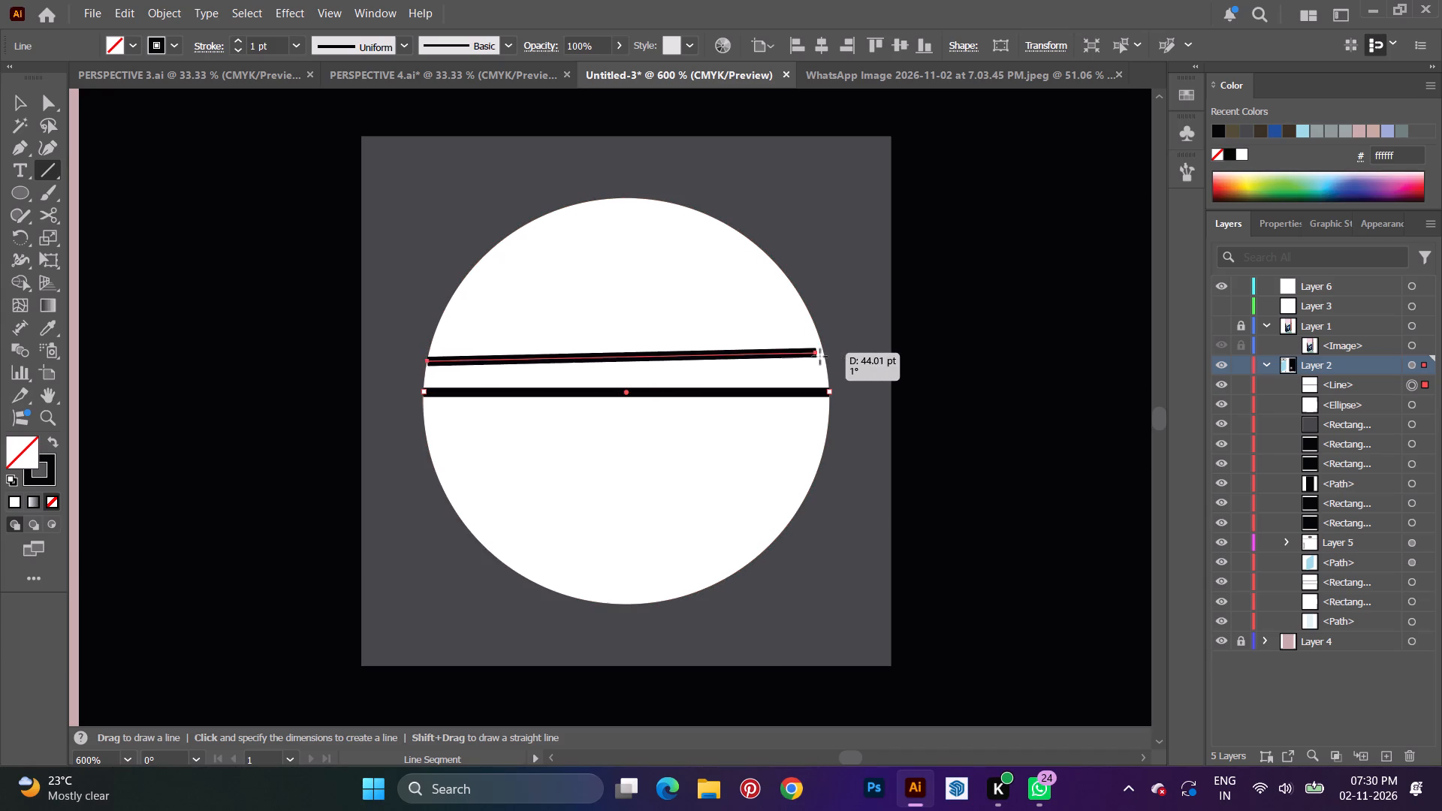
pyautogui.moveTo(820, 357); pyautogui.dragTo(825, 363)
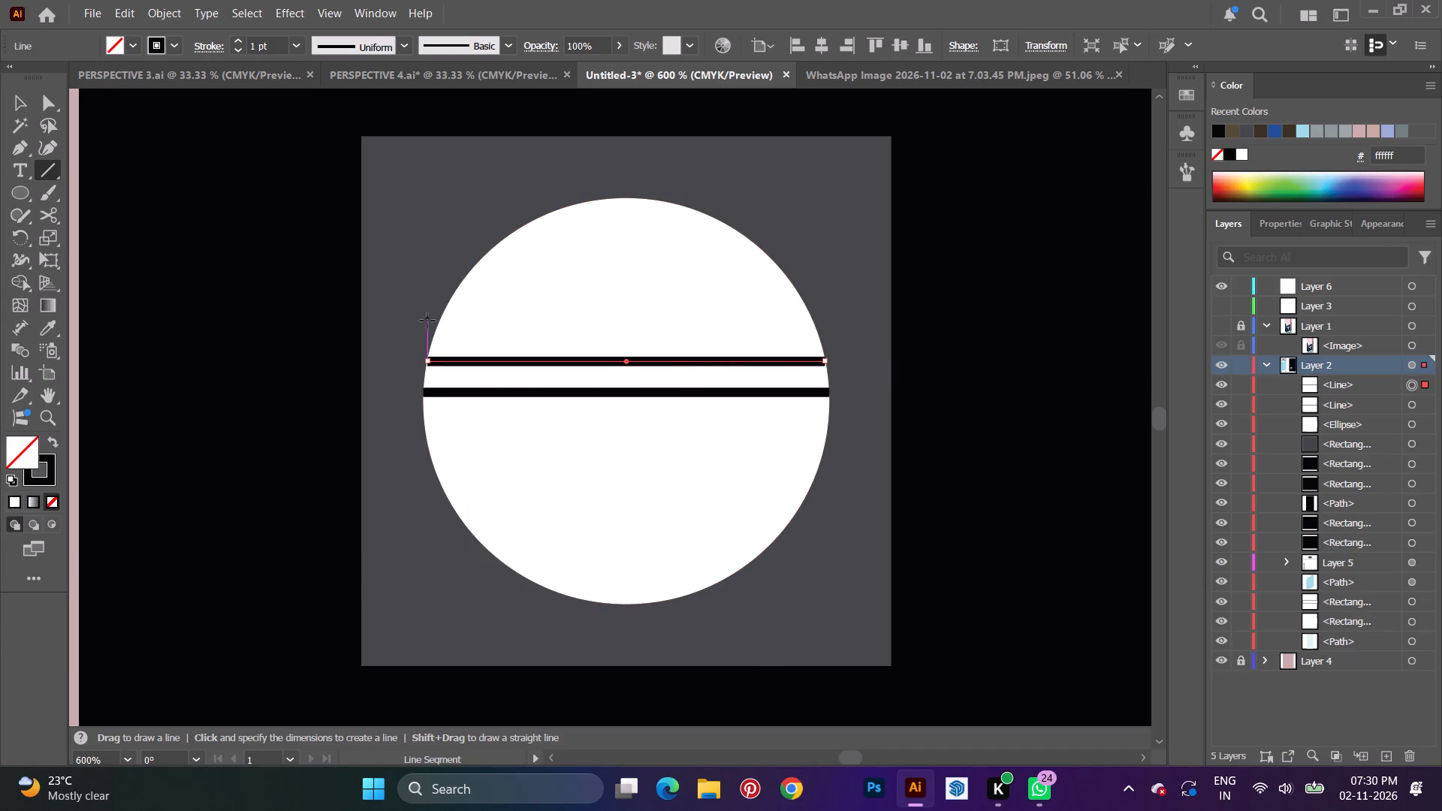
pyautogui.moveTo(436, 328); pyautogui.dragTo(763, 319)
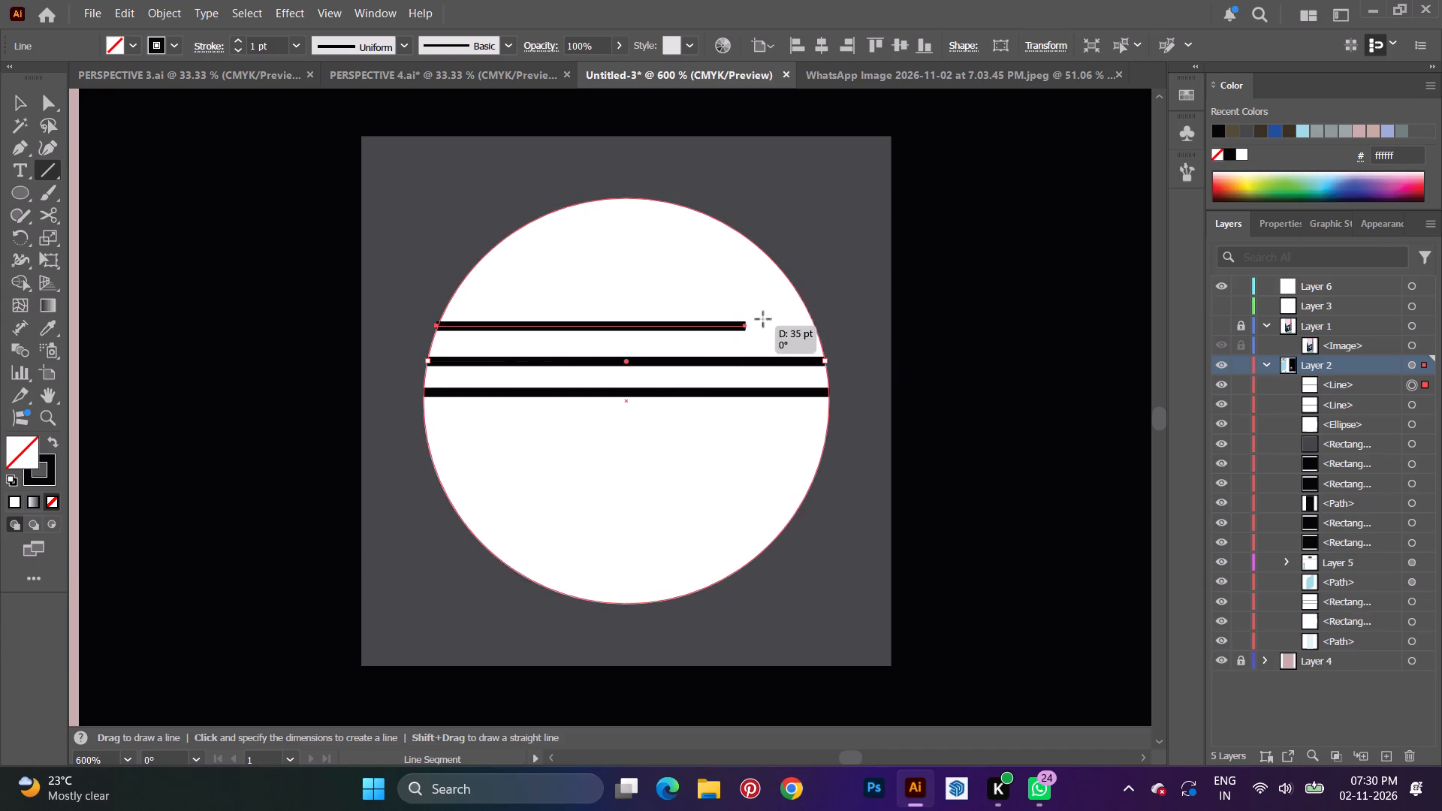
pyautogui.moveTo(763, 319); pyautogui.dragTo(813, 323)
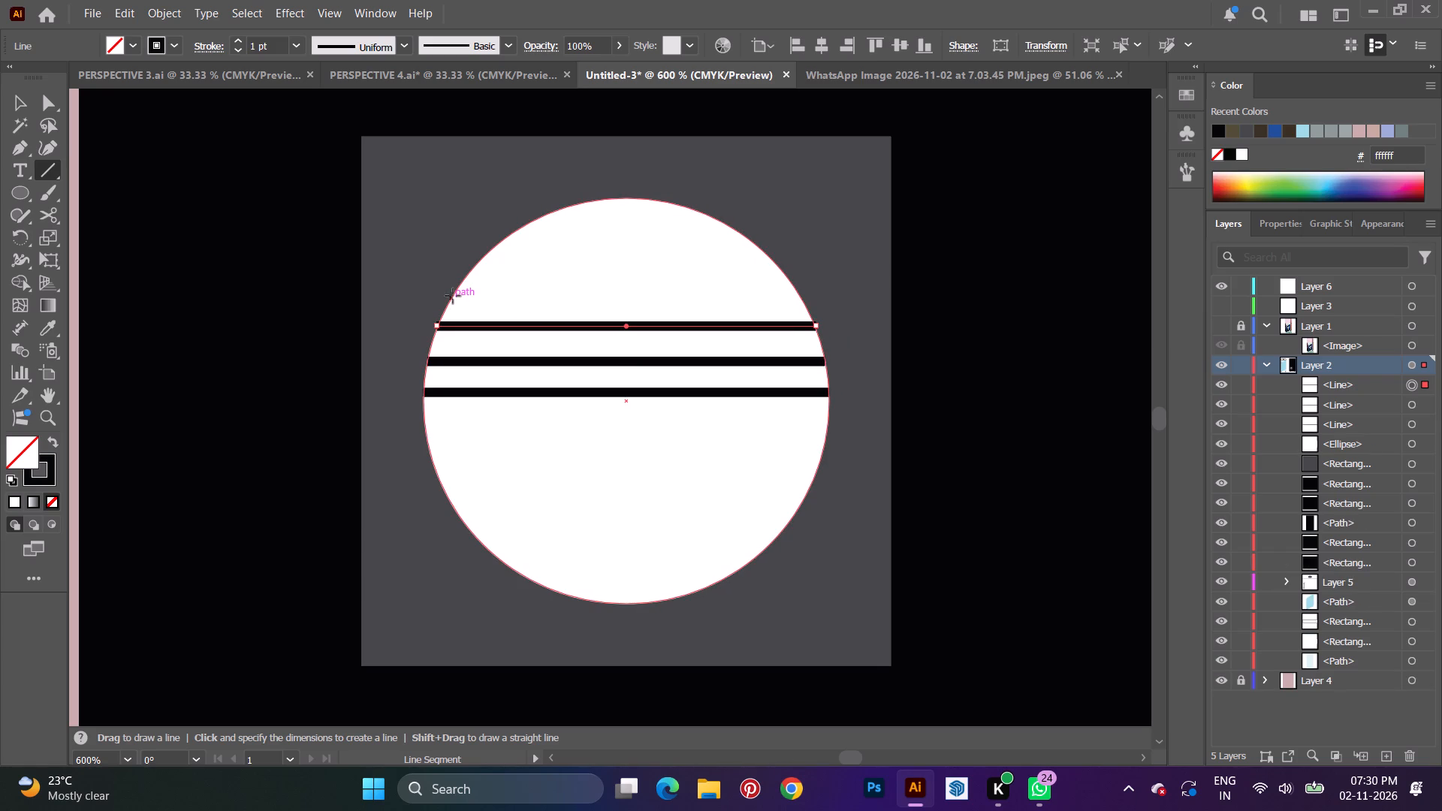
pyautogui.moveTo(453, 296); pyautogui.dragTo(807, 300)
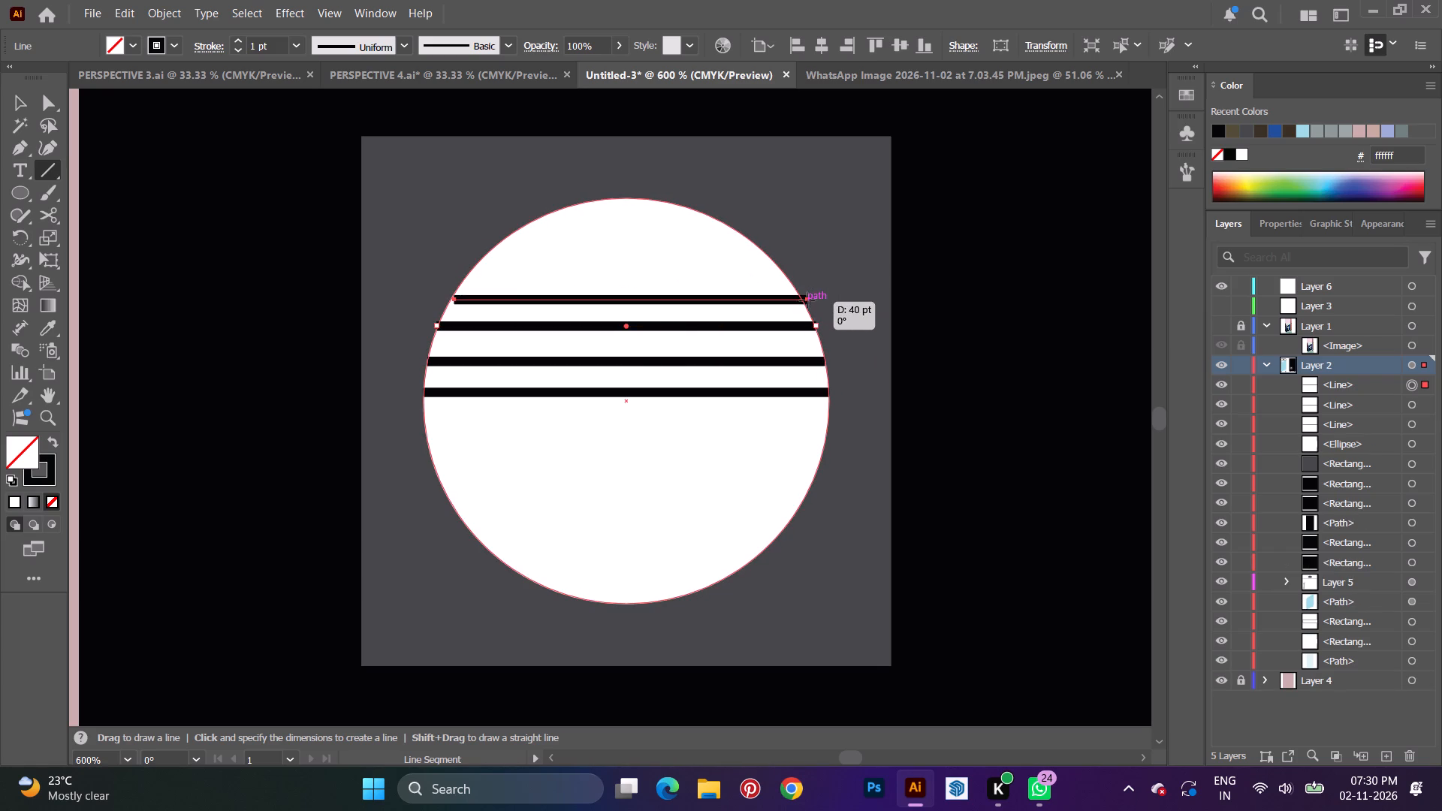
pyautogui.moveTo(807, 300); pyautogui.dragTo(801, 297)
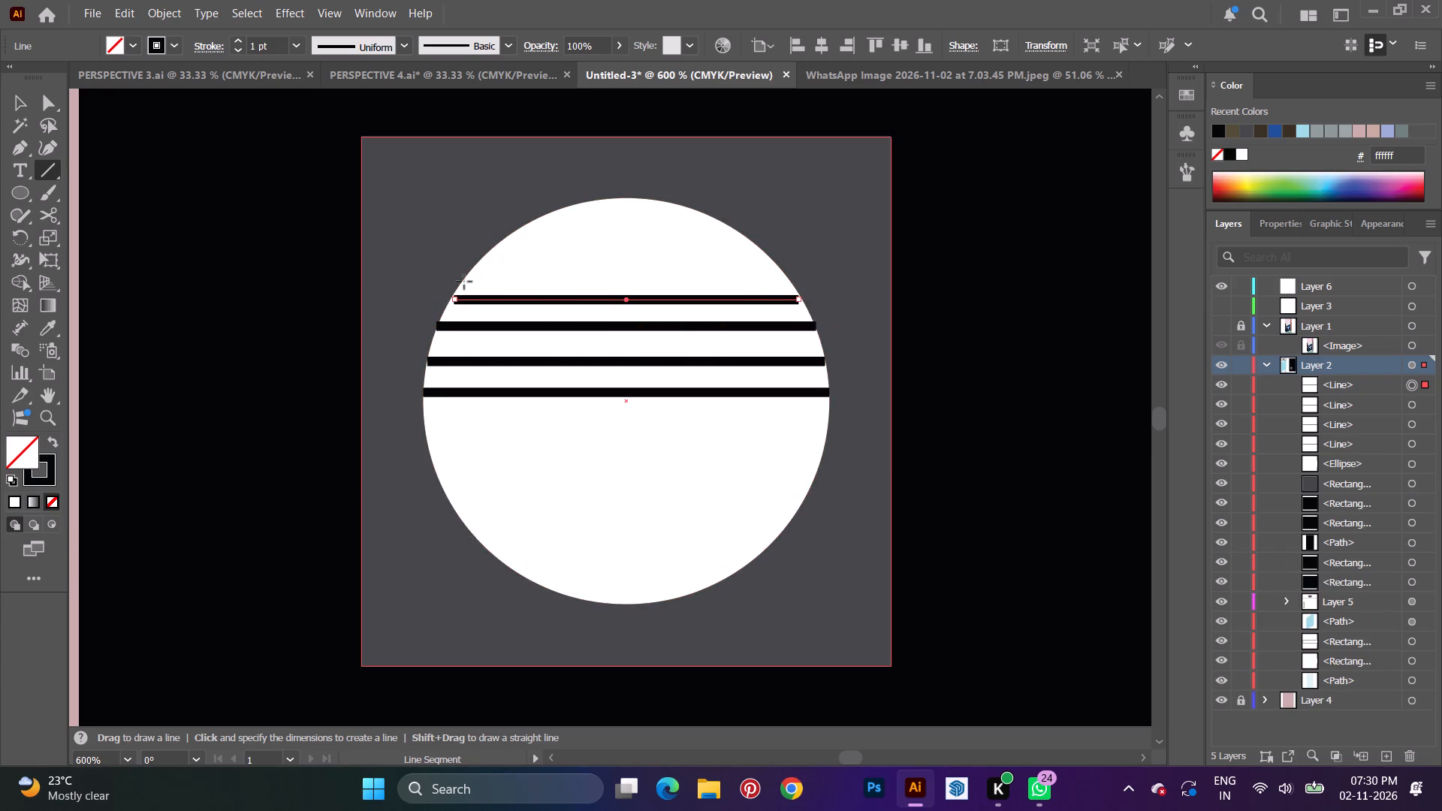
pyautogui.keyDown('alt'); pyautogui.scroll(2, 563, 321); pyautogui.keyUp('alt')
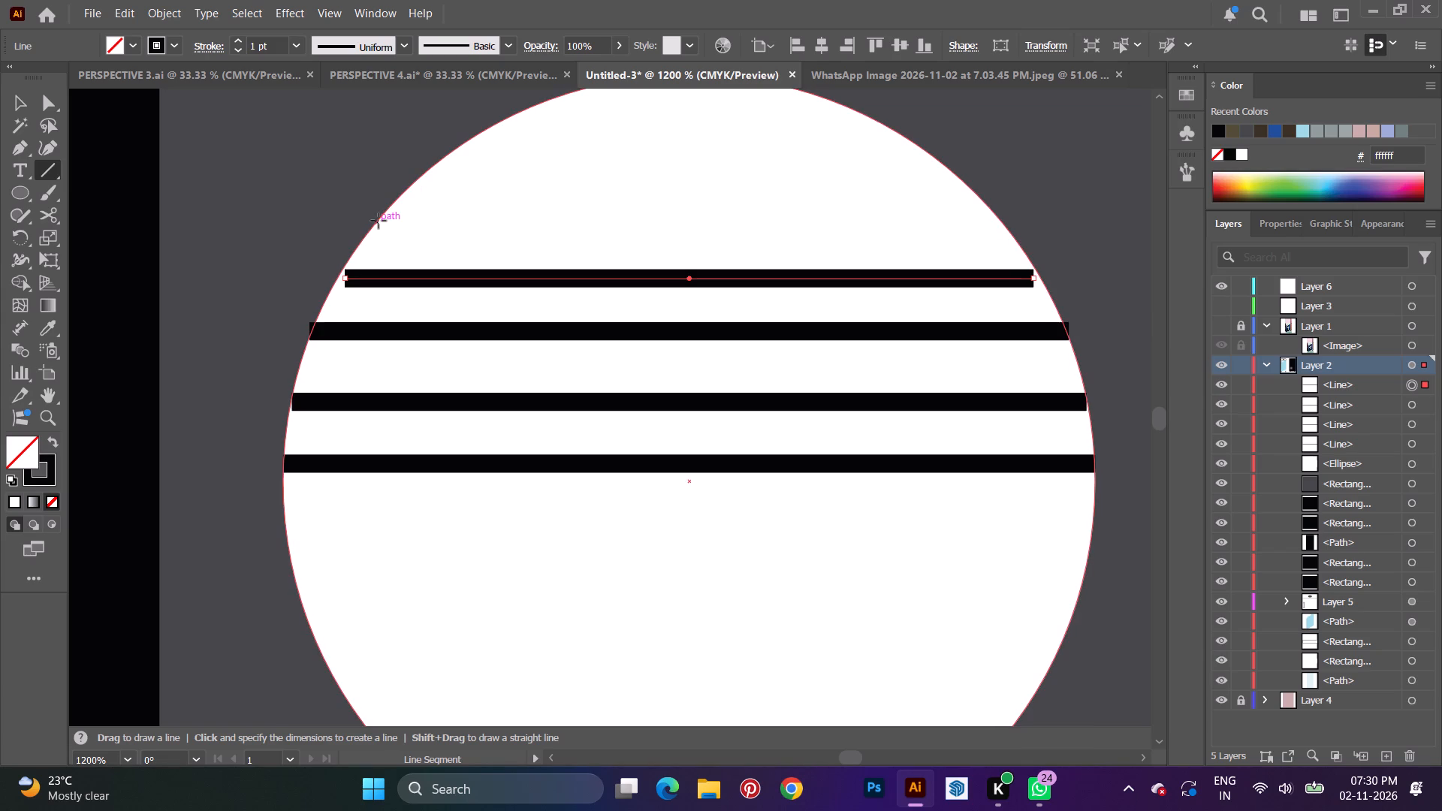
pyautogui.moveTo(379, 221); pyautogui.dragTo(996, 228)
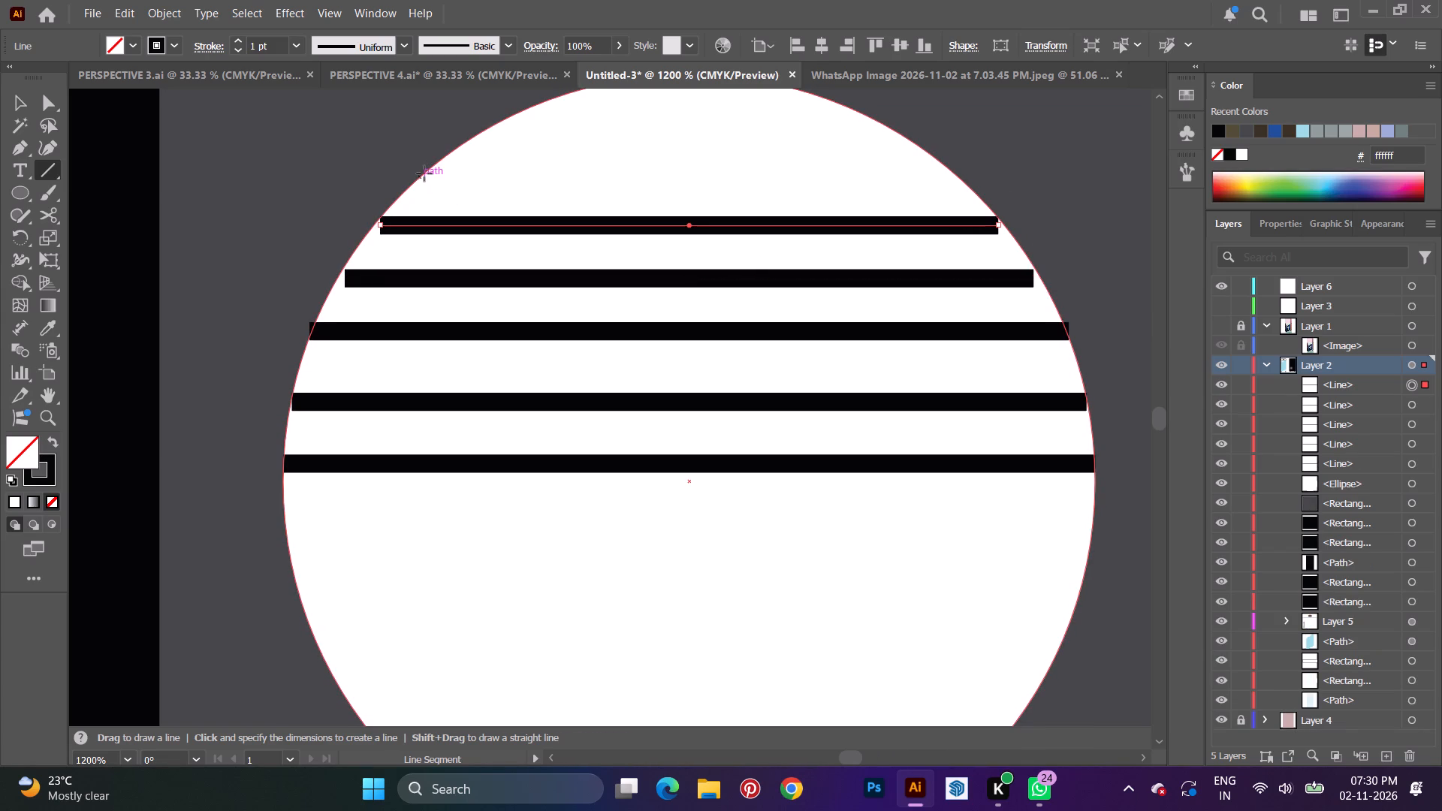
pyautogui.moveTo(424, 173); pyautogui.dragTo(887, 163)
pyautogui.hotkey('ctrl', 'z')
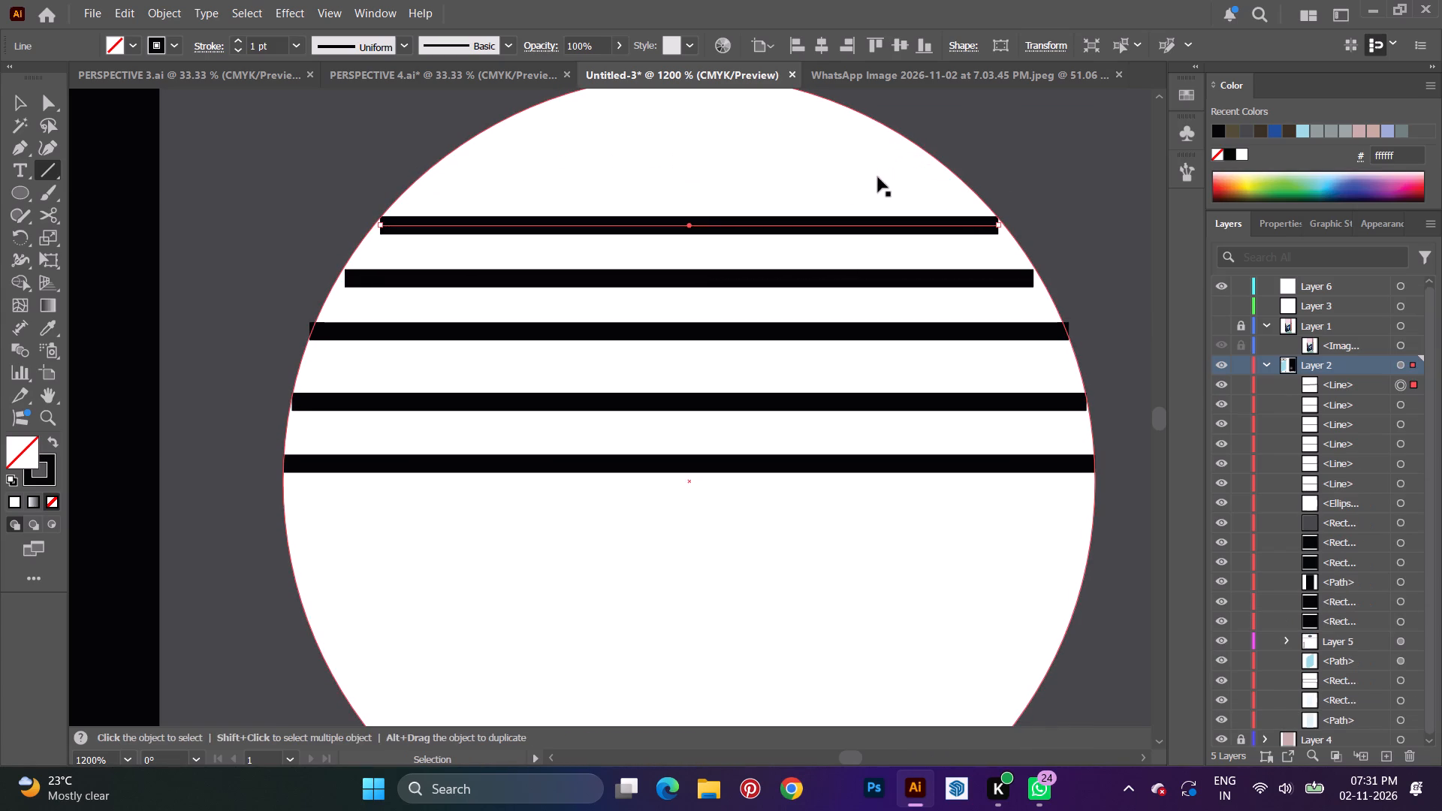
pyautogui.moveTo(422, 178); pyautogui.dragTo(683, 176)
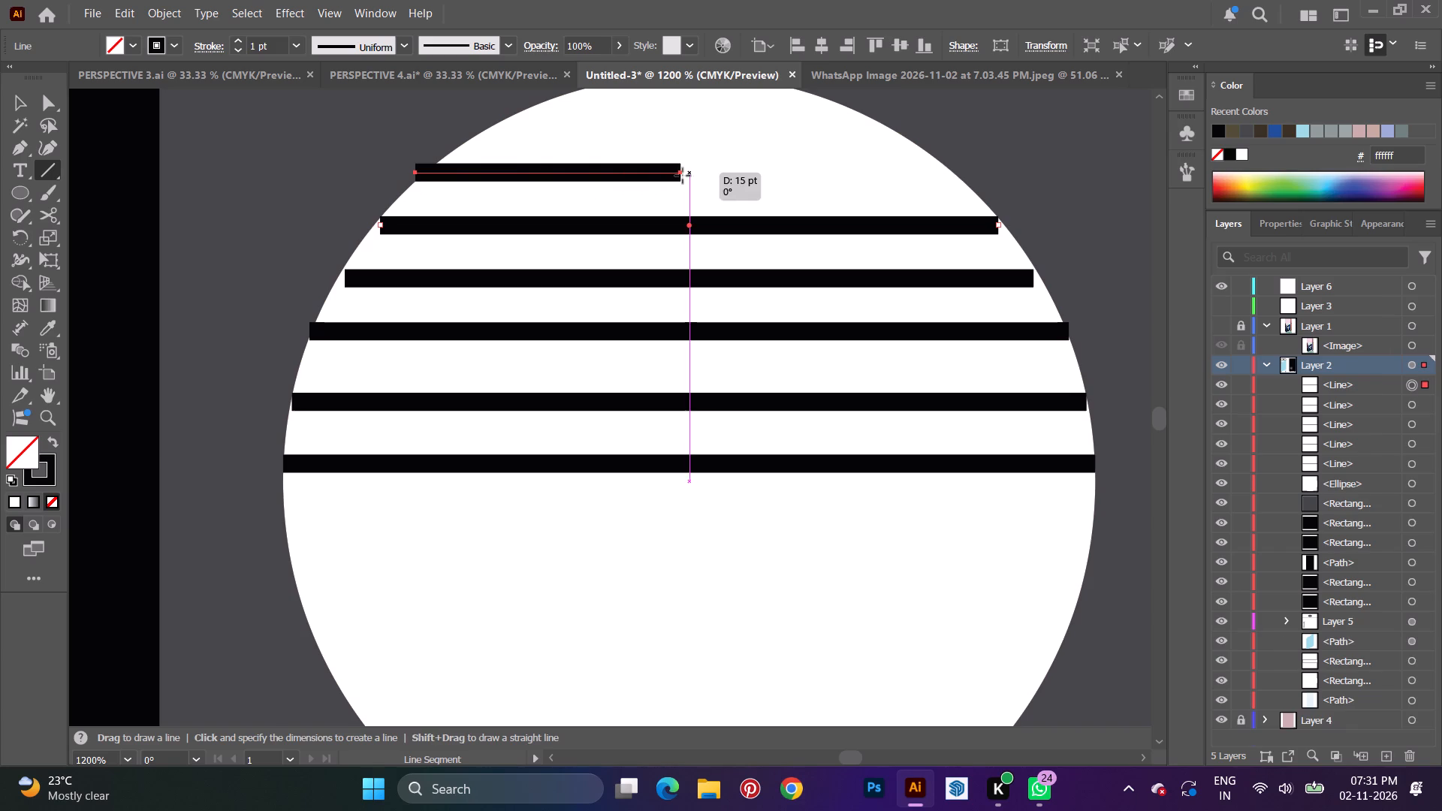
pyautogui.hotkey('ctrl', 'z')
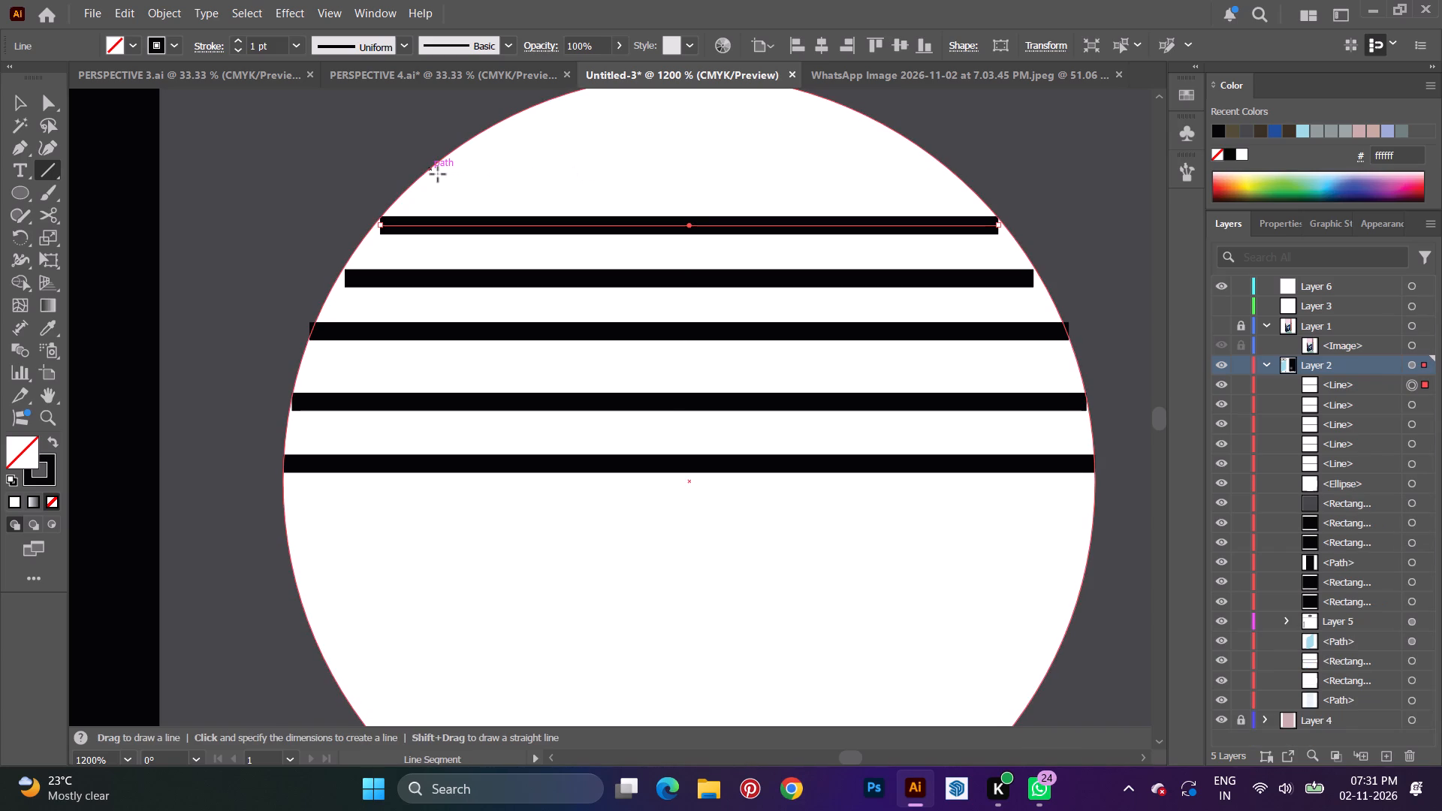
# Draw two more horizontal black lines from edge to edge near the top of the circle, continuing the stripe spacing.
pyautogui.moveTo(435, 176); pyautogui.dragTo(904, 173)
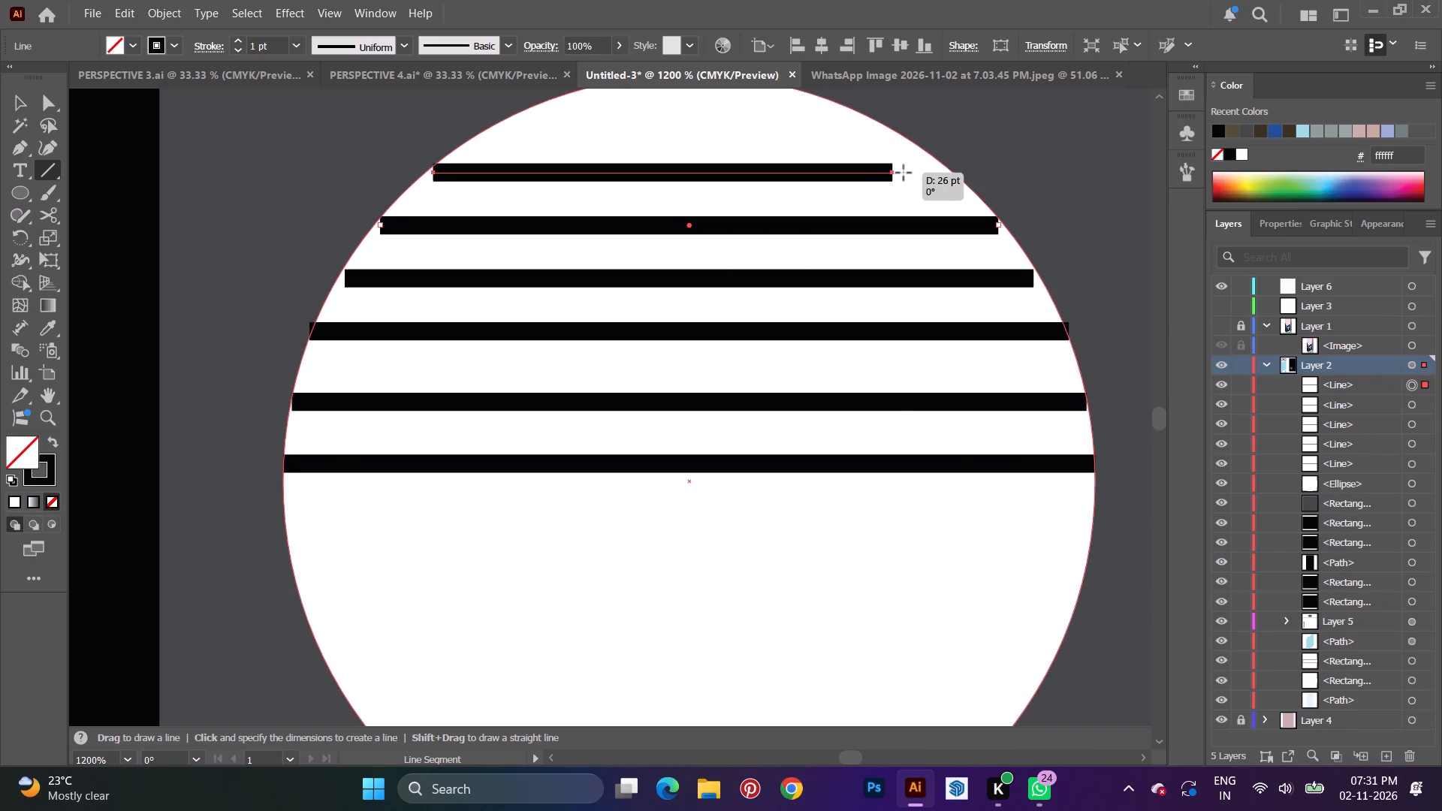
pyautogui.moveTo(904, 173); pyautogui.dragTo(945, 179)
pyautogui.scroll(1, 602, 170)
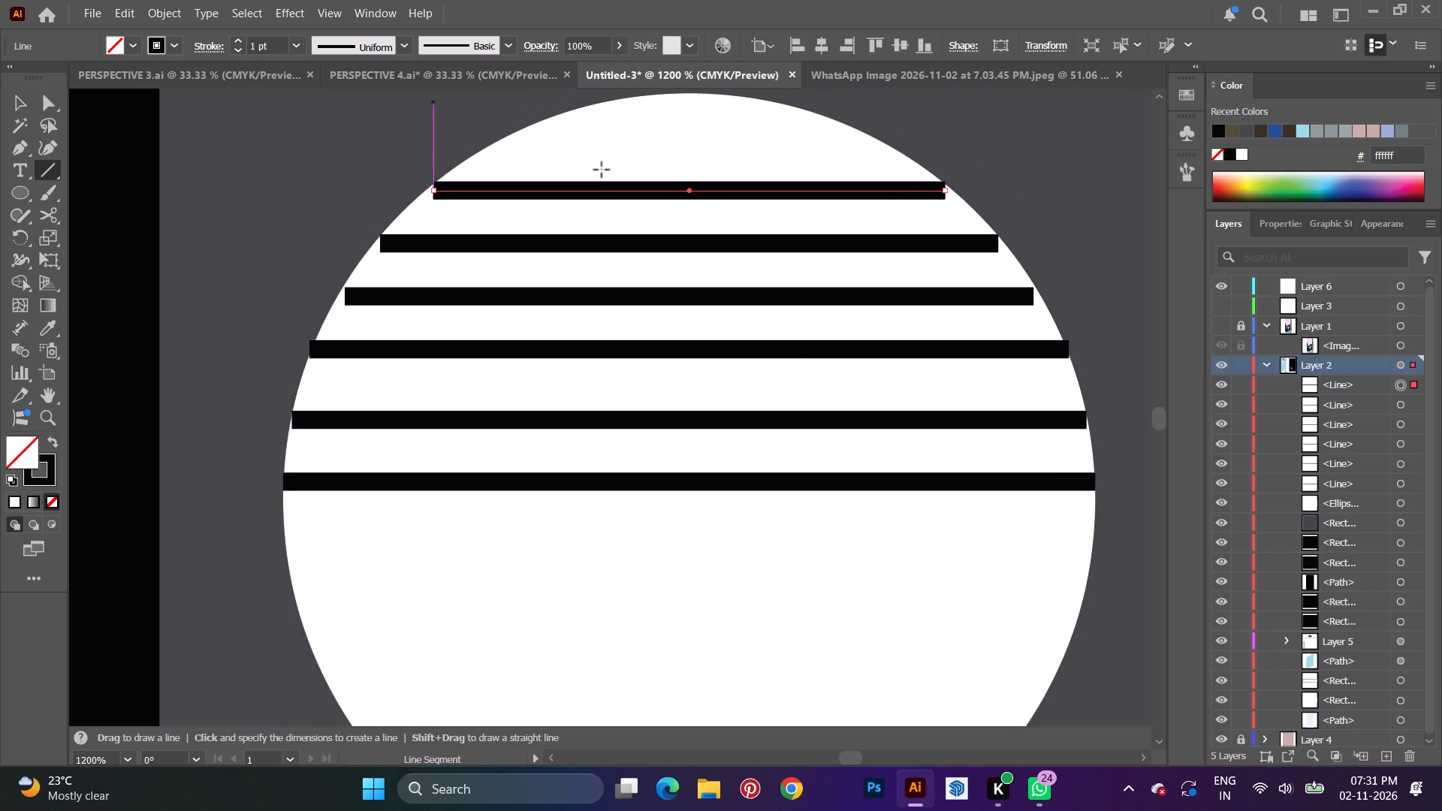
pyautogui.scroll(1, 602, 170)
pyautogui.moveTo(507, 160); pyautogui.dragTo(762, 154)
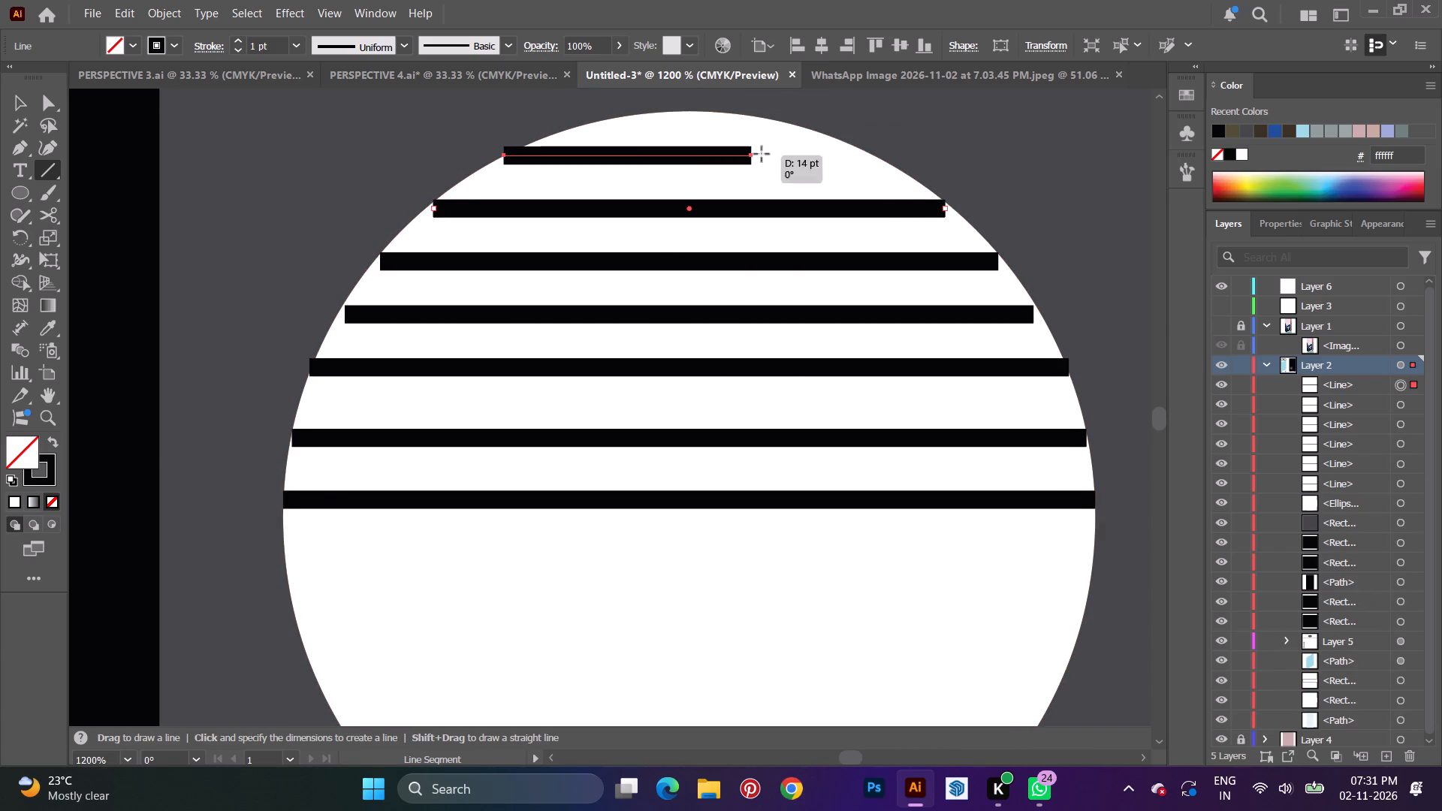
pyautogui.moveTo(762, 154); pyautogui.dragTo(850, 151)
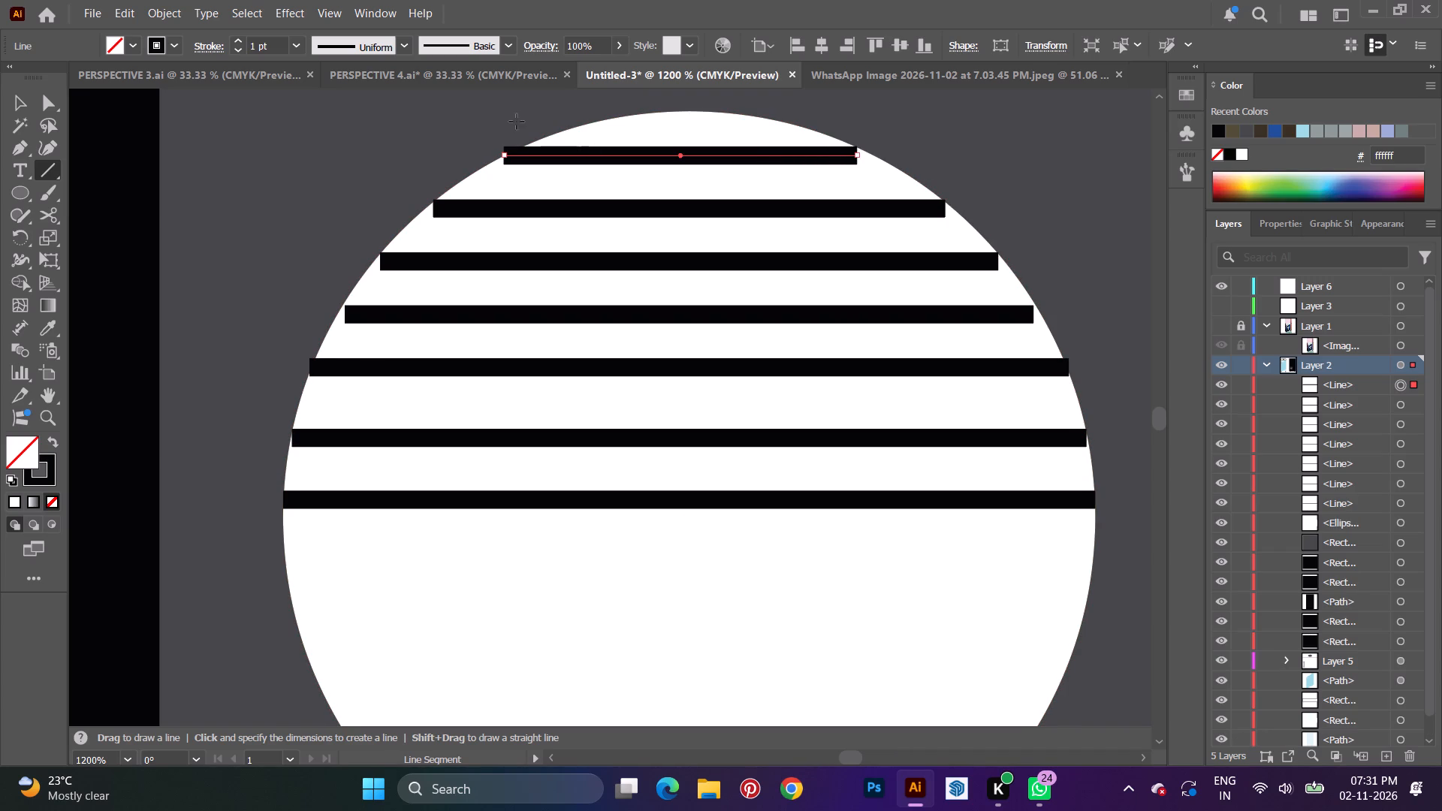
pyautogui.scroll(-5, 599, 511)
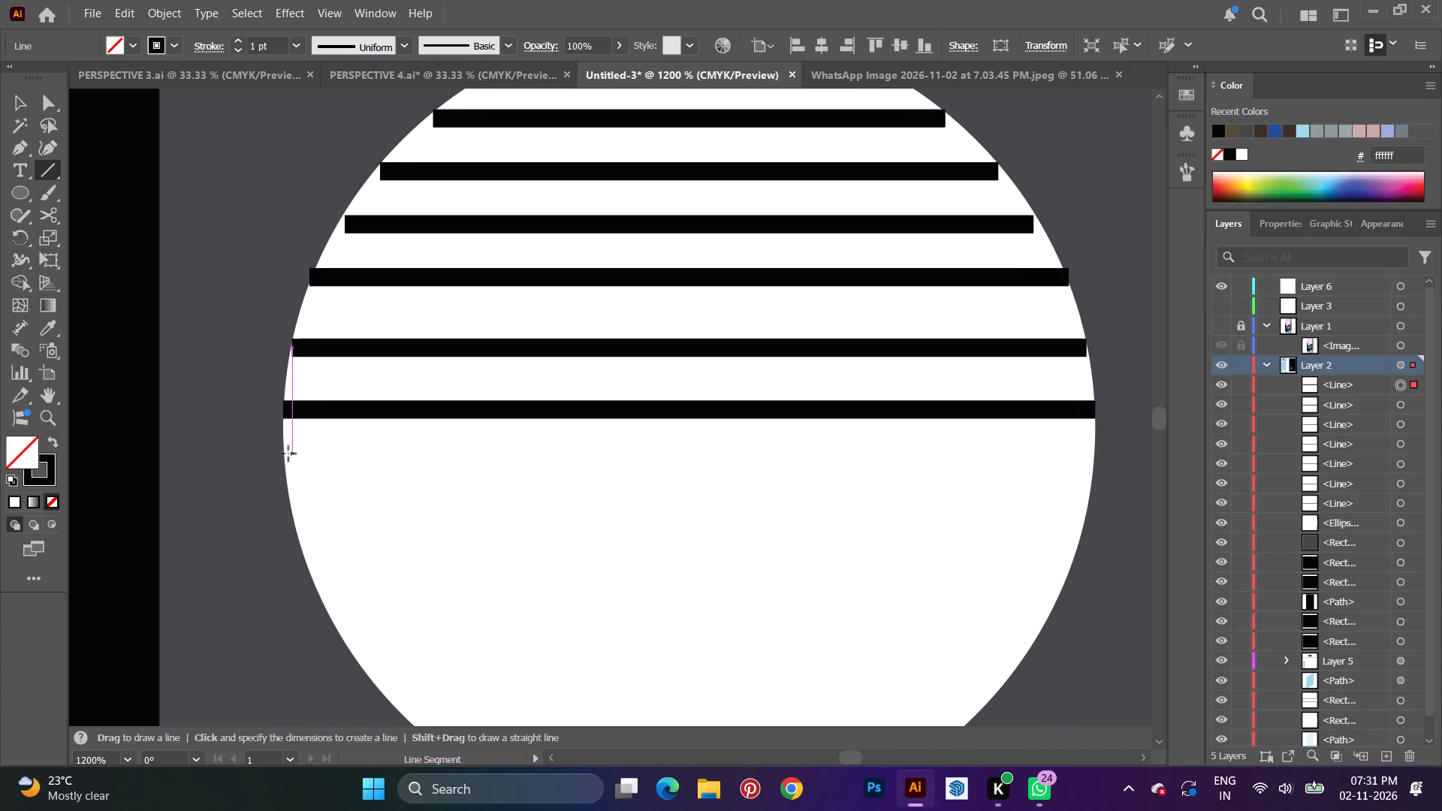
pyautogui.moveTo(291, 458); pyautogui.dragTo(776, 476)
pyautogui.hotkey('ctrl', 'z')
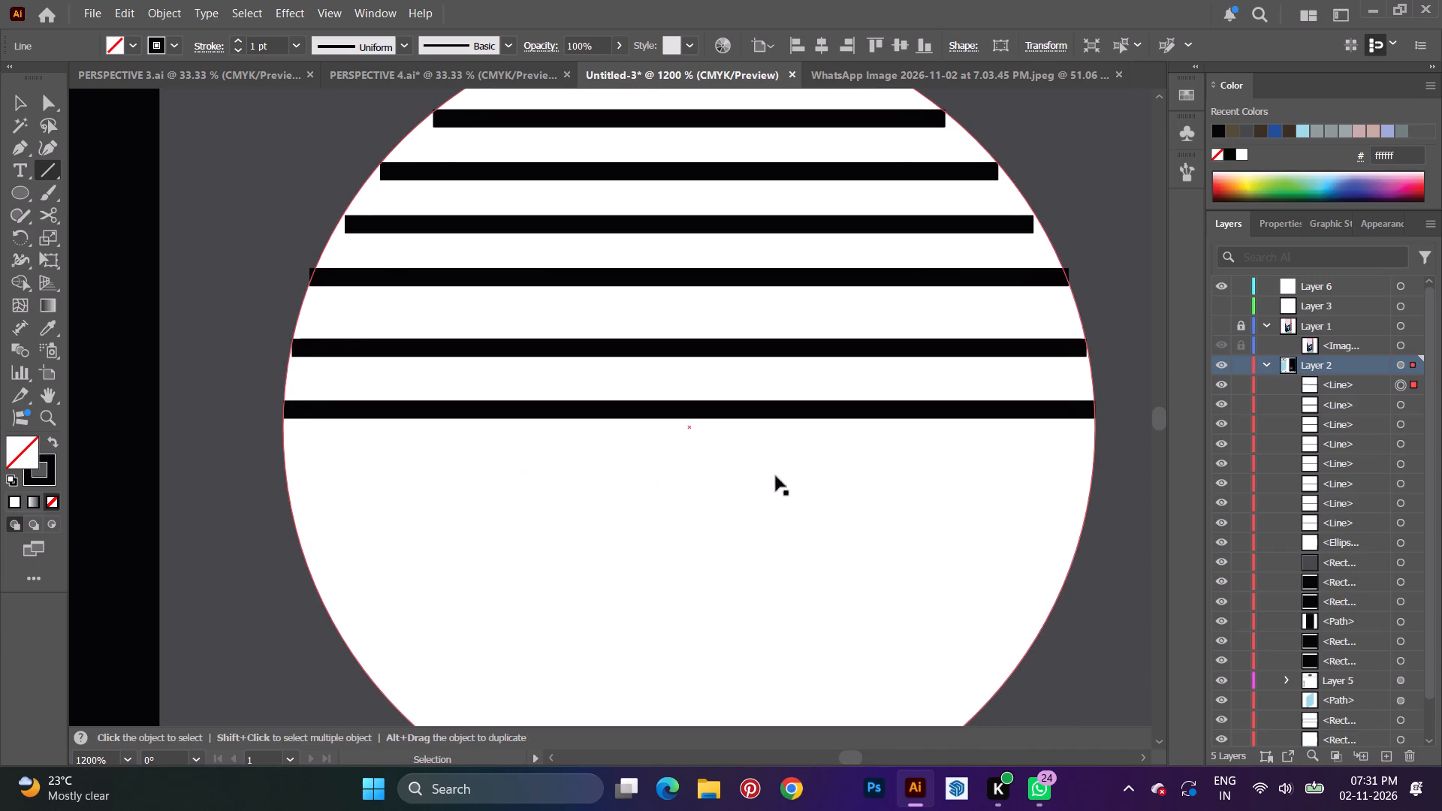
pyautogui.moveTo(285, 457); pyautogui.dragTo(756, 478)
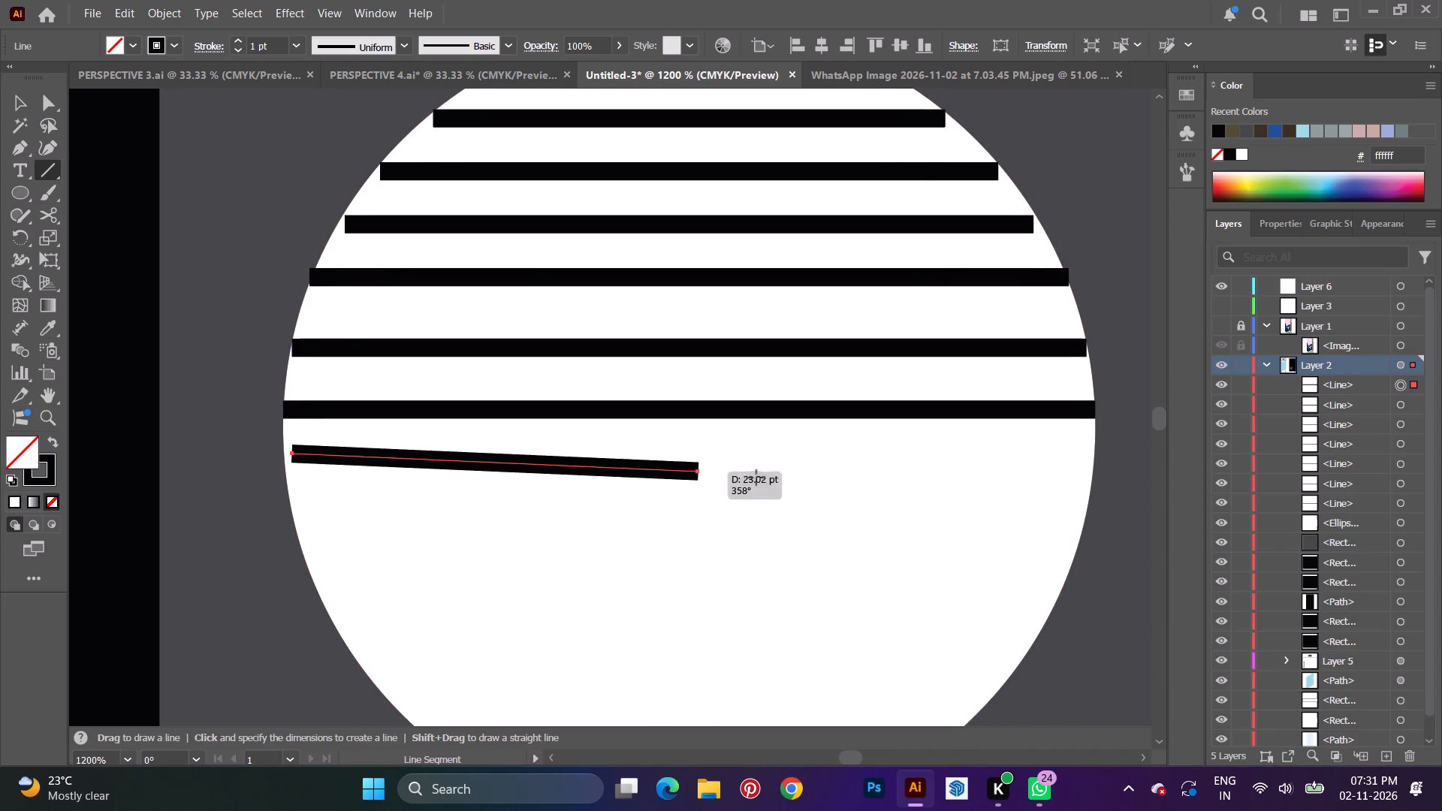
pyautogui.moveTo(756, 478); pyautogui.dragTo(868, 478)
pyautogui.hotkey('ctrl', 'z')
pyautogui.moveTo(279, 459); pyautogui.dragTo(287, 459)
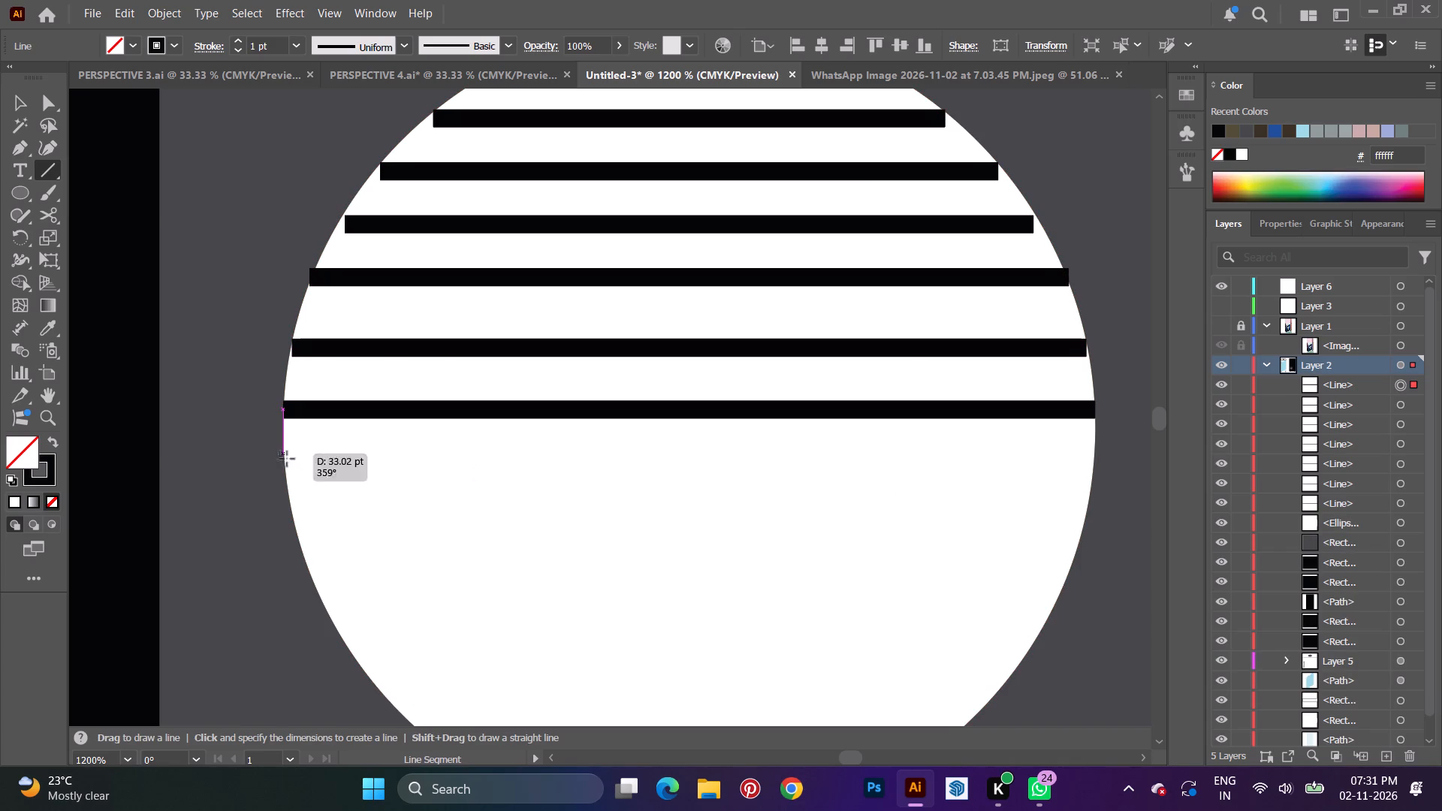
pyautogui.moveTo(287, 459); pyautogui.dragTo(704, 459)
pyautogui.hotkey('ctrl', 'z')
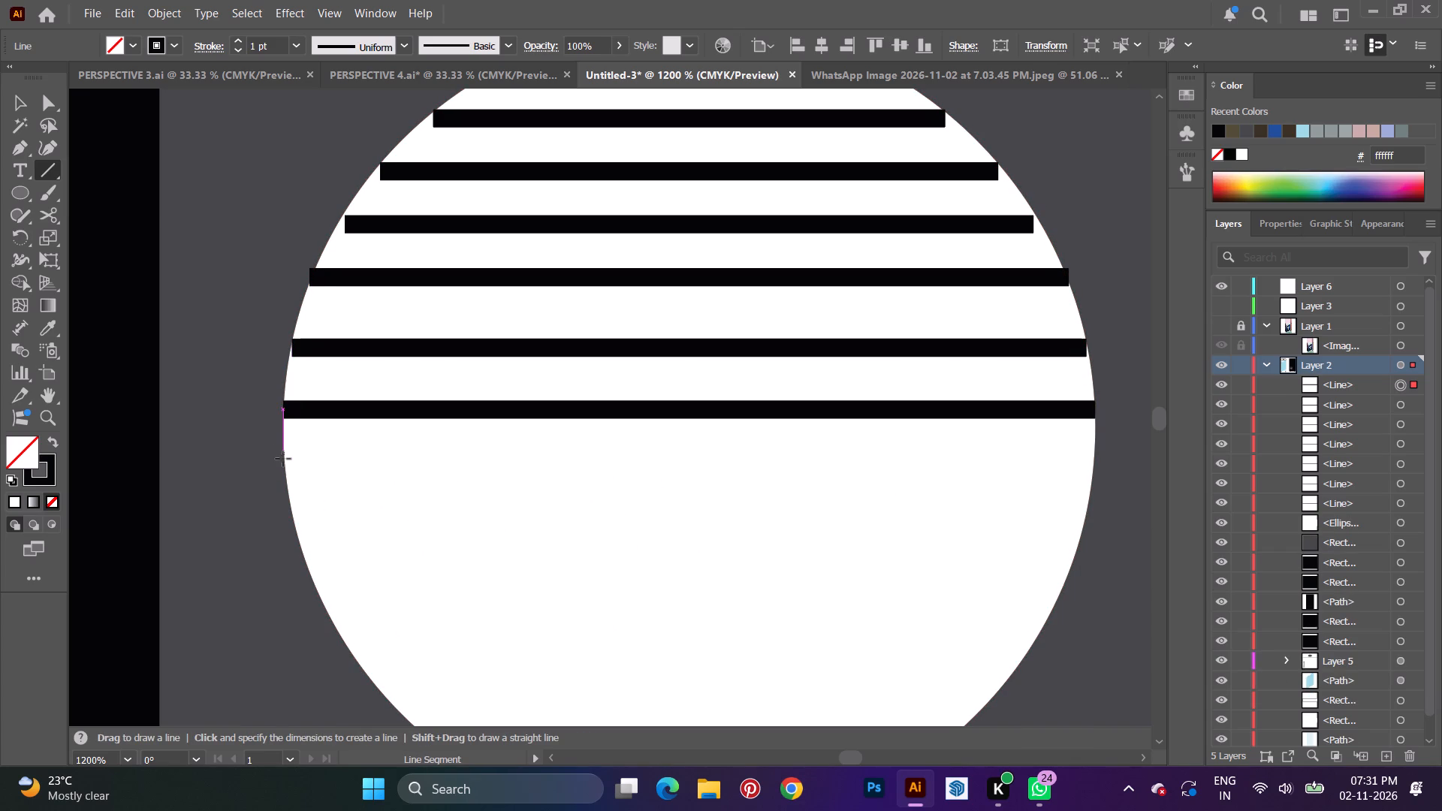
# Draw four horizontal black lines edge to edge below the circle's centre, the lowest about 41 pt long.
pyautogui.moveTo(283, 459); pyautogui.dragTo(1098, 455)
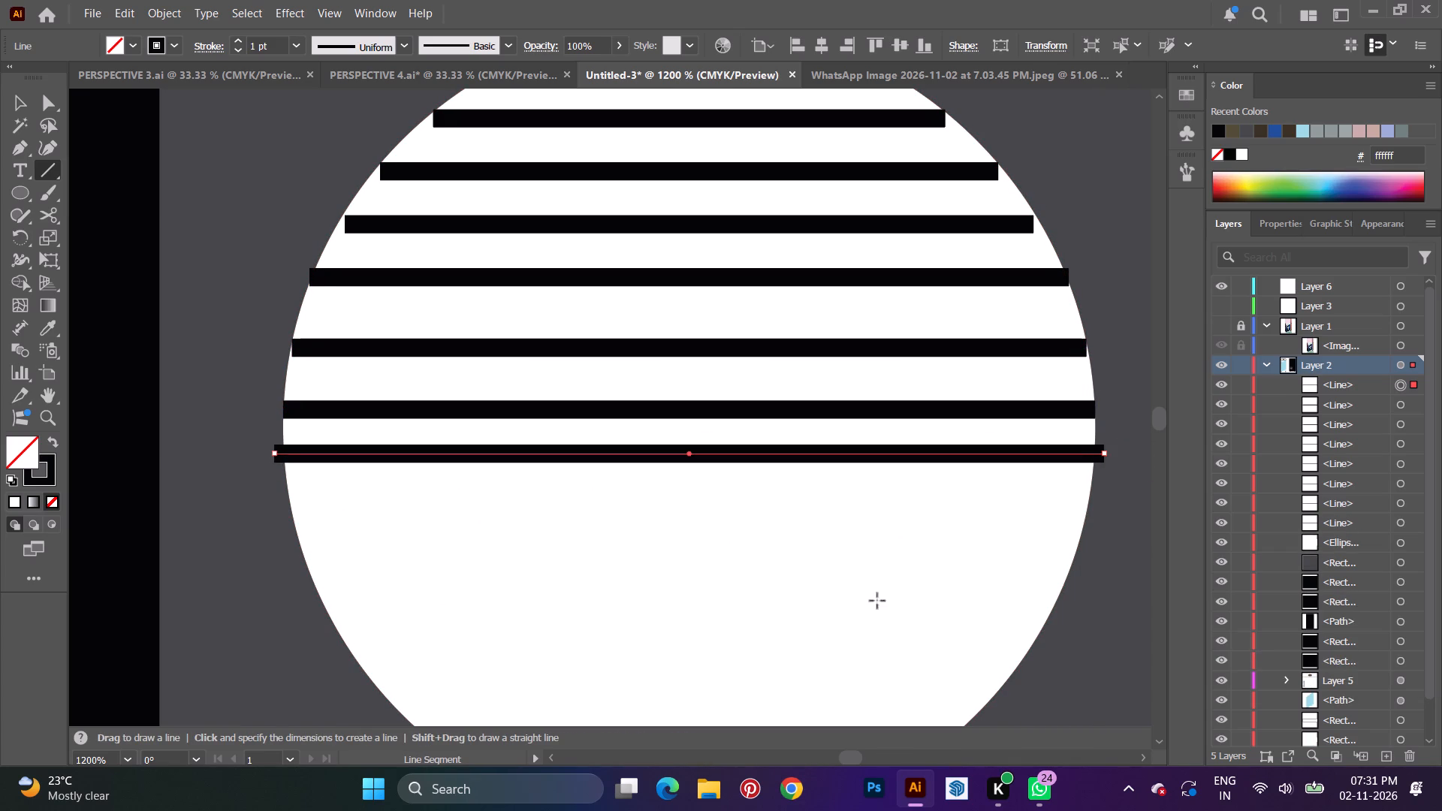
pyautogui.scroll(-3, 873, 601)
pyautogui.moveTo(291, 450); pyautogui.dragTo(1078, 443)
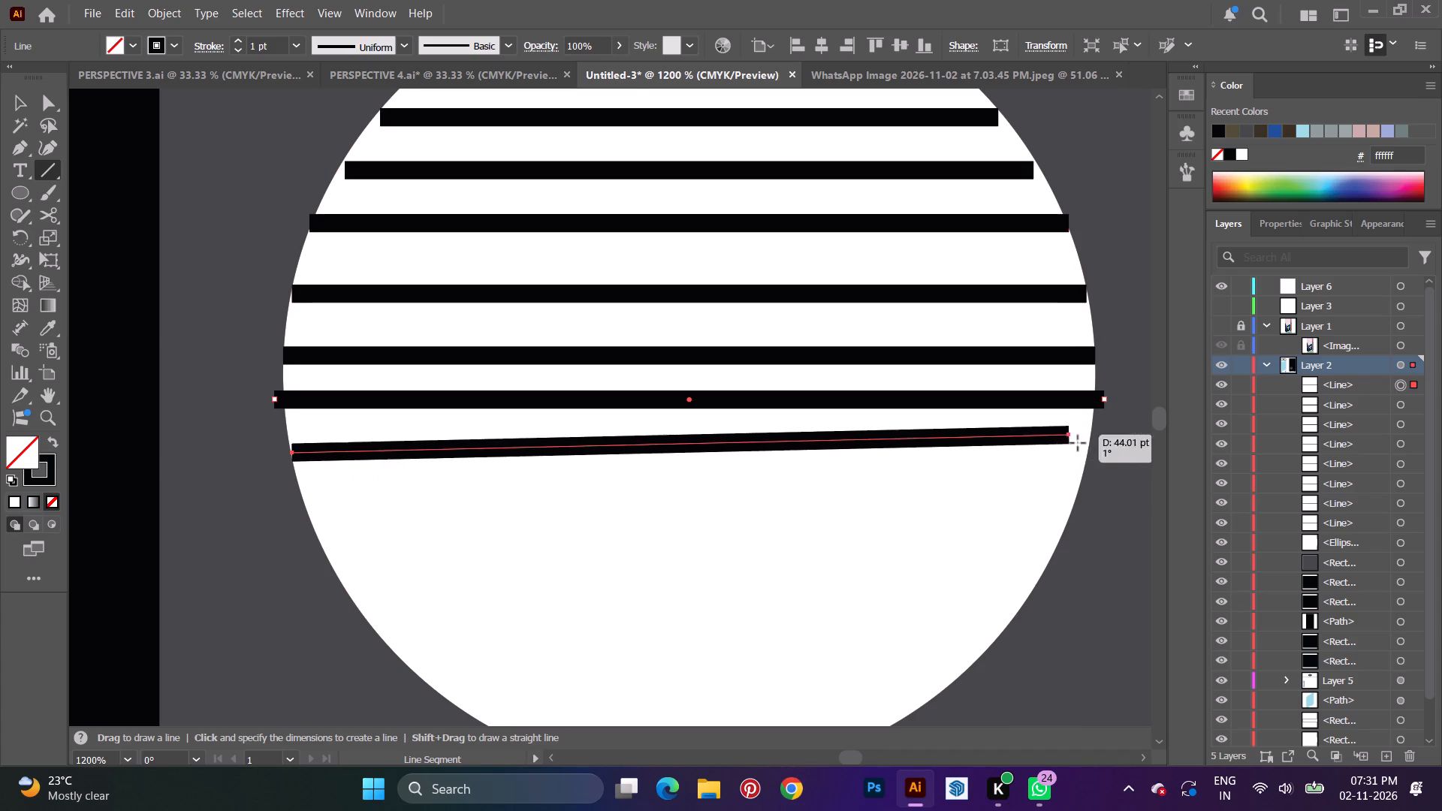
pyautogui.moveTo(1078, 443); pyautogui.dragTo(1085, 450)
pyautogui.moveTo(303, 498); pyautogui.dragTo(1065, 503)
pyautogui.scroll(-5, 662, 656)
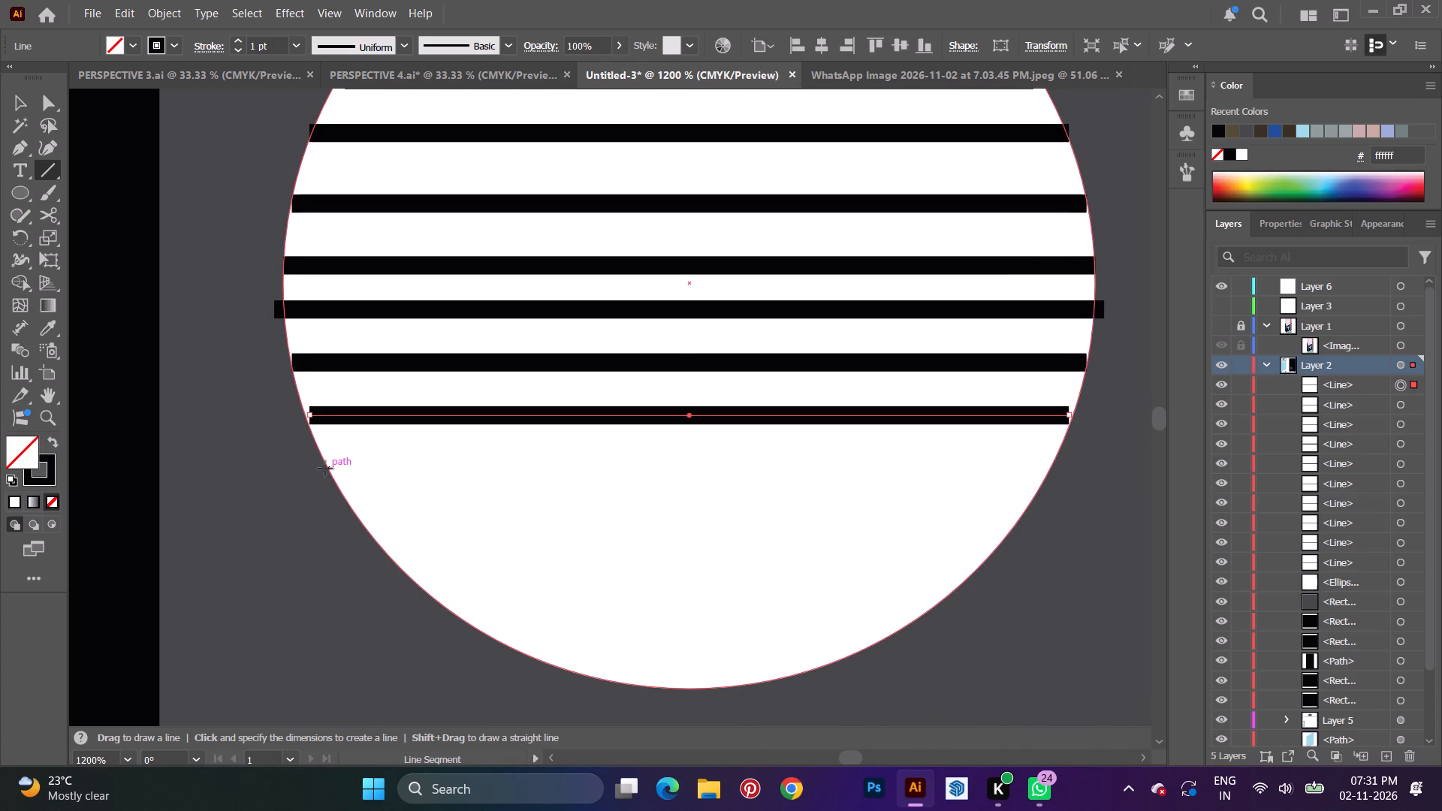
pyautogui.moveTo(332, 467); pyautogui.dragTo(1045, 463)
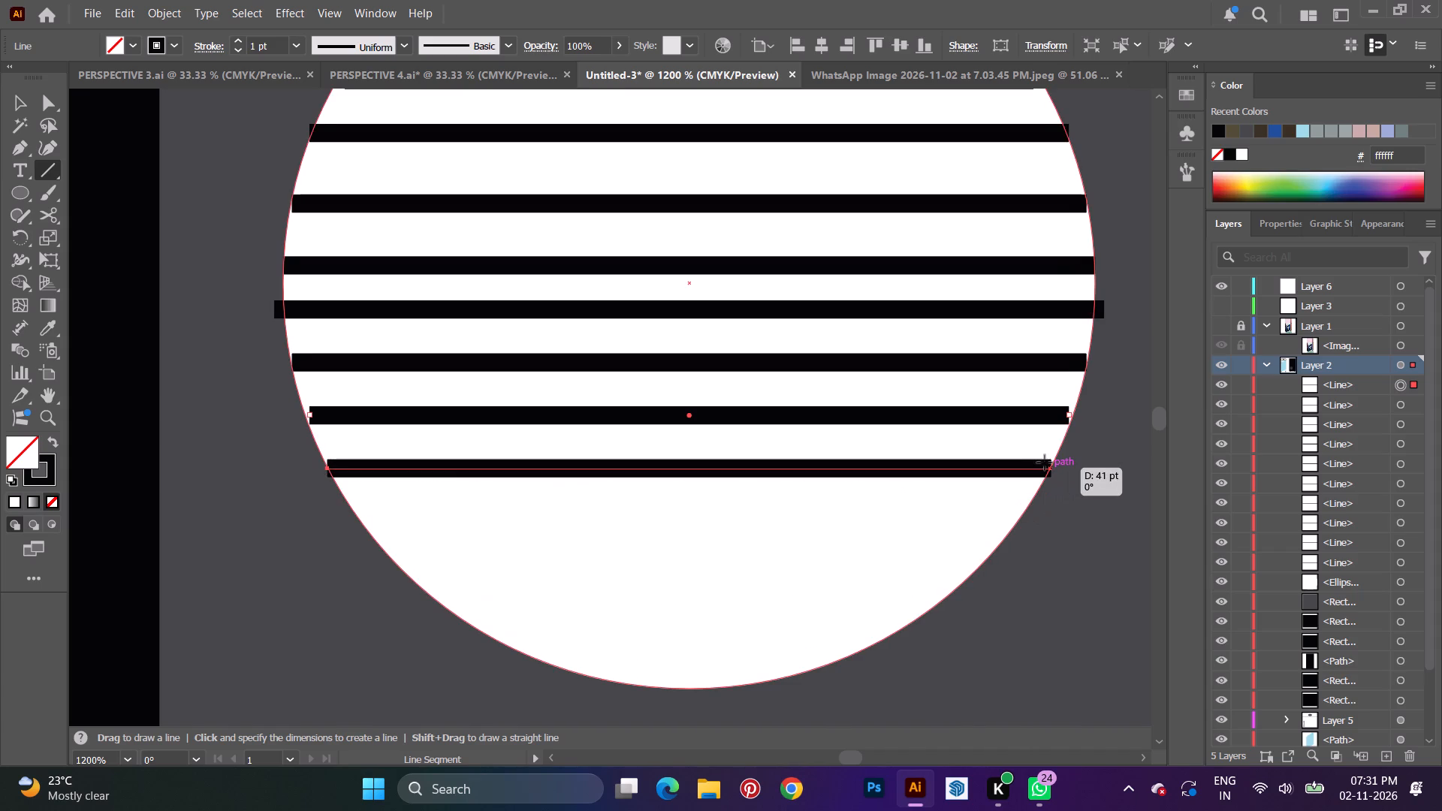
pyautogui.moveTo(1045, 463); pyautogui.dragTo(1046, 462)
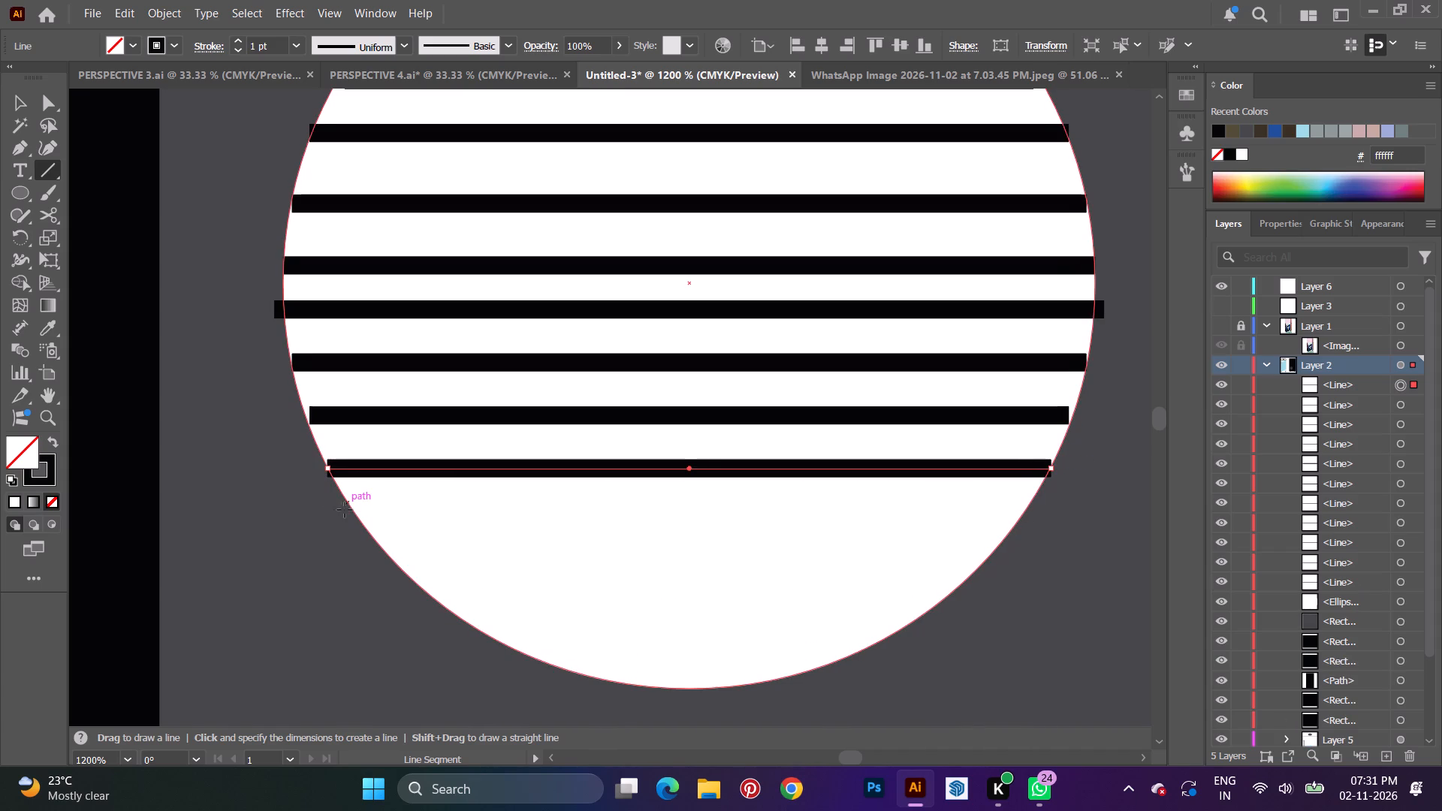
# Draw five more horizontal black lines edge to edge down to the circle's bottom, the second about 34 pt and the fourth about 24 pt long.
pyautogui.moveTo(356, 508); pyautogui.dragTo(1000, 505)
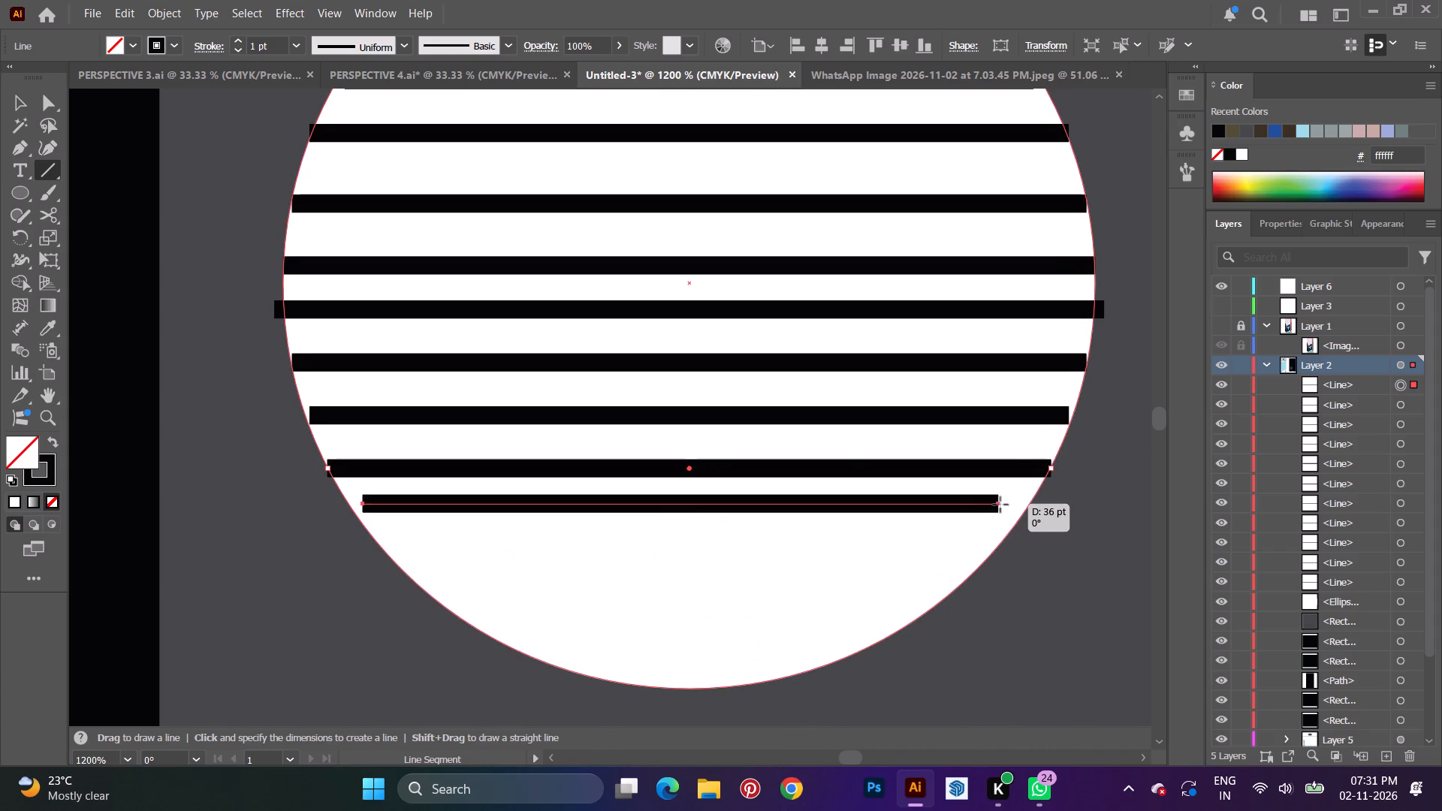
pyautogui.moveTo(1000, 505); pyautogui.dragTo(1018, 501)
pyautogui.scroll(-5, 417, 637)
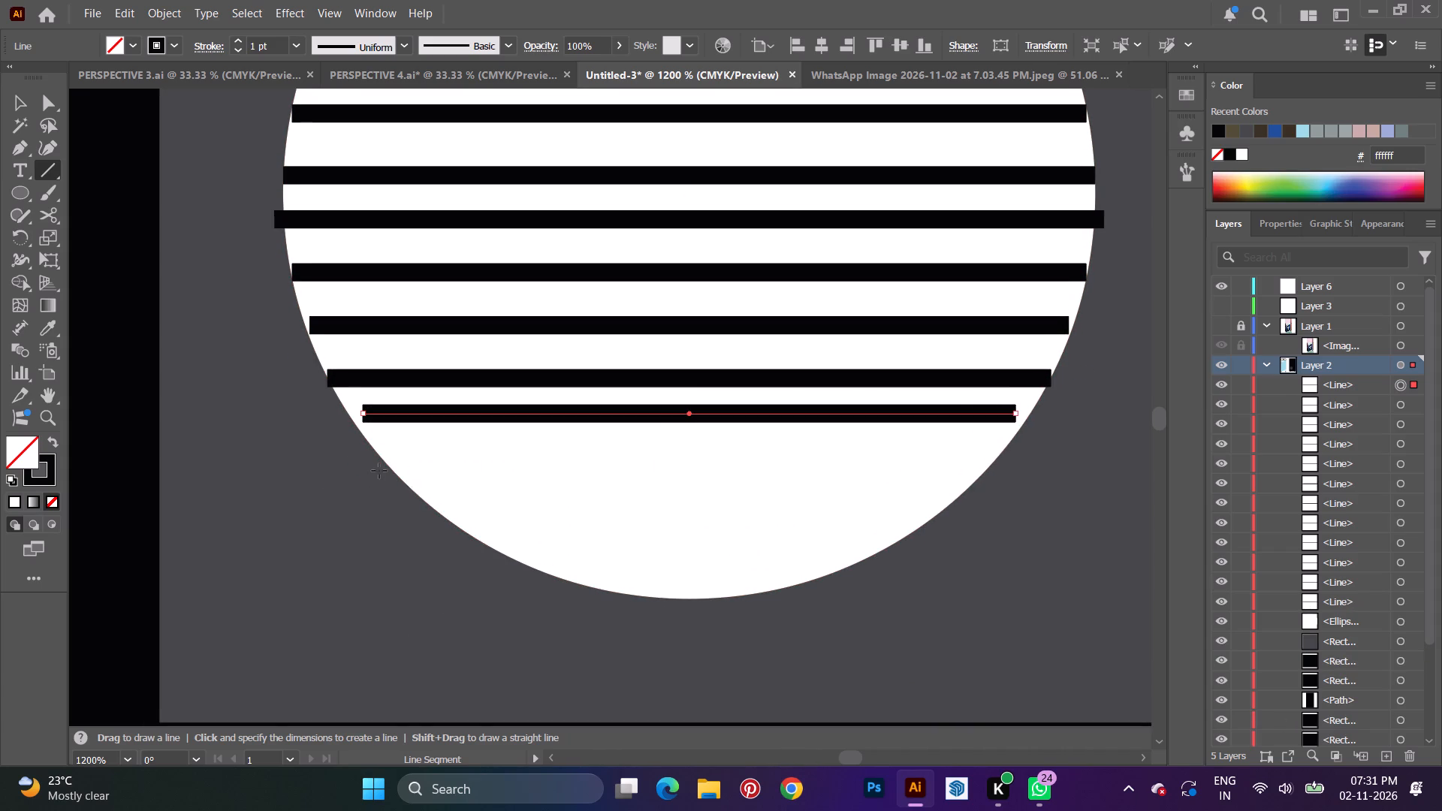
pyautogui.moveTo(390, 466); pyautogui.dragTo(995, 467)
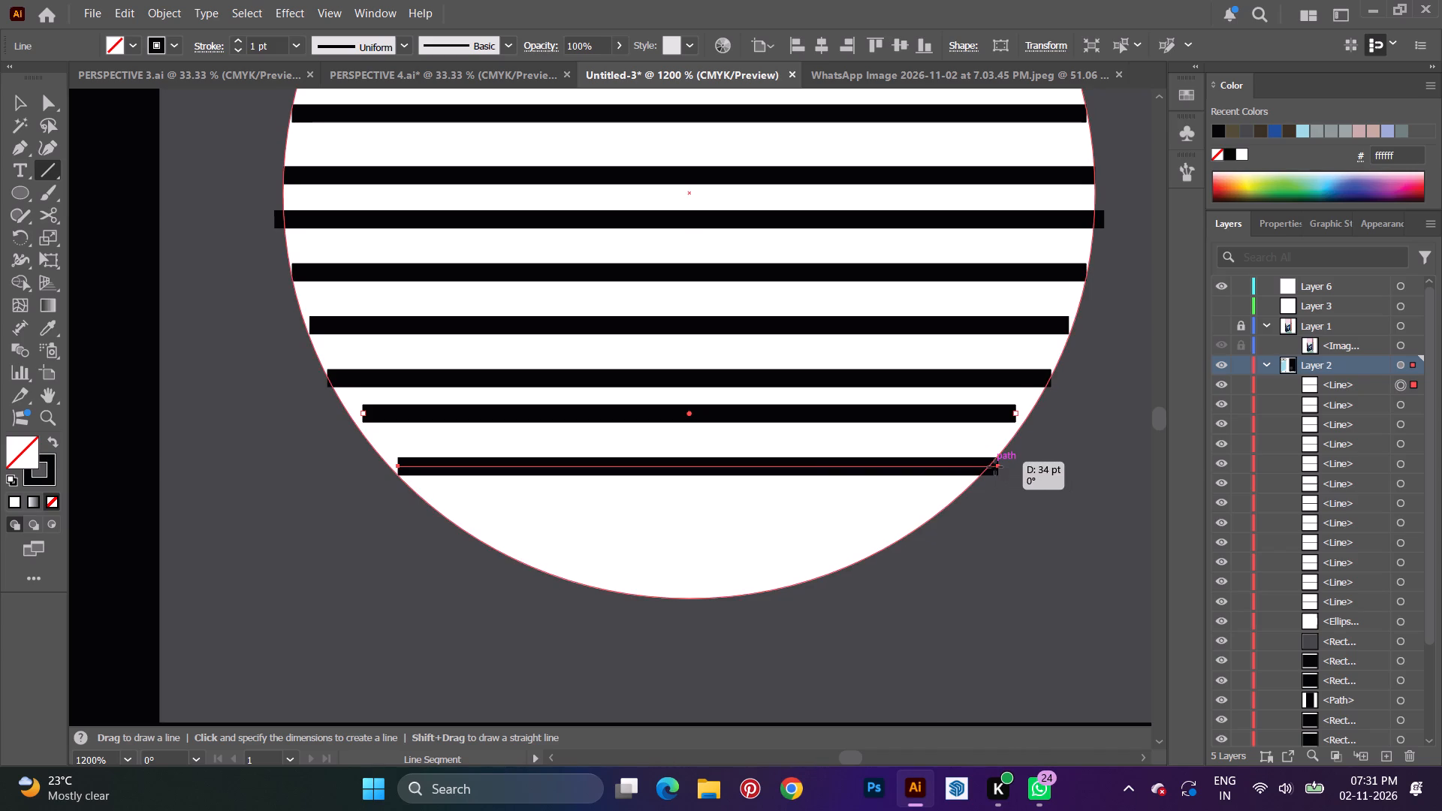
pyautogui.moveTo(995, 467); pyautogui.dragTo(994, 467)
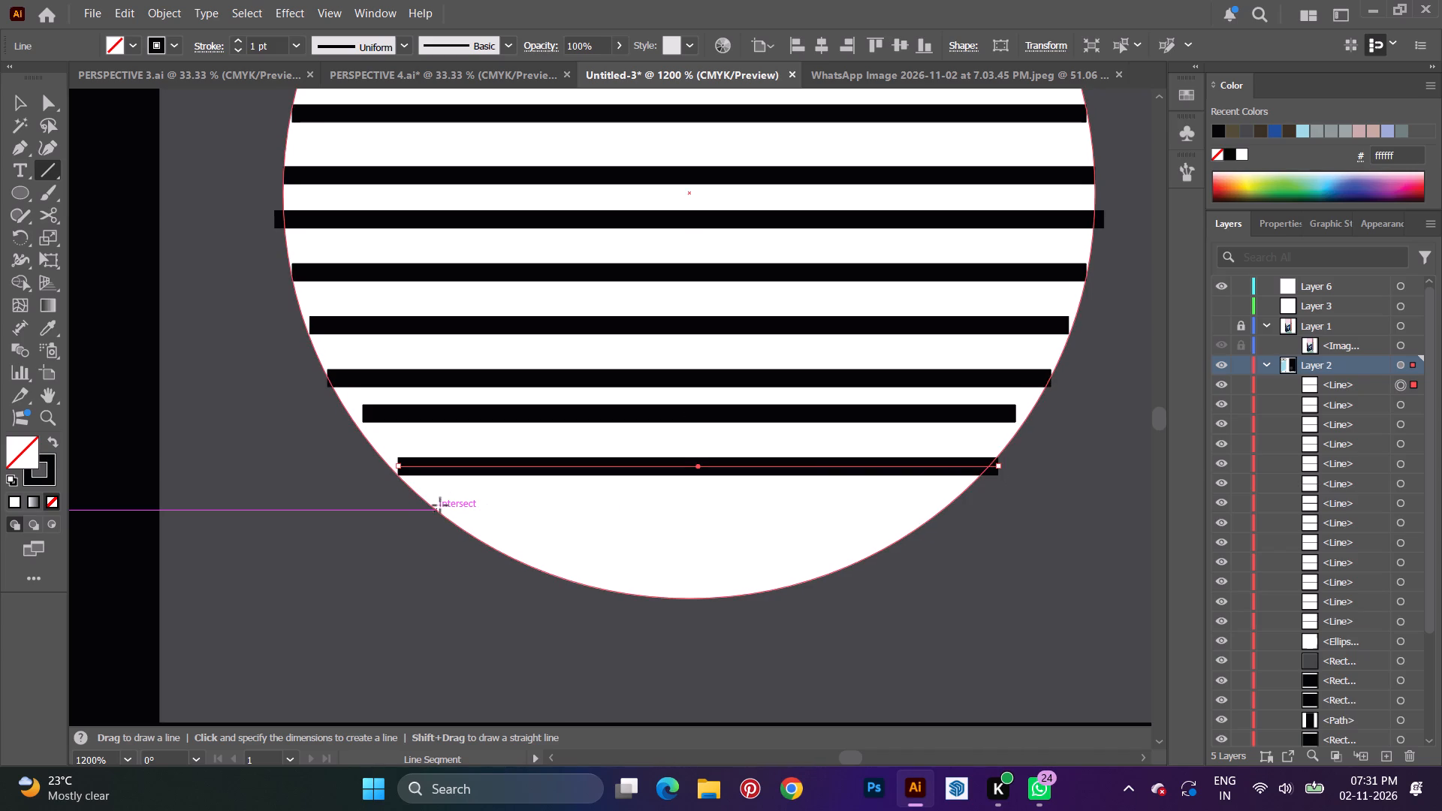
pyautogui.moveTo(439, 505); pyautogui.dragTo(937, 499)
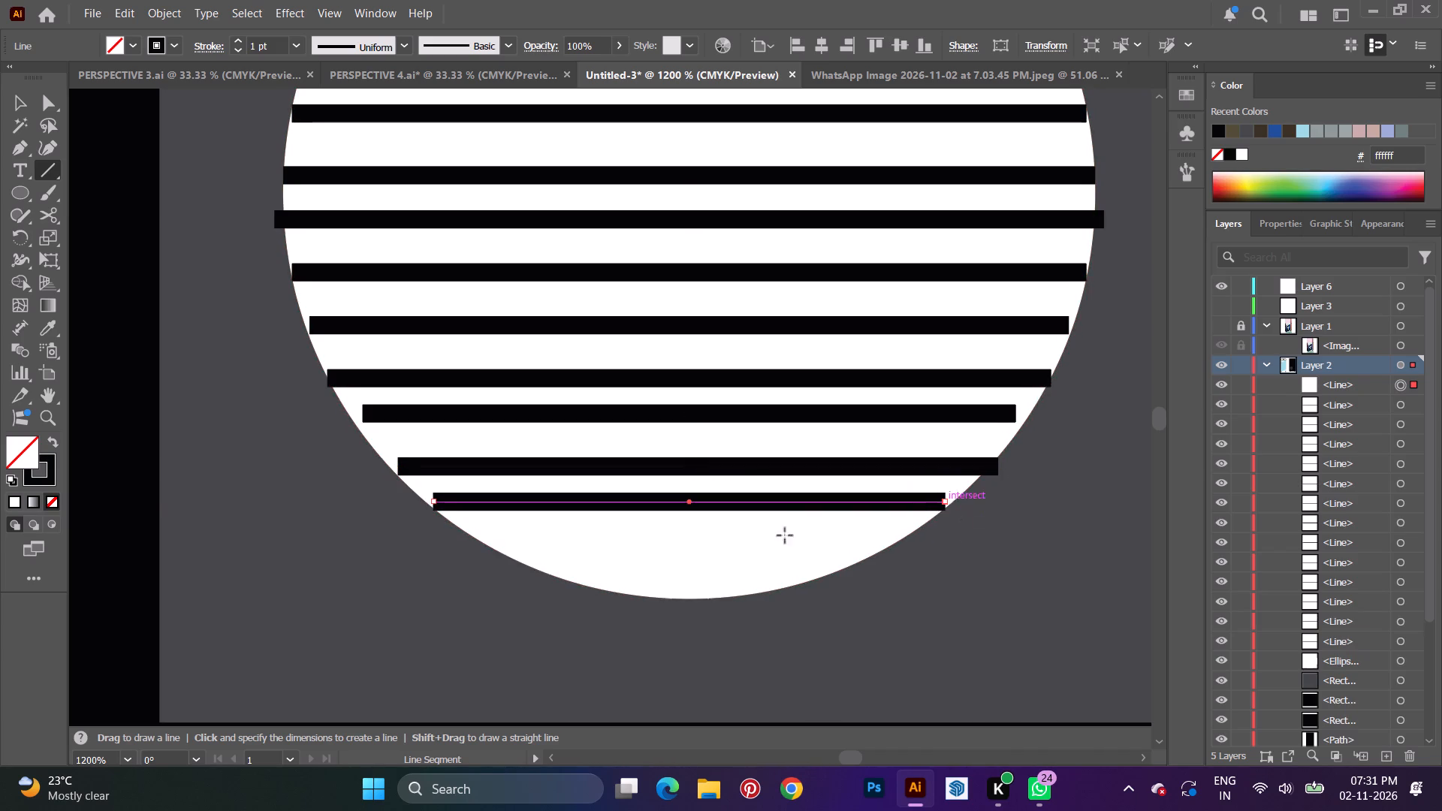
pyautogui.moveTo(472, 532); pyautogui.dragTo(807, 549)
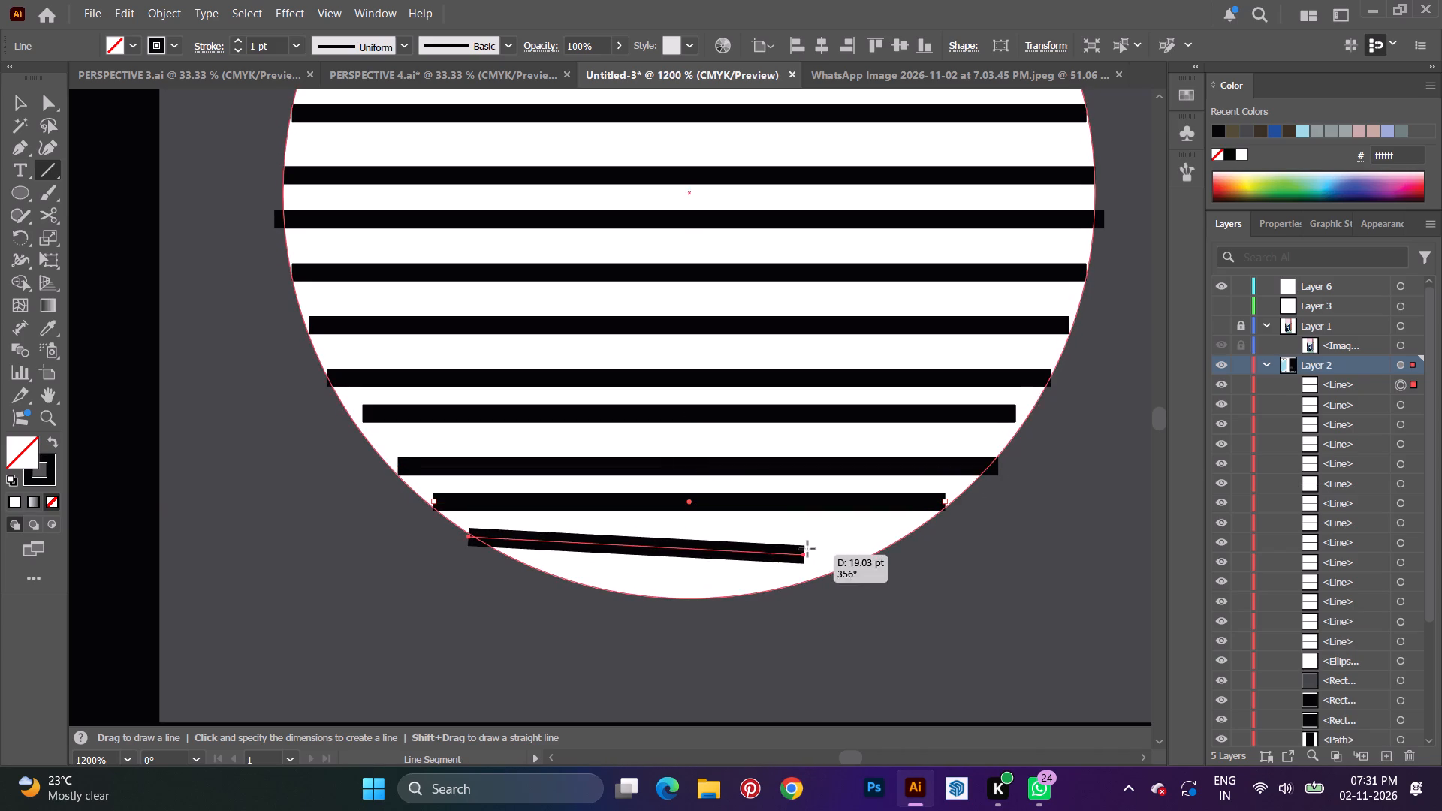
pyautogui.moveTo(807, 549); pyautogui.dragTo(885, 536)
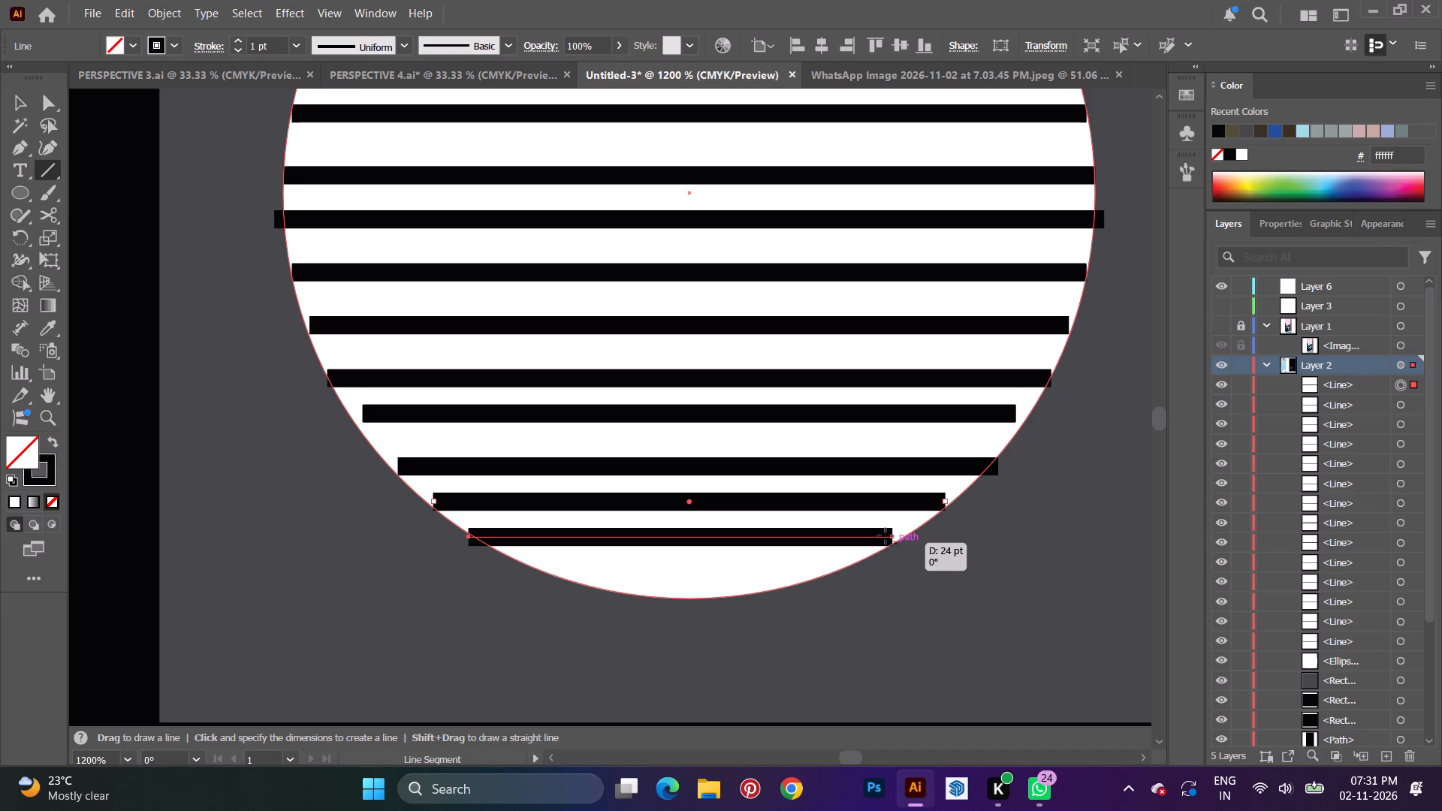
pyautogui.moveTo(885, 536); pyautogui.dragTo(887, 536)
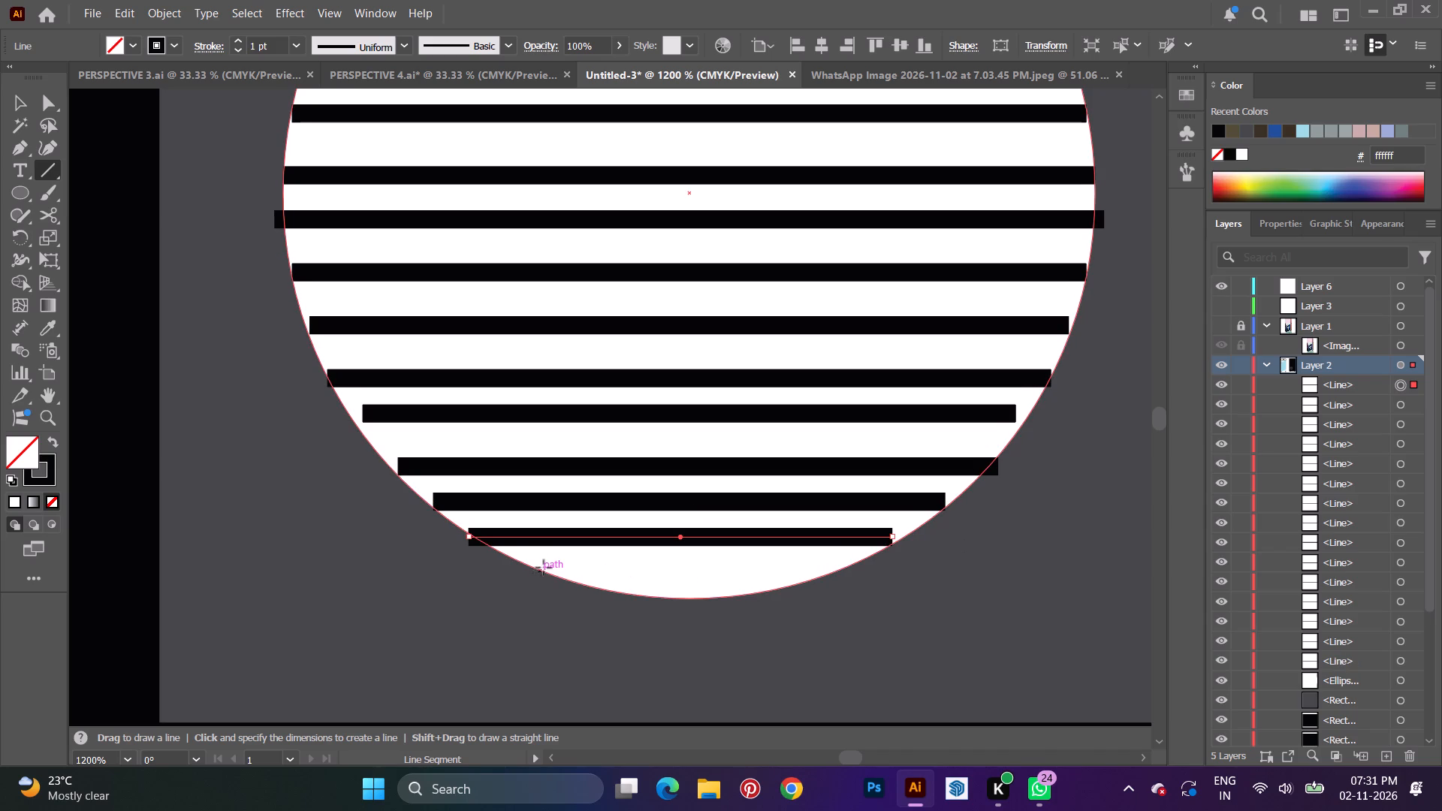
pyautogui.moveTo(548, 566); pyautogui.dragTo(810, 571)
# Extend the left end of the fifth line from the bottom to the circle's edge, then shift the line about 0.5 pt right to centre it.
pyautogui.scroll(6, 597, 497)
pyautogui.click(49, 156)
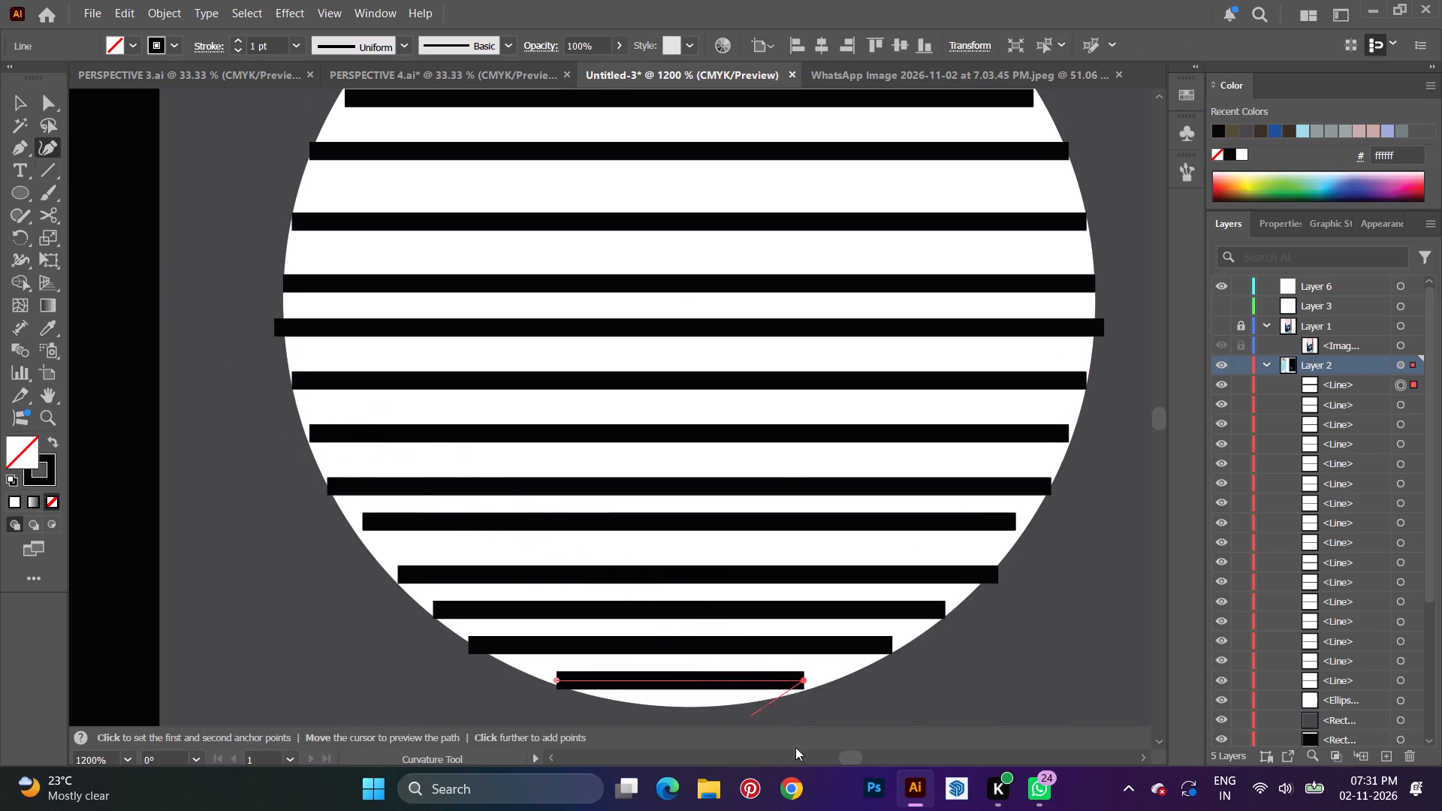
pyautogui.press('v')
pyautogui.click(982, 675)
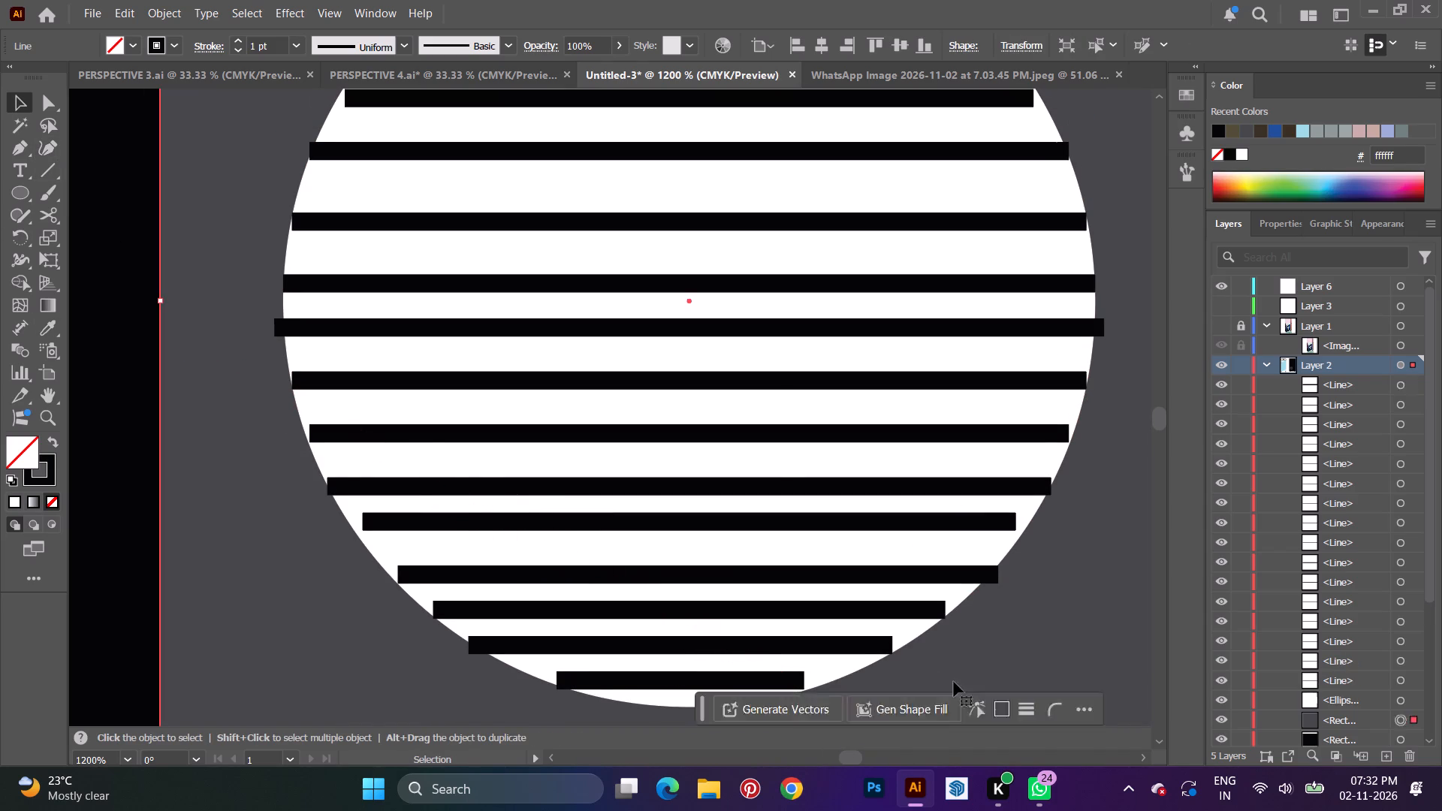
pyautogui.click(459, 523)
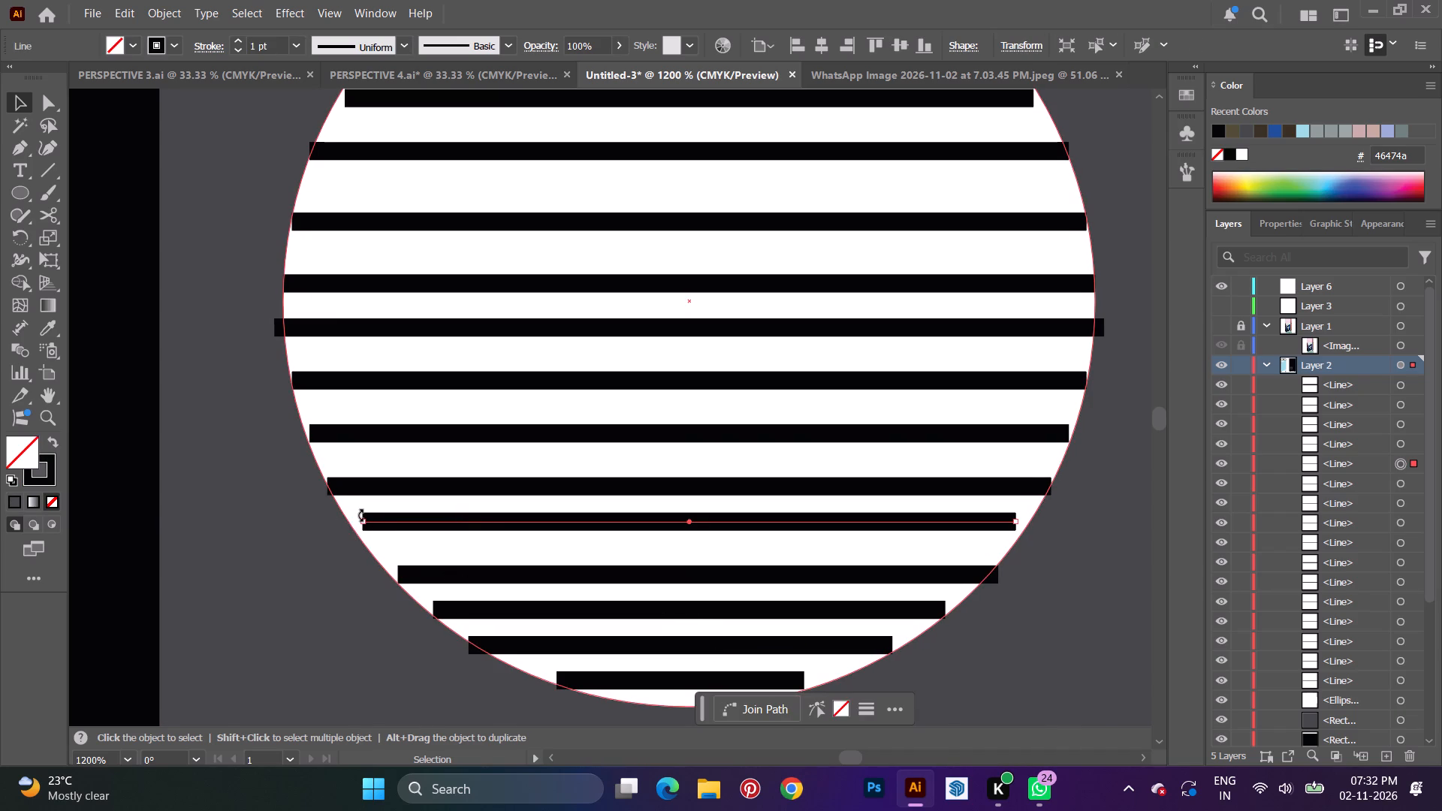
pyautogui.click(42, 152)
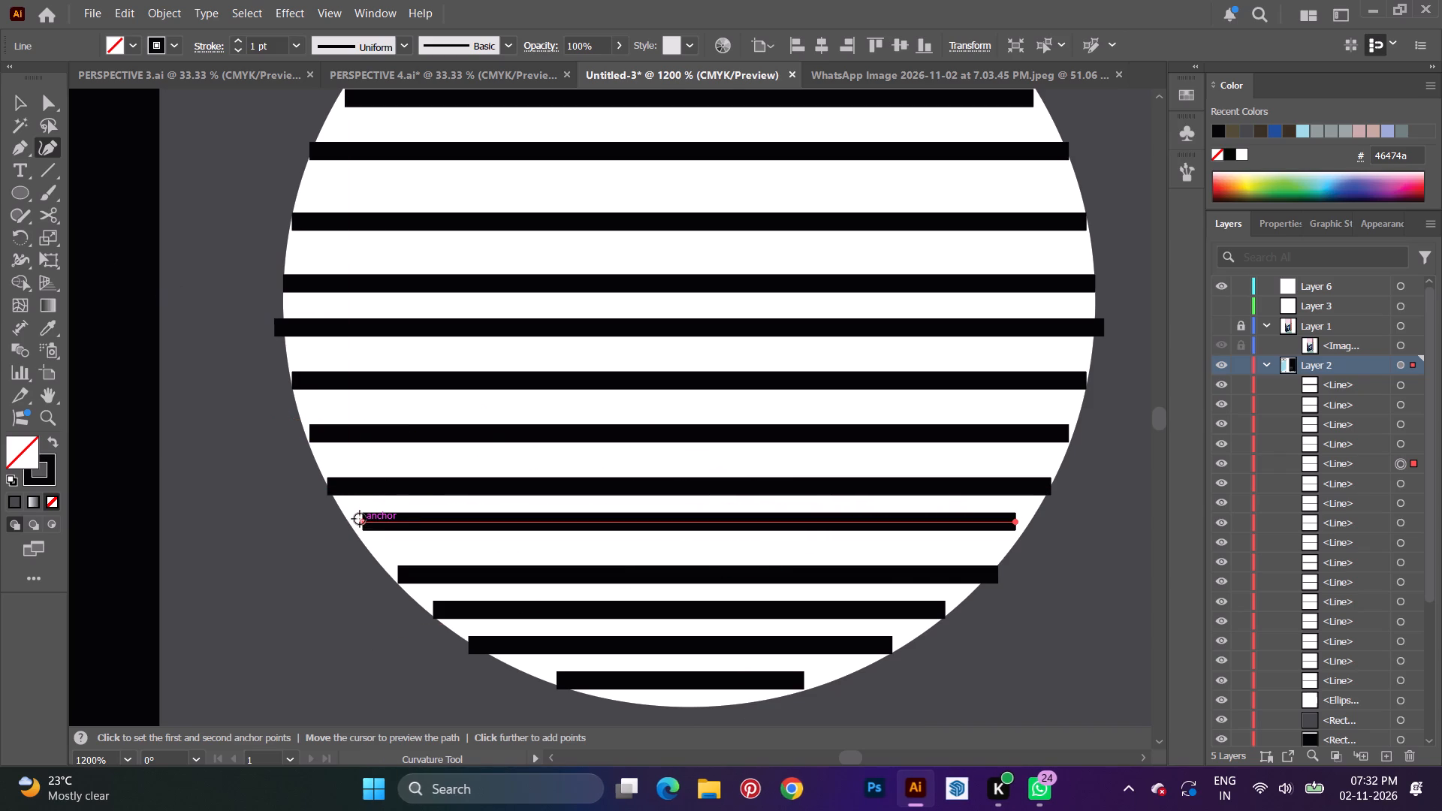
pyautogui.moveTo(360, 519); pyautogui.dragTo(355, 522)
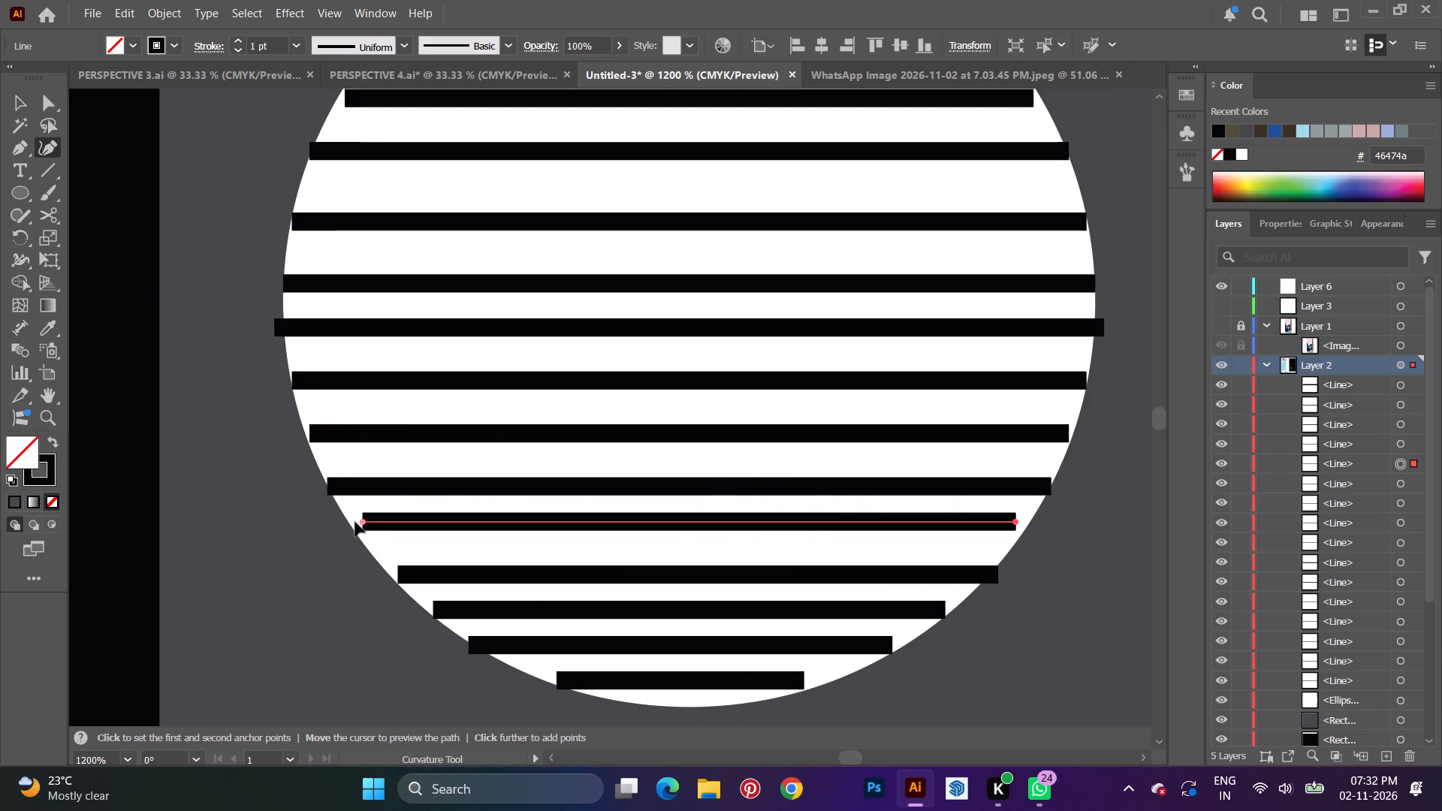
pyautogui.moveTo(355, 522); pyautogui.dragTo(352, 523)
pyautogui.press('v')
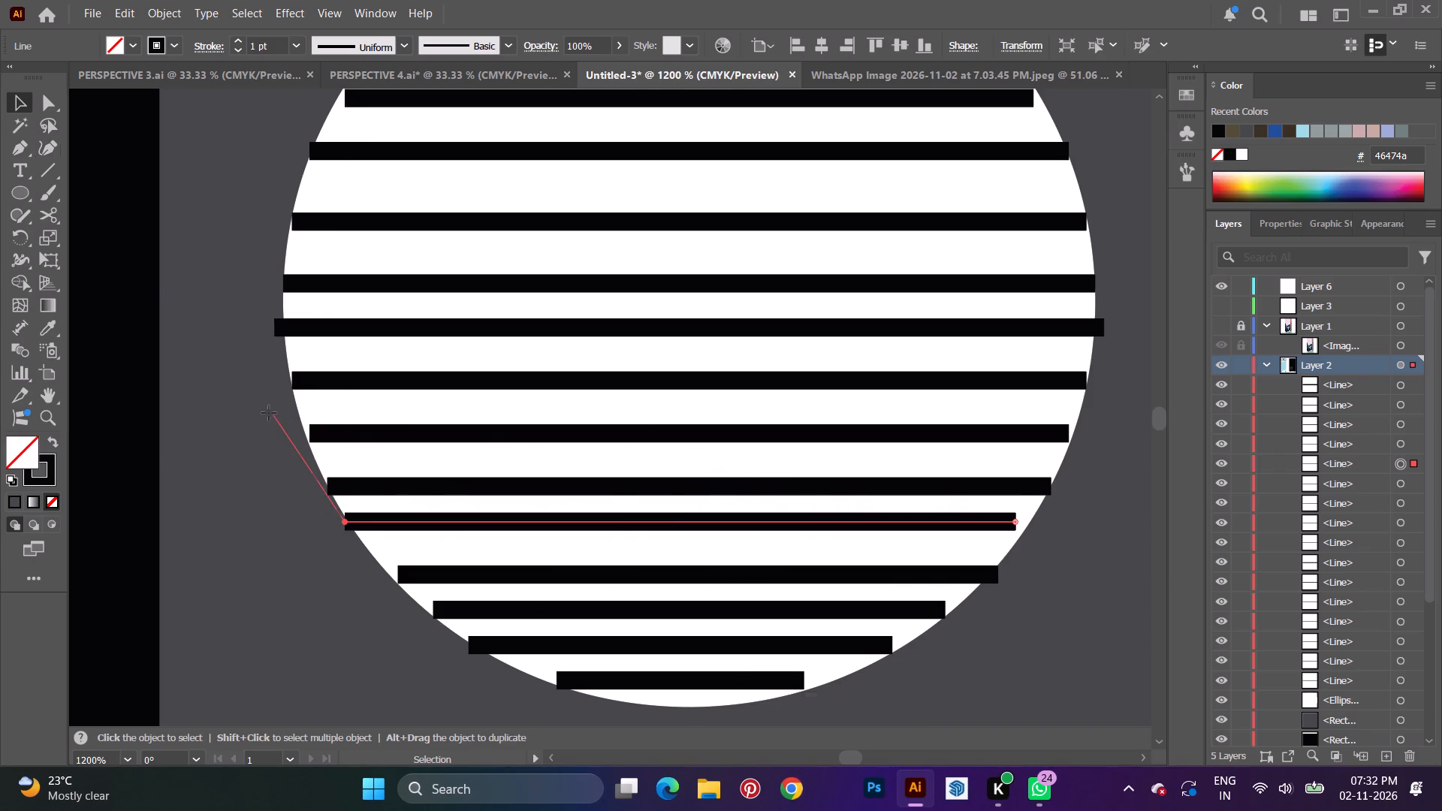
pyautogui.moveTo(680, 520); pyautogui.dragTo(681, 534)
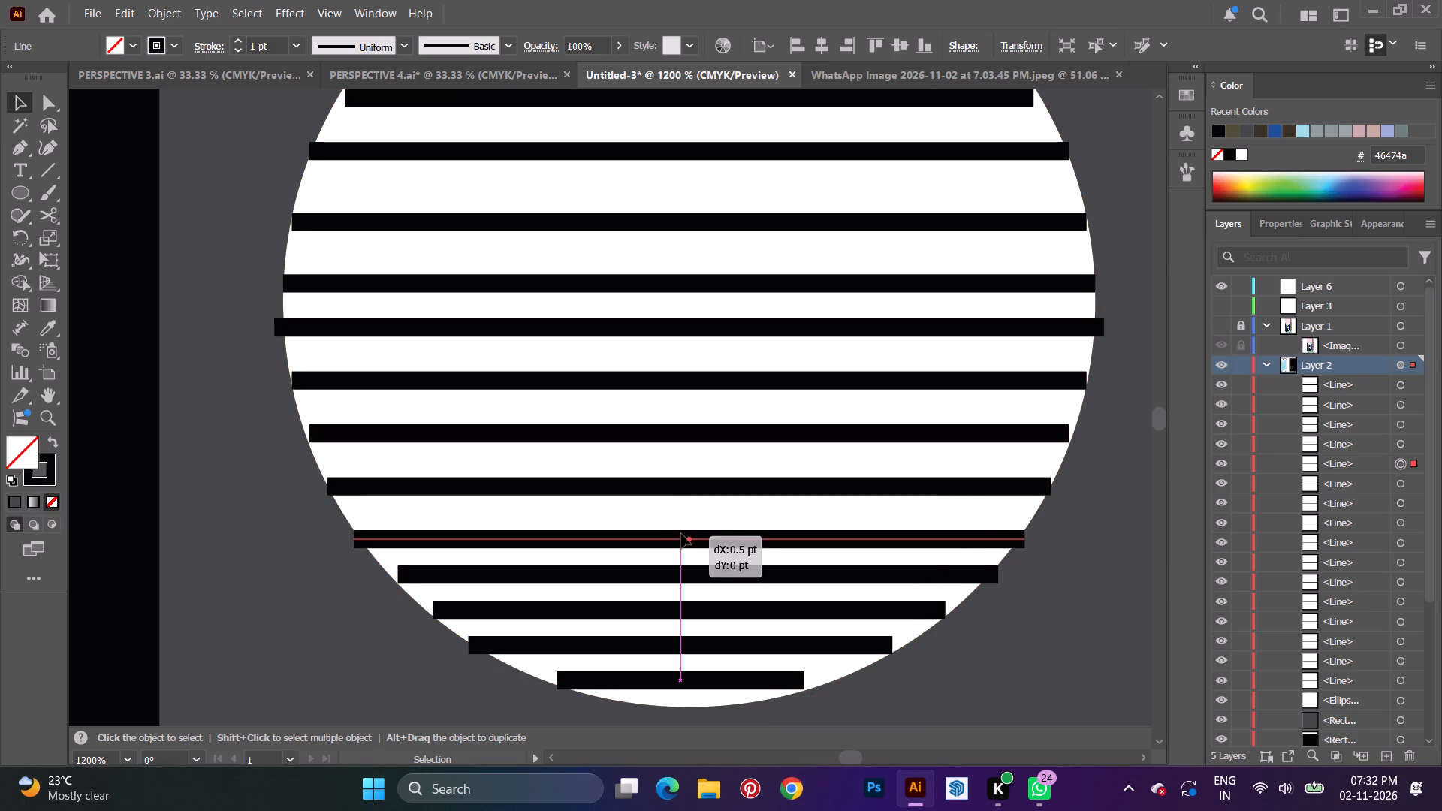
pyautogui.moveTo(681, 534); pyautogui.dragTo(681, 531)
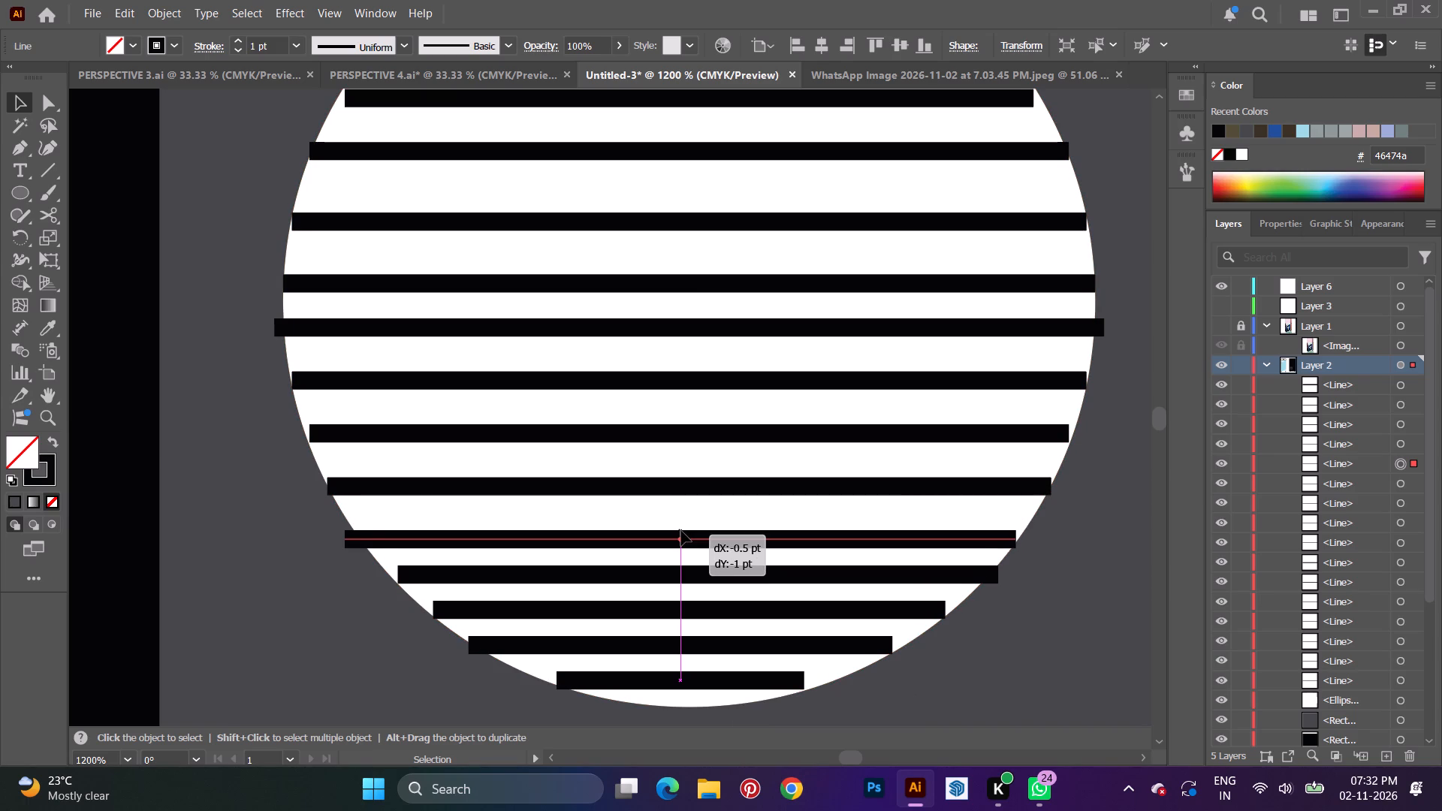
pyautogui.moveTo(681, 531); pyautogui.dragTo(682, 527)
# Give the dark grey square behind the striped circle a black 1 pt stroke and no fill.
pyautogui.click(315, 584)
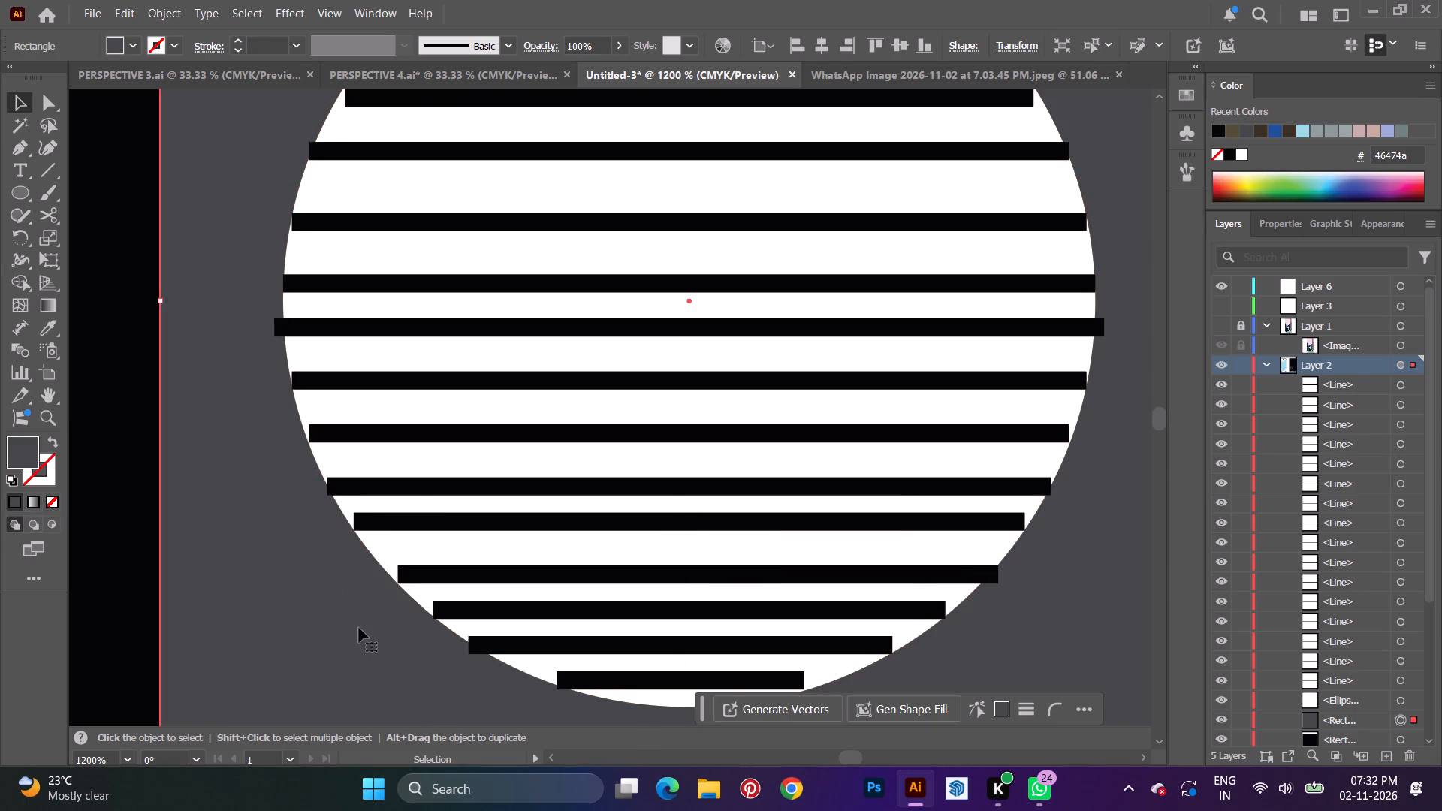
pyautogui.scroll(-2, 359, 628)
pyautogui.keyDown('alt'); pyautogui.scroll(-2, 359, 629); pyautogui.keyUp('alt')
pyautogui.press('space')
pyautogui.press('space')
pyautogui.press('space')
pyautogui.press('space')
pyautogui.press('space')
pyautogui.press('space')
pyautogui.press('space')
pyautogui.press('space')
pyautogui.press('space')
pyautogui.moveTo(436, 671); pyautogui.dragTo(578, 630)
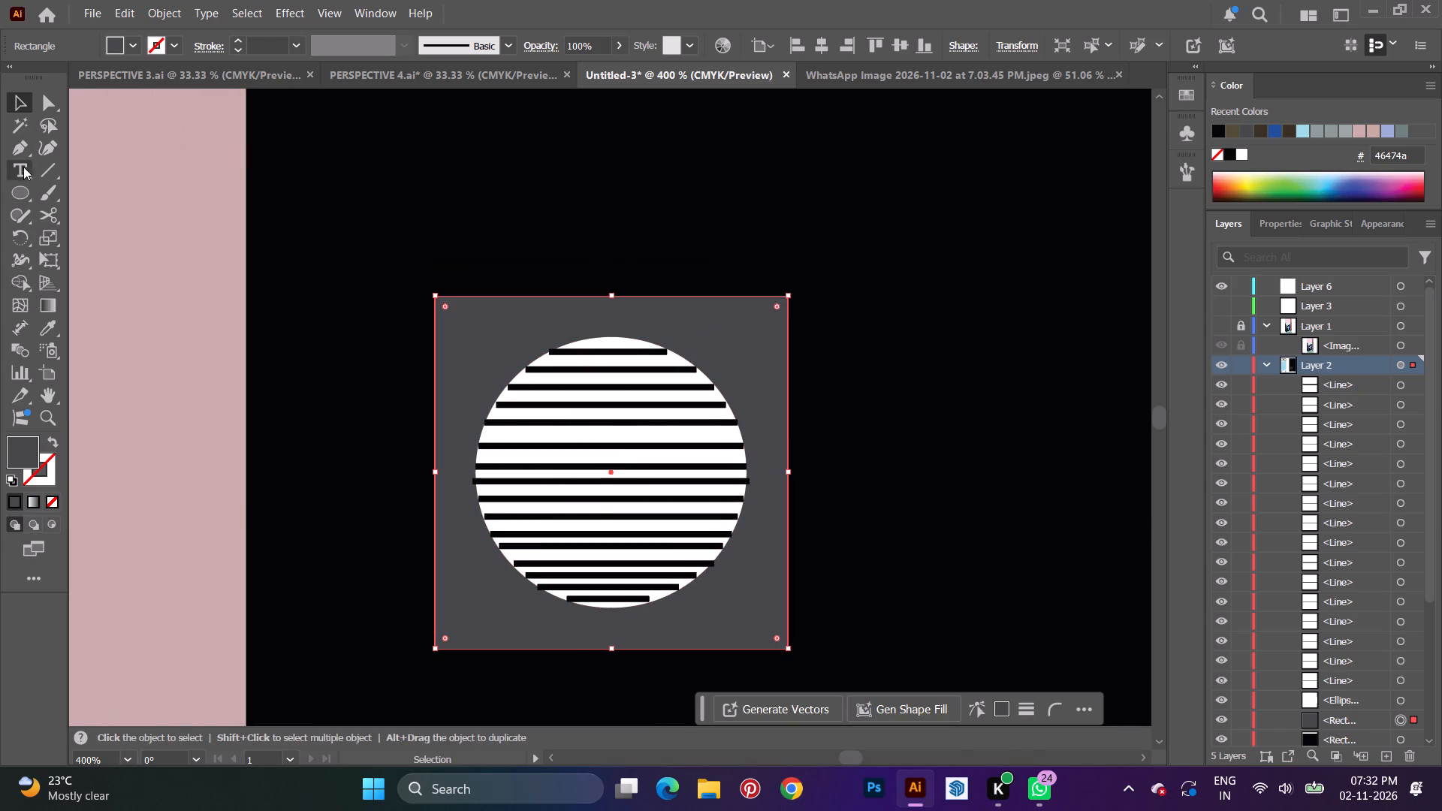
pyautogui.click(42, 165)
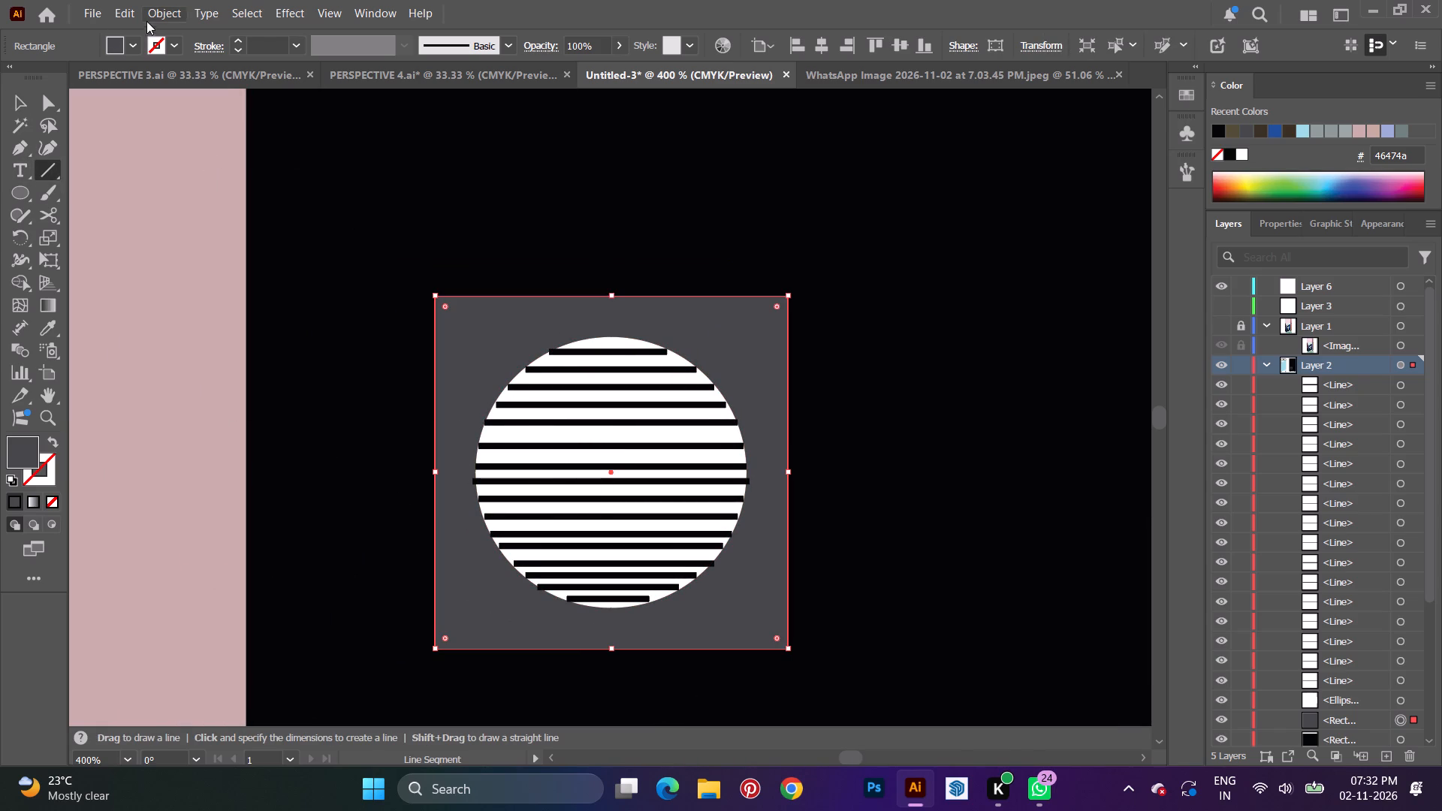
pyautogui.click(171, 38)
pyautogui.click(7, 134)
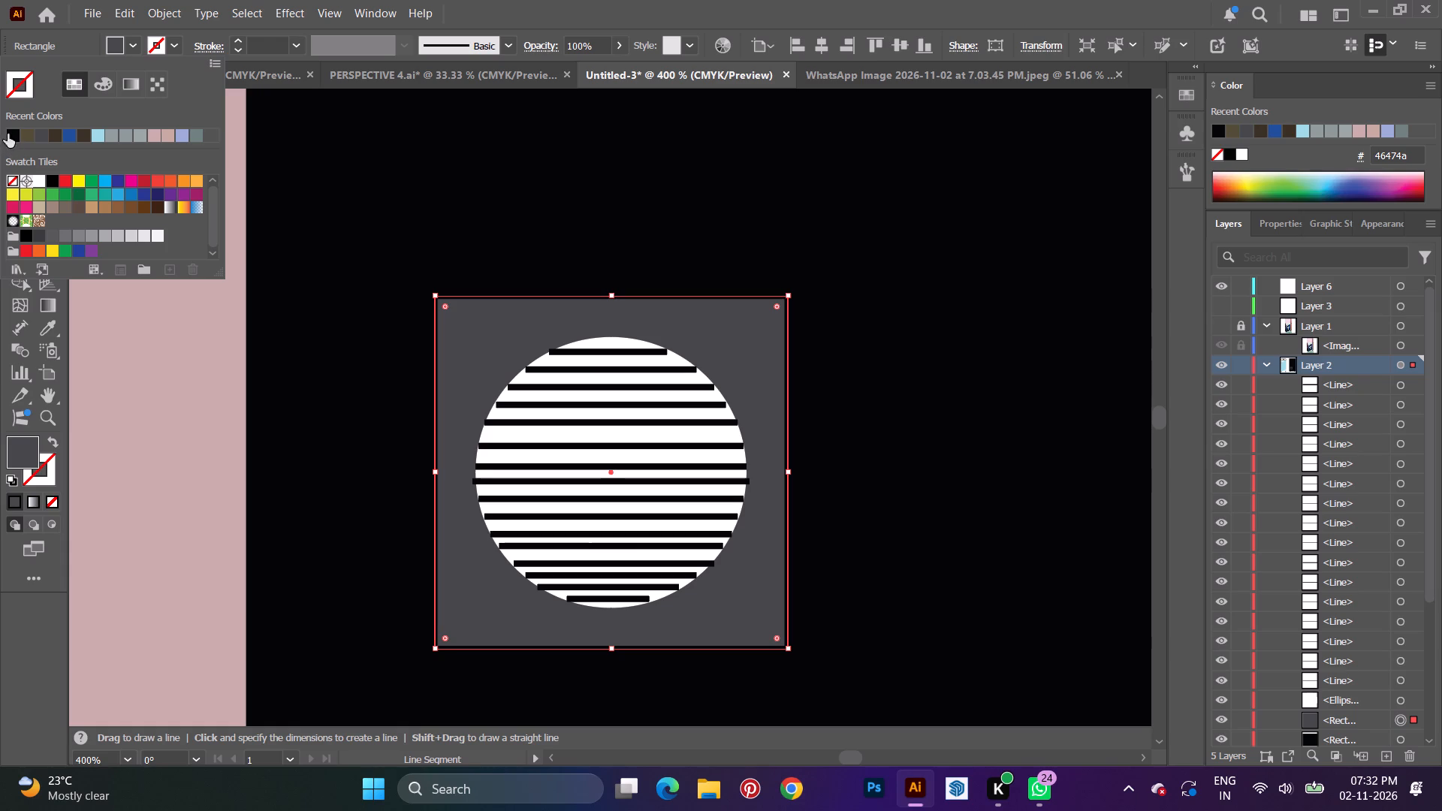
pyautogui.click(126, 42)
pyautogui.click(131, 42)
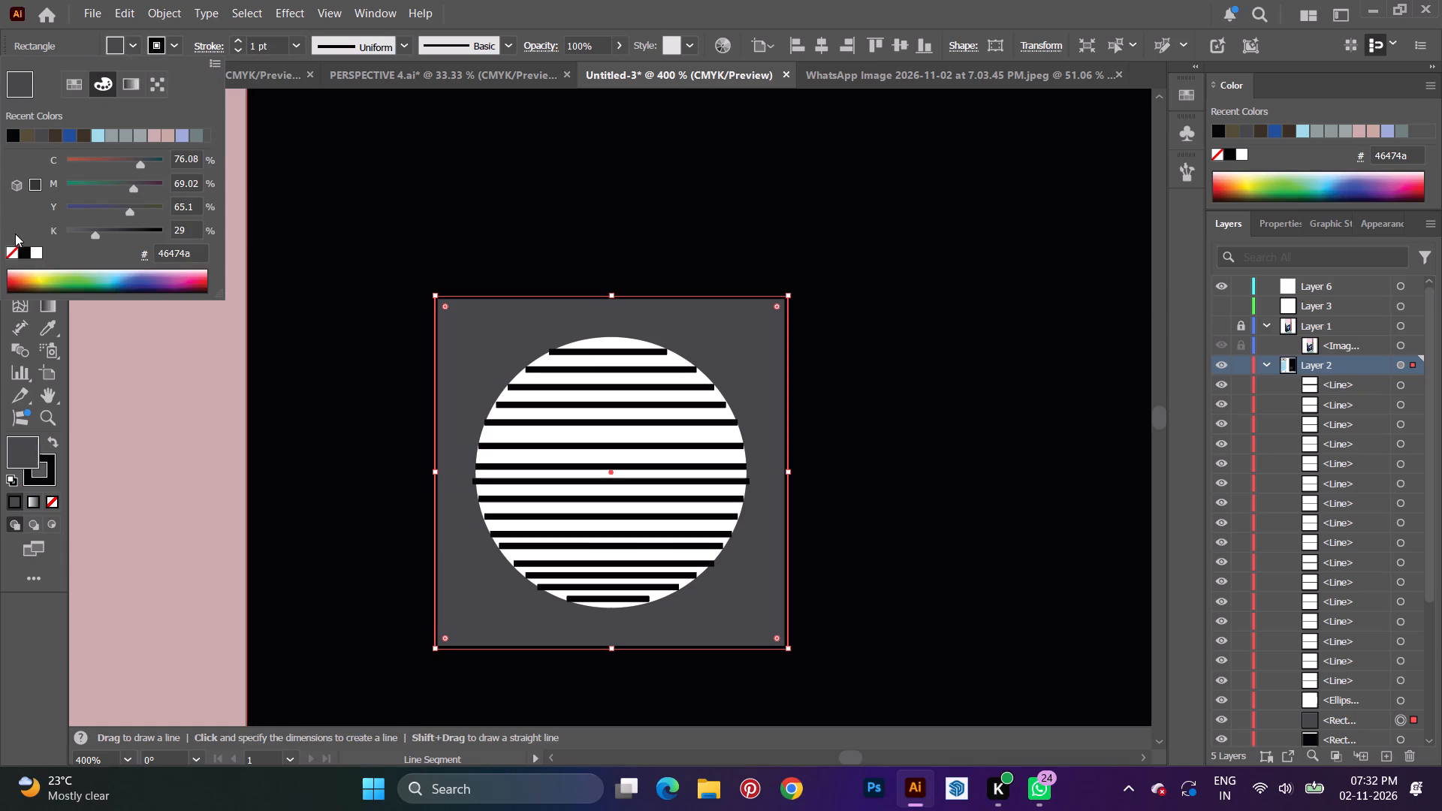
pyautogui.click(10, 251)
pyautogui.click(560, 240)
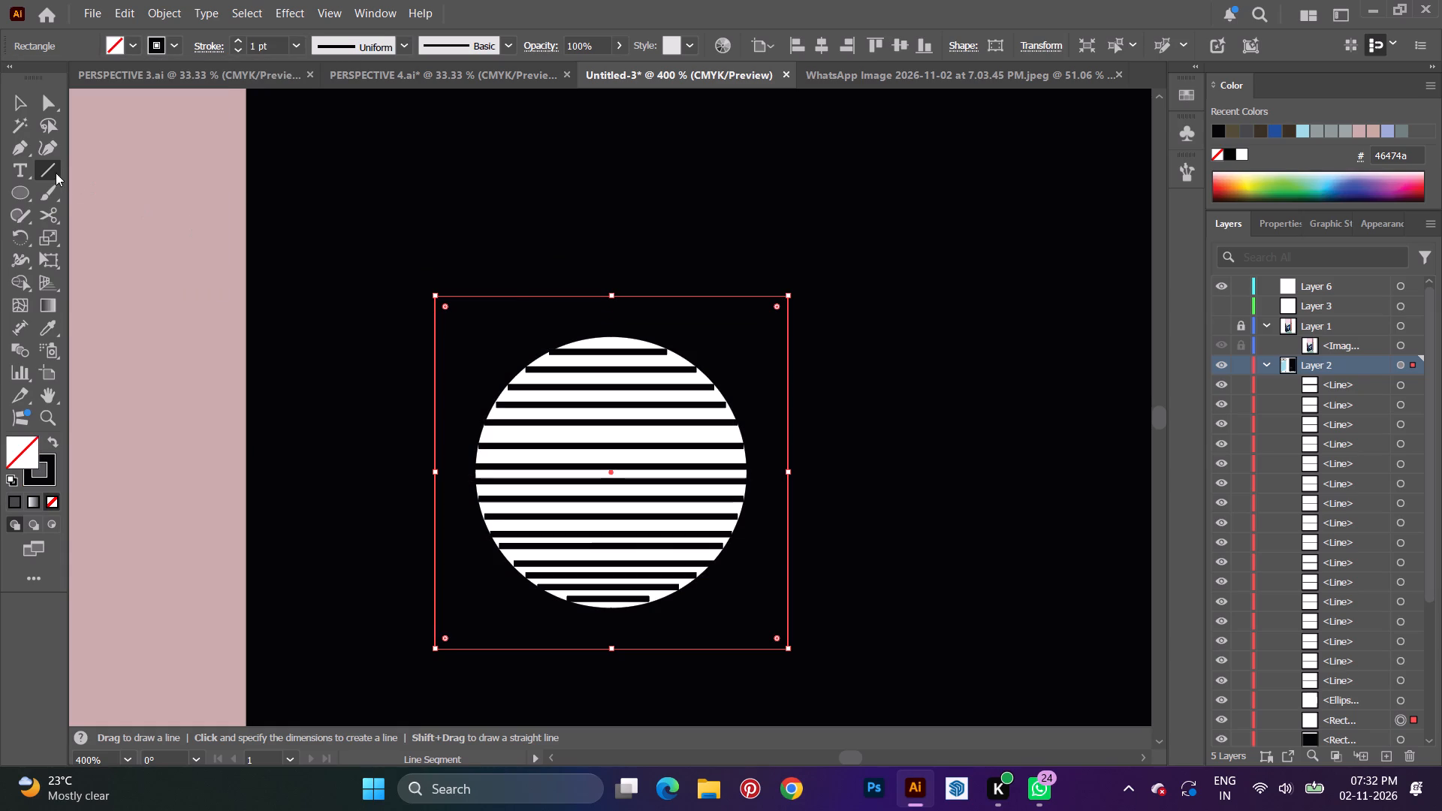
pyautogui.click(56, 171)
pyautogui.keyDown('alt'); pyautogui.scroll(1, 819, 539); pyautogui.keyUp('alt')
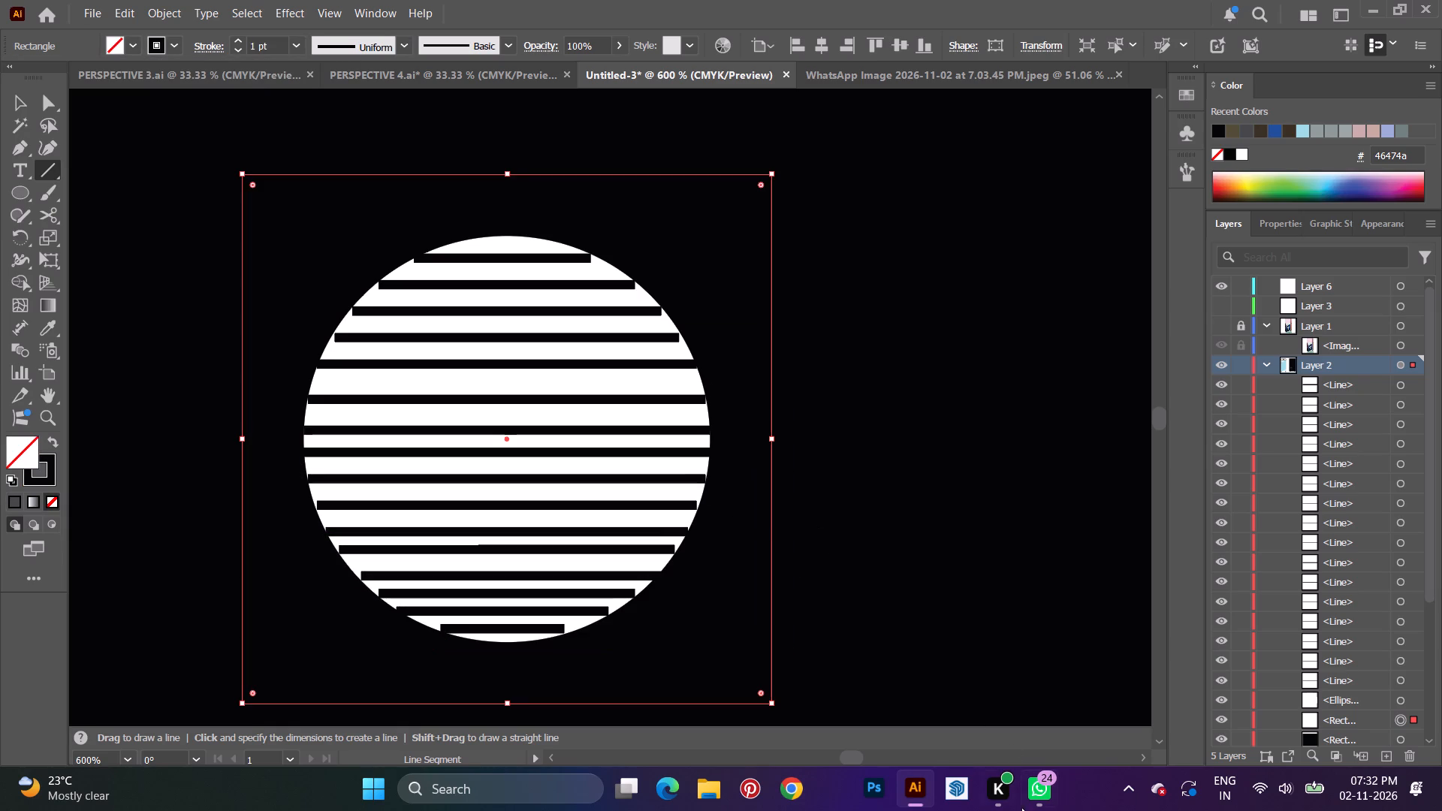
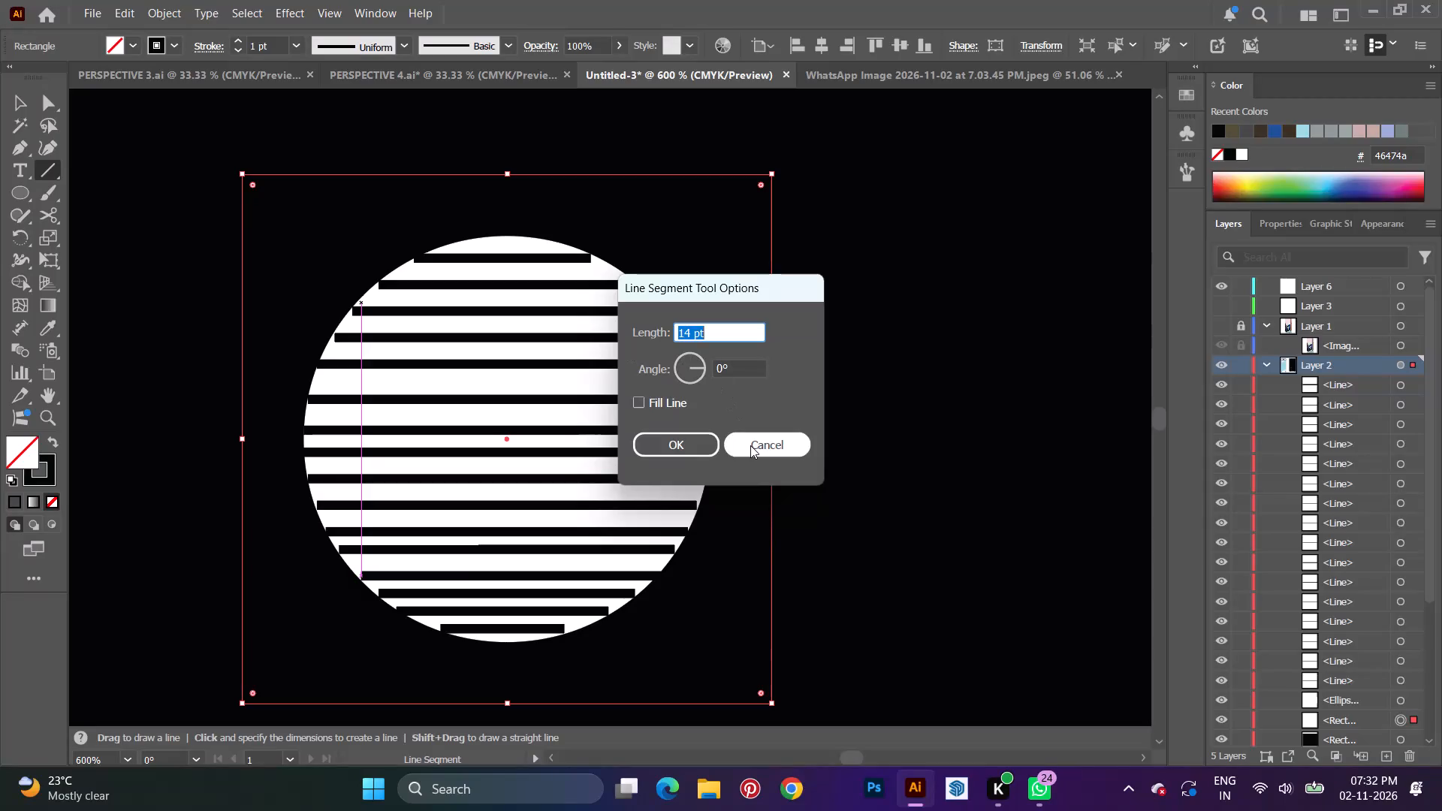
# Fill the square behind the striped circle with dark grey 46474a.
pyautogui.click(753, 445)
pyautogui.keyDown('alt'); pyautogui.scroll(-2, 659, 458); pyautogui.keyUp('alt')
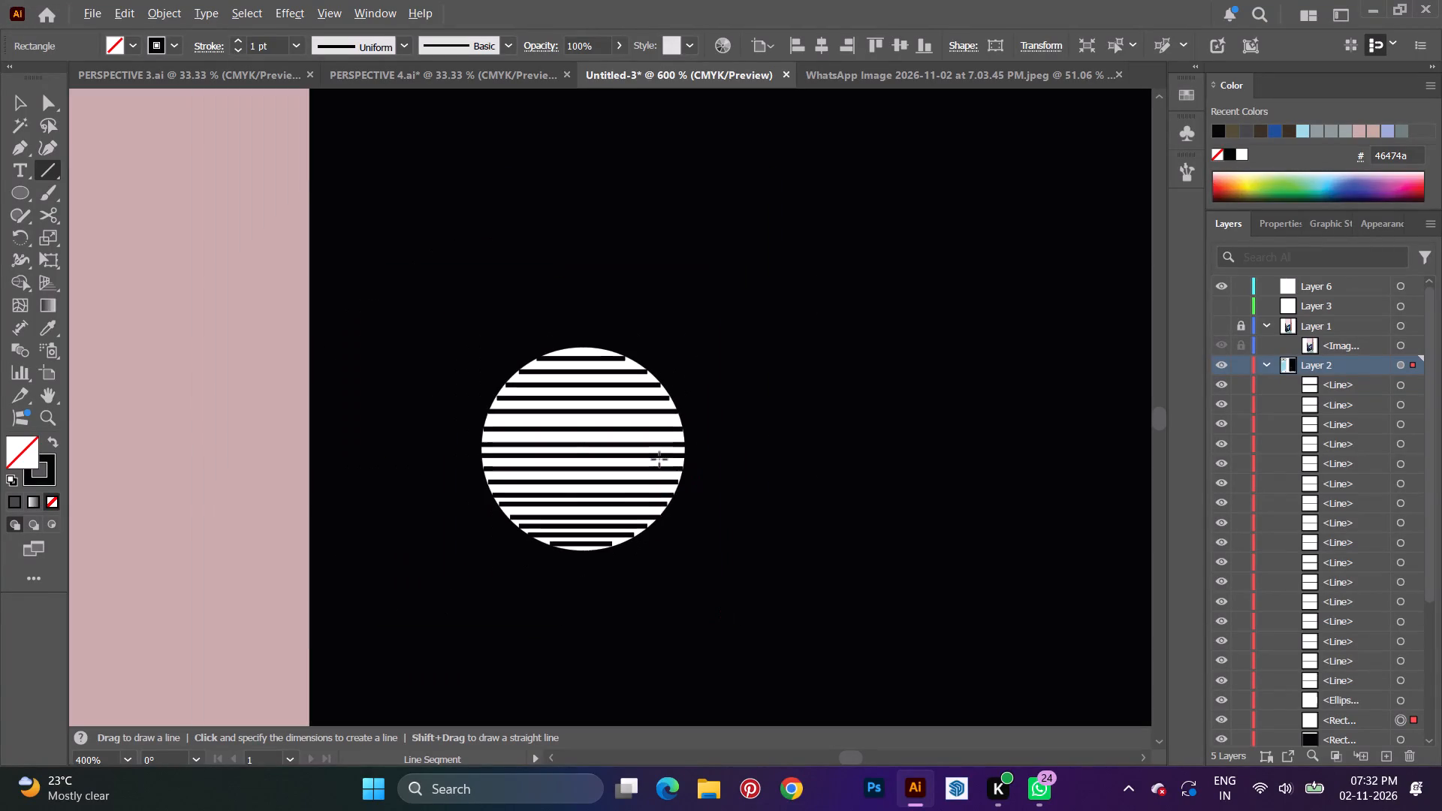
pyautogui.click(129, 42)
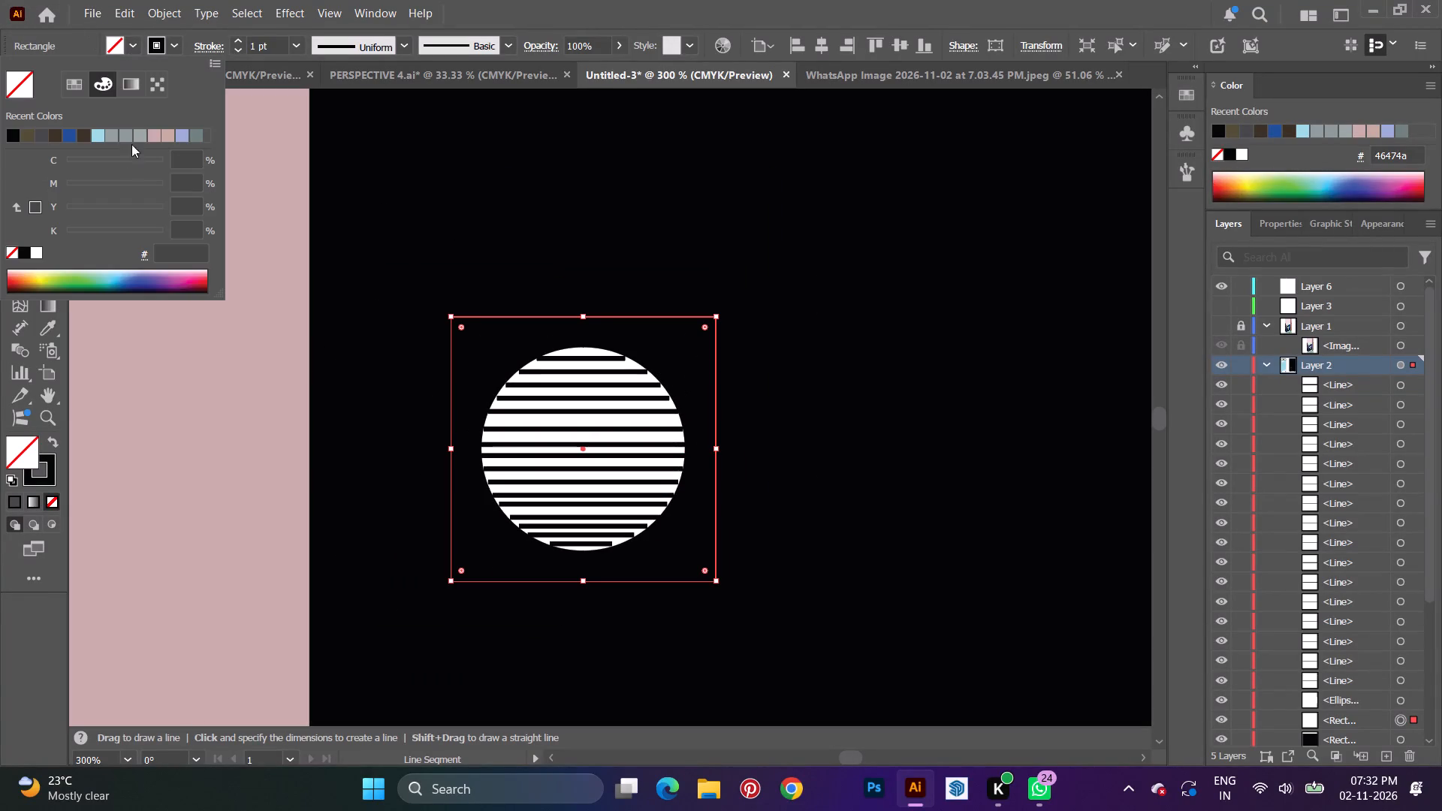
pyautogui.click(36, 128)
pyautogui.click(41, 131)
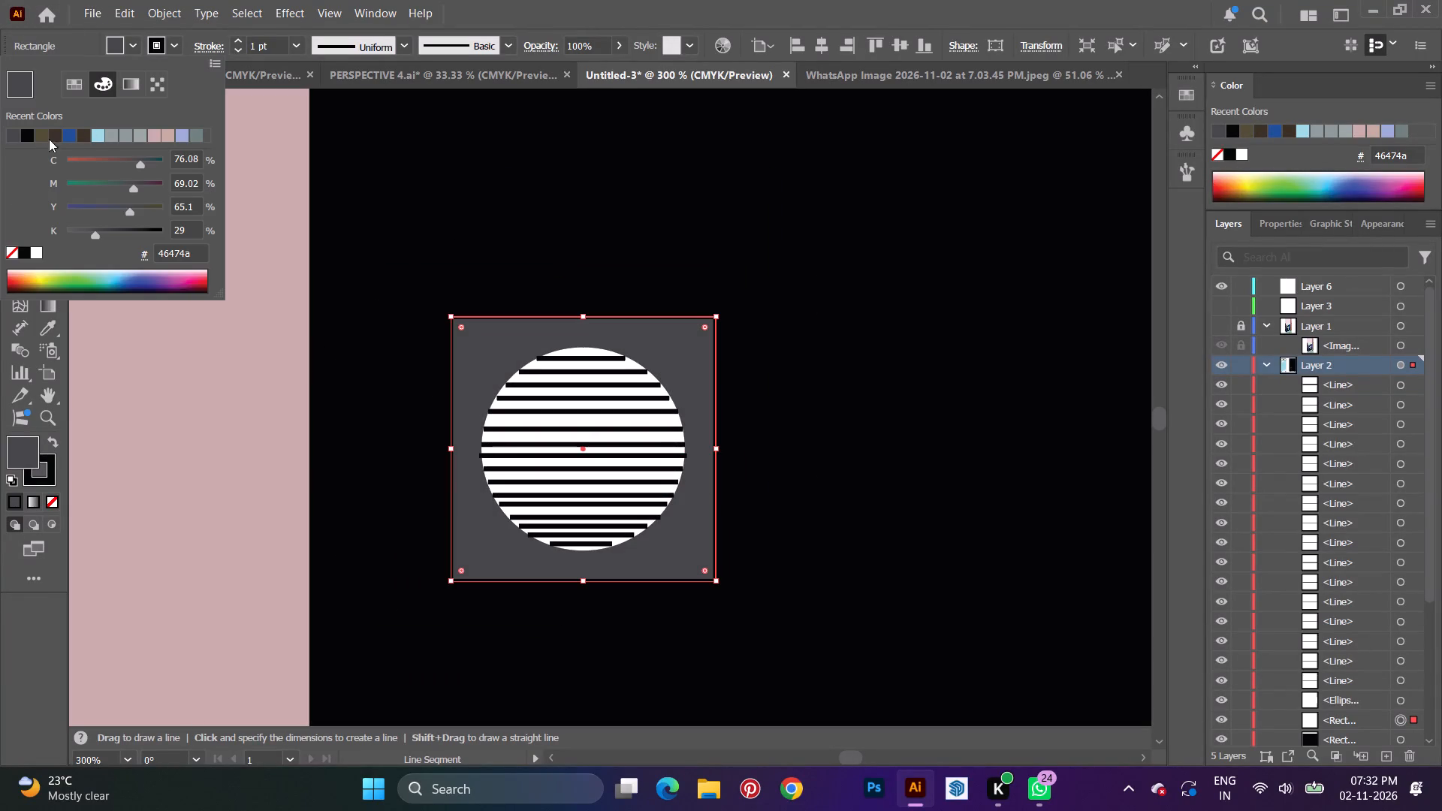
pyautogui.press('v')
pyautogui.click(262, 329)
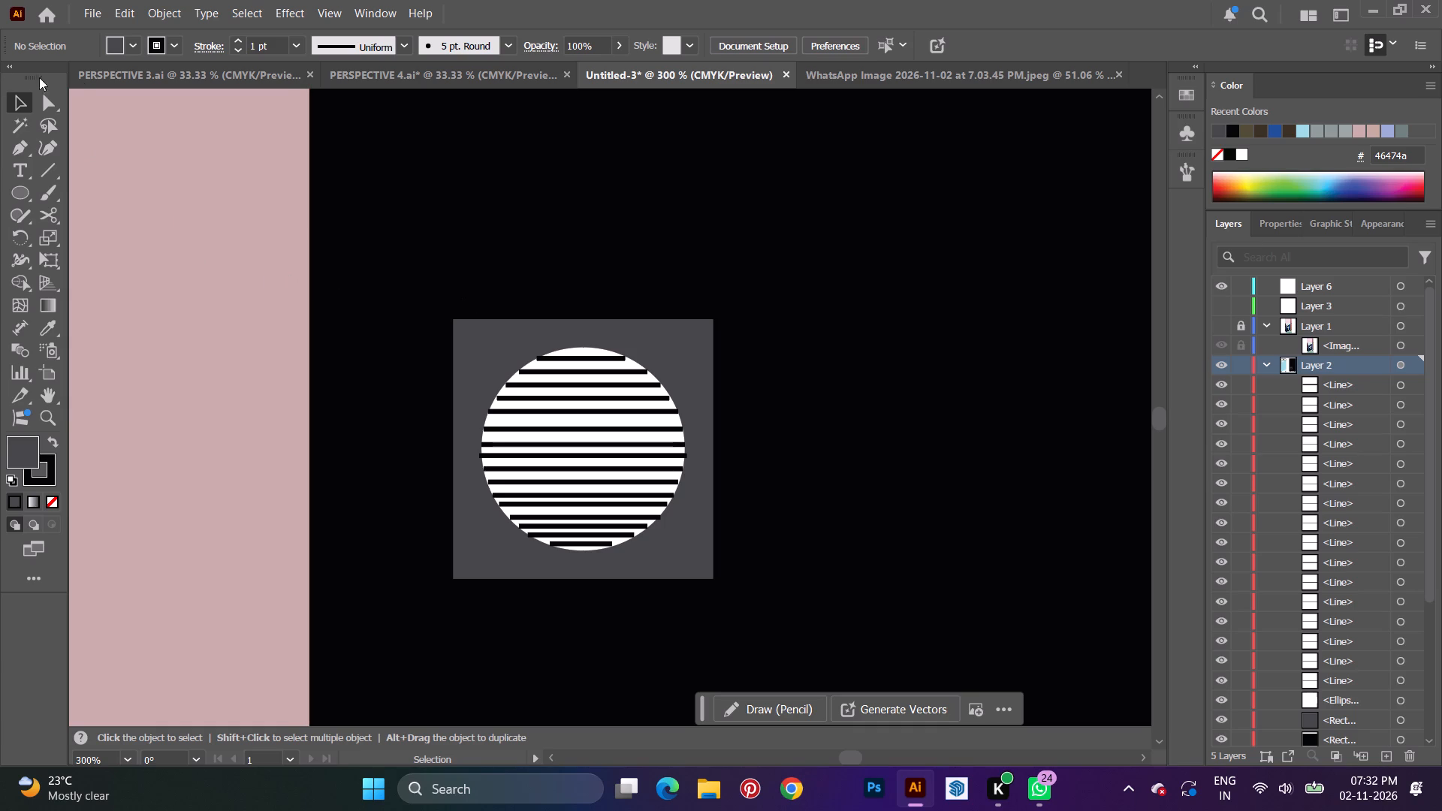
# Draw three black vertical lines across the striped circle, near its left side, through its centre (about 46 pt long) and near its right side.
pyautogui.click(41, 176)
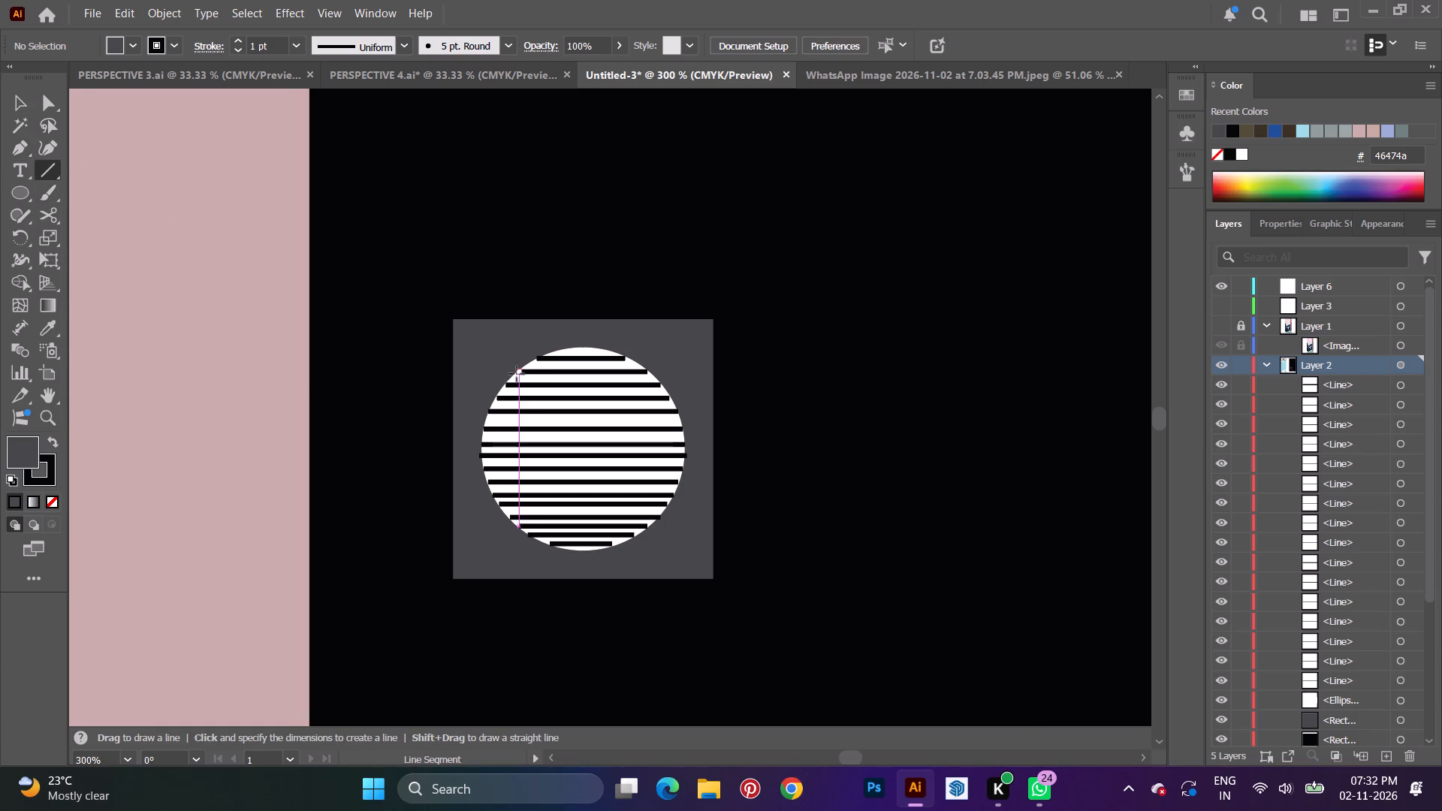
pyautogui.moveTo(508, 384); pyautogui.dragTo(512, 528)
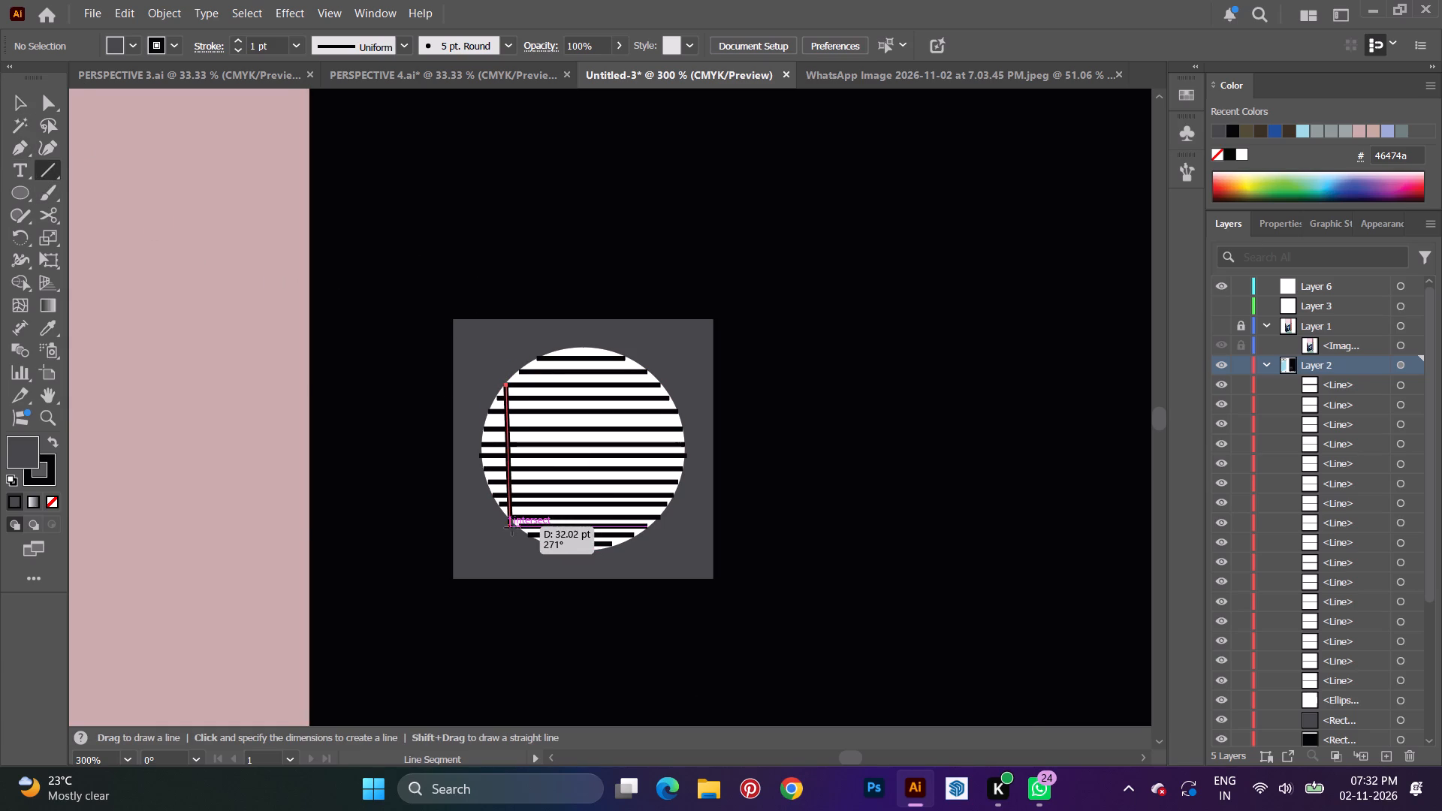
pyautogui.moveTo(512, 528); pyautogui.dragTo(508, 514)
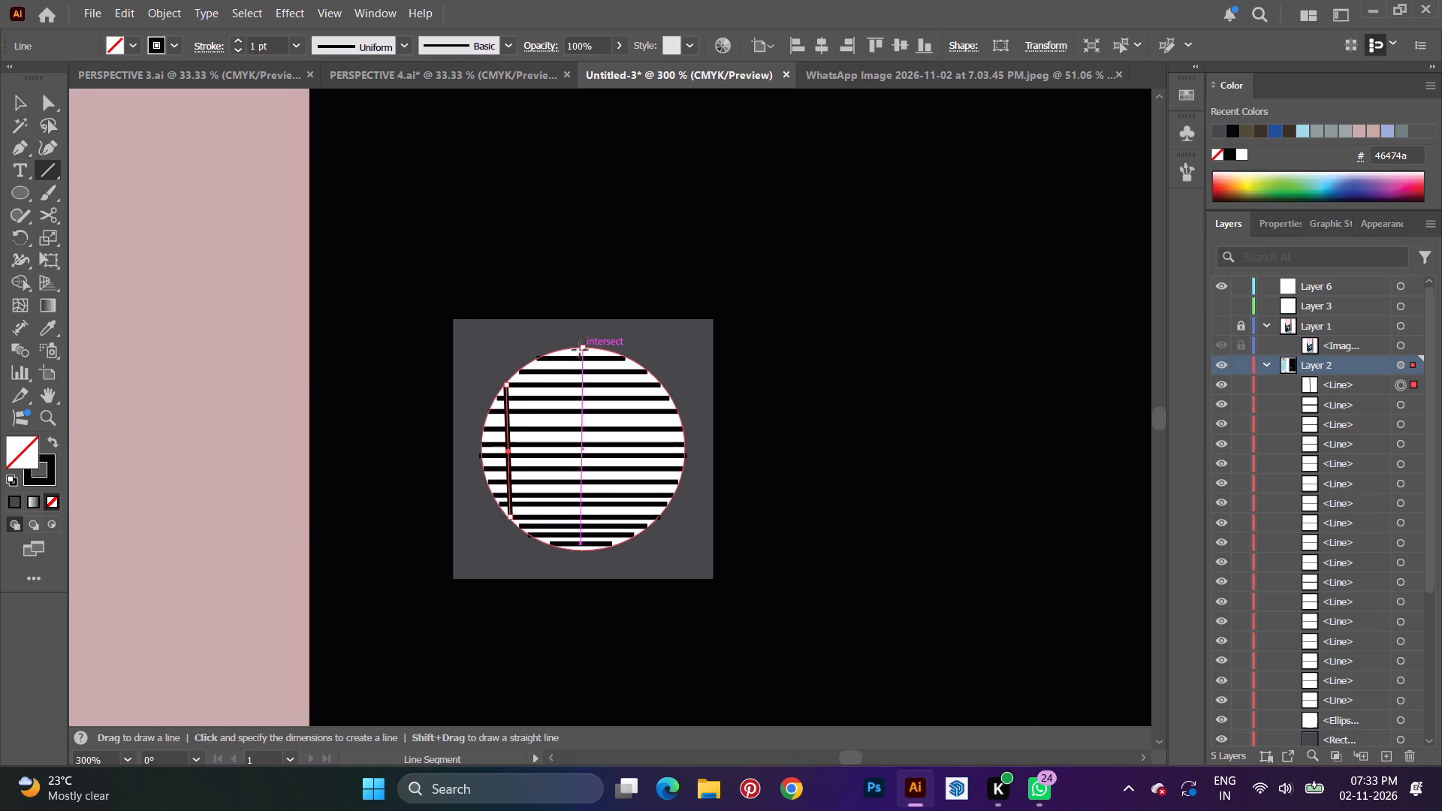
pyautogui.moveTo(579, 348); pyautogui.dragTo(584, 550)
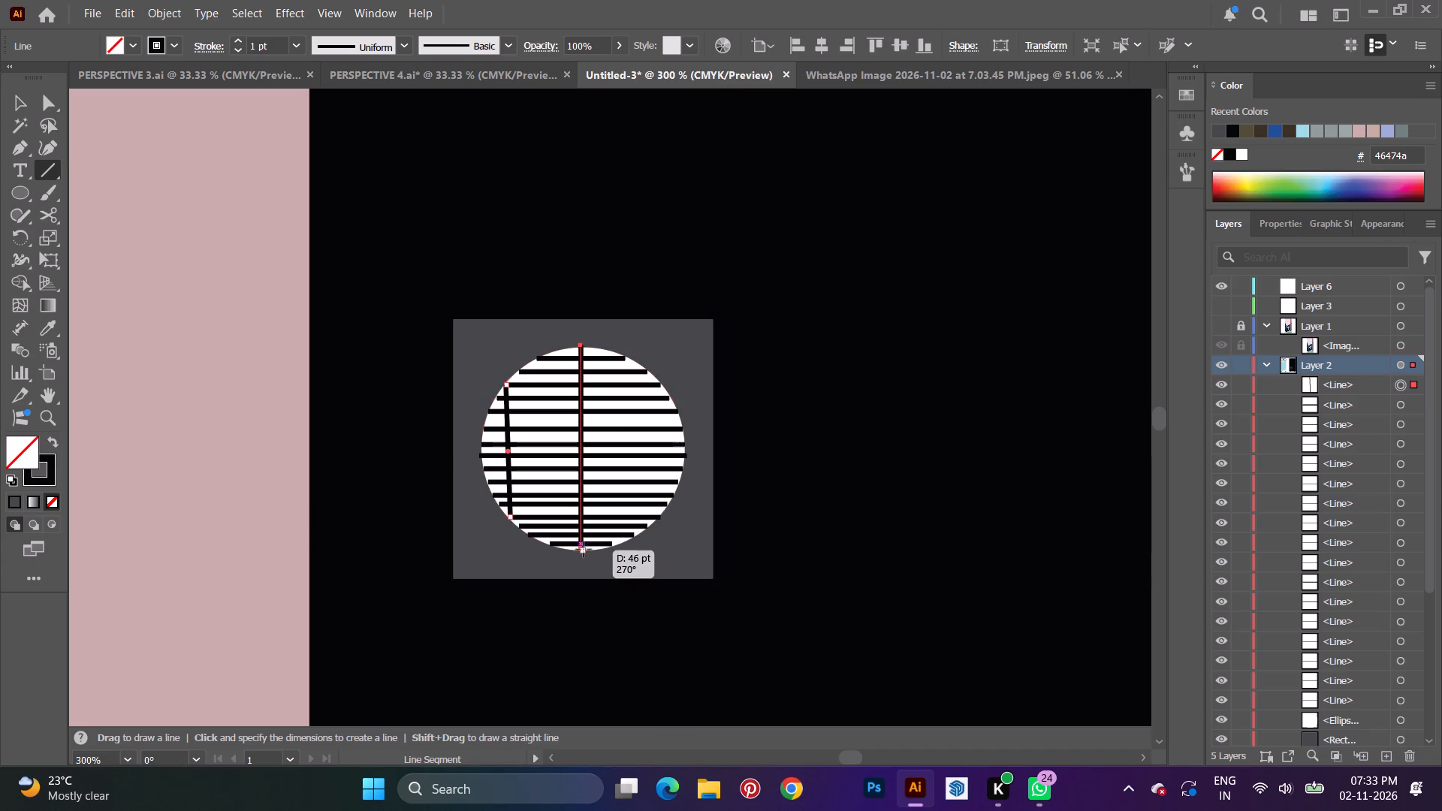
pyautogui.moveTo(584, 550); pyautogui.dragTo(584, 552)
pyautogui.moveTo(661, 387); pyautogui.dragTo(662, 508)
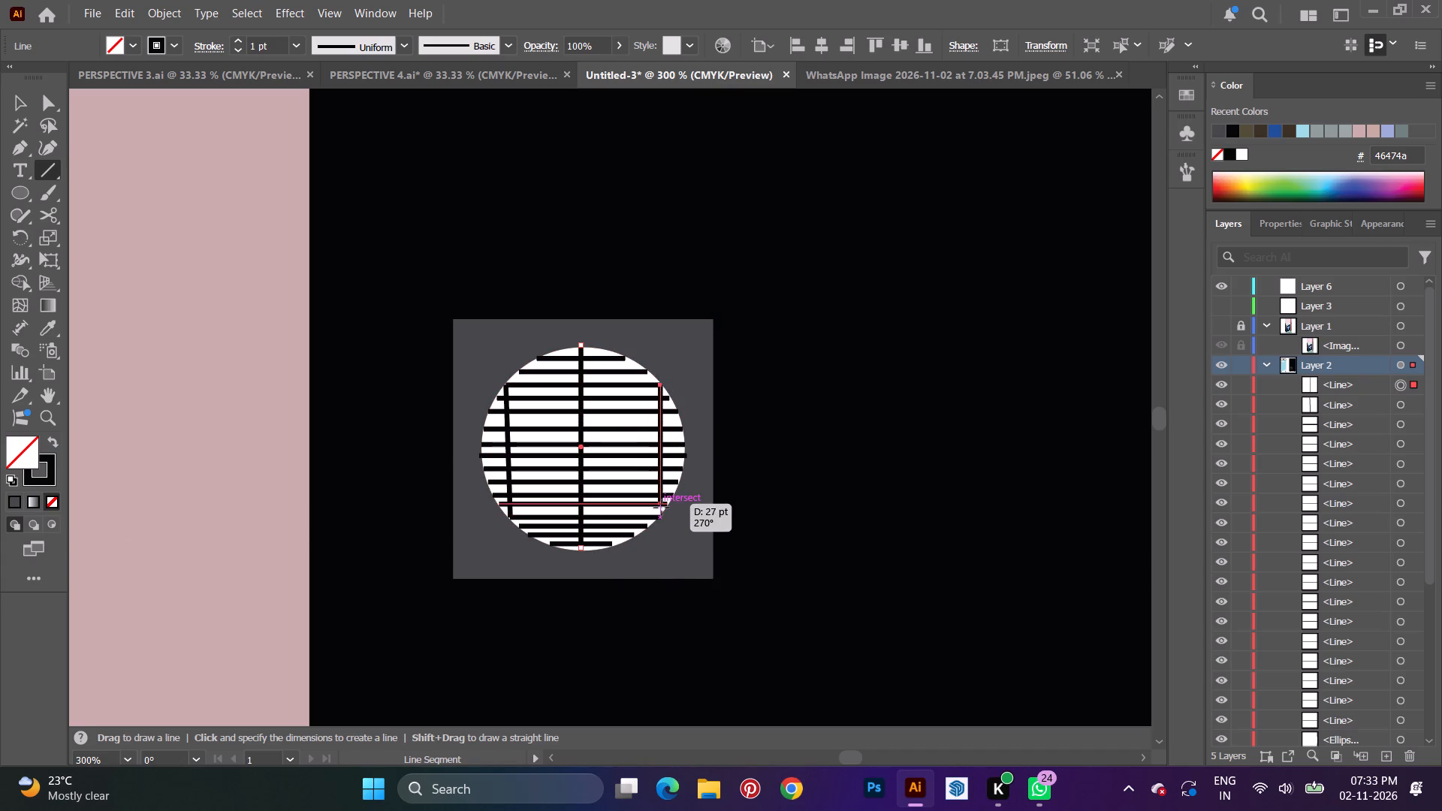
pyautogui.moveTo(662, 508); pyautogui.dragTo(659, 520)
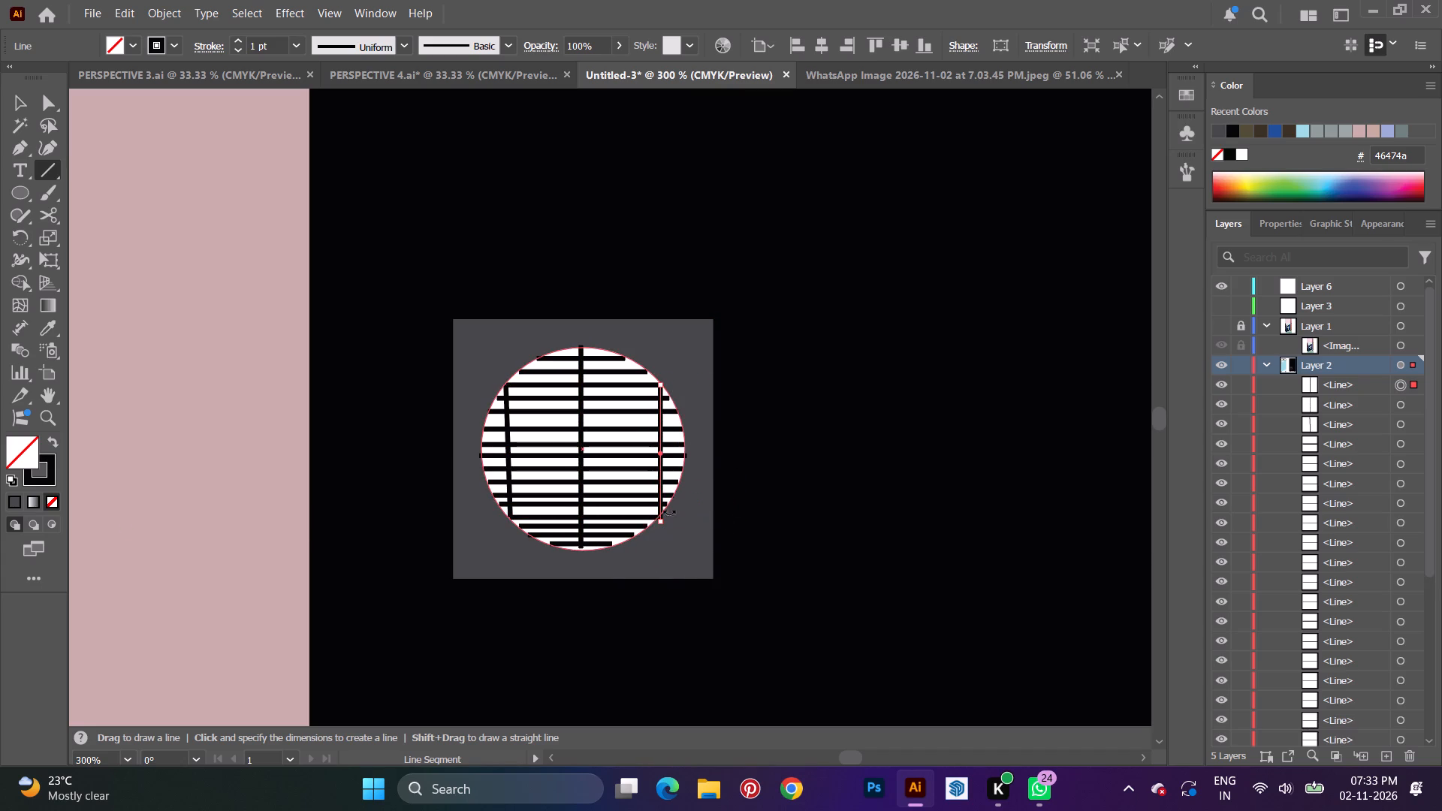
pyautogui.press('v')
pyautogui.click(871, 345)
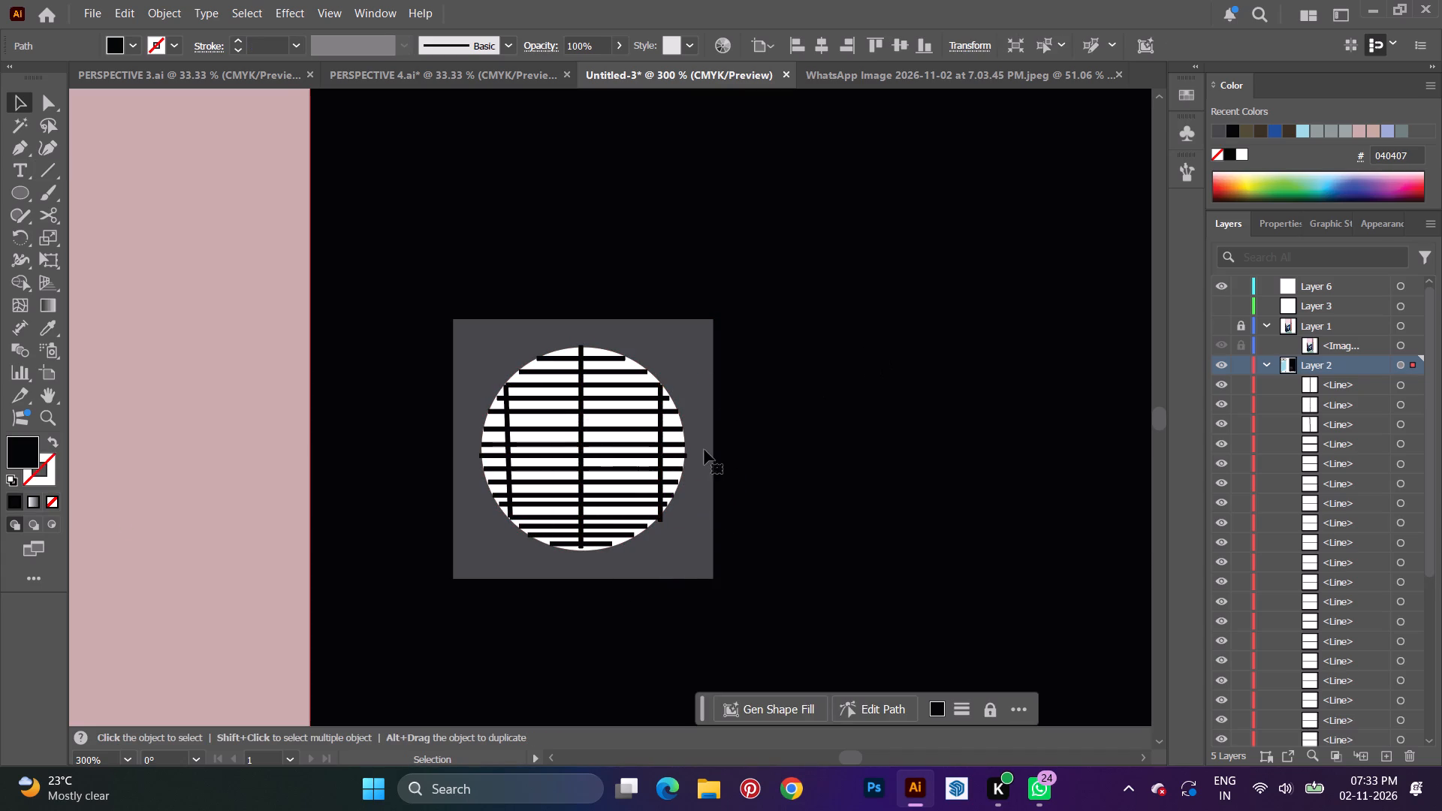
# Draw a circle about 46 pt across and centre it exactly over the striped circle.
pyautogui.keyDown('alt'); pyautogui.scroll(-2, 596, 517); pyautogui.keyUp('alt')
pyautogui.keyDown('alt'); pyautogui.scroll(-1, 679, 482); pyautogui.keyUp('alt')
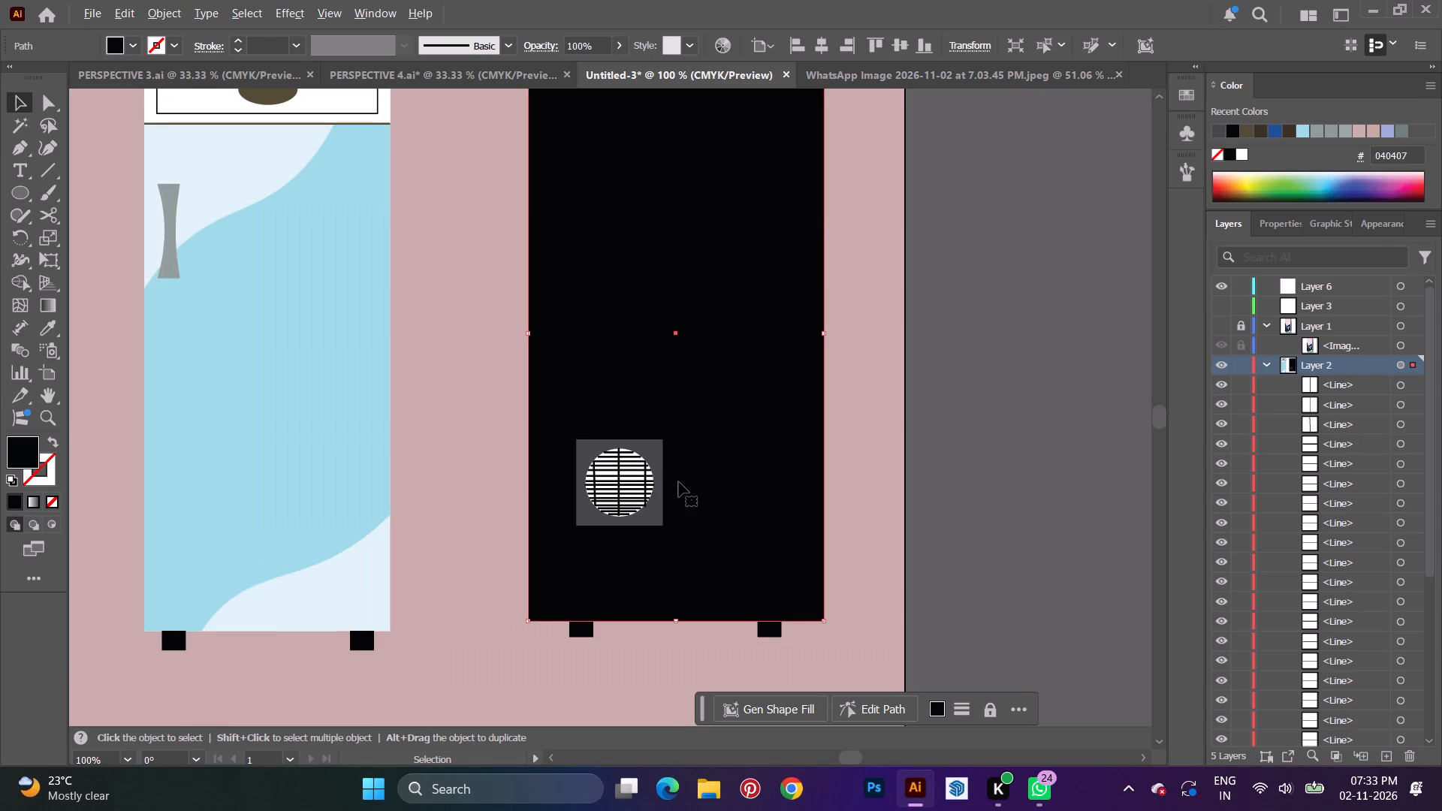
pyautogui.keyDown('alt'); pyautogui.scroll(3, 675, 484); pyautogui.keyUp('alt')
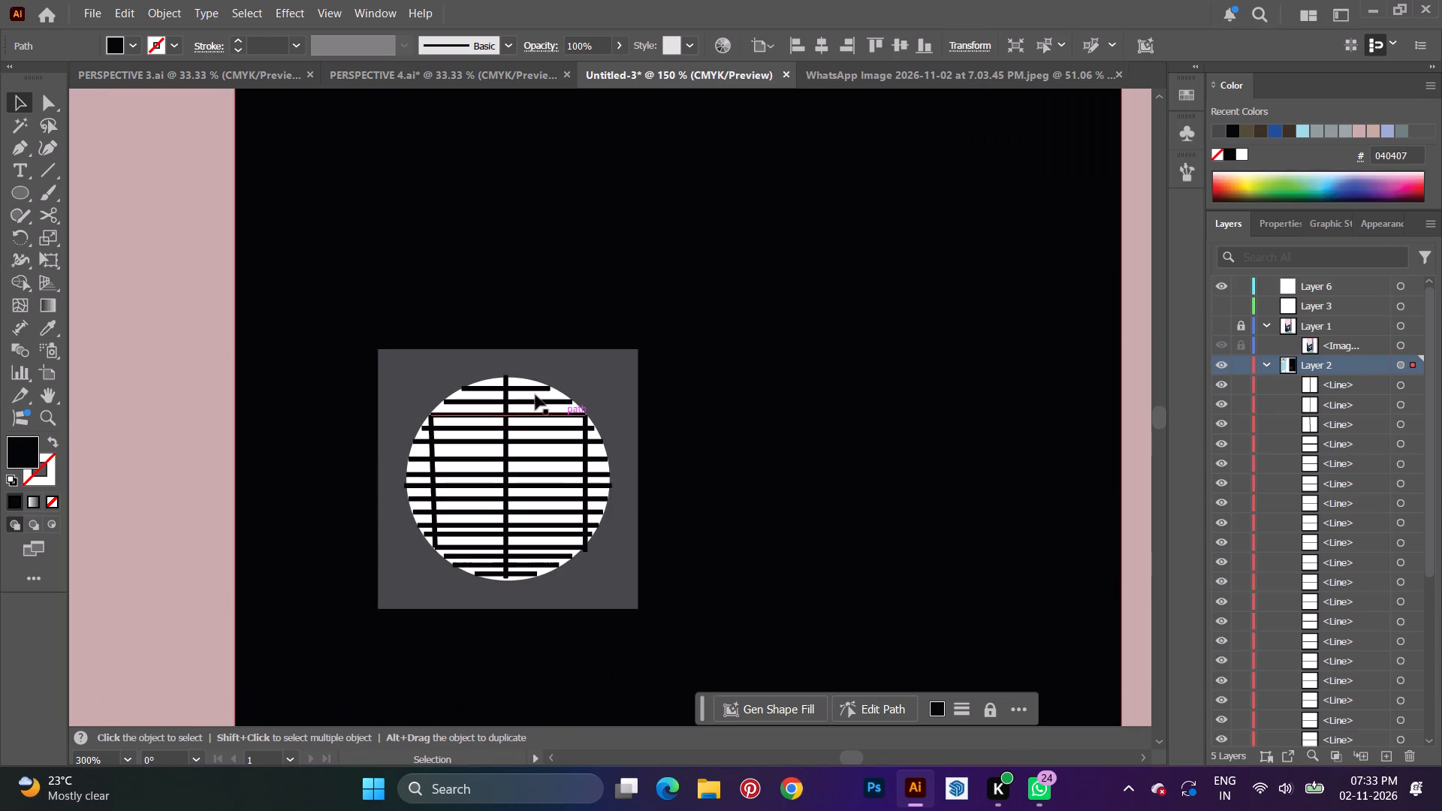
pyautogui.click(14, 193)
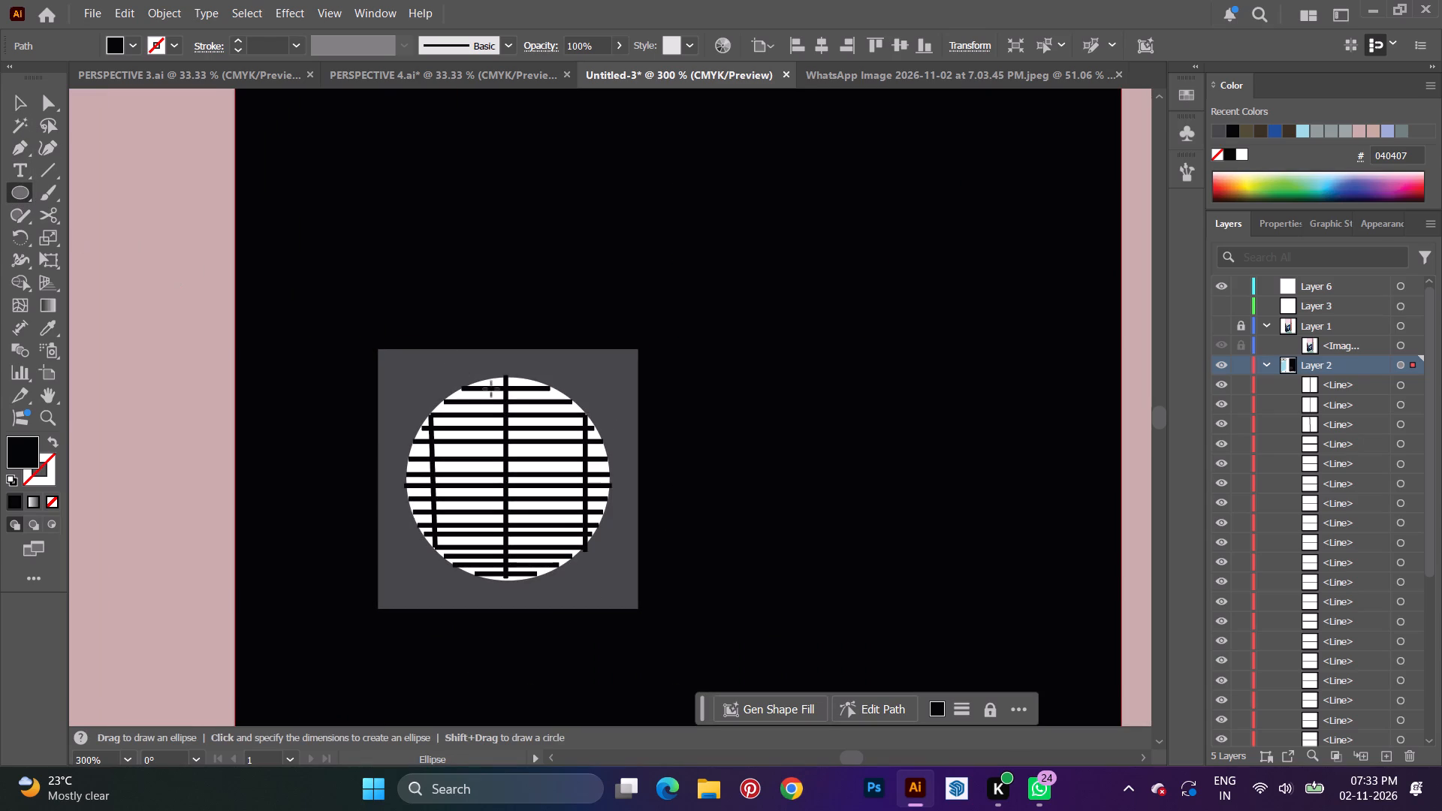
pyautogui.moveTo(449, 396); pyautogui.dragTo(481, 438)
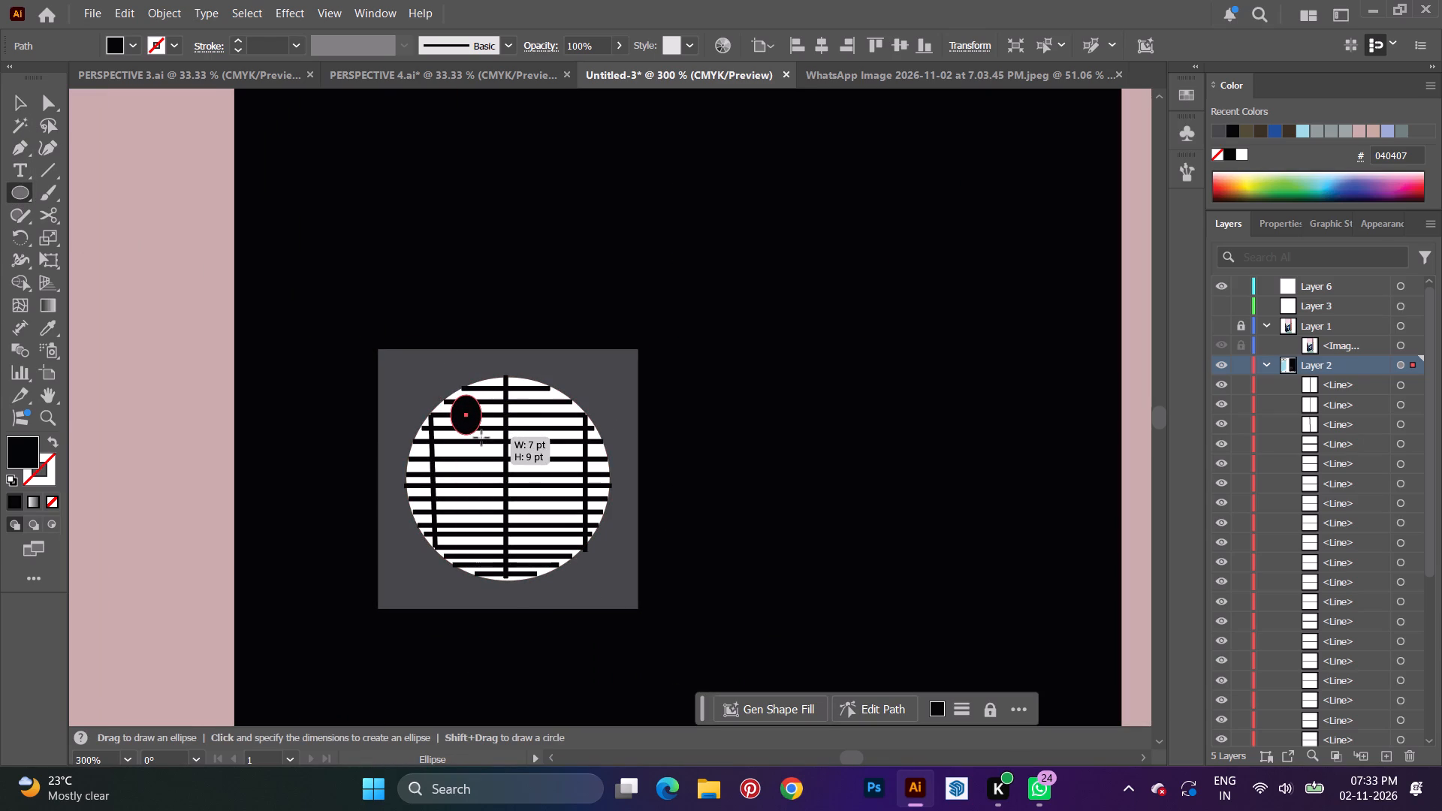
pyautogui.moveTo(481, 438); pyautogui.dragTo(483, 438)
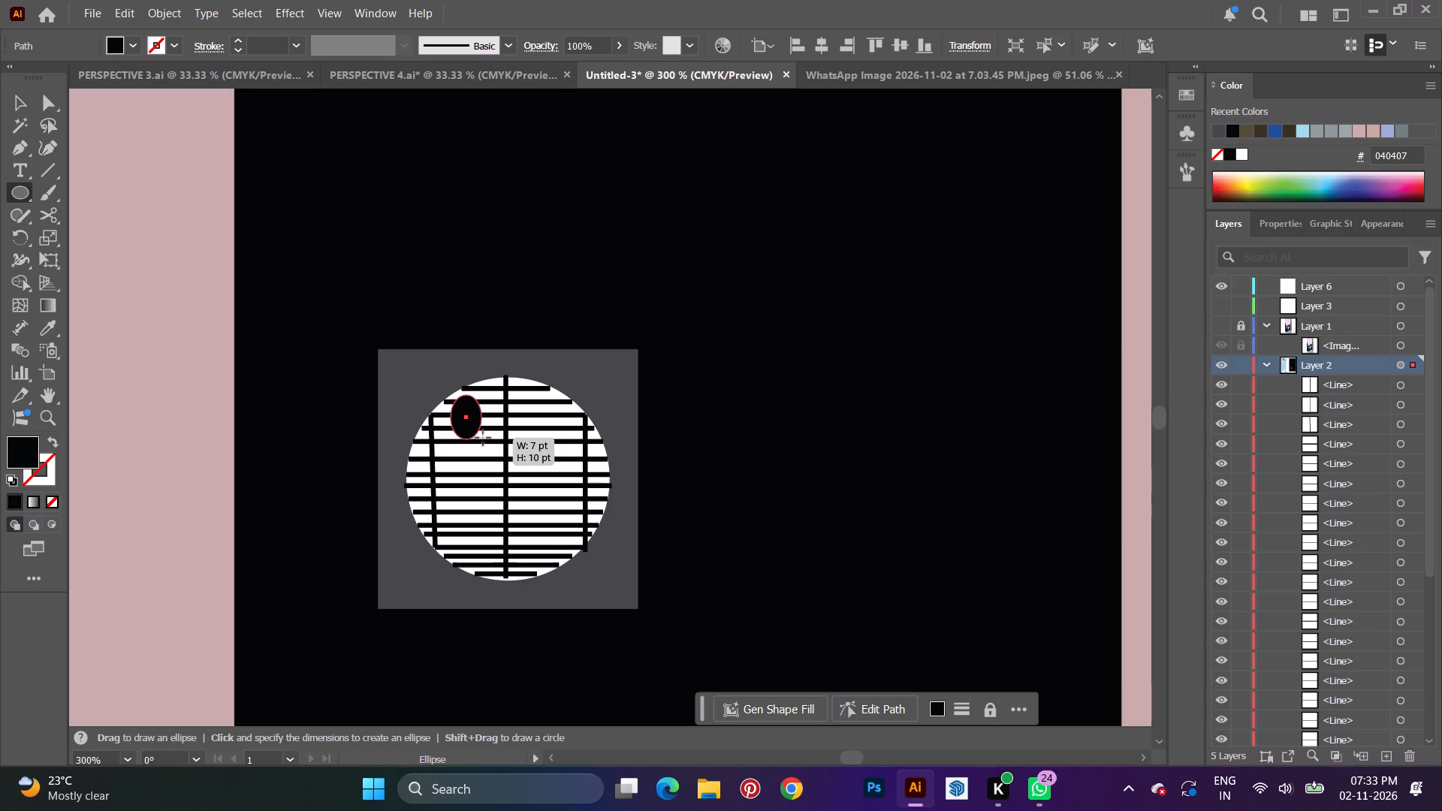
pyautogui.moveTo(483, 438); pyautogui.dragTo(655, 587)
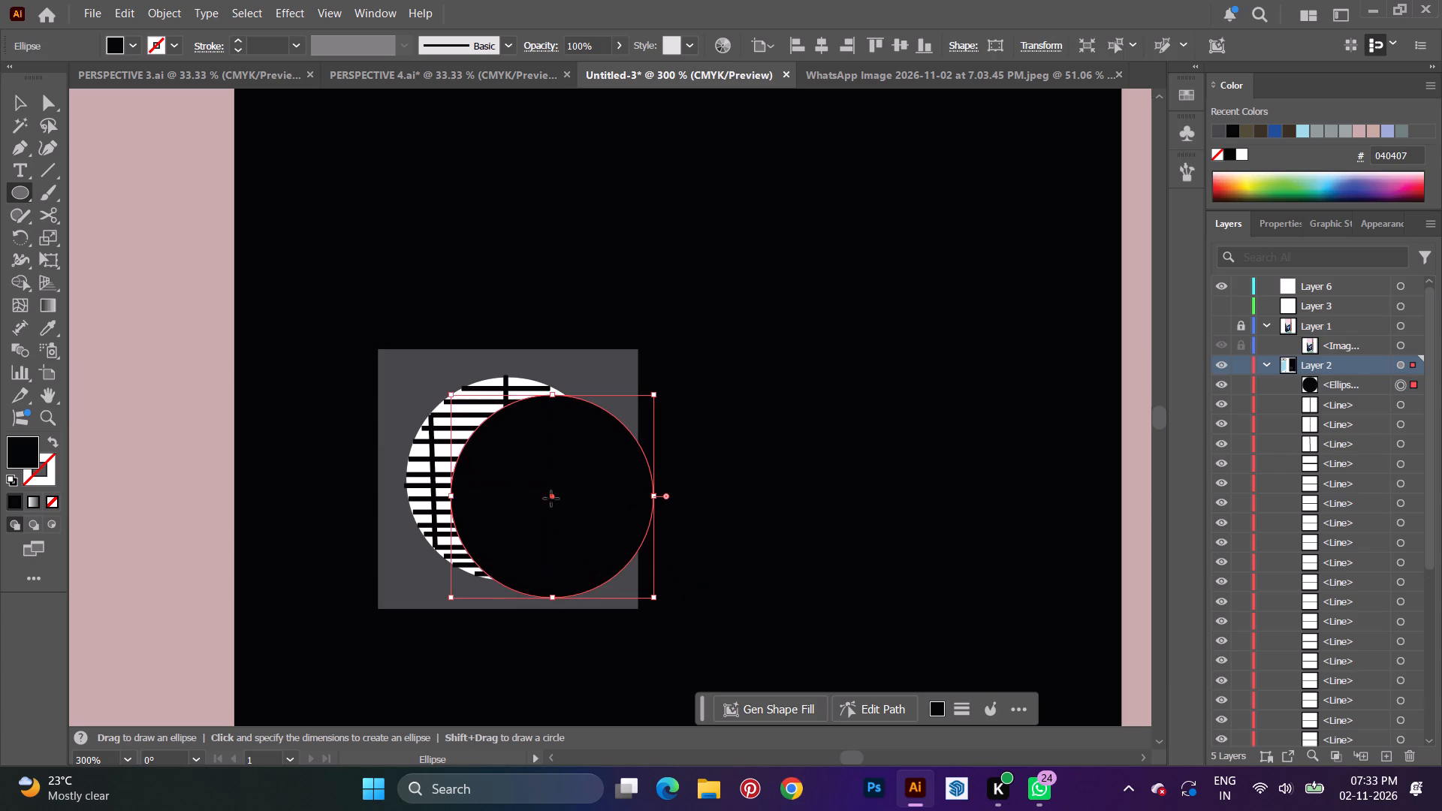
pyautogui.moveTo(554, 499); pyautogui.dragTo(514, 478)
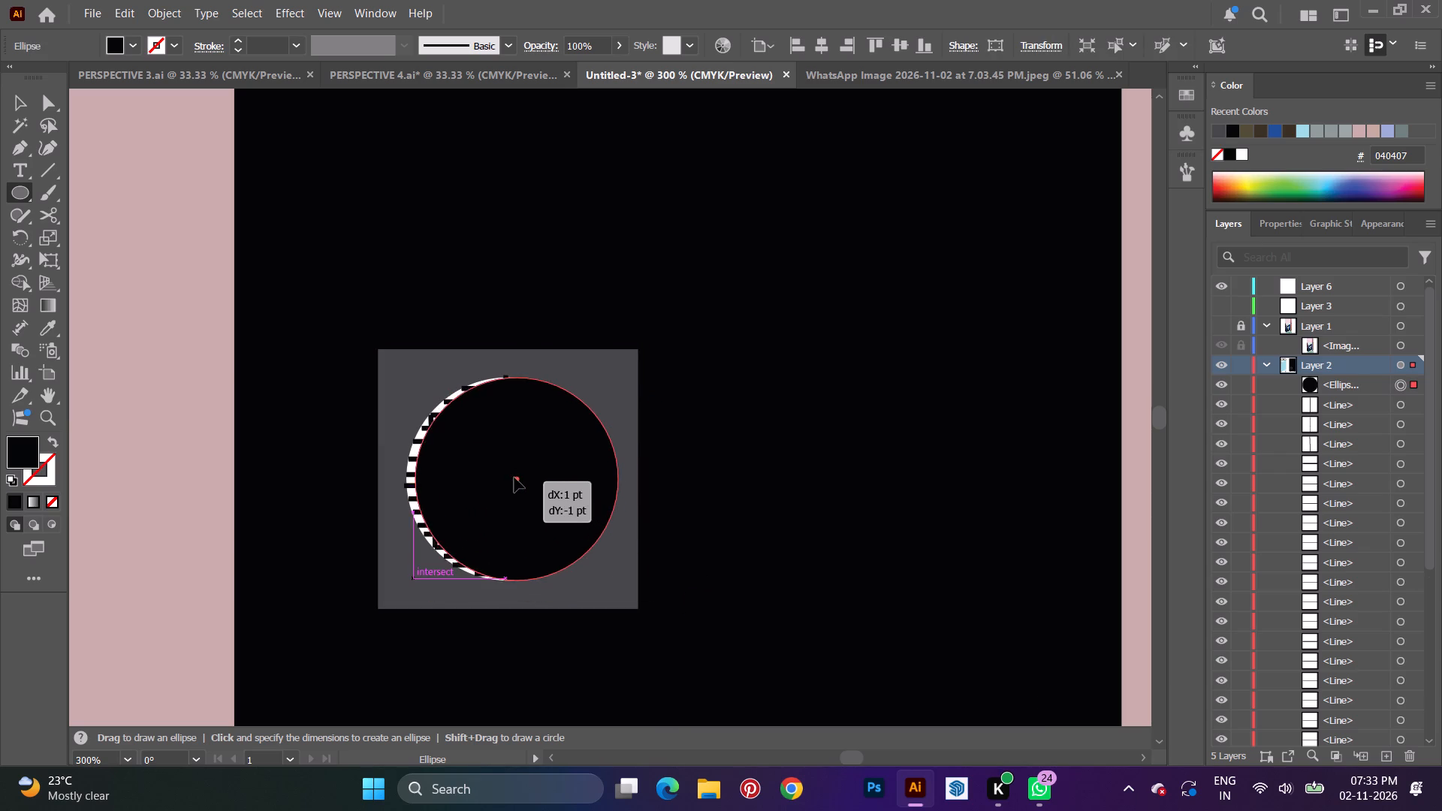
pyautogui.moveTo(514, 478); pyautogui.dragTo(508, 480)
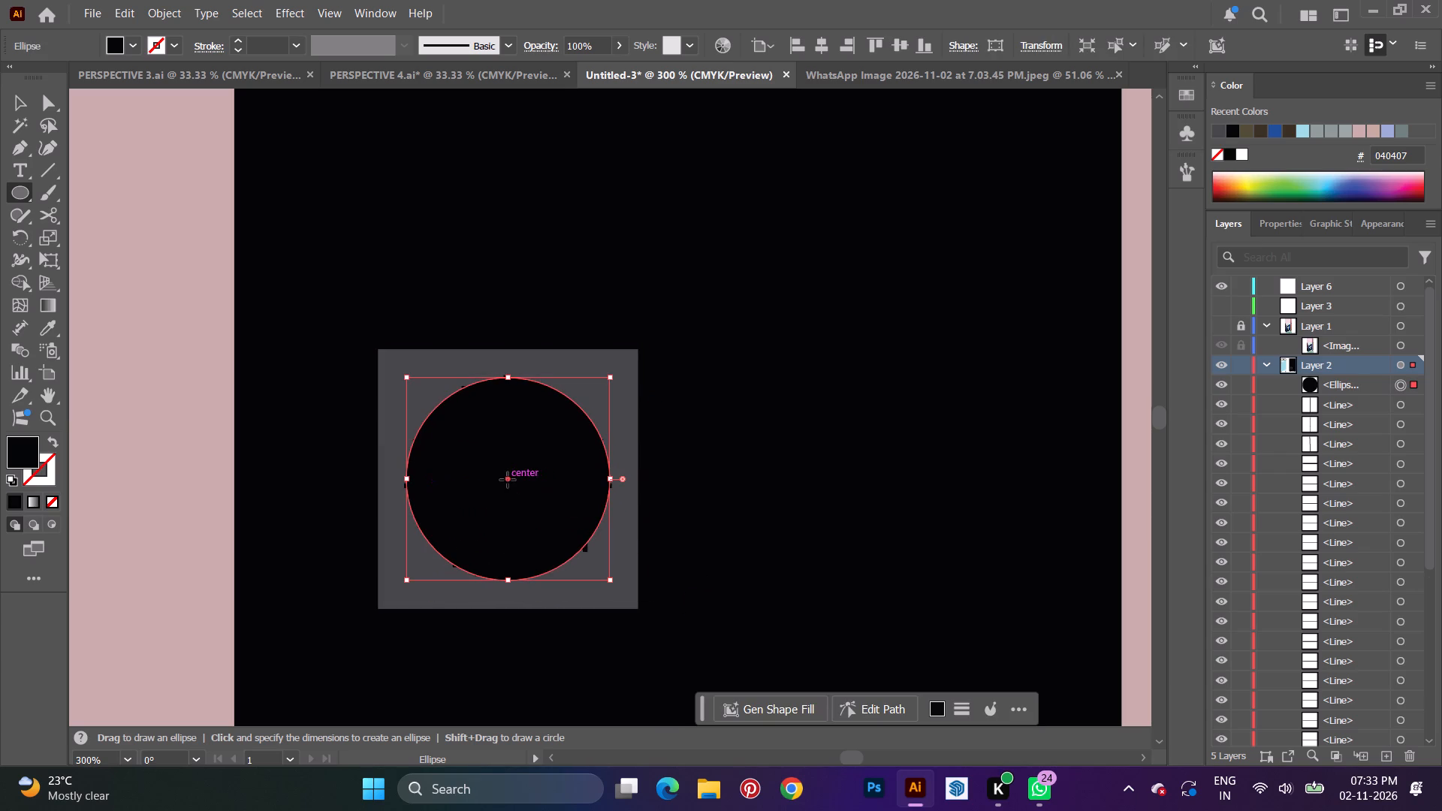
# Remove the new circle's fill and give it a black 1 pt stroke.
pyautogui.click(132, 41)
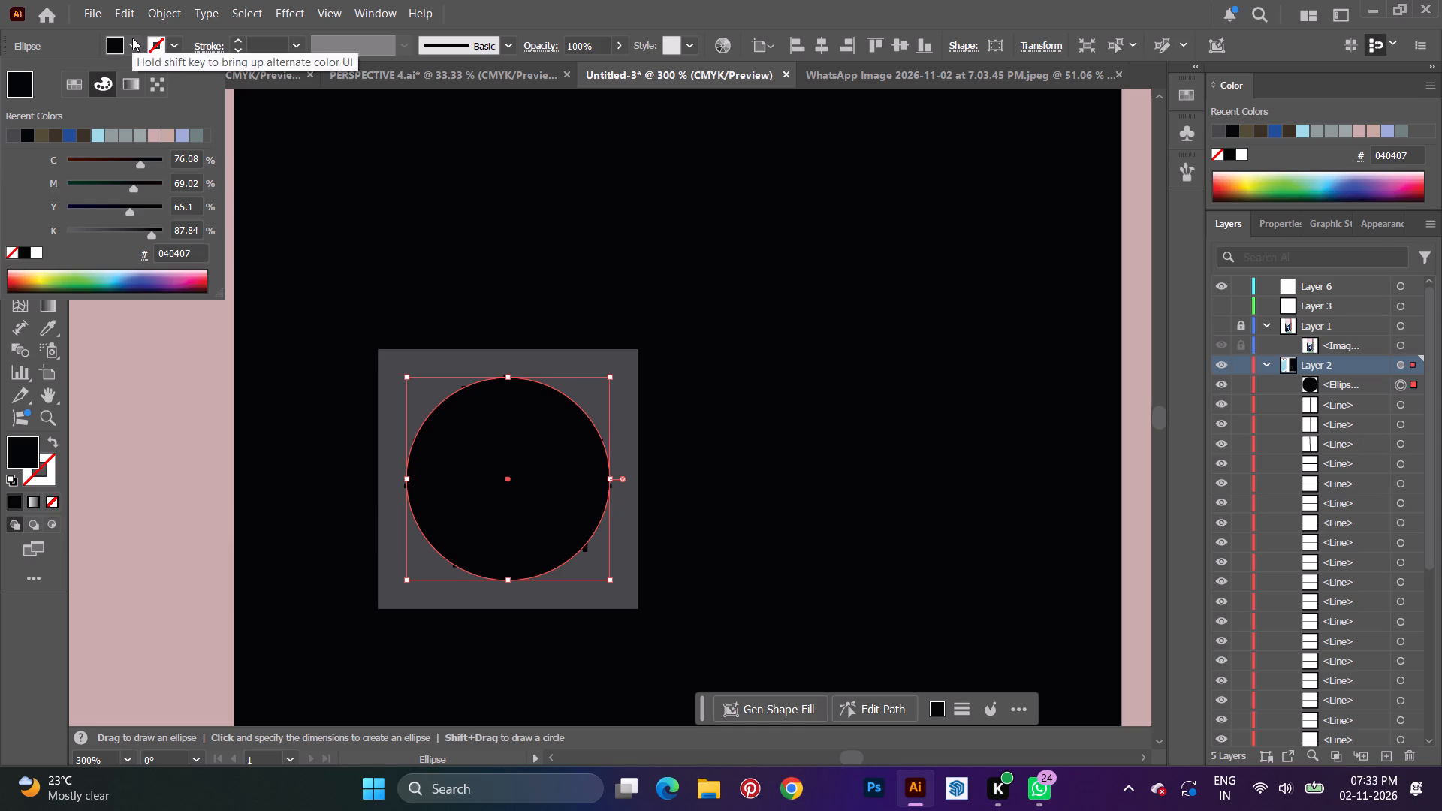
pyautogui.click(7, 255)
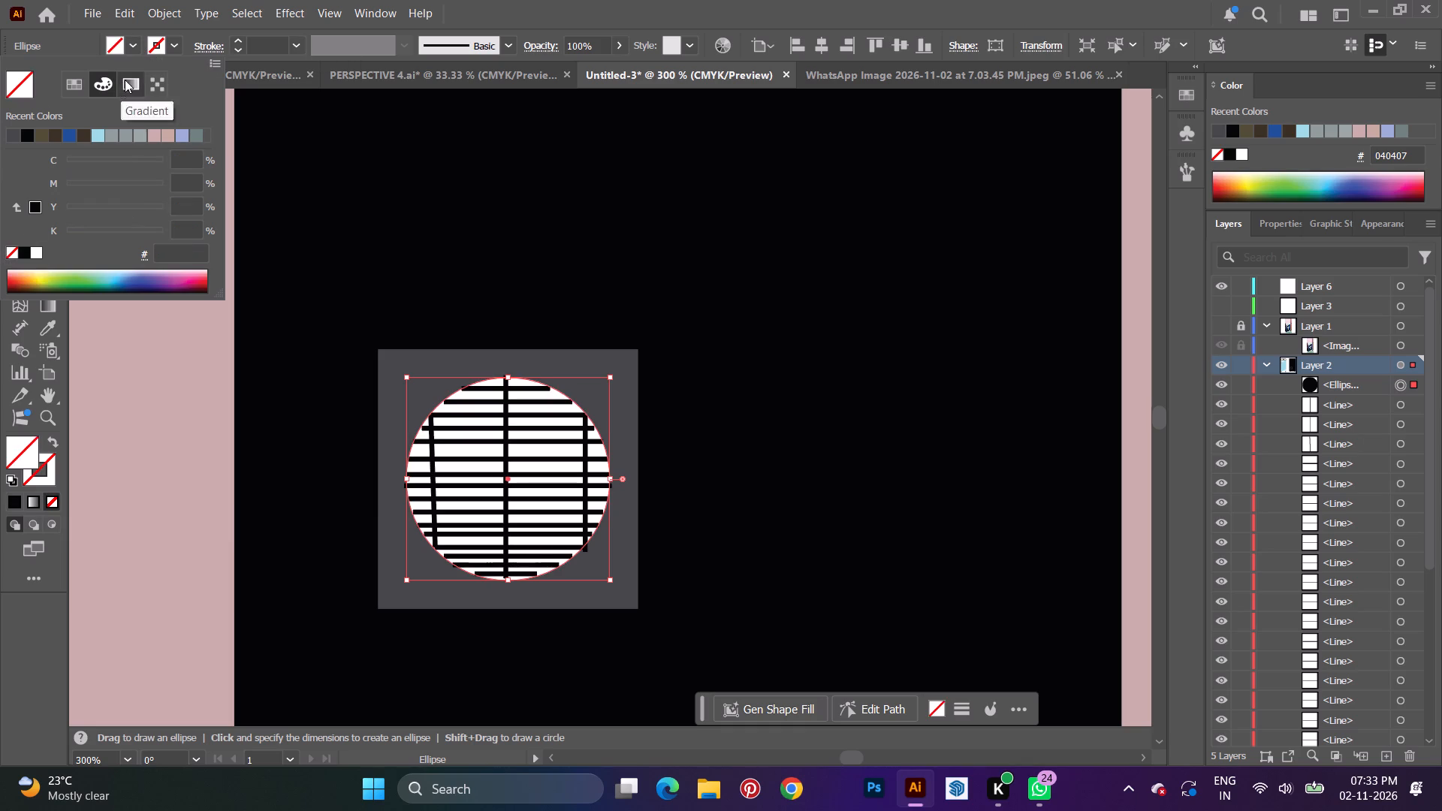
pyautogui.click(172, 45)
pyautogui.click(175, 44)
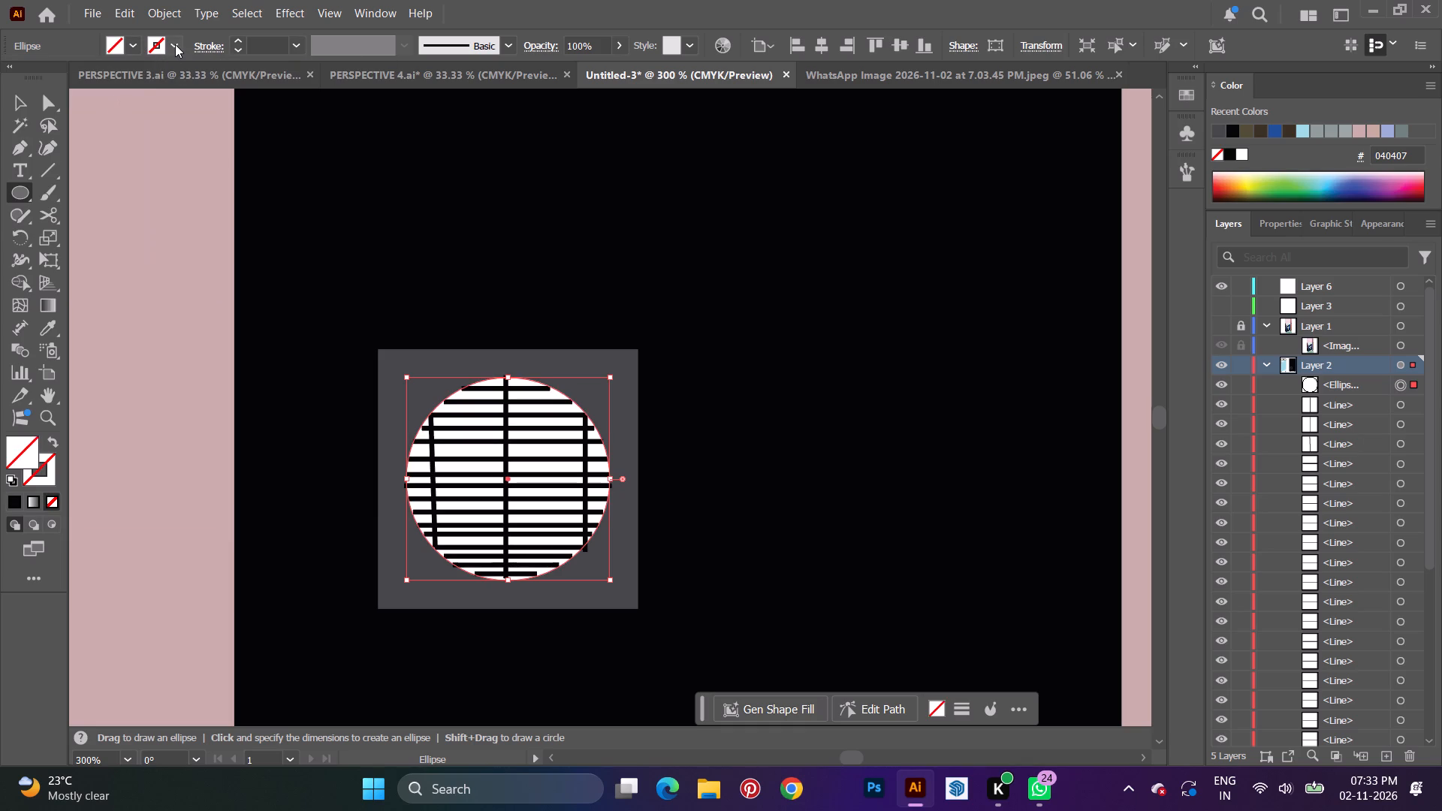
pyautogui.click(27, 137)
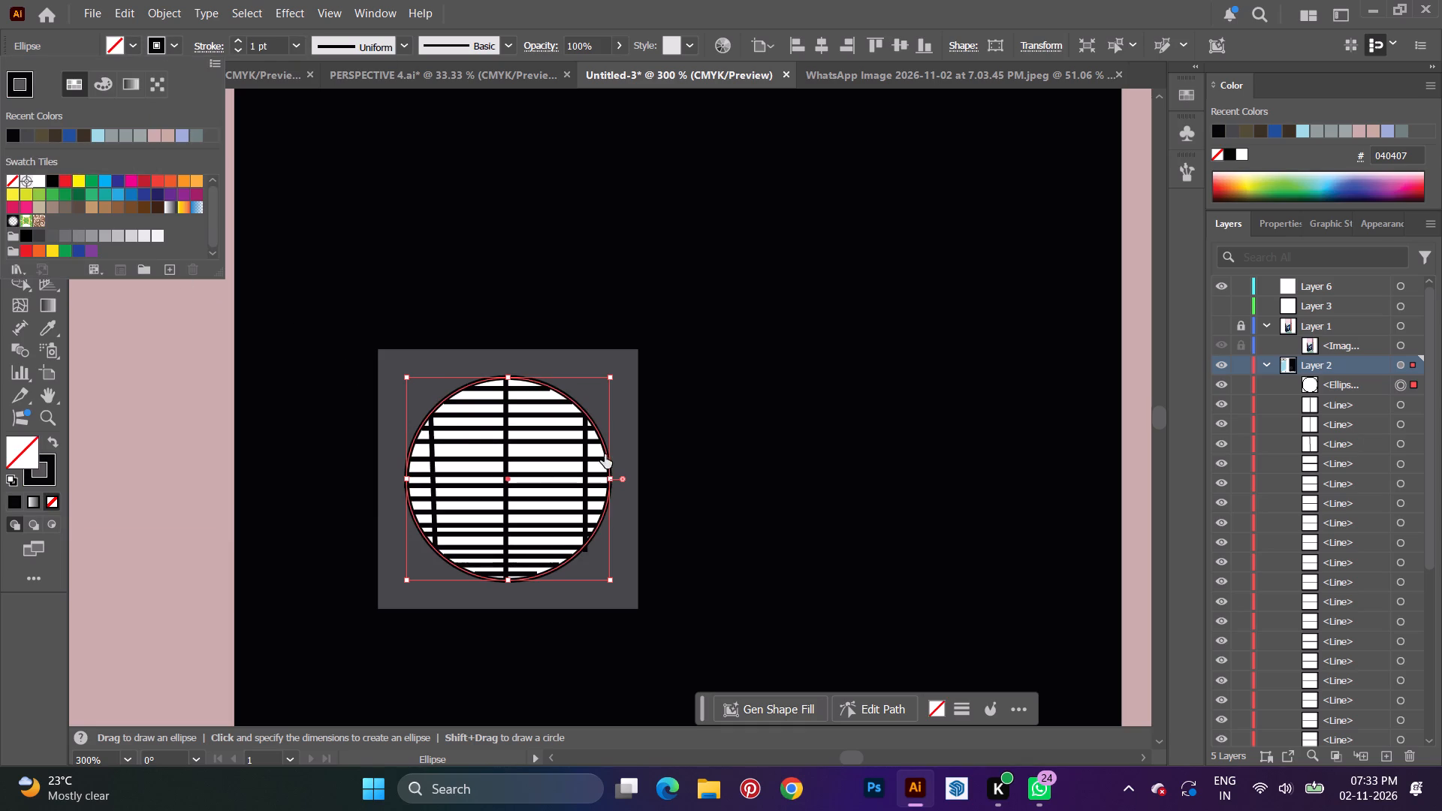
pyautogui.press('v')
pyautogui.click(709, 443)
# Enlarge the black outline circle to about 46.5 pt across, keeping its upper-left corner fixed.
pyautogui.keyDown('alt'); pyautogui.scroll(2, 505, 520); pyautogui.keyUp('alt')
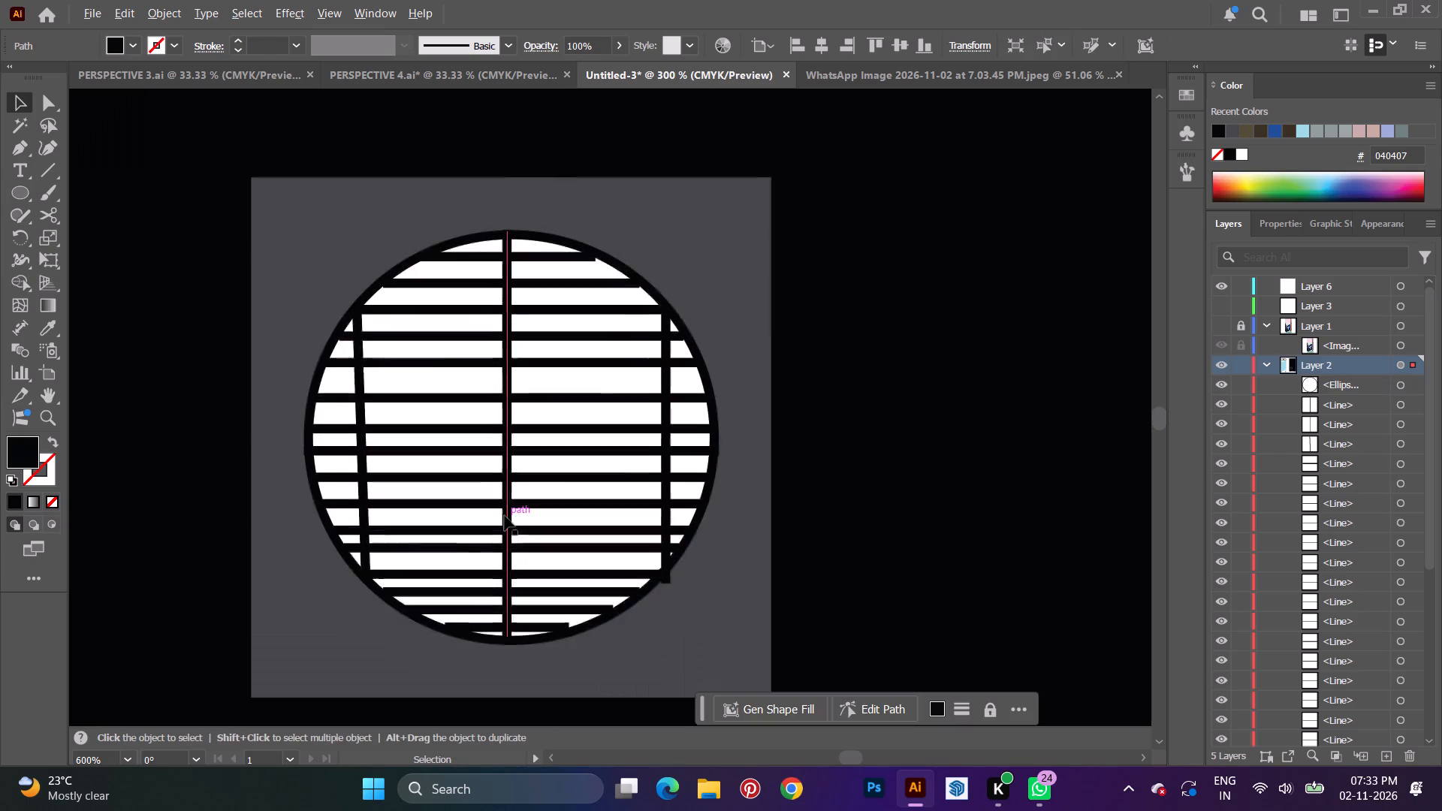
pyautogui.keyDown('alt'); pyautogui.scroll(1, 505, 516); pyautogui.keyUp('alt')
pyautogui.click(706, 604)
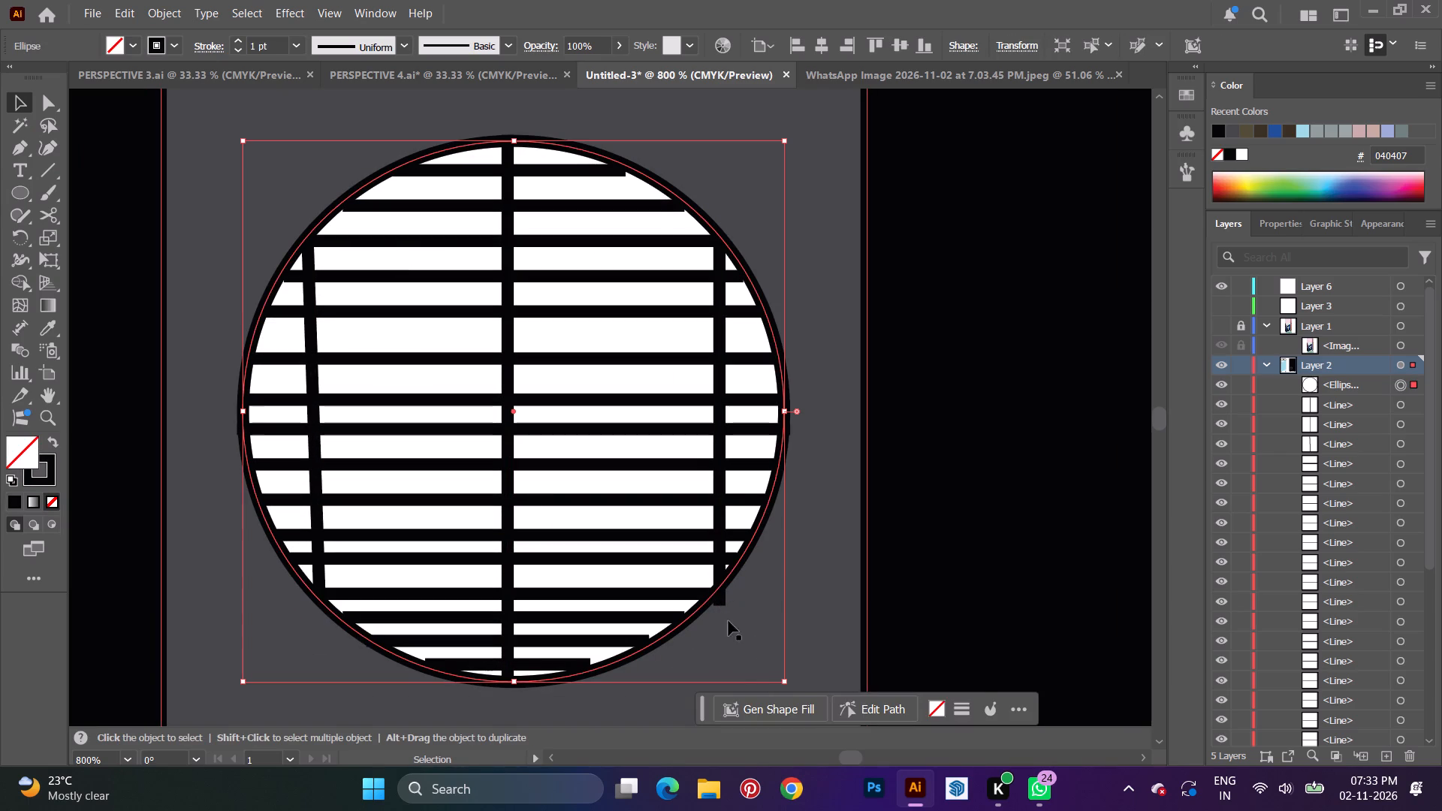
pyautogui.moveTo(783, 686); pyautogui.dragTo(793, 695)
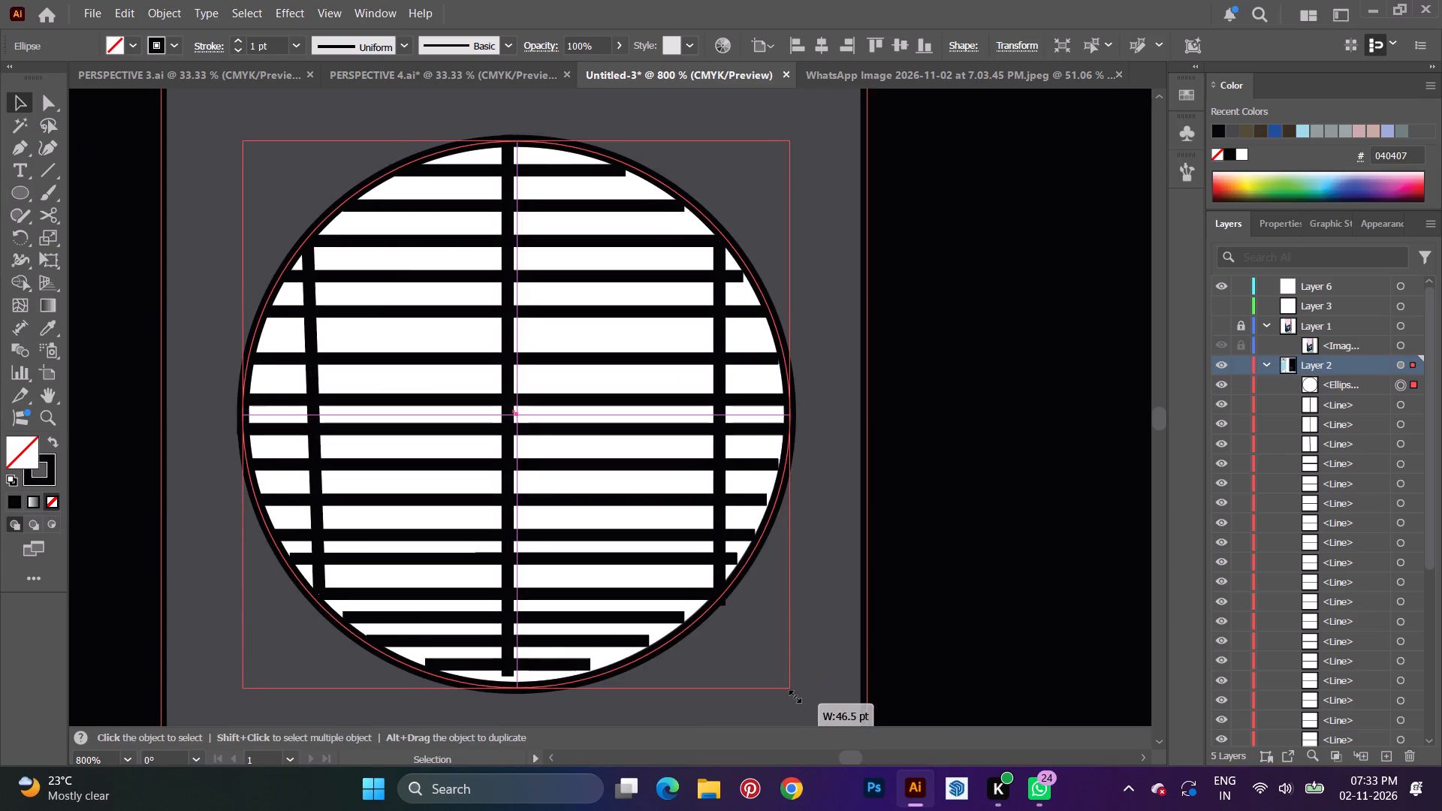
pyautogui.moveTo(793, 695); pyautogui.dragTo(785, 697)
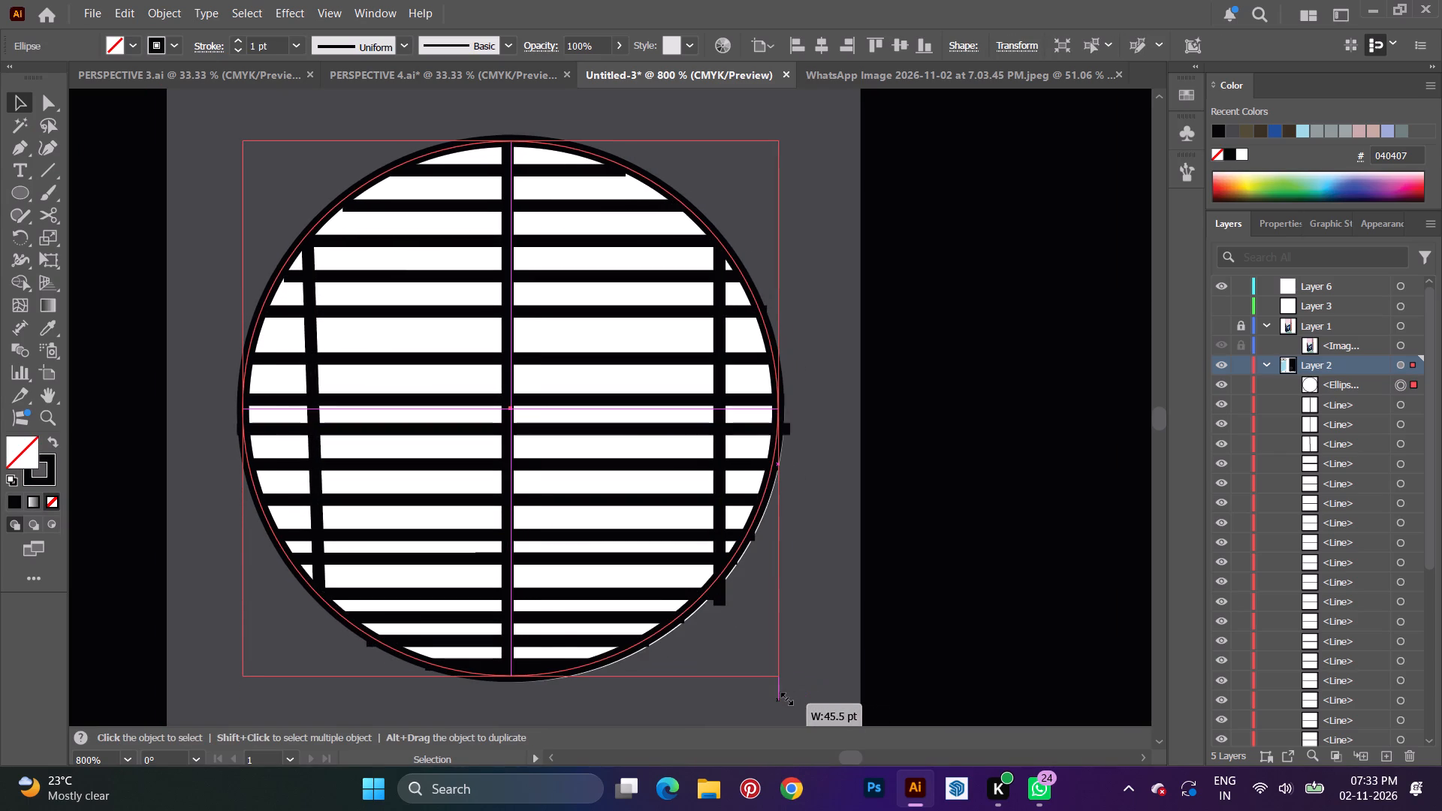
pyautogui.moveTo(785, 697); pyautogui.dragTo(785, 698)
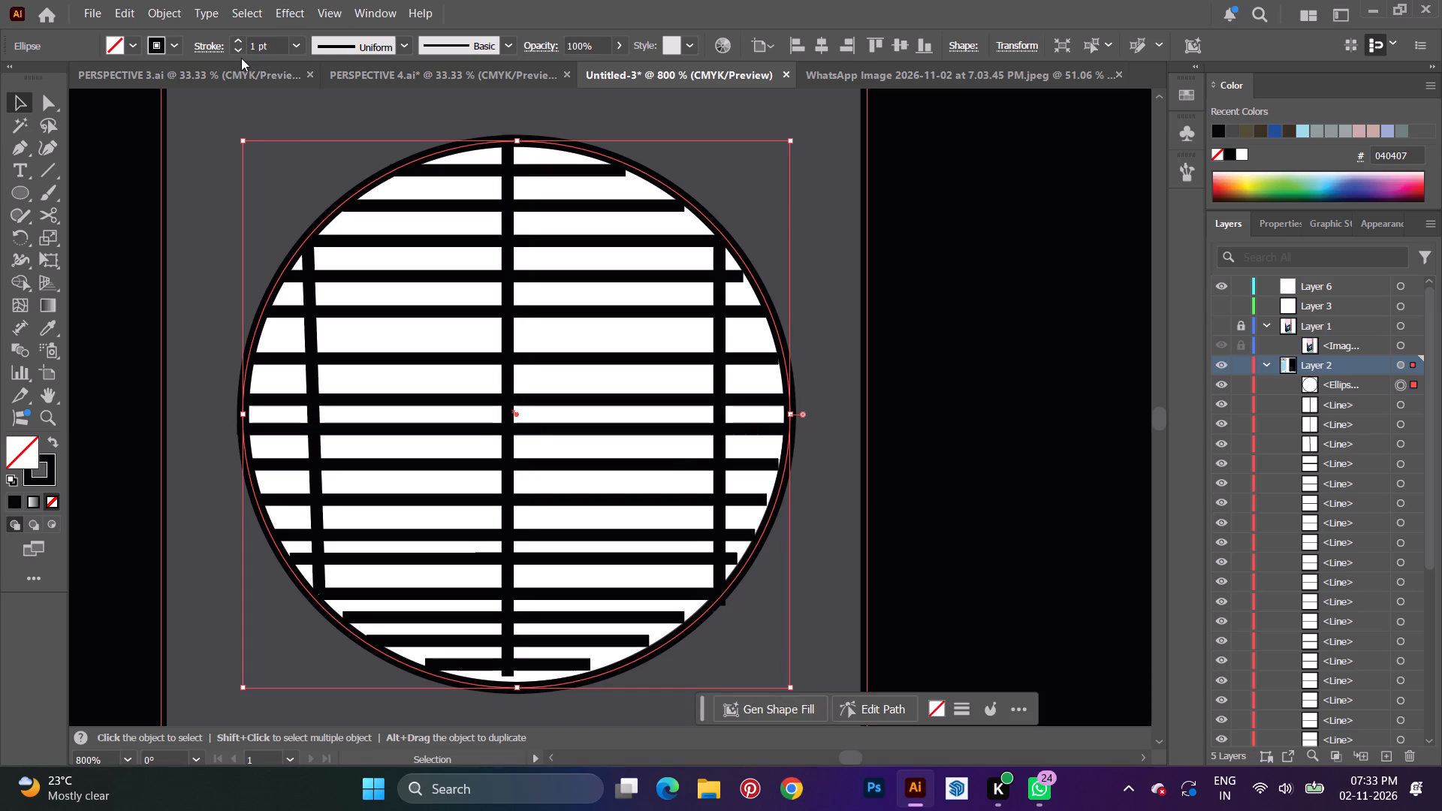
# Set the outline circle's stroke weight to 2 pt.
pyautogui.click(240, 51)
pyautogui.click(236, 39)
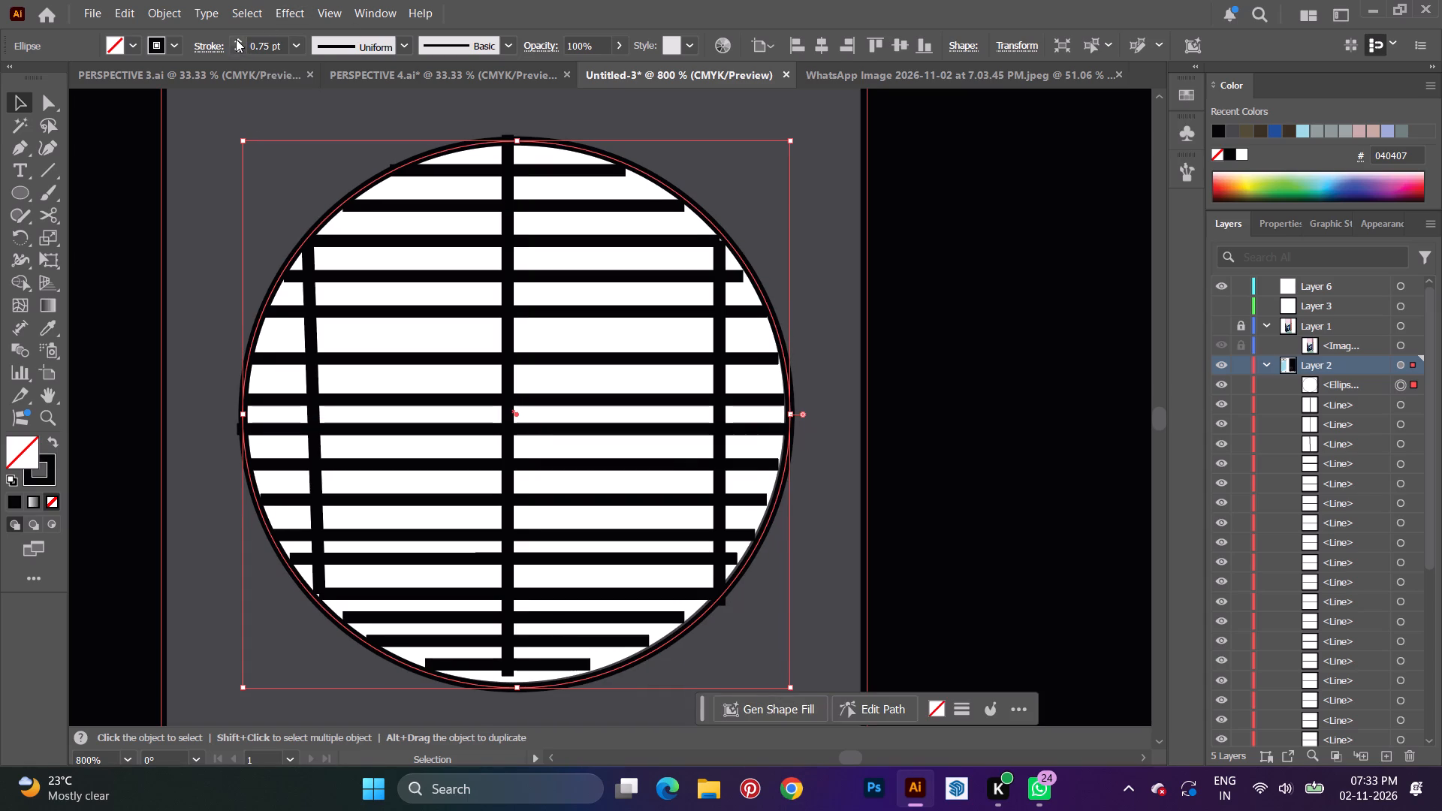
pyautogui.click(236, 39)
pyautogui.press('v')
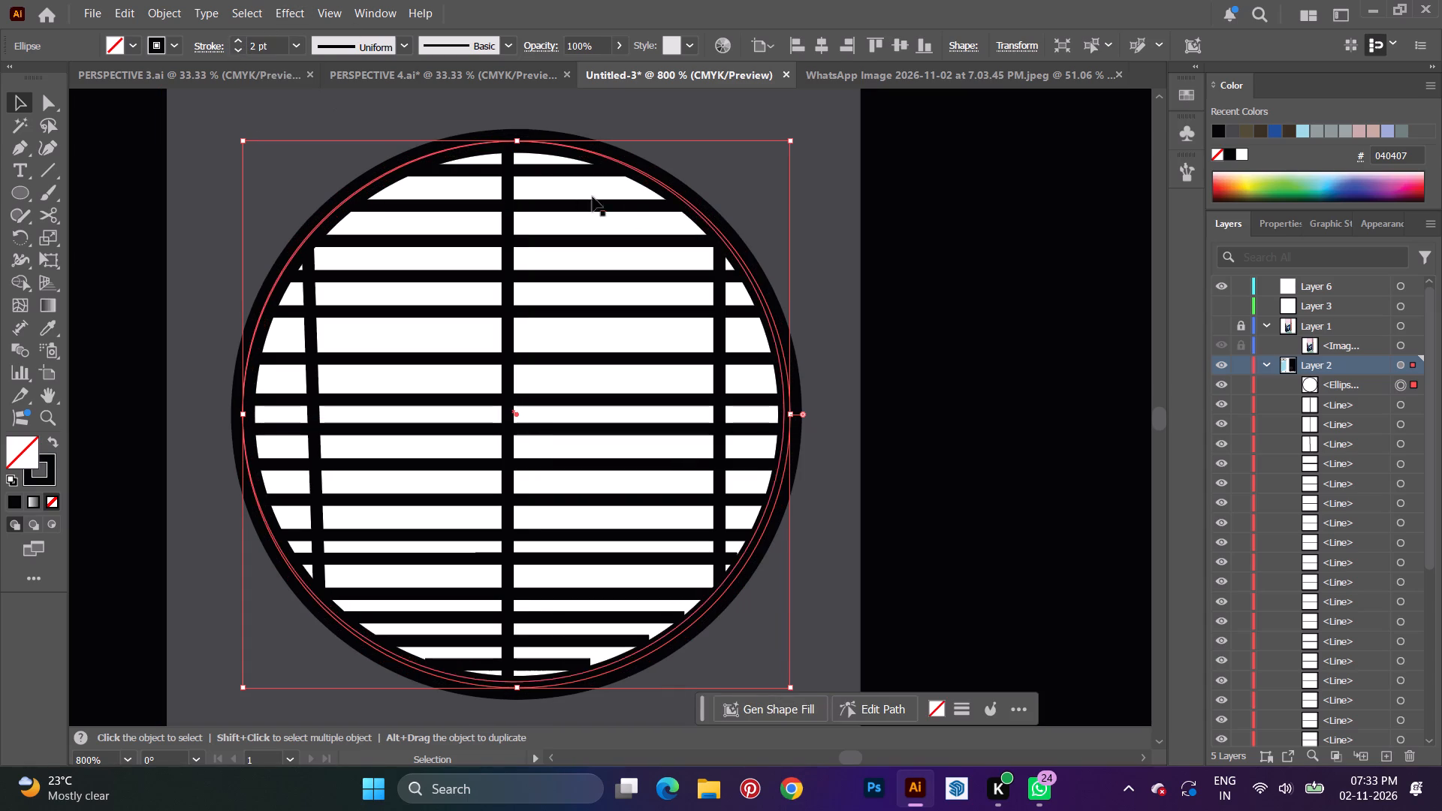
pyautogui.click(1010, 237)
# Review the grille on the black unit against the whole artboard.
pyautogui.keyDown('alt'); pyautogui.scroll(-4, 747, 321); pyautogui.keyUp('alt')
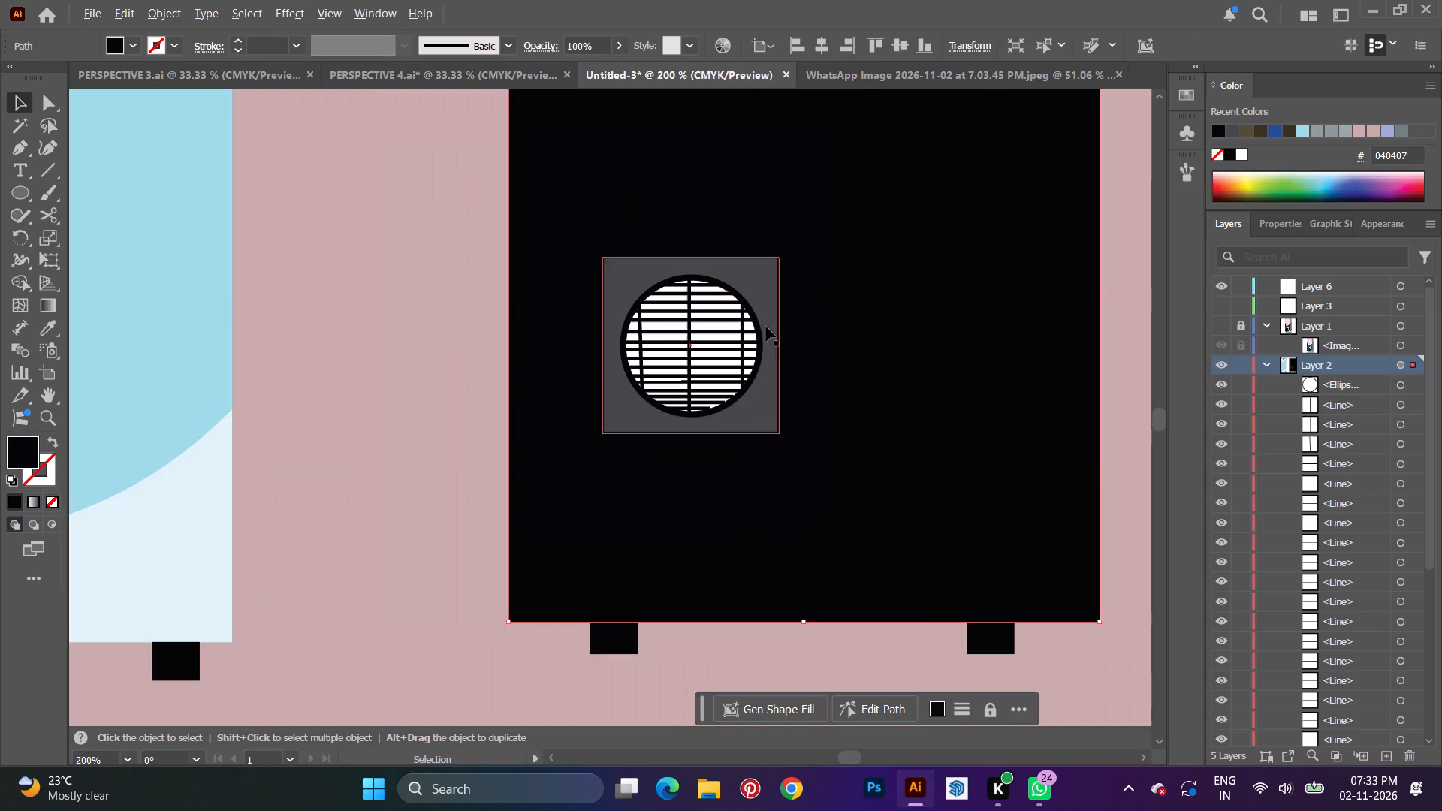
pyautogui.keyDown('alt'); pyautogui.scroll(-3, 804, 367); pyautogui.keyUp('alt')
pyautogui.scroll(-5, 761, 501)
pyautogui.scroll(5, 761, 490)
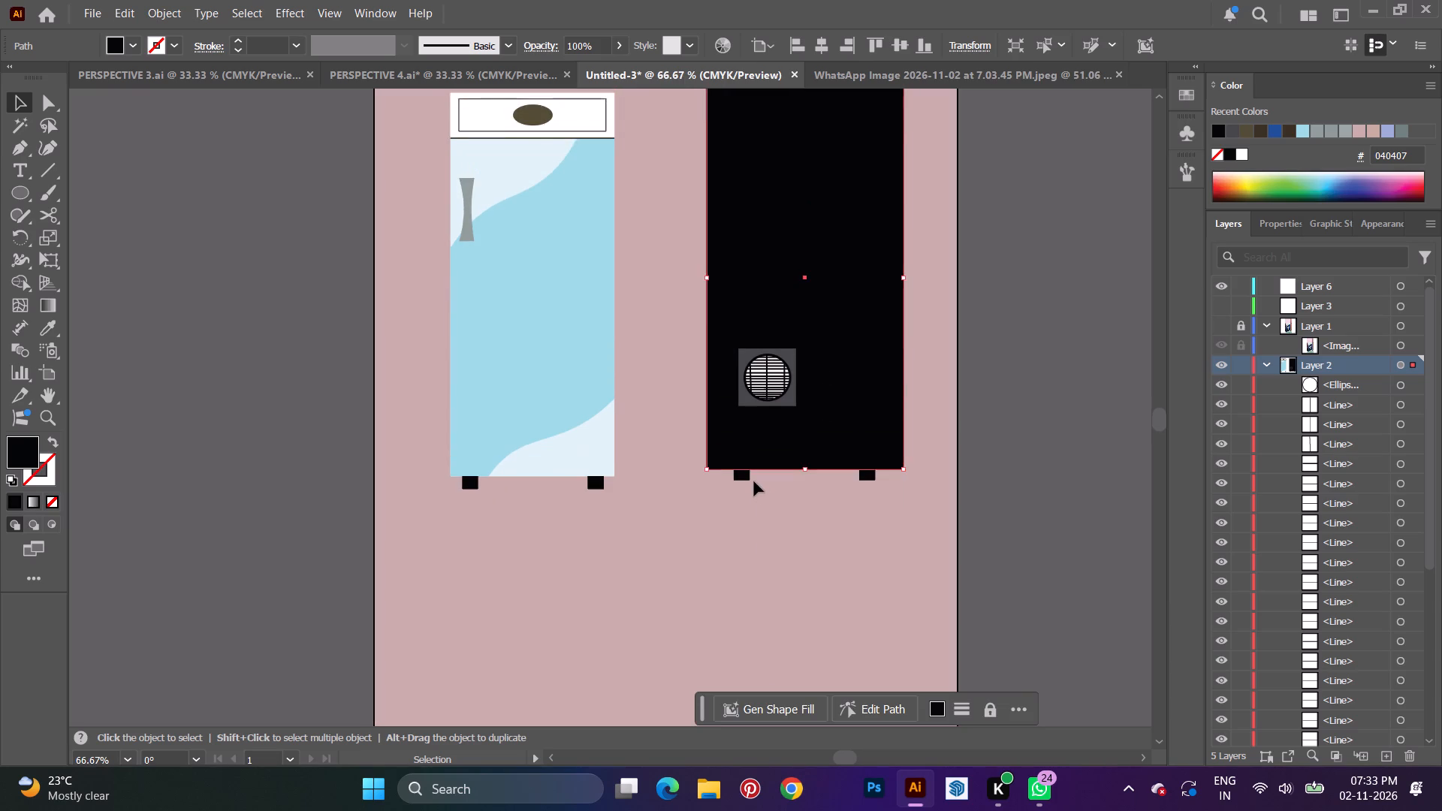
pyautogui.scroll(5, 754, 481)
pyautogui.click(686, 550)
pyautogui.keyDown('alt'); pyautogui.scroll(-2, 692, 529); pyautogui.keyUp('alt')
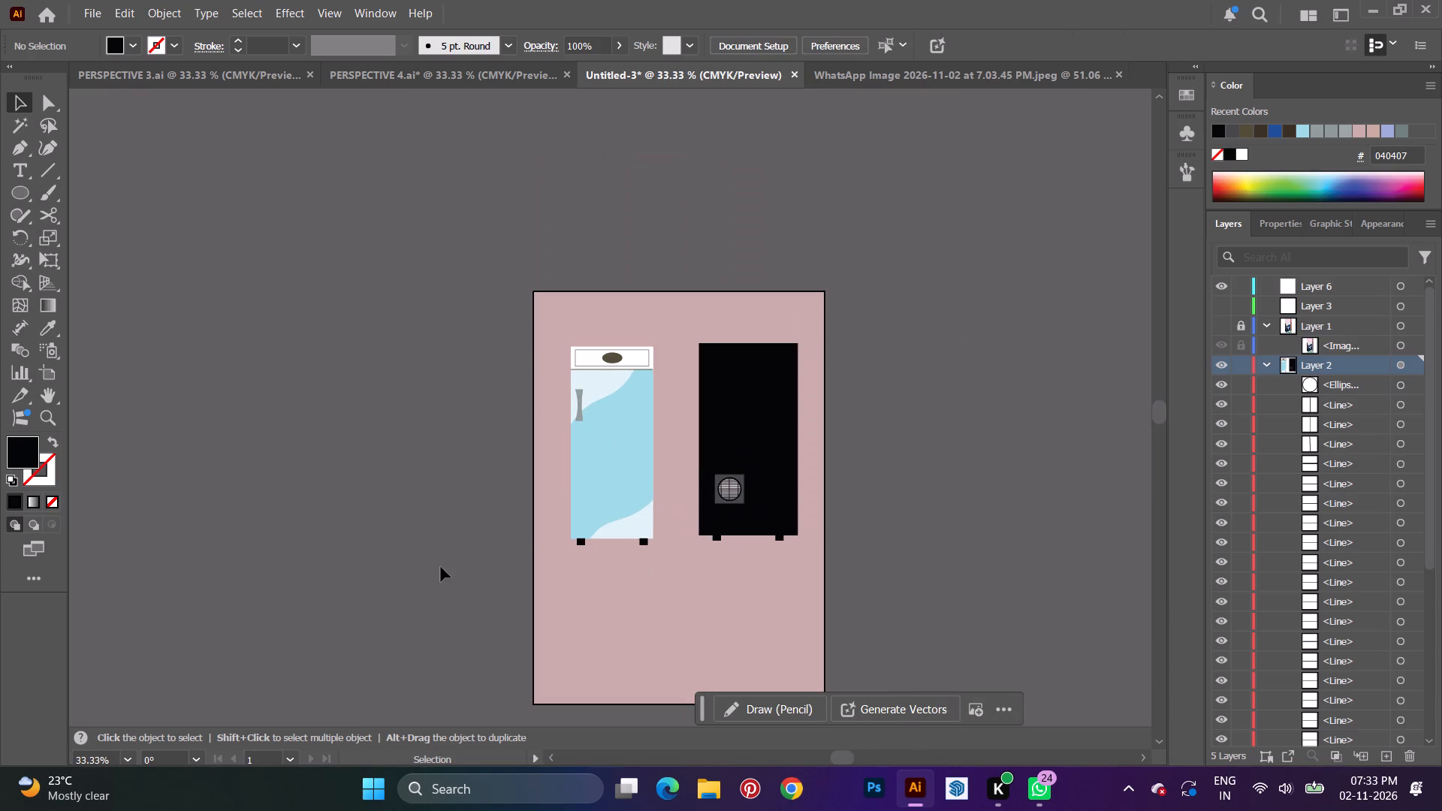
pyautogui.scroll(-2, 721, 604)
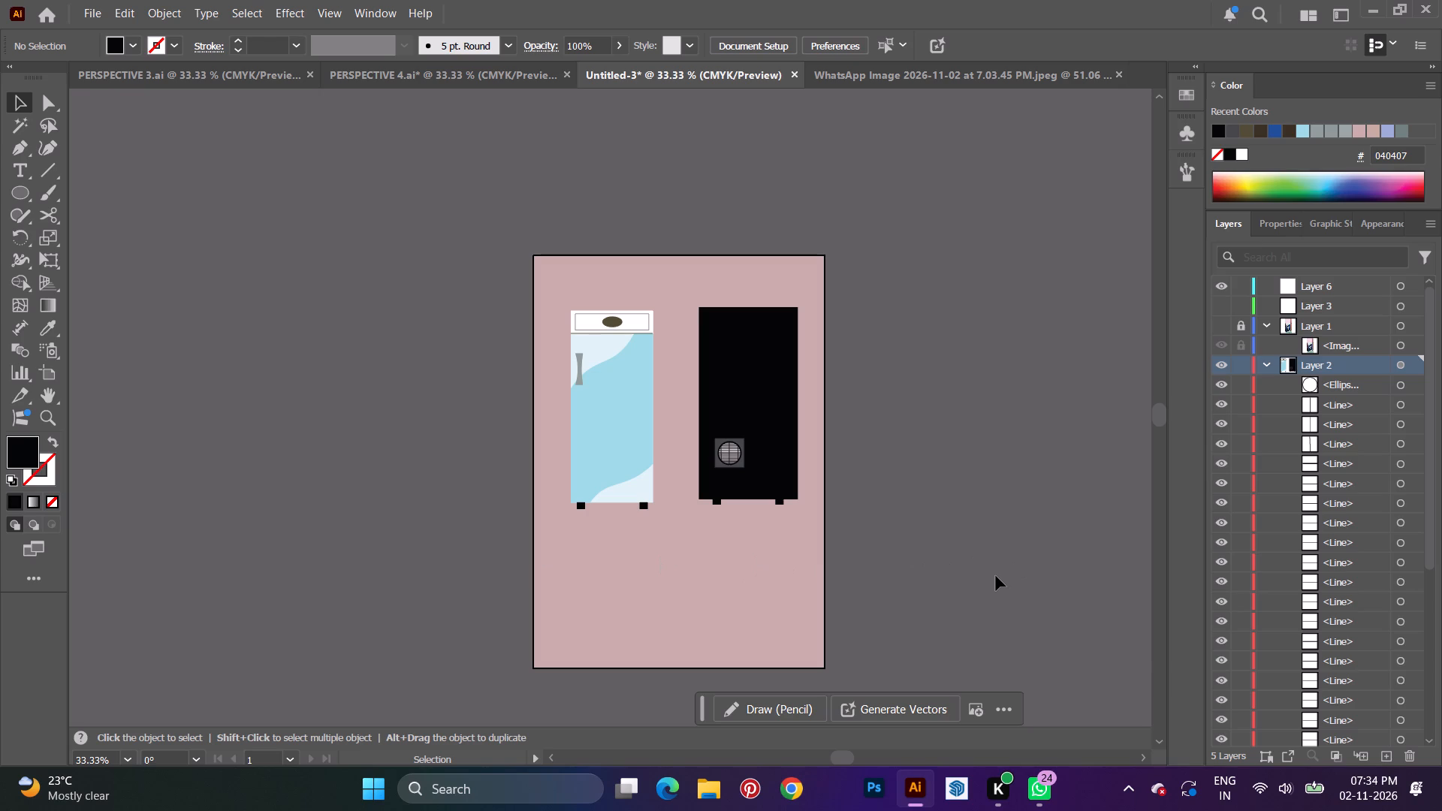
# Switch to the Rectangle tool to start a new rectangle.
pyautogui.rightClick(15, 188)
pyautogui.click(77, 182)
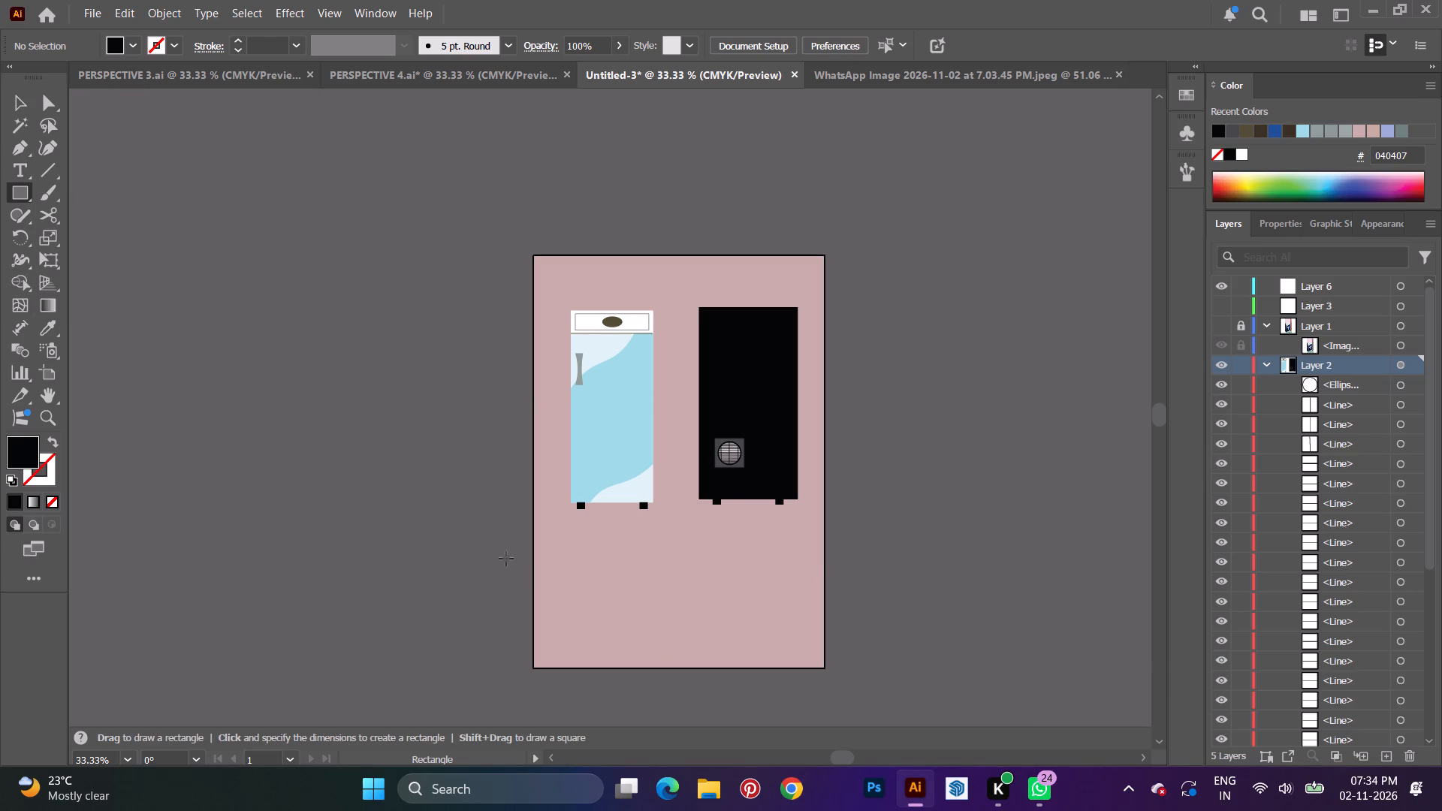
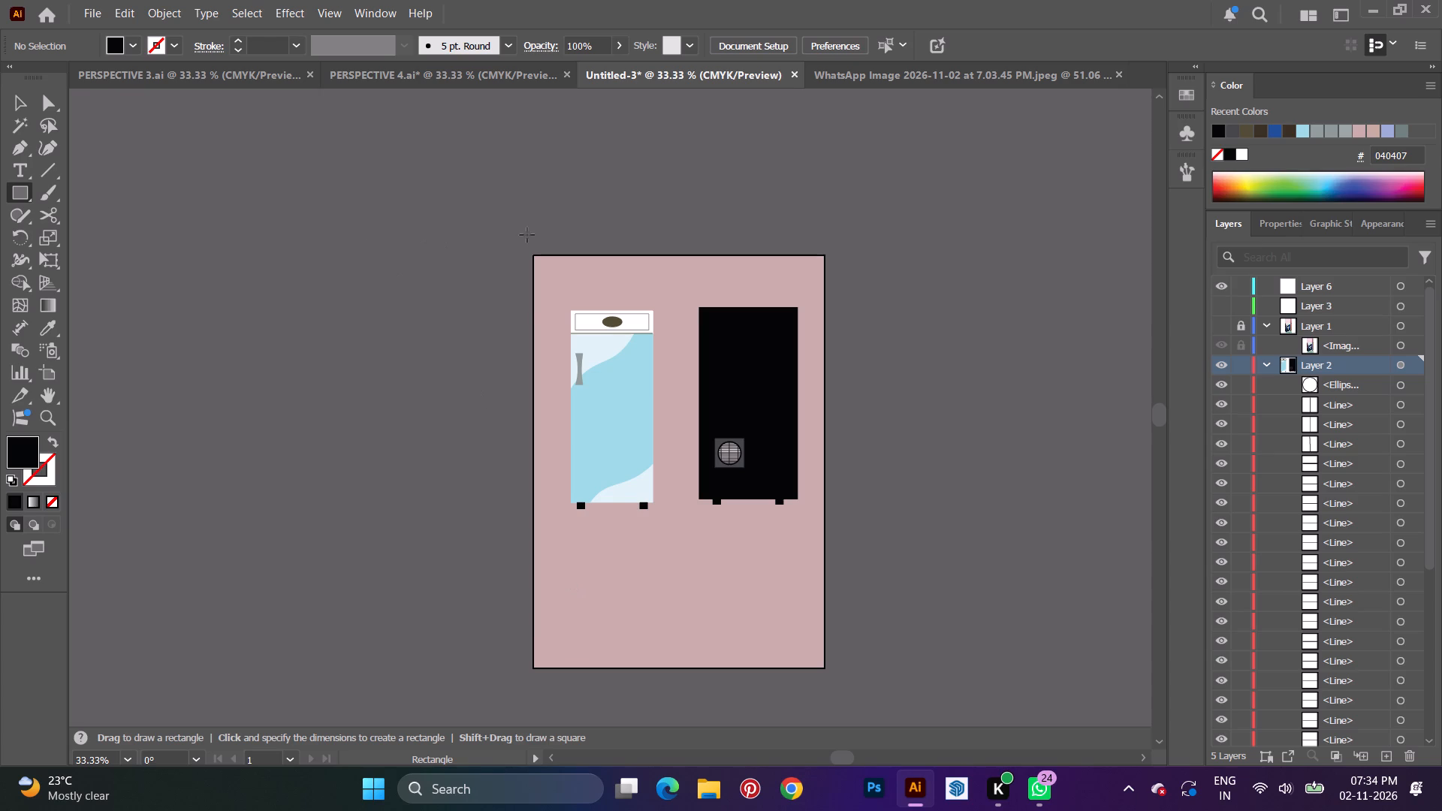
# Draw a black rectangle below the light blue fridge and extend it to about 171 pt tall, slightly taller than wide.
pyautogui.keyDown('shift'); pyautogui.moveTo(580, 554); pyautogui.dragTo(590, 567); pyautogui.keyUp('shift')
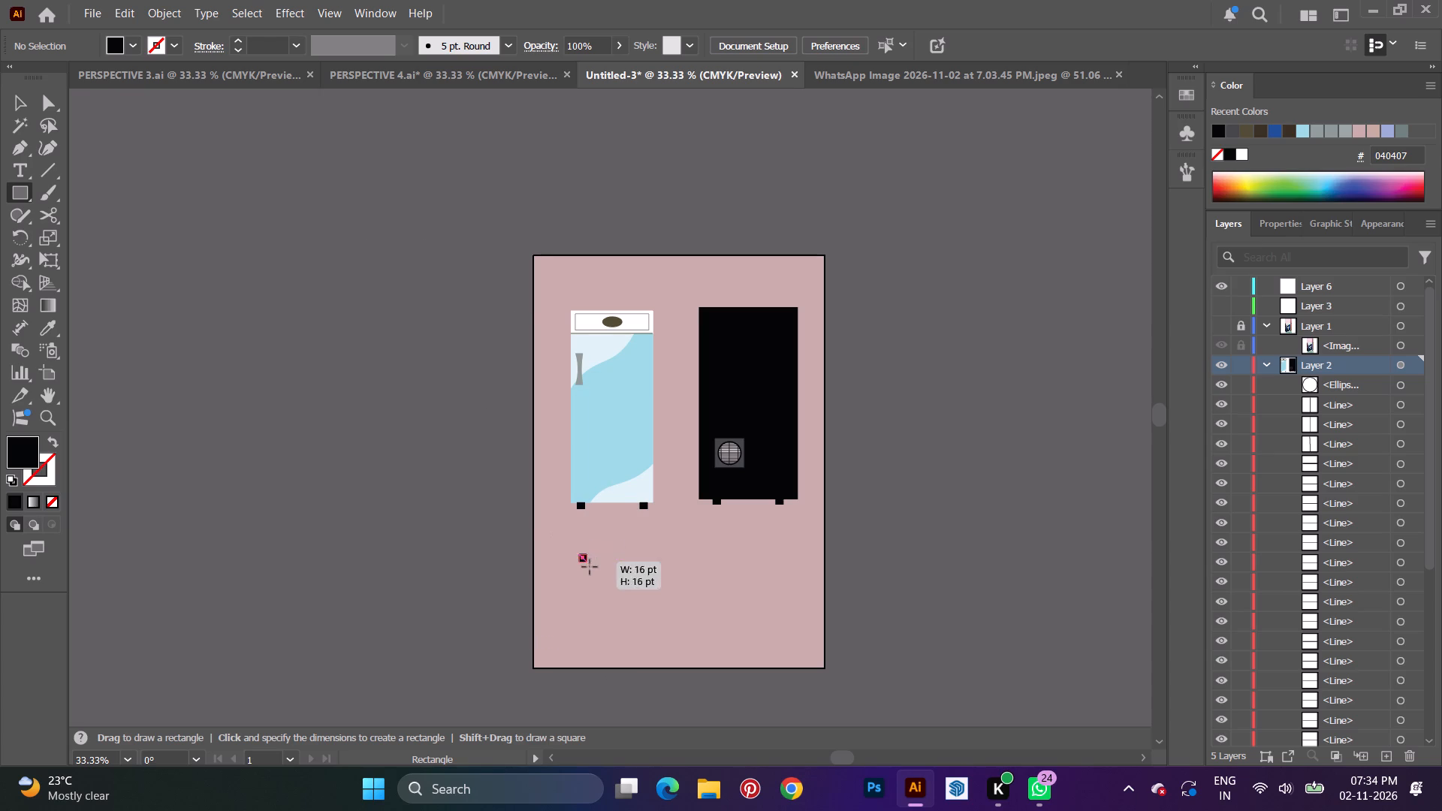
pyautogui.keyDown('shift'); pyautogui.moveTo(590, 567); pyautogui.dragTo(686, 620); pyautogui.keyUp('shift')
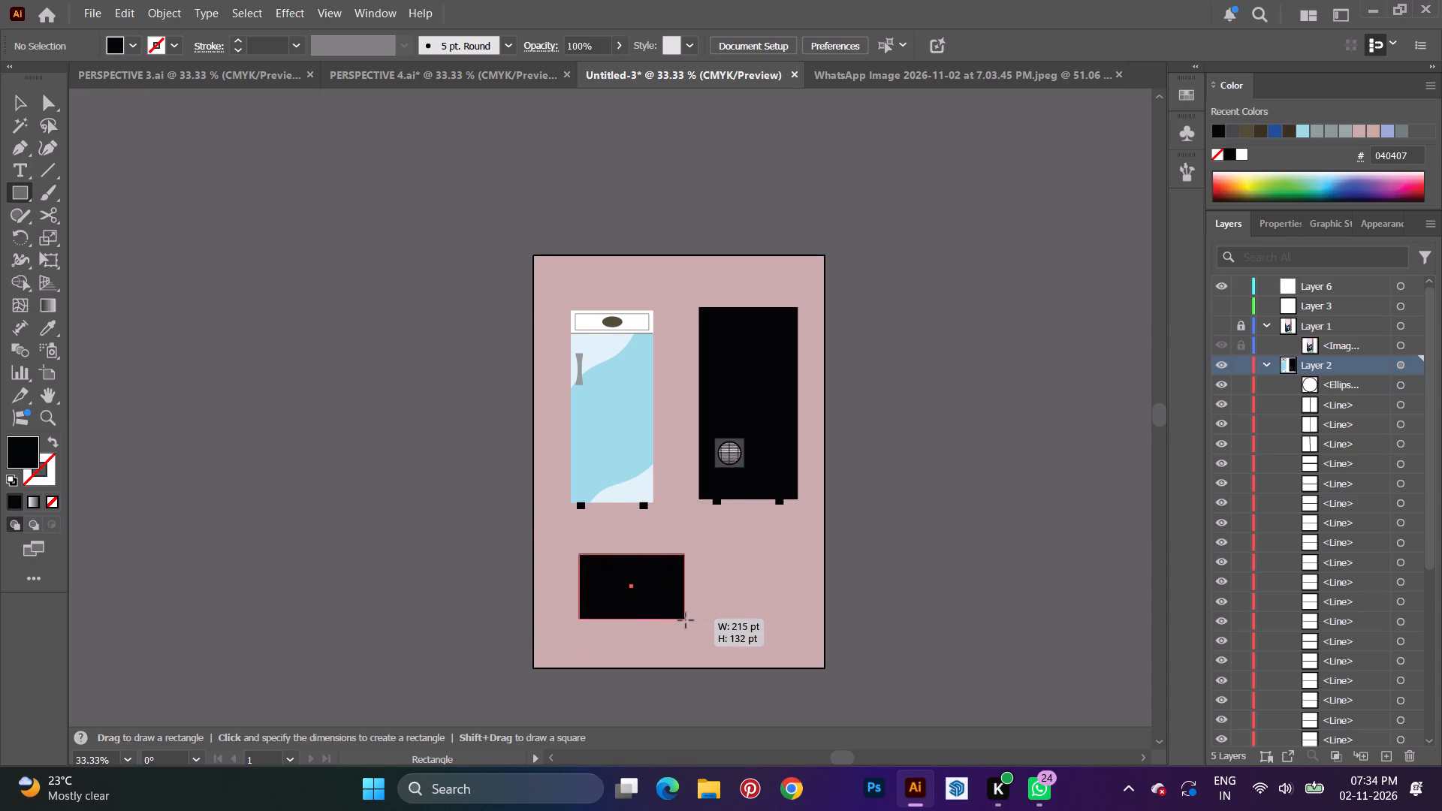
pyautogui.keyDown('shift'); pyautogui.moveTo(686, 620); pyautogui.dragTo(653, 624); pyautogui.keyUp('shift')
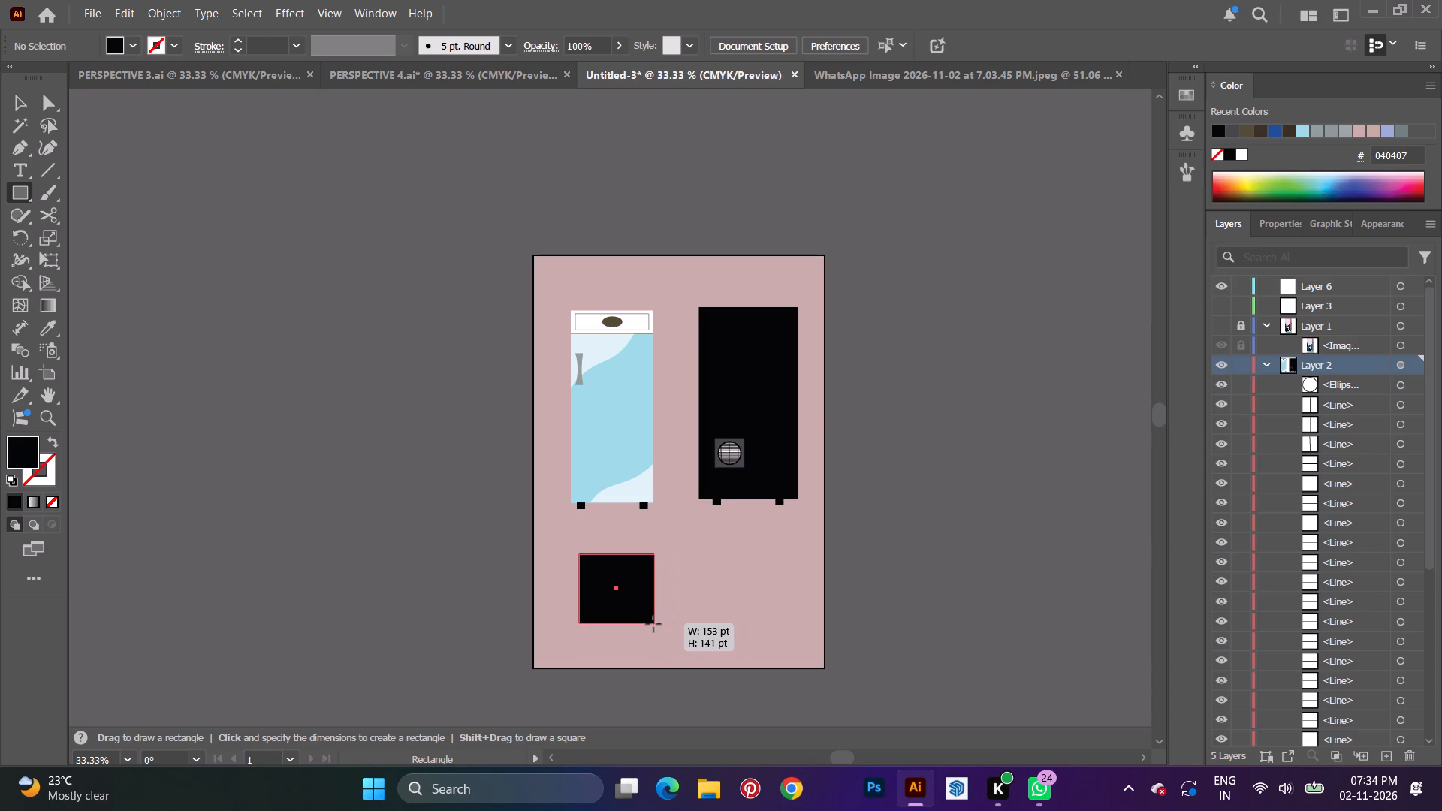
pyautogui.keyDown('shift'); pyautogui.moveTo(653, 624); pyautogui.dragTo(653, 626); pyautogui.keyUp('shift')
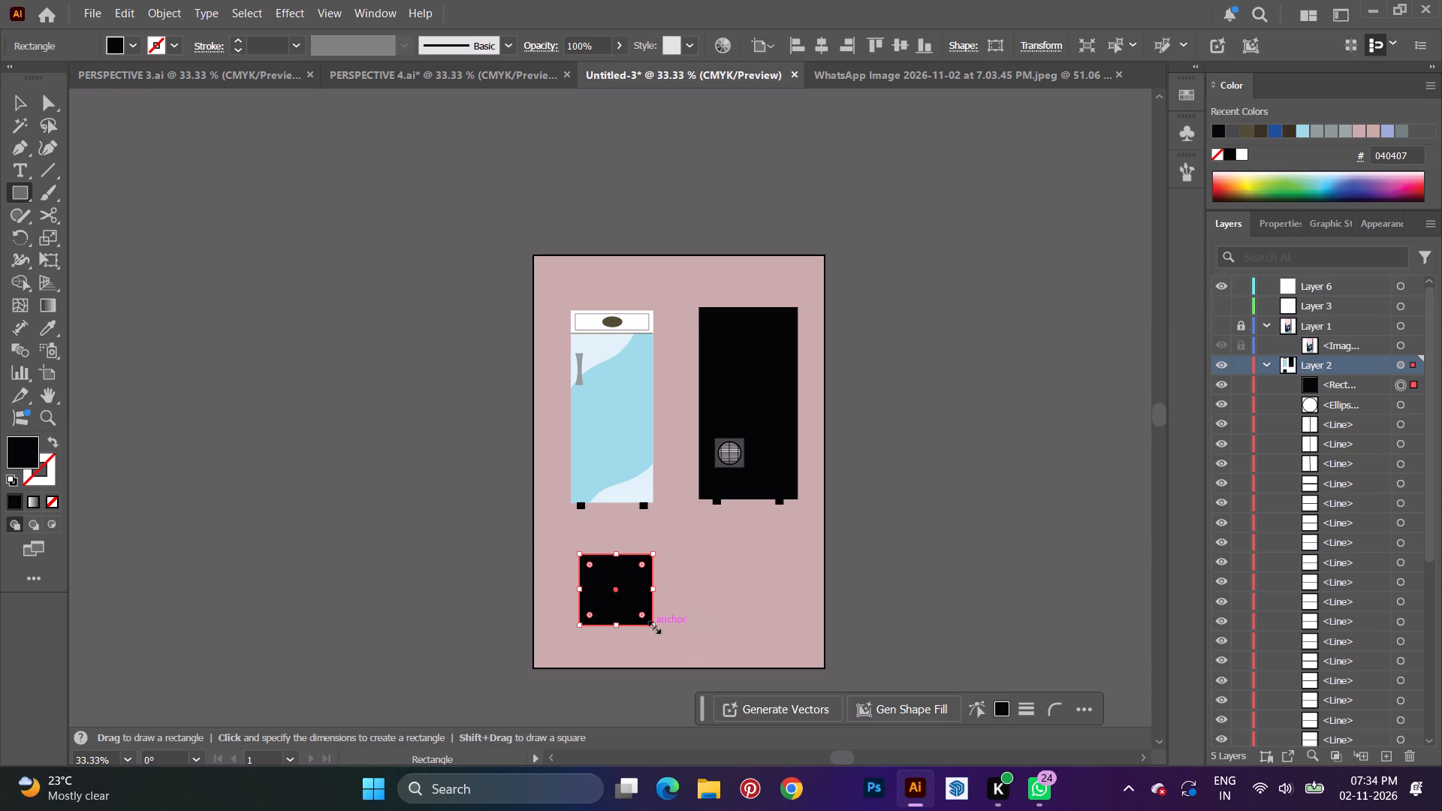
pyautogui.click(650, 623)
pyautogui.click(780, 424)
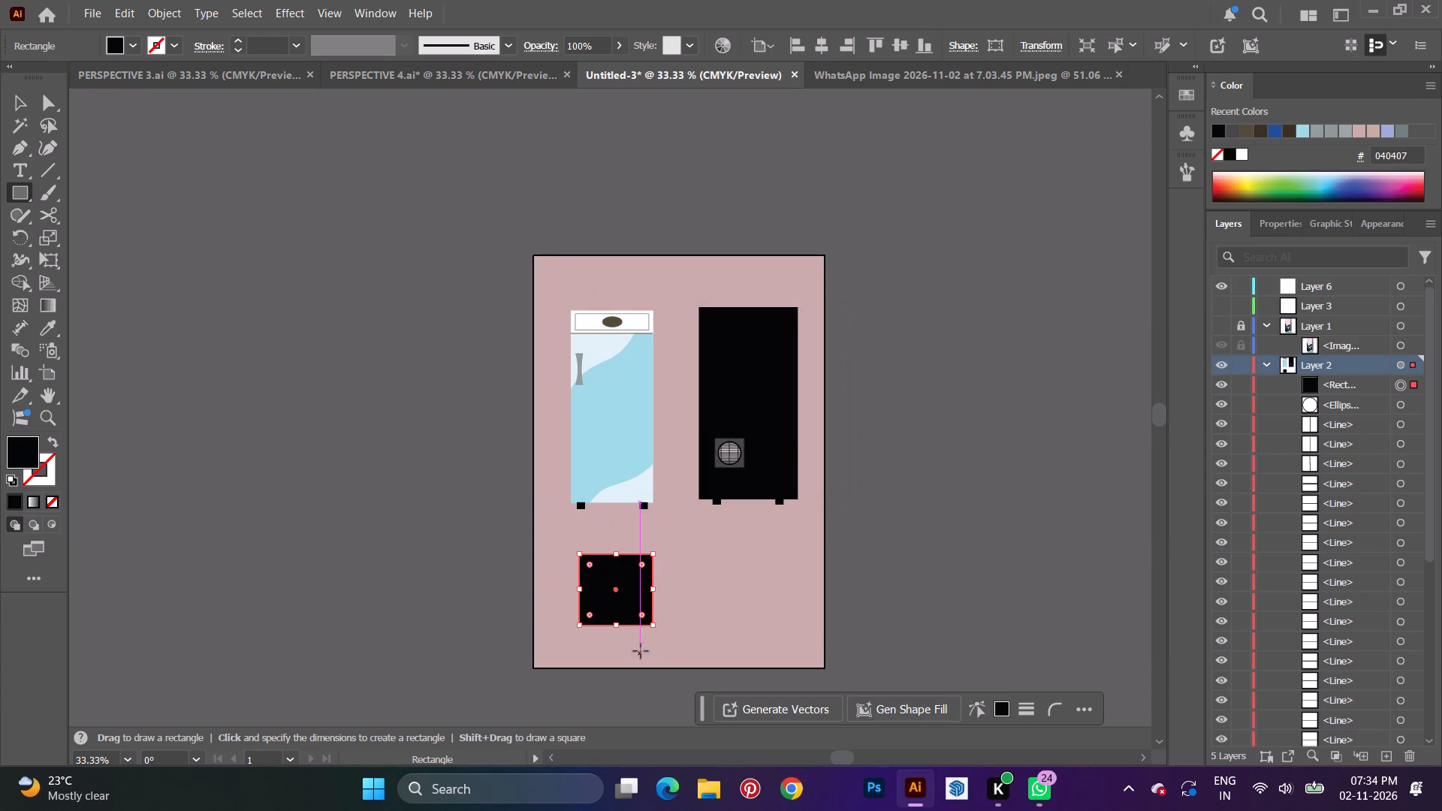
pyautogui.moveTo(653, 626); pyautogui.dragTo(652, 634)
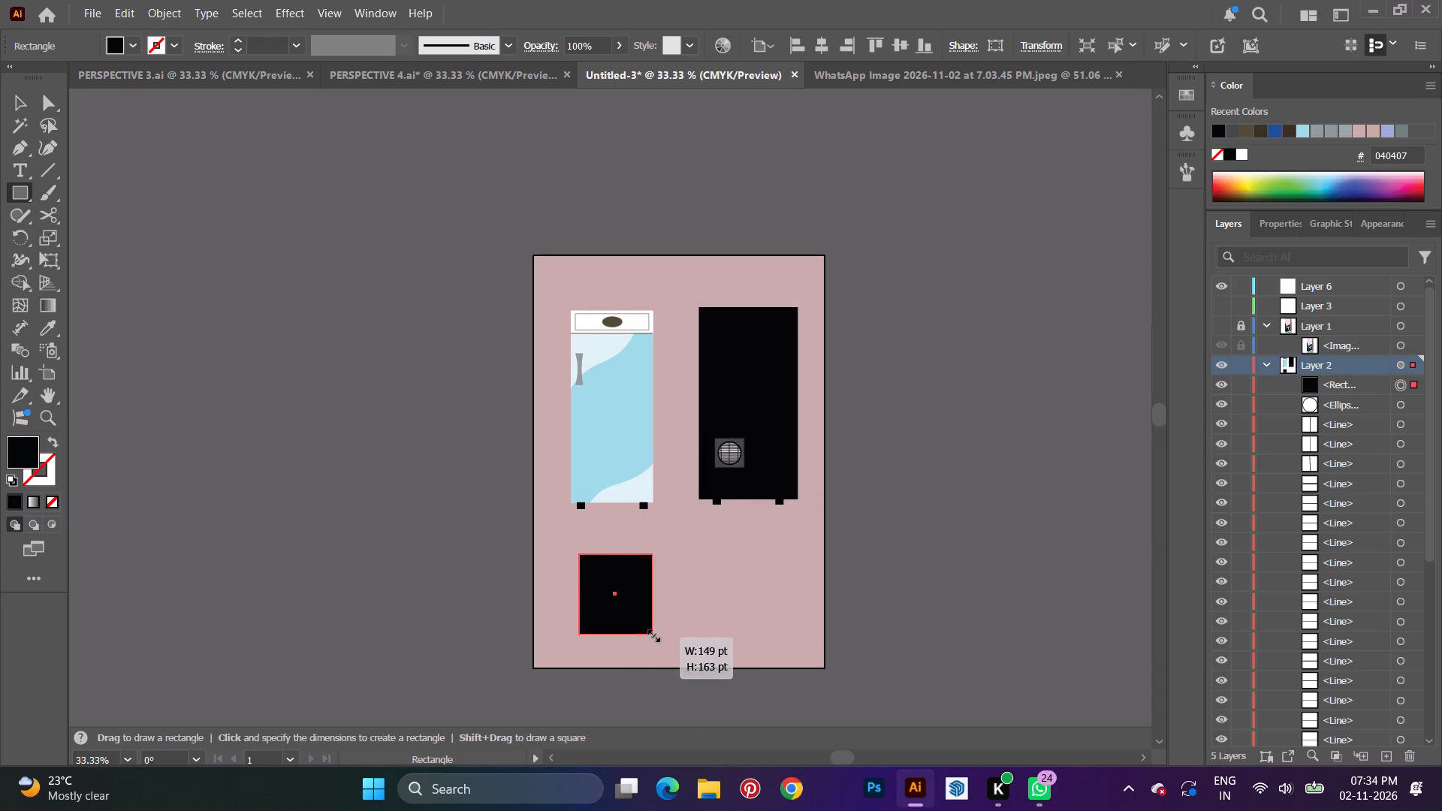
pyautogui.moveTo(652, 634); pyautogui.dragTo(650, 638)
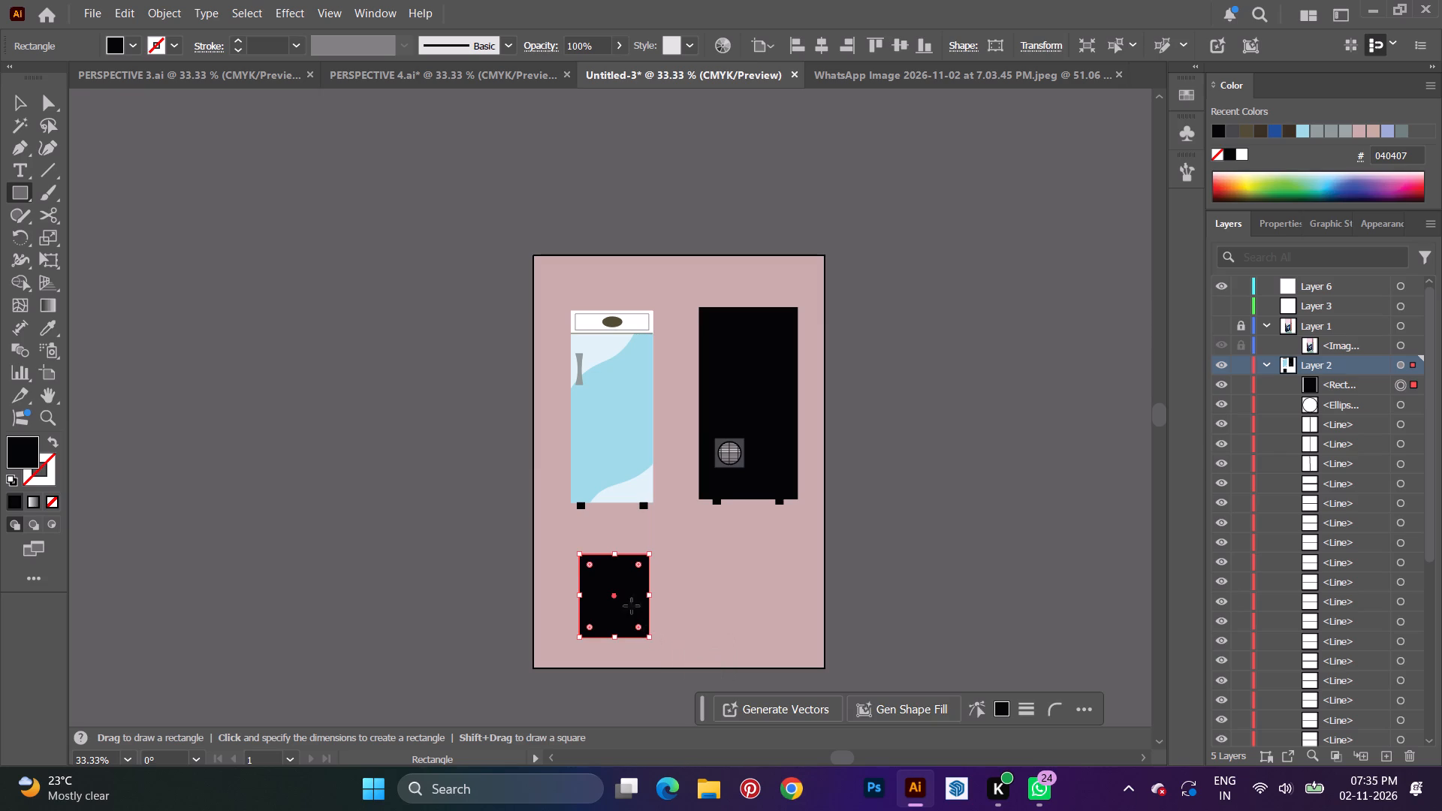
# Move the new rectangle up to centre it under the light blue fridge and widen it symmetrically to about 153 pt.
pyautogui.moveTo(614, 597); pyautogui.dragTo(611, 587)
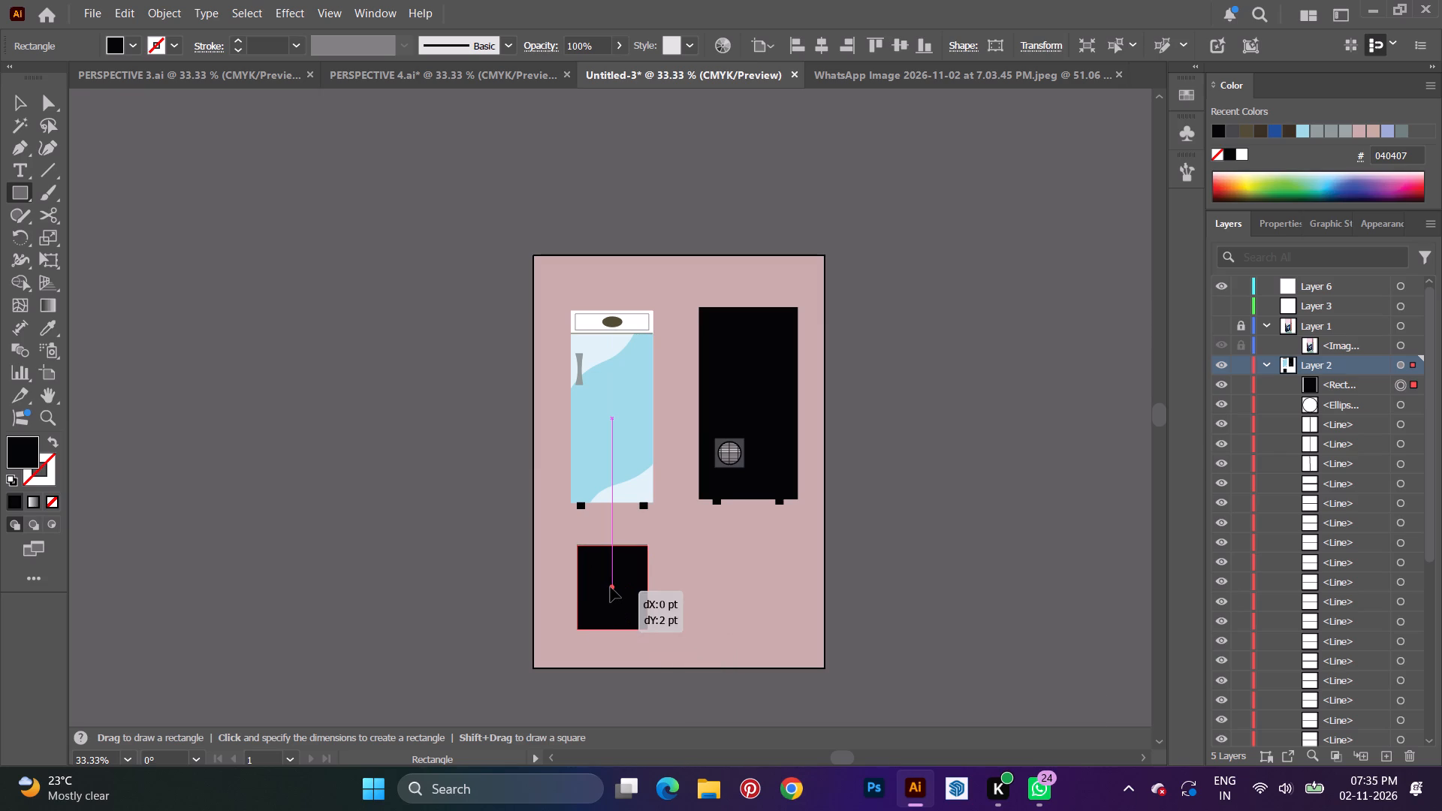
pyautogui.moveTo(611, 587); pyautogui.dragTo(610, 581)
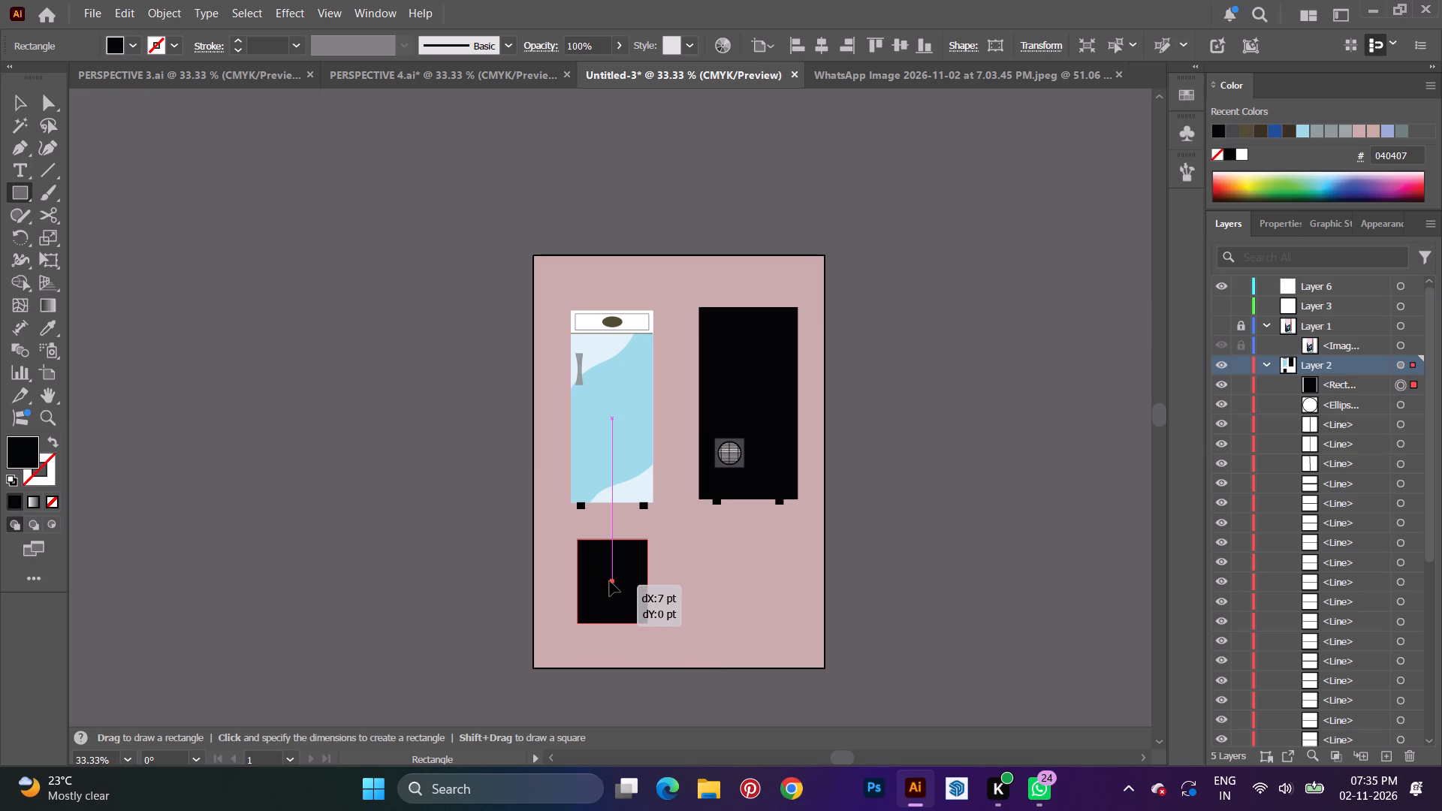
pyautogui.moveTo(610, 581); pyautogui.dragTo(608, 580)
pyautogui.click(647, 580)
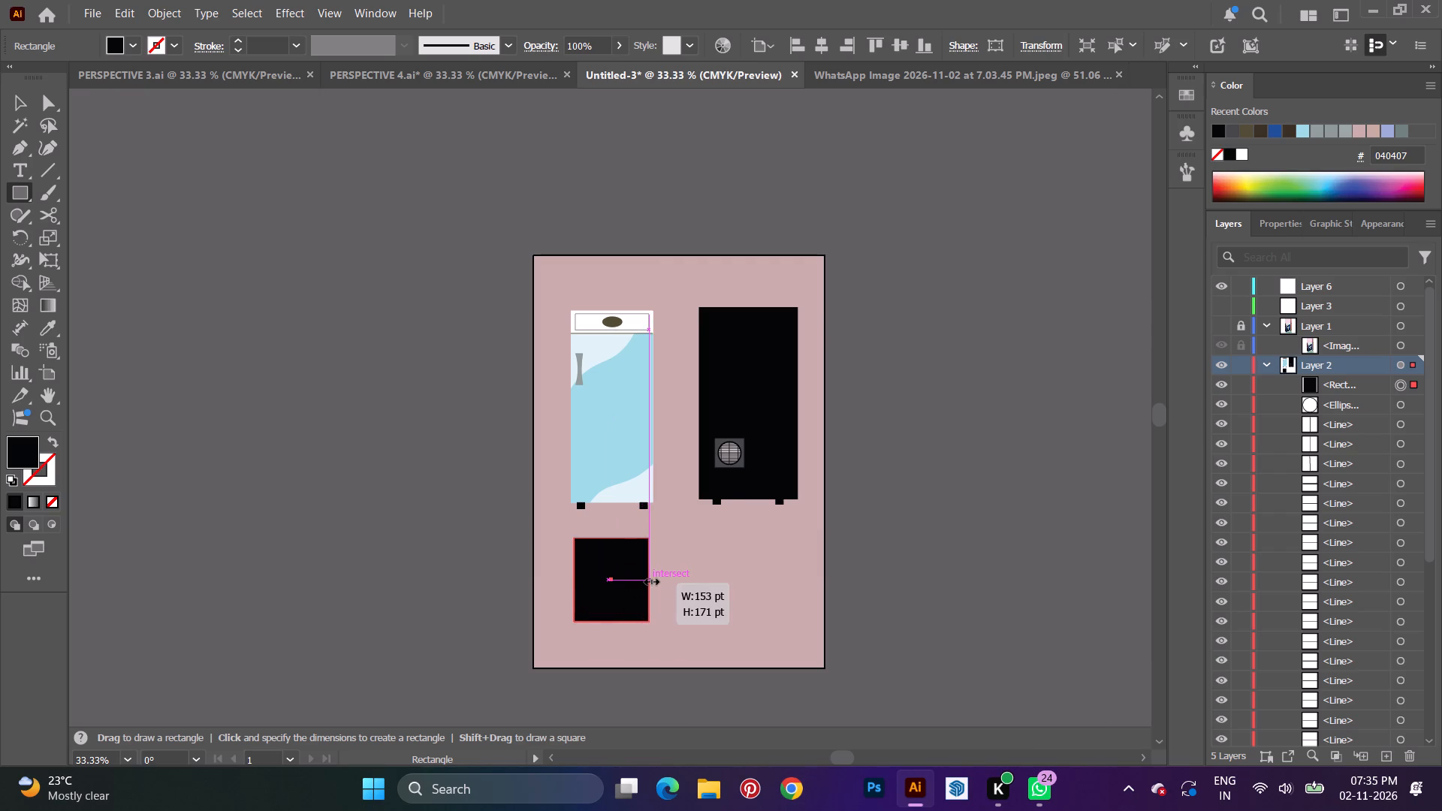
pyautogui.press('v')
pyautogui.click(673, 627)
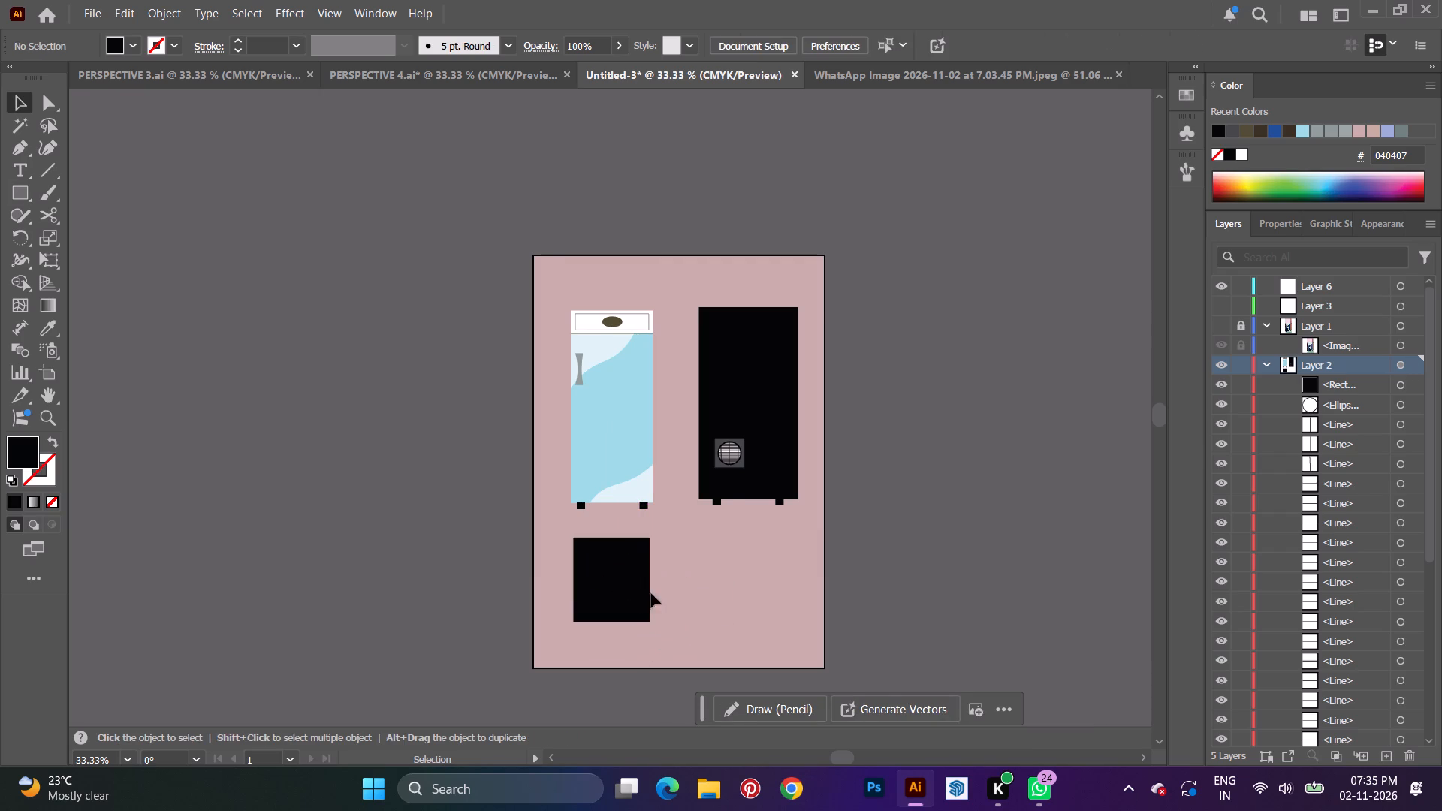
# Try a light blue fill on the rectangle below the fridge, then settle on white with no stroke.
pyautogui.click(623, 588)
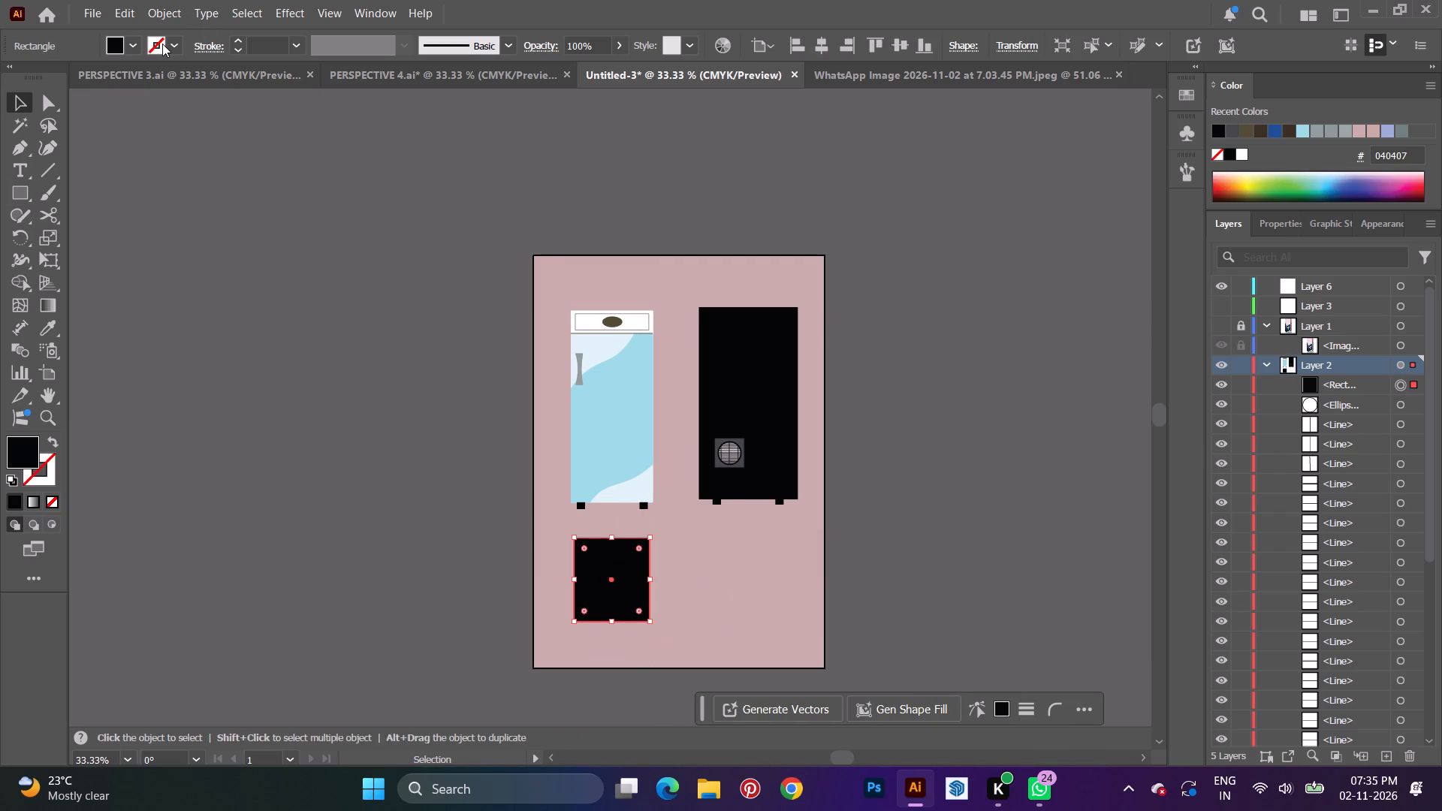
pyautogui.click(134, 47)
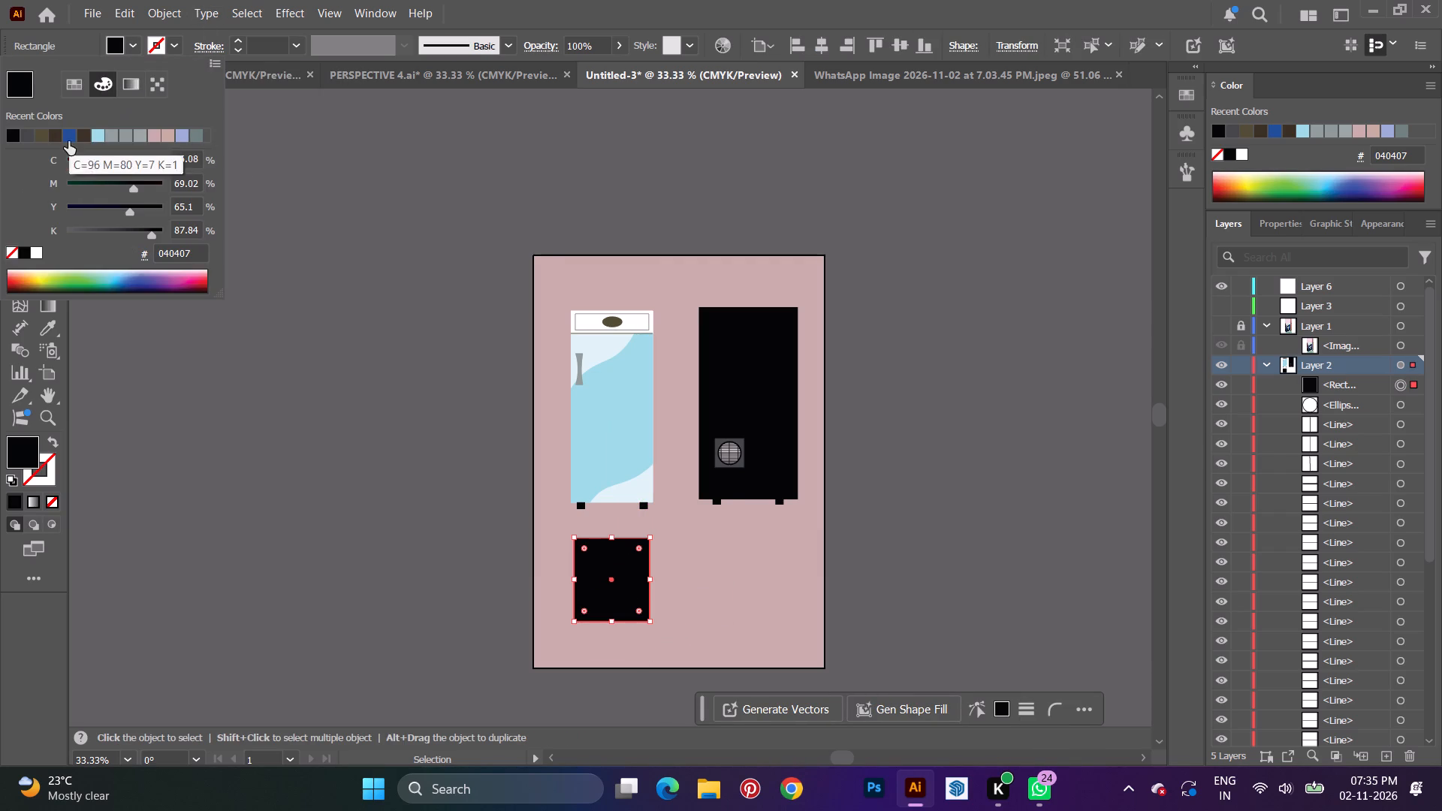
pyautogui.click(96, 139)
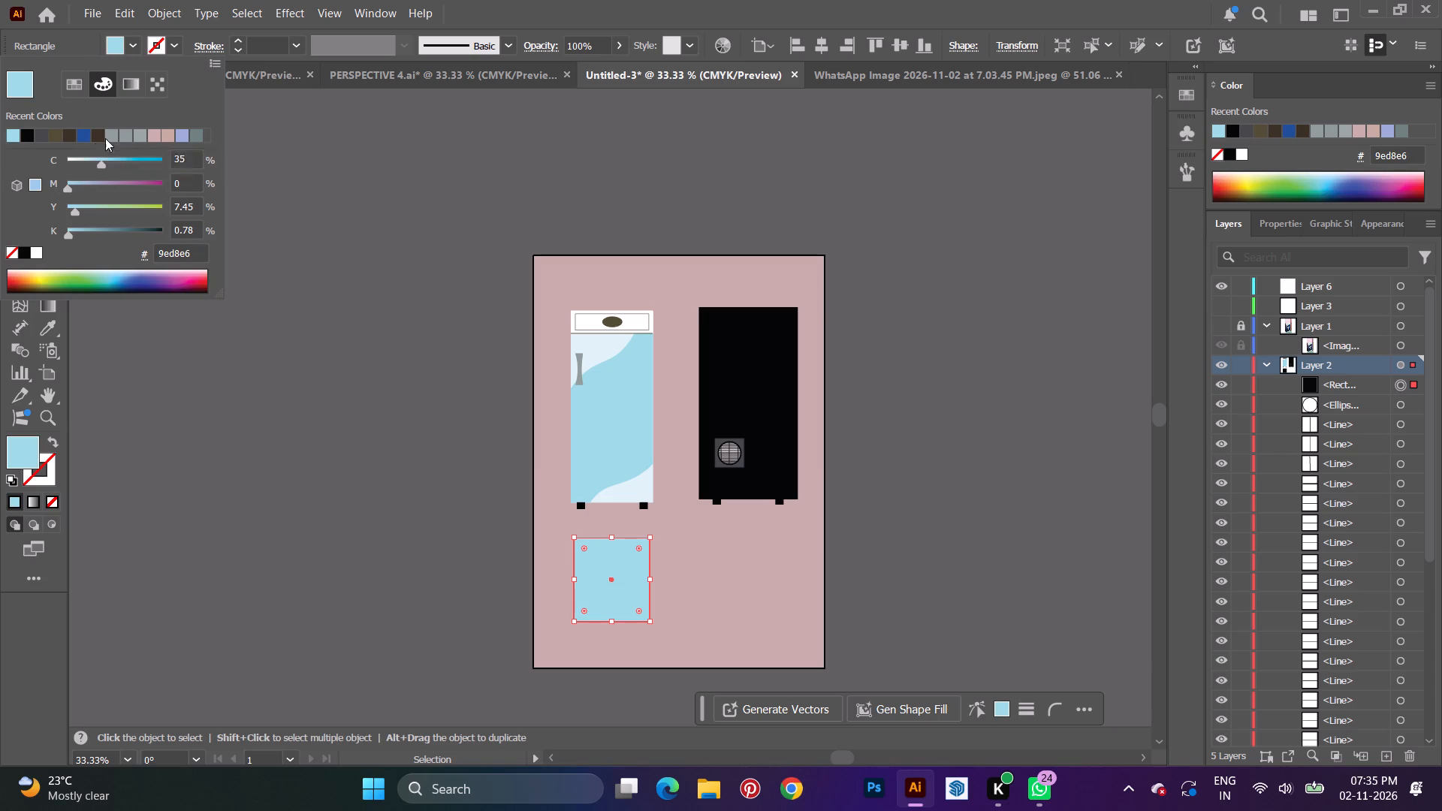
pyautogui.click(33, 253)
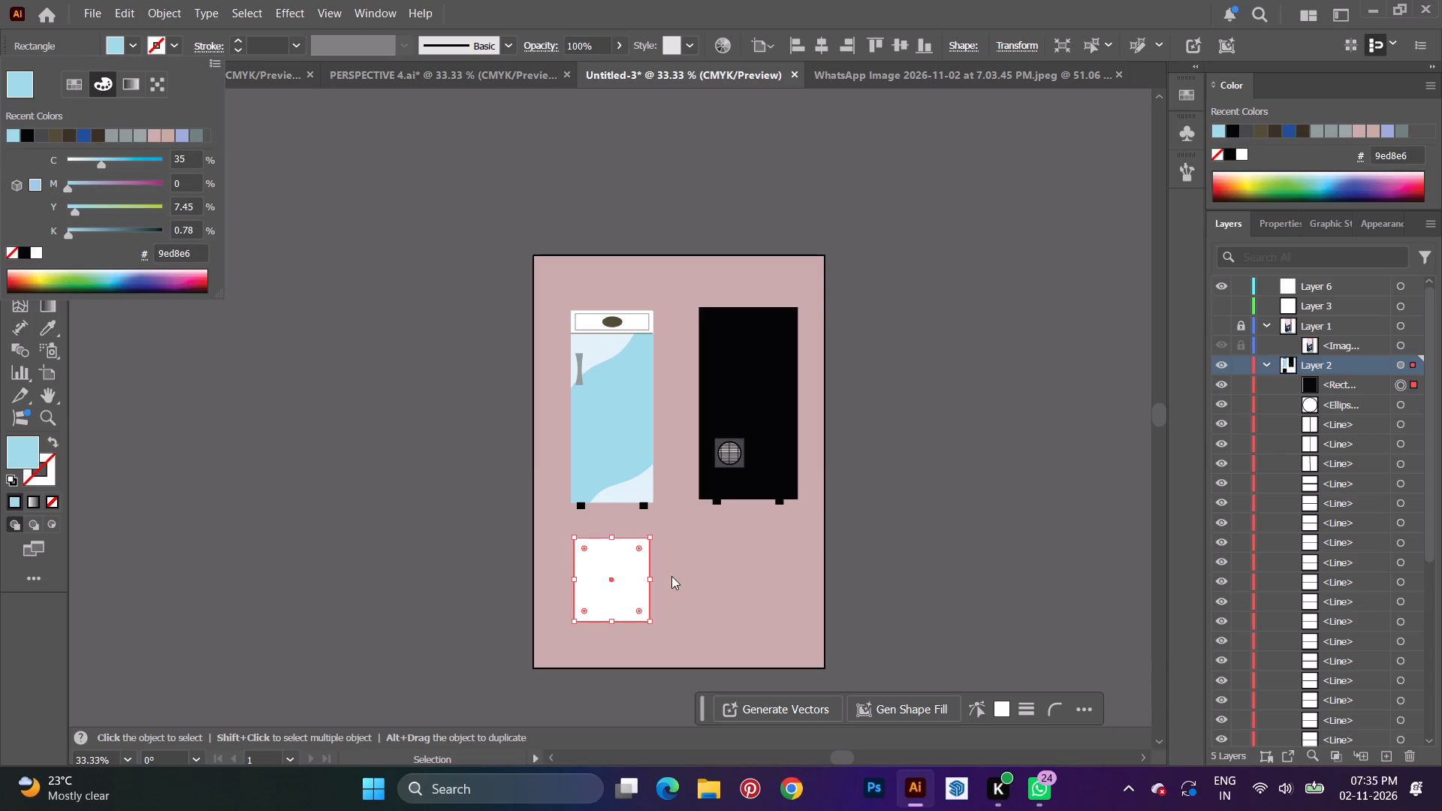
pyautogui.click(695, 618)
pyautogui.click(761, 620)
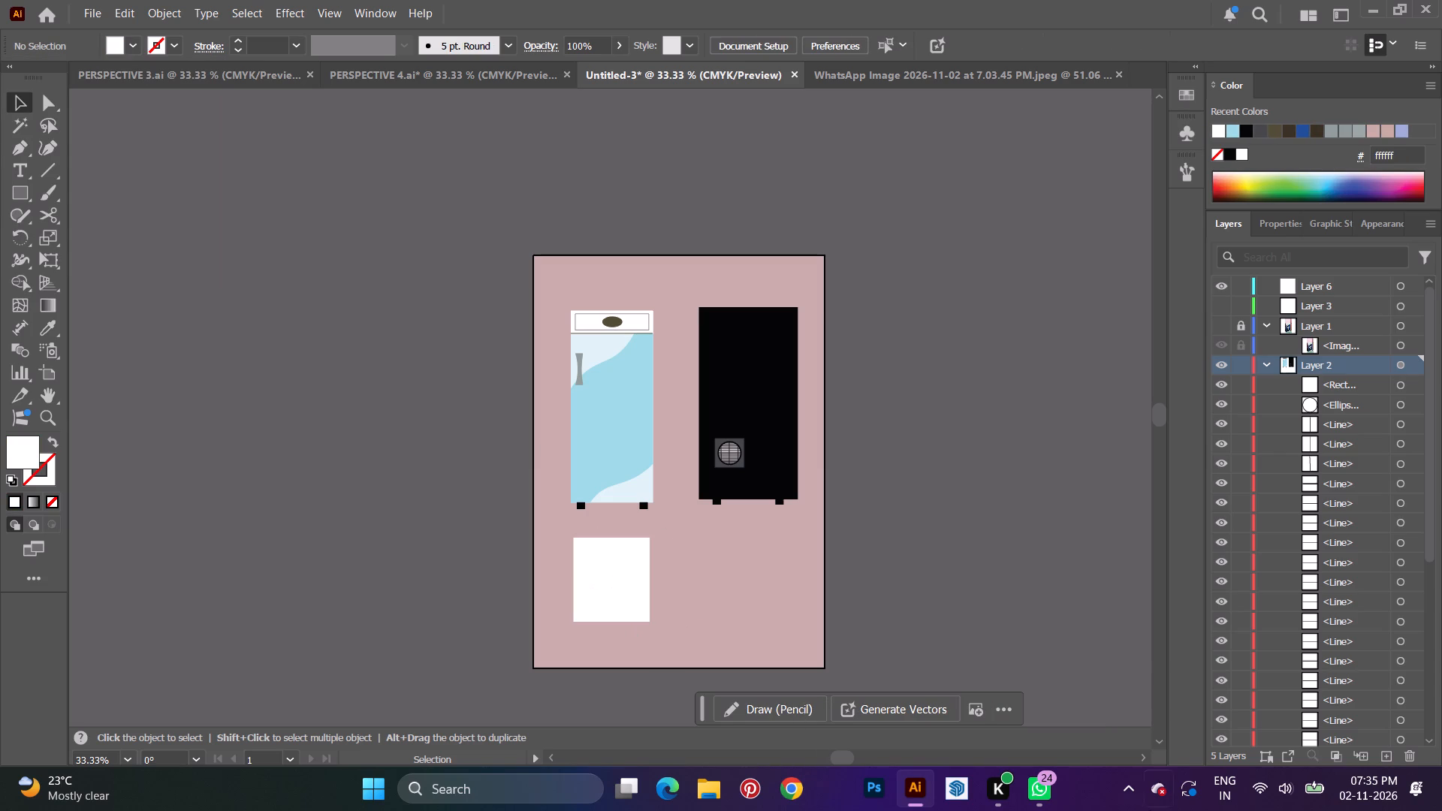
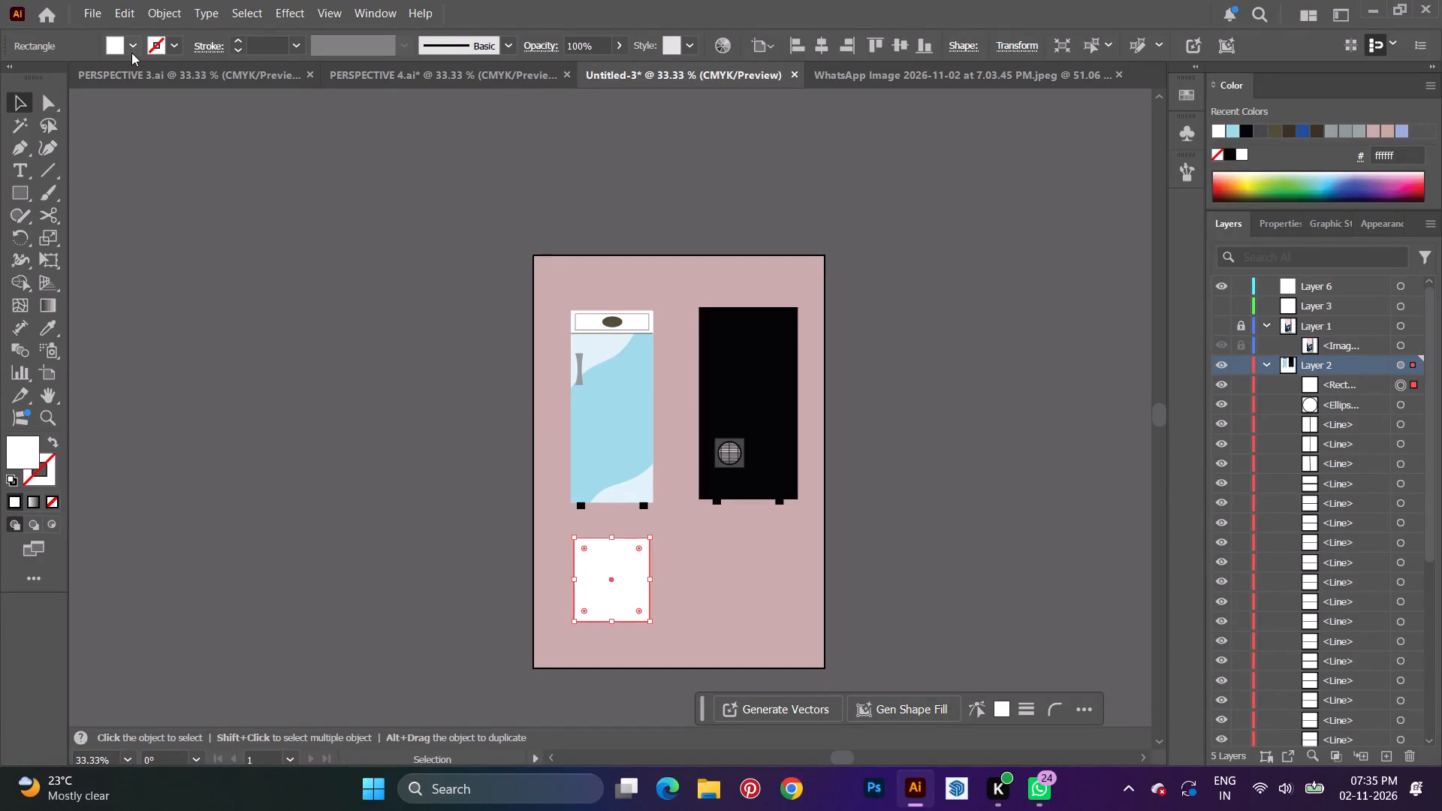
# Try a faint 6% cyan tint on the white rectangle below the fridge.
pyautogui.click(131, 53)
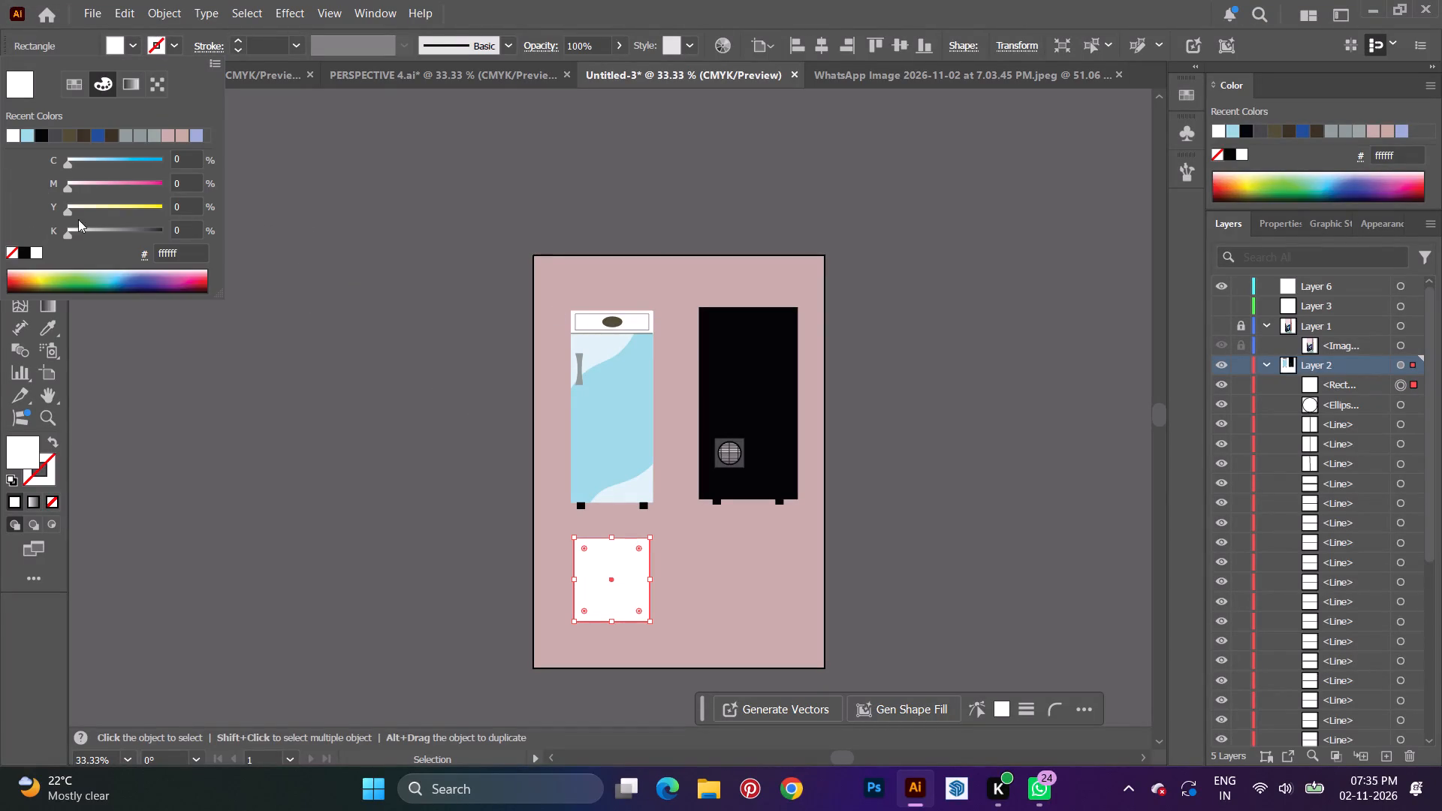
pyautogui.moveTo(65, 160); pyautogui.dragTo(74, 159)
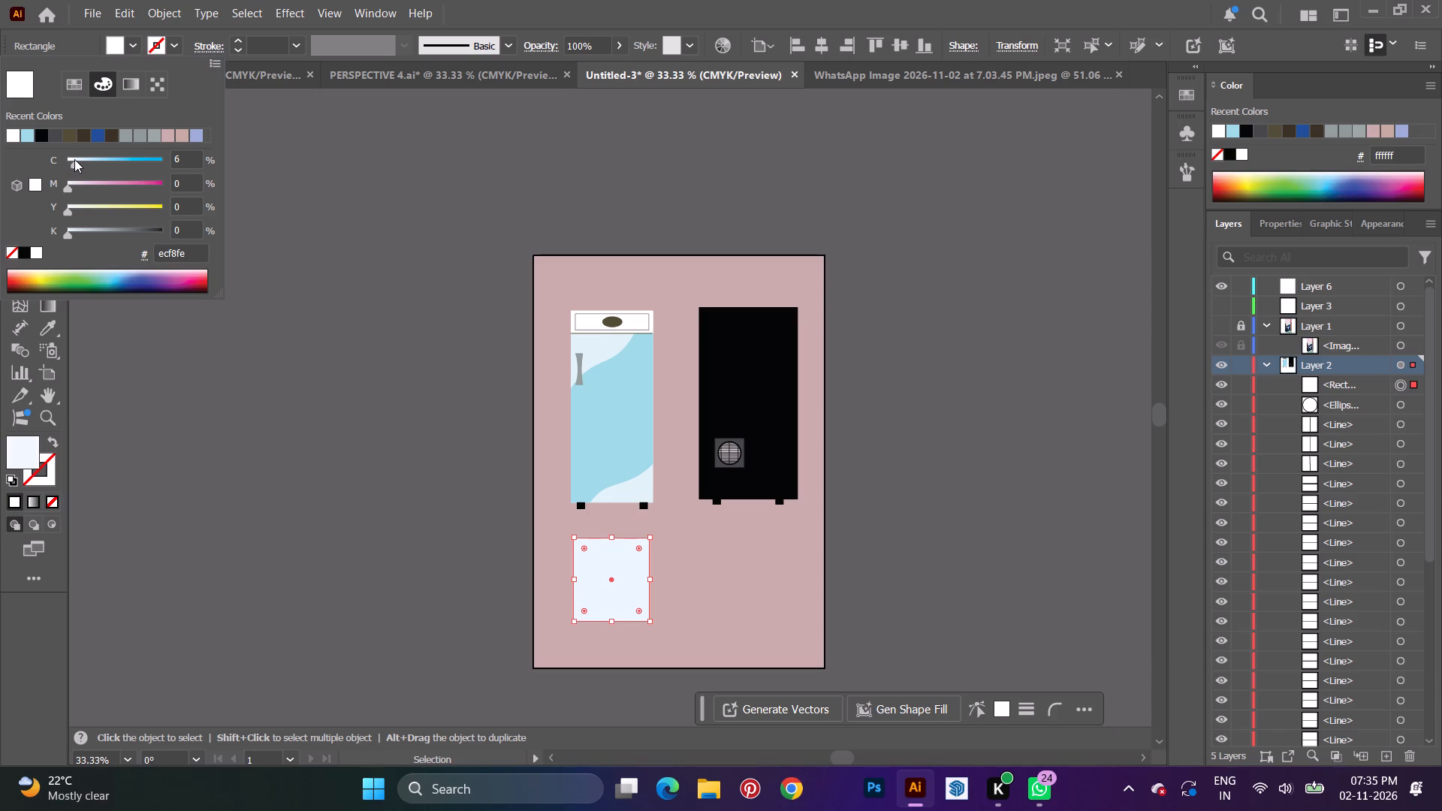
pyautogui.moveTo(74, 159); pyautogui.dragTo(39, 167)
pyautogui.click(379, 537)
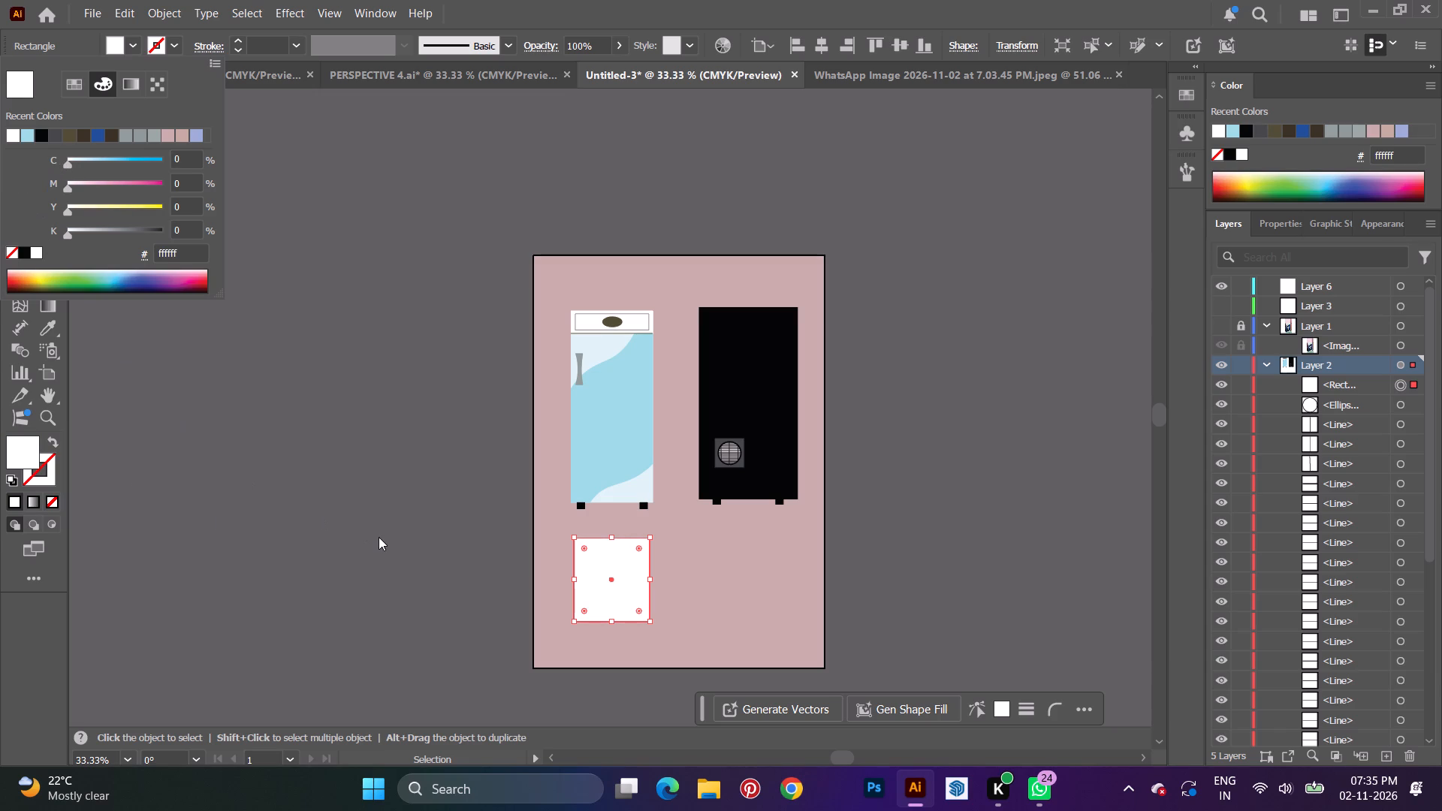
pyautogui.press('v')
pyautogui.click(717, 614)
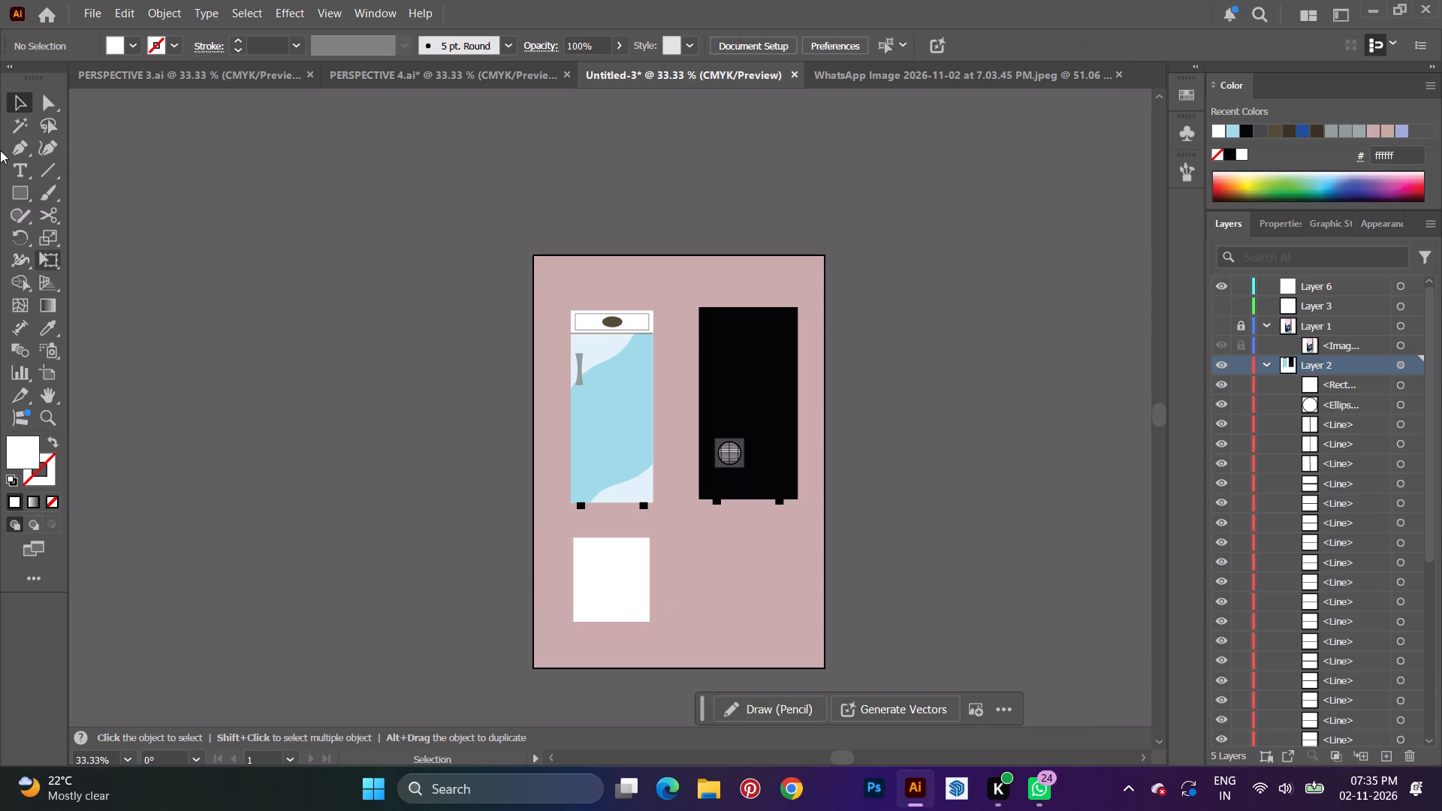
# Draw a square about 155 pt wide from the white body's top-left corner, leaving a thin white strip along its bottom.
pyautogui.keyDown('alt'); pyautogui.scroll(2, 581, 570); pyautogui.keyUp('alt')
pyautogui.scroll(-3, 531, 497)
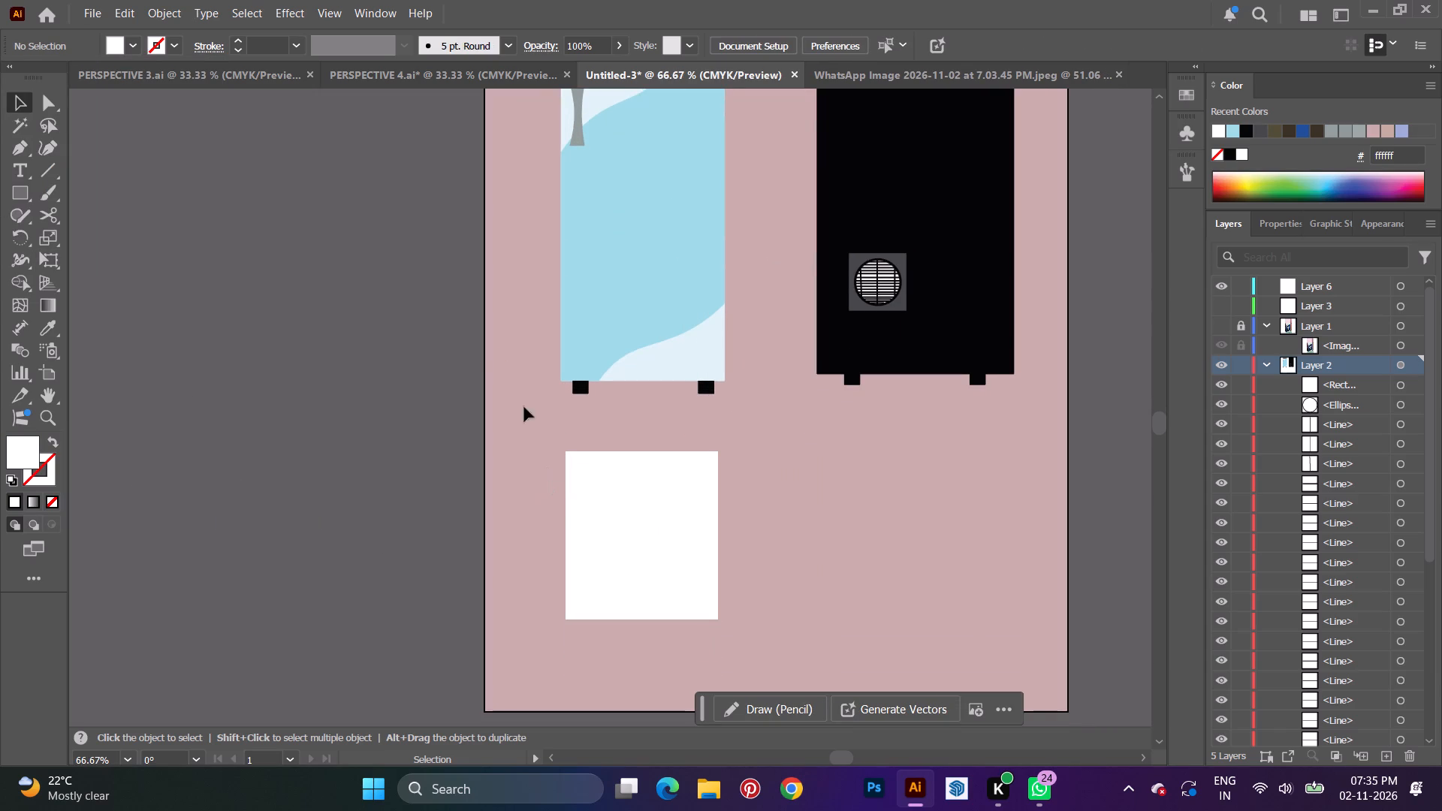
pyautogui.click(22, 192)
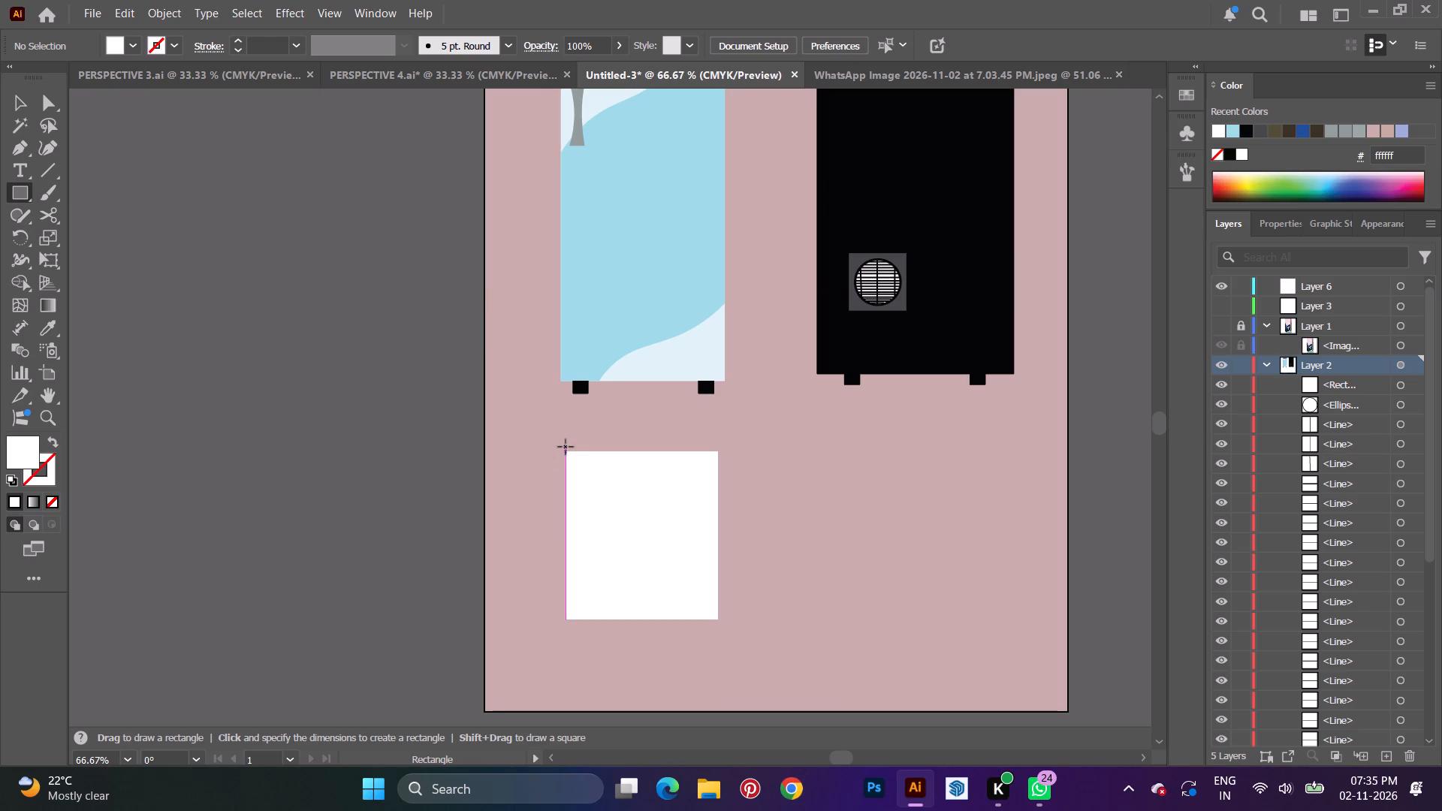
pyautogui.moveTo(566, 451); pyautogui.dragTo(707, 595)
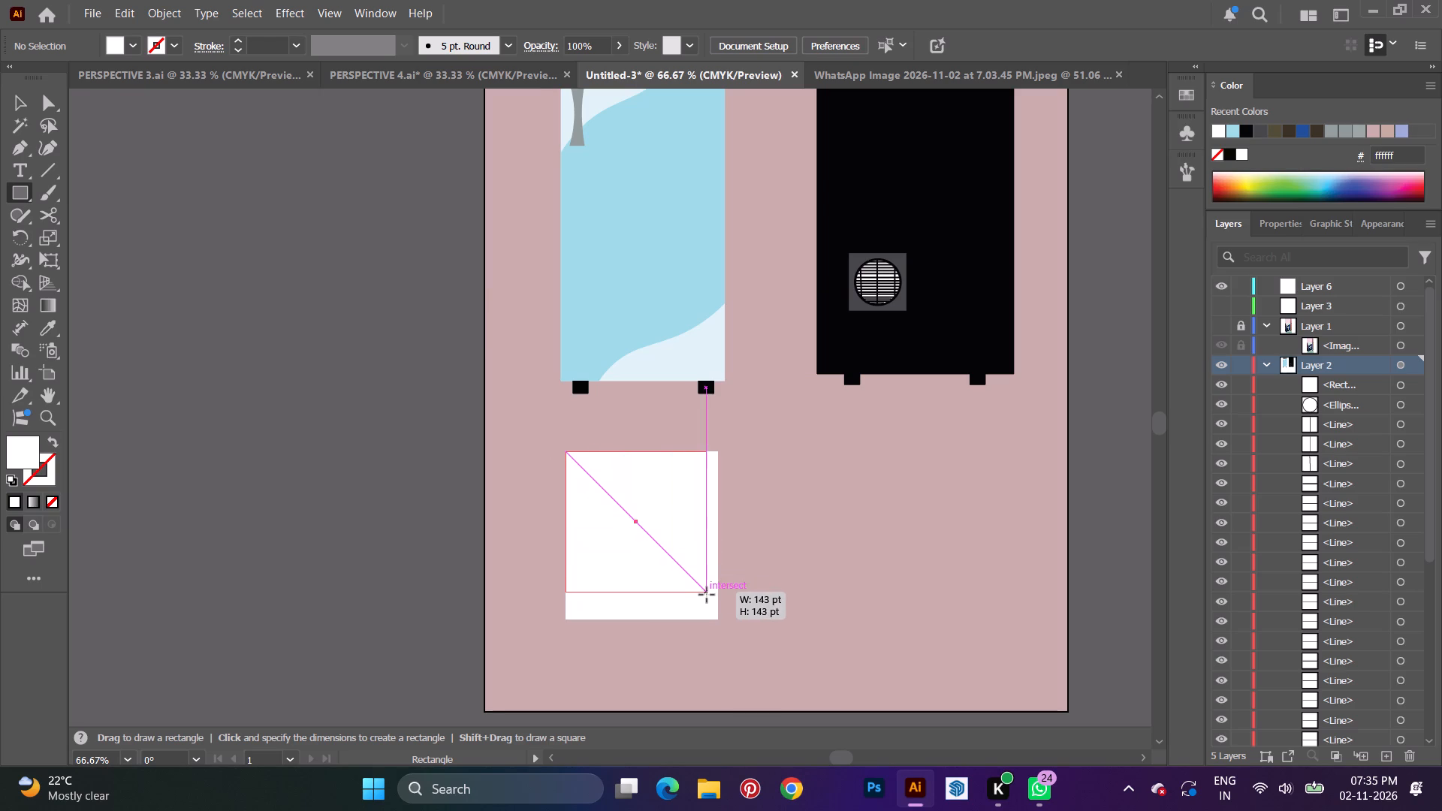
pyautogui.moveTo(707, 595); pyautogui.dragTo(716, 607)
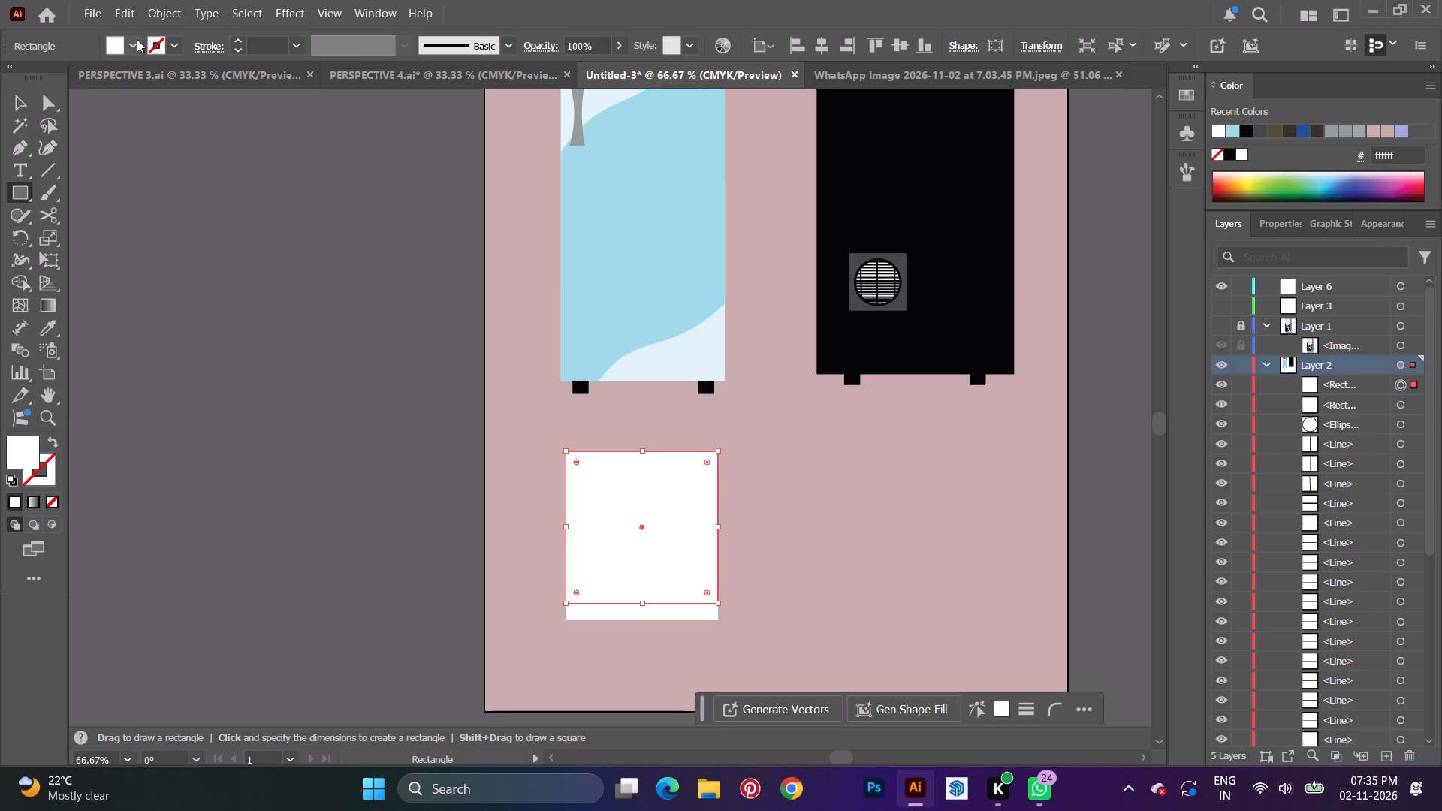
# Fill the new square with the pale blue dff2f3 sampled from the fridge's lower-right wave.
pyautogui.click(135, 41)
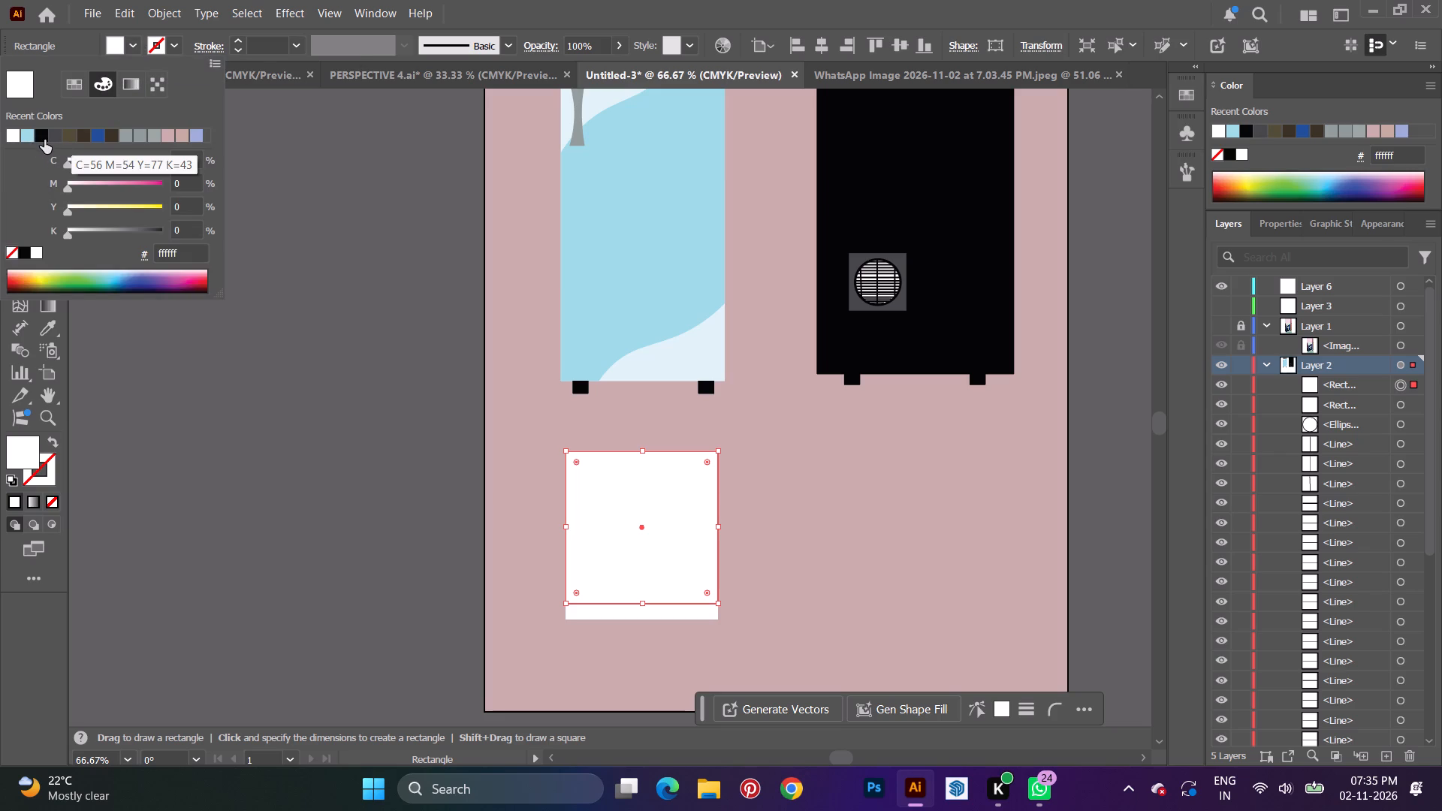
pyautogui.click(27, 134)
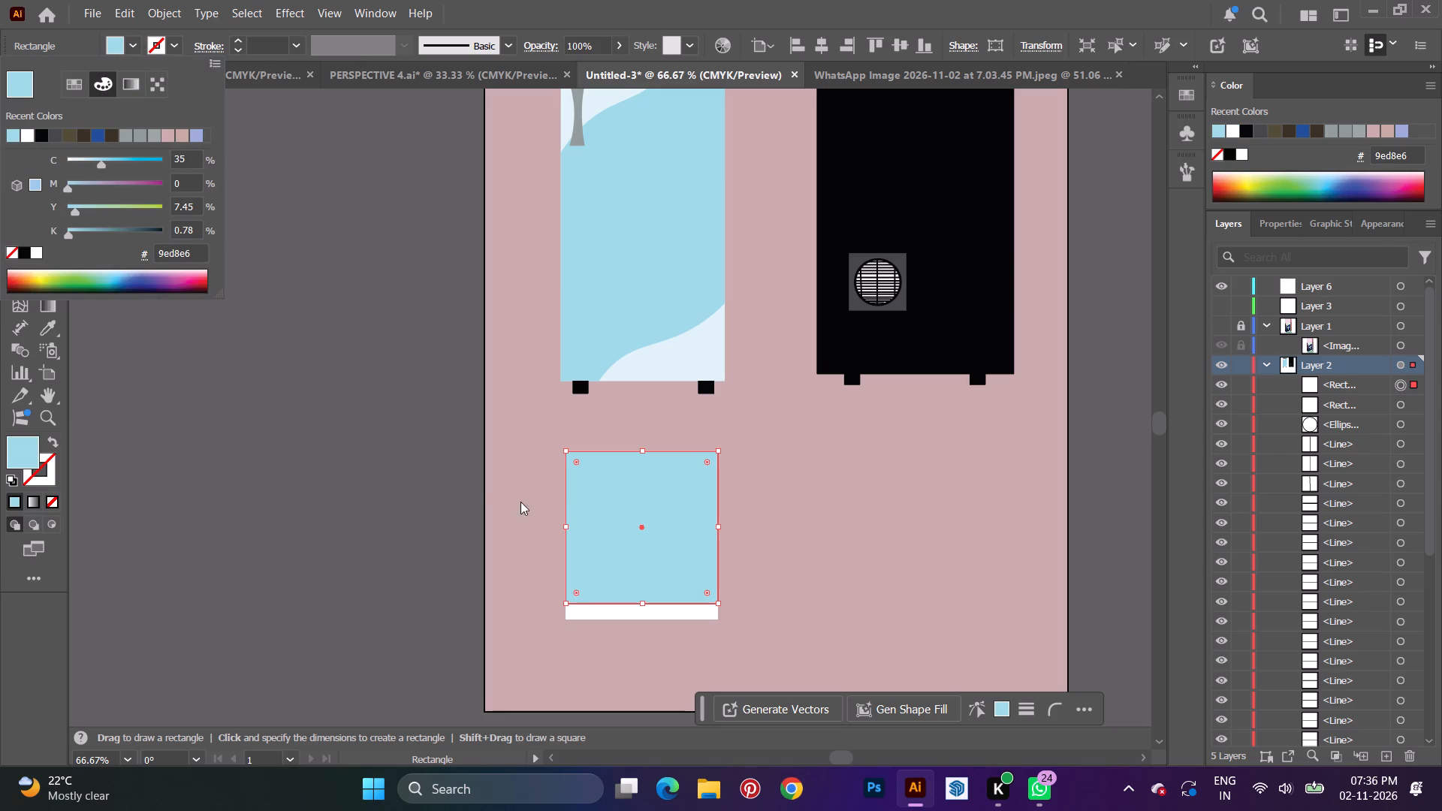
pyautogui.click(527, 484)
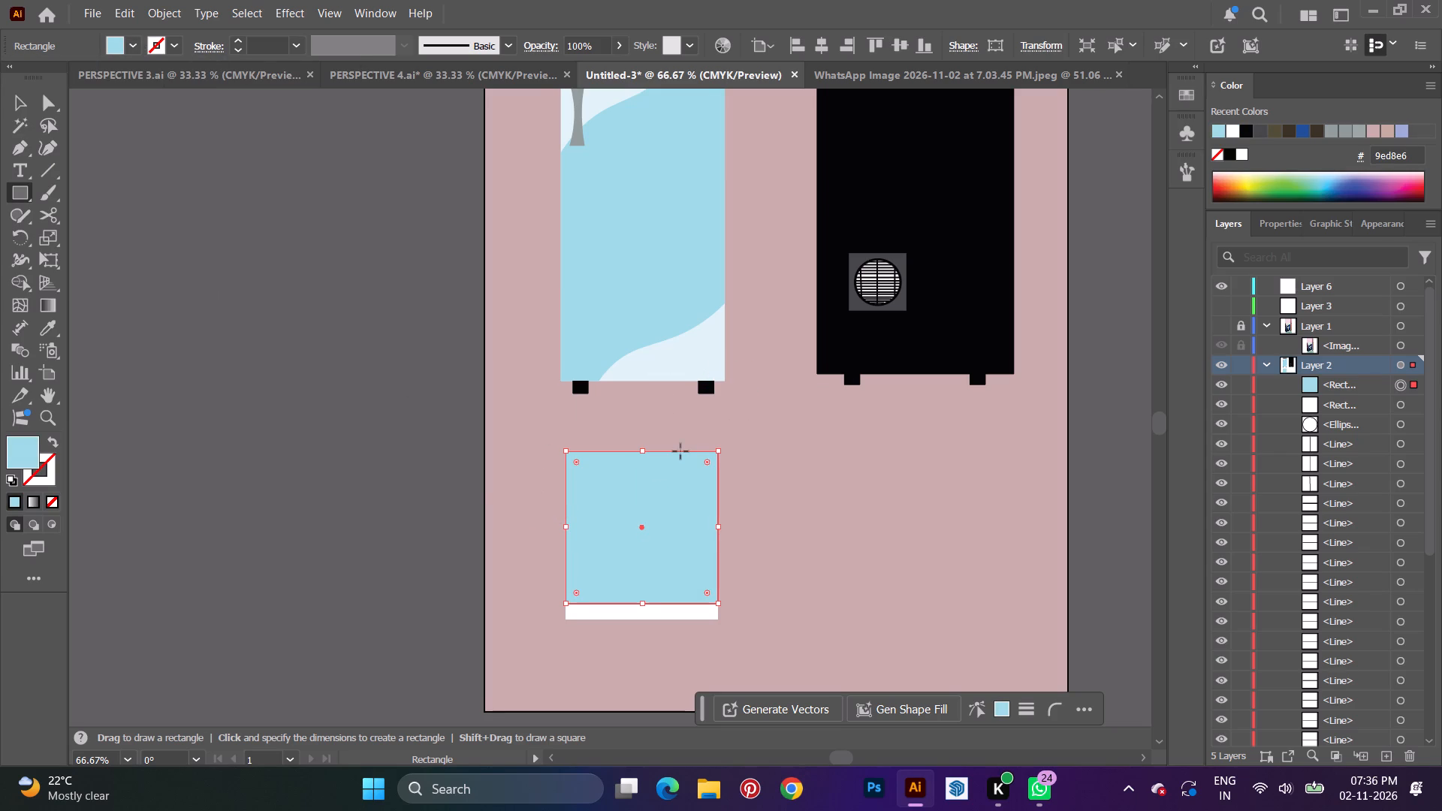
pyautogui.press('i')
pyautogui.click(691, 347)
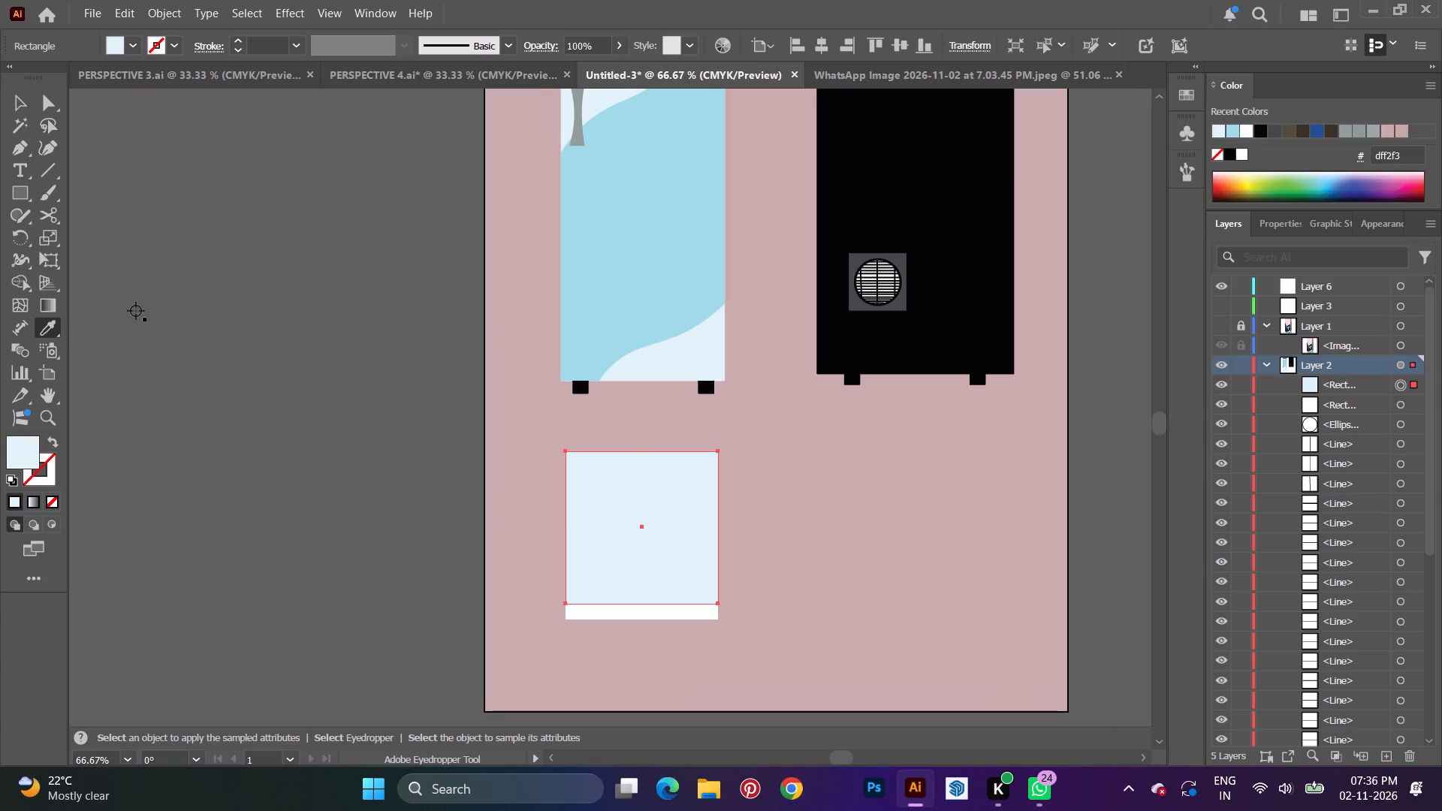
pyautogui.press('v')
pyautogui.click(187, 381)
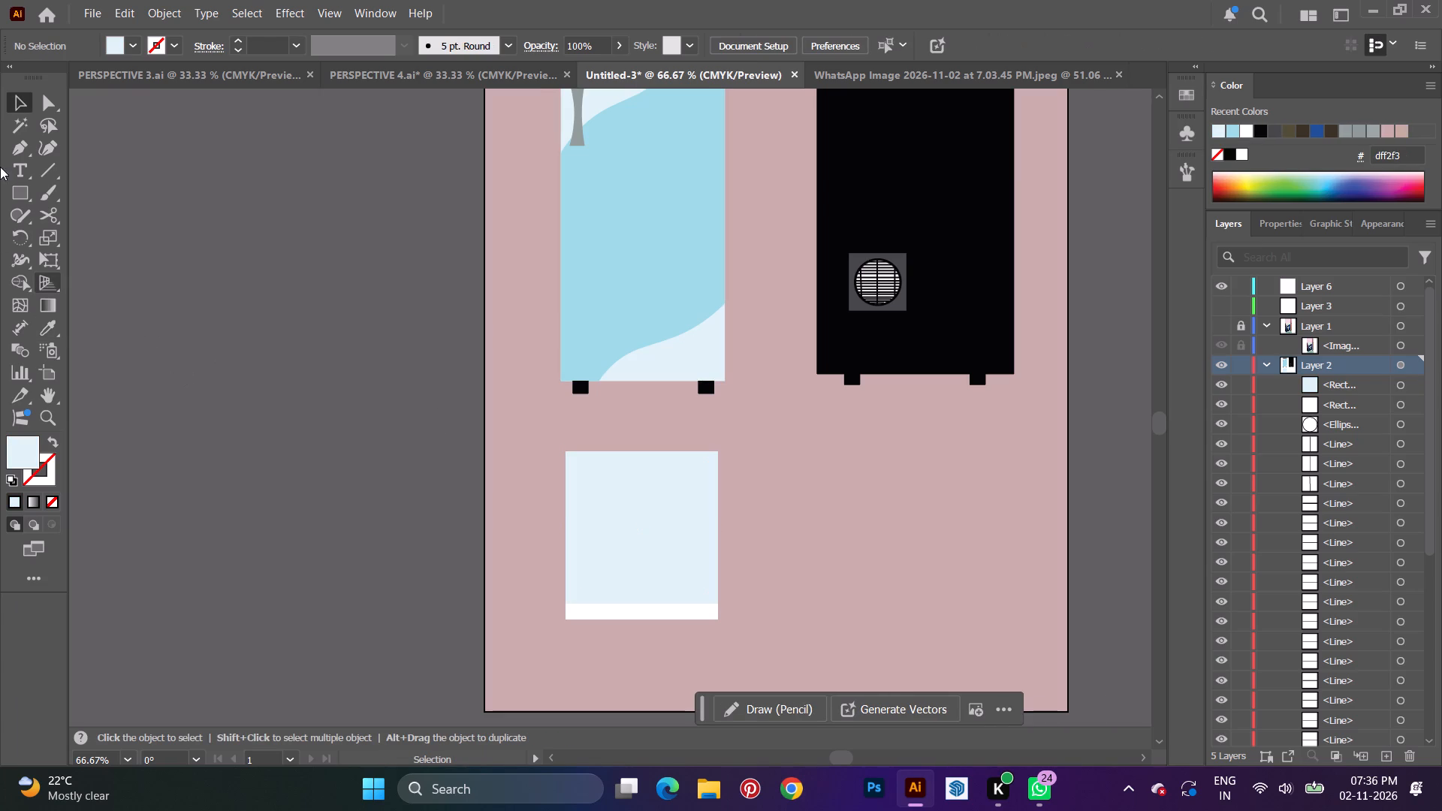
# Draw a closed six-point Pen shape over the pale blue square, cutting diagonally across its upper-left and lower-right corners.
pyautogui.click(20, 143)
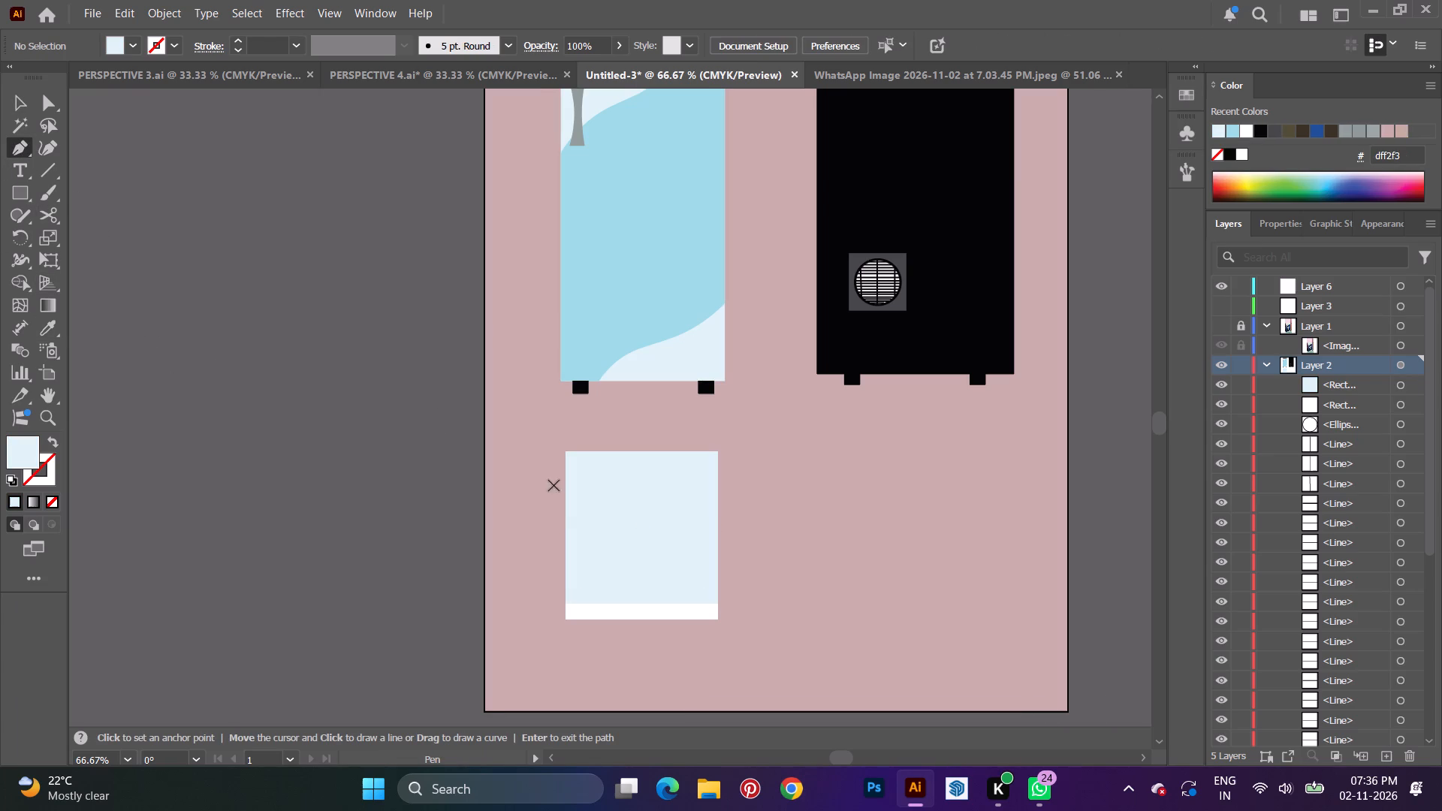
pyautogui.click(566, 493)
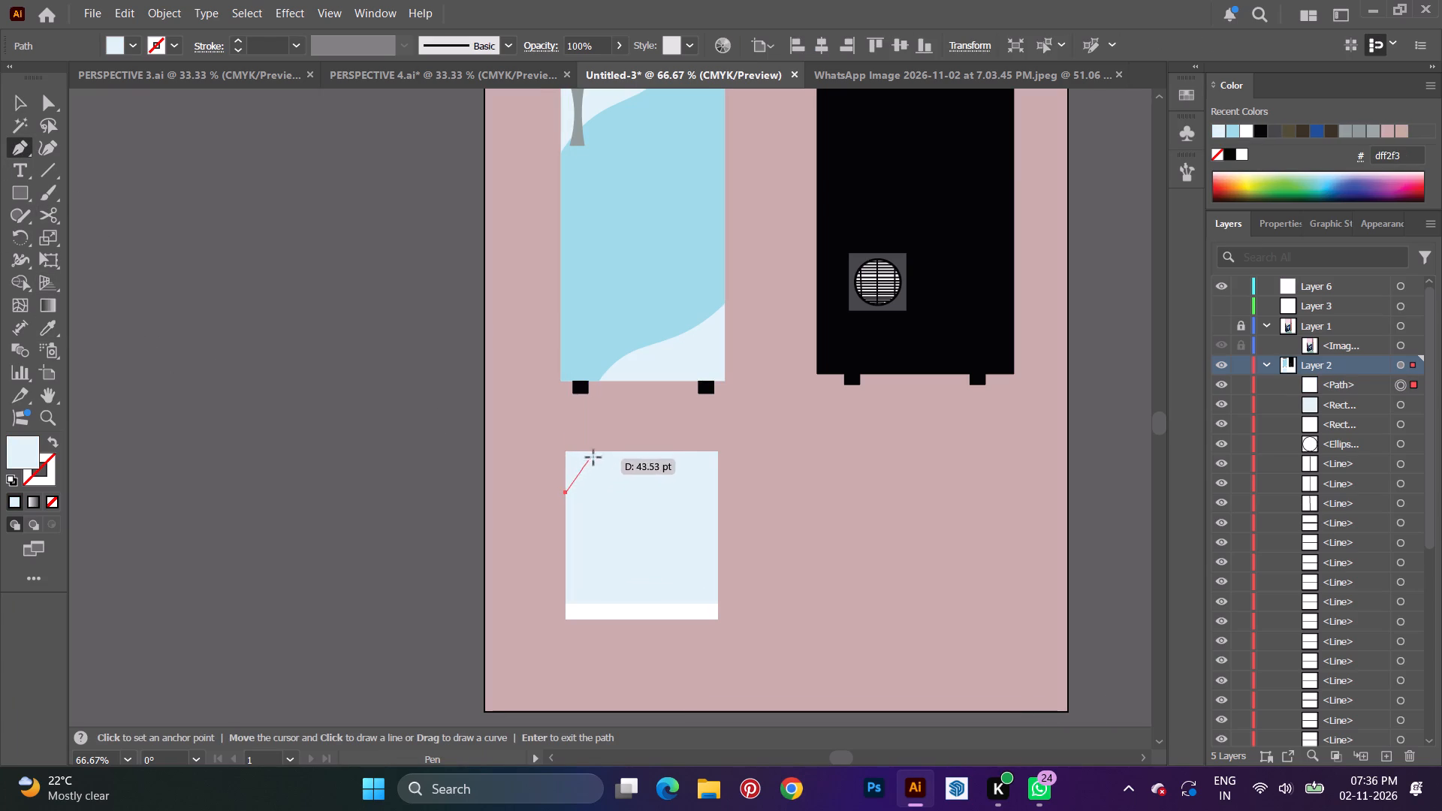
pyautogui.click(603, 453)
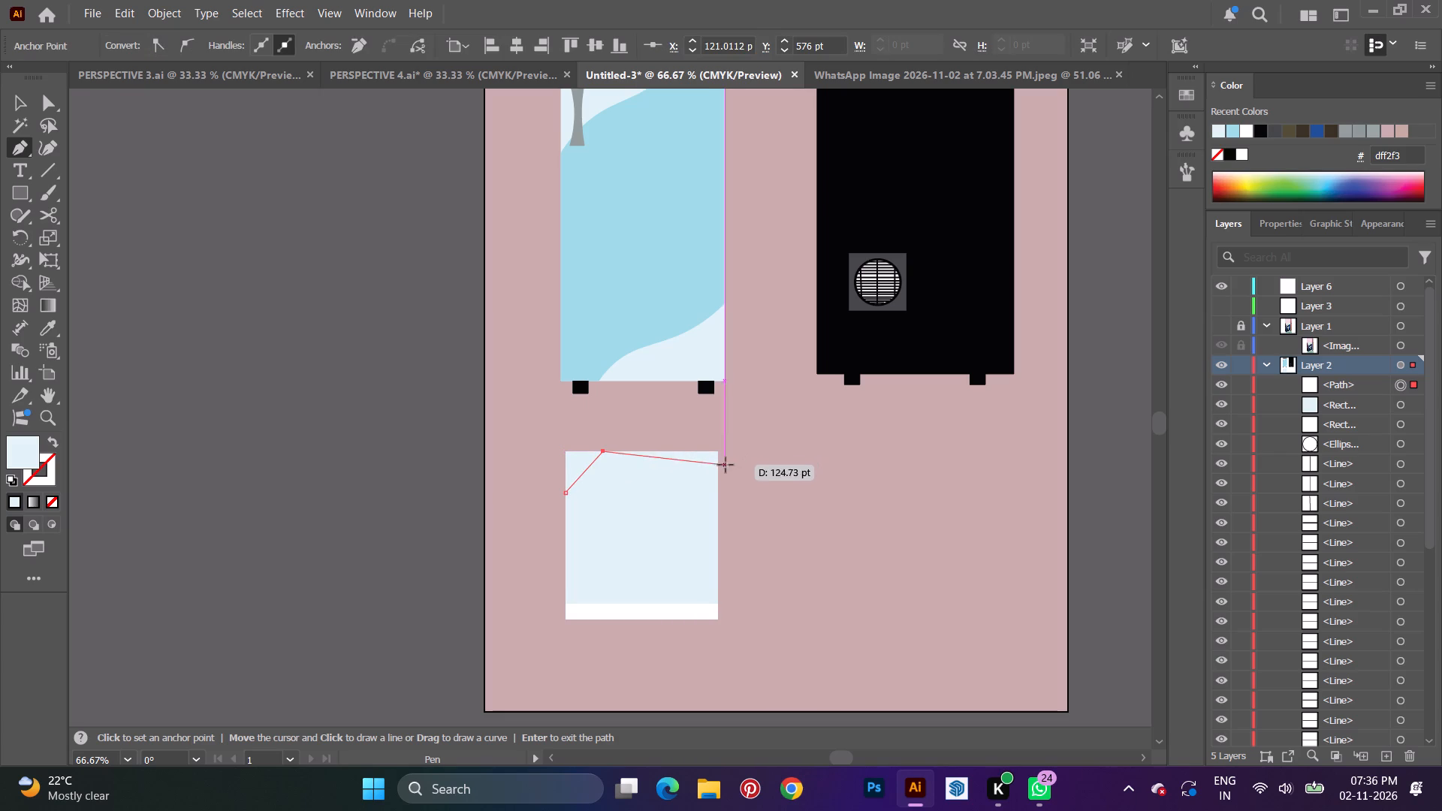
pyautogui.click(716, 454)
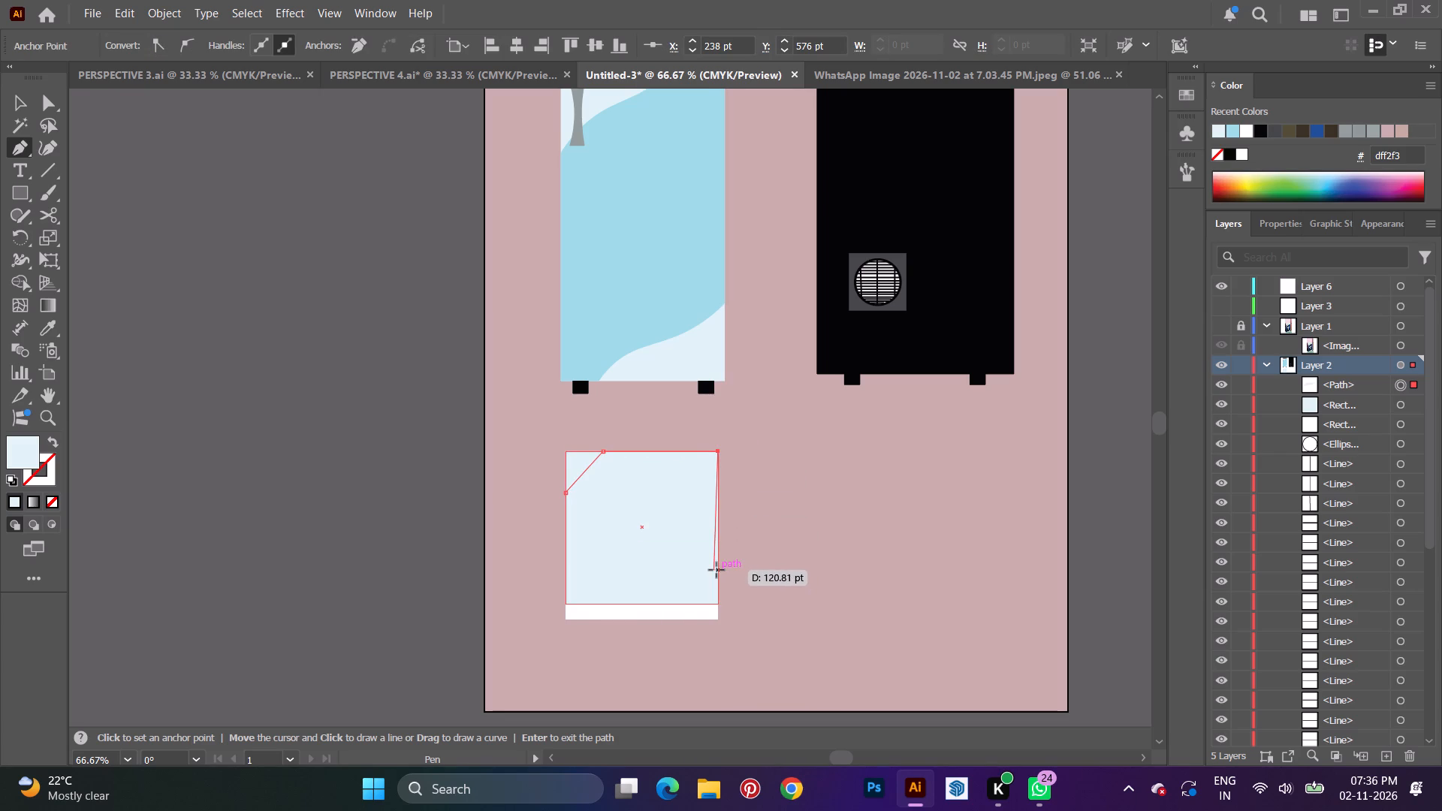
pyautogui.click(716, 570)
pyautogui.click(673, 605)
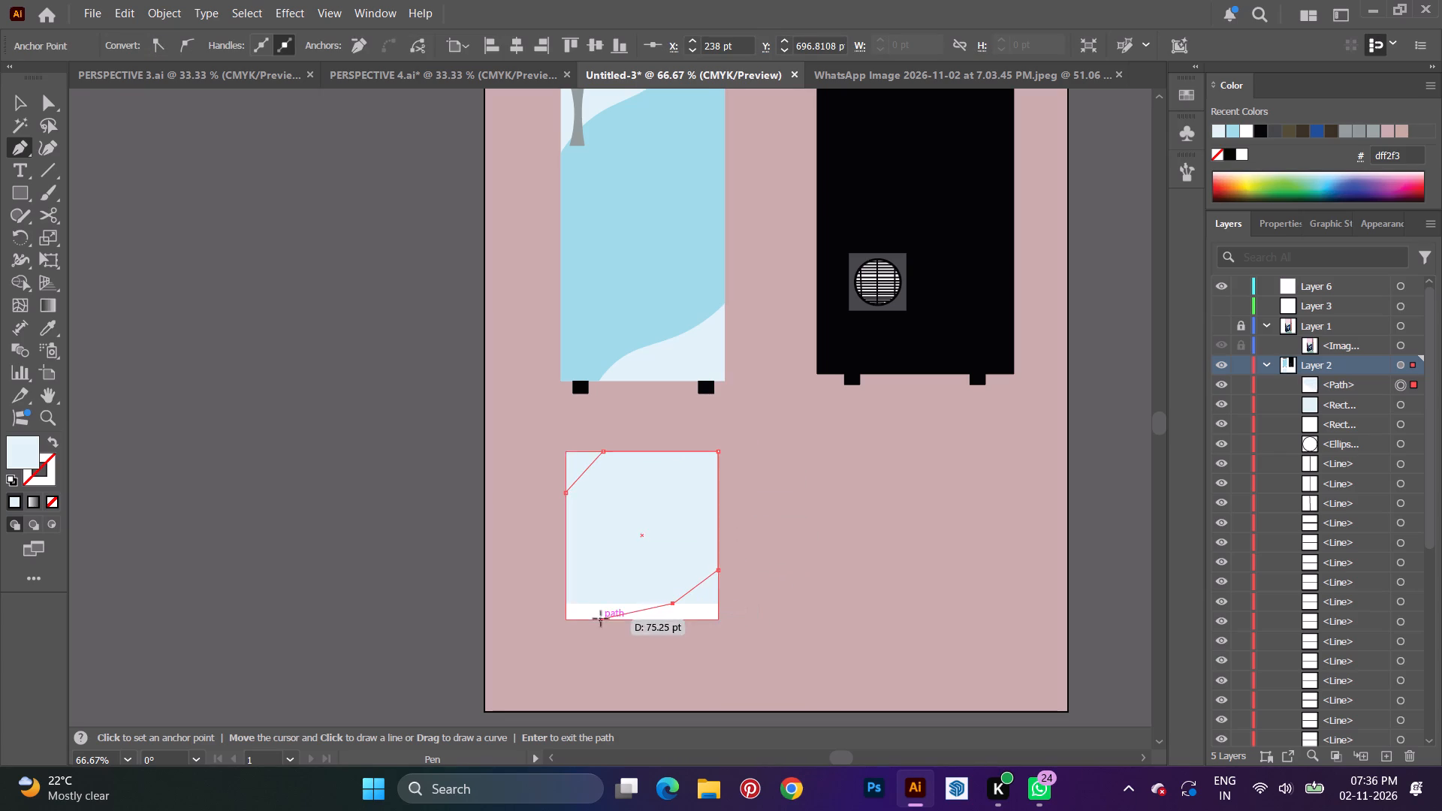
pyautogui.click(566, 604)
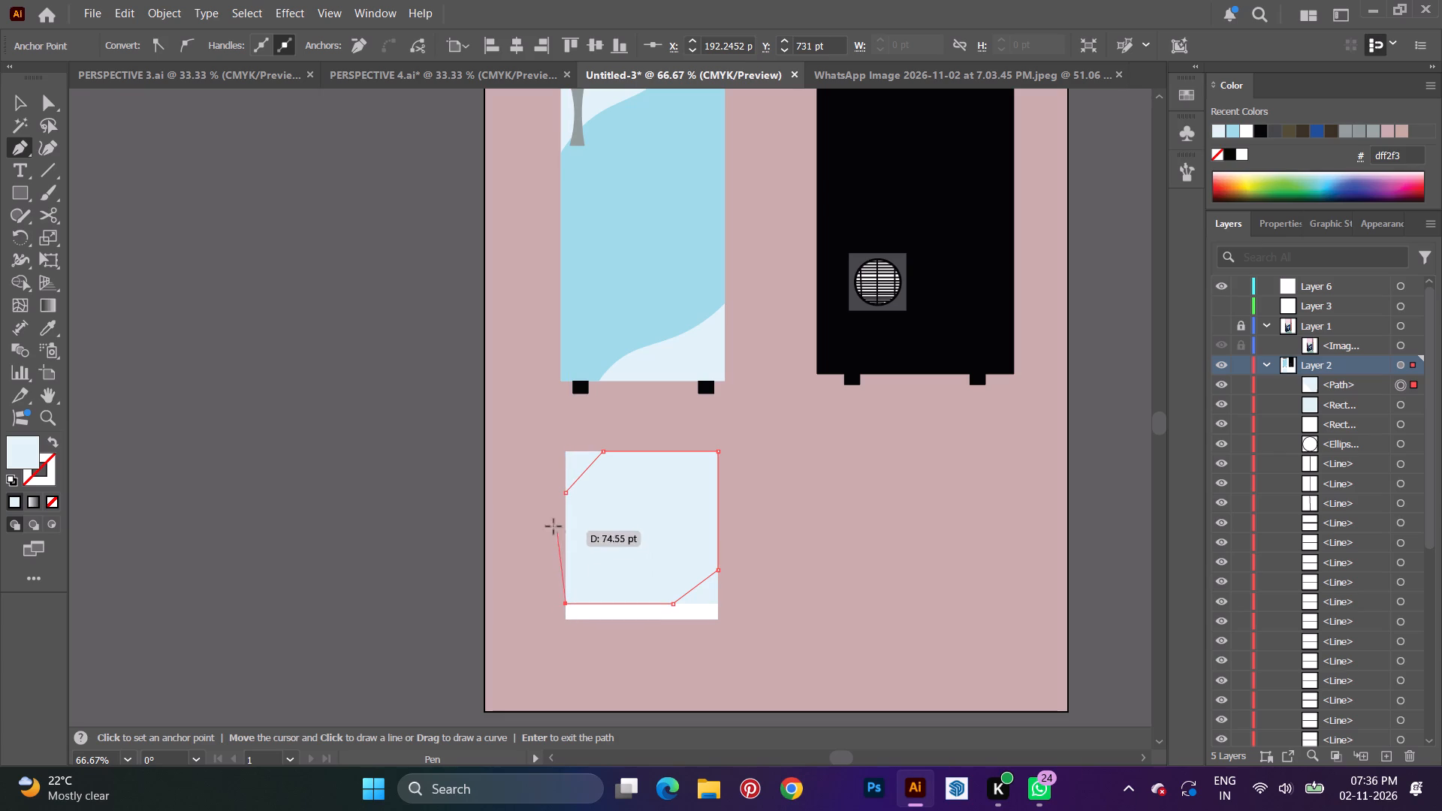
pyautogui.click(566, 495)
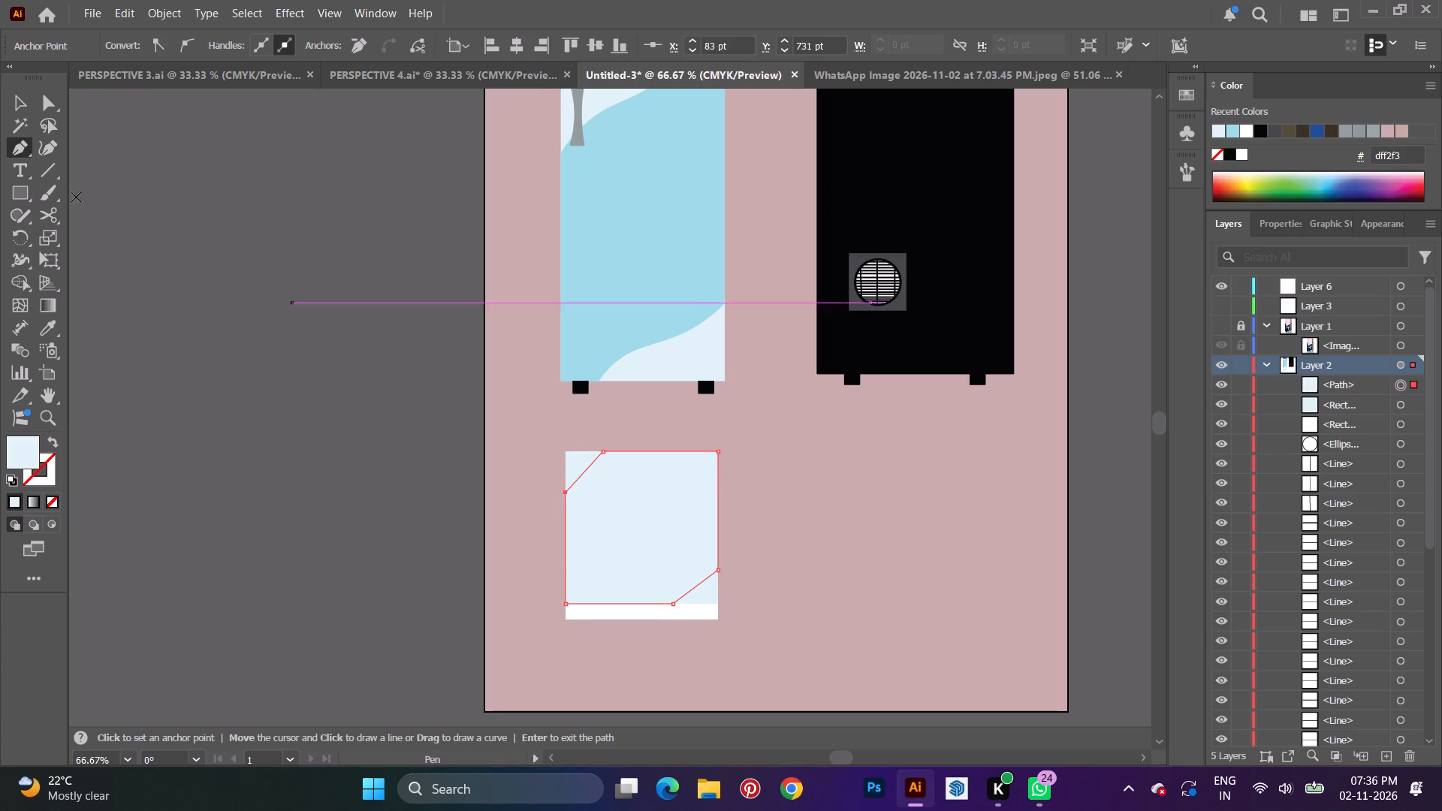
# Bend the shape's two diagonal corner cuts into S-shaped waves with the Curvature tool, adding two points to each.
pyautogui.click(41, 148)
pyautogui.keyDown('alt'); pyautogui.scroll(2, 580, 526); pyautogui.keyUp('alt')
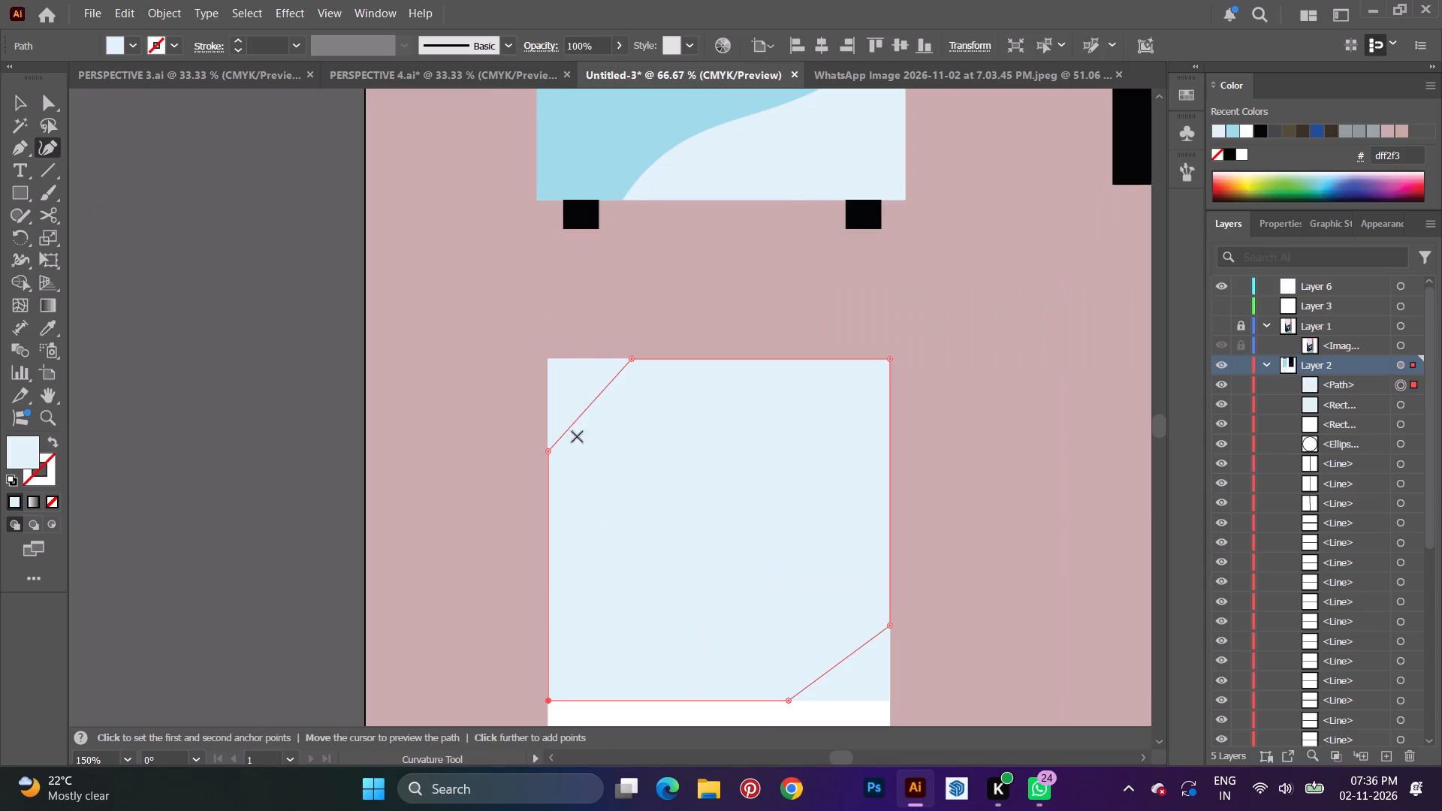
pyautogui.moveTo(576, 422); pyautogui.dragTo(566, 415)
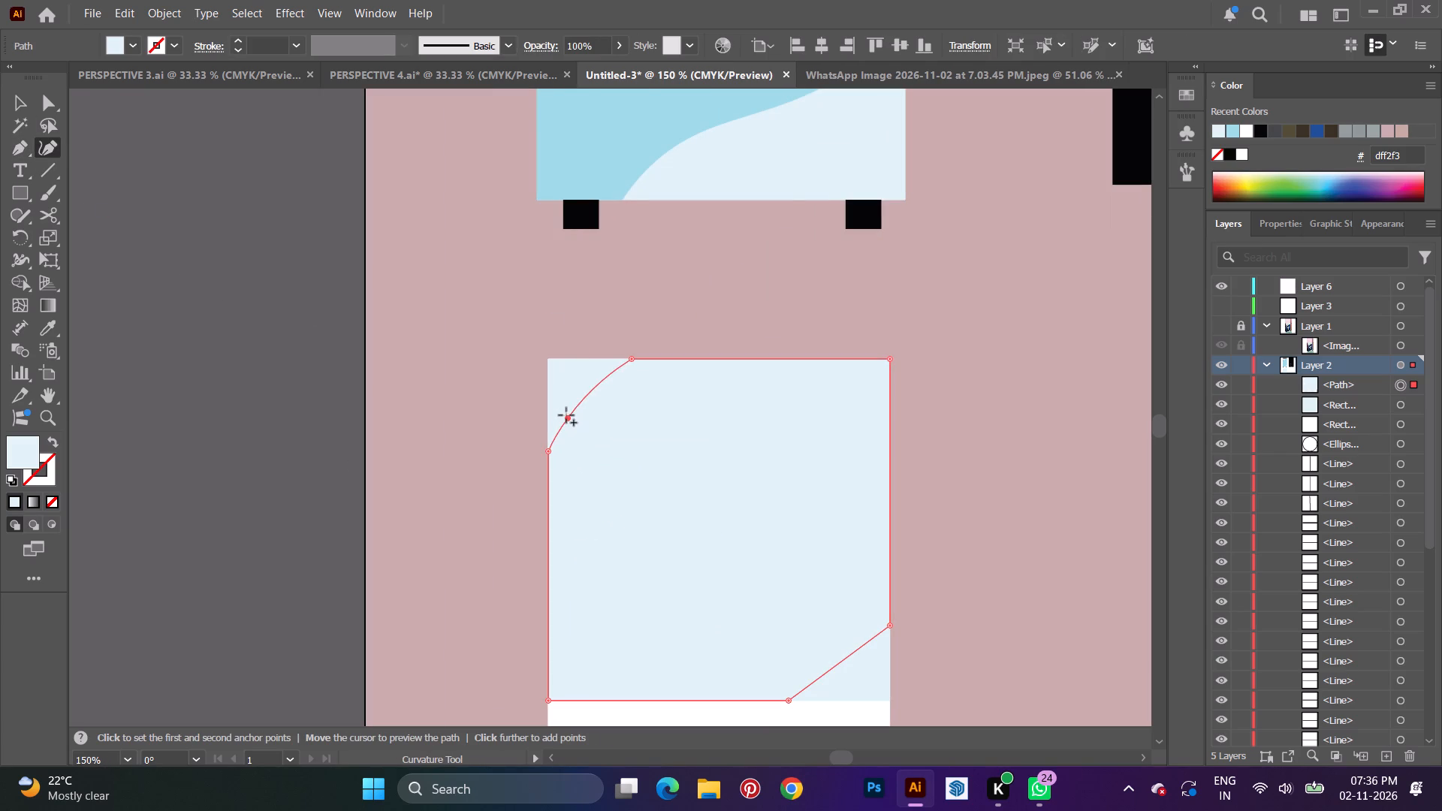
pyautogui.moveTo(566, 415); pyautogui.dragTo(565, 414)
pyautogui.moveTo(592, 380); pyautogui.dragTo(614, 392)
pyautogui.scroll(-4, 959, 637)
pyautogui.moveTo(816, 608); pyautogui.dragTo(834, 616)
pyautogui.moveTo(866, 587); pyautogui.dragTo(864, 566)
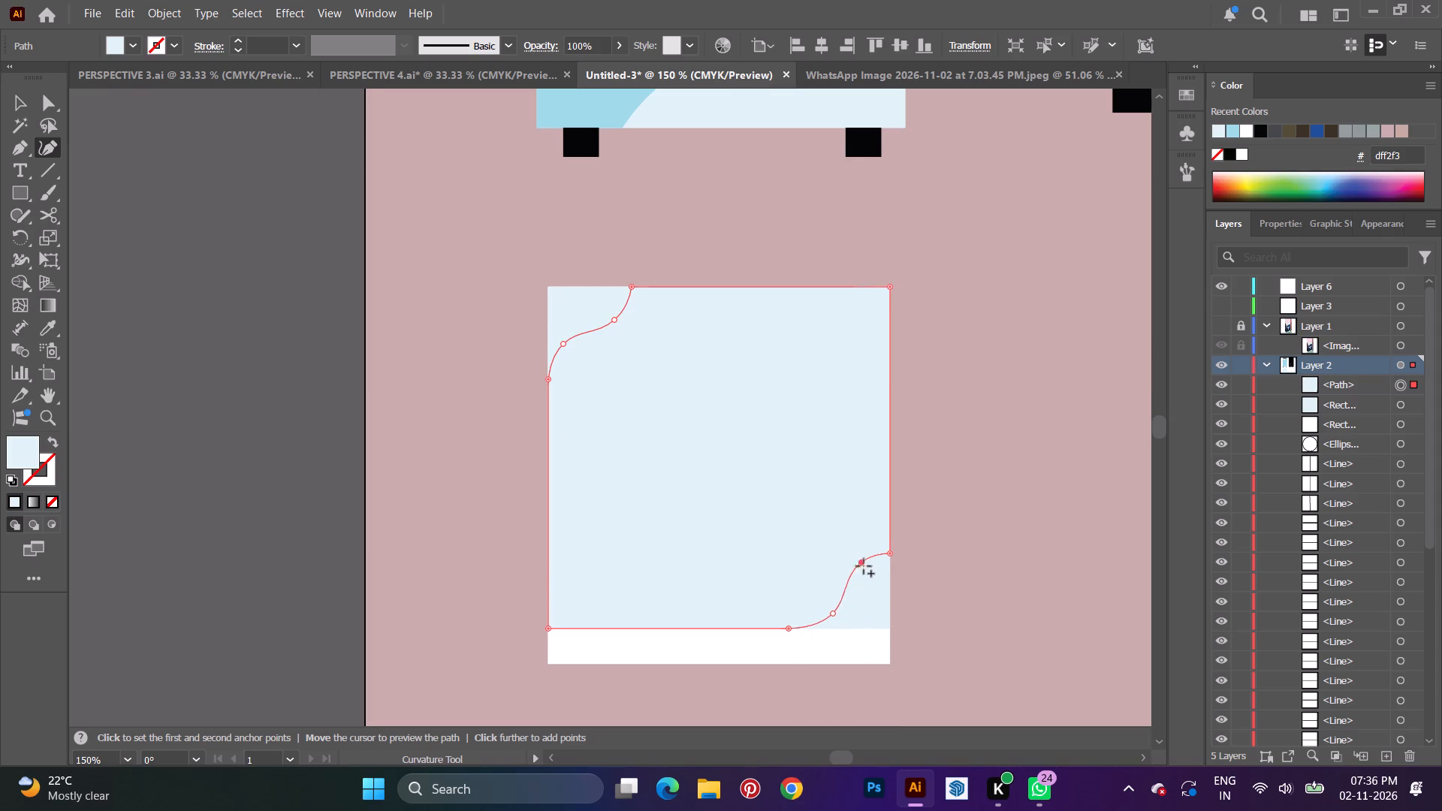
pyautogui.moveTo(864, 566); pyautogui.dragTo(872, 594)
pyautogui.moveTo(831, 613); pyautogui.dragTo(820, 600)
# Fill the wavy shape with the fridge door's light blue 9ed8e6 using the Eyedropper.
pyautogui.press('i')
pyautogui.scroll(3, 650, 252)
pyautogui.click(585, 149)
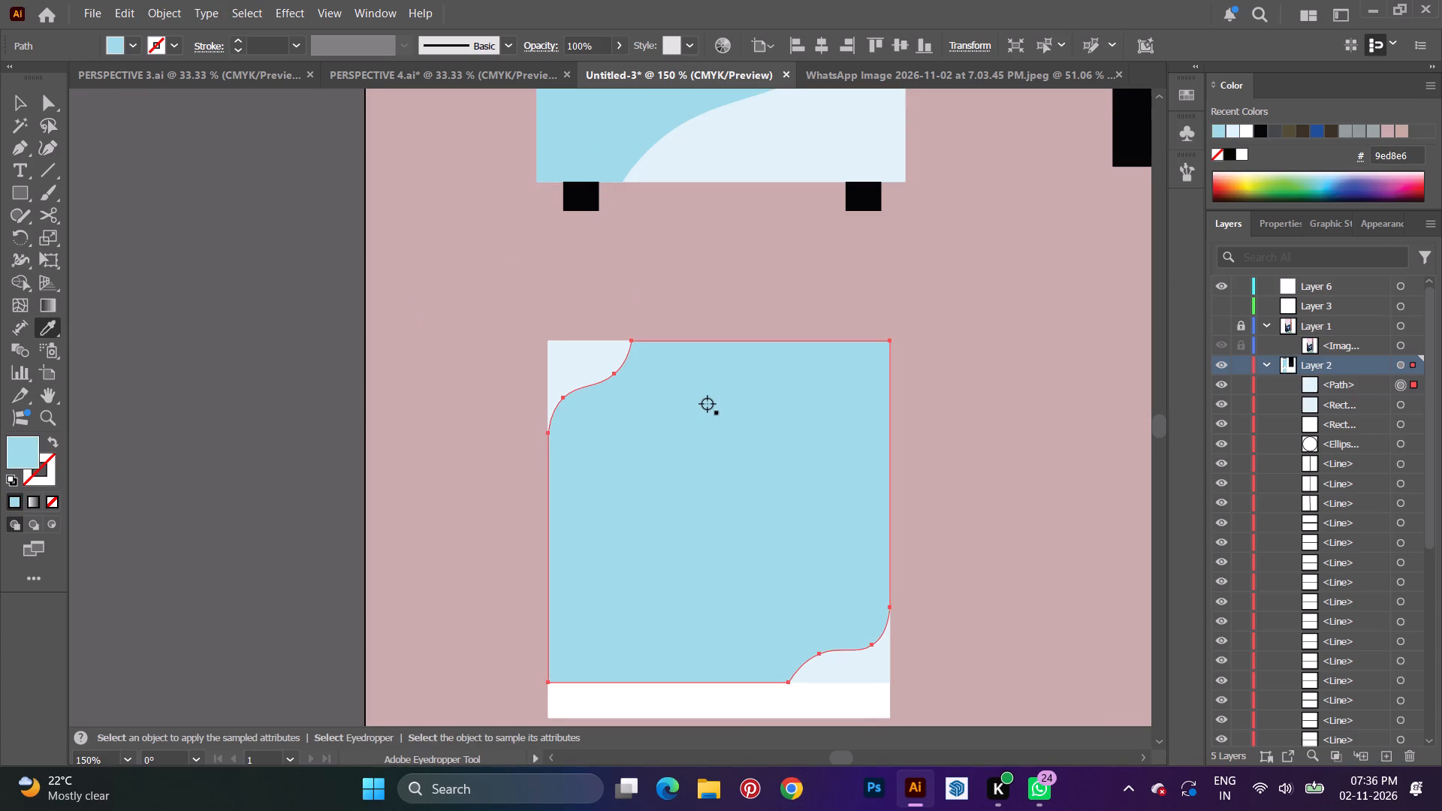
pyautogui.press('v')
pyautogui.click(243, 357)
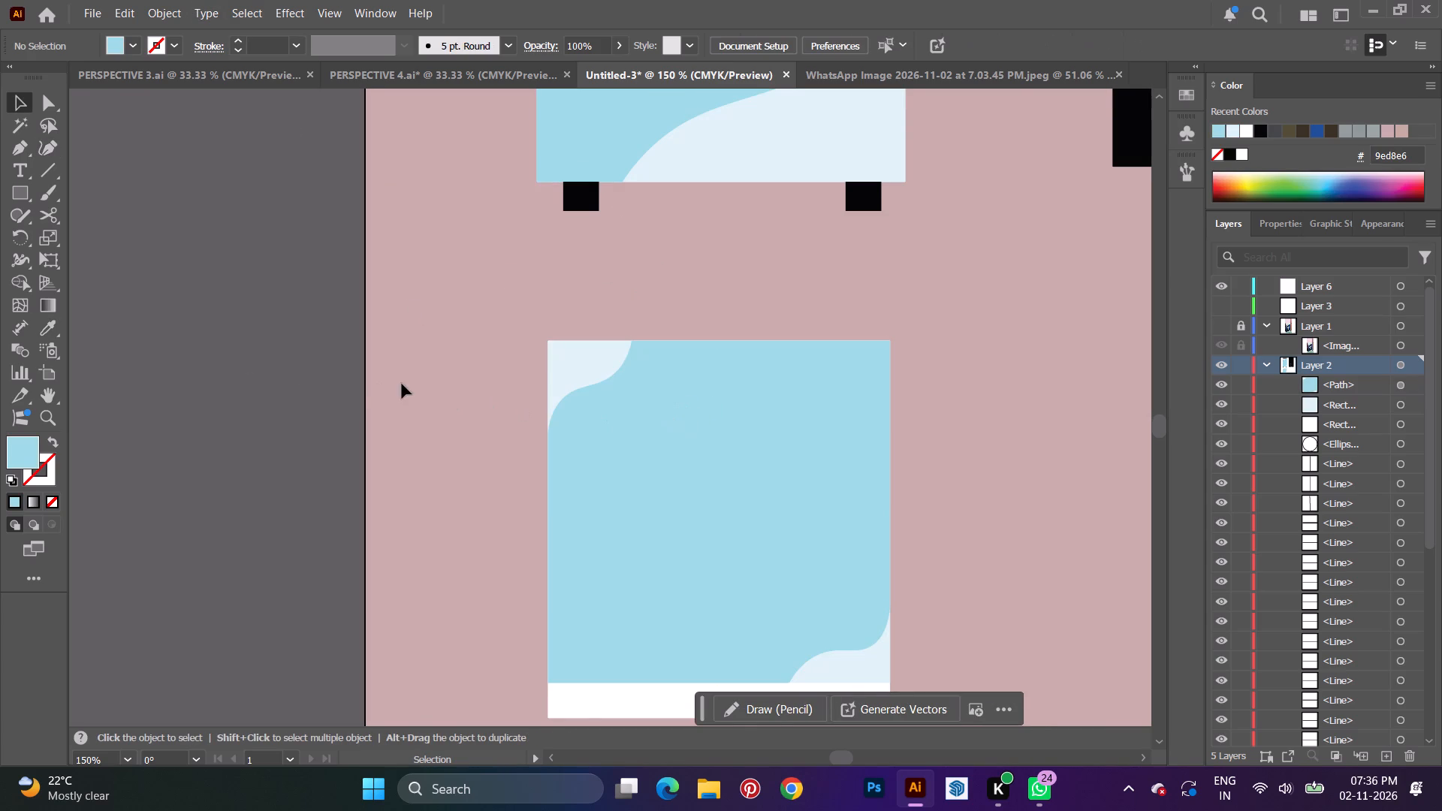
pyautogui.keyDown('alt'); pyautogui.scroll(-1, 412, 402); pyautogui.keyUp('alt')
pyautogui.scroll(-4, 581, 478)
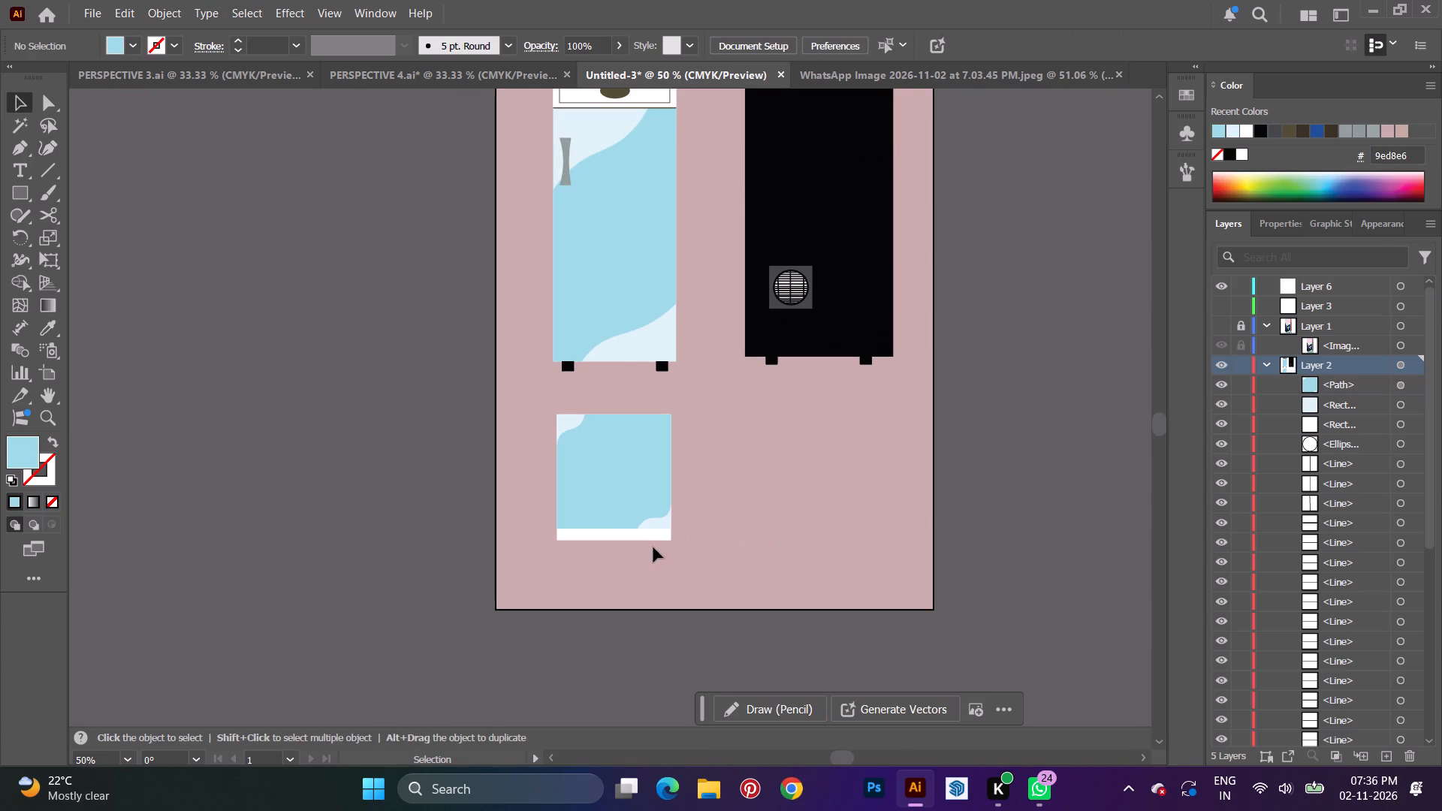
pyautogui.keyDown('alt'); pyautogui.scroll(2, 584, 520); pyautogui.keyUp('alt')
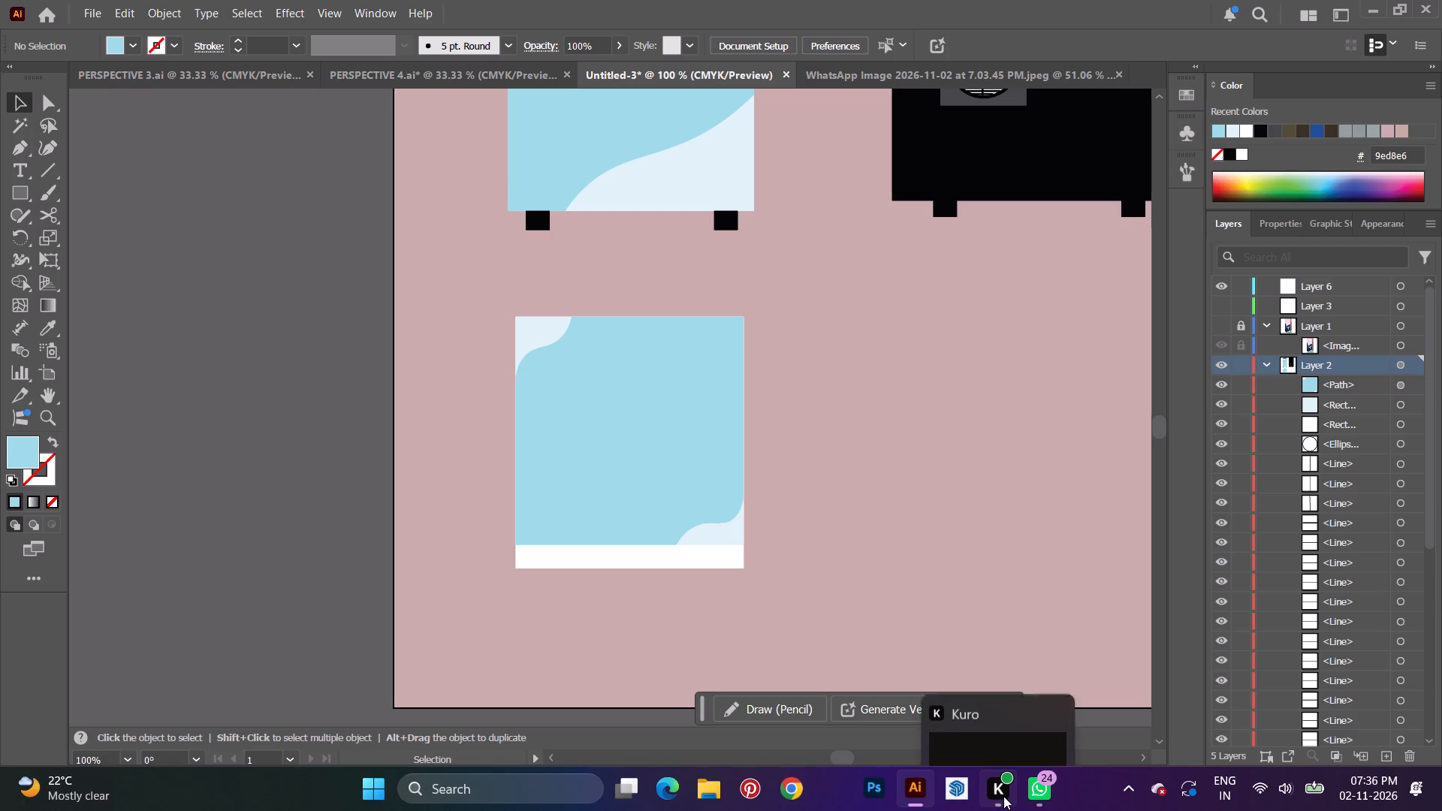
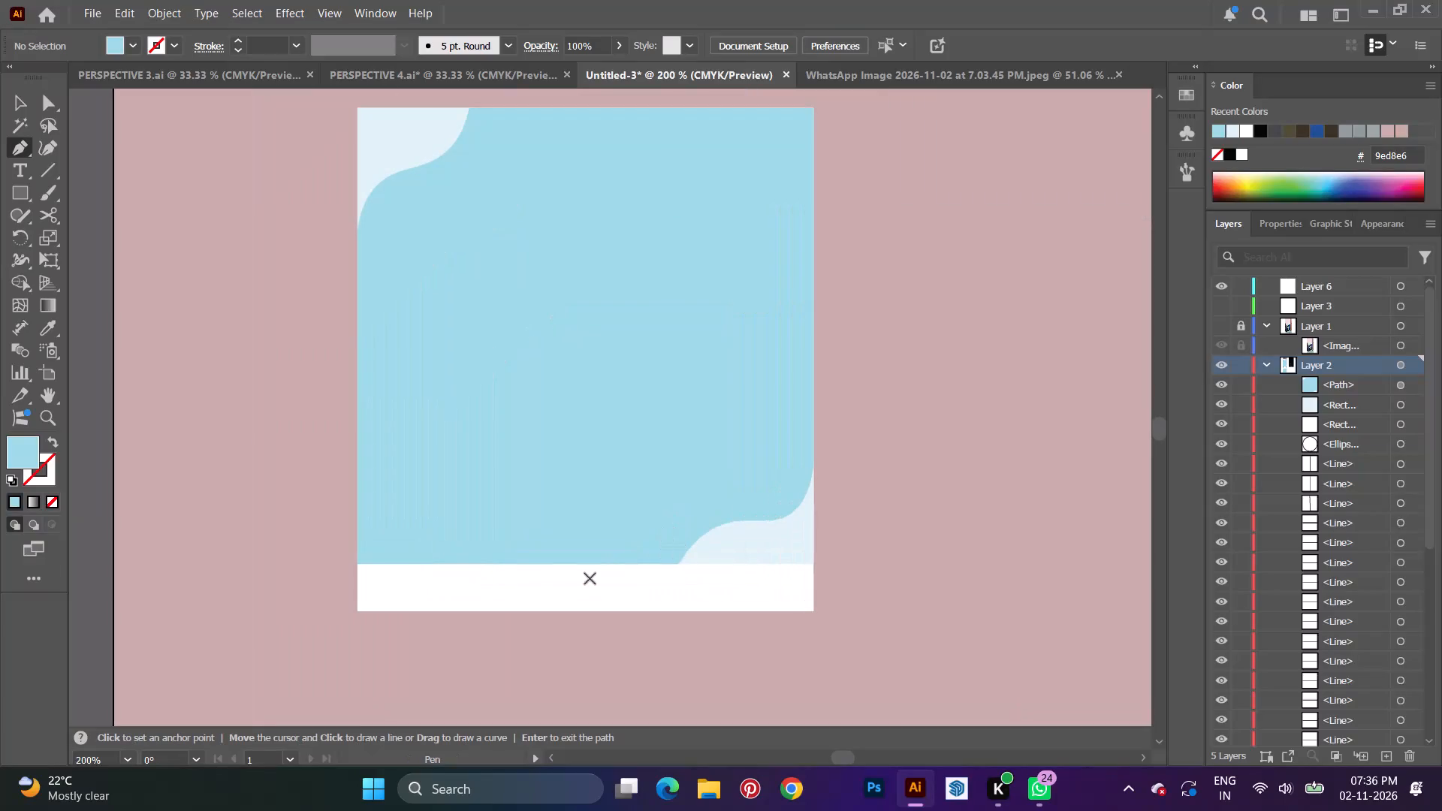
# Draw a closed six-point Pen shape about 17 pt wide and 13 pt tall, with a peaked top, near the light blue panel's bottom edge.
pyautogui.click(541, 547)
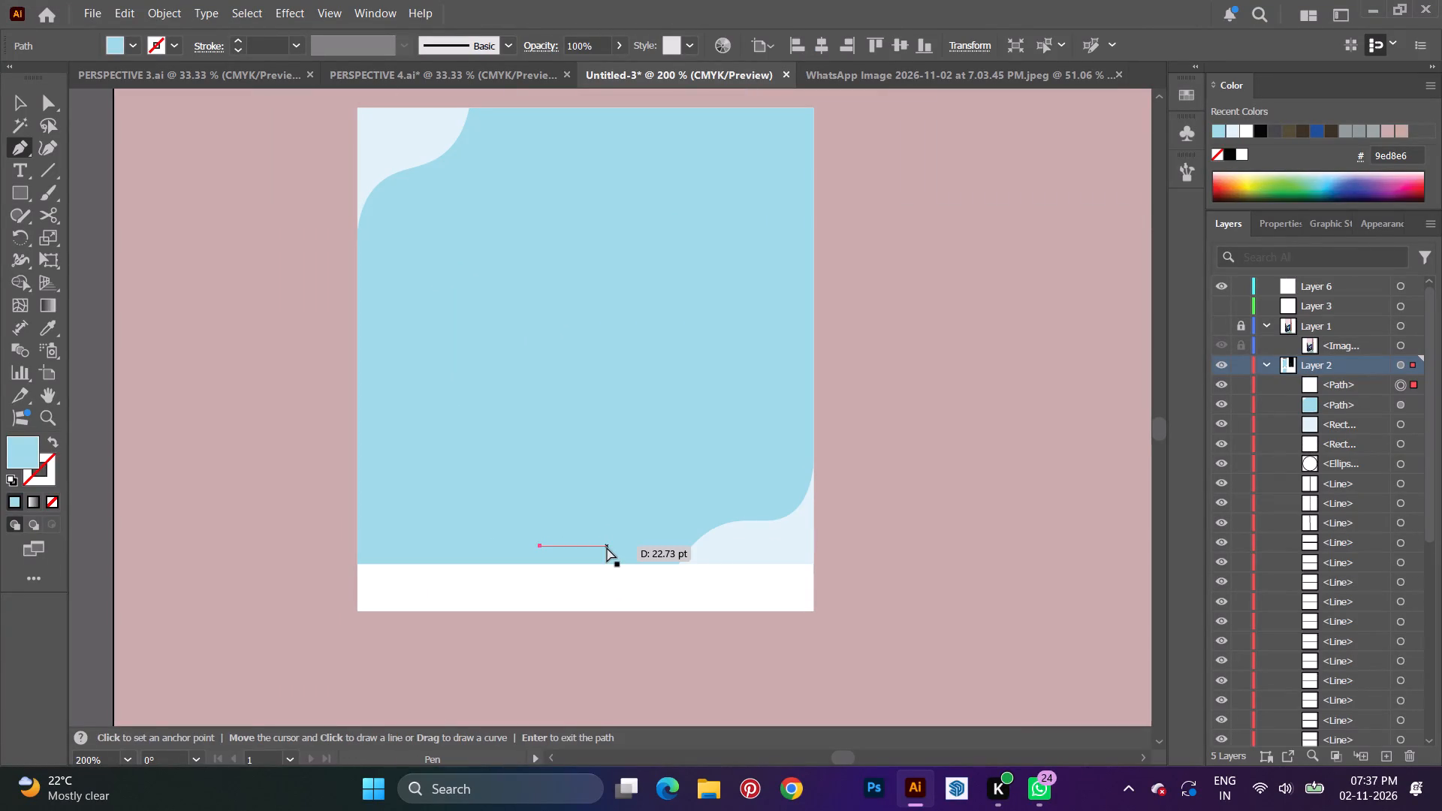
pyautogui.hotkey('ctrl', 'z')
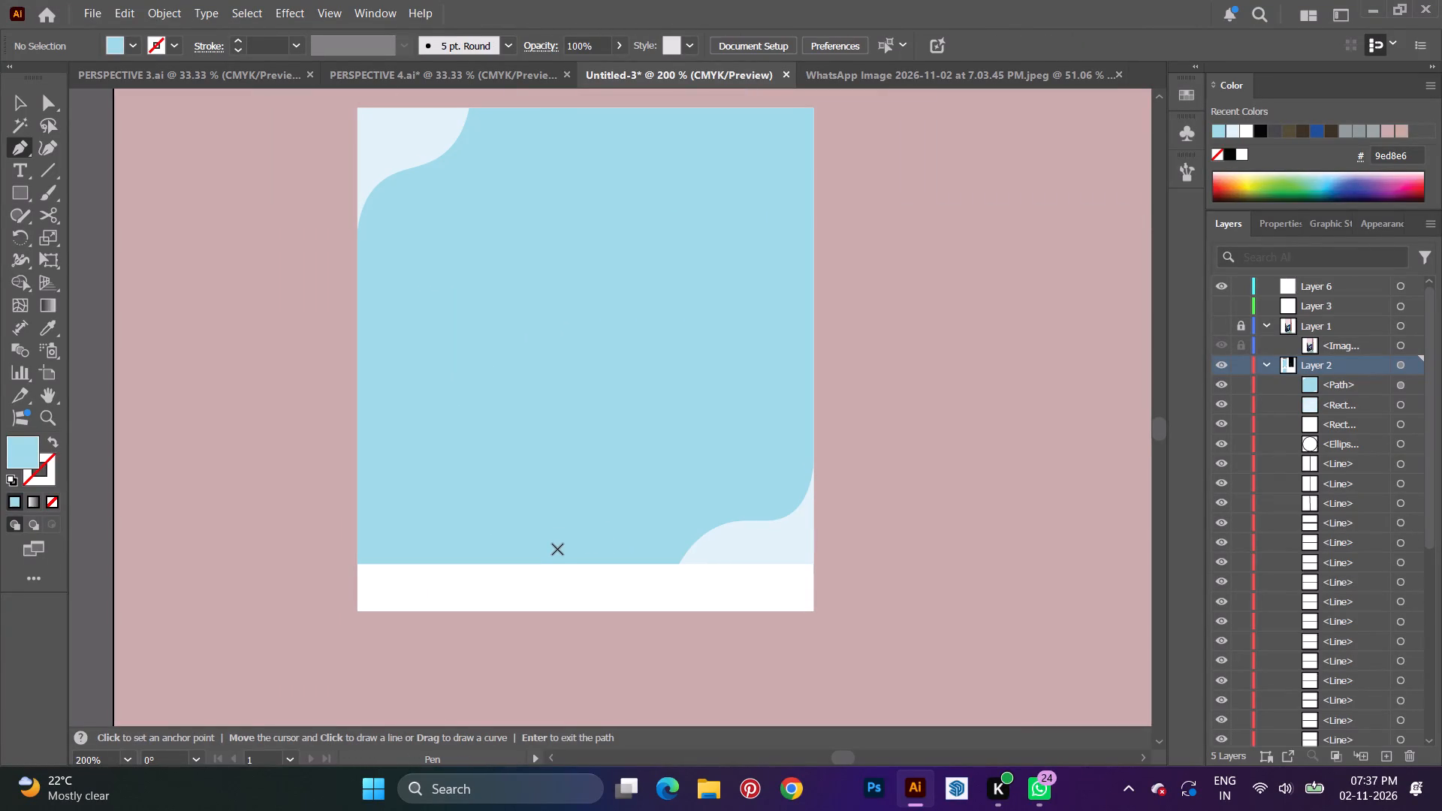
pyautogui.click(559, 548)
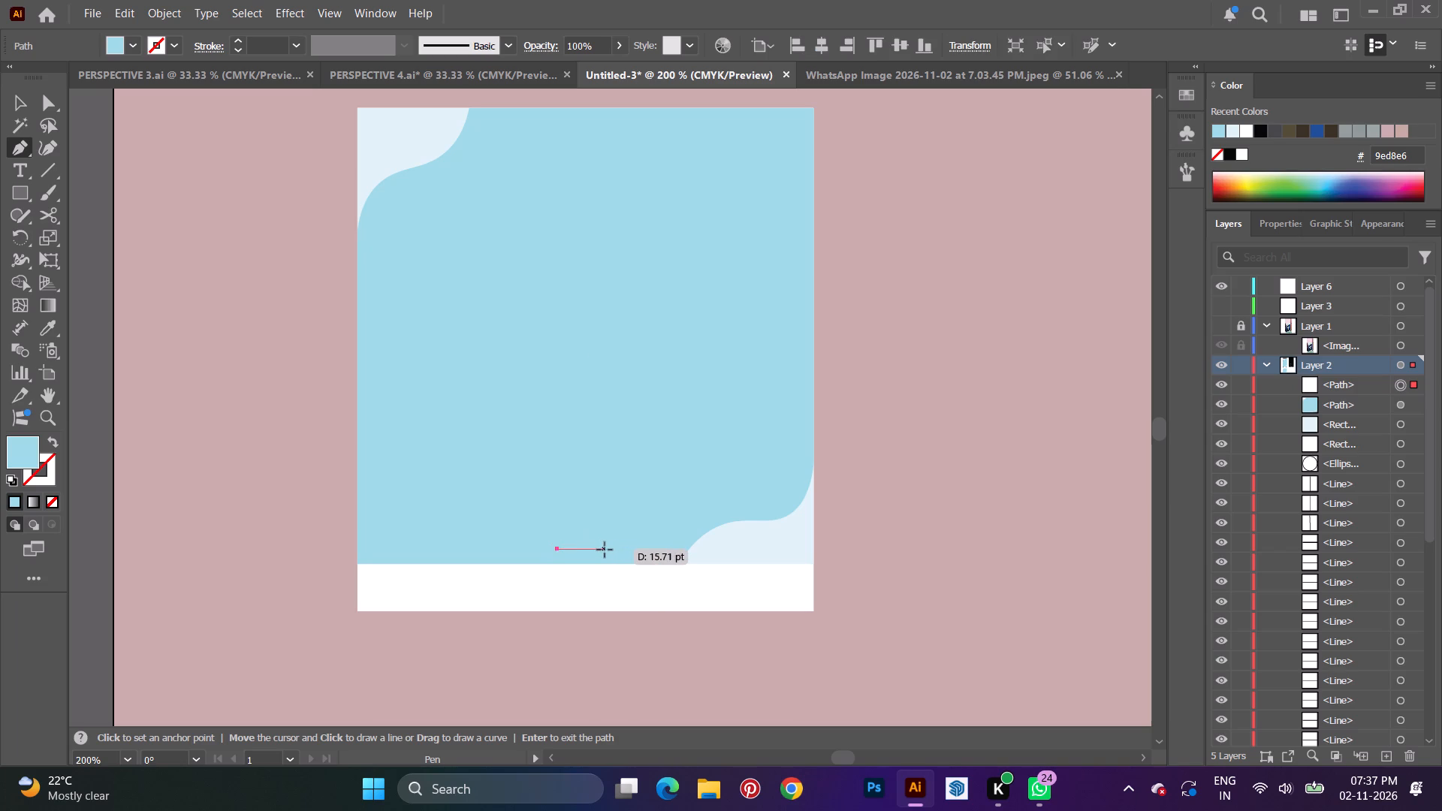
pyautogui.click(608, 551)
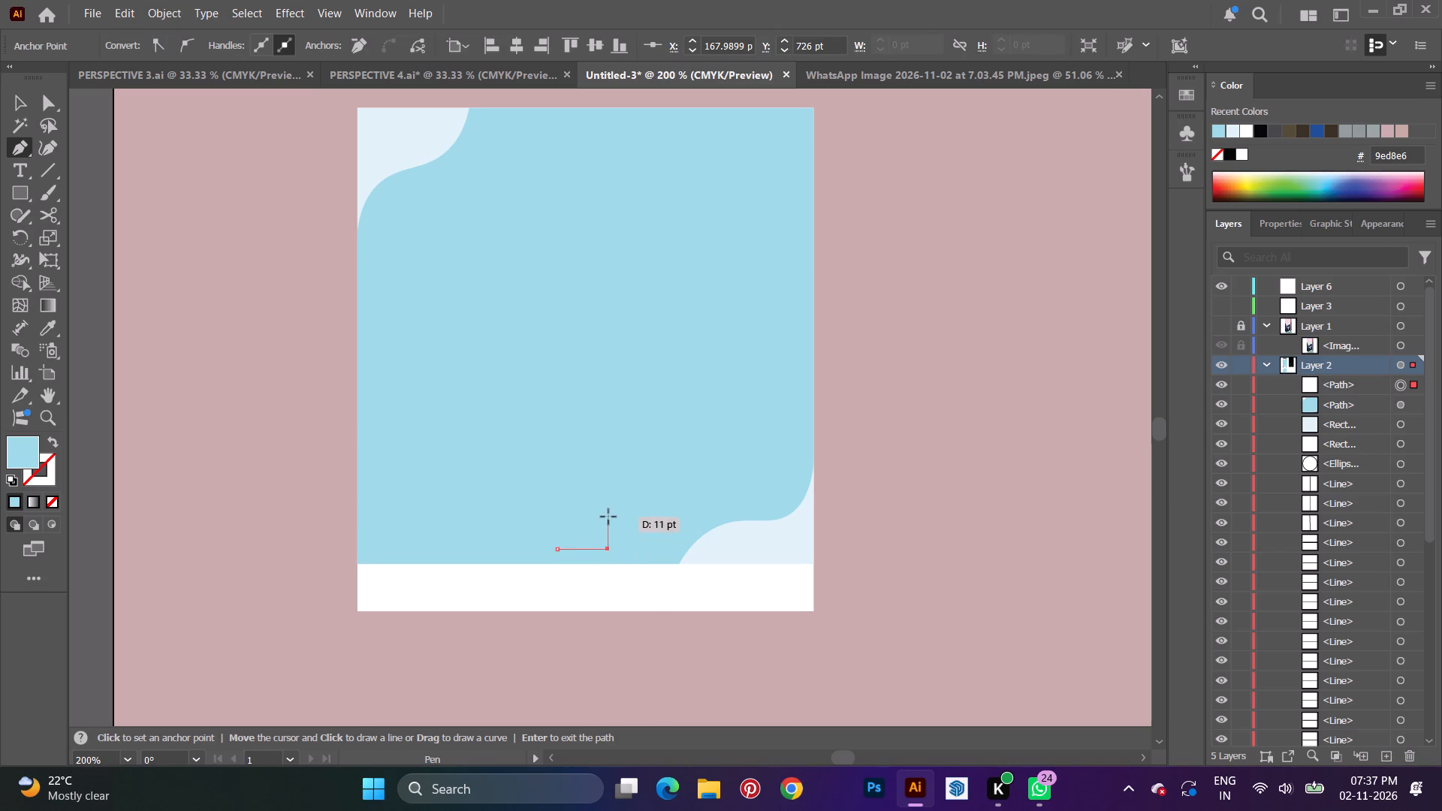
pyautogui.click(608, 517)
pyautogui.click(593, 511)
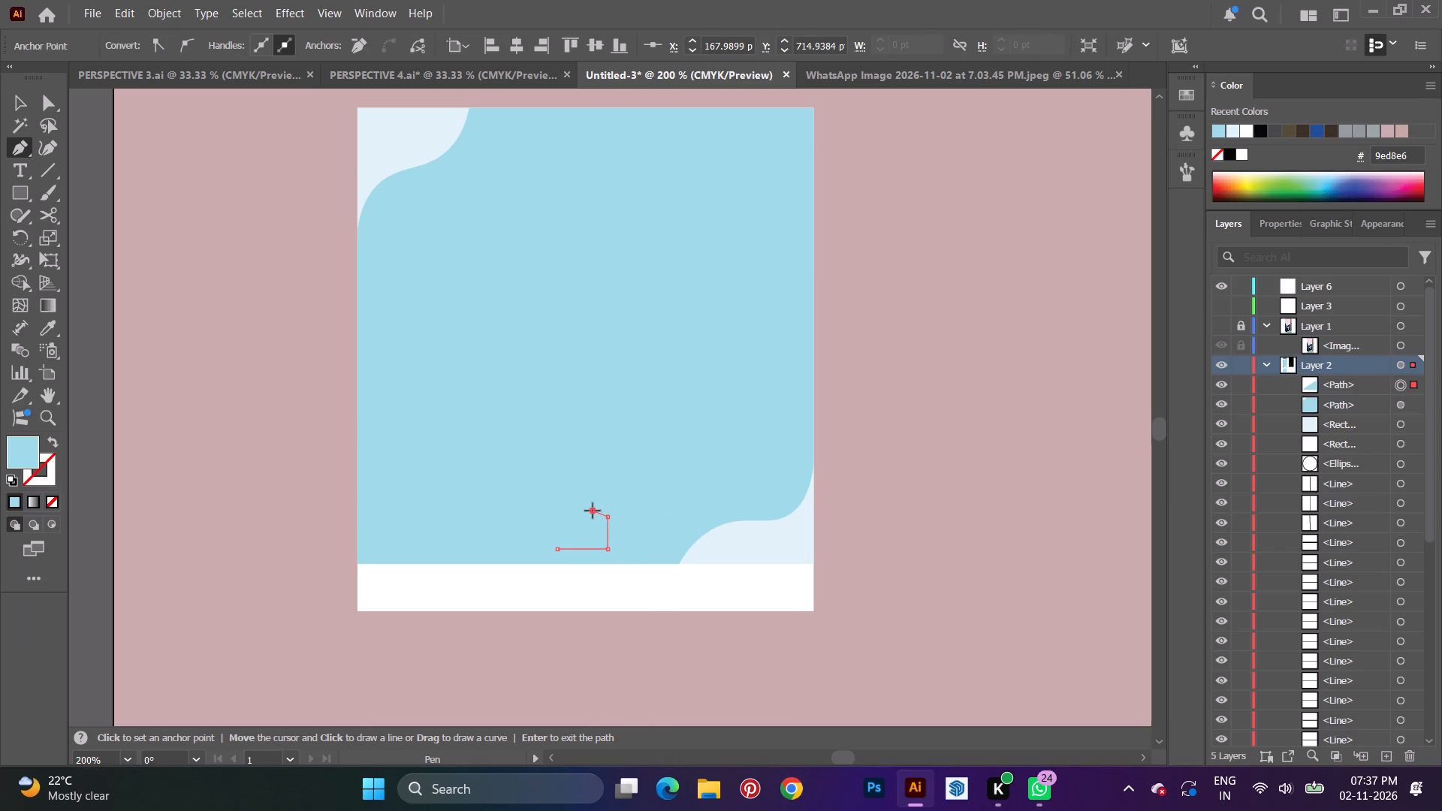
pyautogui.click(576, 509)
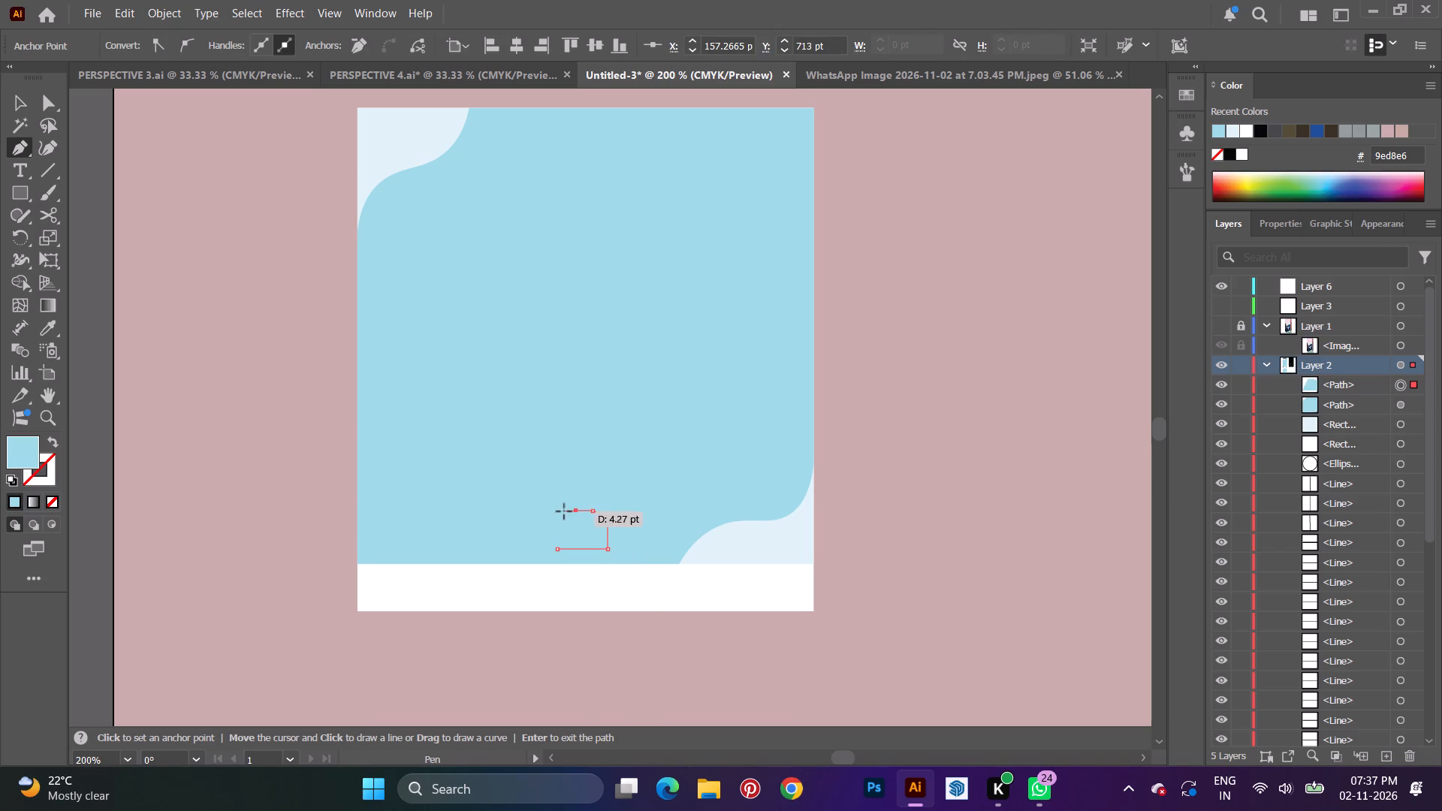
pyautogui.click(557, 520)
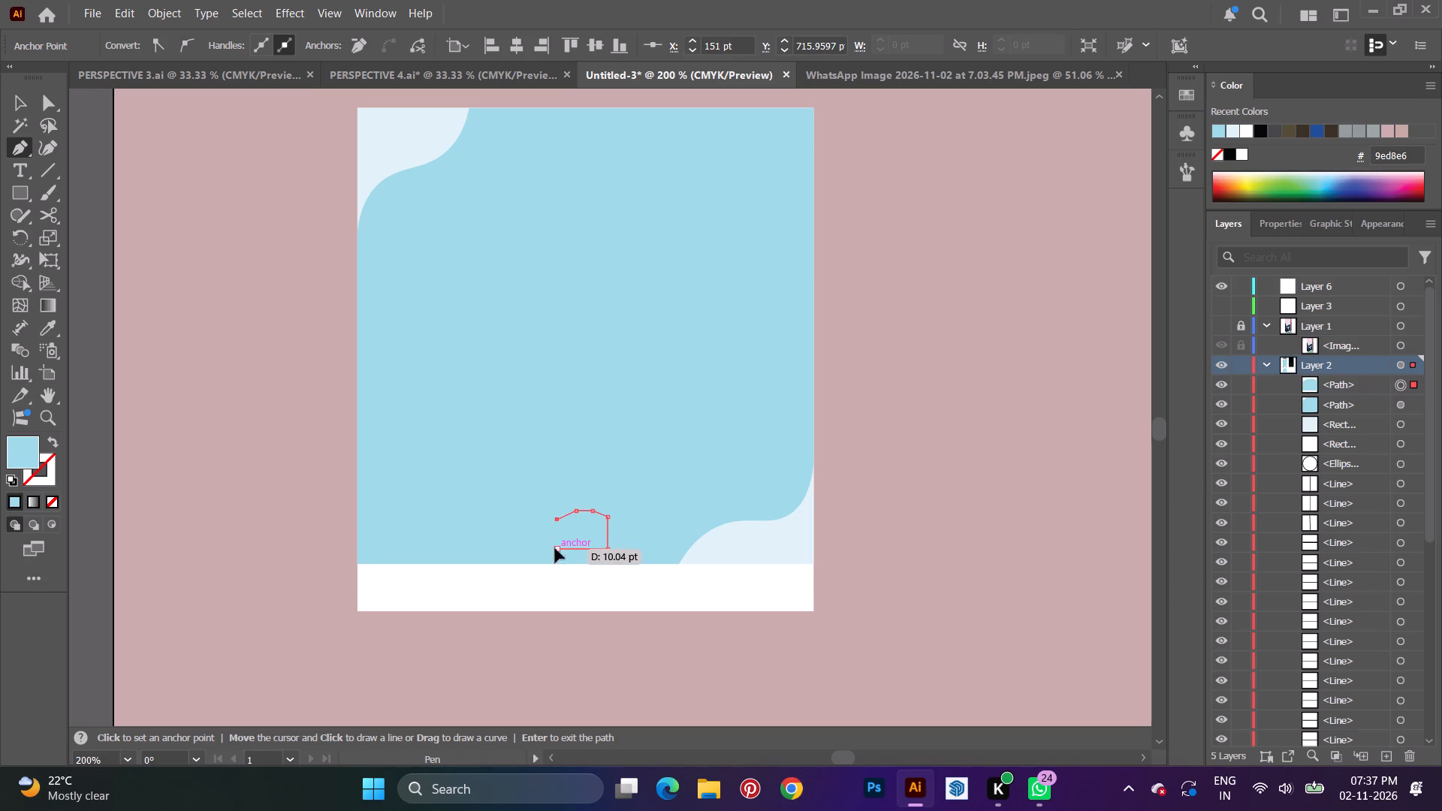
pyautogui.click(555, 548)
# Bend the small shape's three top segments into rounded bumps with the Curvature tool, making the middle bump wider and taller.
pyautogui.click(37, 146)
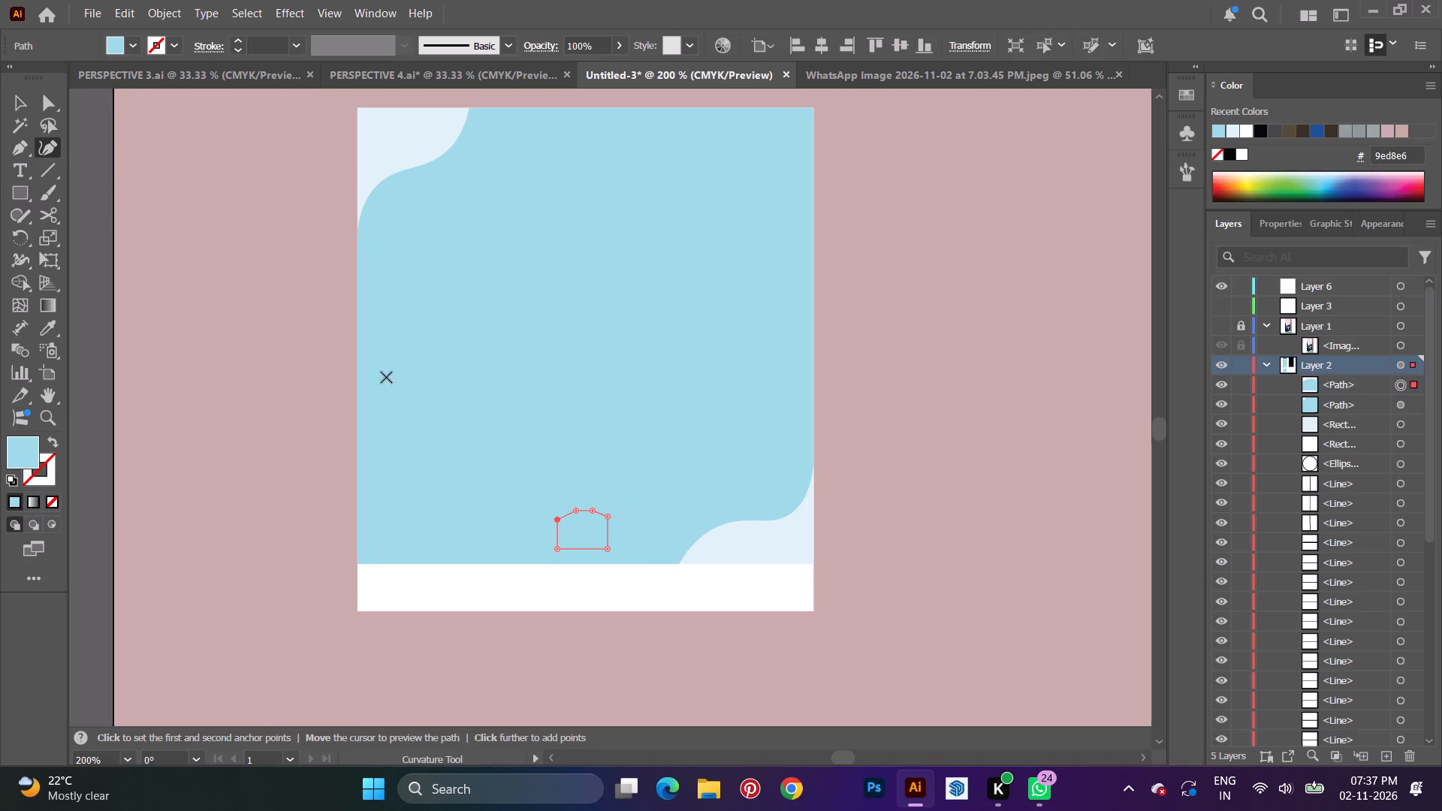
pyautogui.scroll(4, 420, 386)
pyautogui.scroll(-10, 614, 511)
pyautogui.keyDown('alt'); pyautogui.scroll(3, 830, 564); pyautogui.keyUp('alt')
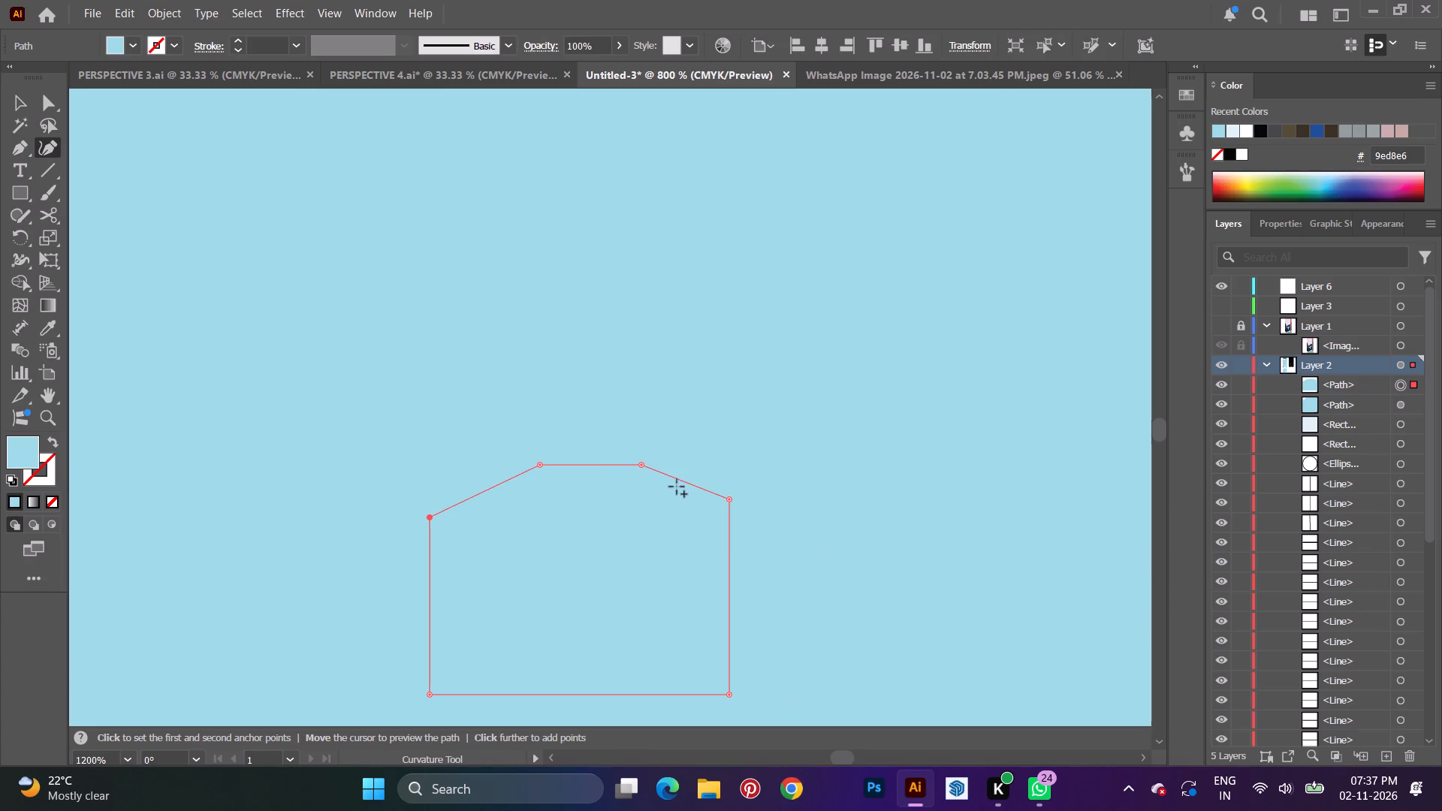
pyautogui.moveTo(591, 463); pyautogui.dragTo(587, 445)
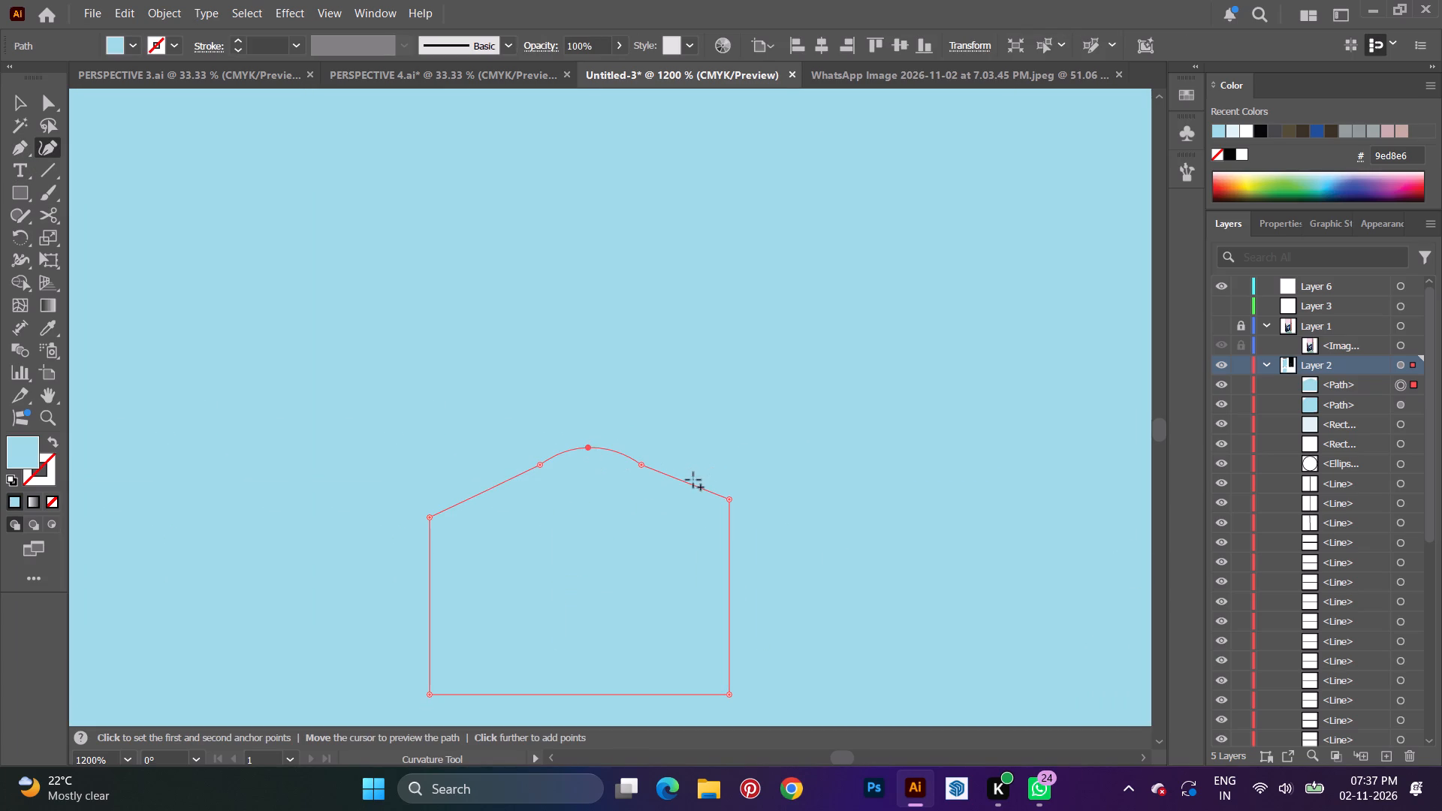
pyautogui.moveTo(690, 482); pyautogui.dragTo(697, 466)
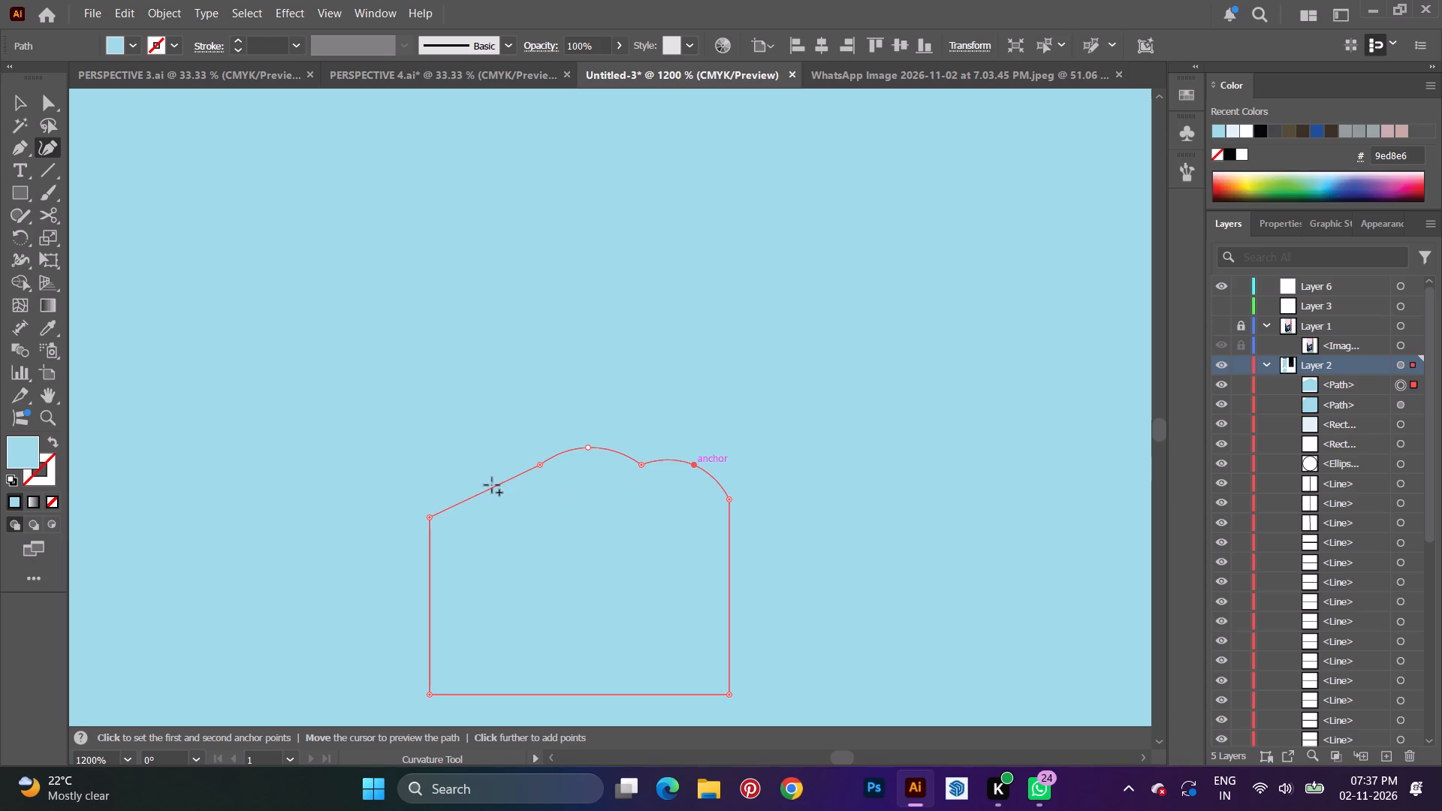
pyautogui.moveTo(492, 485); pyautogui.dragTo(475, 468)
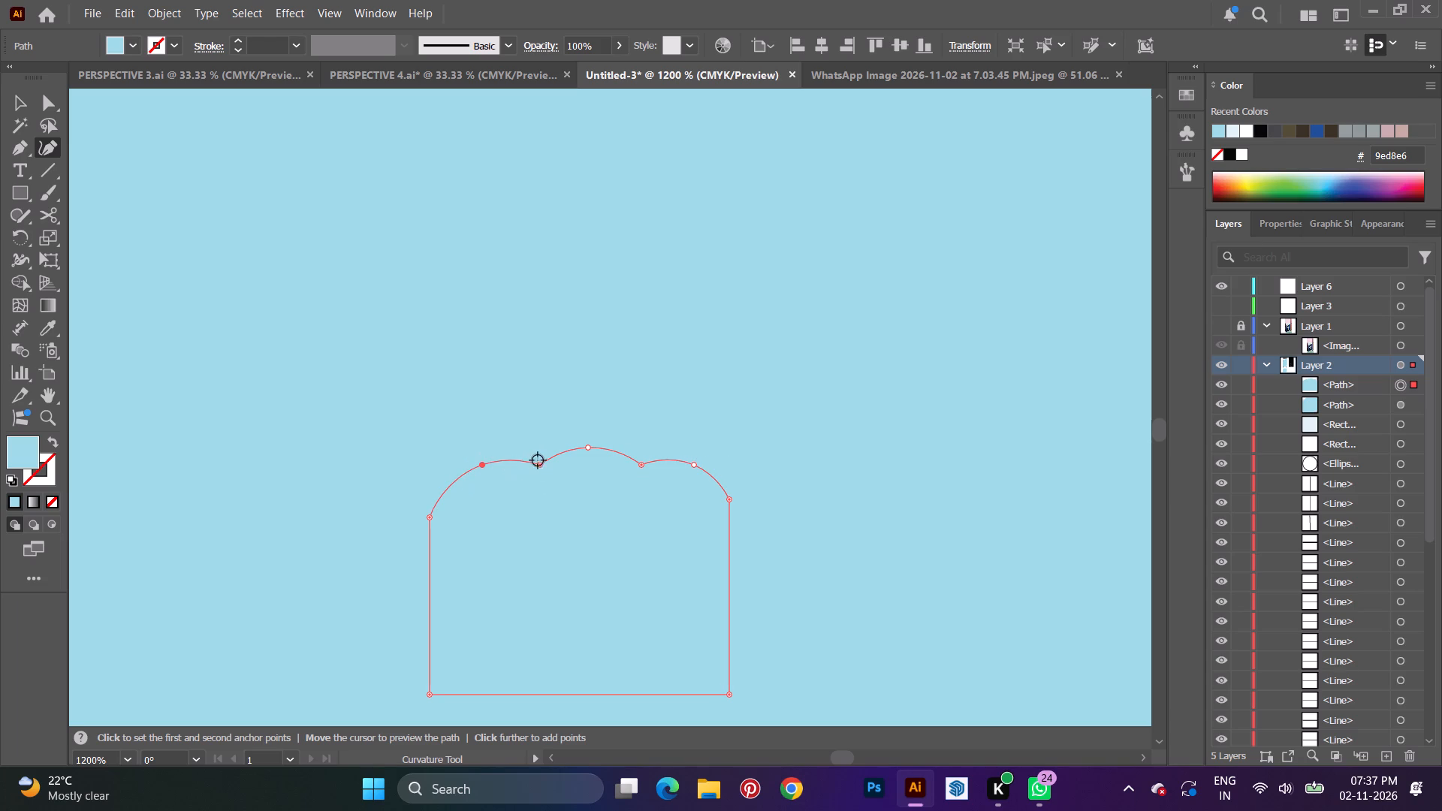
pyautogui.moveTo(539, 466); pyautogui.dragTo(529, 466)
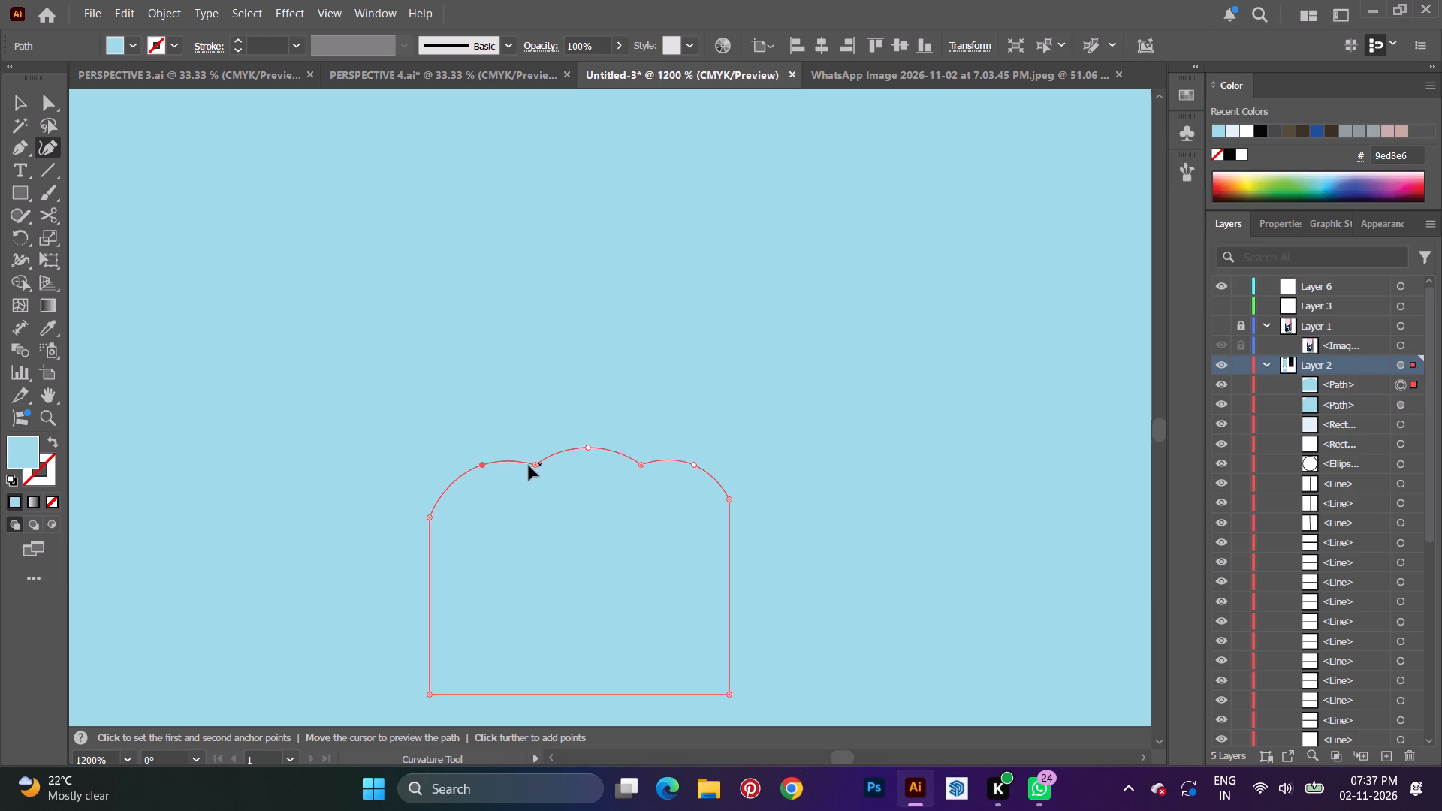
pyautogui.moveTo(529, 466); pyautogui.dragTo(530, 473)
pyautogui.moveTo(530, 473); pyautogui.dragTo(524, 470)
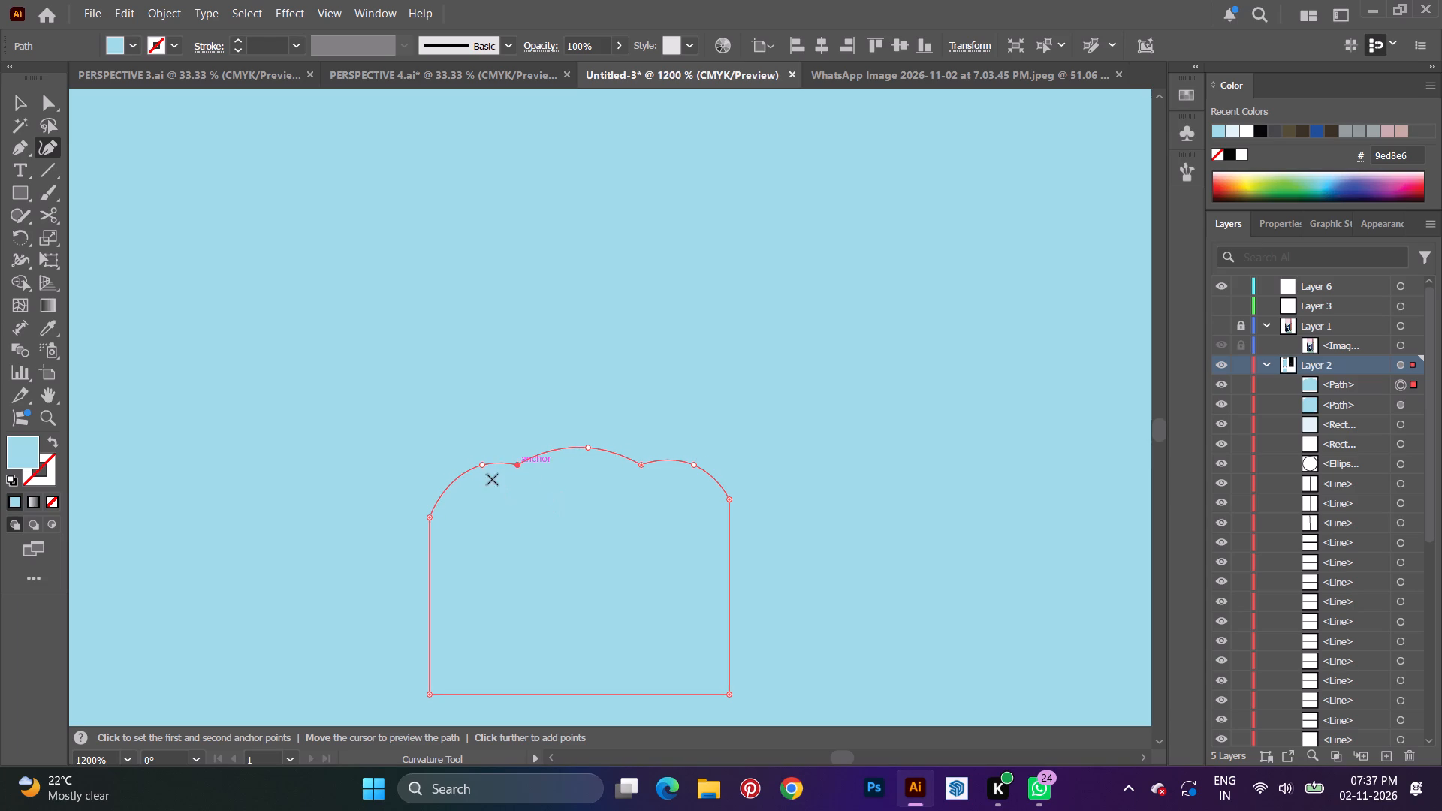
pyautogui.moveTo(588, 450); pyautogui.dragTo(578, 436)
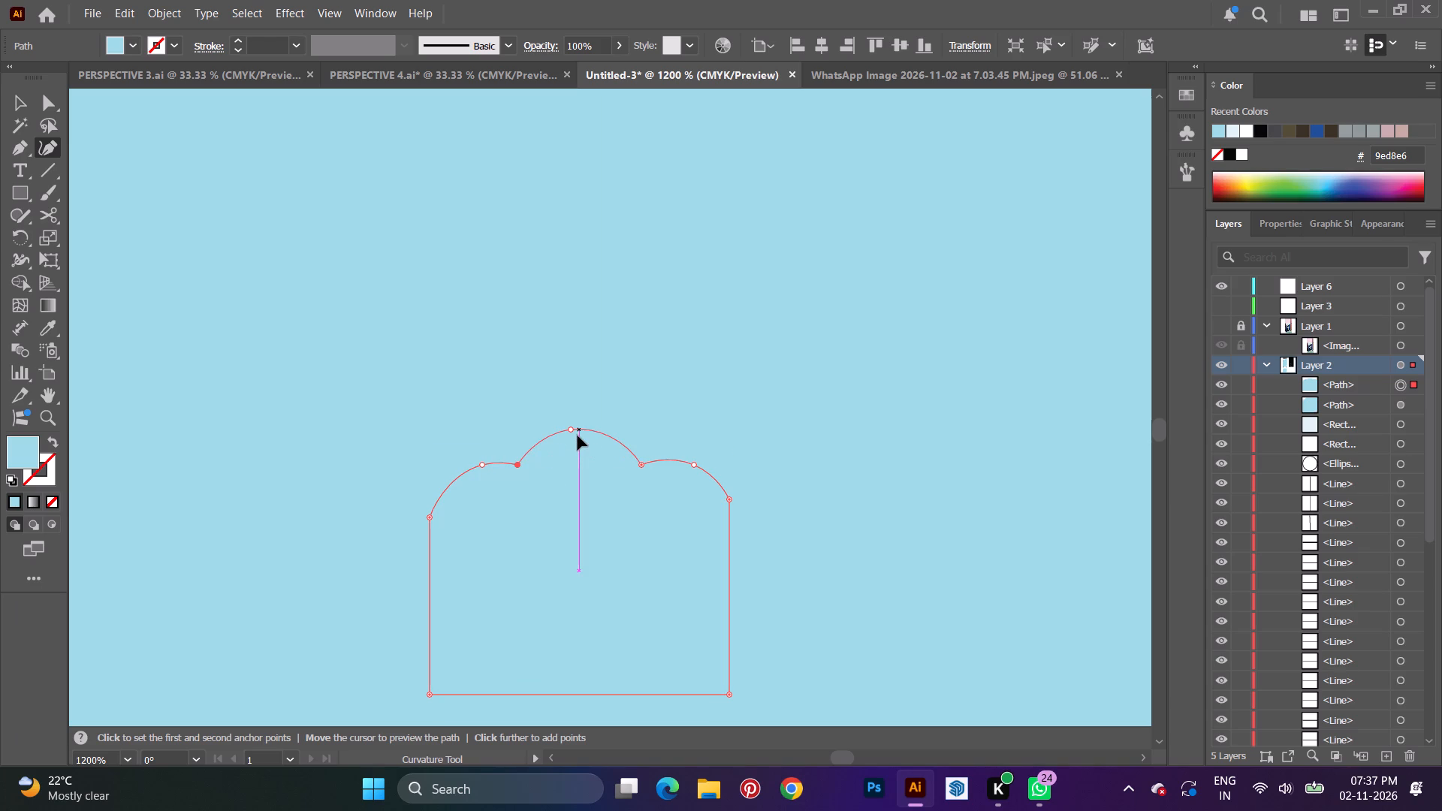
pyautogui.moveTo(578, 436); pyautogui.dragTo(578, 435)
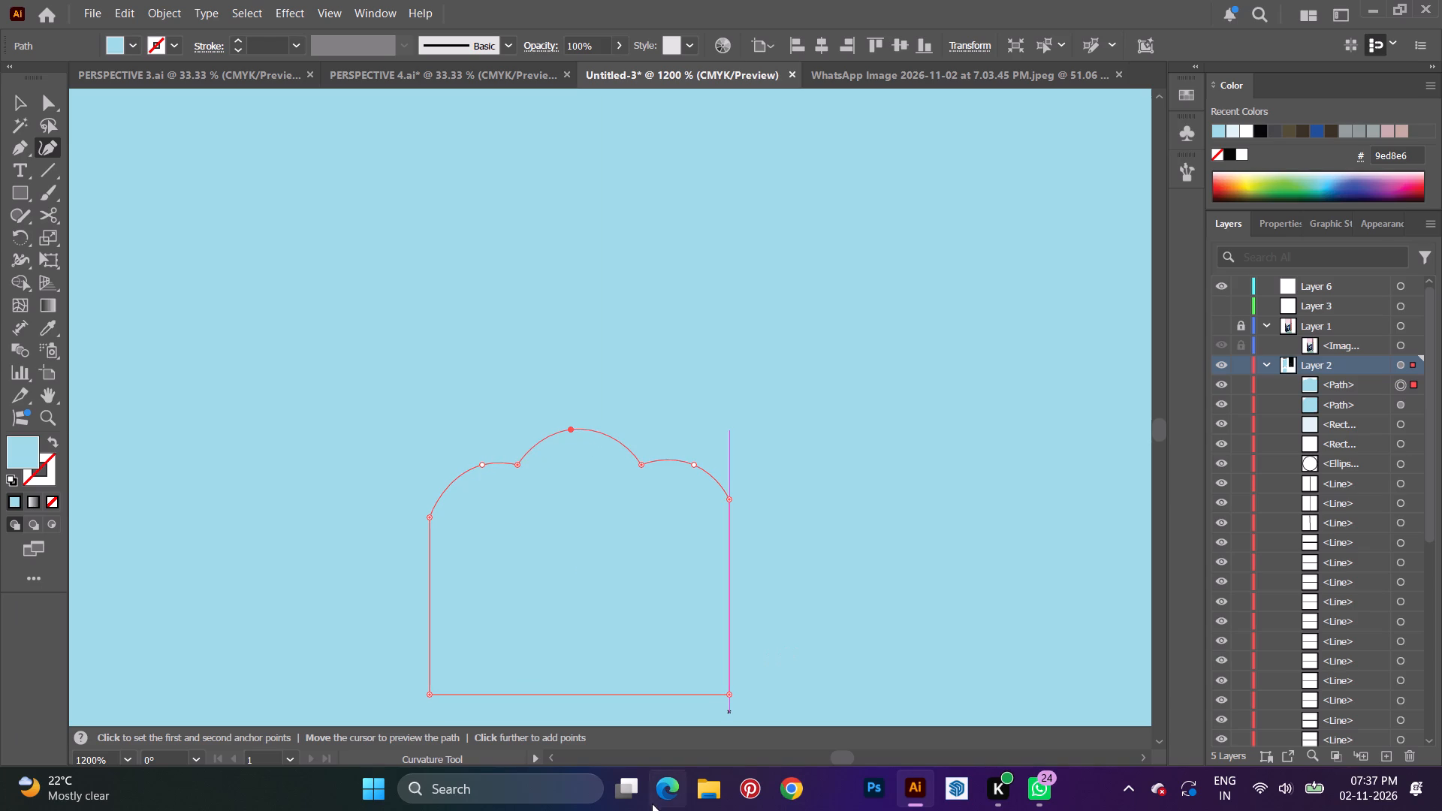
# Move the shape's two bottom corners inward so its sides taper, and lower its upper-right corner slightly.
pyautogui.moveTo(430, 698); pyautogui.dragTo(442, 688)
pyautogui.moveTo(729, 695); pyautogui.dragTo(719, 692)
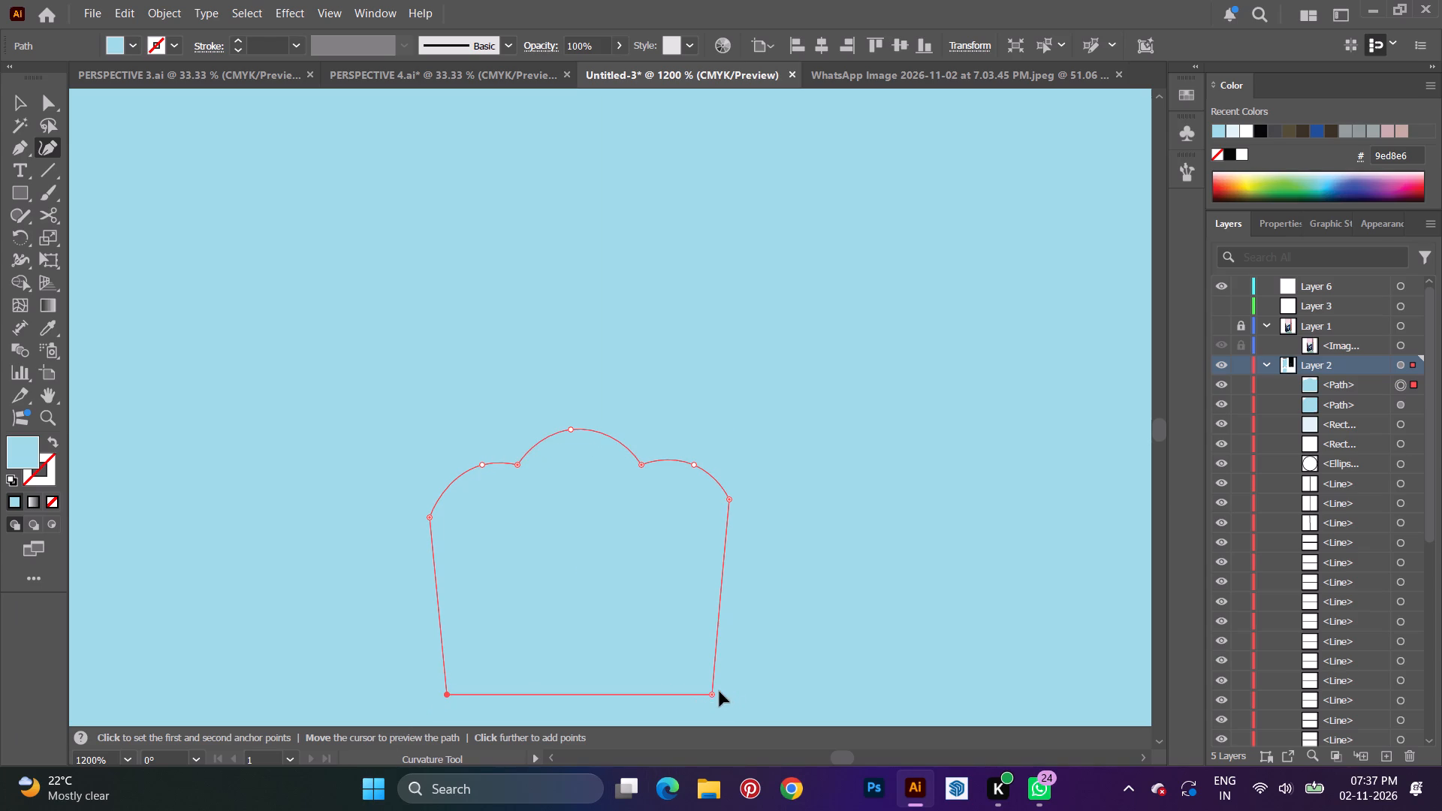
pyautogui.moveTo(719, 692); pyautogui.dragTo(709, 690)
pyautogui.moveTo(729, 500); pyautogui.dragTo(734, 514)
pyautogui.press('v')
pyautogui.click(781, 614)
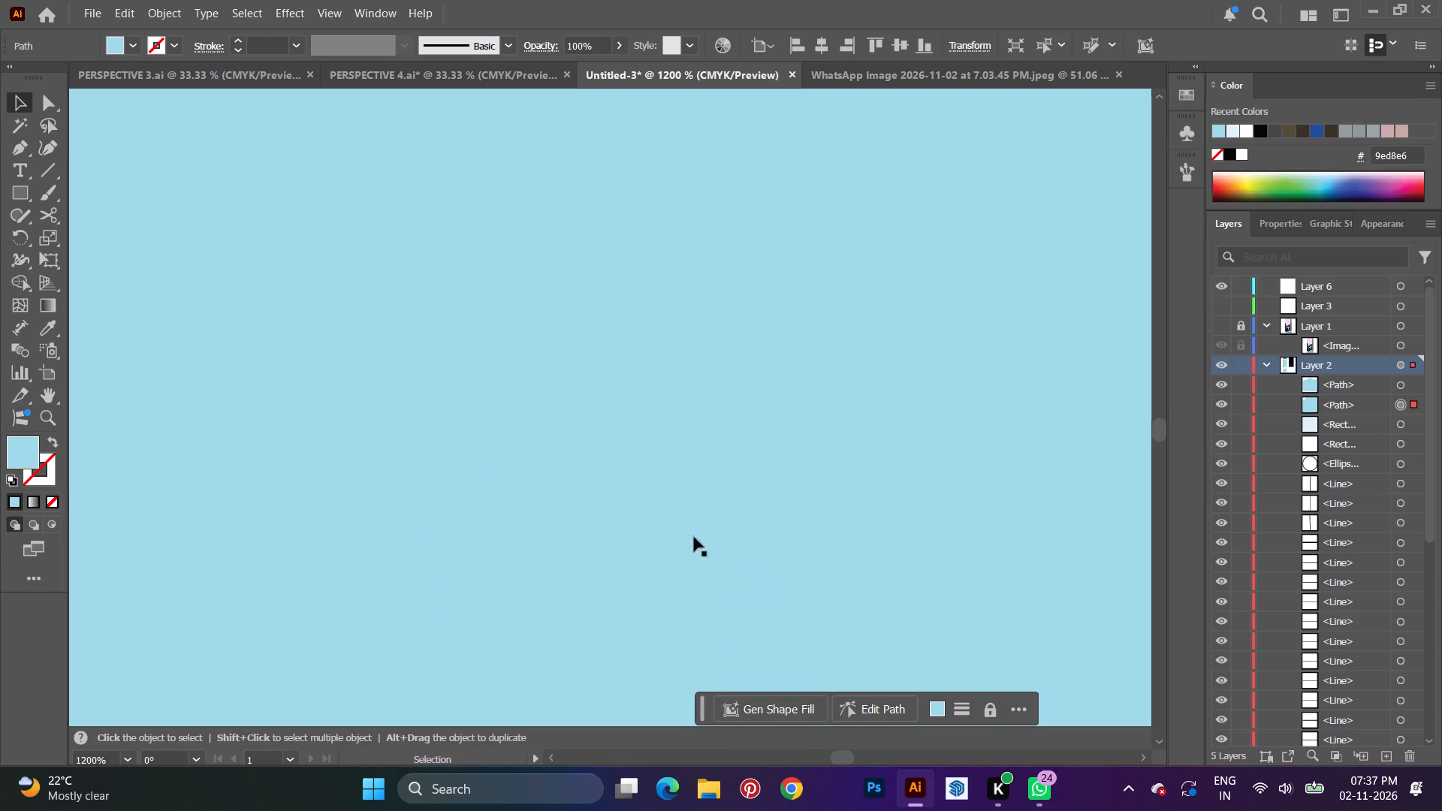
# Fill the three-bumped shape with dark grey by taking the near-black swatch and lowering its black component to about 6%.
pyautogui.click(561, 544)
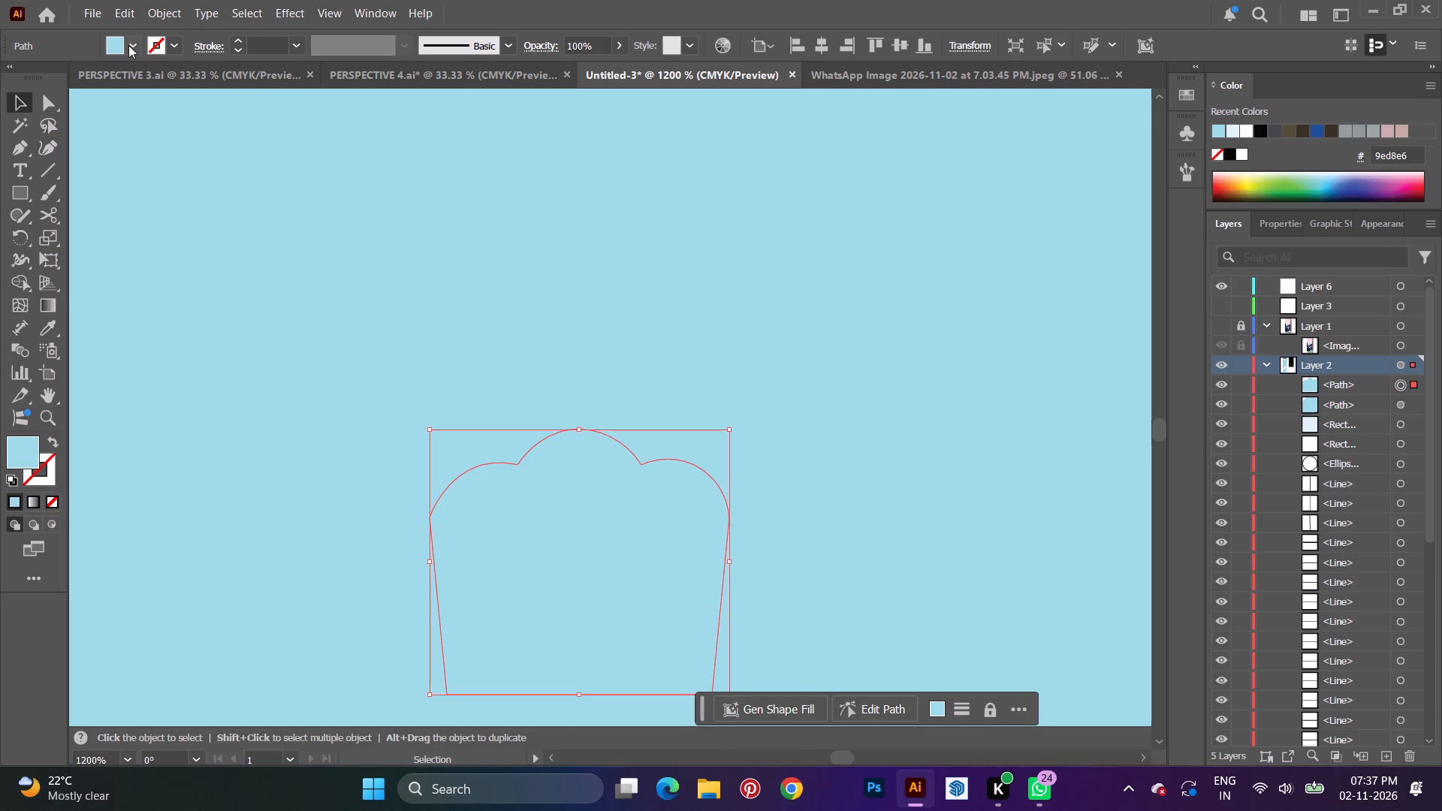
pyautogui.click(128, 45)
pyautogui.click(99, 157)
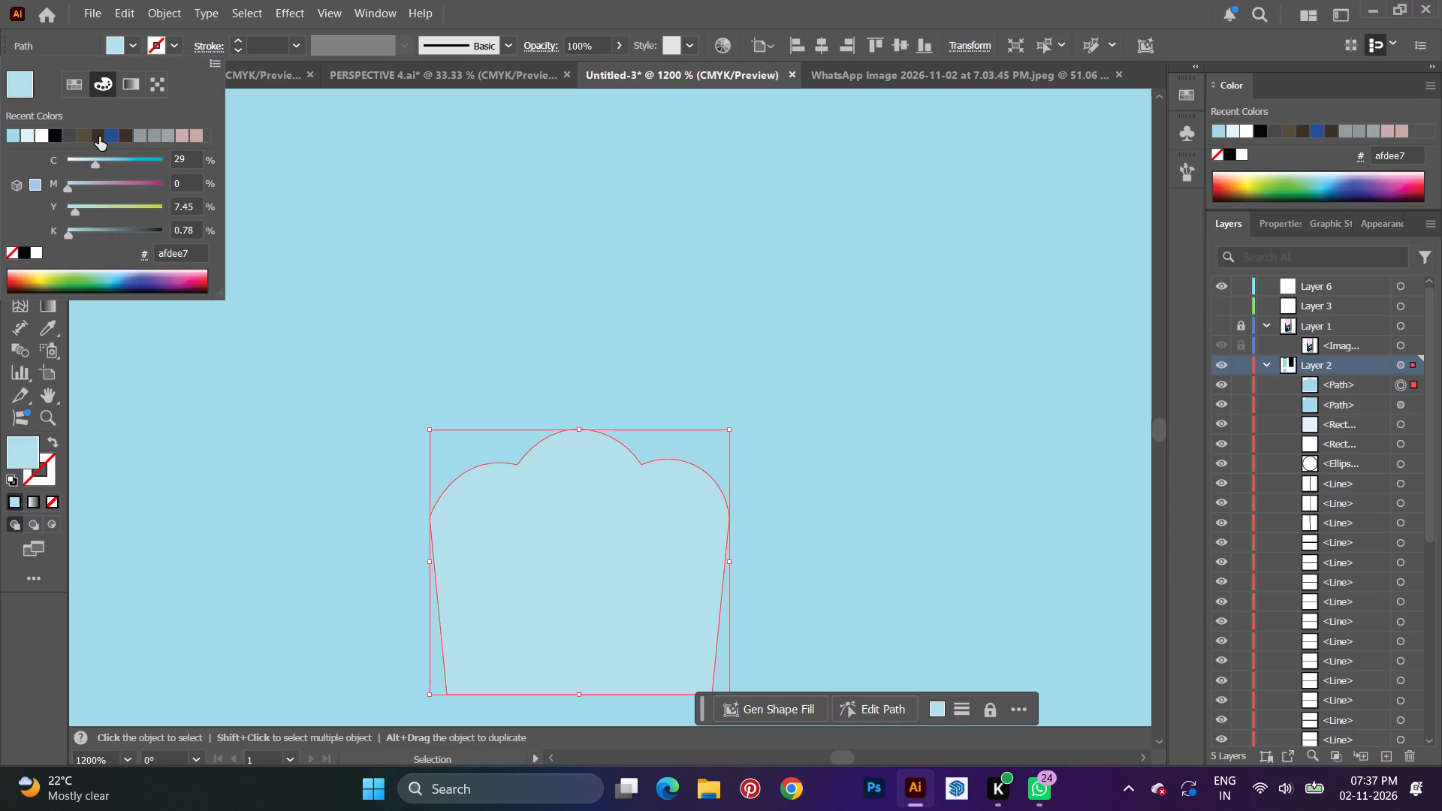
pyautogui.click(53, 130)
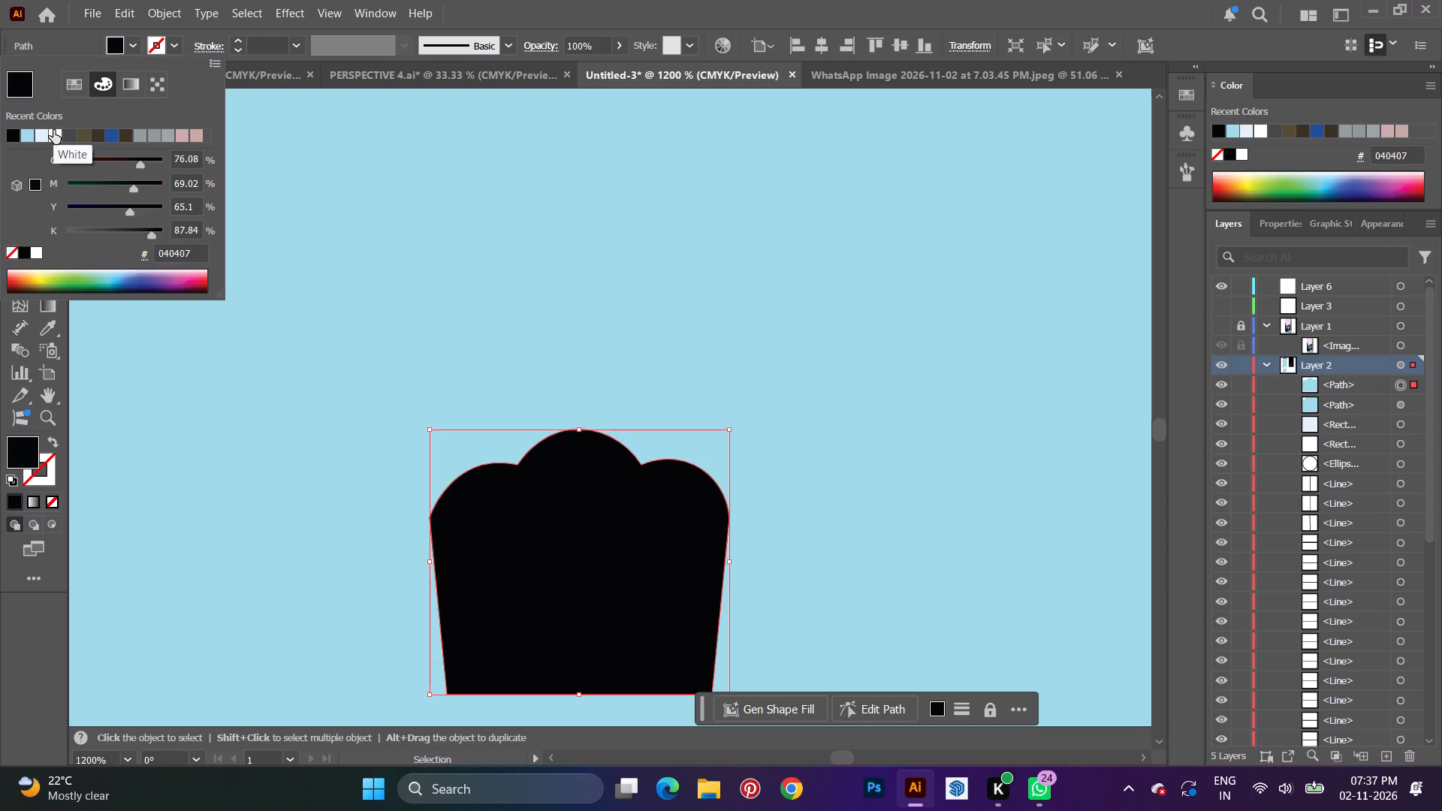
pyautogui.moveTo(152, 232); pyautogui.dragTo(137, 232)
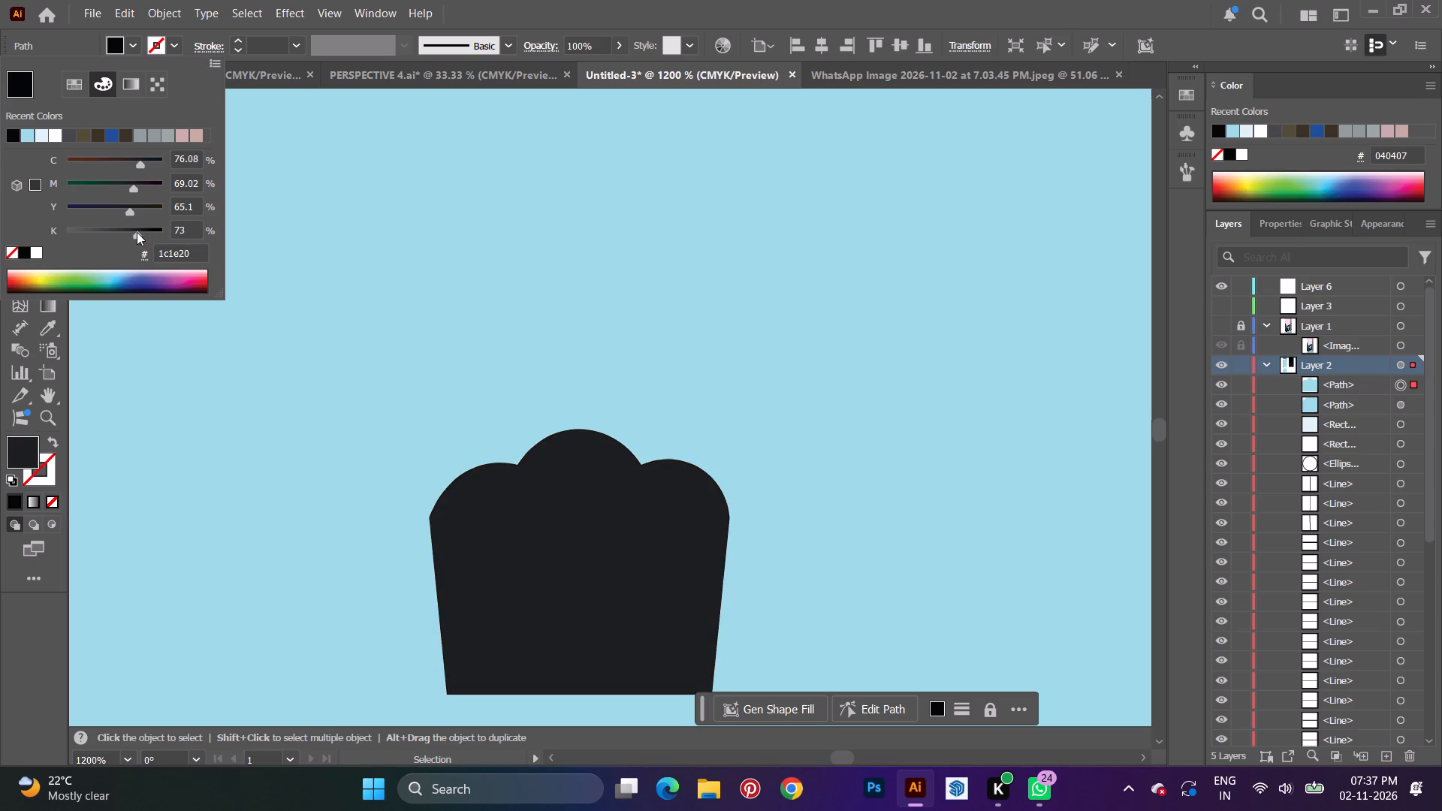
pyautogui.moveTo(137, 232); pyautogui.dragTo(73, 246)
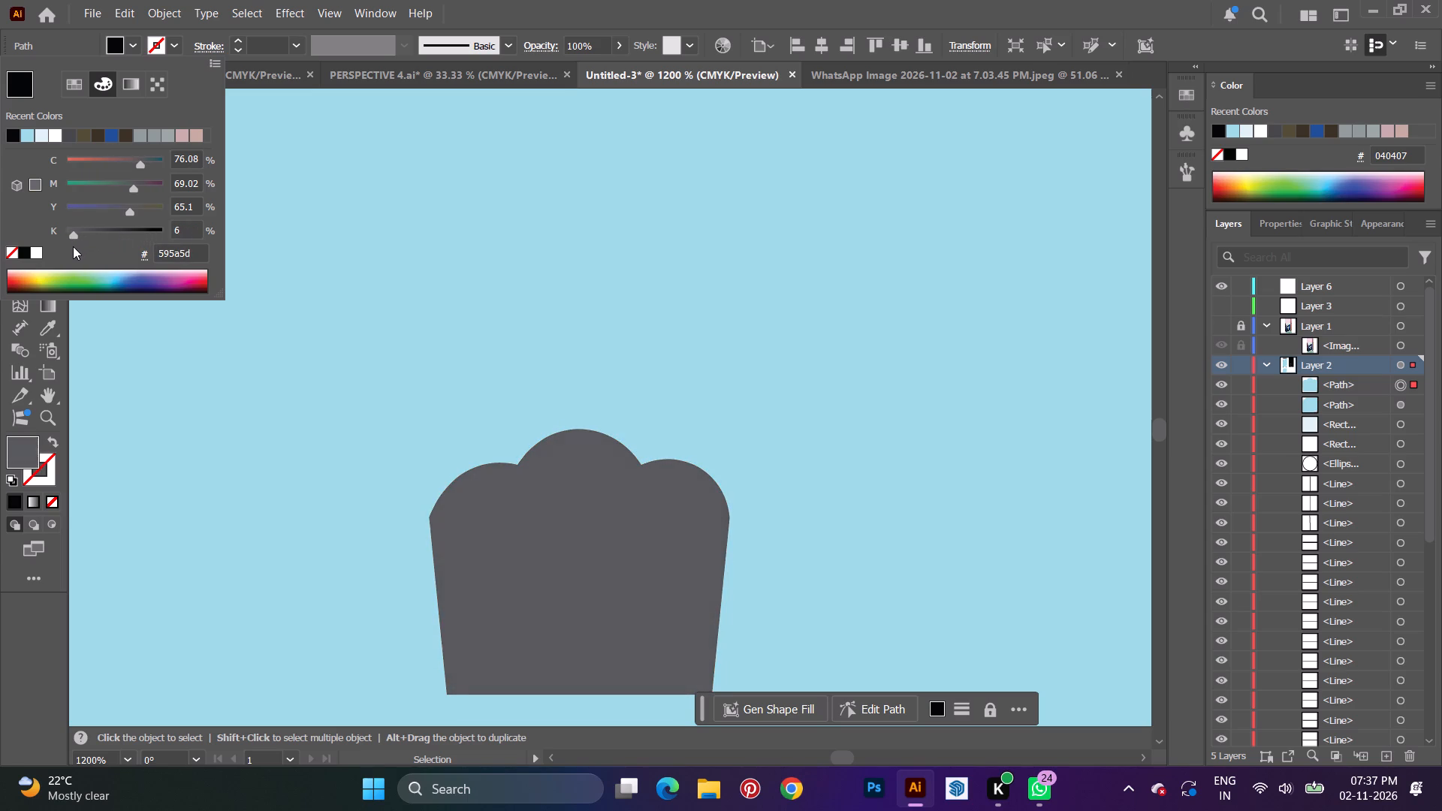
pyautogui.moveTo(73, 246); pyautogui.dragTo(71, 248)
pyautogui.press('v')
pyautogui.click(154, 460)
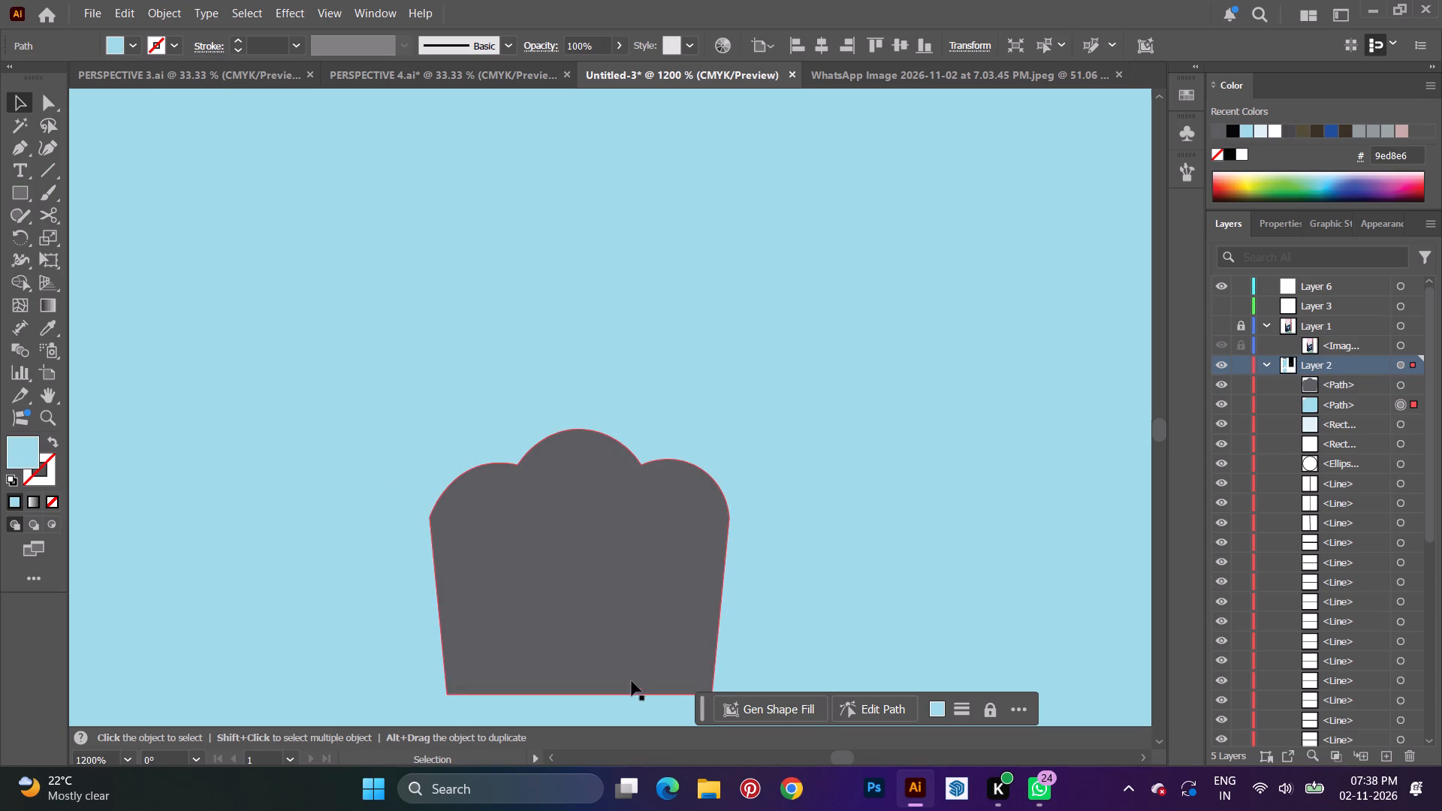
# Draw a closed Pen outline about 19 pt wide and 15 pt tall around the three-bumped grey shape, with tapered sides.
pyautogui.scroll(-8, 602, 639)
pyautogui.click(19, 147)
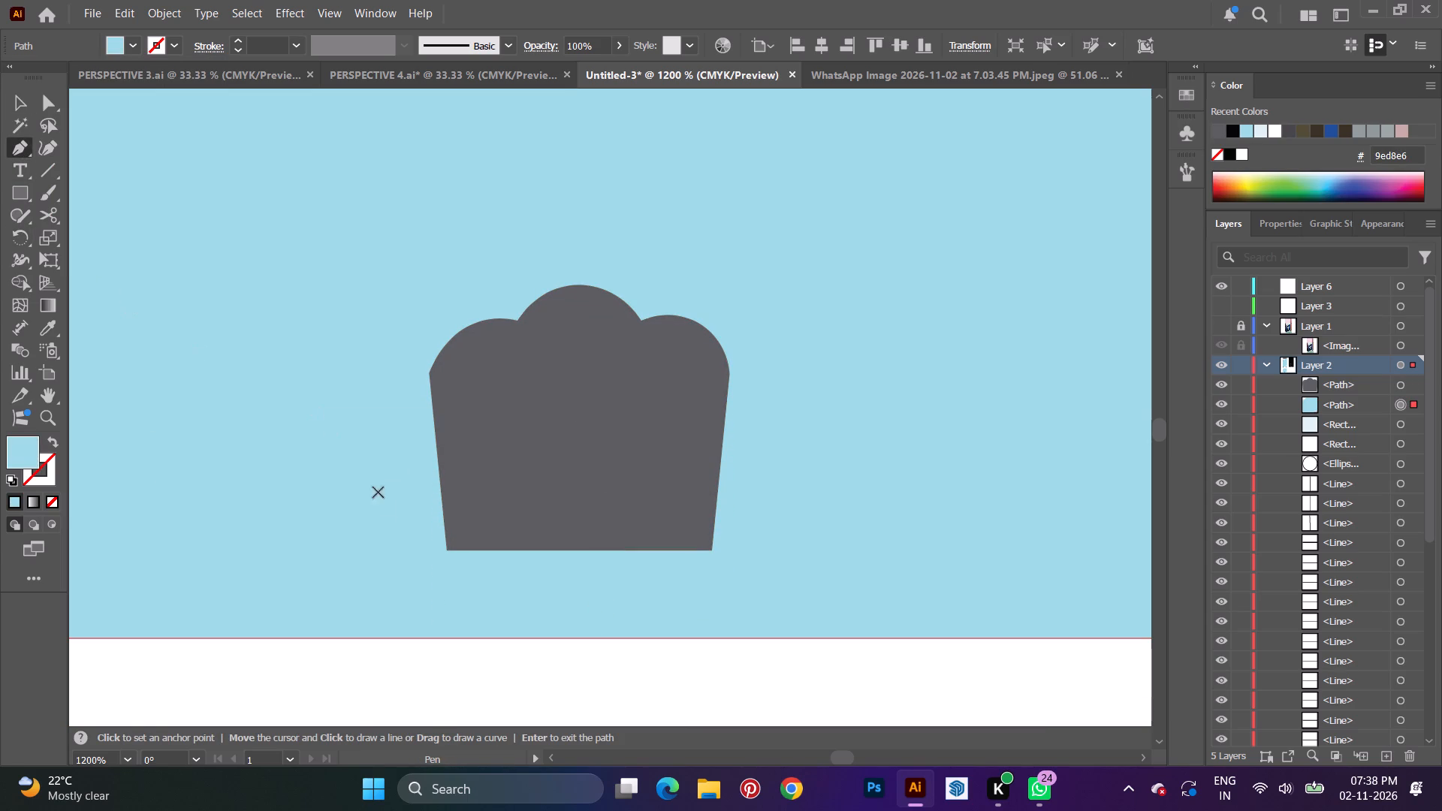
pyautogui.click(431, 550)
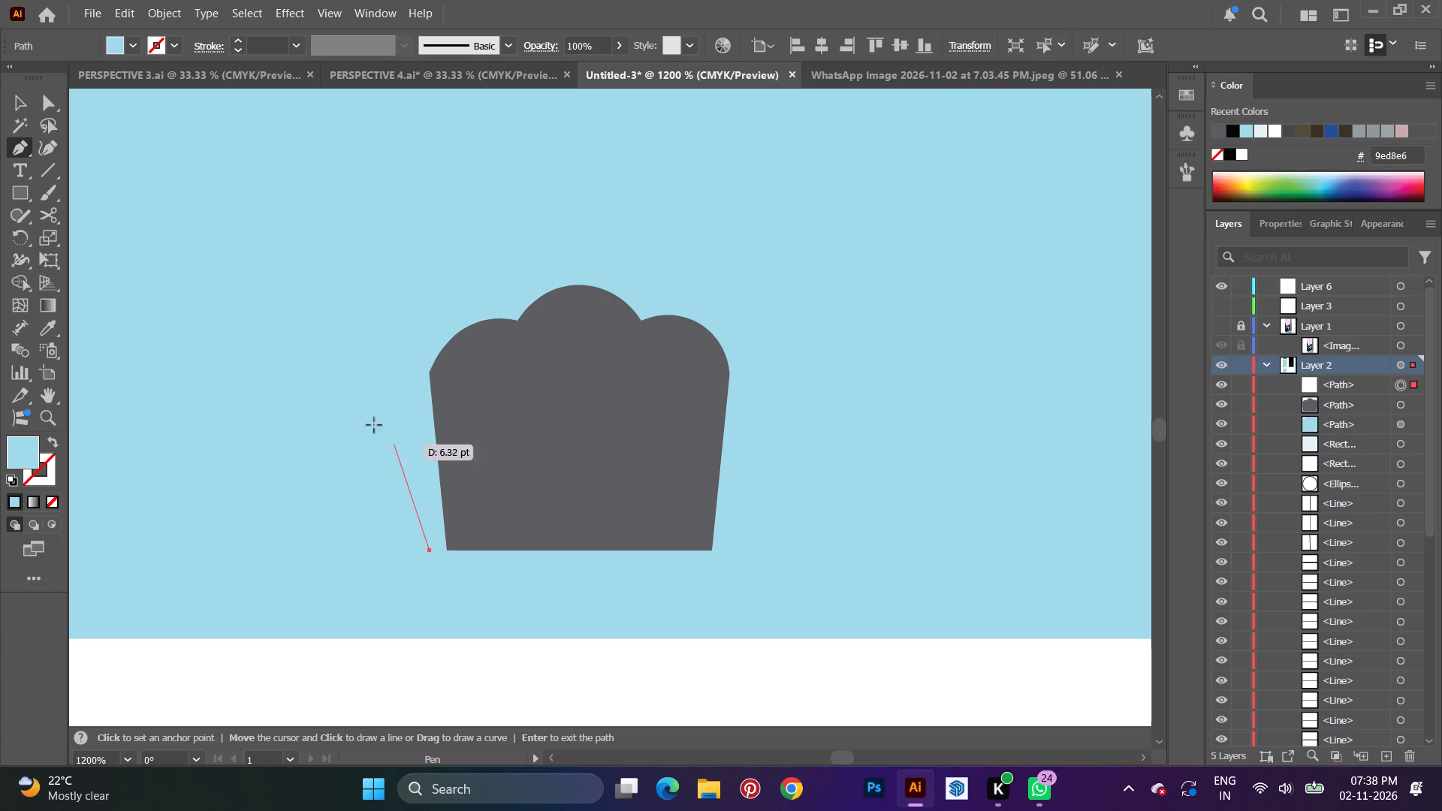
pyautogui.click(406, 378)
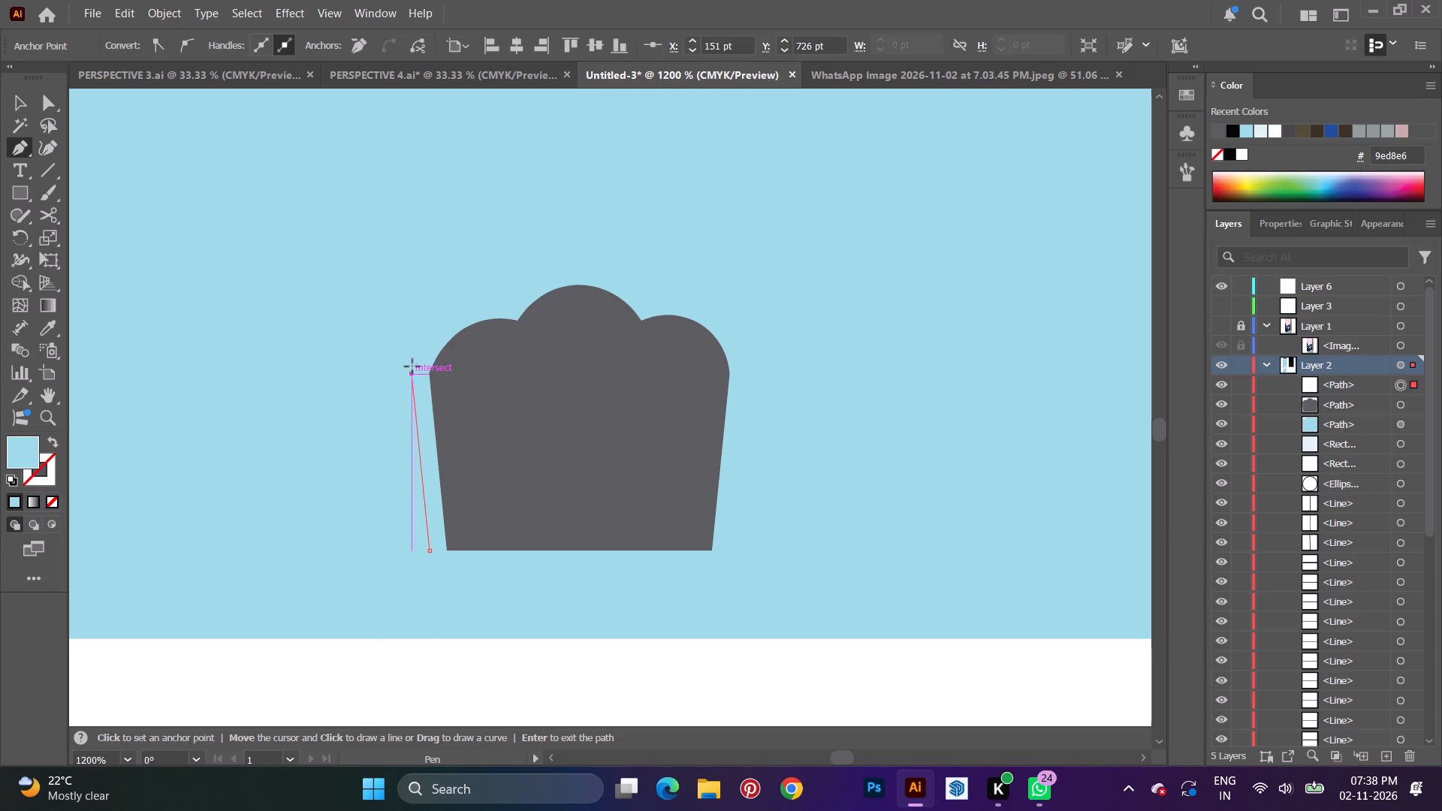
pyautogui.click(511, 311)
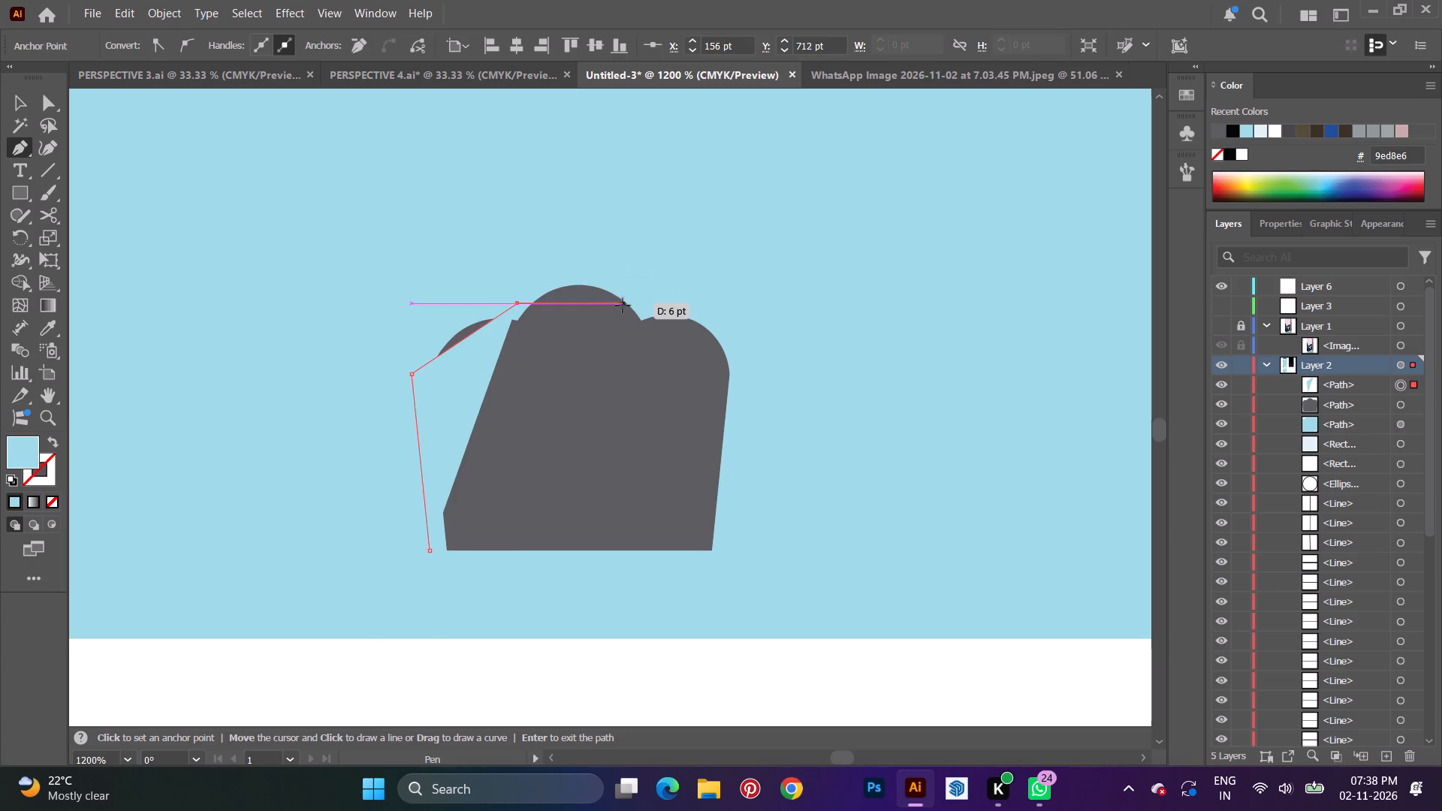
pyautogui.click(645, 307)
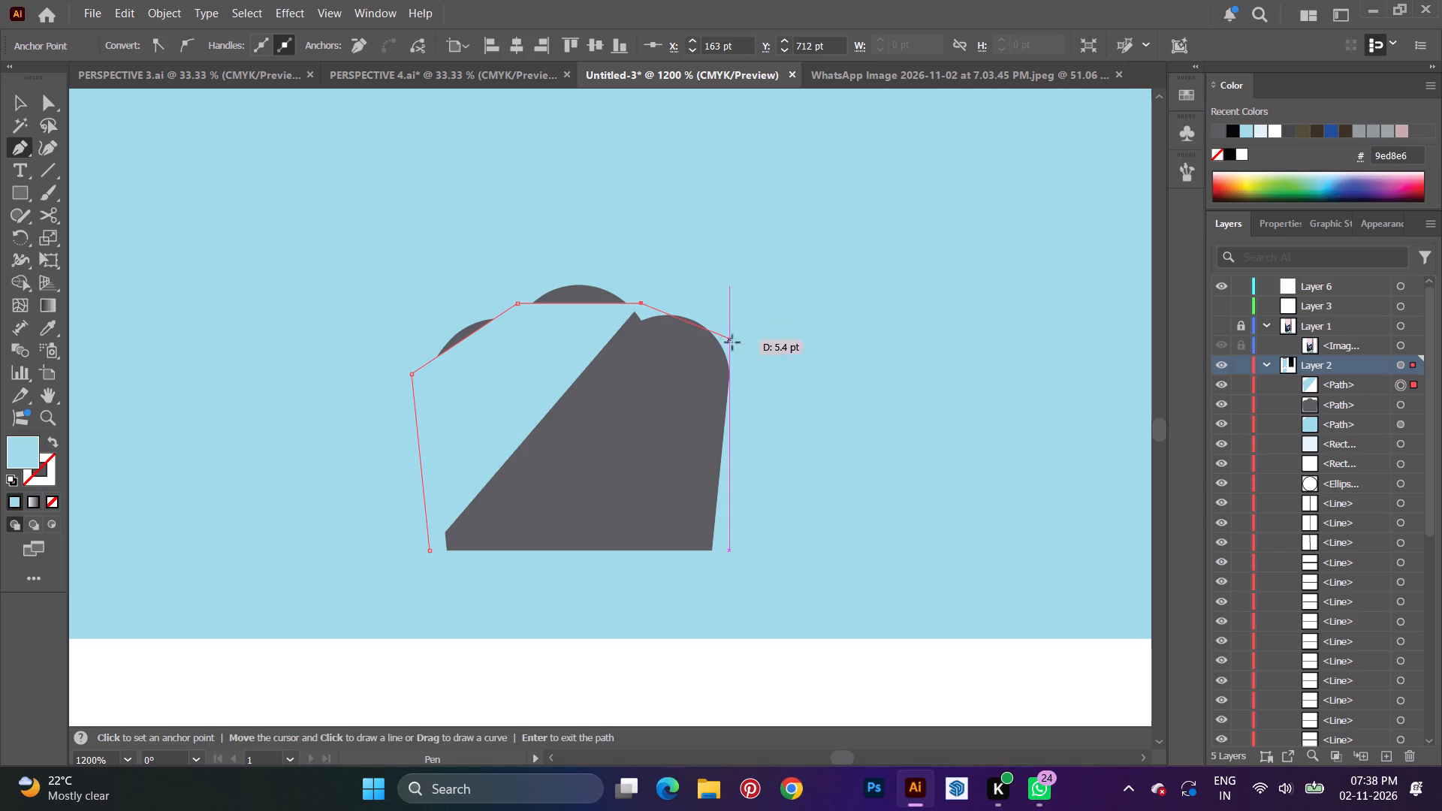
pyautogui.click(747, 353)
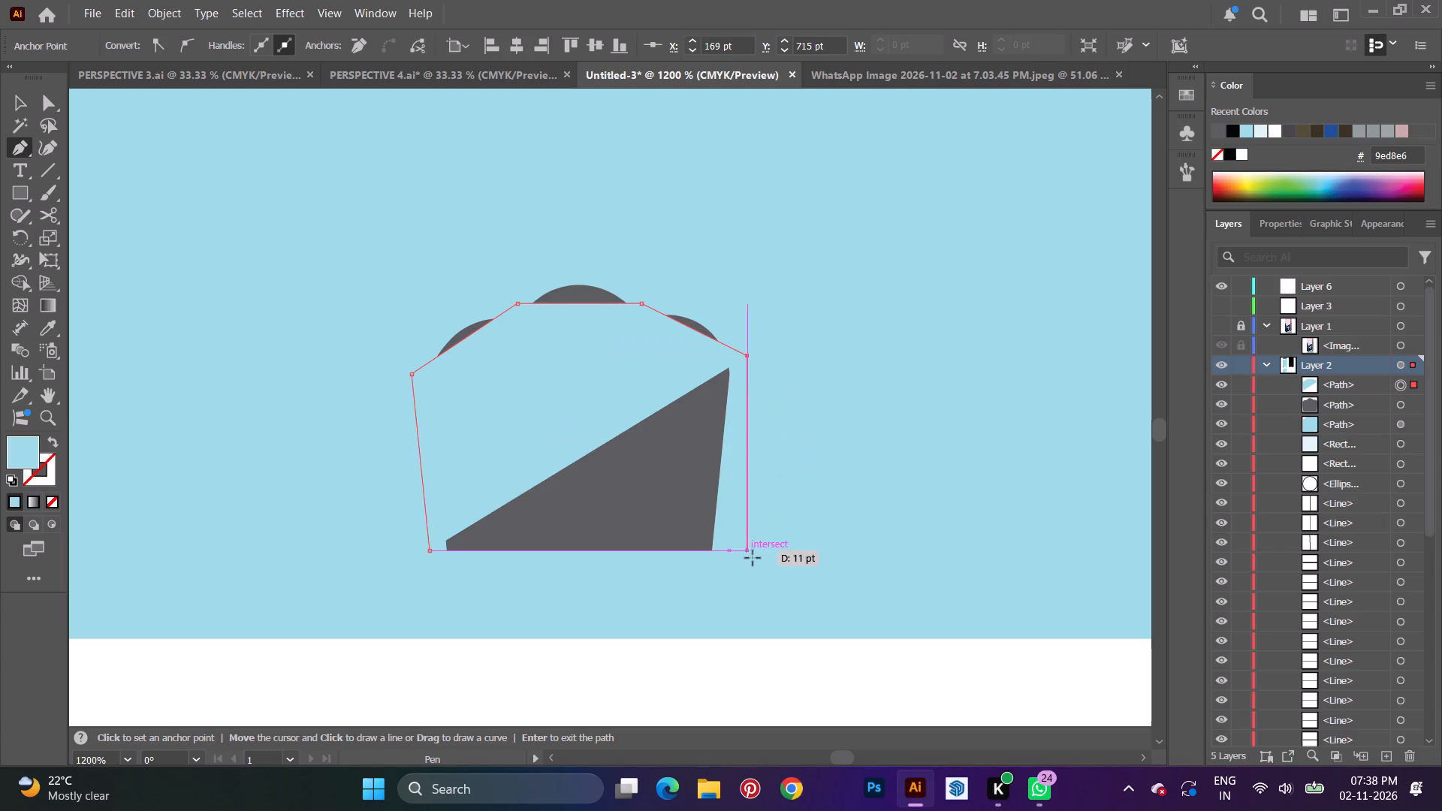
pyautogui.click(729, 550)
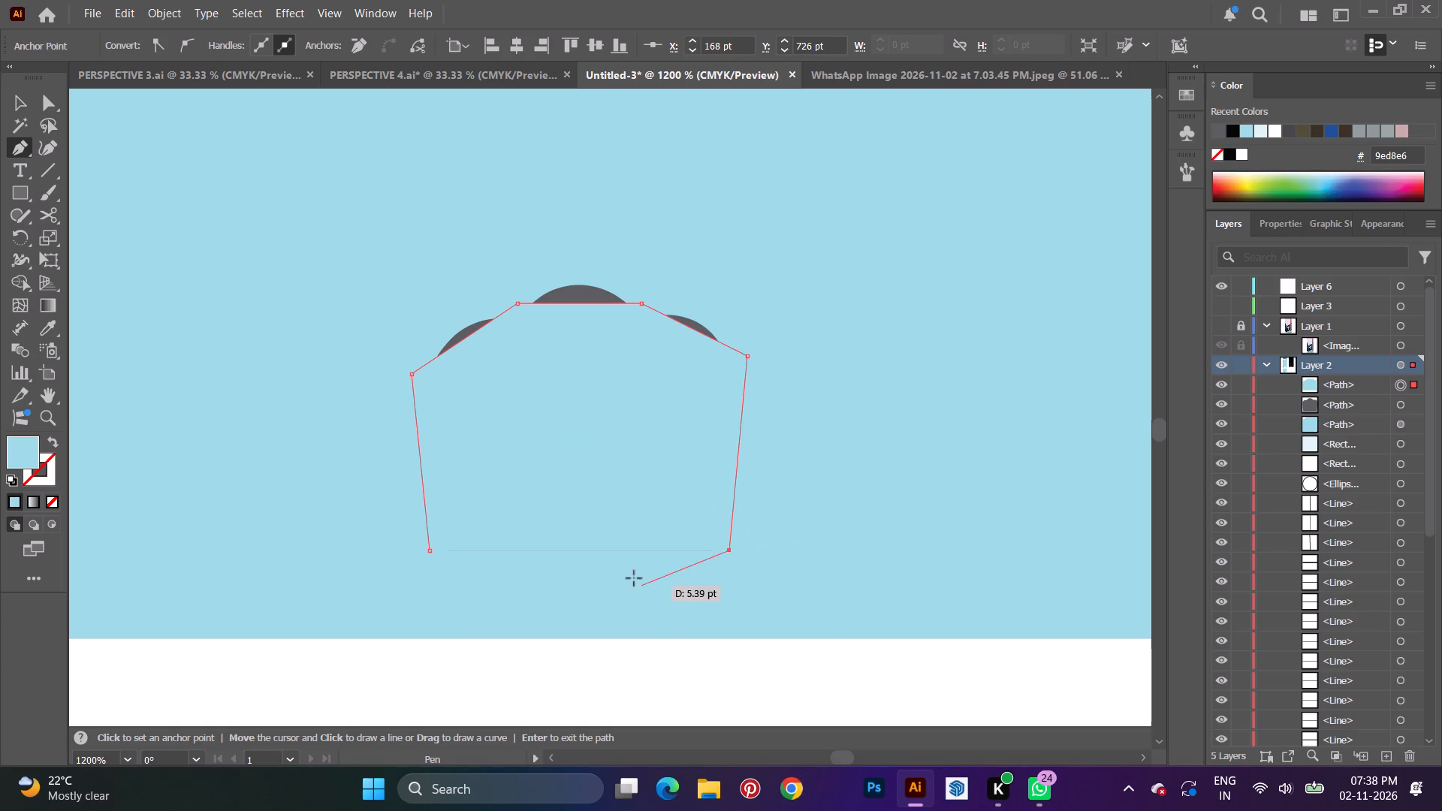
pyautogui.click(731, 571)
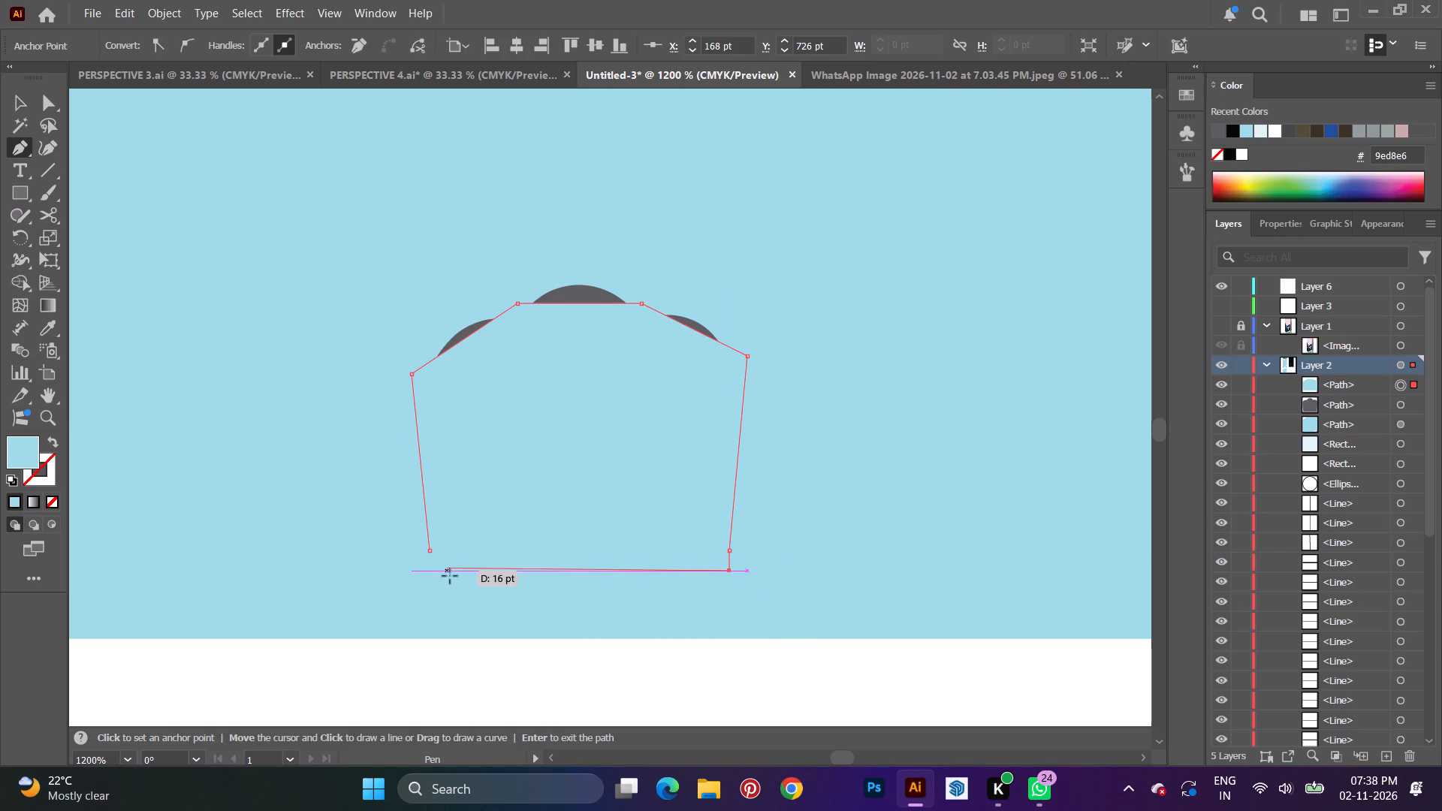
pyautogui.click(432, 571)
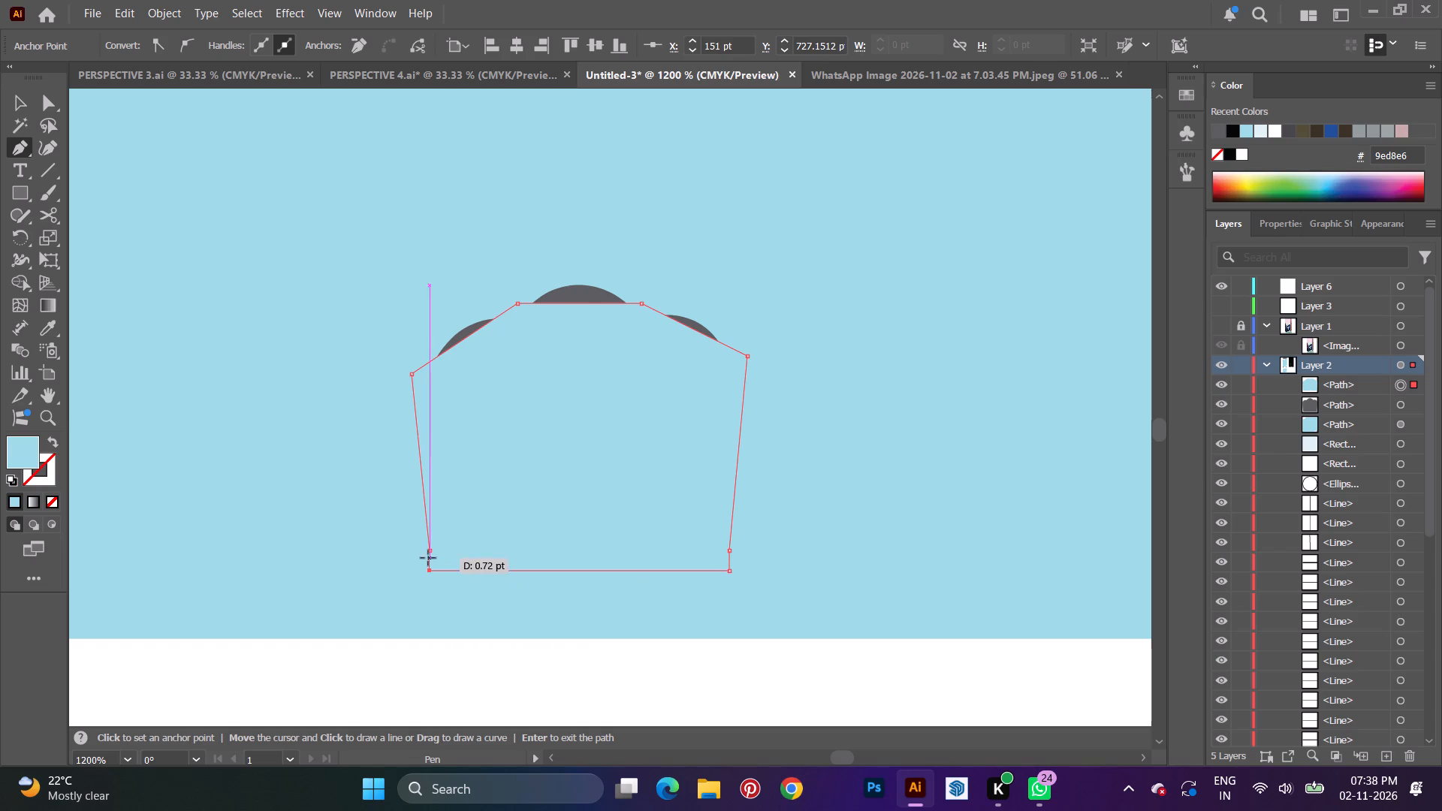
pyautogui.click(429, 550)
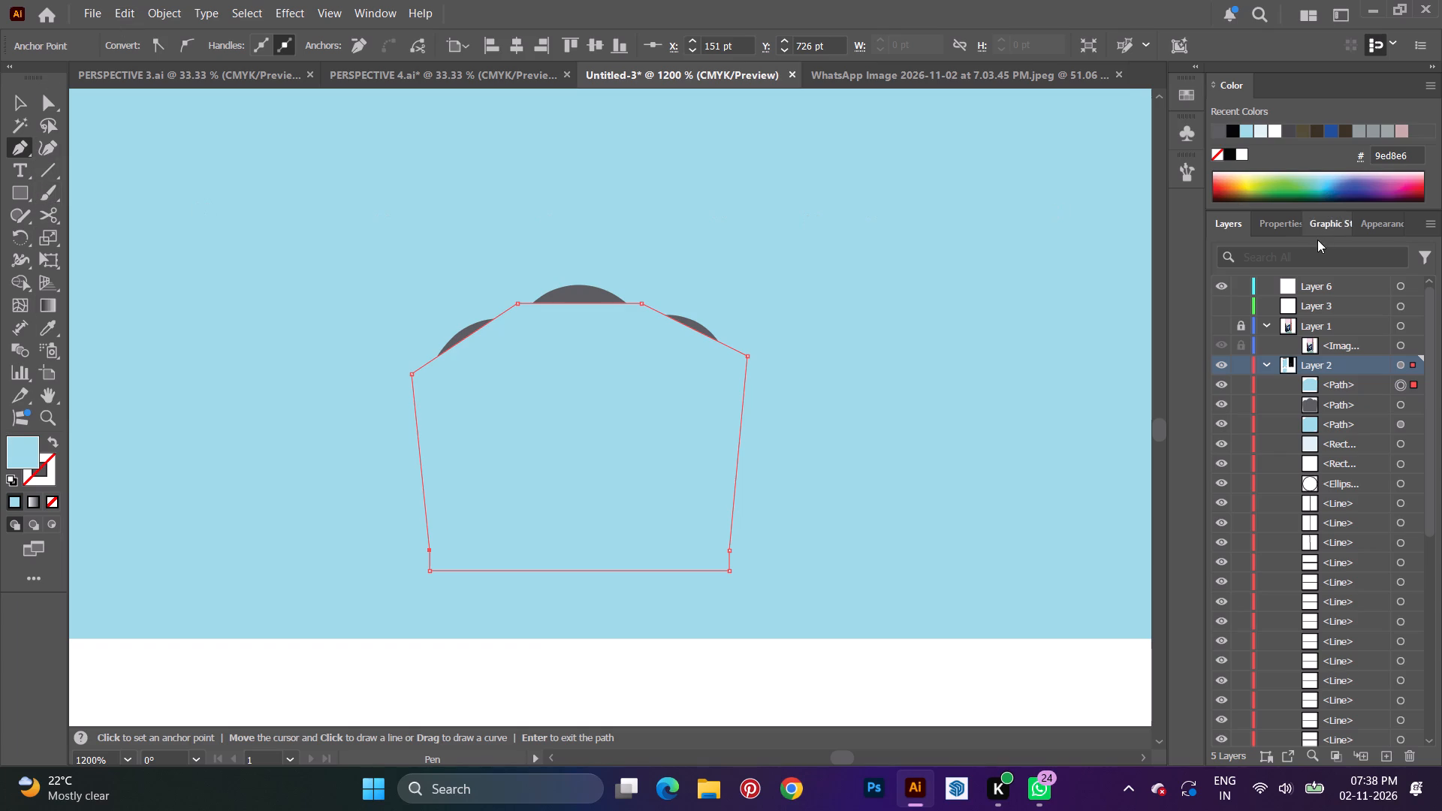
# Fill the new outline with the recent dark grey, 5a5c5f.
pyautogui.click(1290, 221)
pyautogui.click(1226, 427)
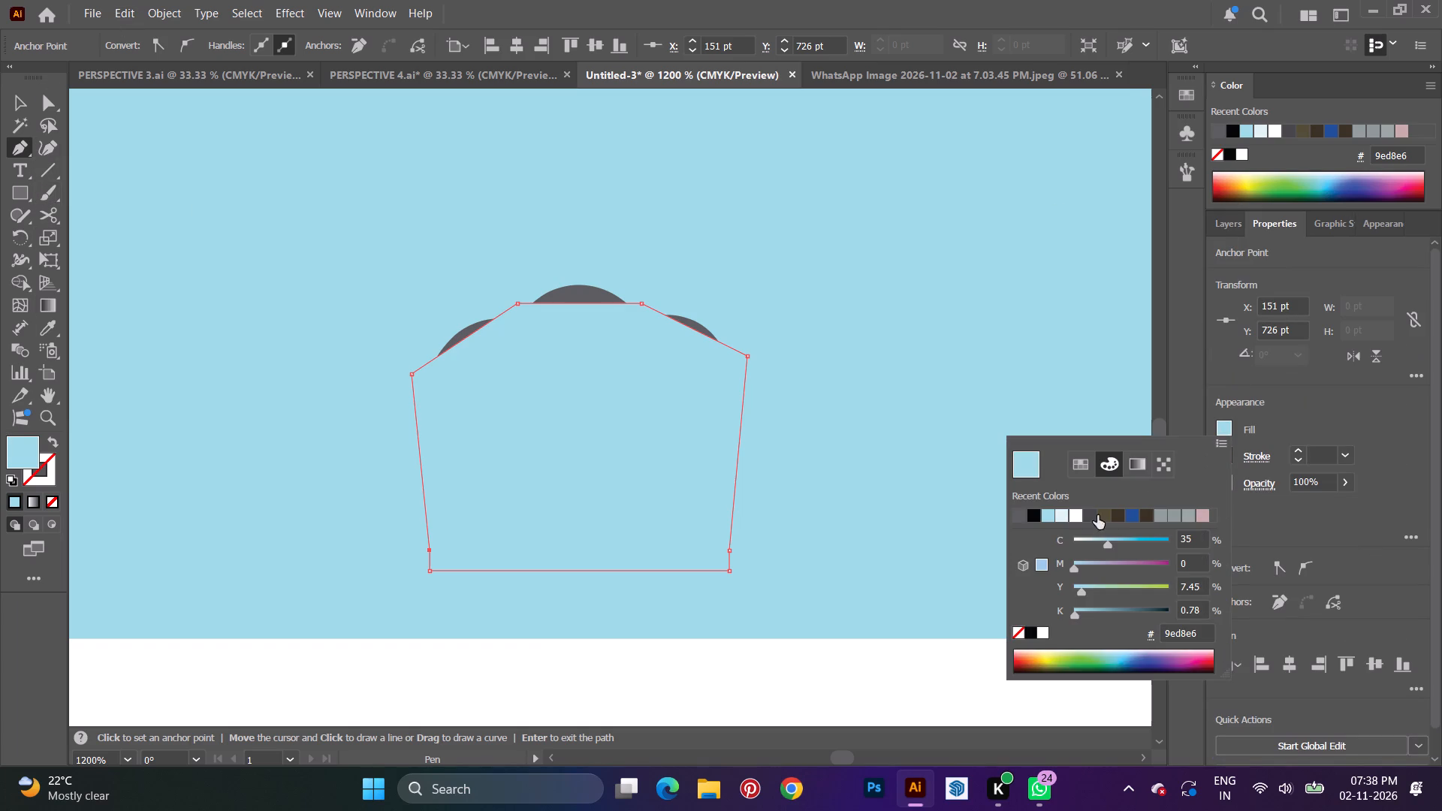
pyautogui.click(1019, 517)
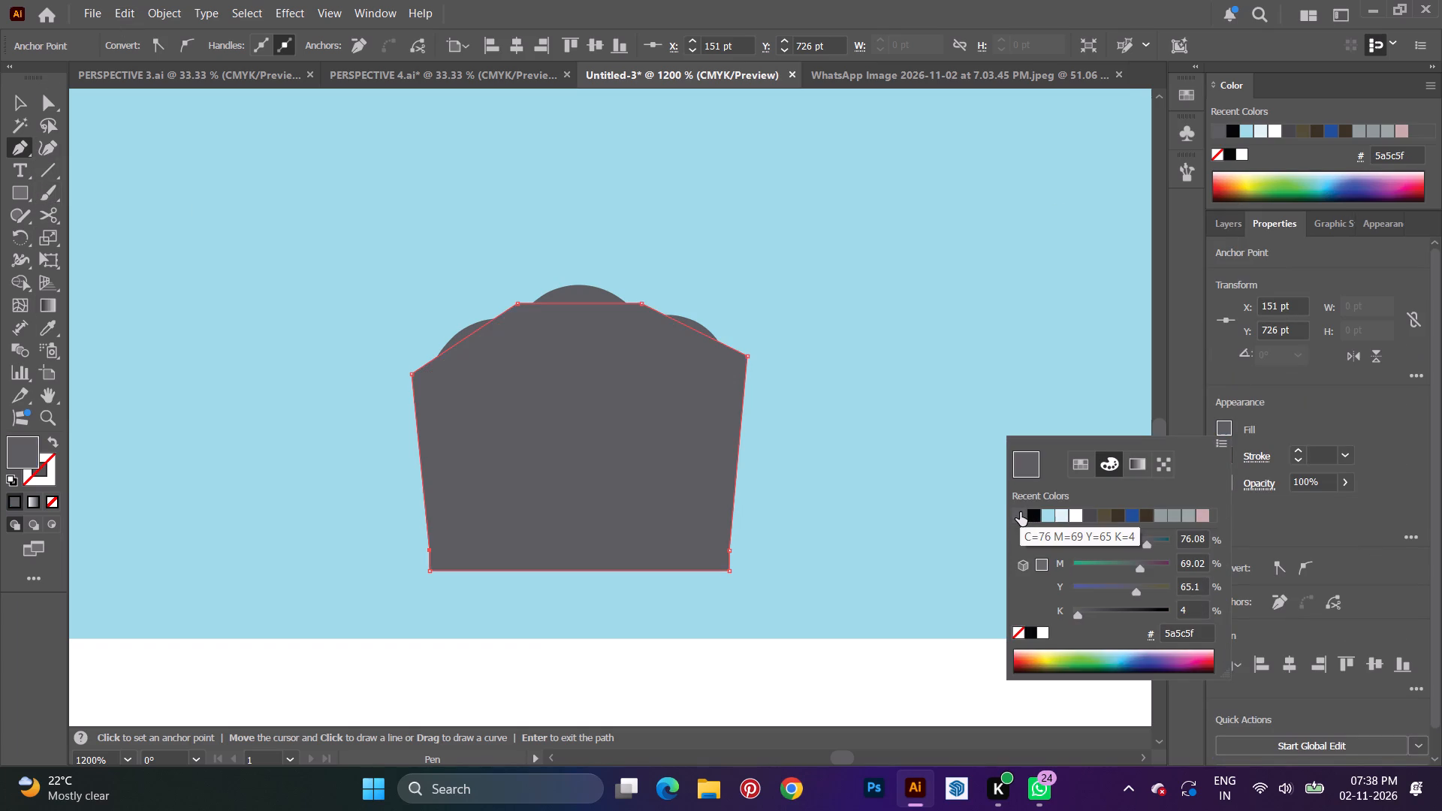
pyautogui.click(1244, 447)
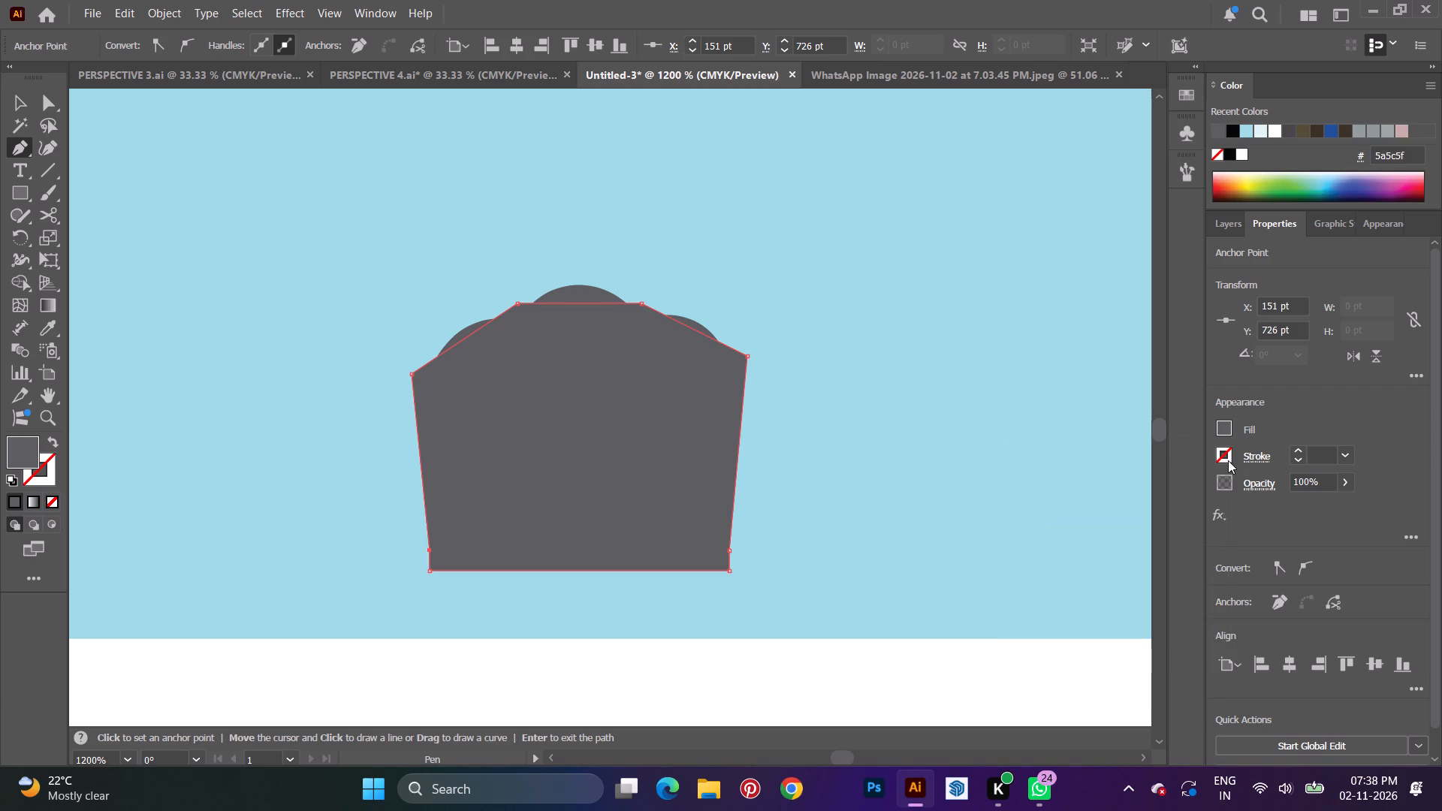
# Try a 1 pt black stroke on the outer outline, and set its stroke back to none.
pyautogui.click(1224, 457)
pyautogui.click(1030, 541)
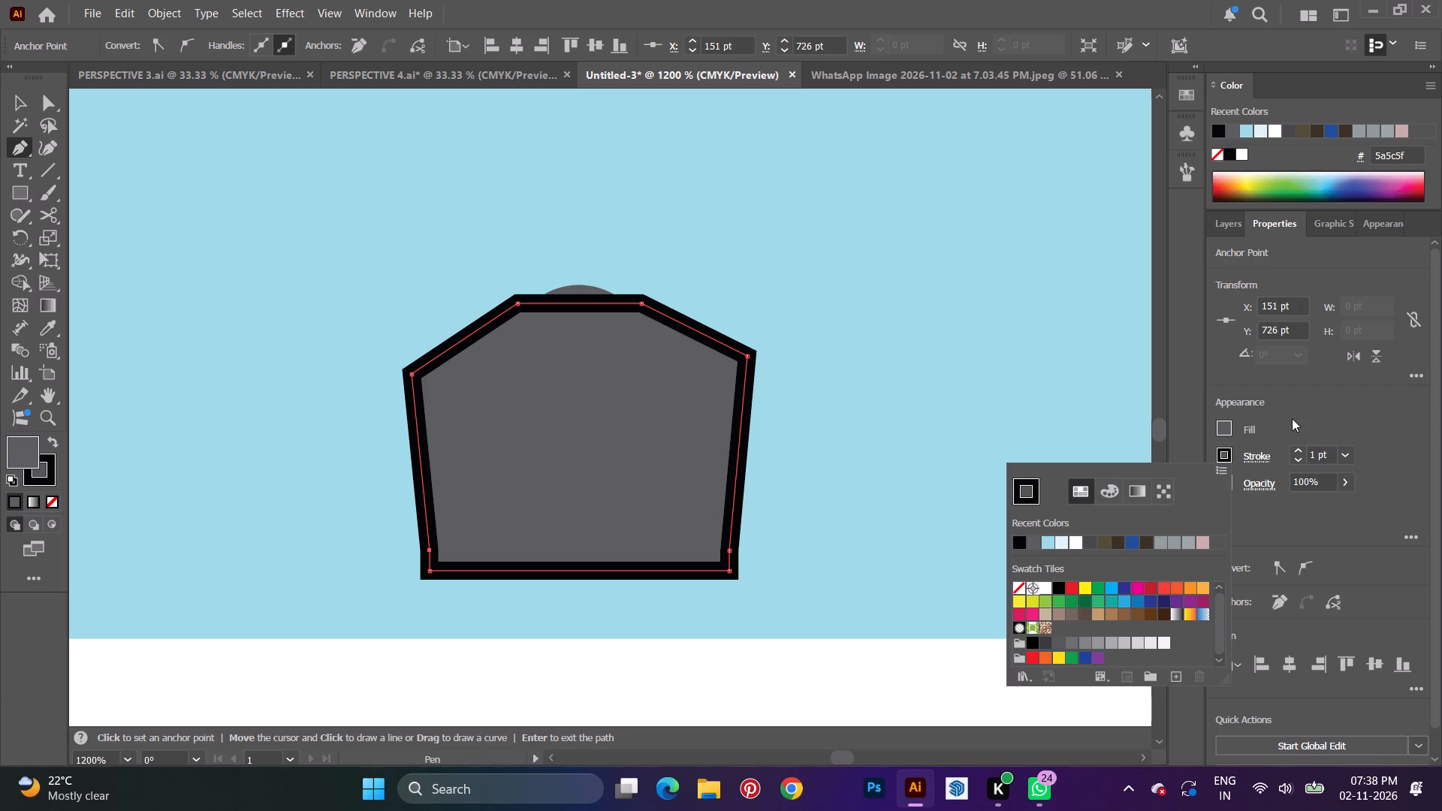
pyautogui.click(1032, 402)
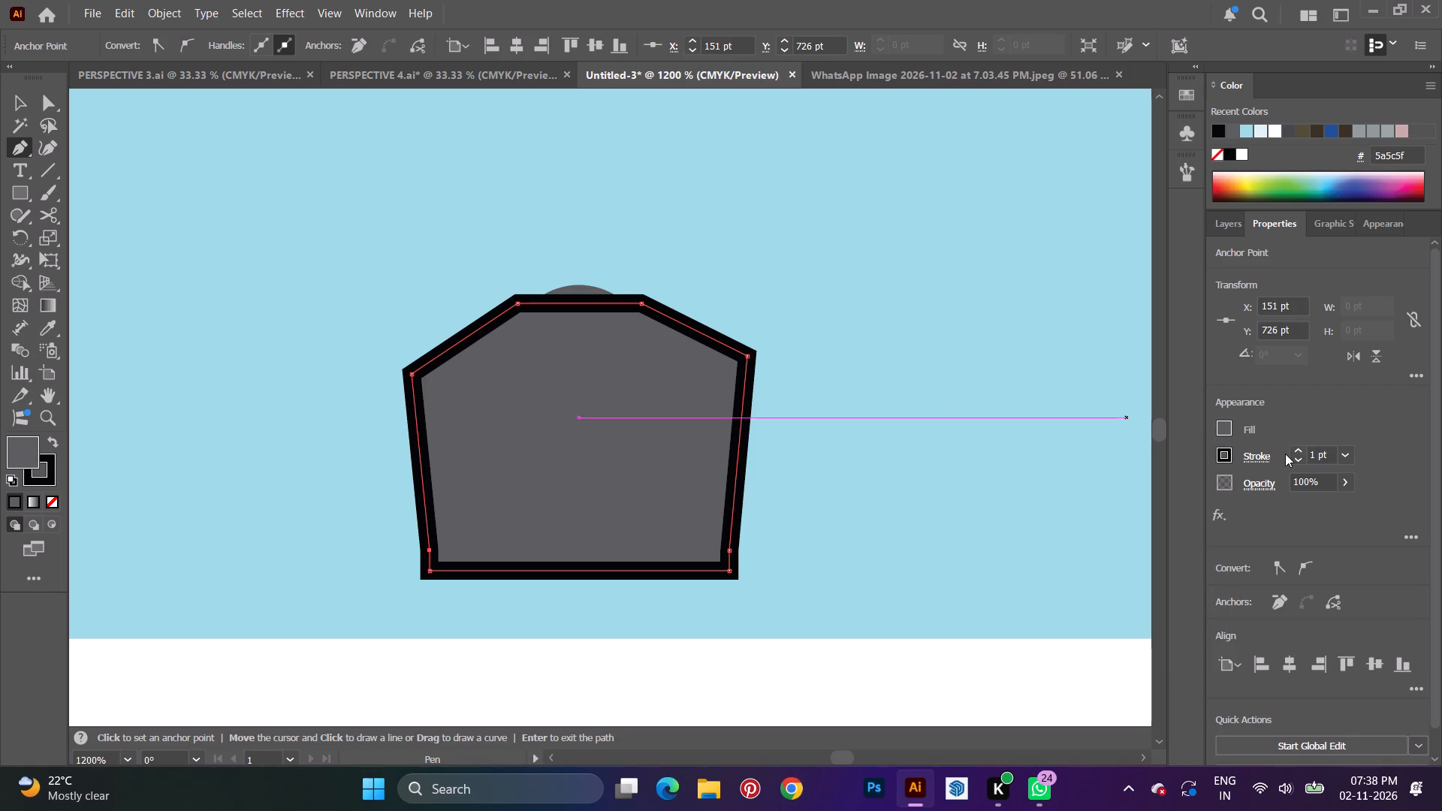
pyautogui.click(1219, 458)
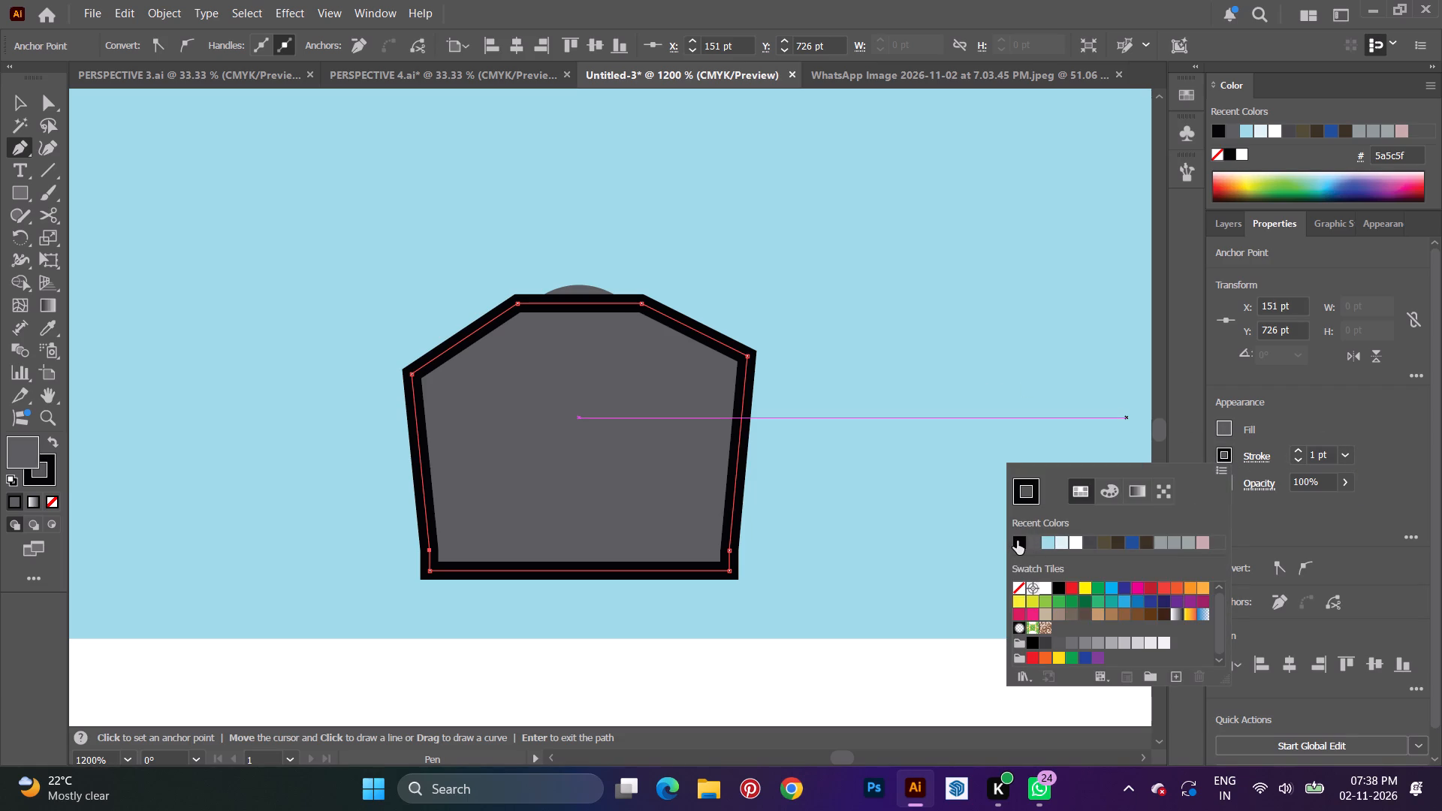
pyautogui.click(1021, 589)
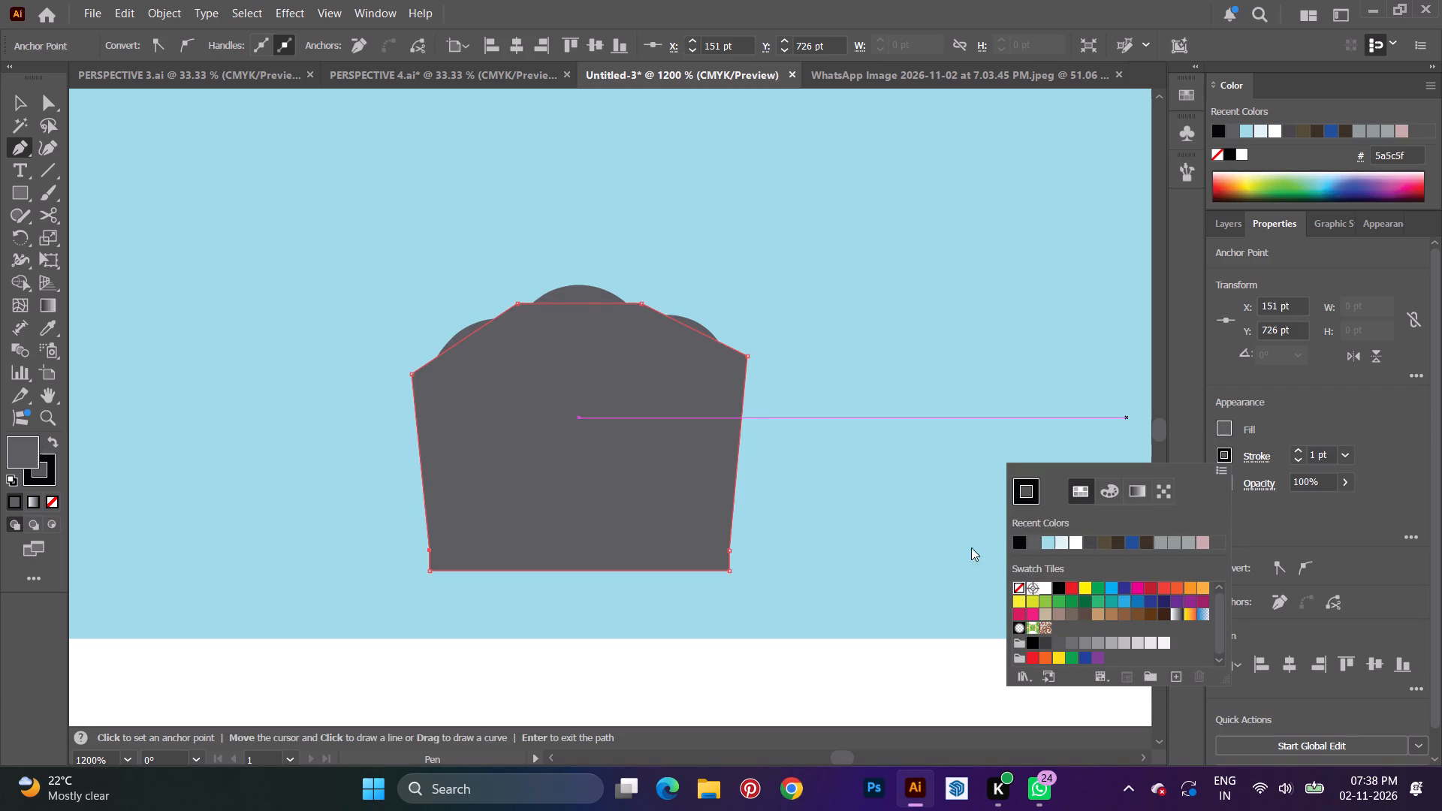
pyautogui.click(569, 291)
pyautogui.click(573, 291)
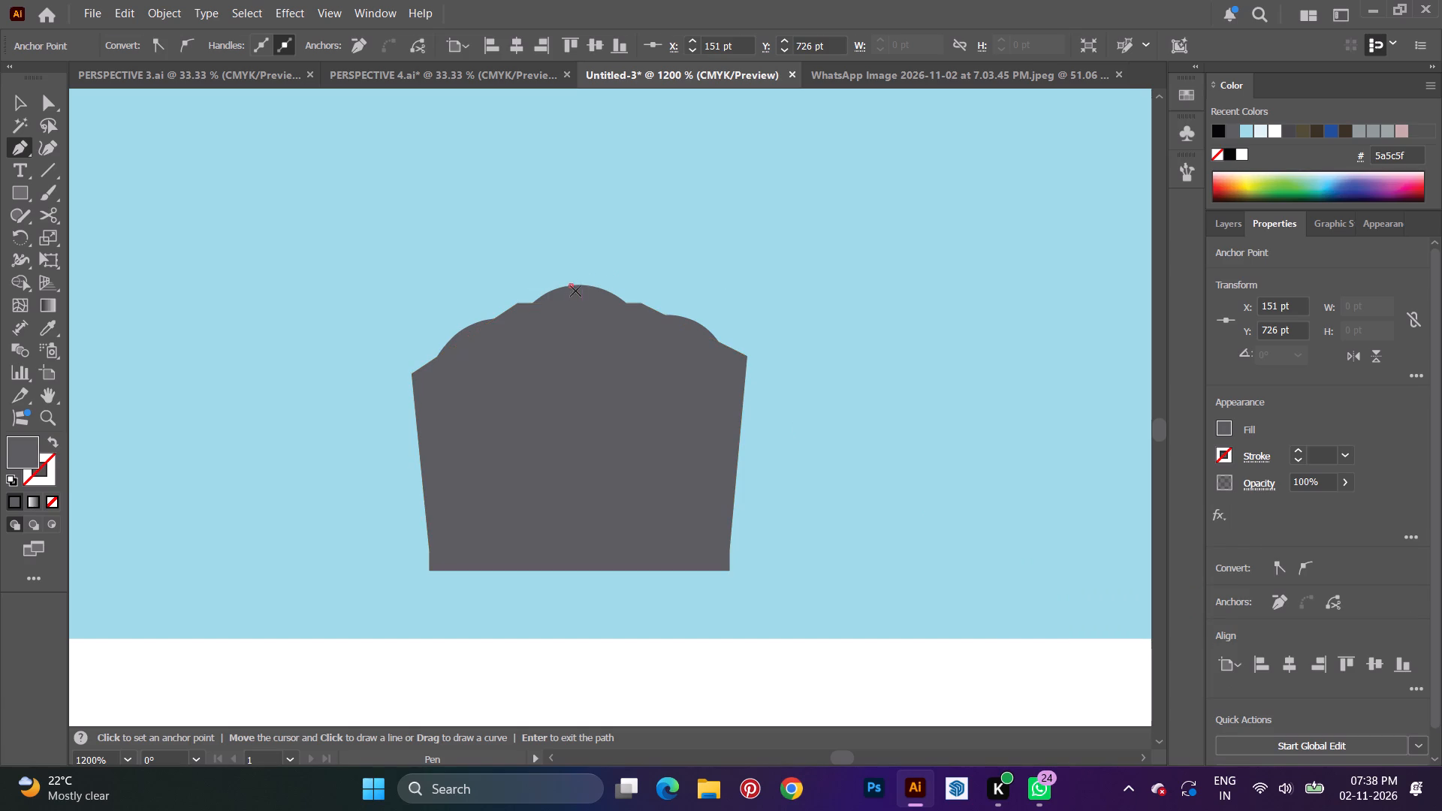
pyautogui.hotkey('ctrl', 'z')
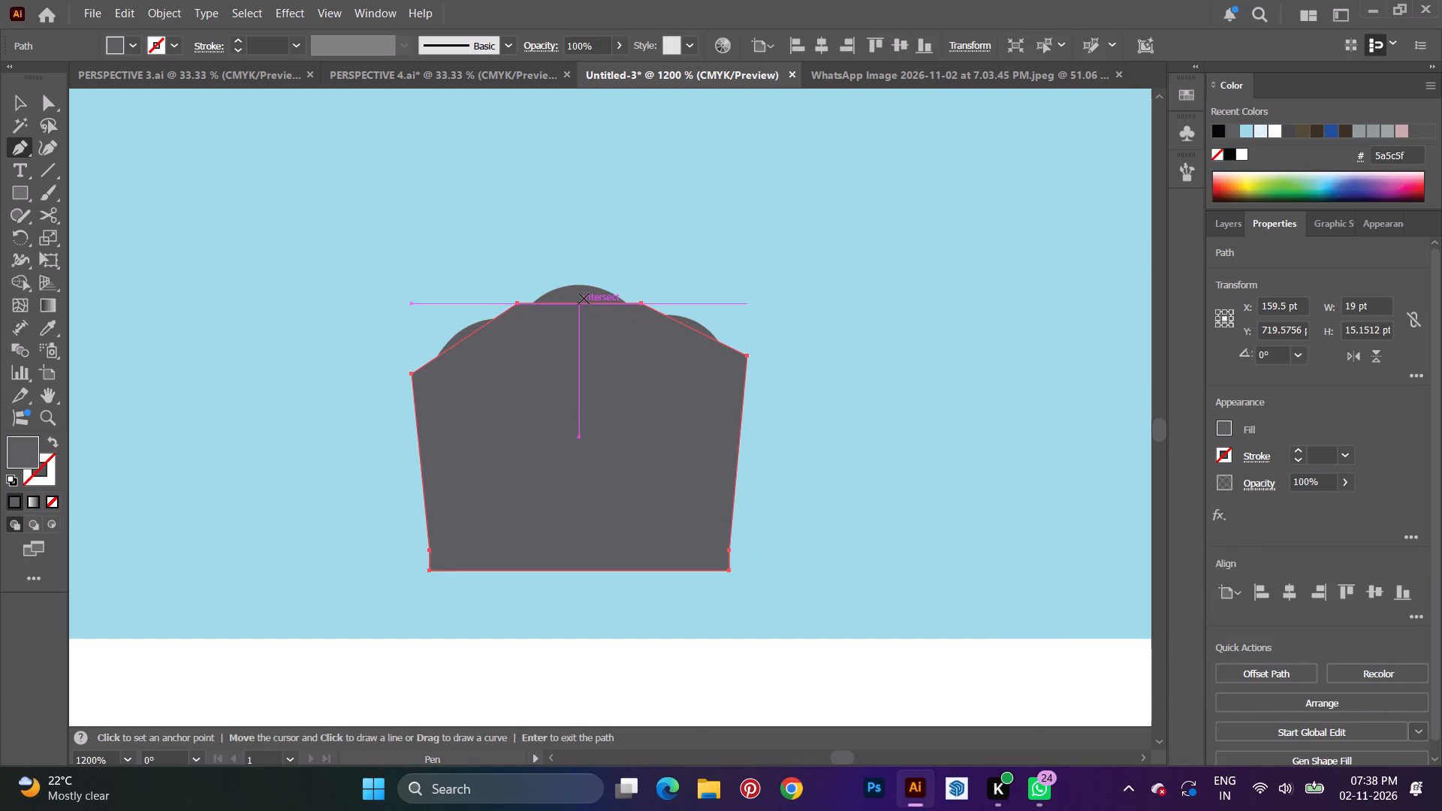
# Give the outer outline no fill and a dark grey stroke, so it frames the three-bumped shape.
pyautogui.press('v')
pyautogui.click(576, 292)
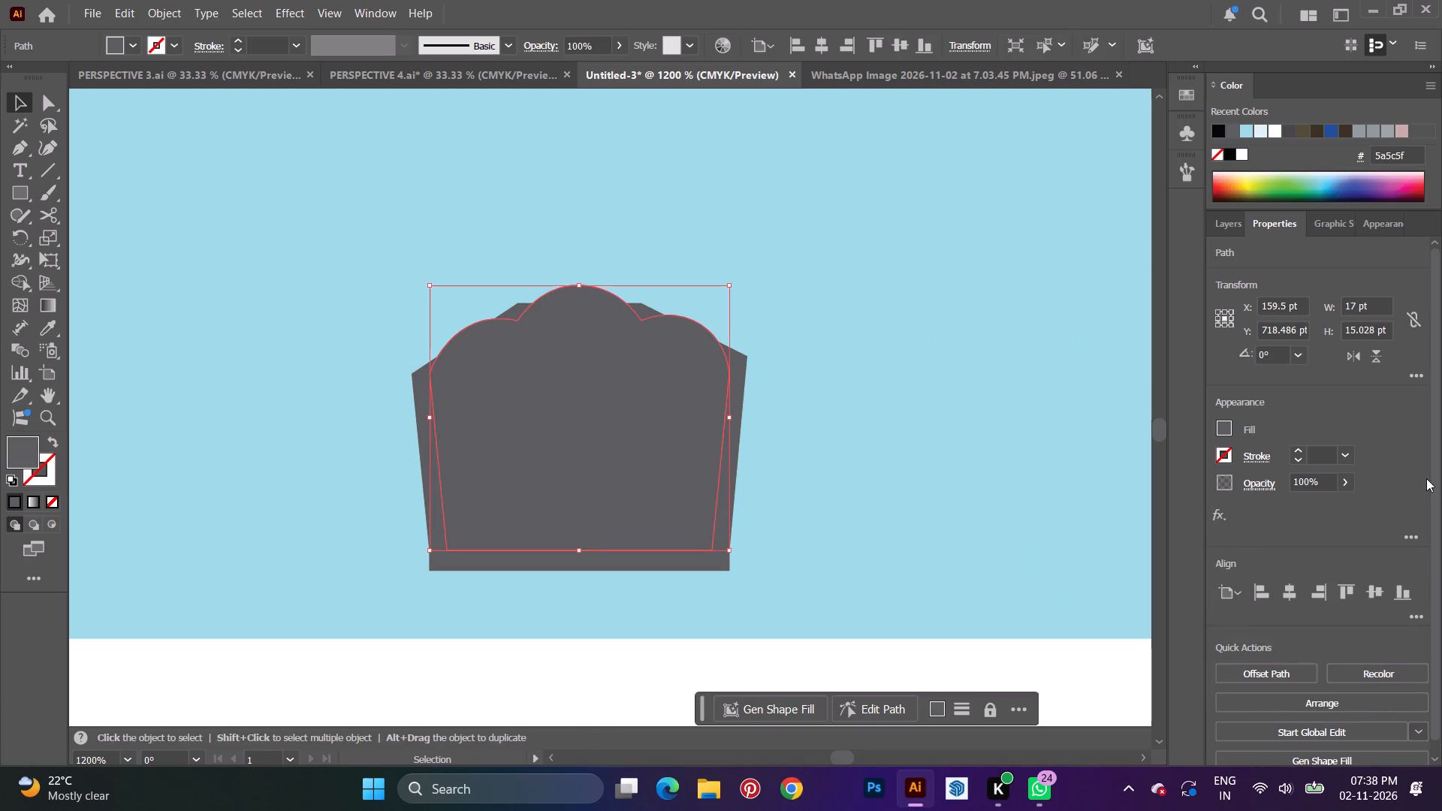
pyautogui.click(1227, 426)
pyautogui.click(1070, 377)
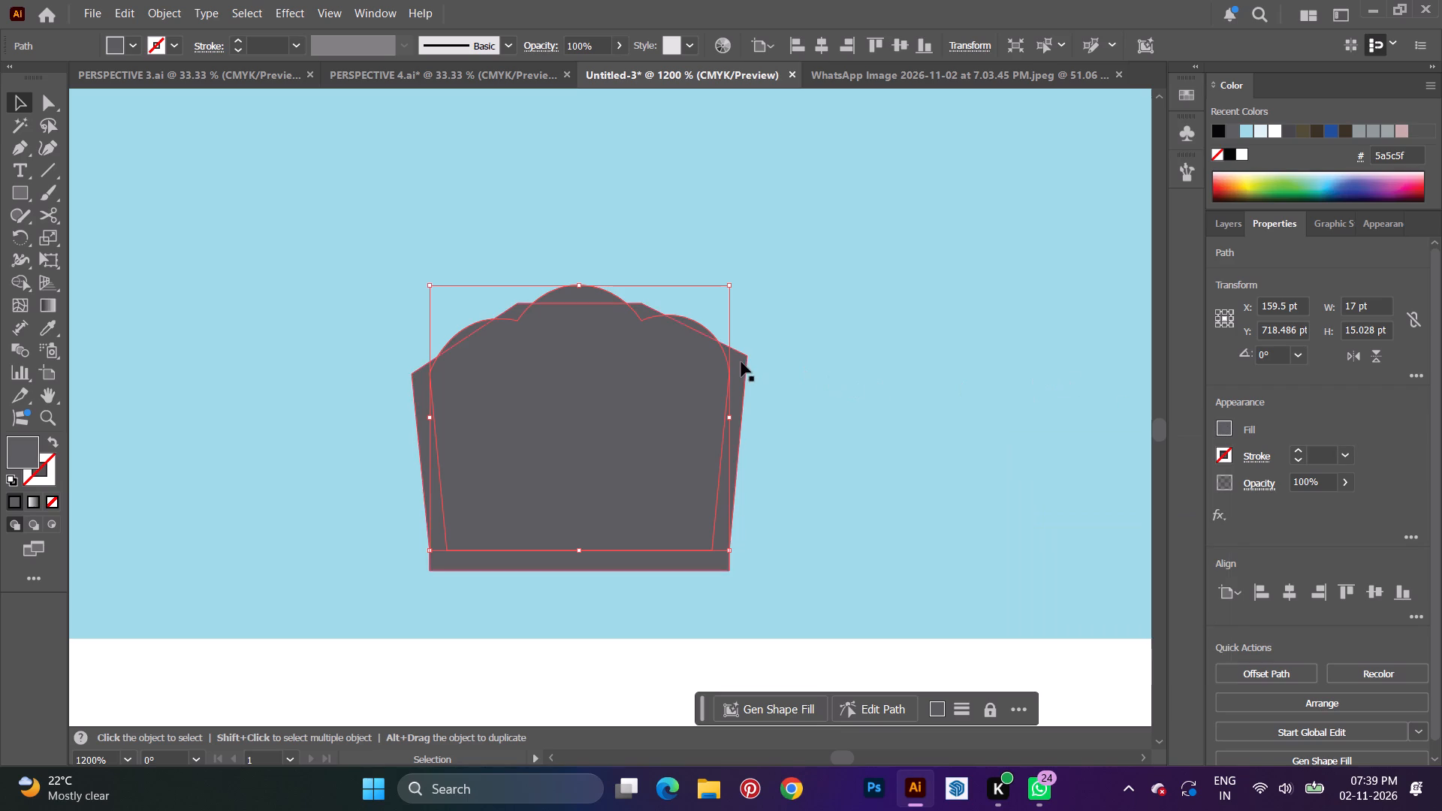
pyautogui.click(742, 366)
pyautogui.click(1220, 428)
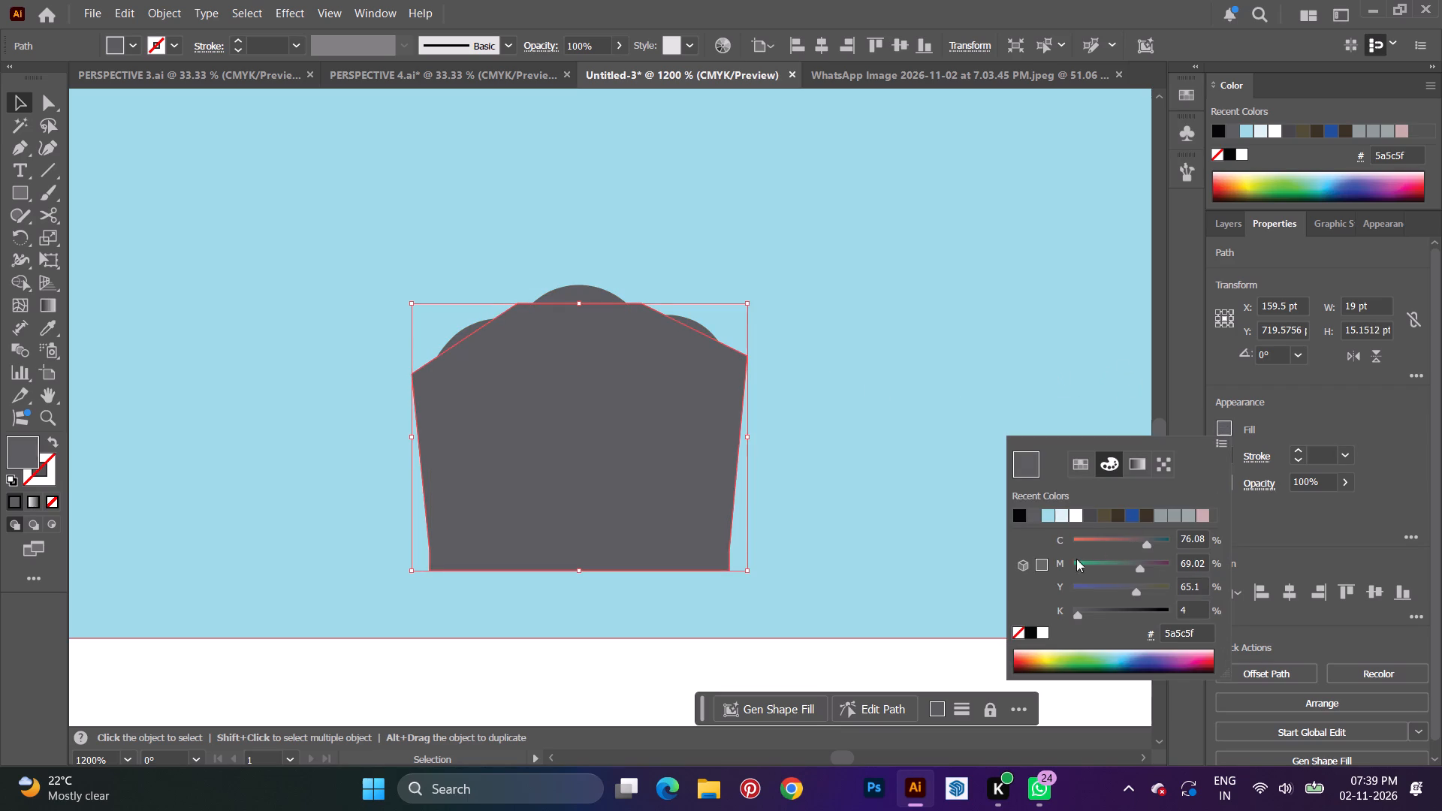
pyautogui.click(1014, 632)
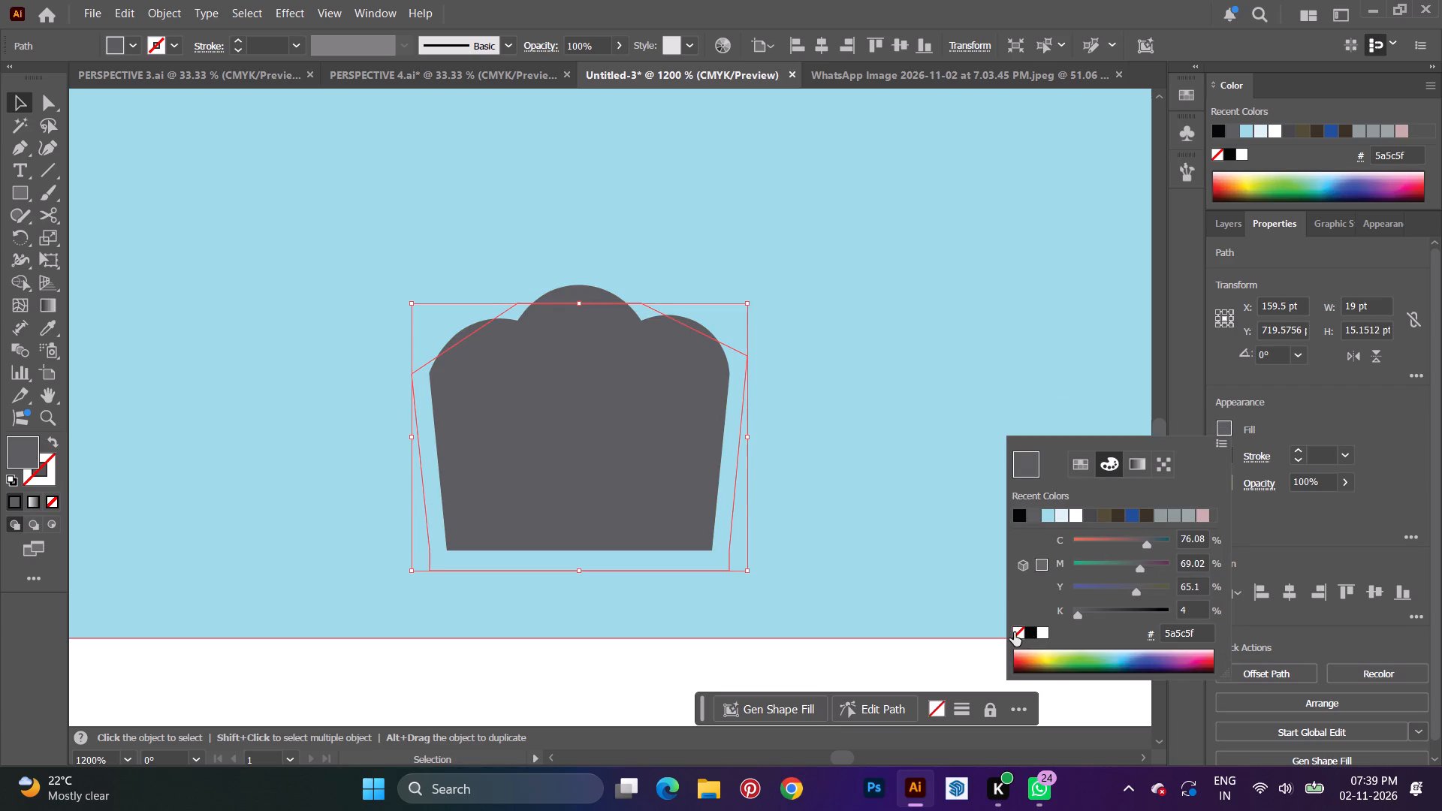
pyautogui.click(1266, 436)
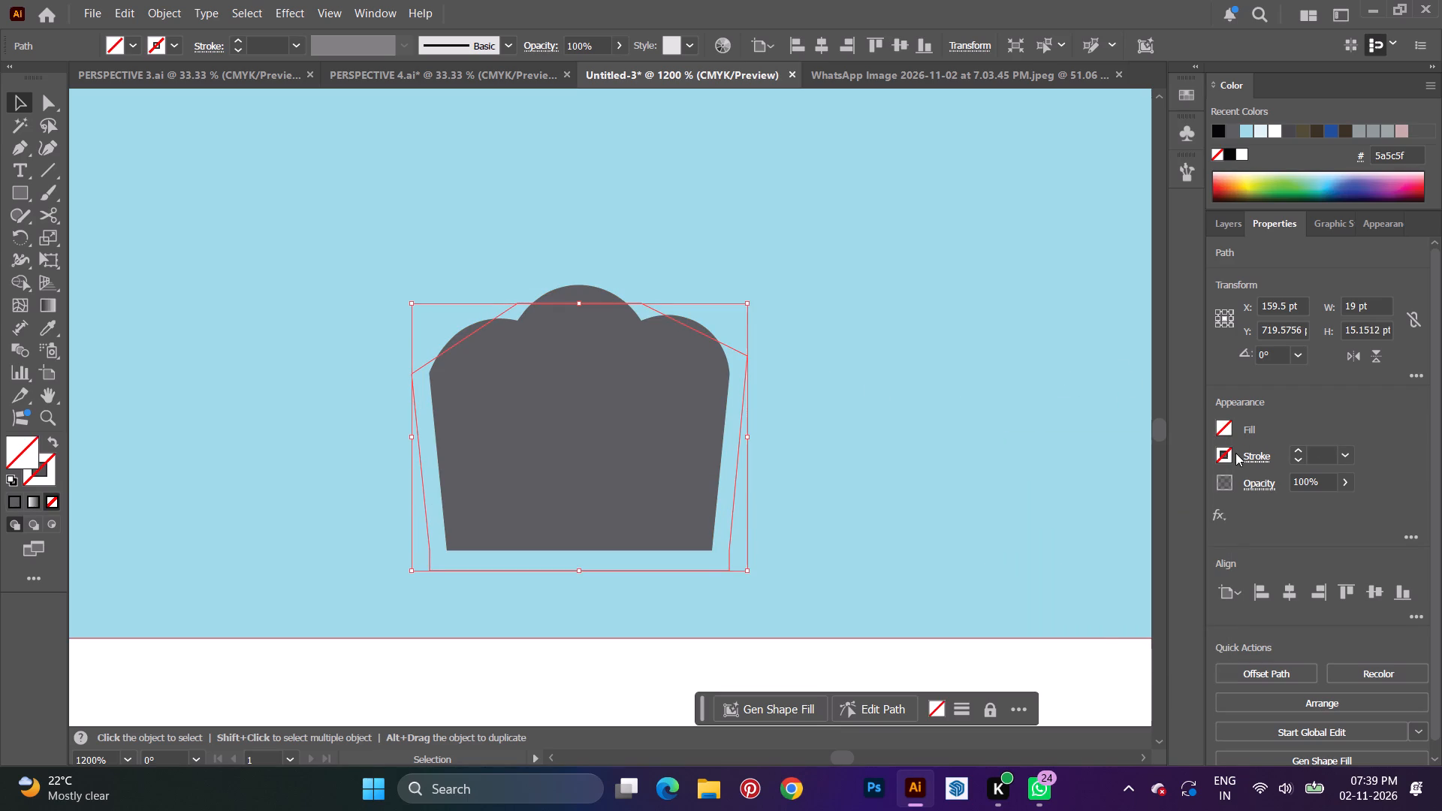
pyautogui.click(1227, 456)
pyautogui.click(1029, 541)
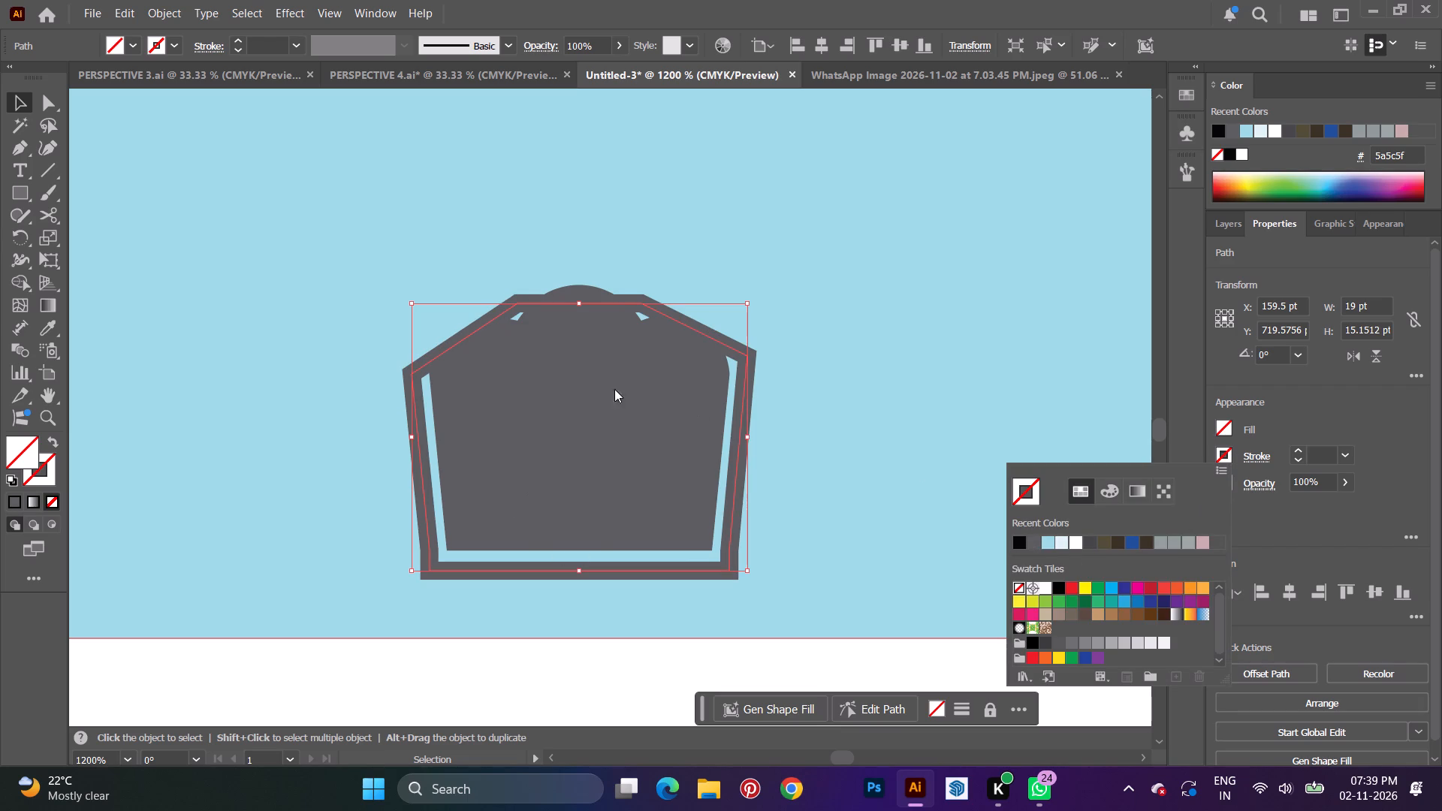
pyautogui.click(986, 319)
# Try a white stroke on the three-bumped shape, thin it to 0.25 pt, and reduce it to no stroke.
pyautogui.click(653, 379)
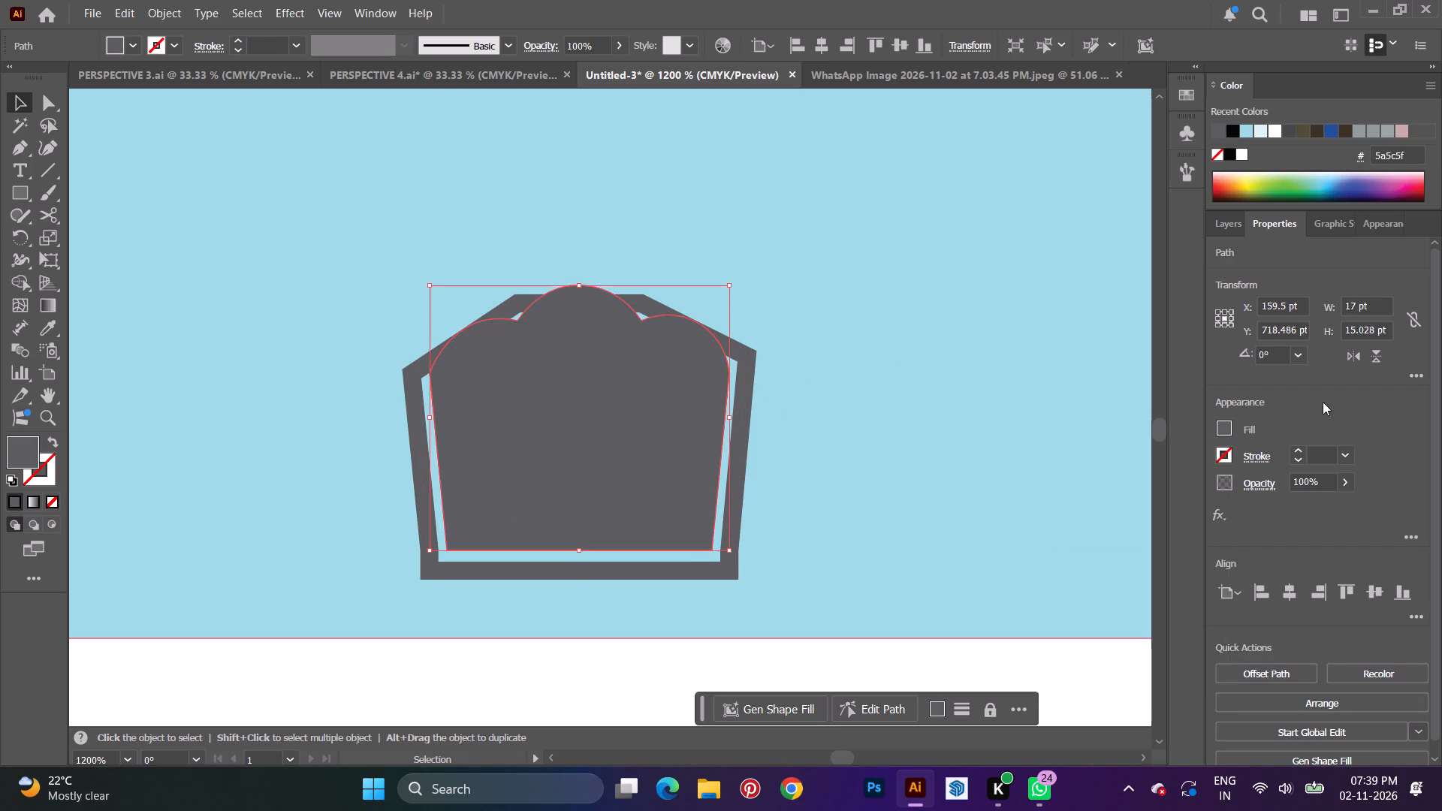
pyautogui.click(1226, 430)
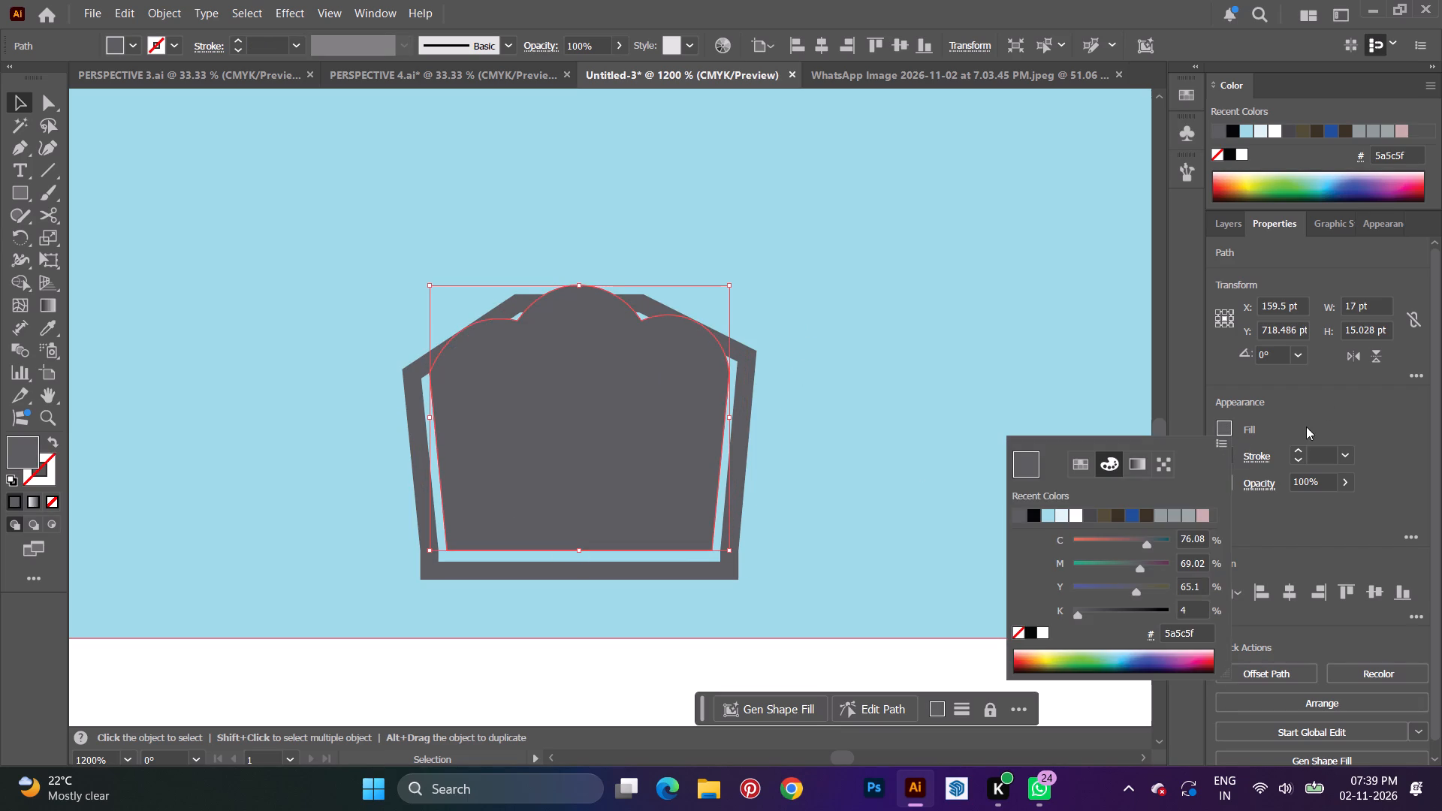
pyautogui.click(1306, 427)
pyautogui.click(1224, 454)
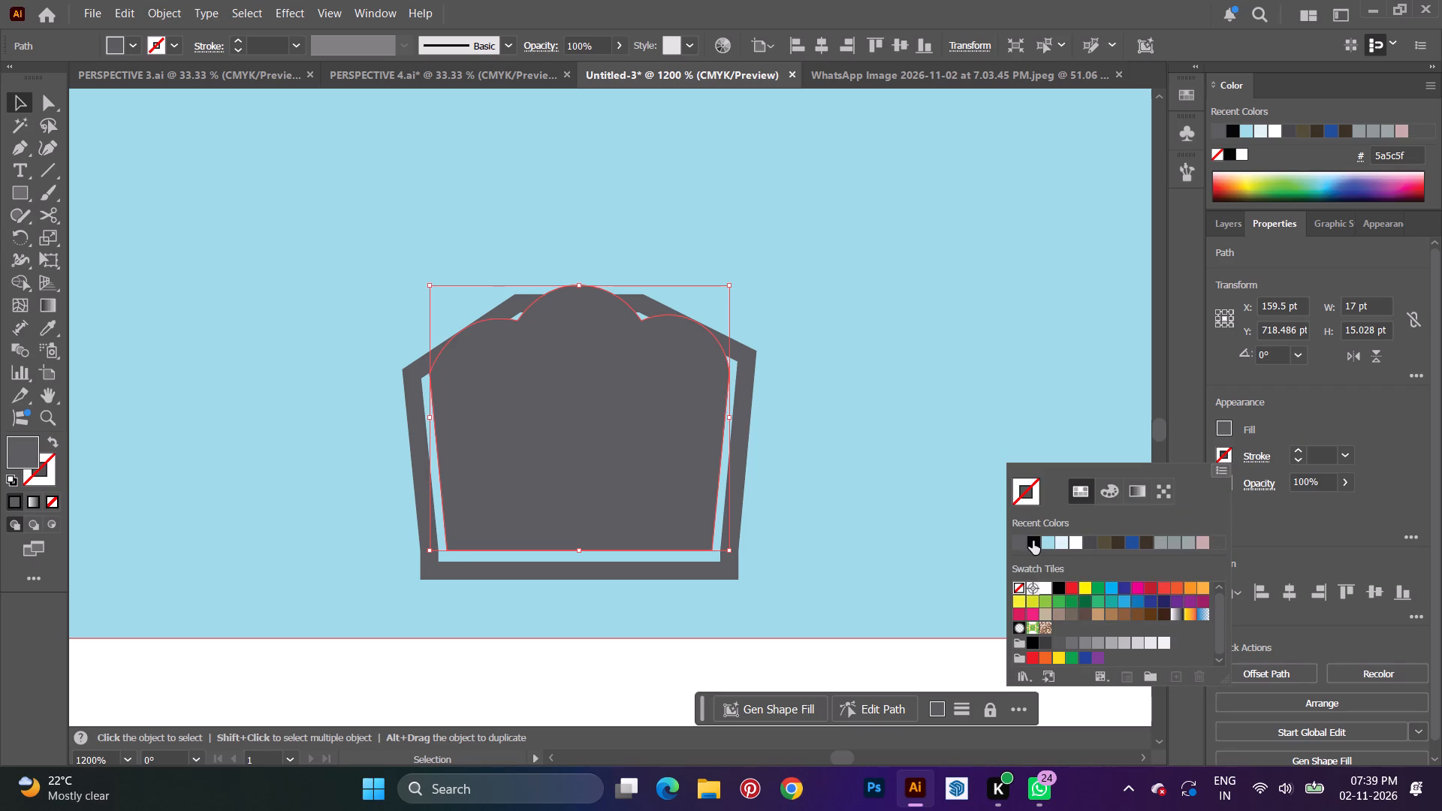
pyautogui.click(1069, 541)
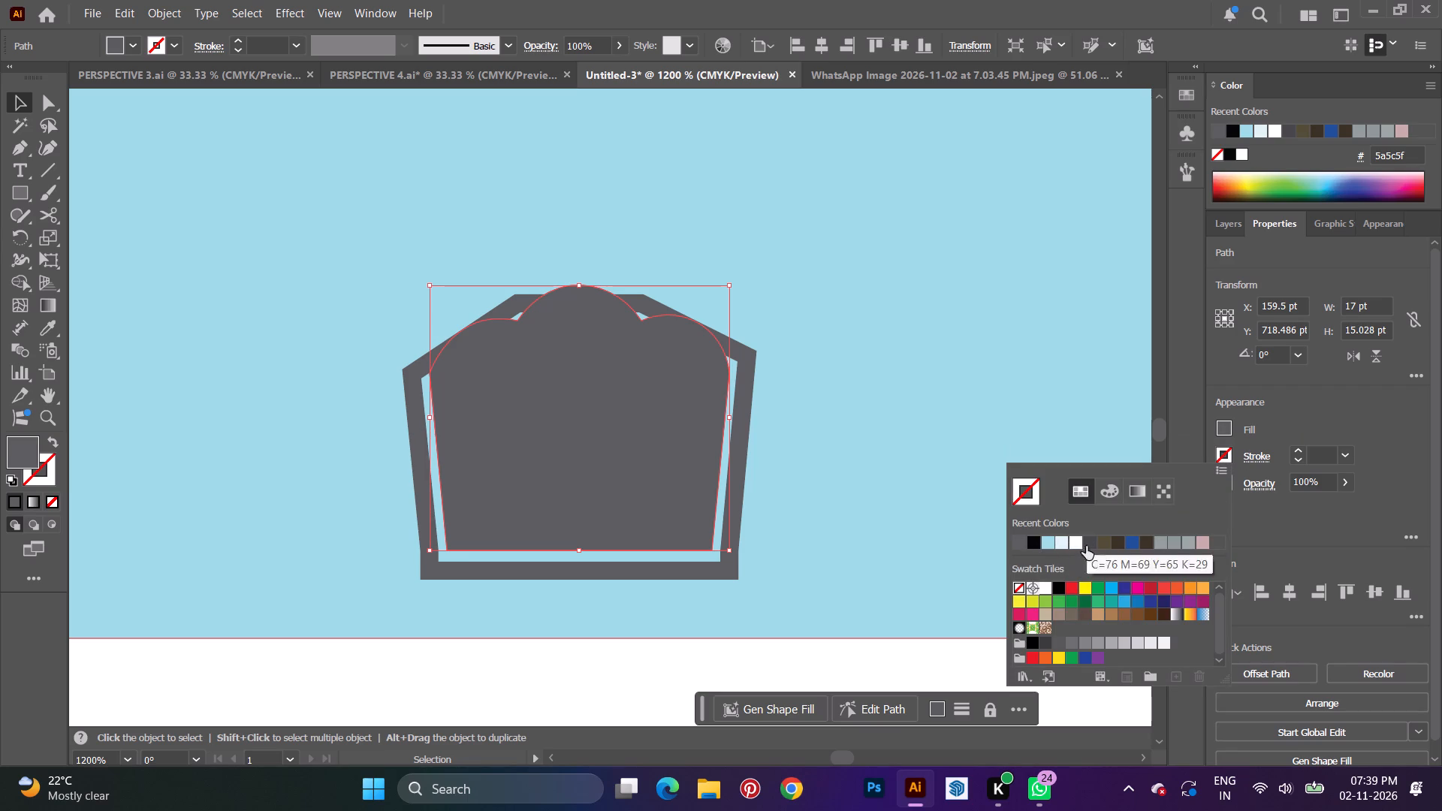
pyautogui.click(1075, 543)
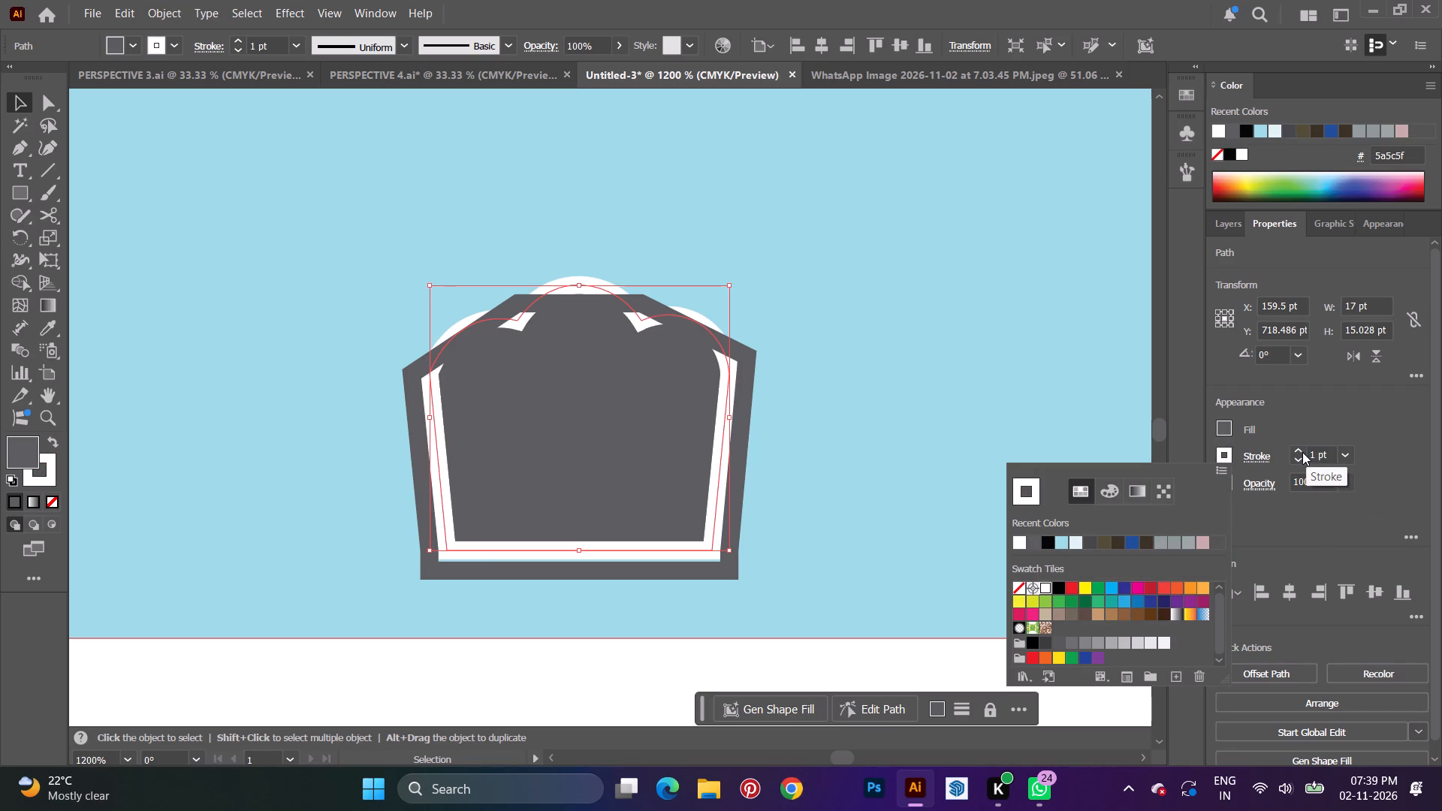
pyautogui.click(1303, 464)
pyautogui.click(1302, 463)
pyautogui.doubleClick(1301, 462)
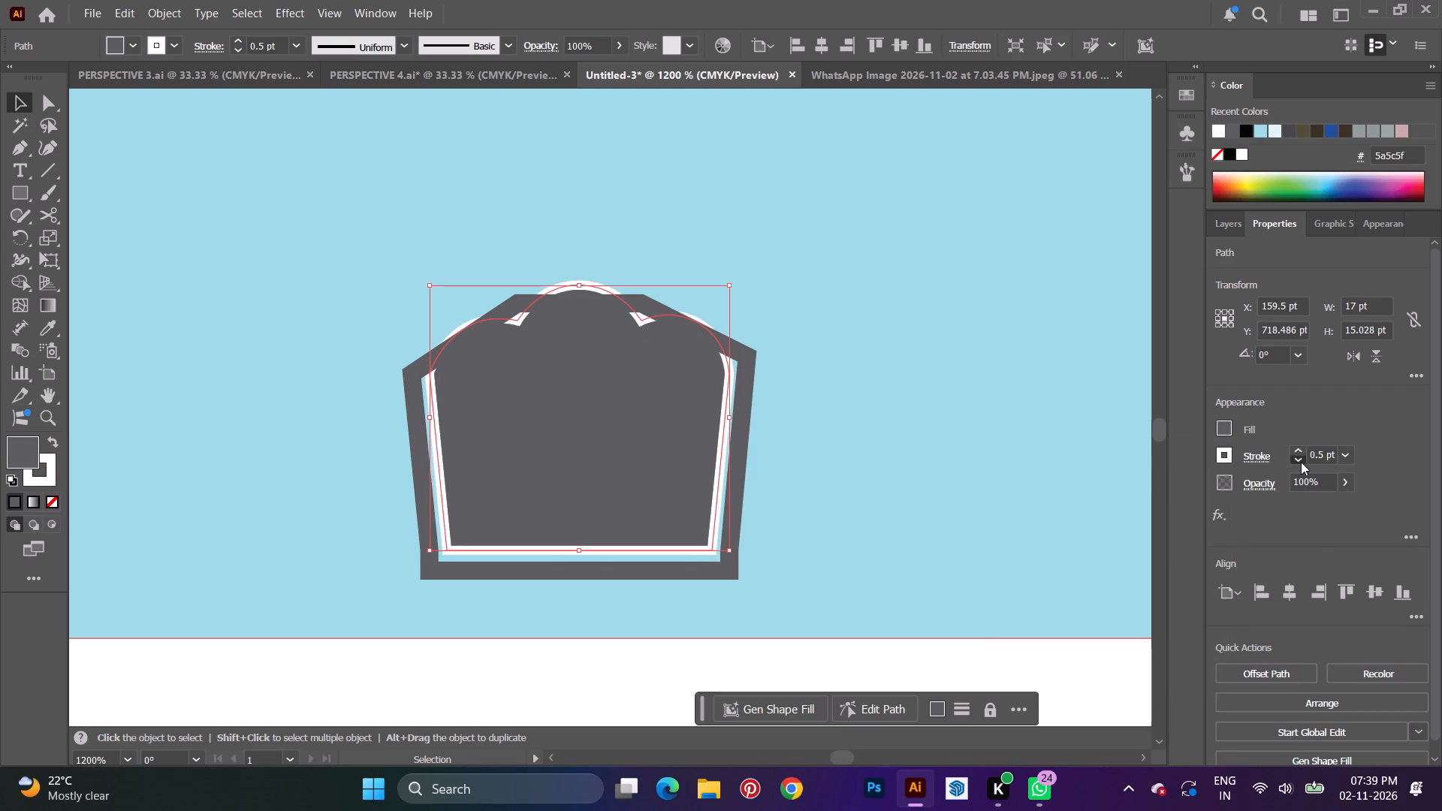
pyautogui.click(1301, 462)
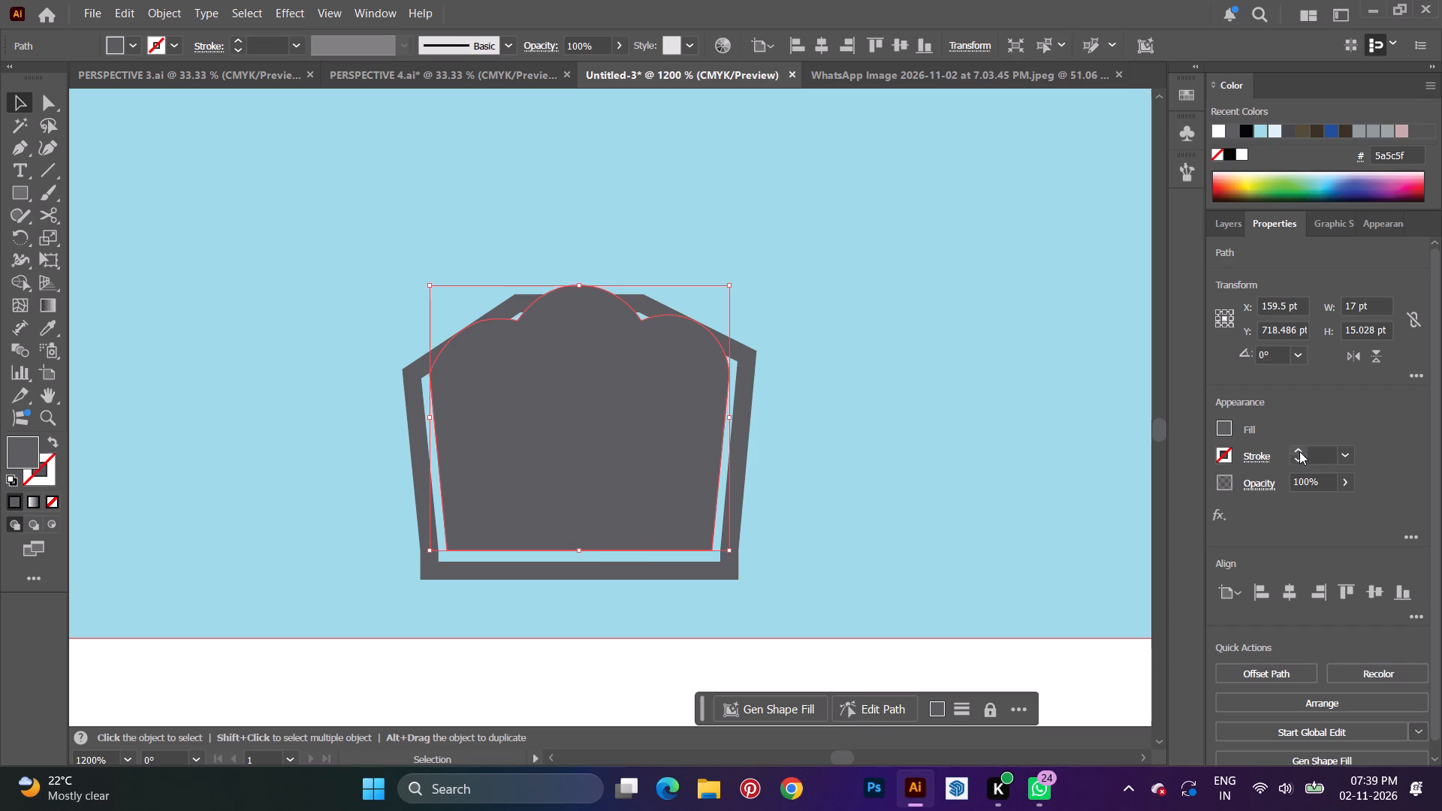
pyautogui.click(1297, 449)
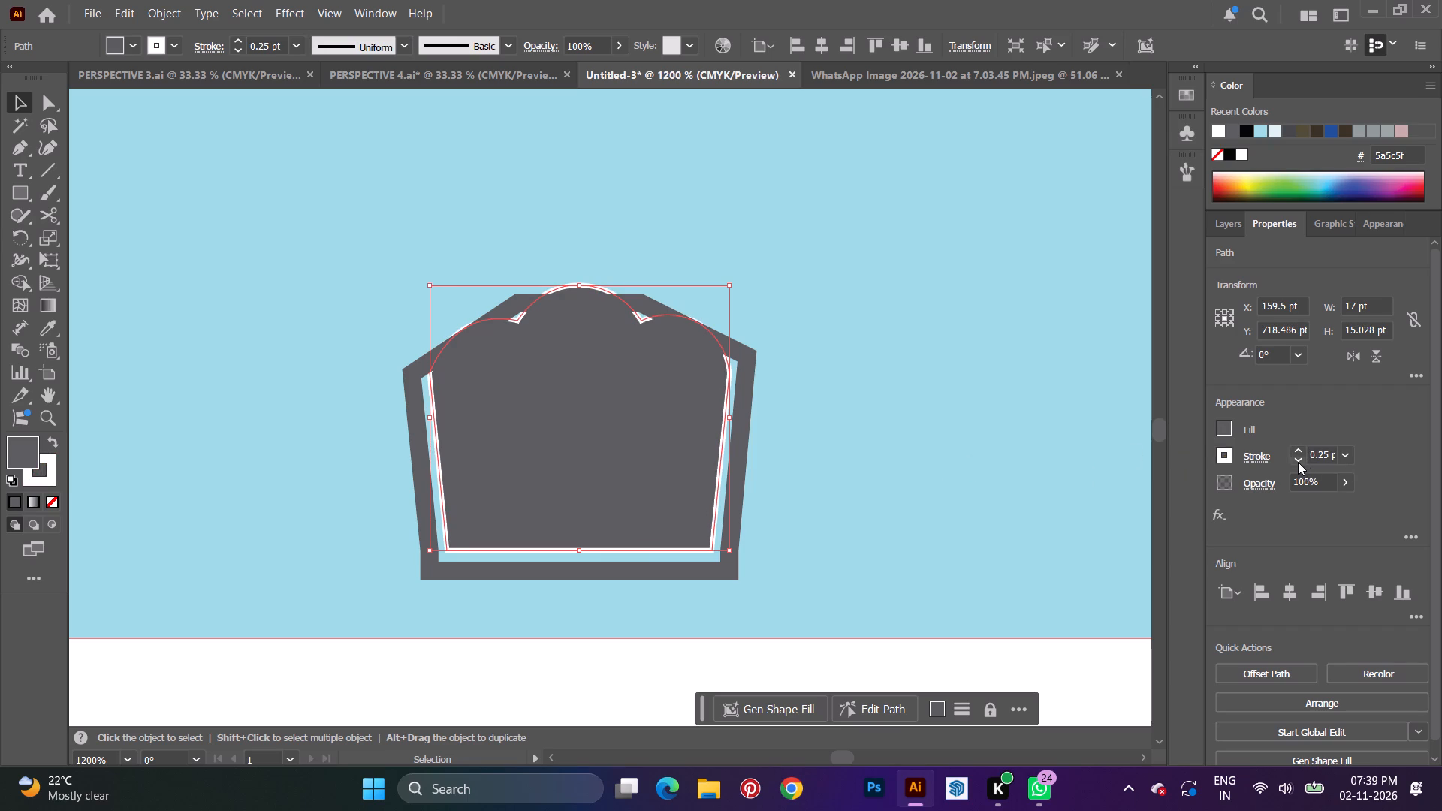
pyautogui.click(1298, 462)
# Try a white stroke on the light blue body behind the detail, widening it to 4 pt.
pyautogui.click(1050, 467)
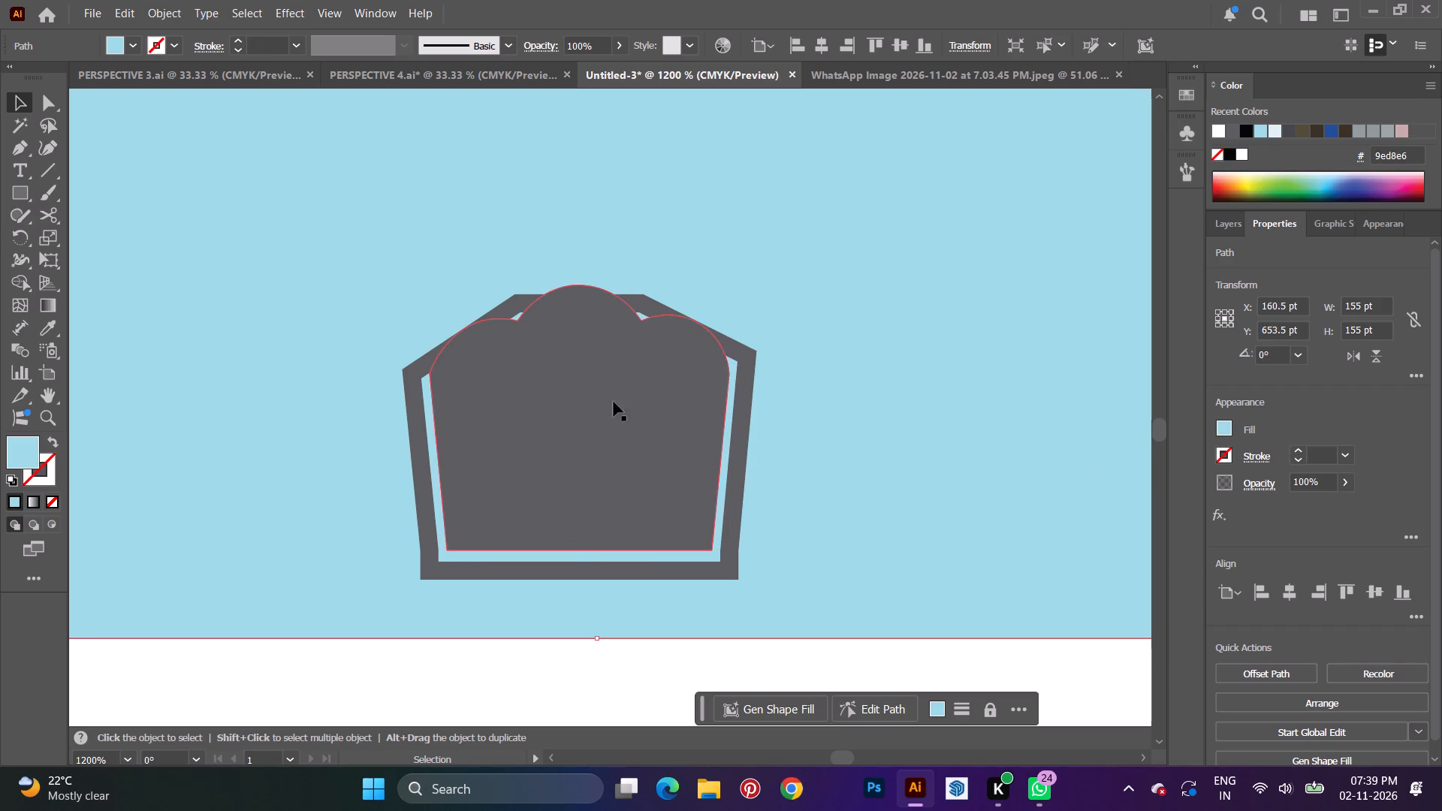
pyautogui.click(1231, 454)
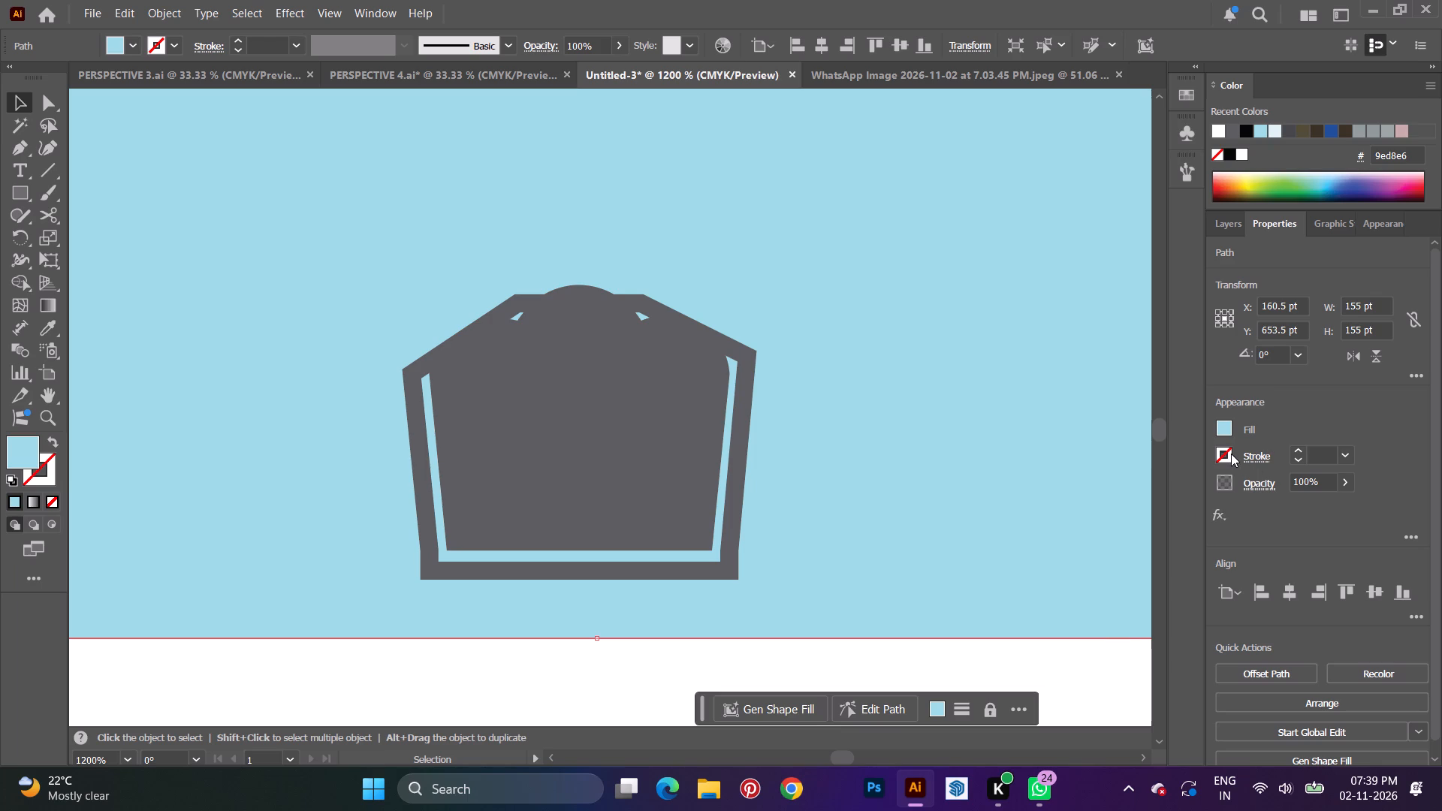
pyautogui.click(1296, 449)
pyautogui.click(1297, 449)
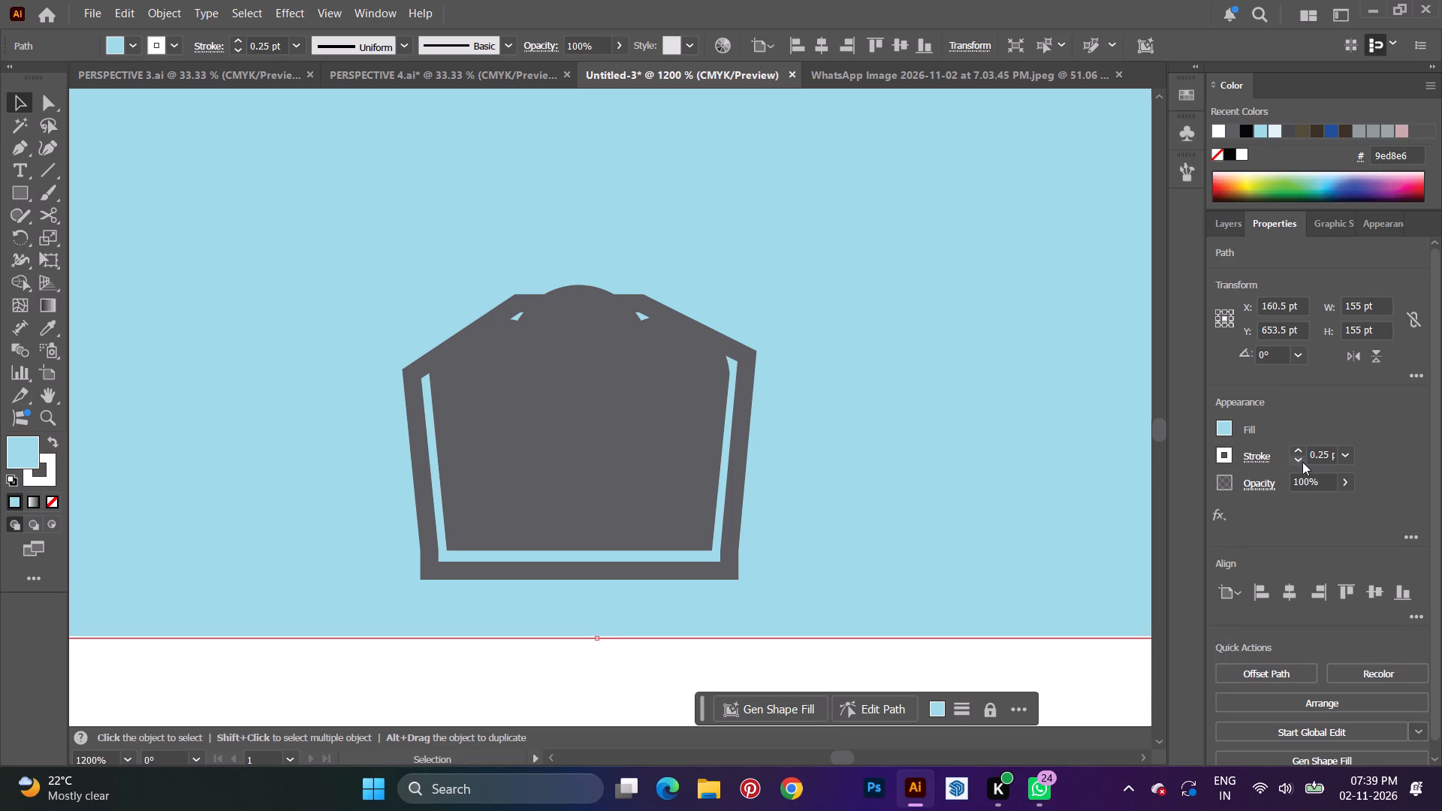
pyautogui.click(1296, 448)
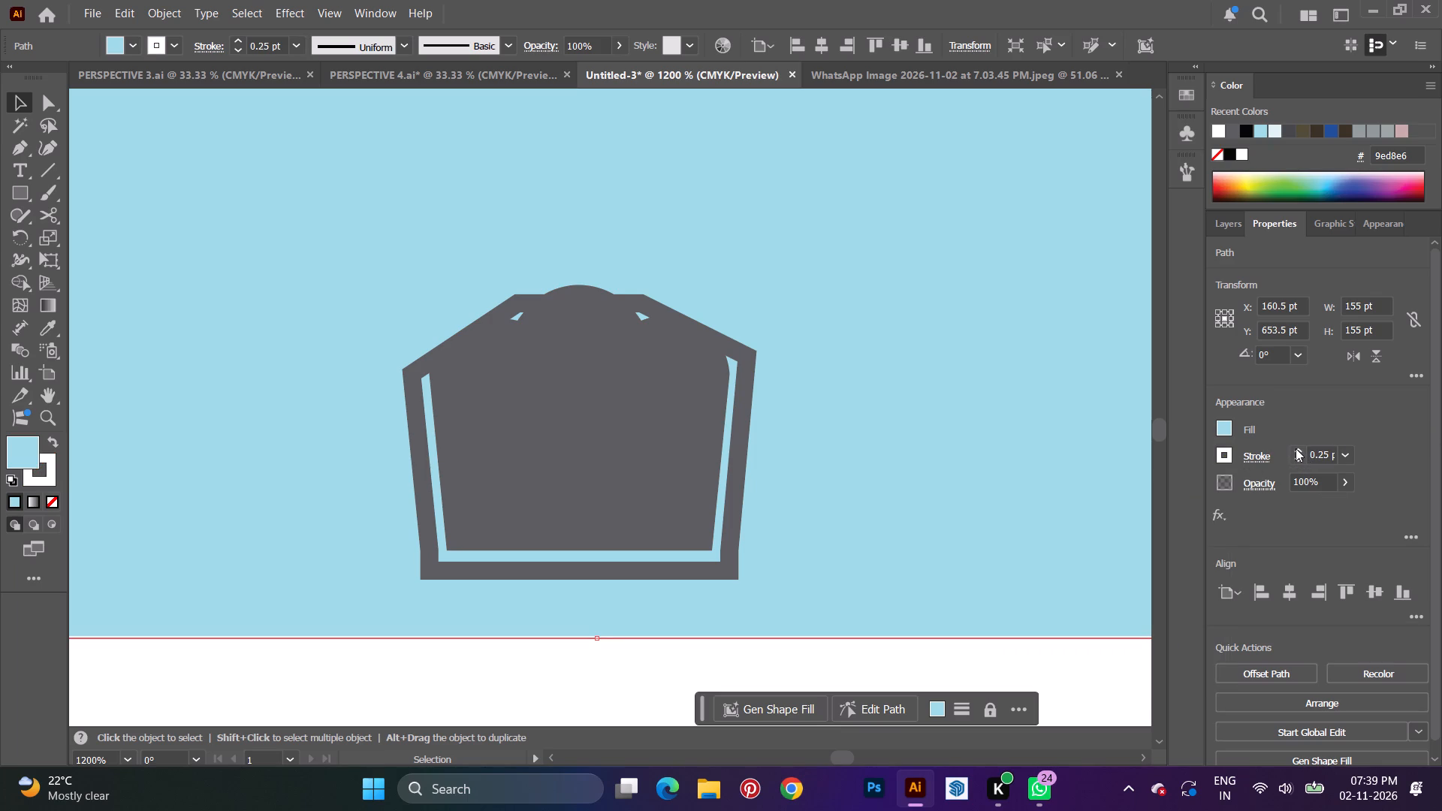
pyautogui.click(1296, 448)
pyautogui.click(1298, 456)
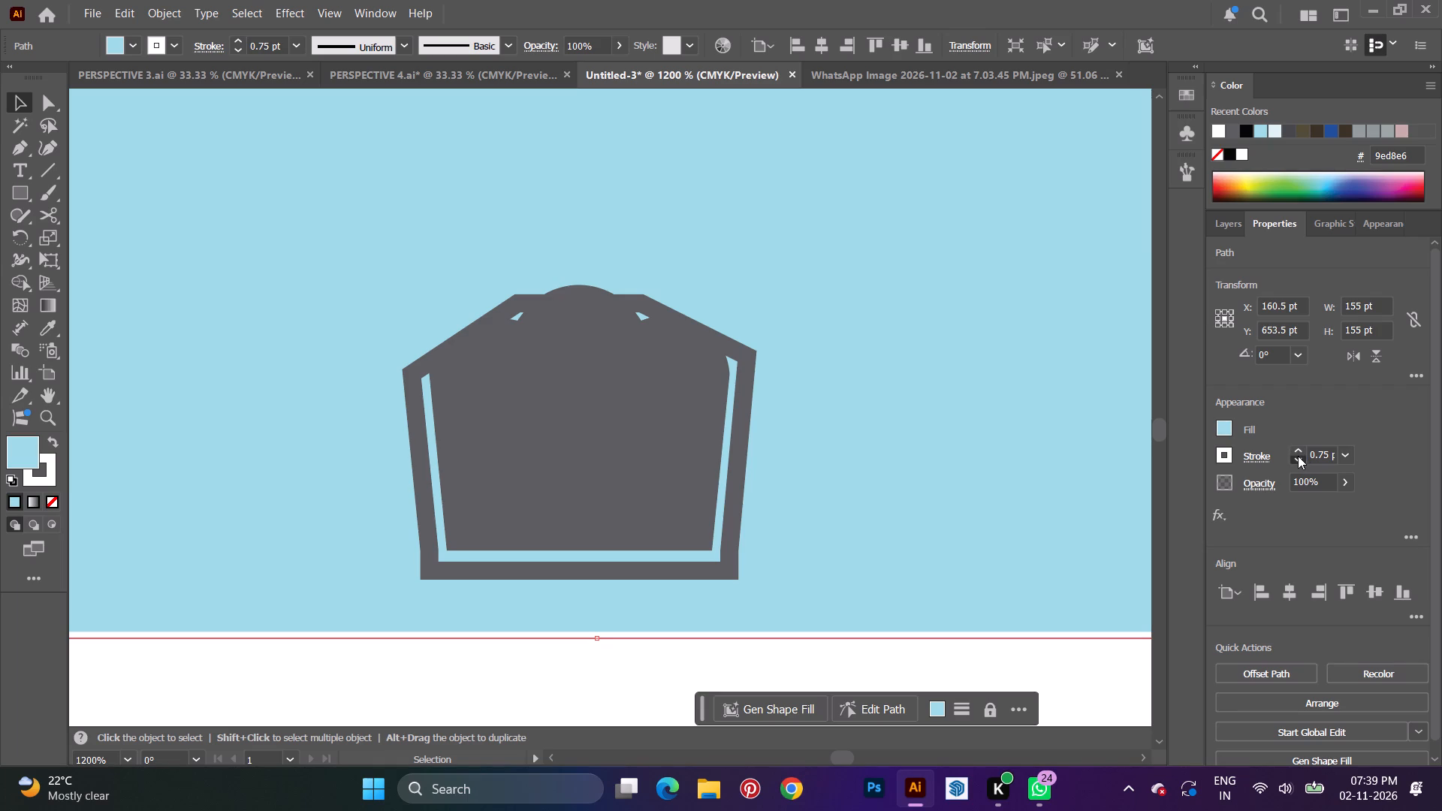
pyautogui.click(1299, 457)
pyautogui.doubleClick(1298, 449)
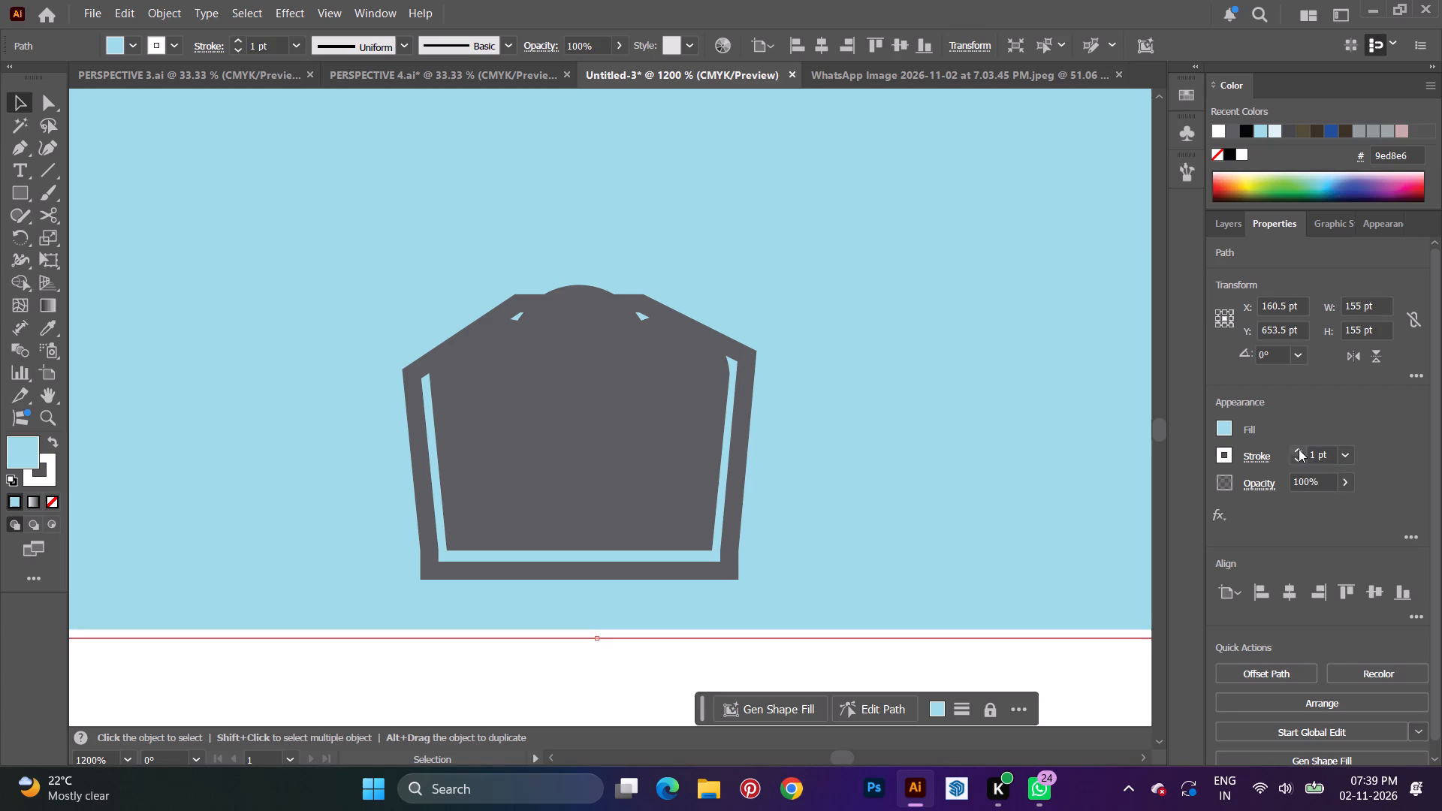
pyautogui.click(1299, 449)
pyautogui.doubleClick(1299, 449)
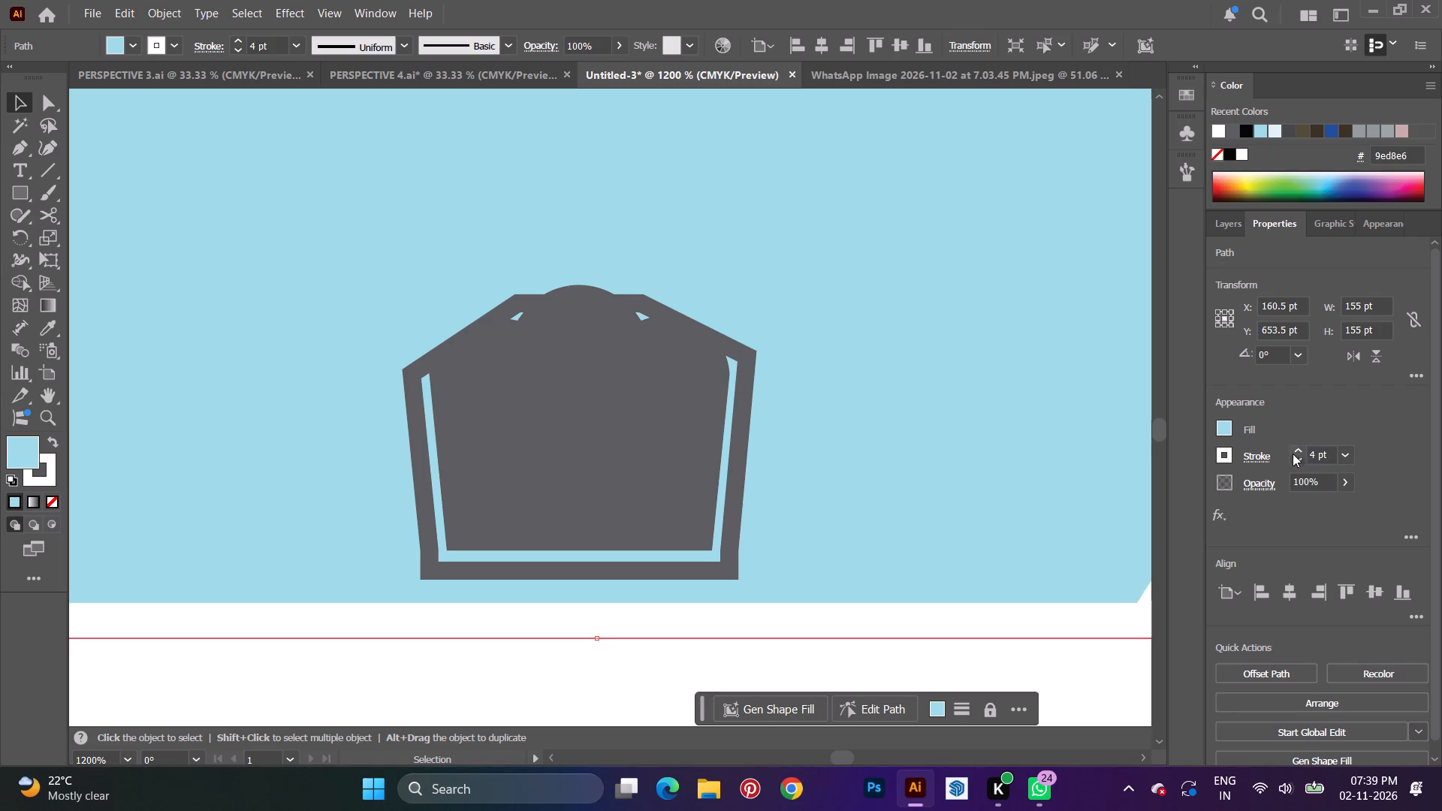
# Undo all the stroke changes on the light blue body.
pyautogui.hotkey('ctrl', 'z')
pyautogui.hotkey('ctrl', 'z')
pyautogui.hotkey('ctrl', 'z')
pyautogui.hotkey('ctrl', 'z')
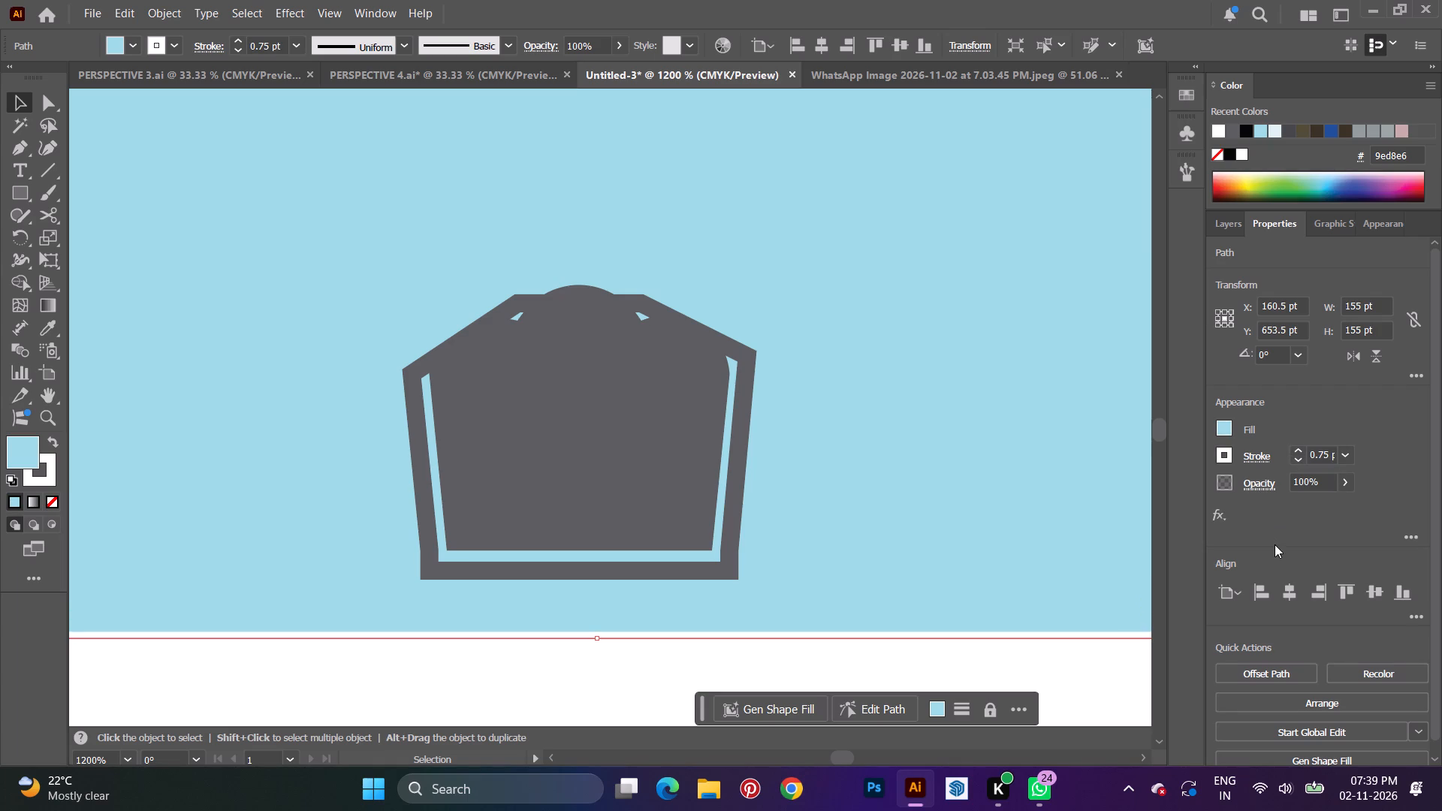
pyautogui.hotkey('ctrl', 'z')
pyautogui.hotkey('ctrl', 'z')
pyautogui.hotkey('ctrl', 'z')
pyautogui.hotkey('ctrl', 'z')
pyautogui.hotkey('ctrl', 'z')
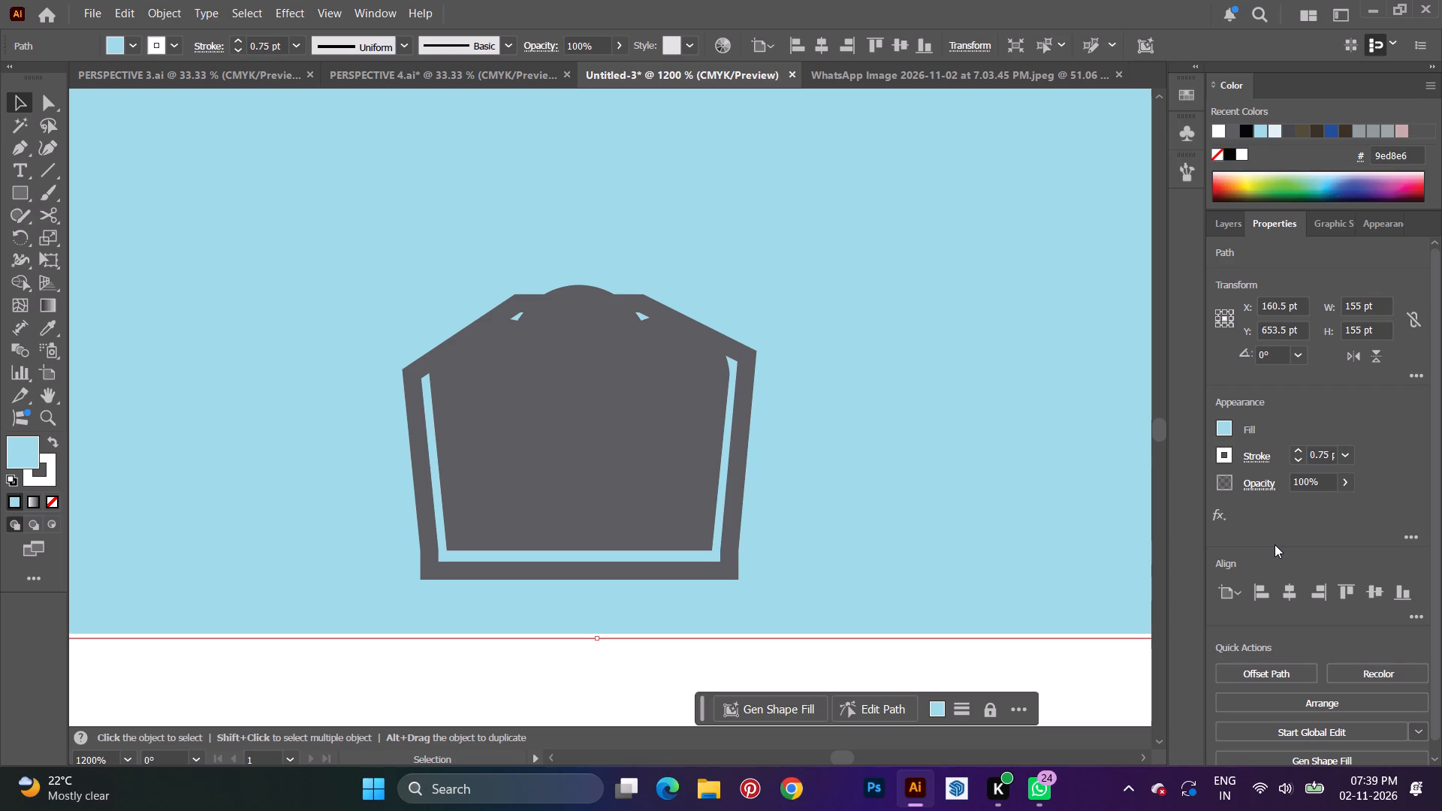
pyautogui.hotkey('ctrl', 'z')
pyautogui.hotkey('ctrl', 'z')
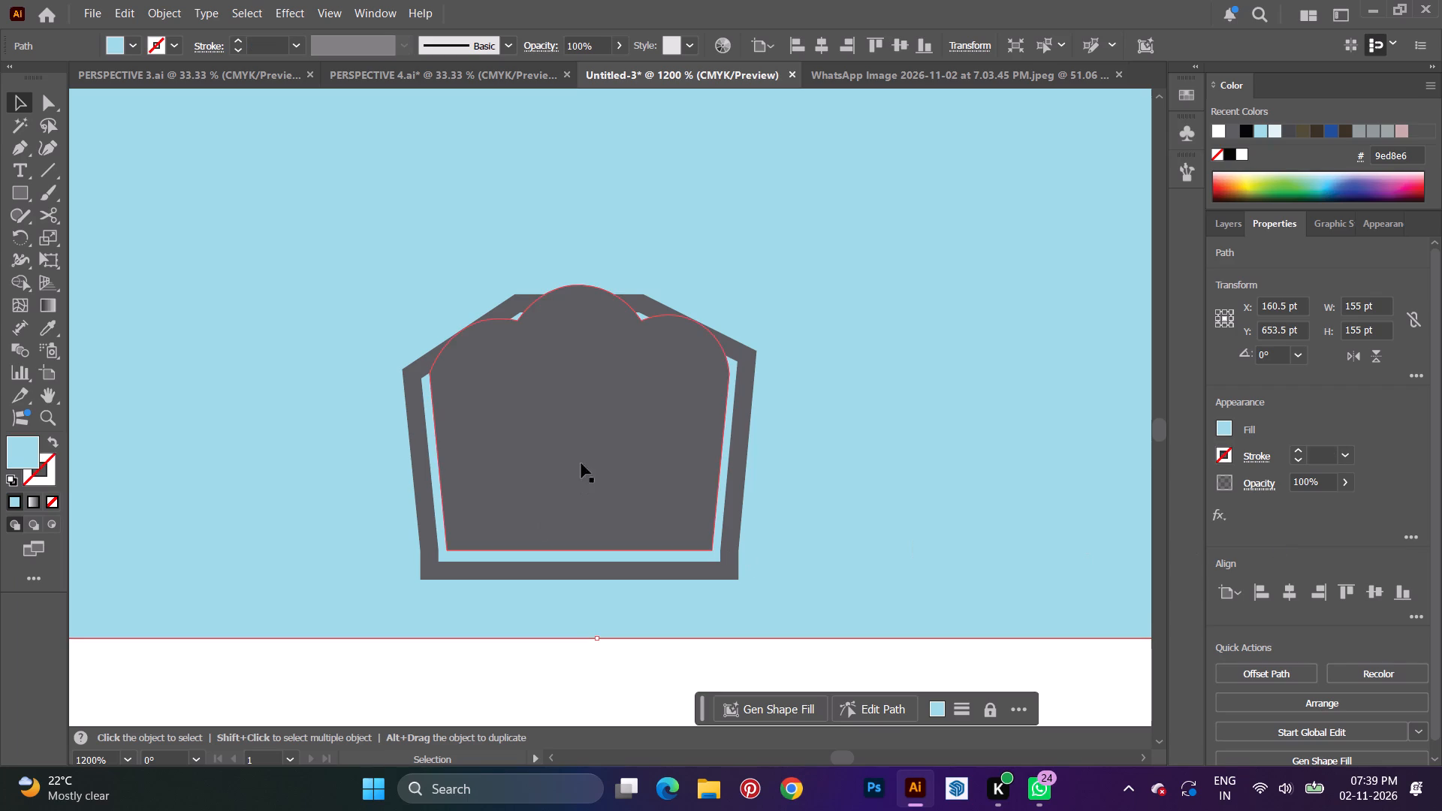
# Give the grey three-bumped shape a white stroke and thin it to 0.25 pt.
pyautogui.click(611, 427)
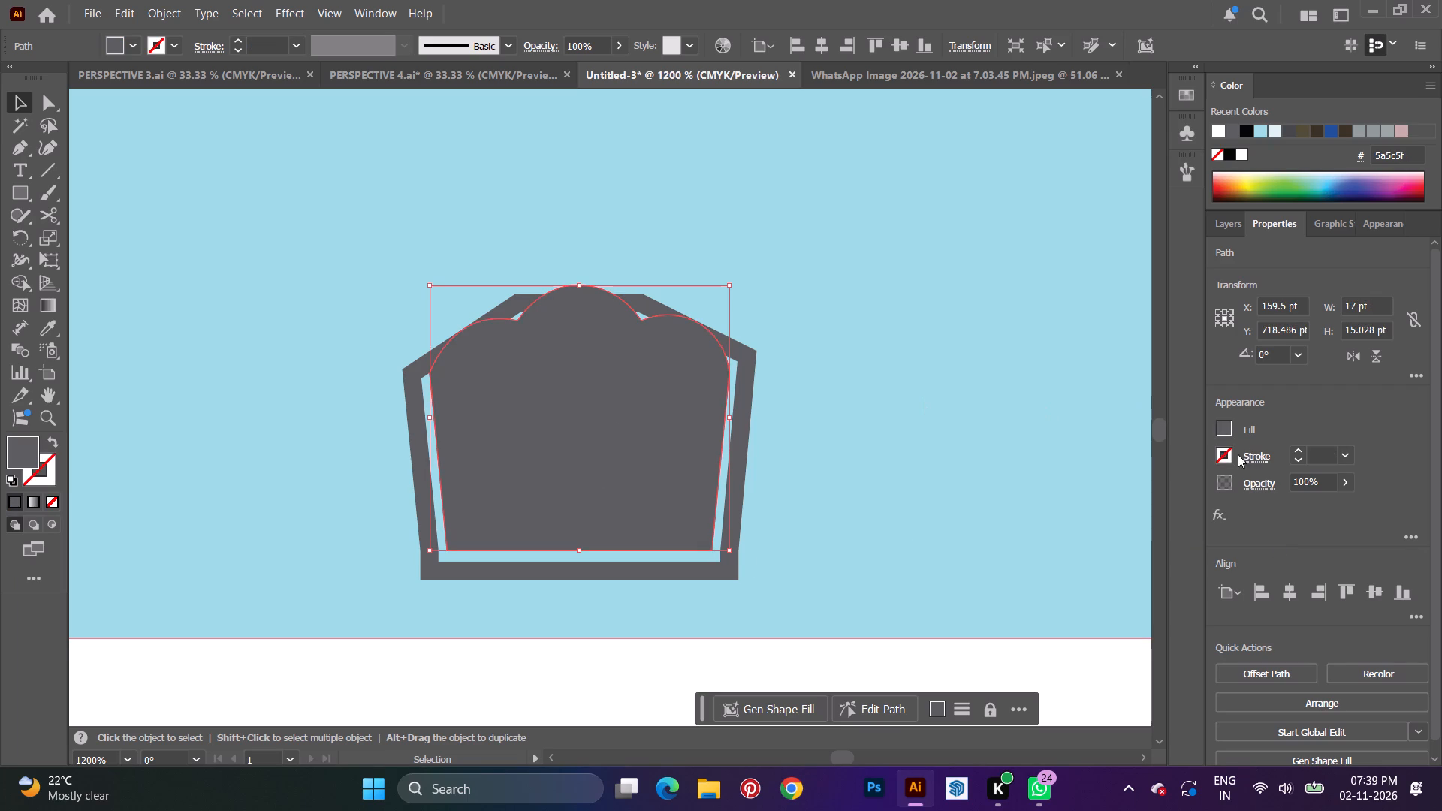
pyautogui.click(1226, 453)
pyautogui.click(1018, 543)
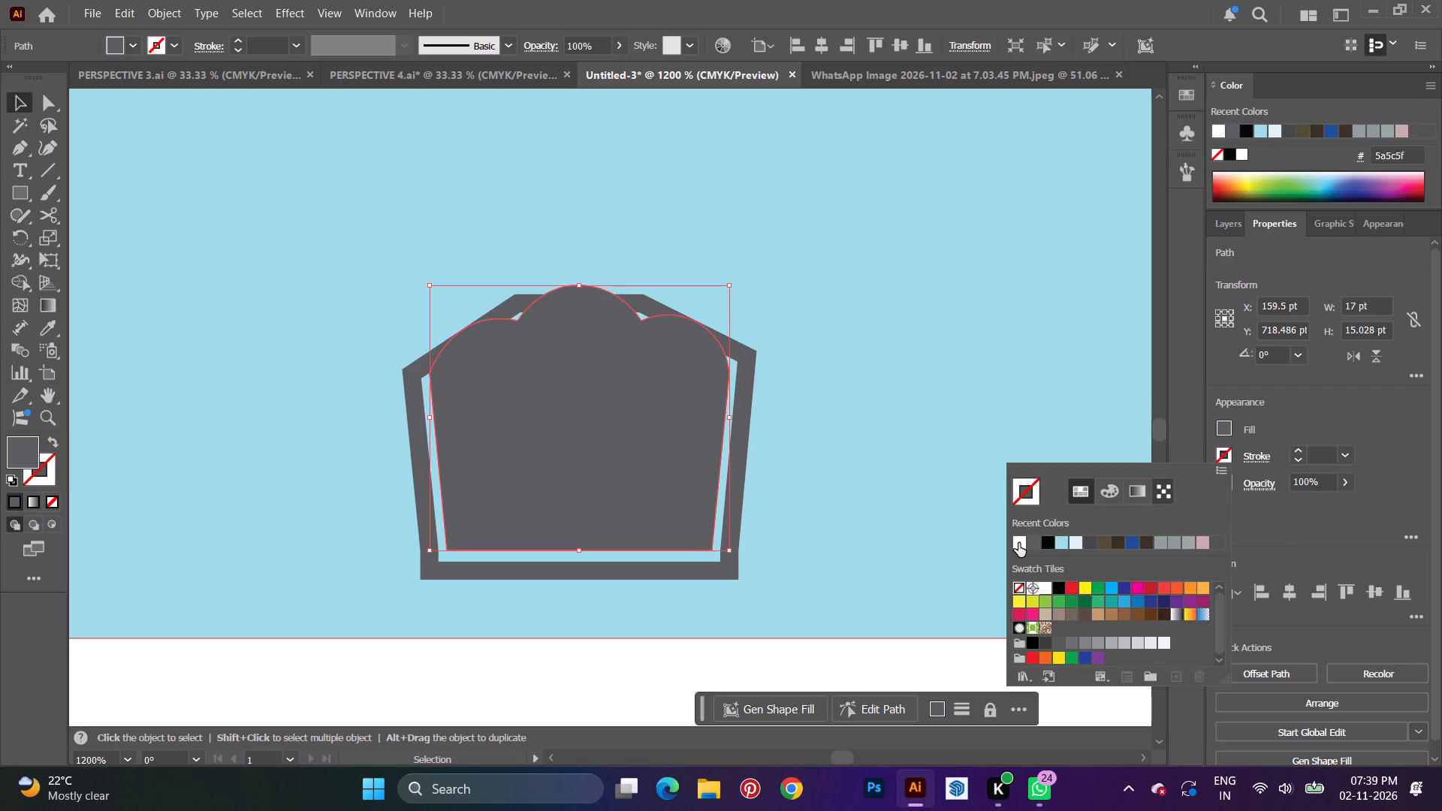
pyautogui.click(1392, 443)
pyautogui.click(1301, 461)
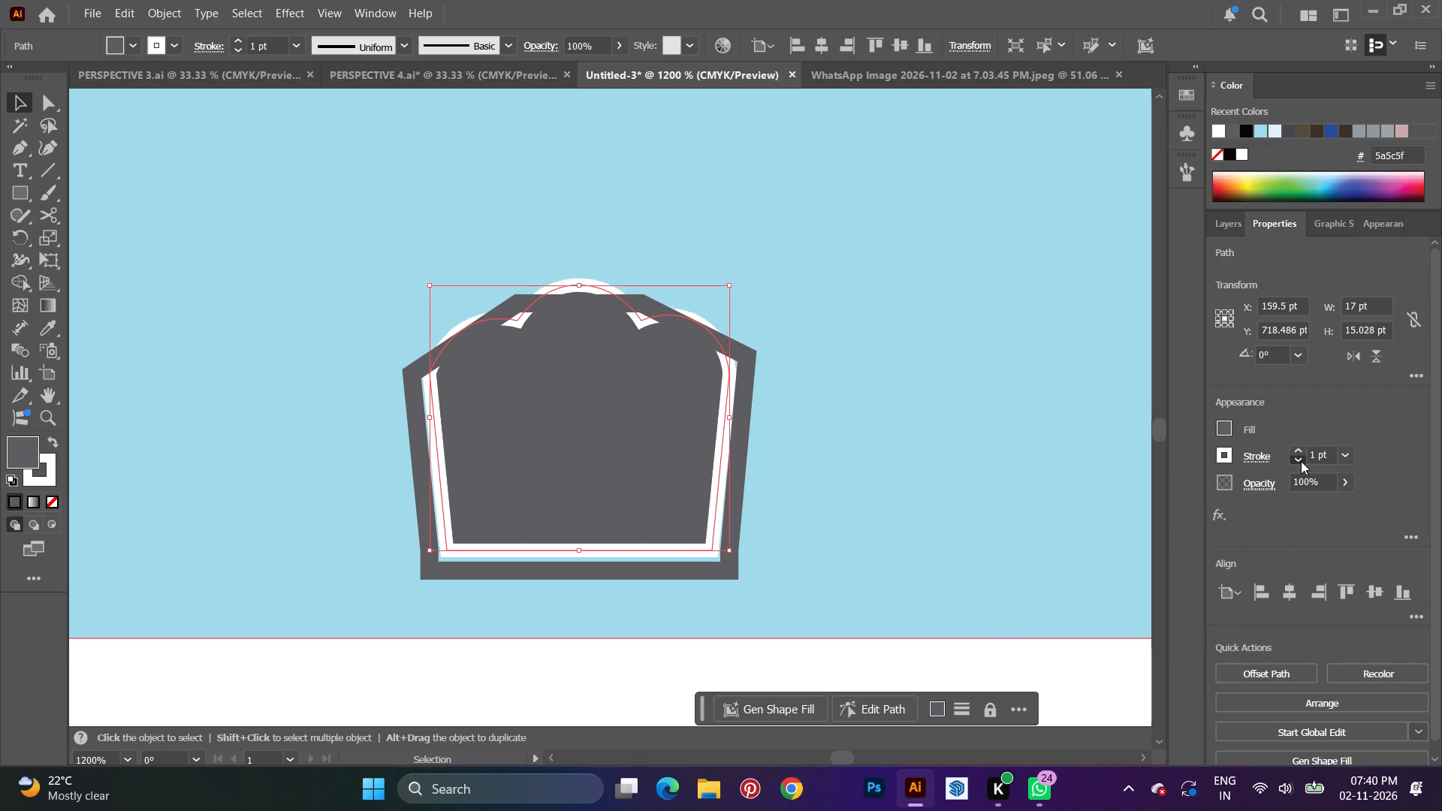
pyautogui.click(1301, 461)
pyautogui.click(1301, 461)
pyautogui.click(1301, 463)
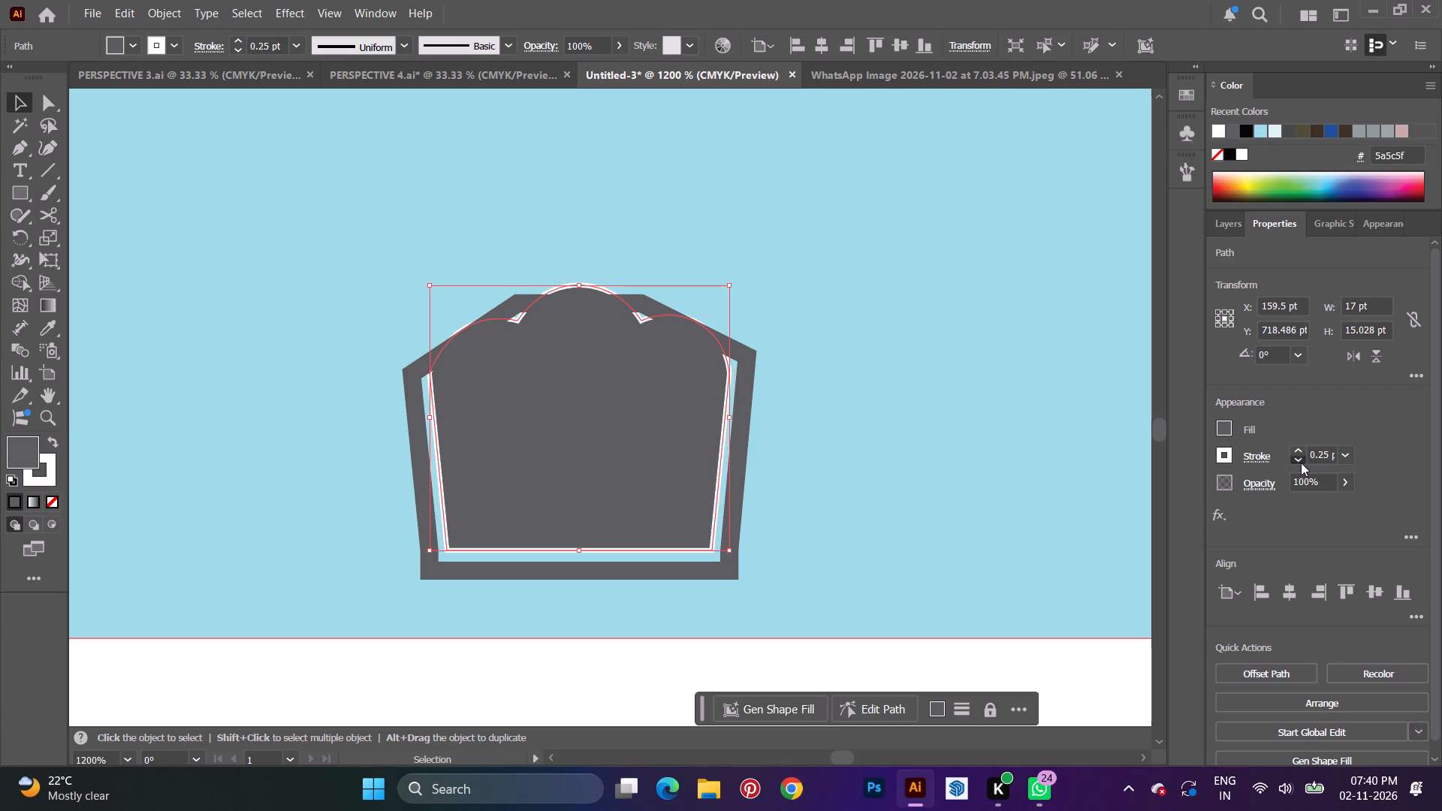
pyautogui.click(1296, 448)
pyautogui.press('v')
pyautogui.click(931, 399)
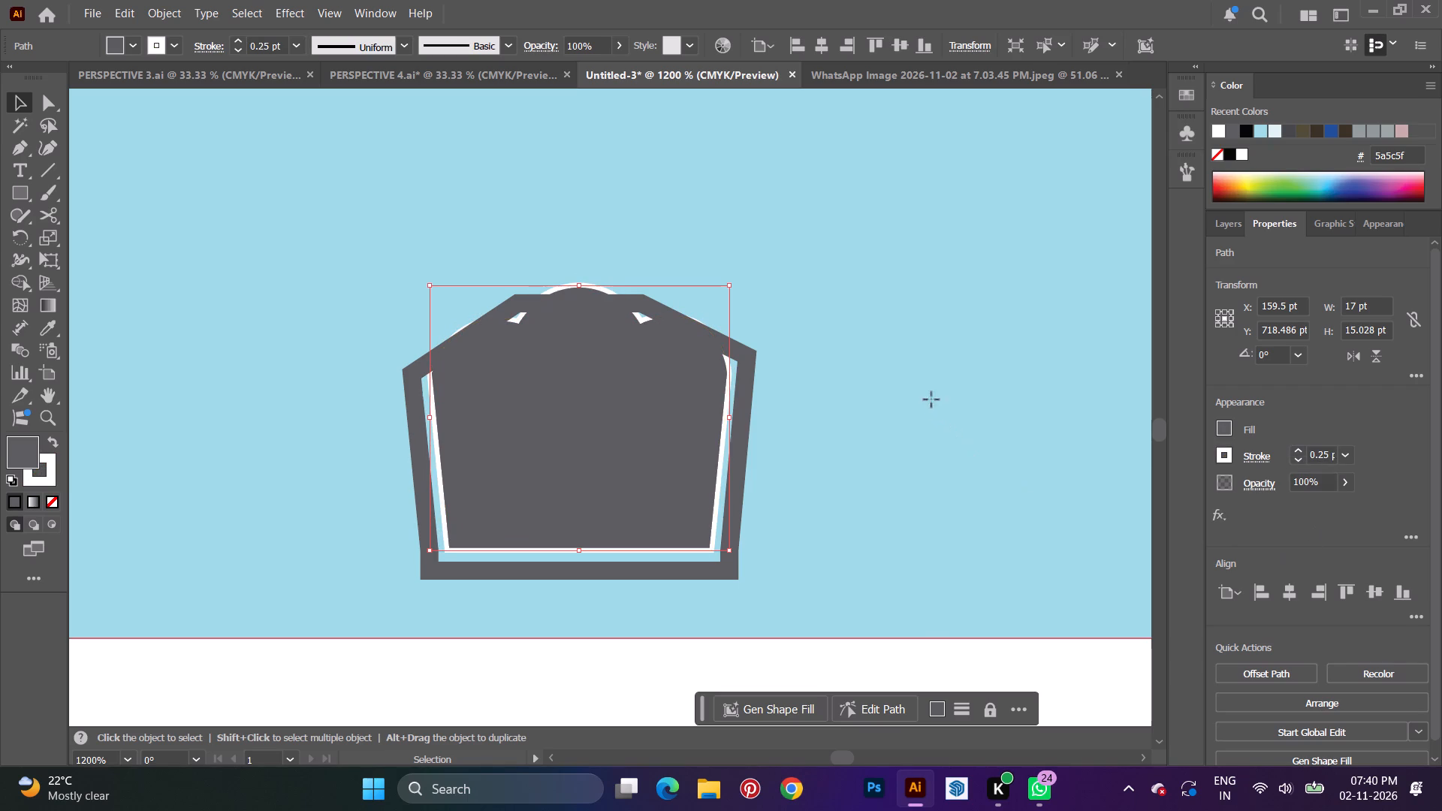
# Bend the outer outline's upper-left slanted segment outward into a rounded bump with the Curvature tool.
pyautogui.click(744, 356)
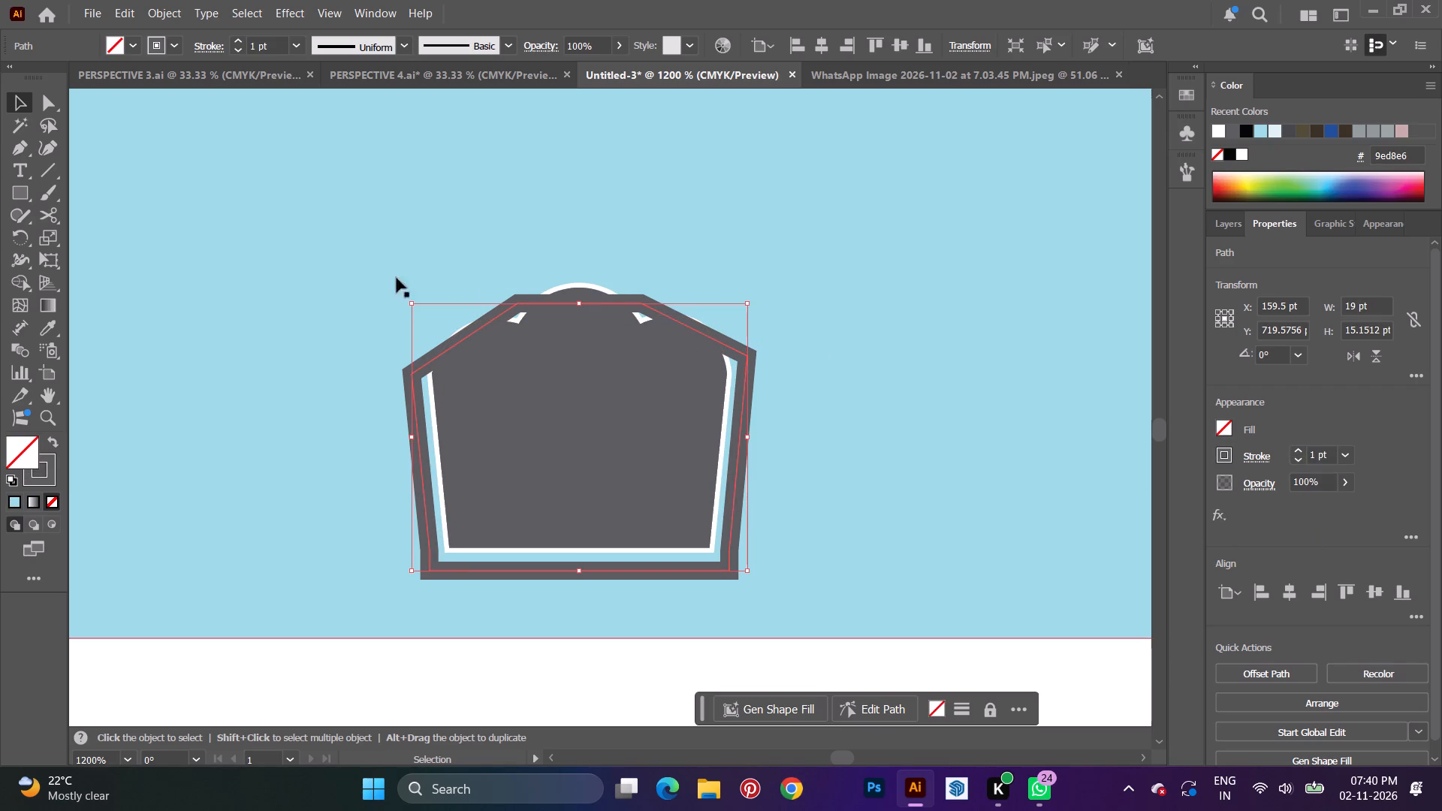
pyautogui.click(53, 144)
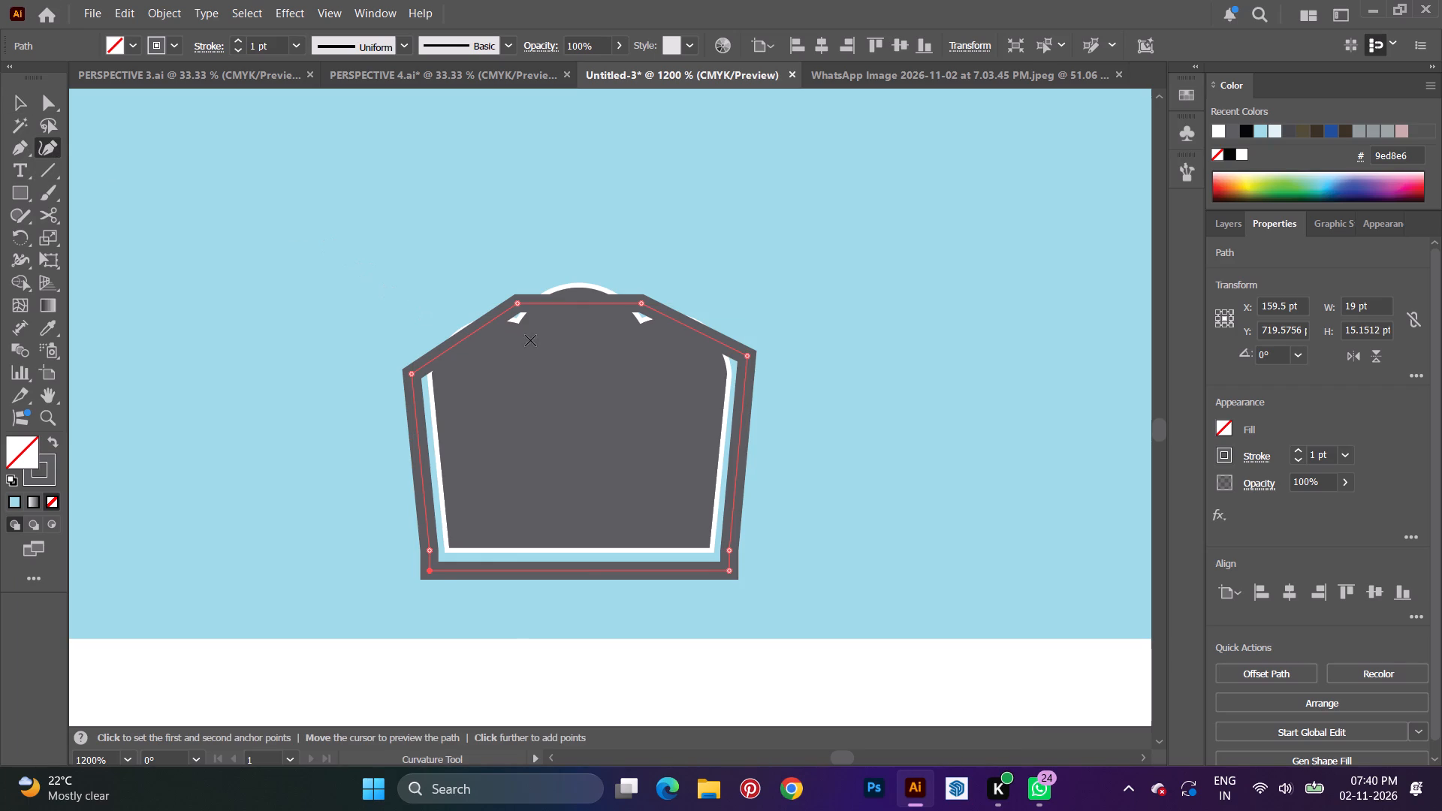
pyautogui.moveTo(471, 336); pyautogui.dragTo(463, 315)
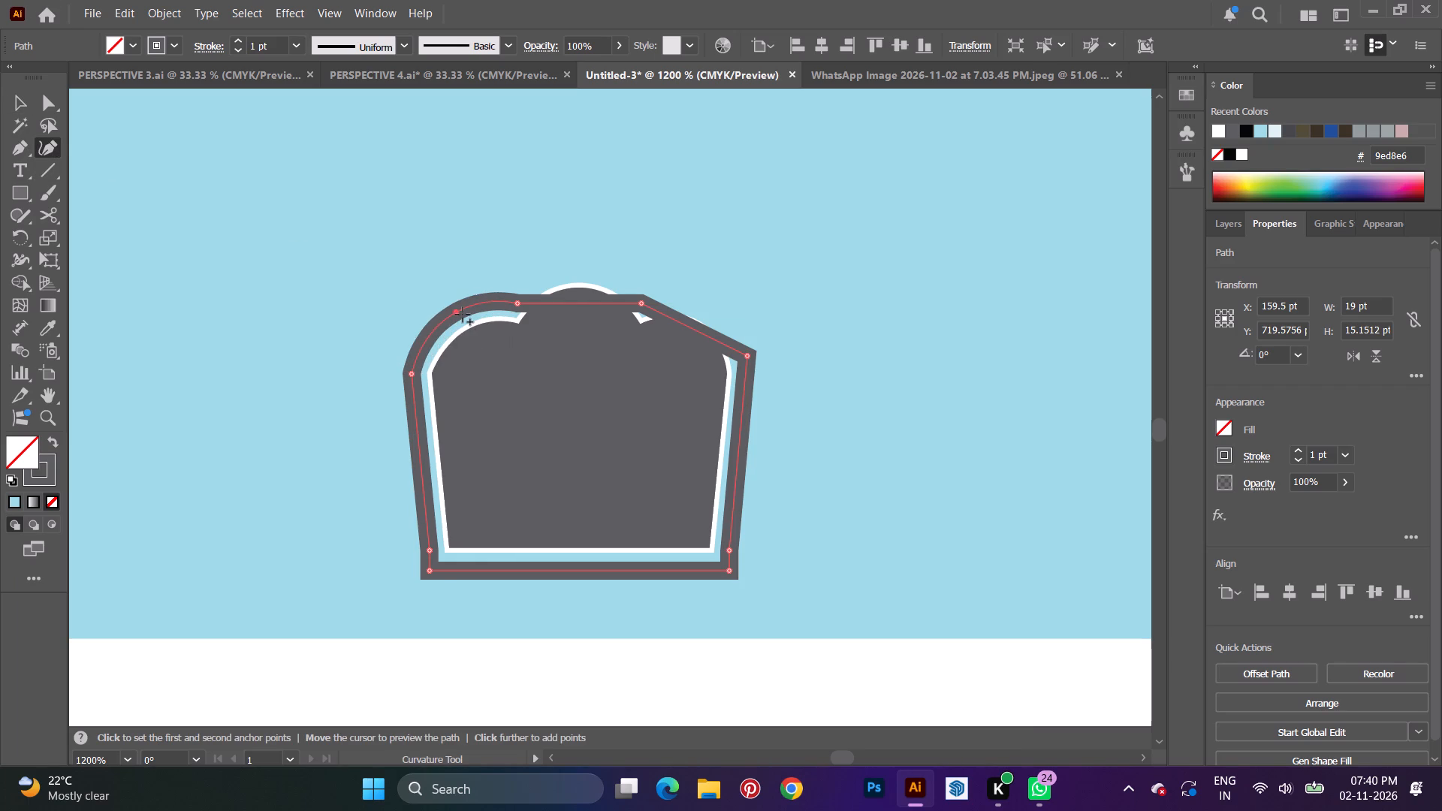
pyautogui.moveTo(463, 315); pyautogui.dragTo(462, 315)
# Pull the outer outline's shoulder and bottom corner points inward to hug the three-bumped shape, about 18 pt wide.
pyautogui.keyDown('alt'); pyautogui.scroll(2, 474, 478); pyautogui.keyUp('alt')
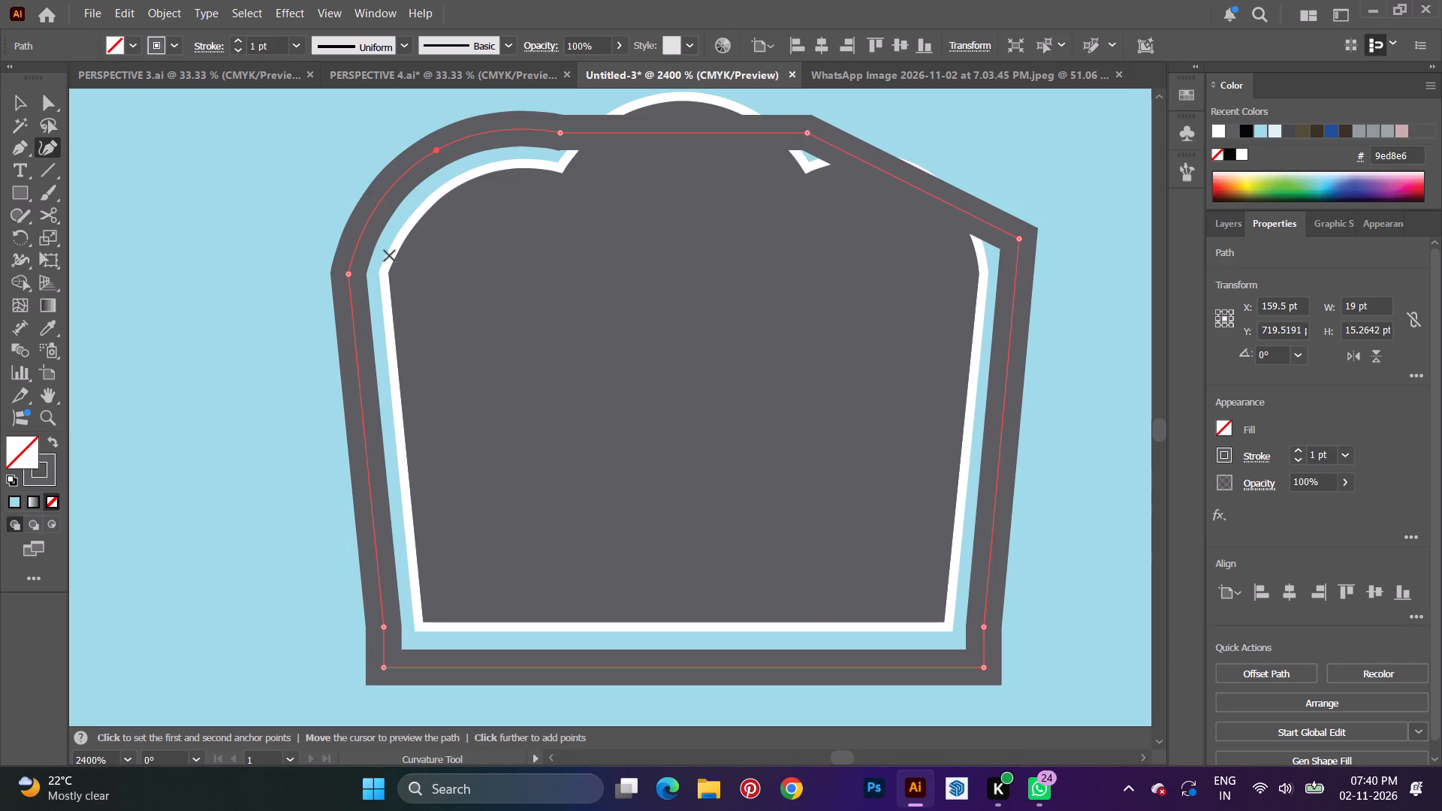
pyautogui.moveTo(348, 275); pyautogui.dragTo(359, 275)
pyautogui.moveTo(385, 667); pyautogui.dragTo(396, 651)
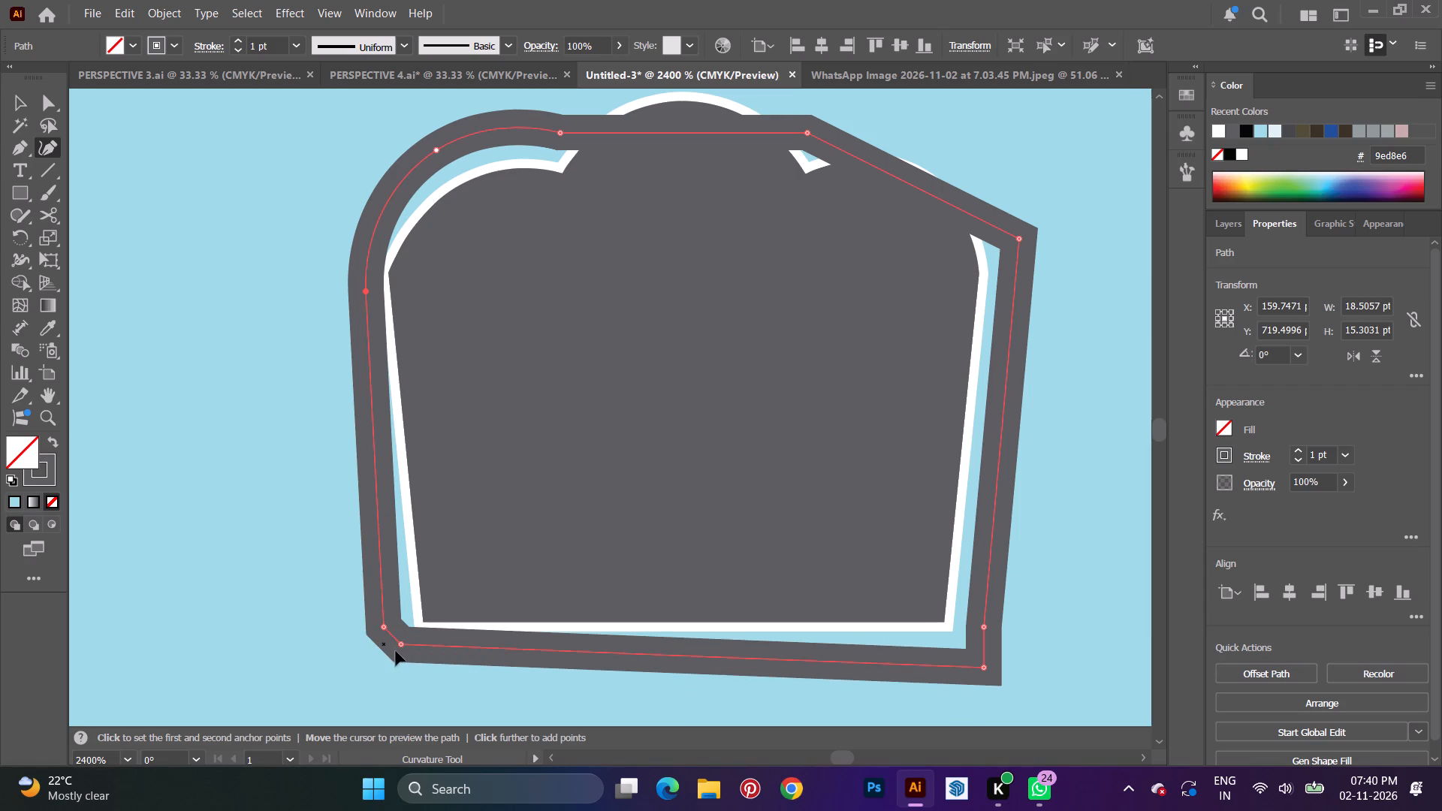
pyautogui.moveTo(396, 651); pyautogui.dragTo(394, 648)
pyautogui.moveTo(385, 630); pyautogui.dragTo(385, 614)
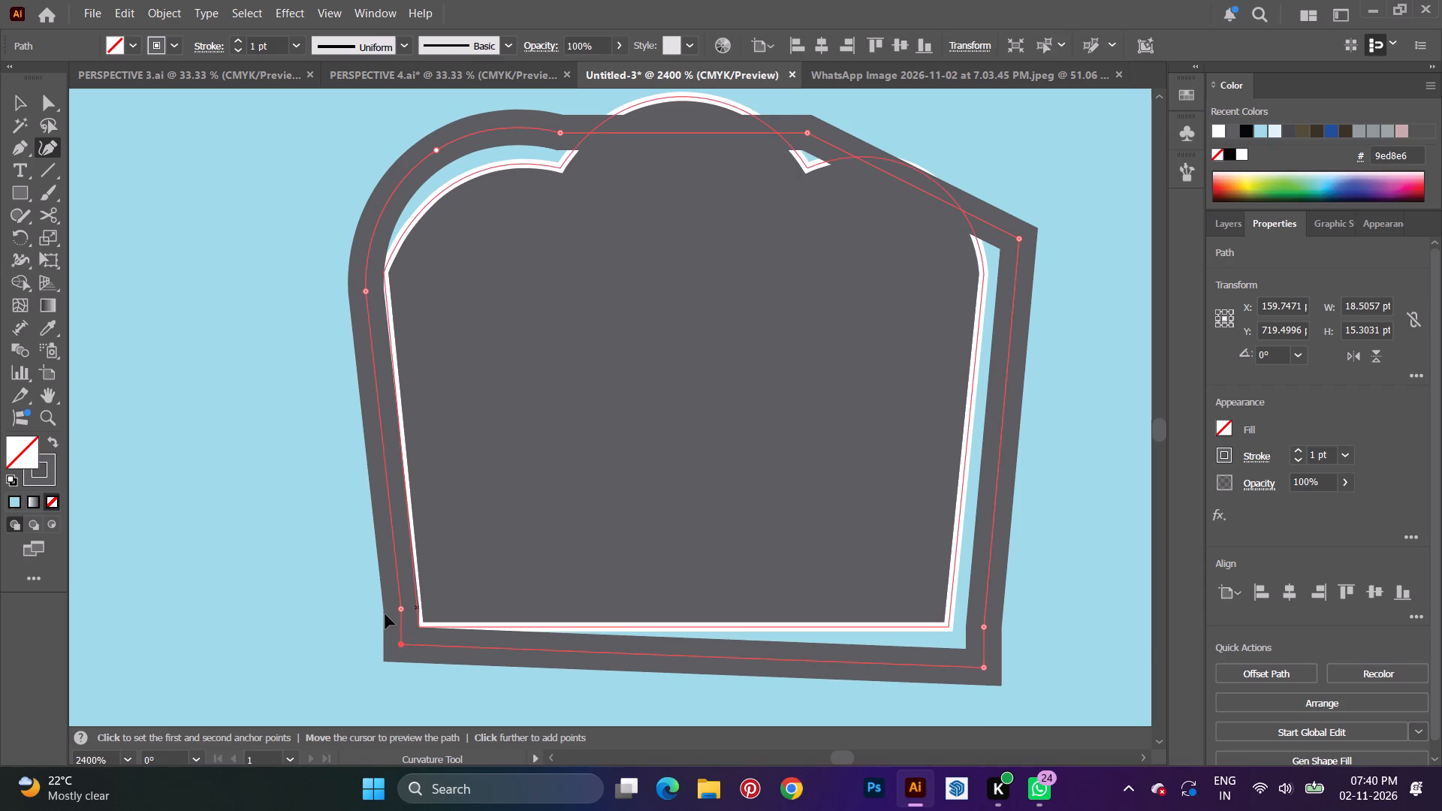
pyautogui.moveTo(385, 614); pyautogui.dragTo(389, 607)
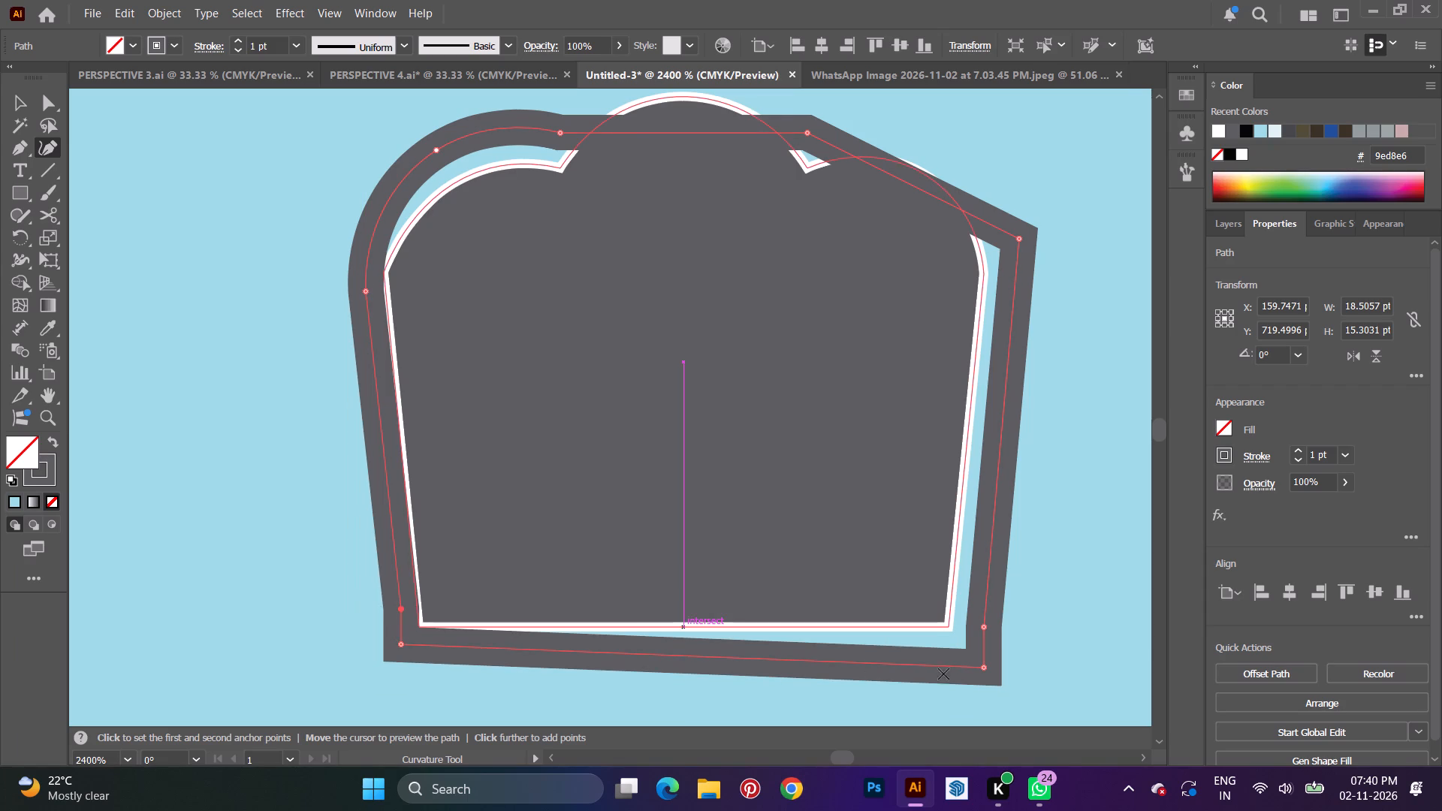
pyautogui.moveTo(988, 664); pyautogui.dragTo(980, 650)
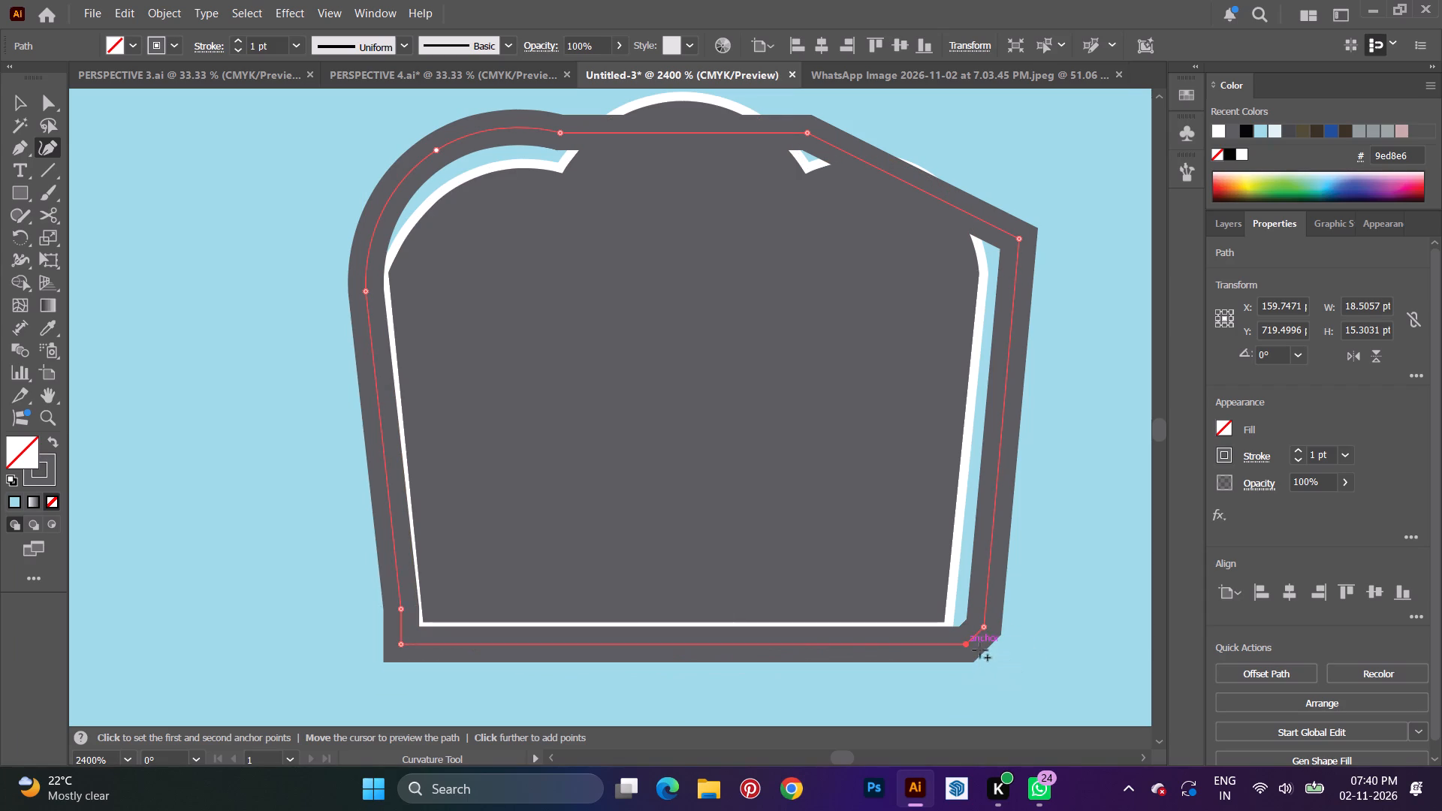
pyautogui.click(982, 628)
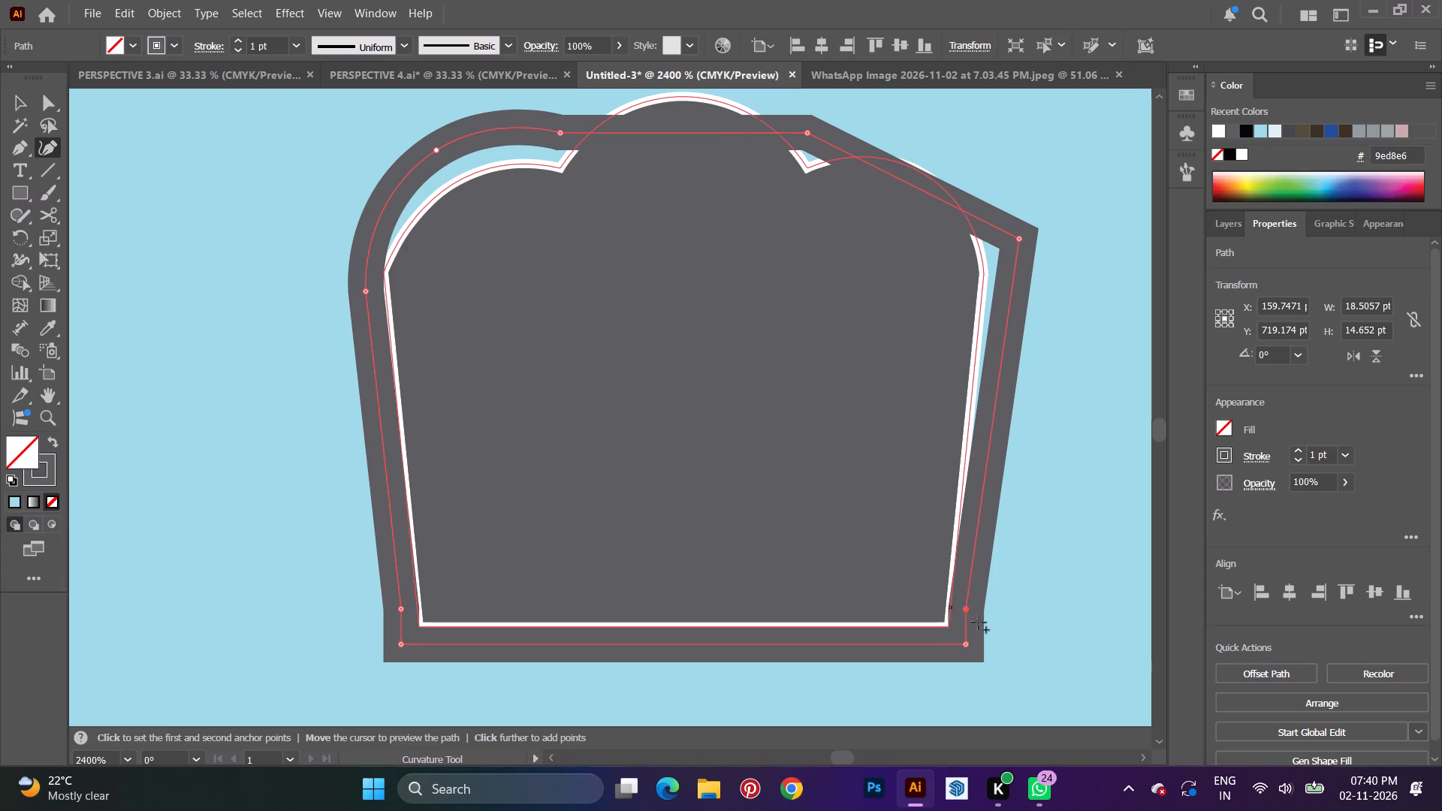
pyautogui.moveTo(1022, 235); pyautogui.dragTo(1008, 236)
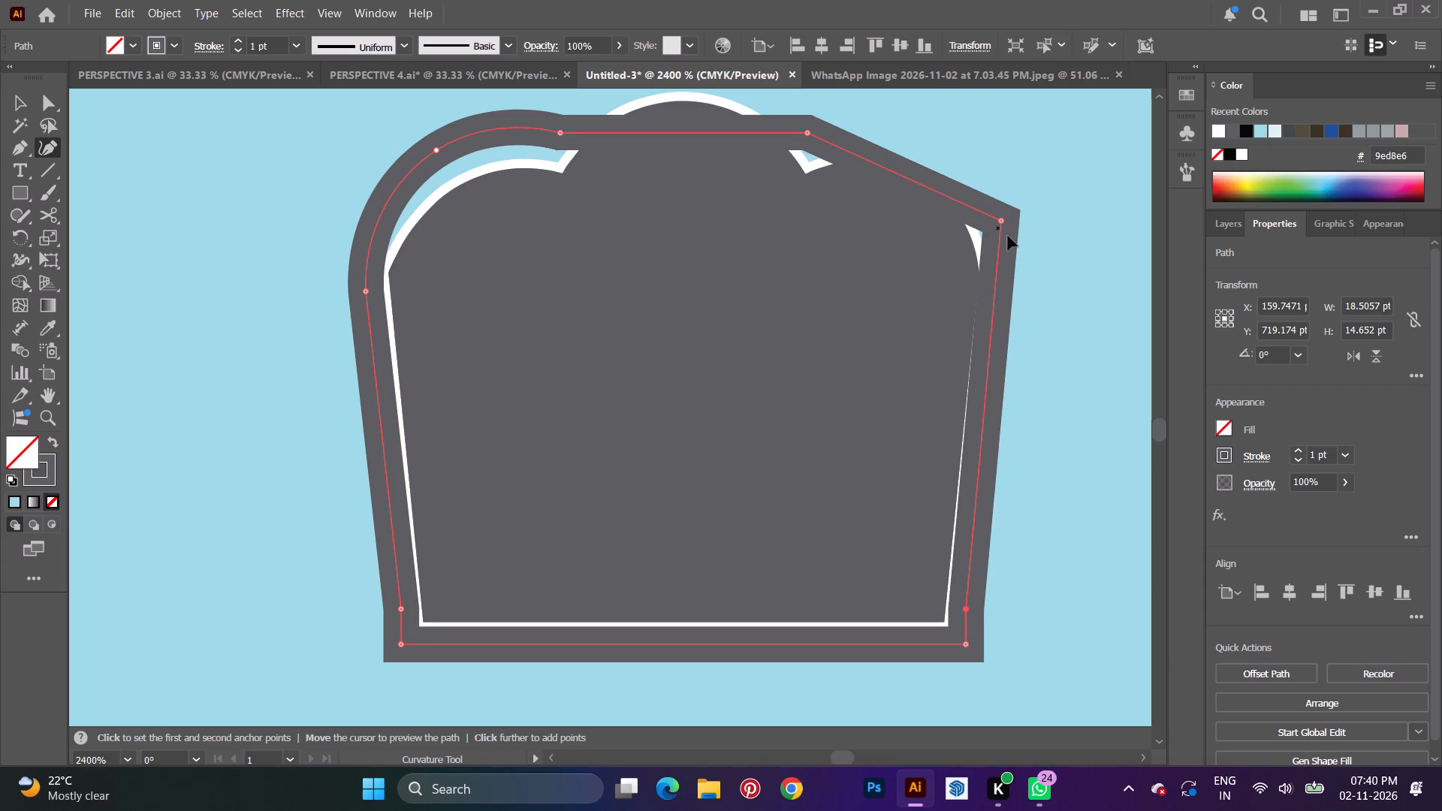
pyautogui.moveTo(1008, 236); pyautogui.dragTo(1013, 242)
# Bend the outer outline's upper-right and top segments into rounded arcs matching the inner shape's bumps.
pyautogui.moveTo(905, 194); pyautogui.dragTo(930, 171)
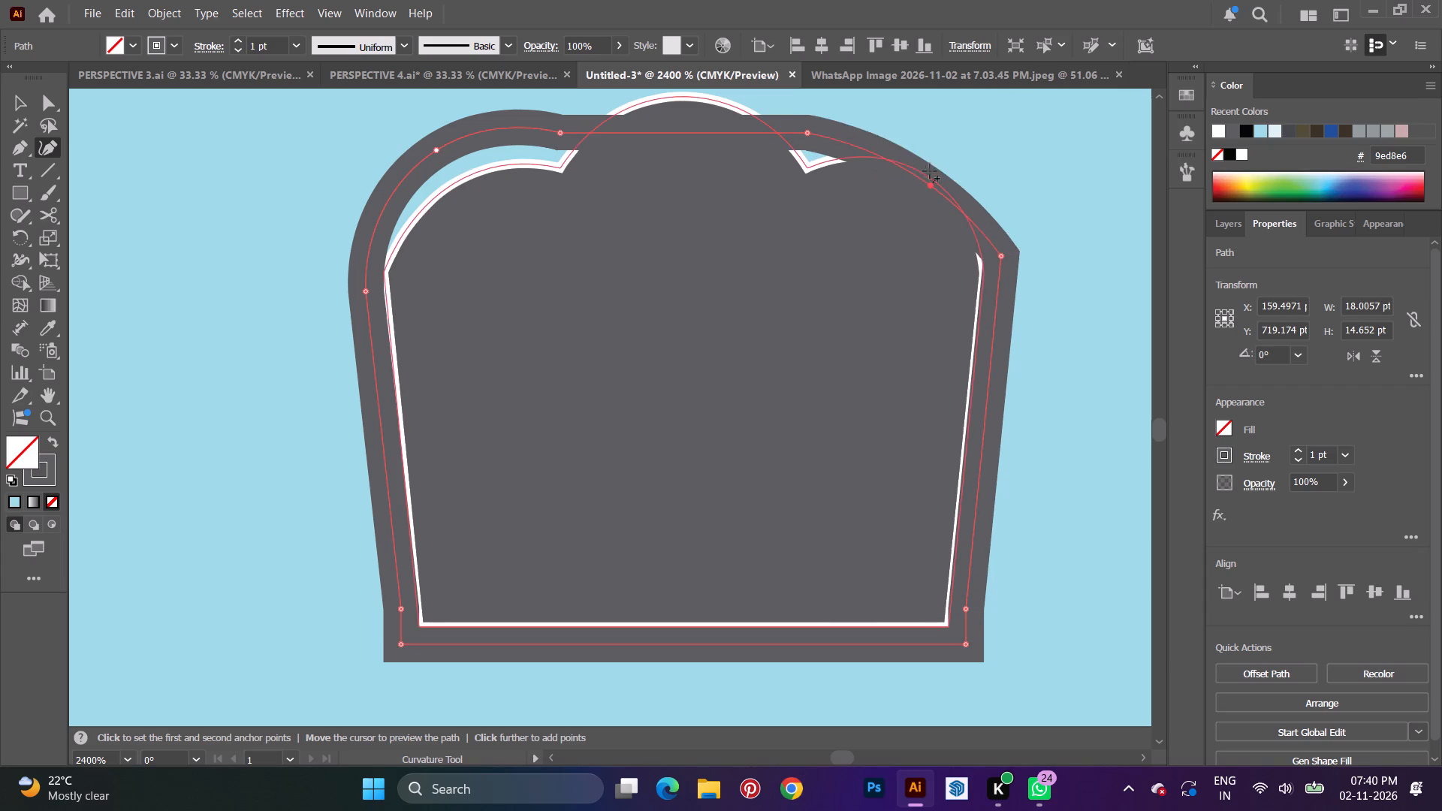
pyautogui.moveTo(930, 171); pyautogui.dragTo(949, 158)
pyautogui.moveTo(700, 128); pyautogui.dragTo(700, 101)
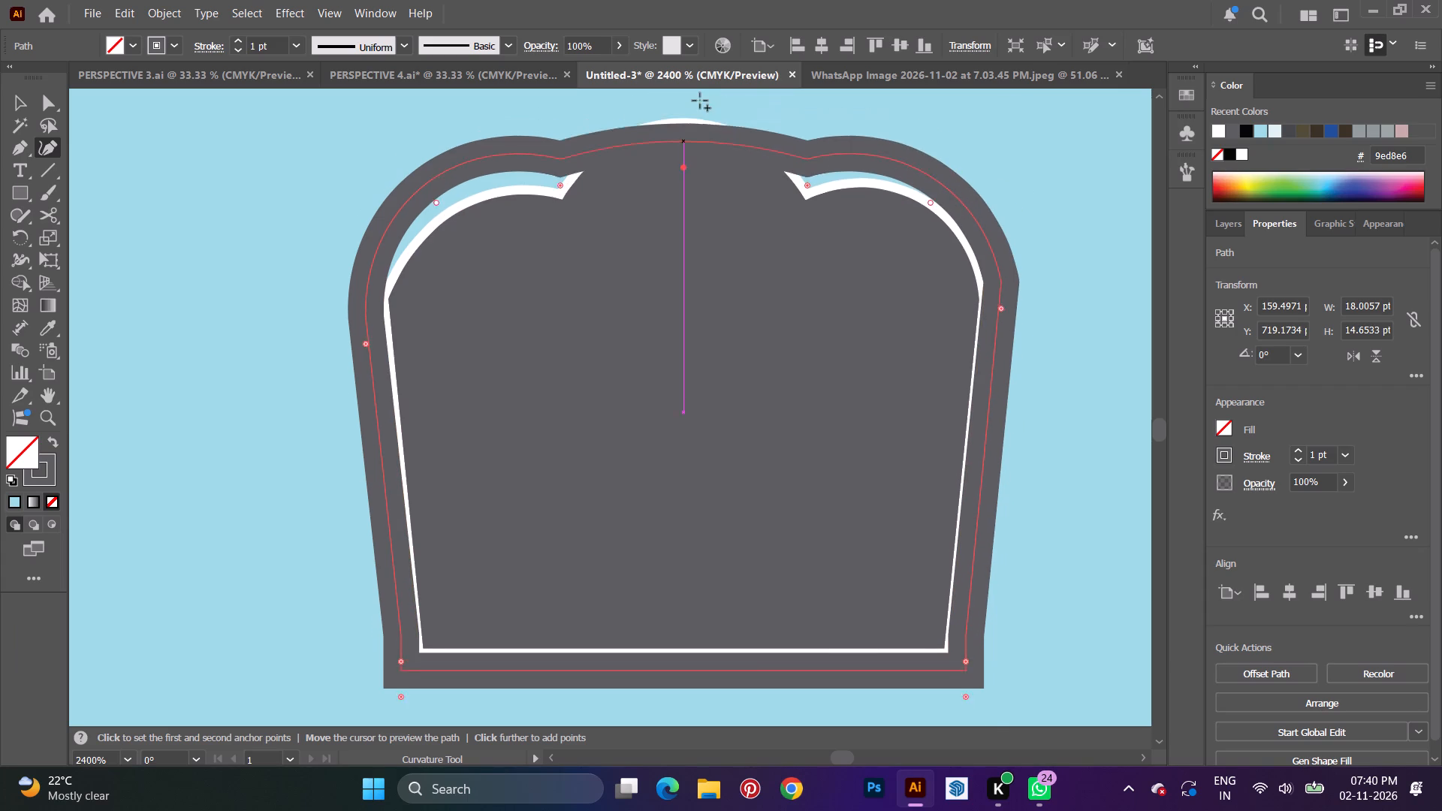
pyautogui.moveTo(700, 101); pyautogui.dragTo(695, 388)
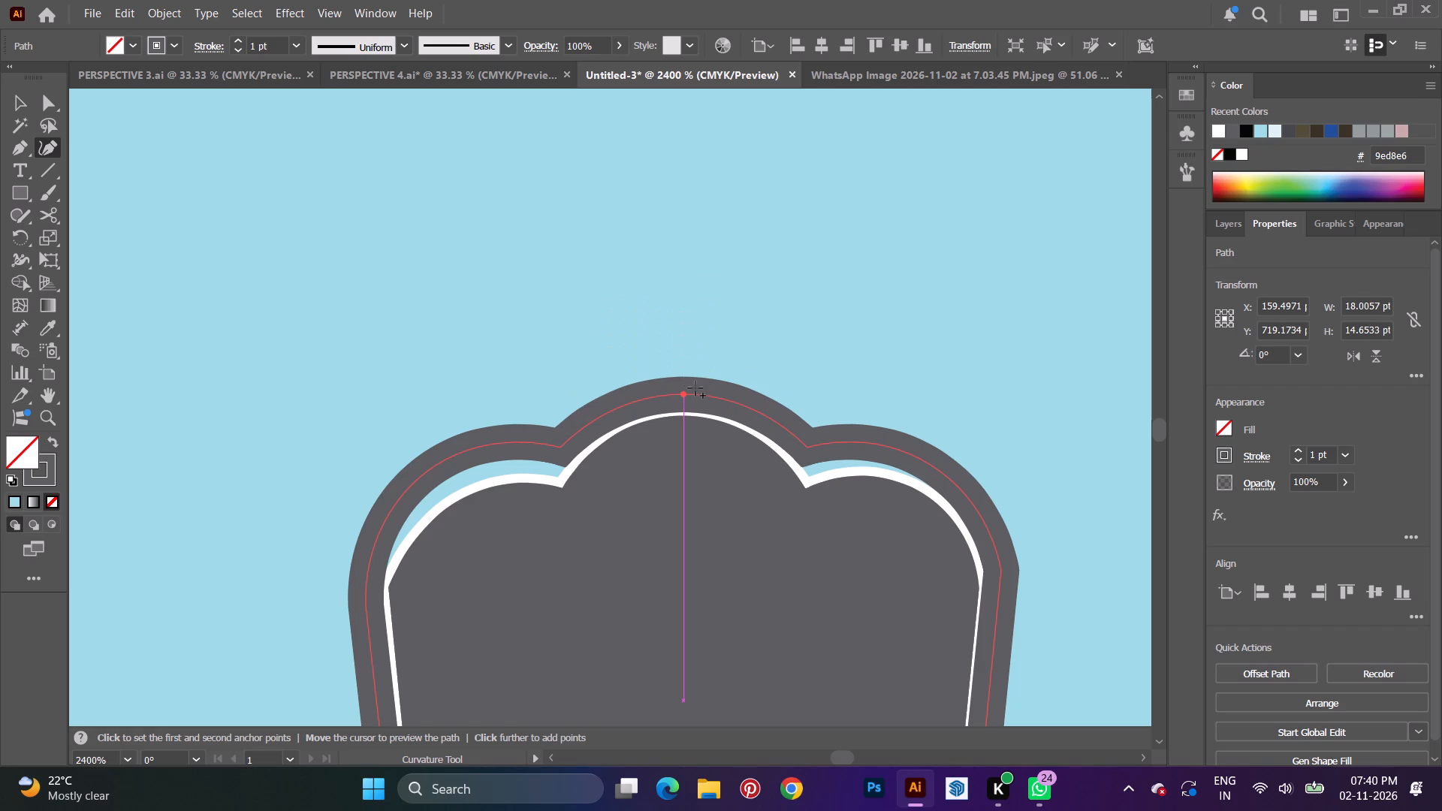
pyautogui.moveTo(695, 388); pyautogui.dragTo(695, 388)
# Move the outer outline's valley point between the left and middle bumps outward and down, adjusting the left bump point.
pyautogui.scroll(-3, 606, 458)
pyautogui.moveTo(561, 341); pyautogui.dragTo(559, 357)
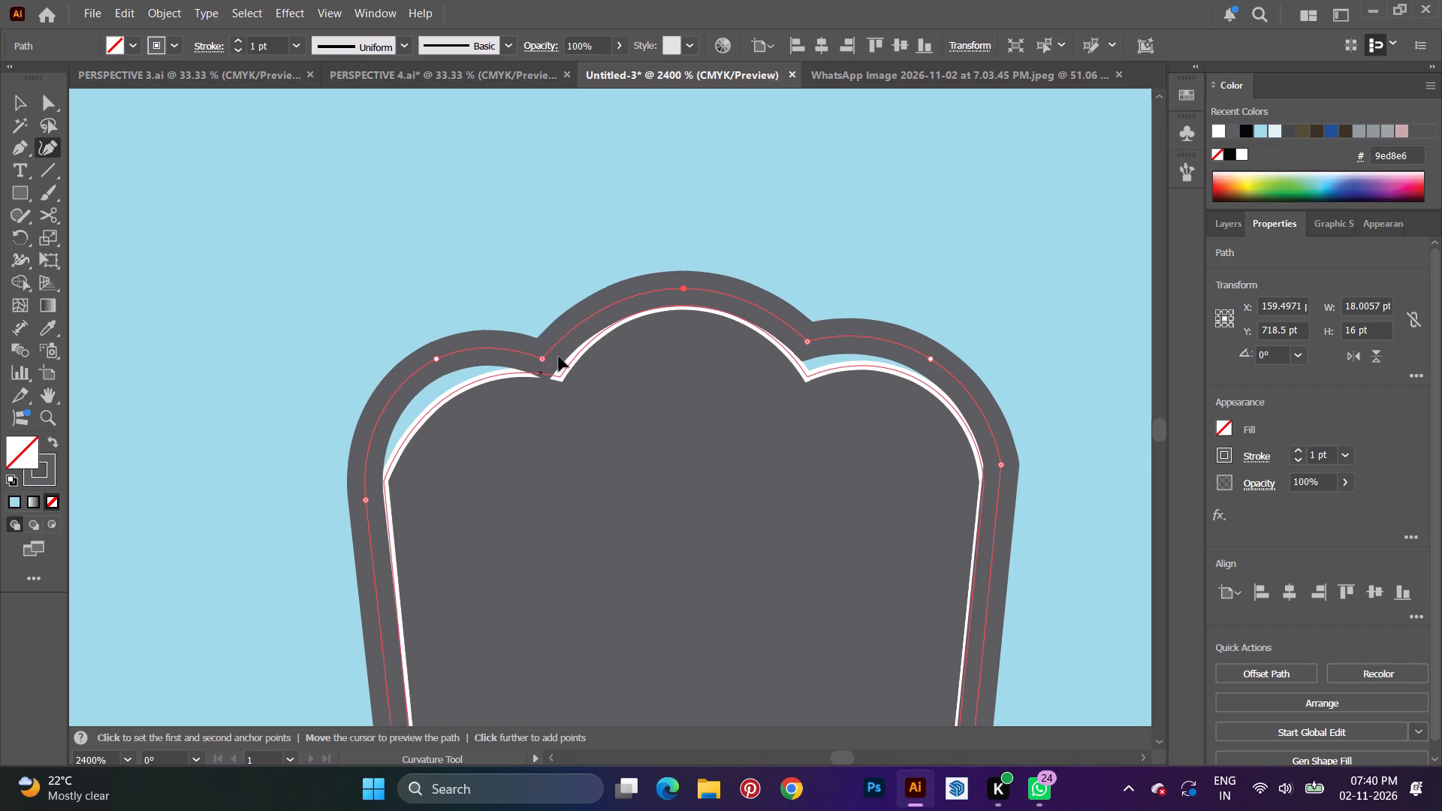
pyautogui.moveTo(559, 357); pyautogui.dragTo(559, 351)
pyautogui.moveTo(439, 360); pyautogui.dragTo(448, 378)
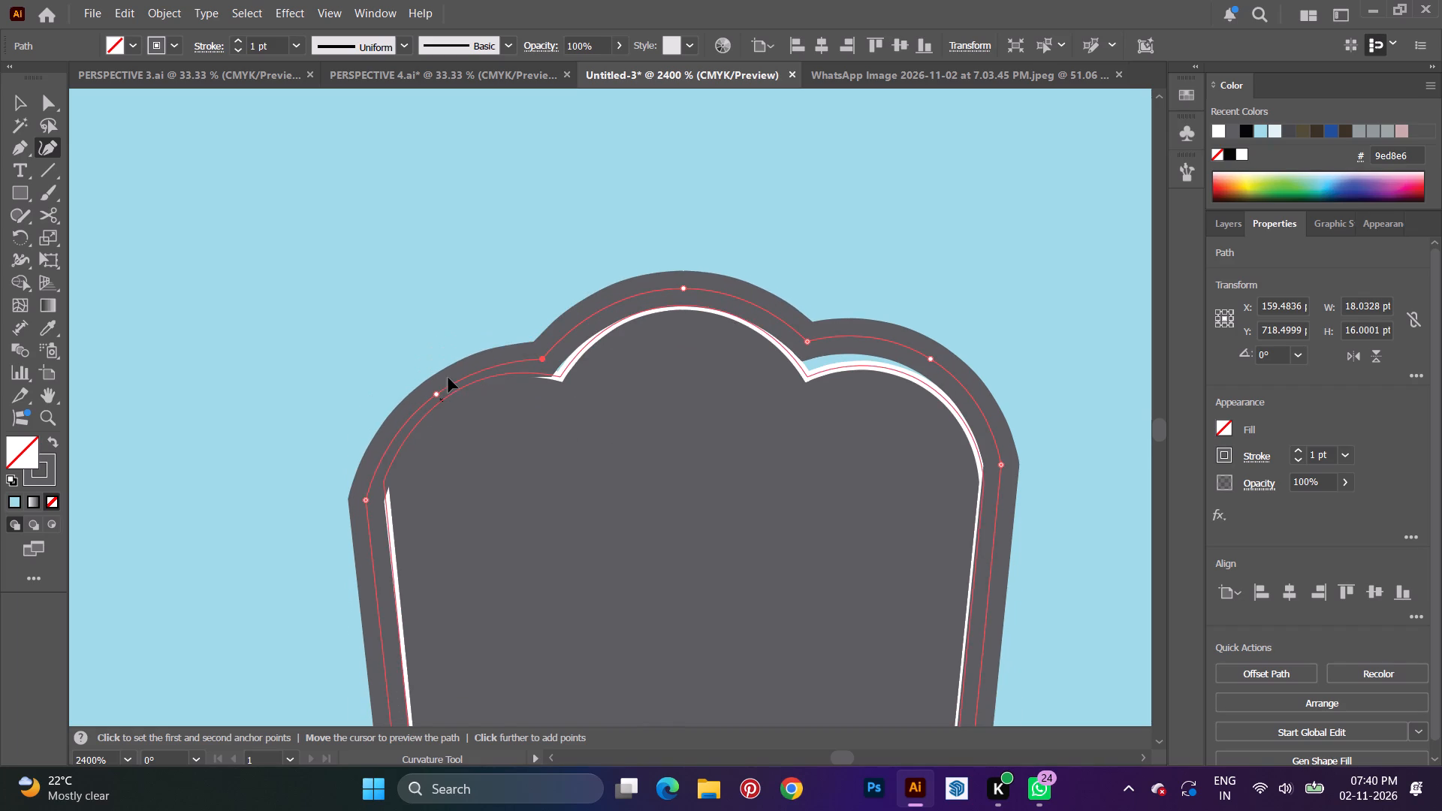
pyautogui.moveTo(448, 378); pyautogui.dragTo(445, 376)
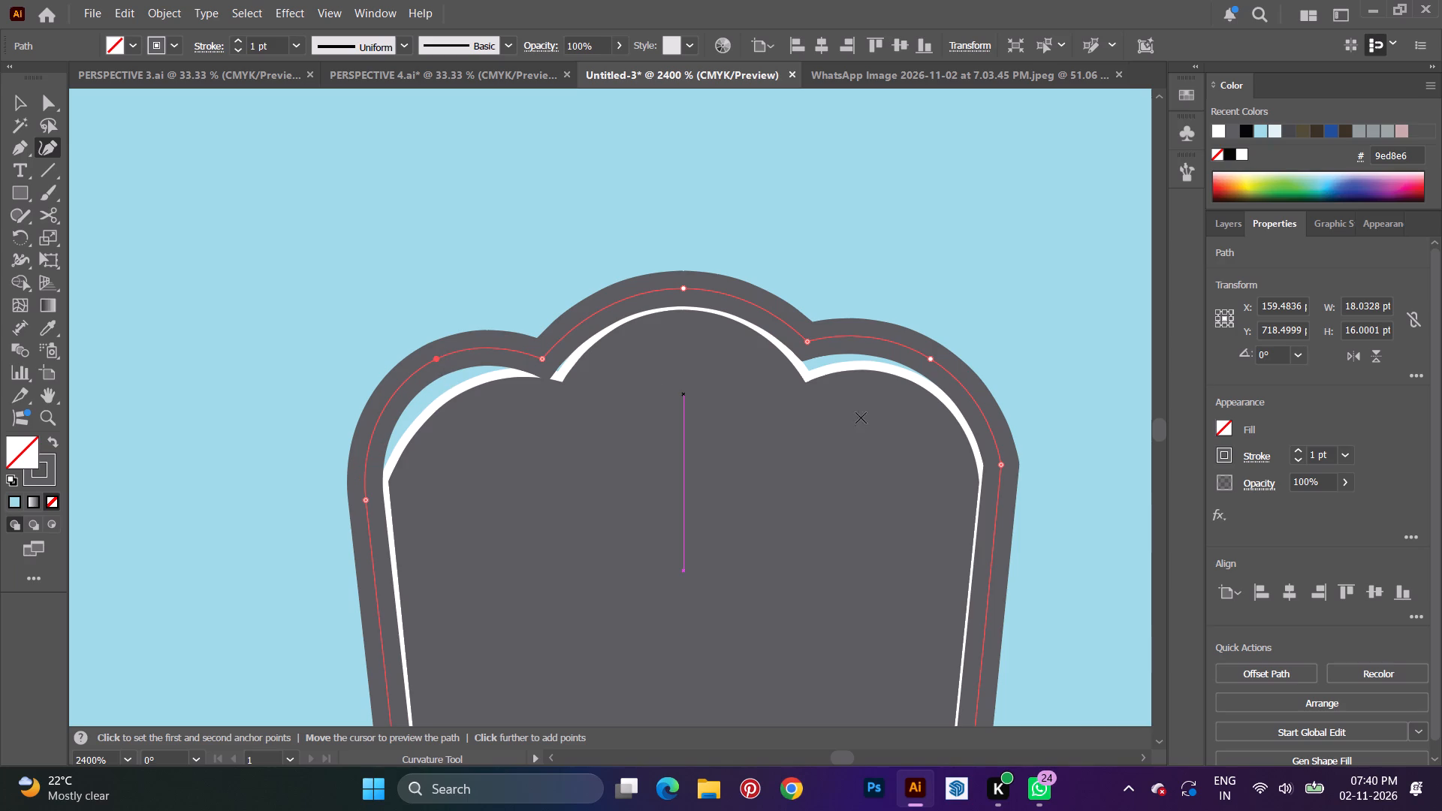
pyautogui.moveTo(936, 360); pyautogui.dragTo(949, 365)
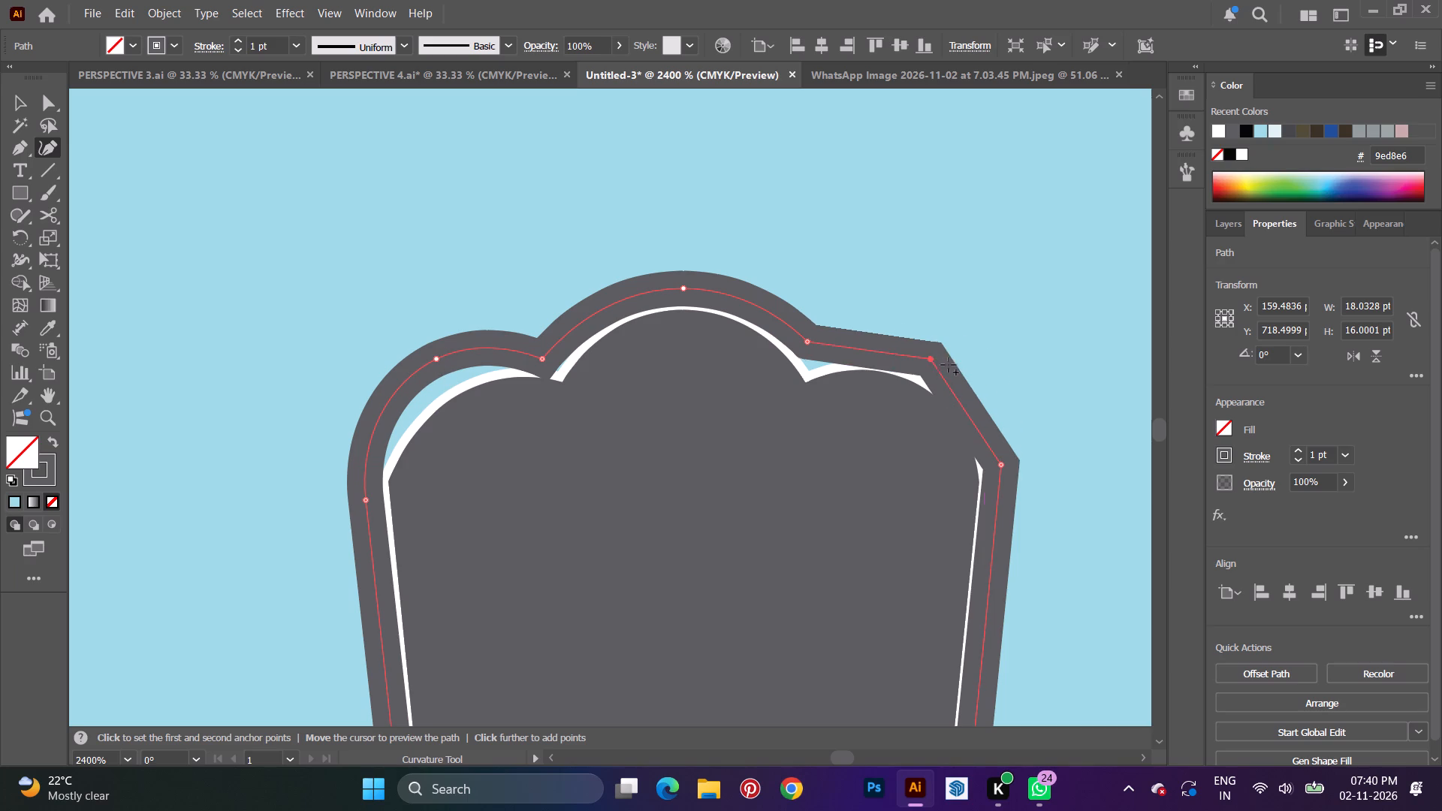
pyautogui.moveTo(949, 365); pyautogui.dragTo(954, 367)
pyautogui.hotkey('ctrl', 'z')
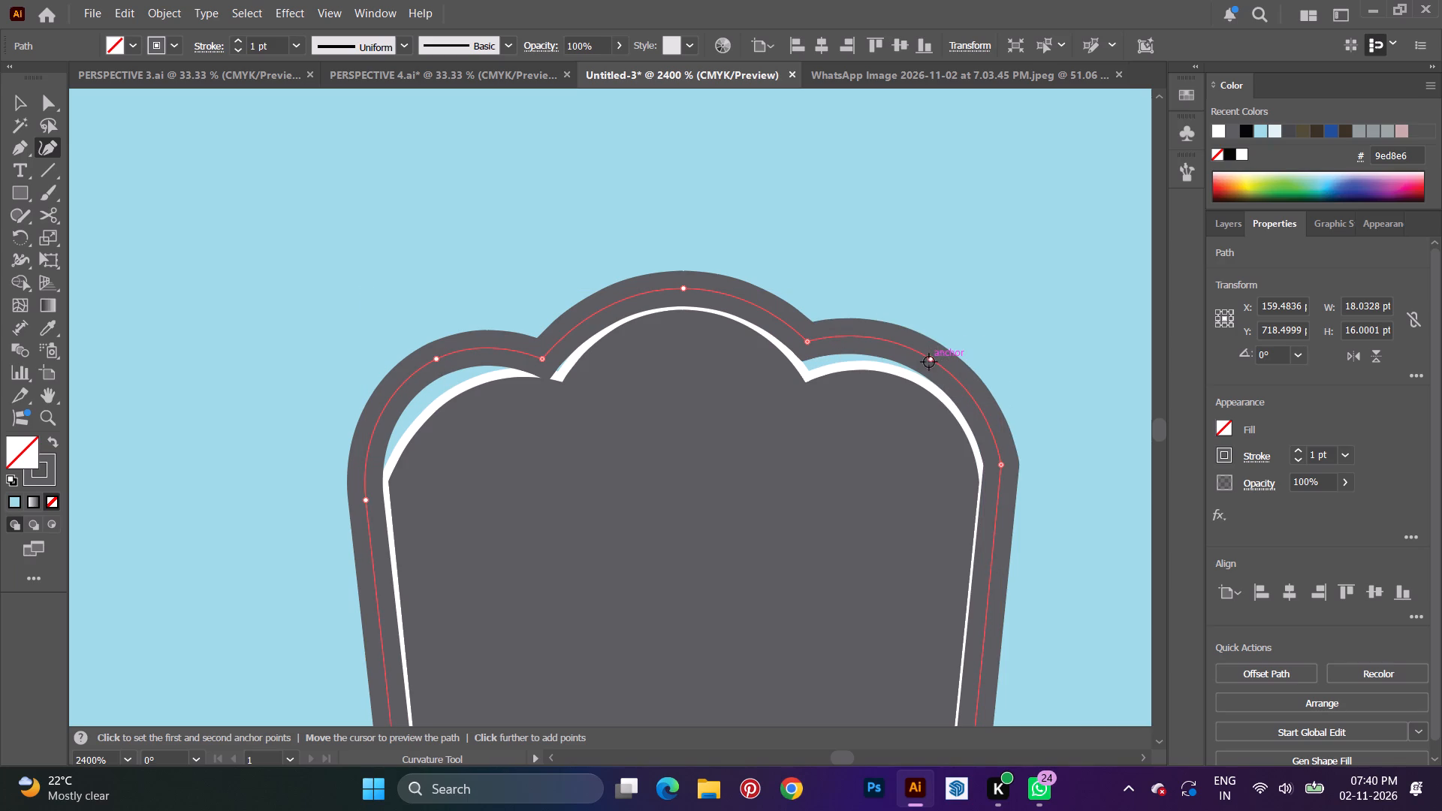
# Pull the outer outline's right bump and right valley points outward and down to even out the border around the inner shape.
pyautogui.moveTo(929, 362); pyautogui.dragTo(949, 381)
pyautogui.click(811, 337)
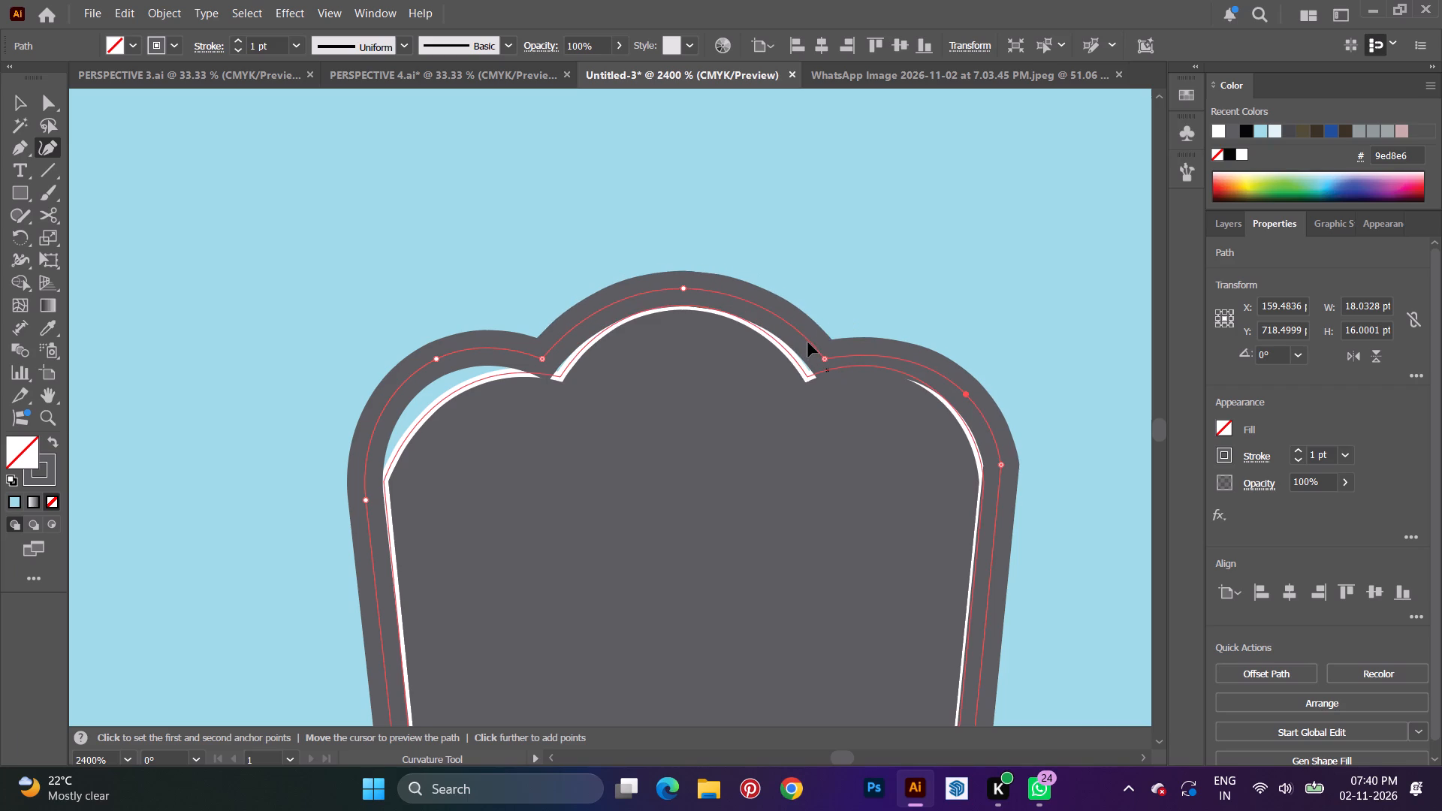
pyautogui.moveTo(545, 360); pyautogui.dragTo(546, 360)
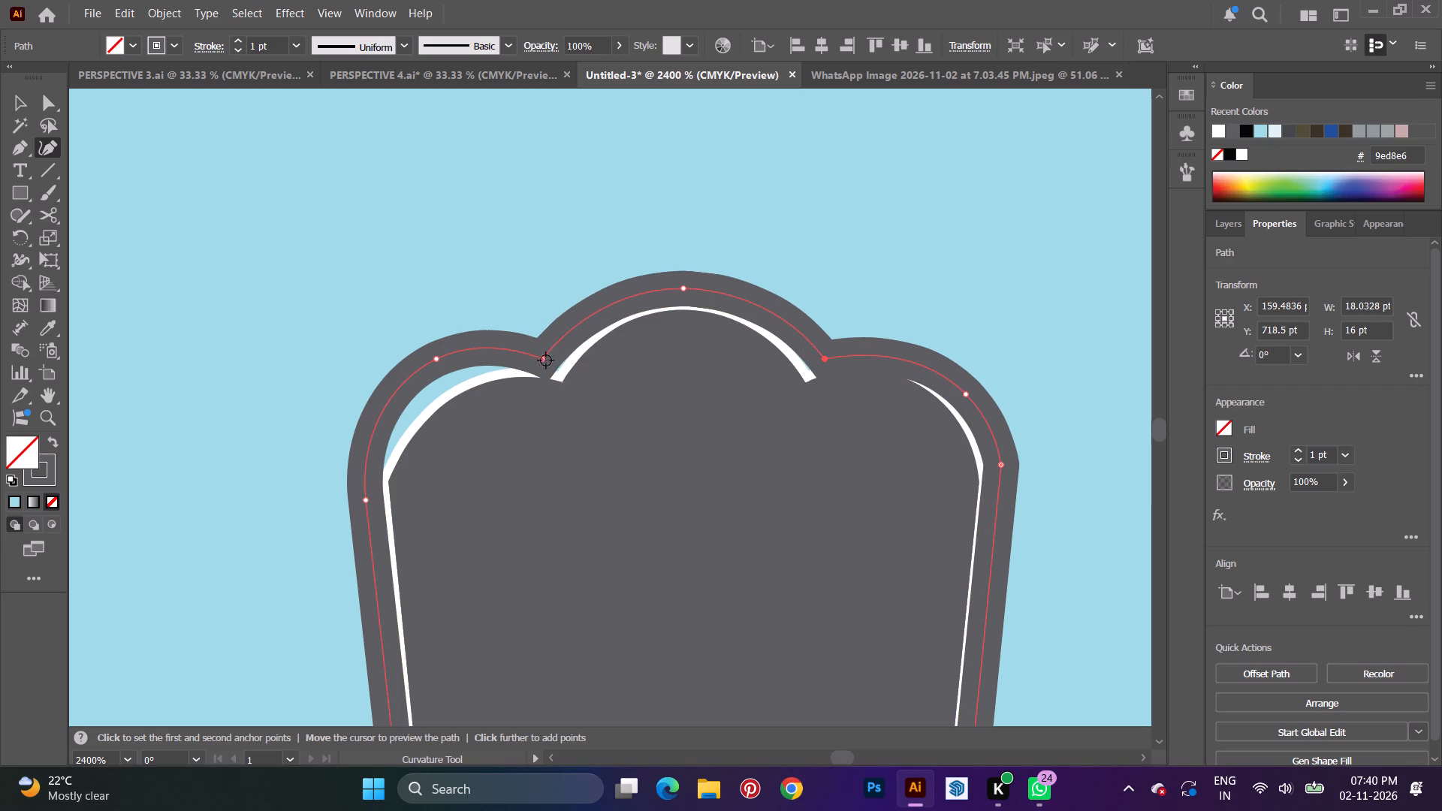
pyautogui.moveTo(546, 360); pyautogui.dragTo(558, 369)
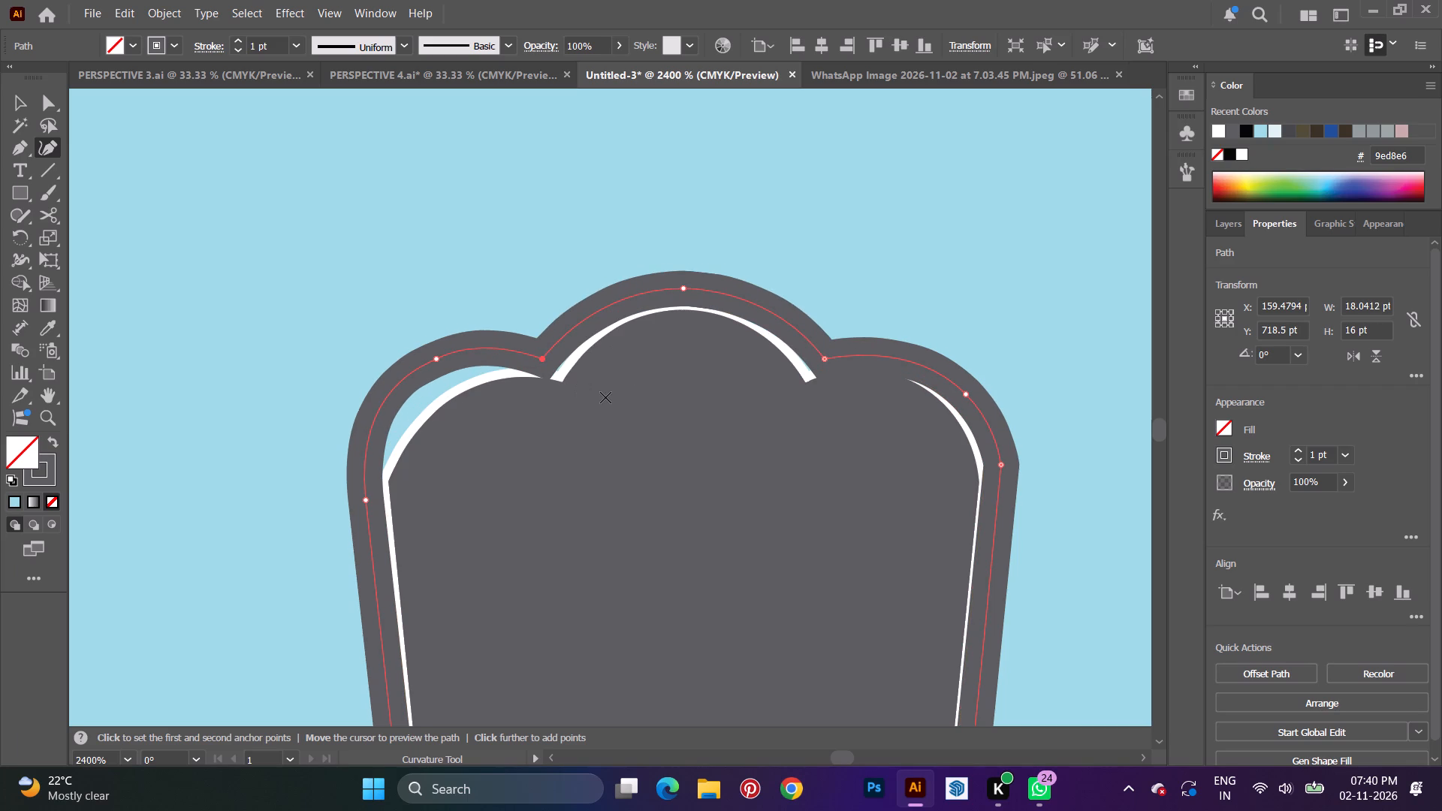
pyautogui.press('v')
pyautogui.click(900, 164)
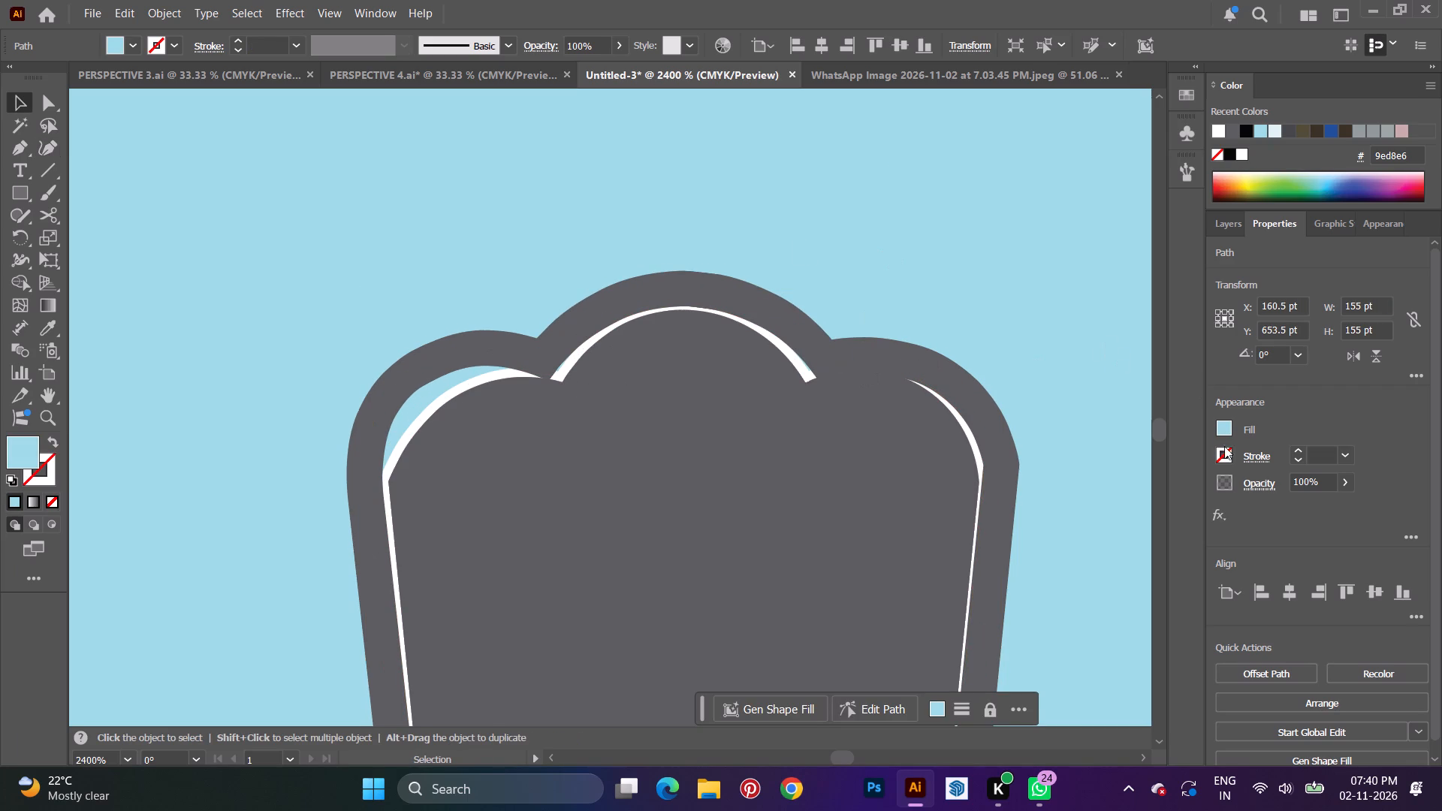
# Examine the outlined three-bumped detail at a smaller scale against the light blue appliance body.
pyautogui.keyDown('alt'); pyautogui.scroll(-5, 1114, 429); pyautogui.keyUp('alt')
pyautogui.press('space')
pyautogui.press('space')
pyautogui.press('space')
pyautogui.press('space')
pyautogui.press('space')
pyautogui.press('space')
pyautogui.press('space')
pyautogui.moveTo(955, 354); pyautogui.dragTo(482, 362)
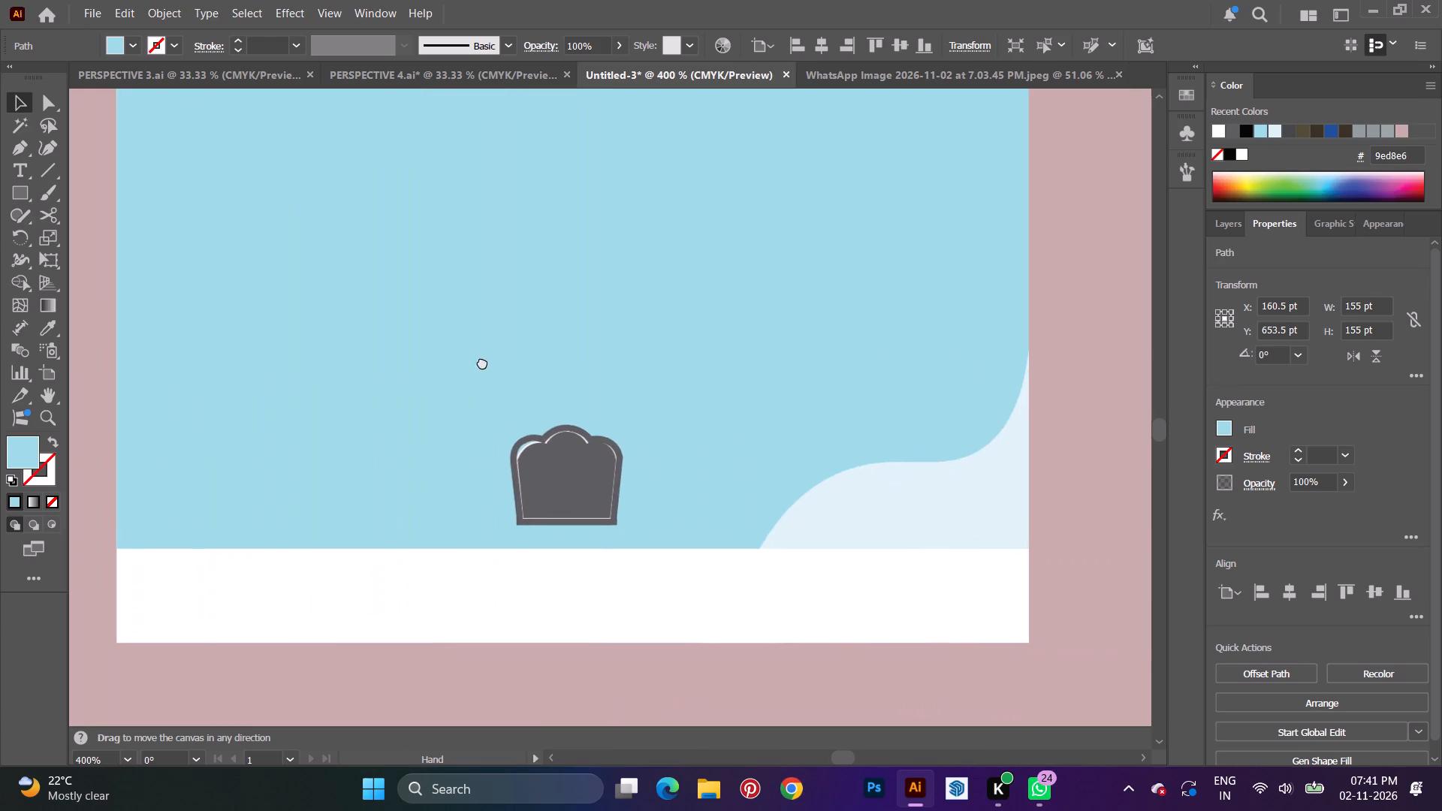
pyautogui.moveTo(482, 362); pyautogui.dragTo(465, 356)
pyautogui.keyDown('alt'); pyautogui.scroll(-3, 542, 399); pyautogui.keyUp('alt')
pyautogui.scroll(-1, 647, 425)
pyautogui.keyDown('alt'); pyautogui.scroll(2, 526, 412); pyautogui.keyUp('alt')
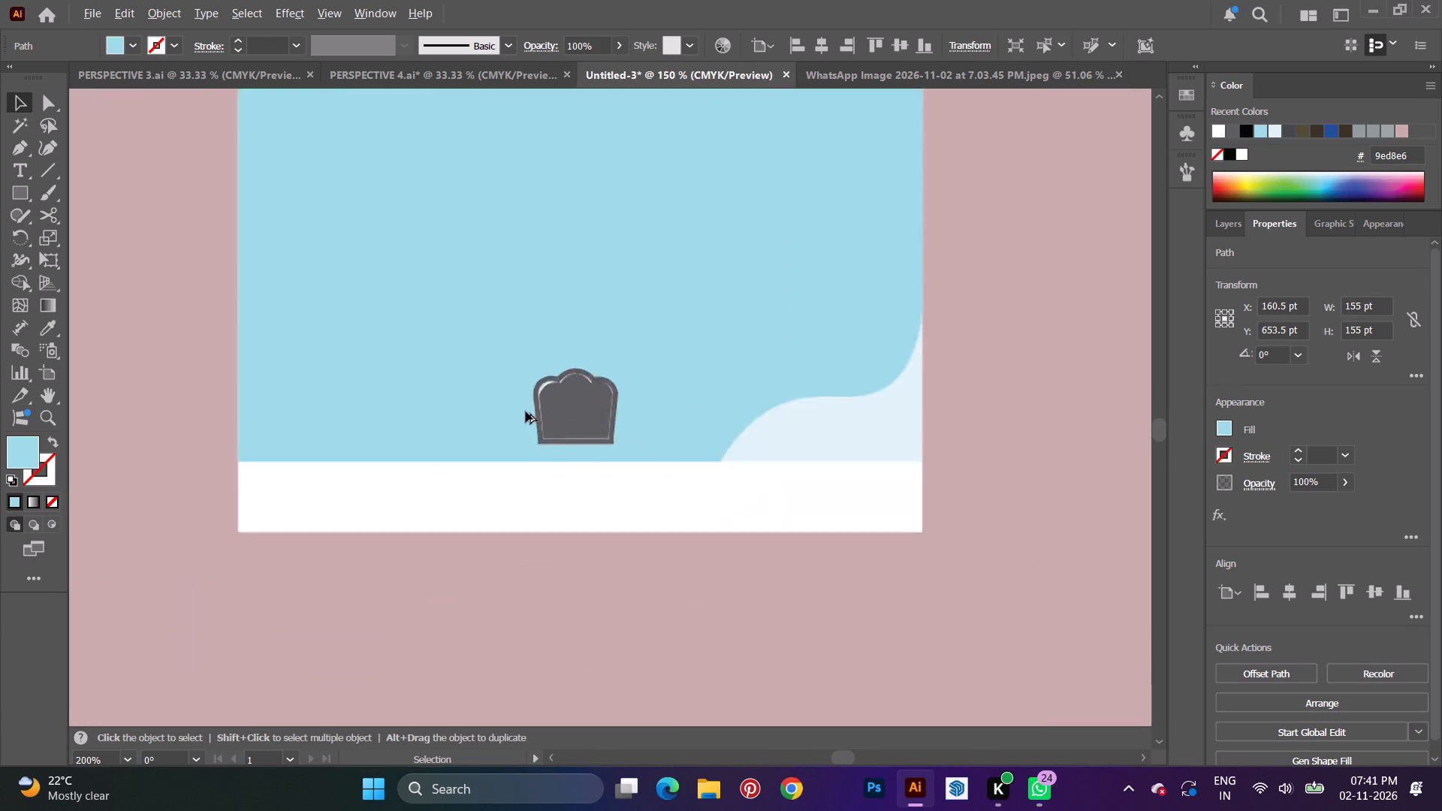
pyautogui.keyDown('alt'); pyautogui.scroll(3, 526, 412); pyautogui.keyUp('alt')
pyautogui.keyDown('alt'); pyautogui.scroll(2, 680, 366); pyautogui.keyUp('alt')
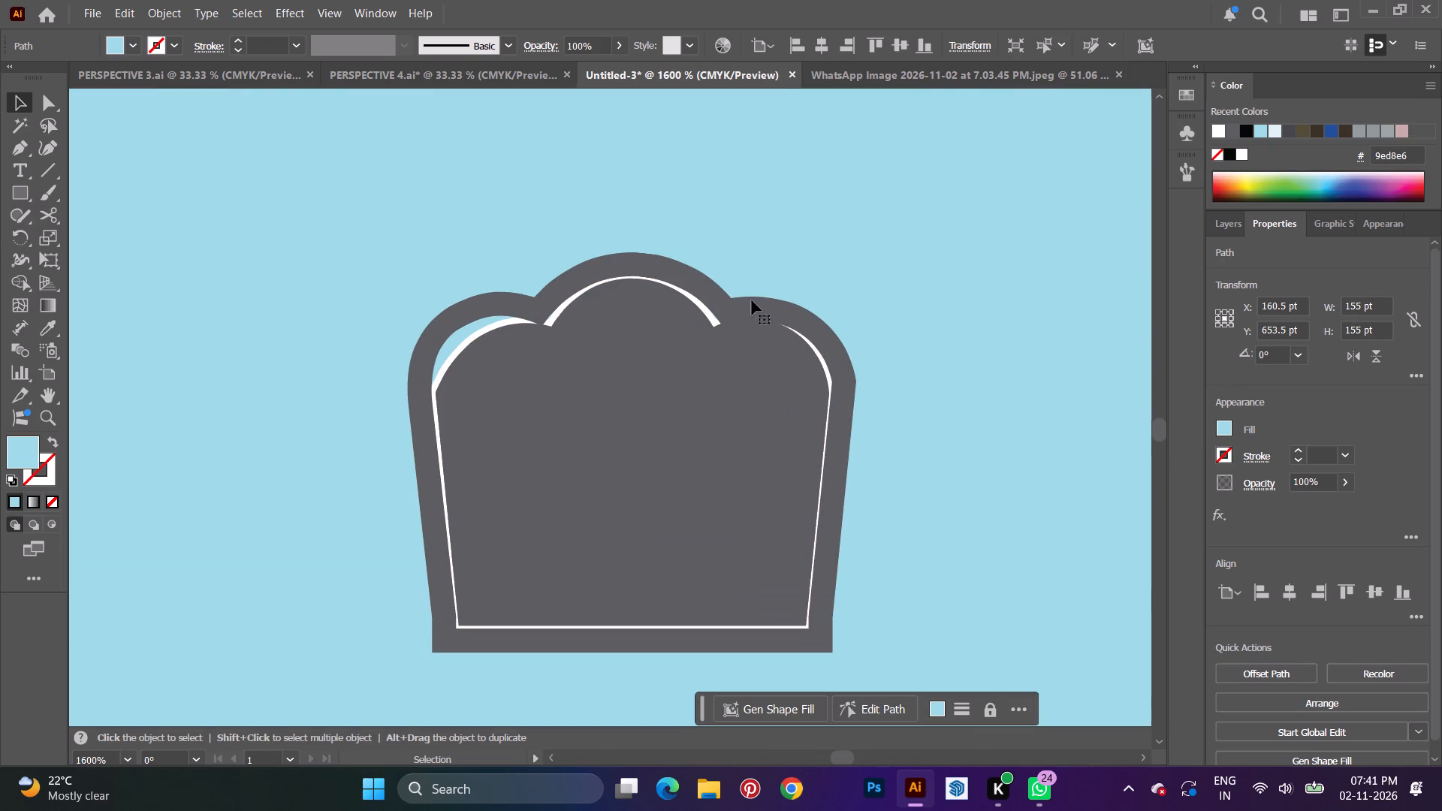
# Thicken the inner three-bumped shape's white stroke by two increments.
pyautogui.click(834, 338)
pyautogui.click(614, 349)
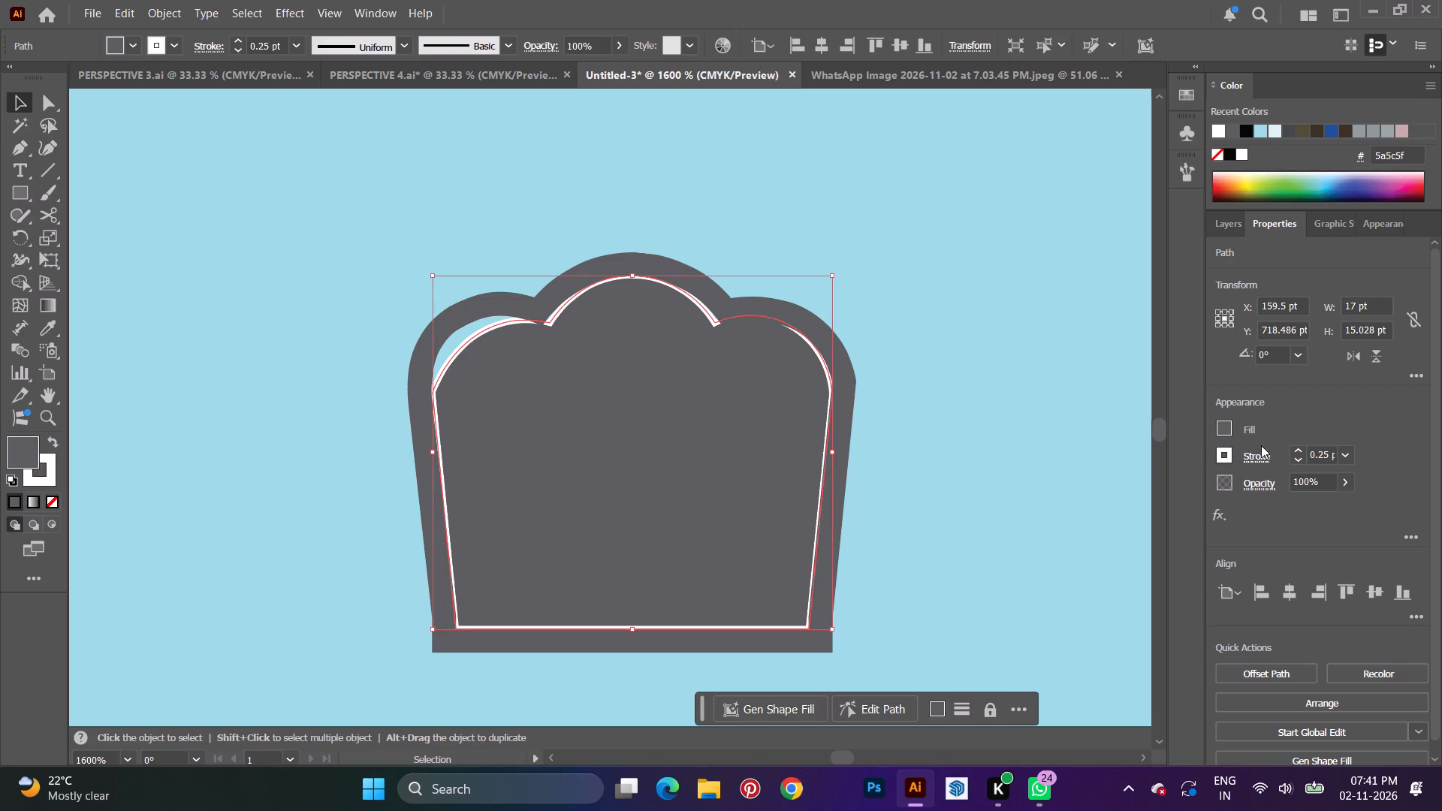
pyautogui.click(1298, 451)
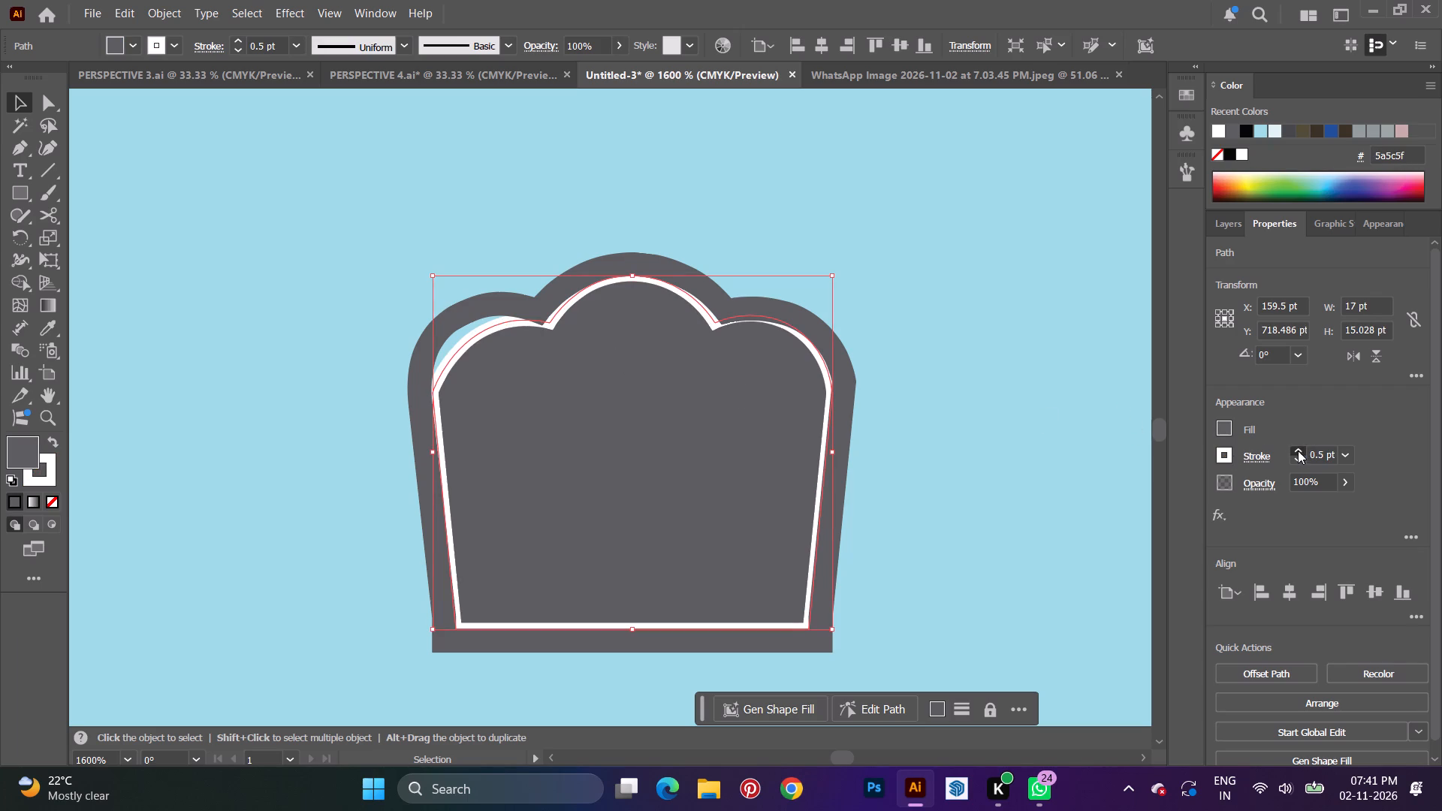
pyautogui.click(1298, 451)
pyautogui.press('v')
pyautogui.click(1103, 449)
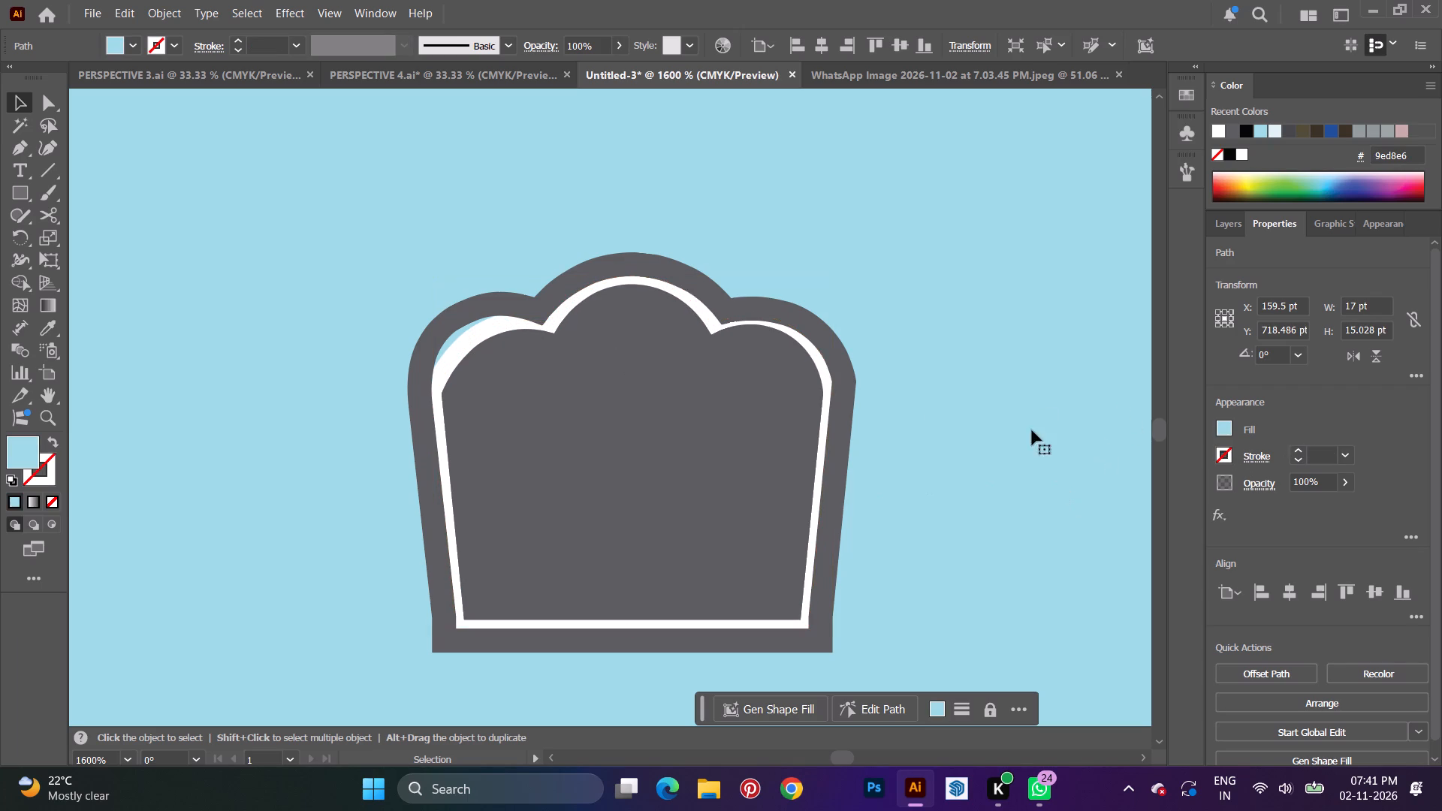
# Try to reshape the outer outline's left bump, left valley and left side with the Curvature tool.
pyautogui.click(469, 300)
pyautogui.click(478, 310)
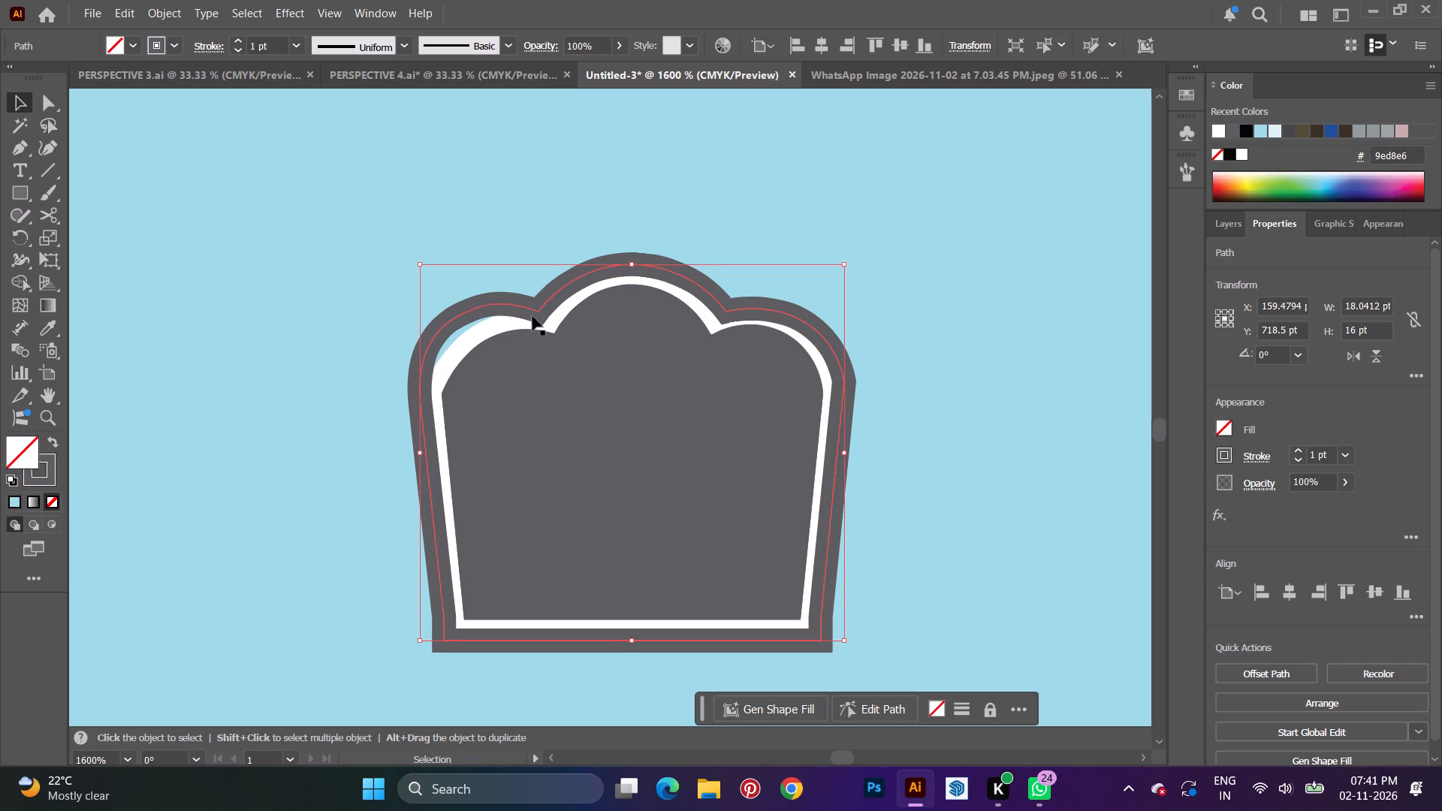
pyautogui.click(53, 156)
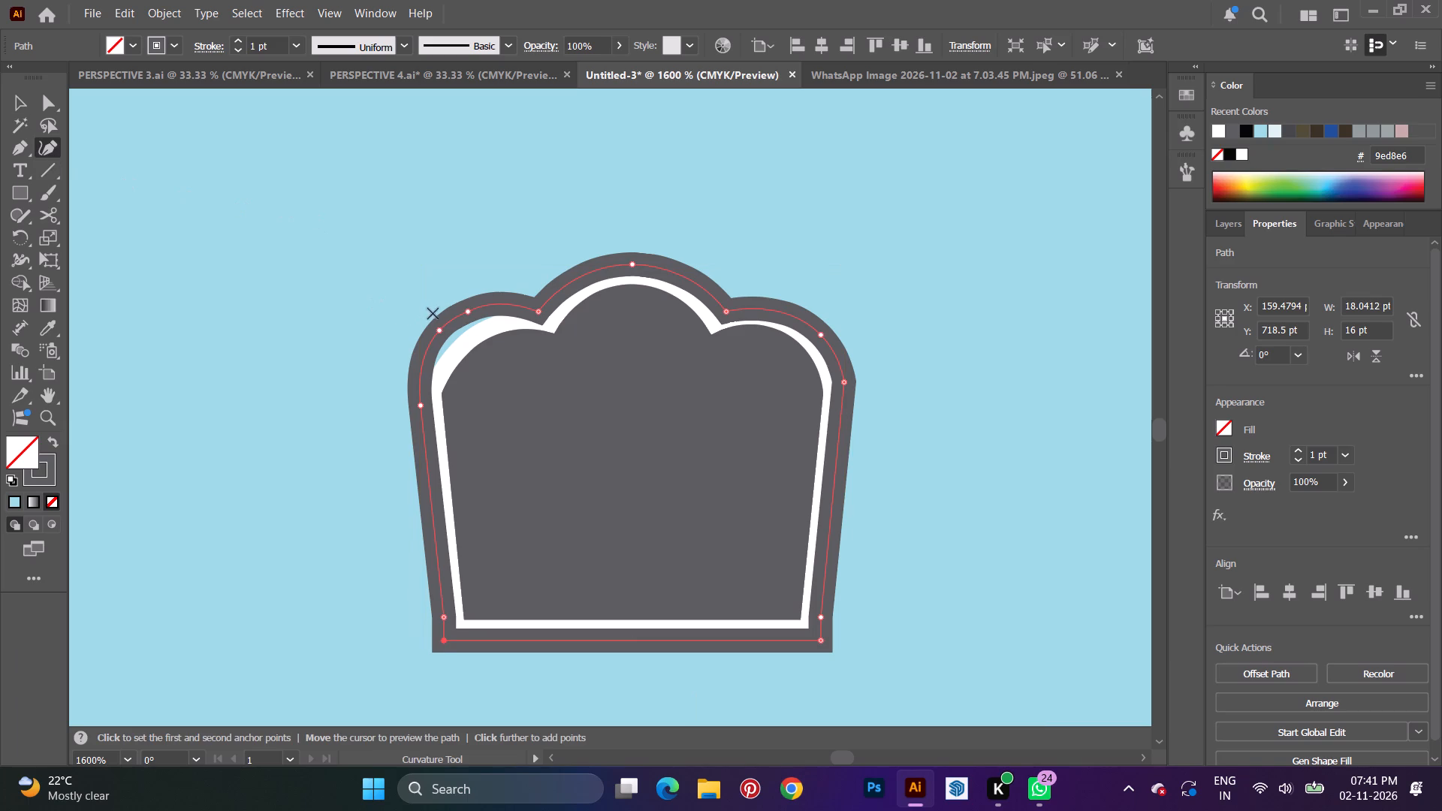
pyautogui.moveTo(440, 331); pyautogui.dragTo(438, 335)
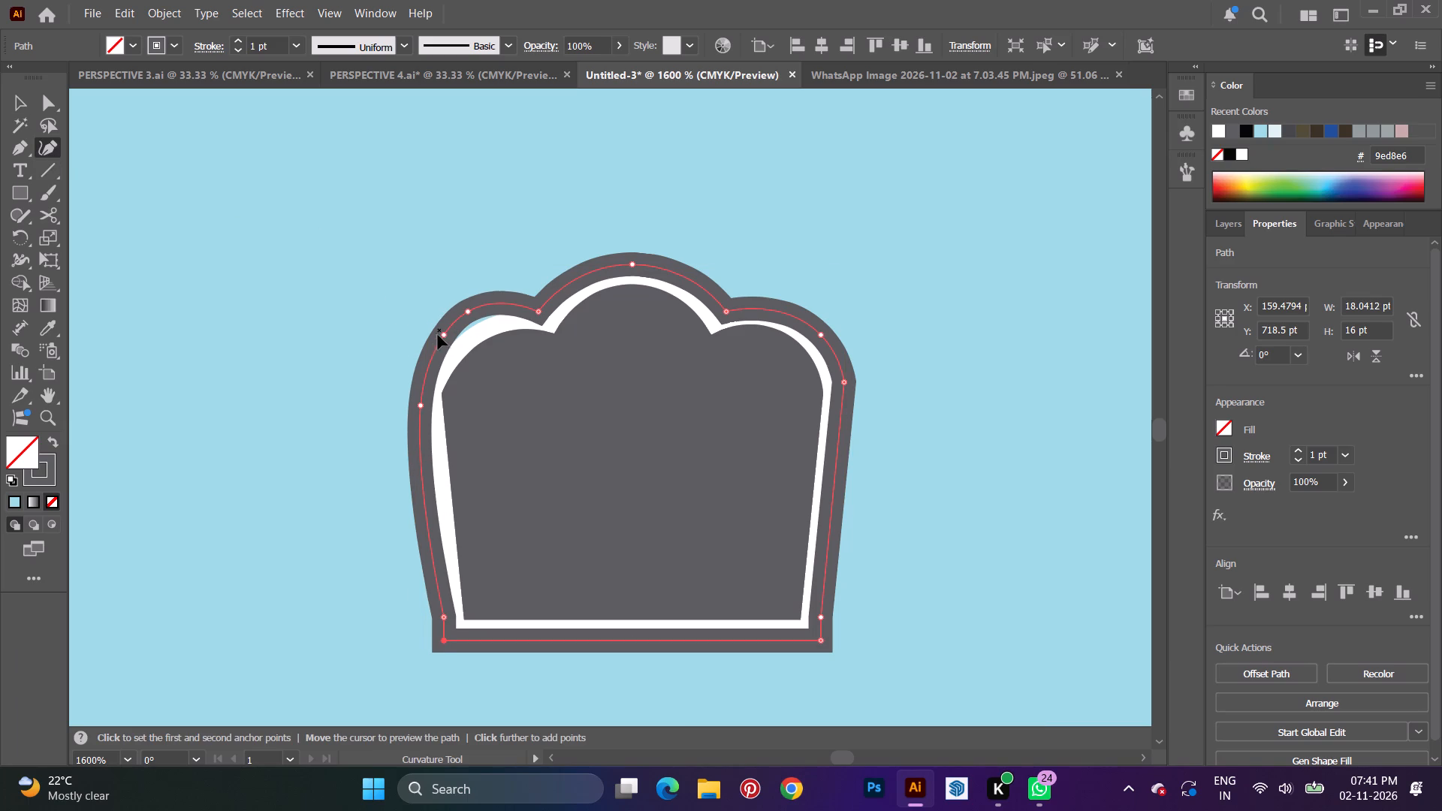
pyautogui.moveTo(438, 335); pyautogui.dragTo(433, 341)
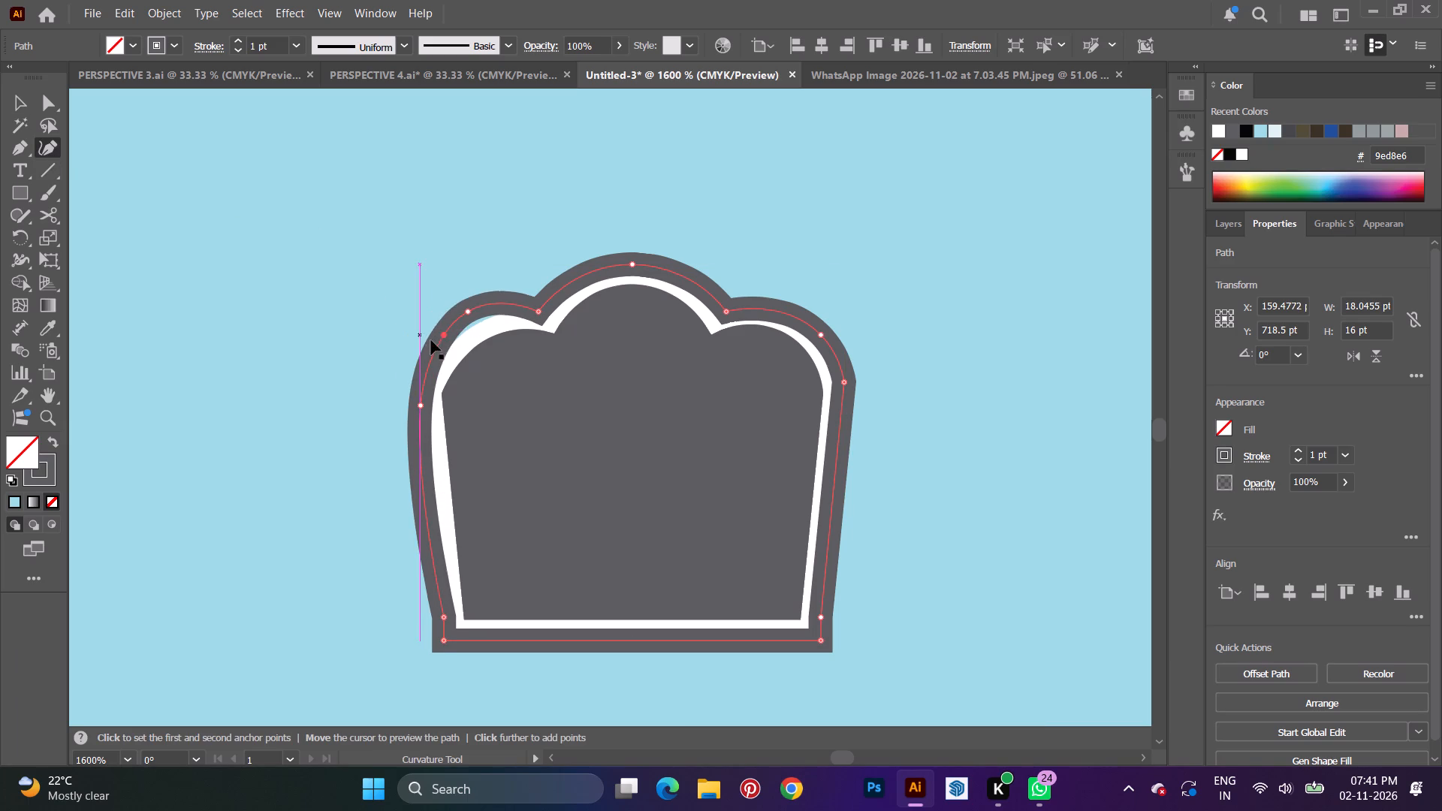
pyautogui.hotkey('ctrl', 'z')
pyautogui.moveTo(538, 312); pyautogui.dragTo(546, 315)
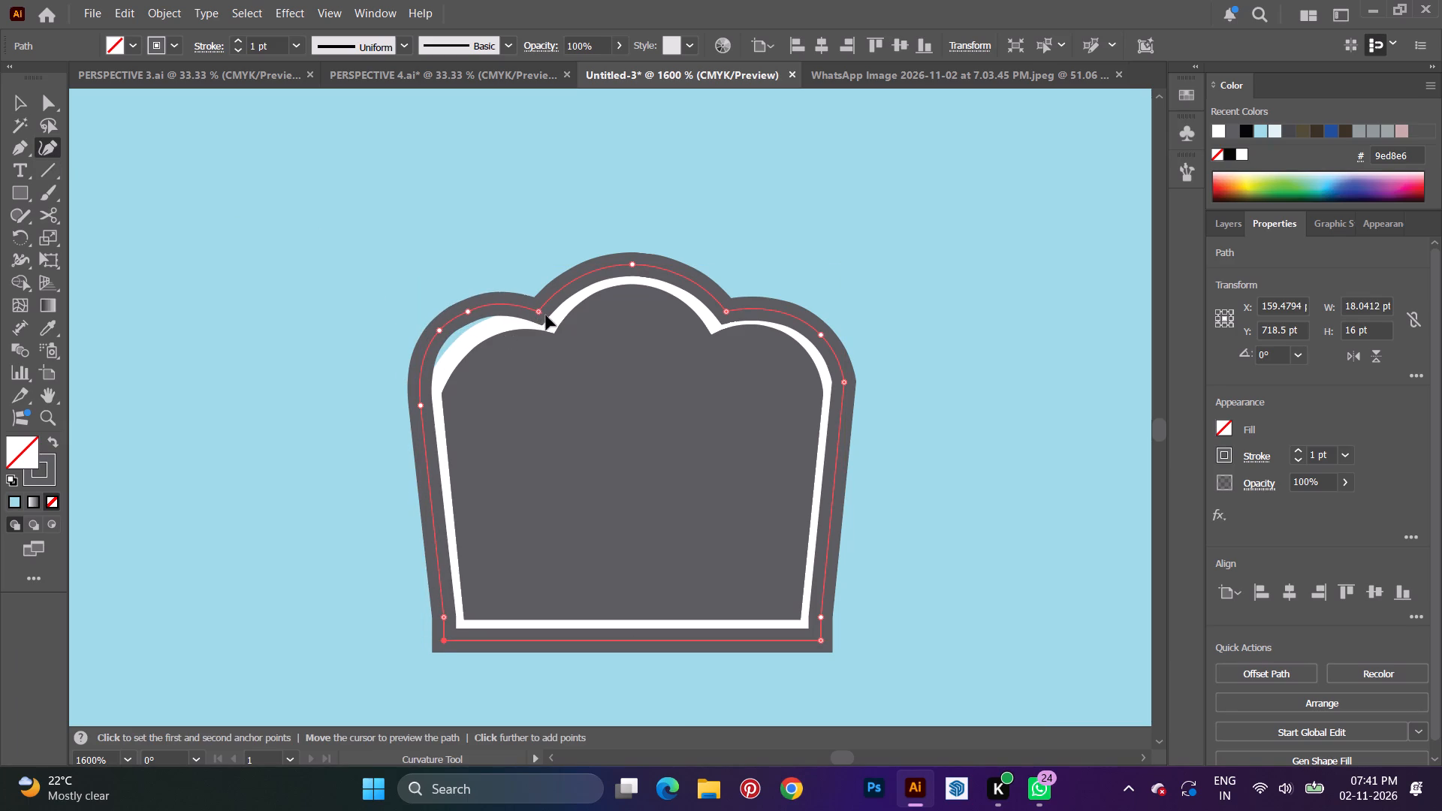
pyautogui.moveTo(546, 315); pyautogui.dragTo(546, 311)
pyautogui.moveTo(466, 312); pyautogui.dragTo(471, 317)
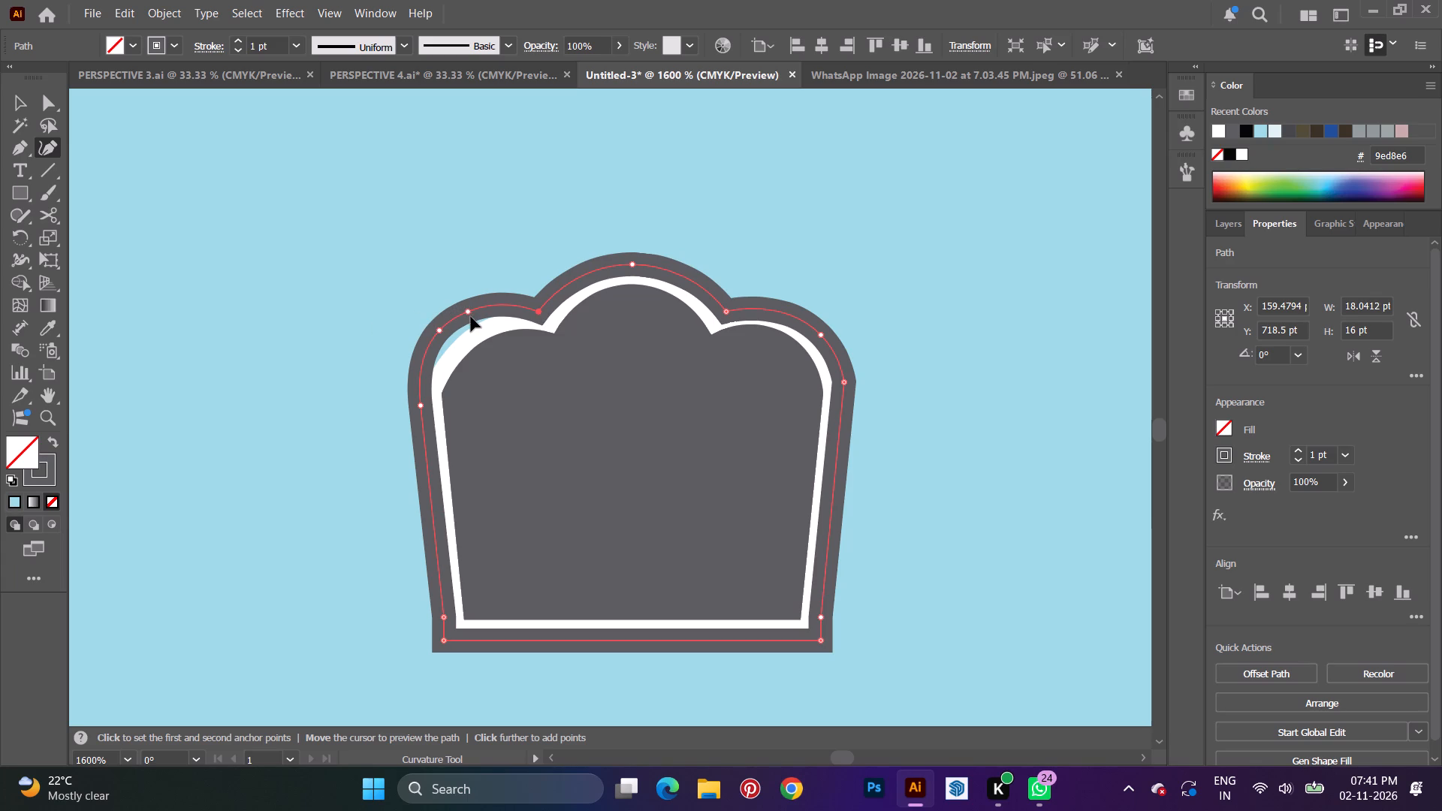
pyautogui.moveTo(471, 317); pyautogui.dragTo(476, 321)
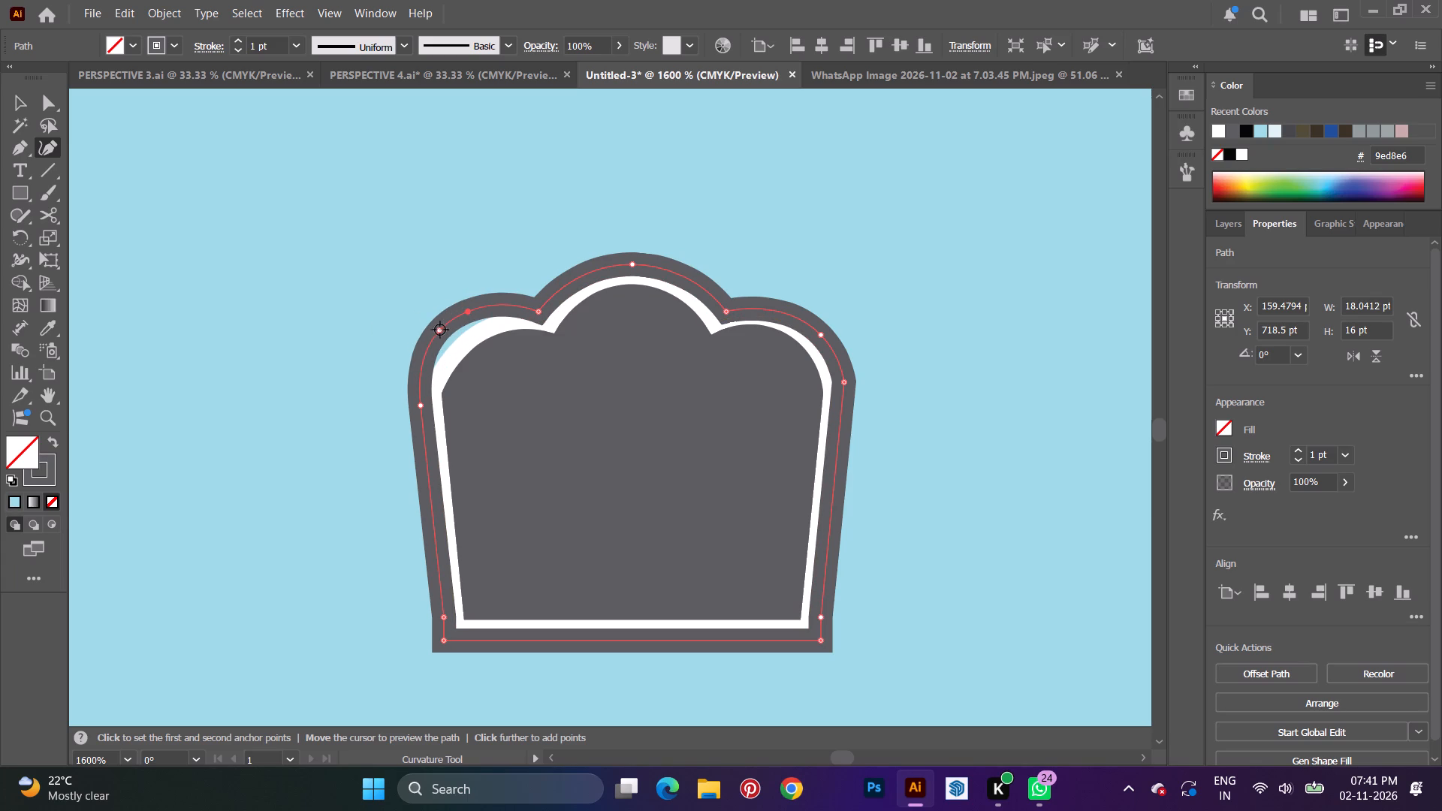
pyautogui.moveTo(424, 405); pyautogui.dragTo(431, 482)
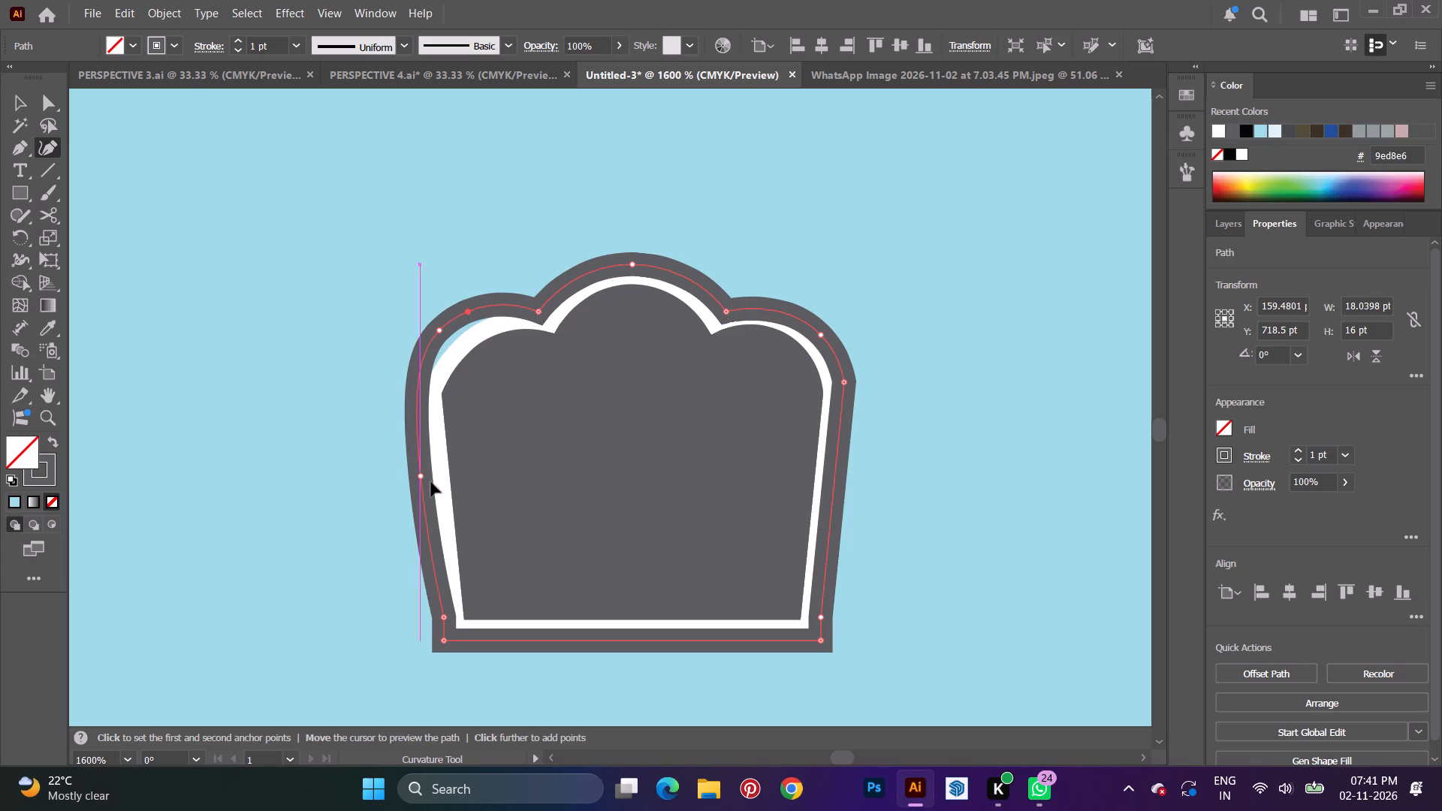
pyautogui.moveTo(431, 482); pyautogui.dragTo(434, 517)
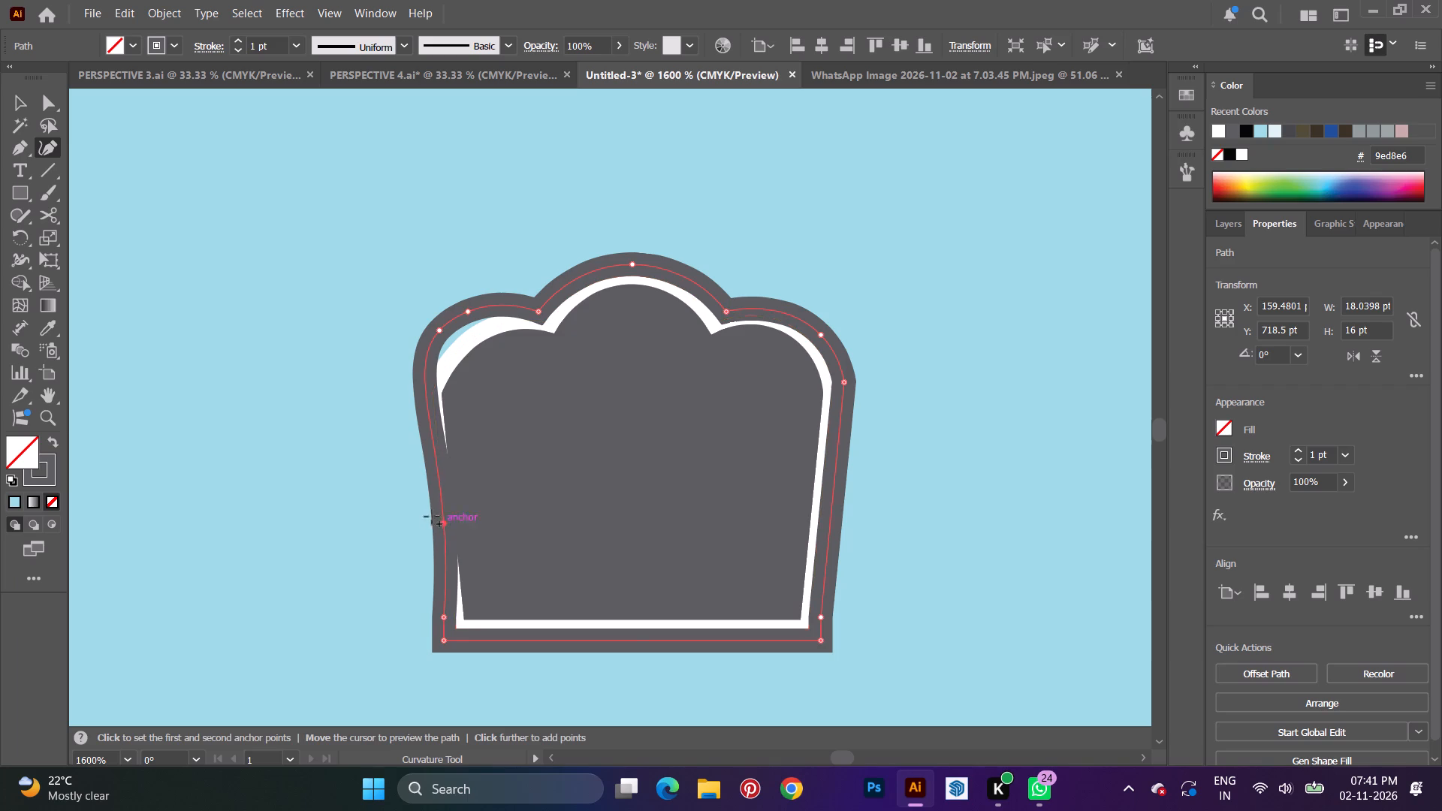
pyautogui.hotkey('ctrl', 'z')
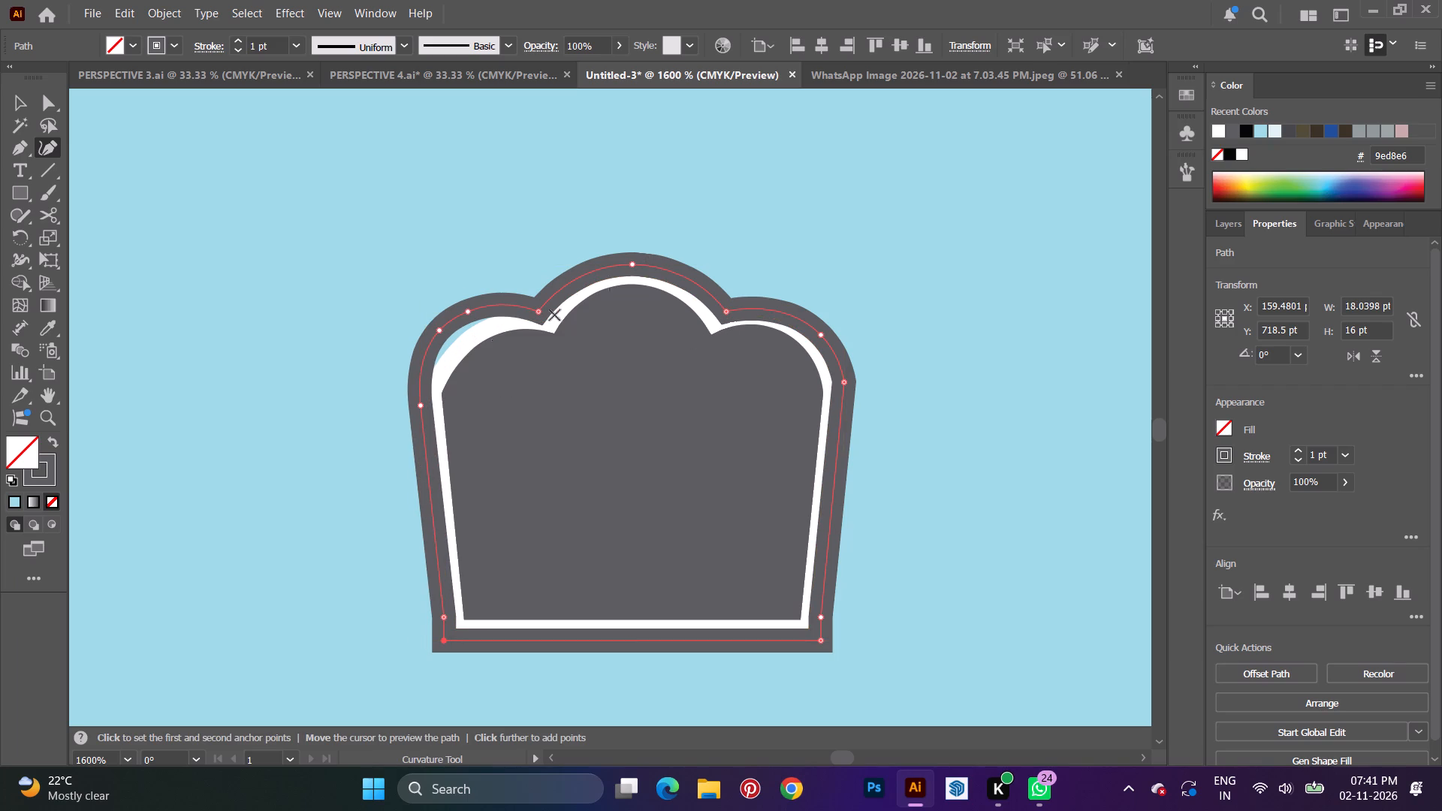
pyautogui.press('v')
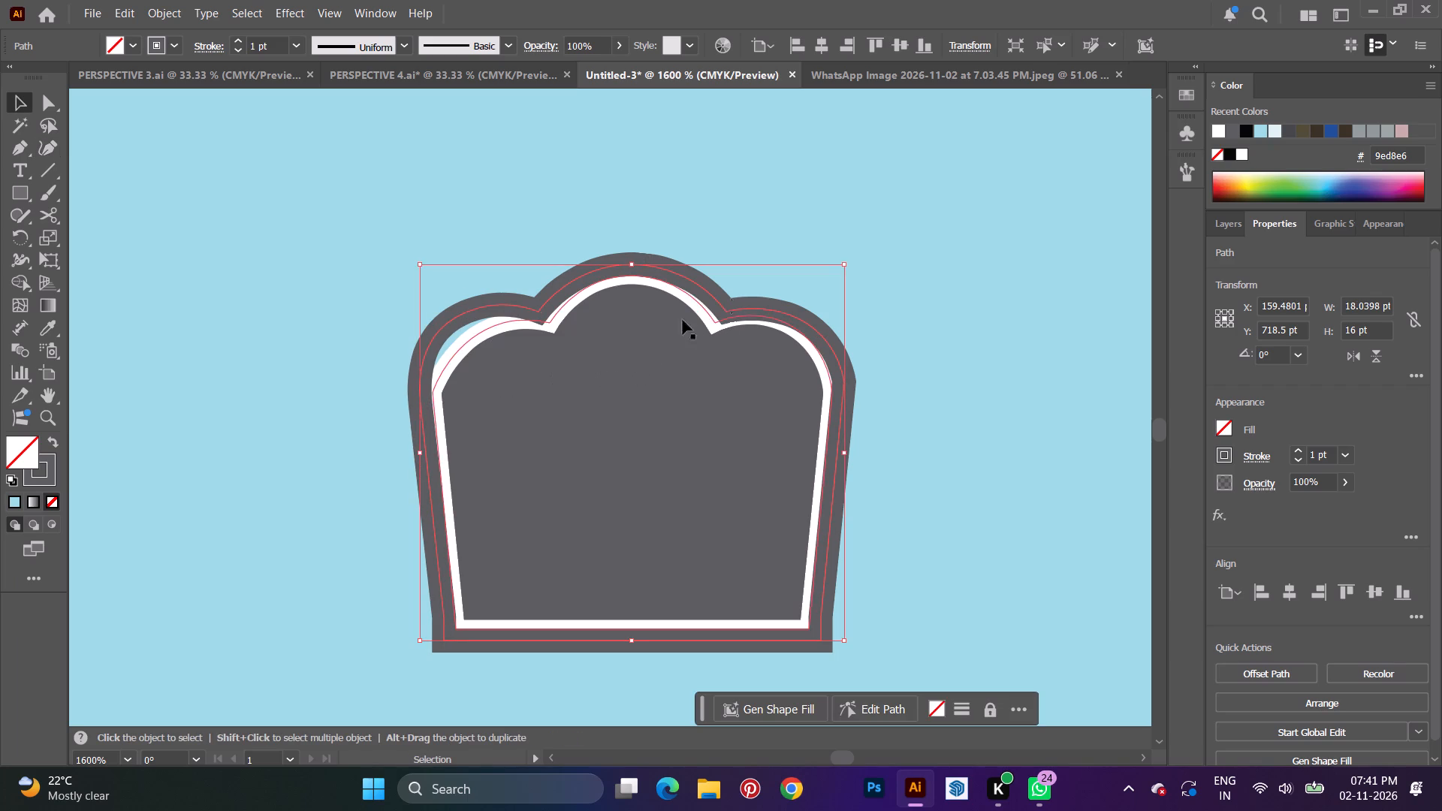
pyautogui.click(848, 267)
# Copy the grilled unit's tall black body and paste the duplicate over the empty artboard area beside the small light blue appliance.
pyautogui.keyDown('alt'); pyautogui.scroll(-2, 816, 317); pyautogui.keyUp('alt')
pyautogui.keyDown('alt'); pyautogui.scroll(-6, 812, 380); pyautogui.keyUp('alt')
pyautogui.scroll(5, 939, 415)
pyautogui.scroll(-2, 1016, 519)
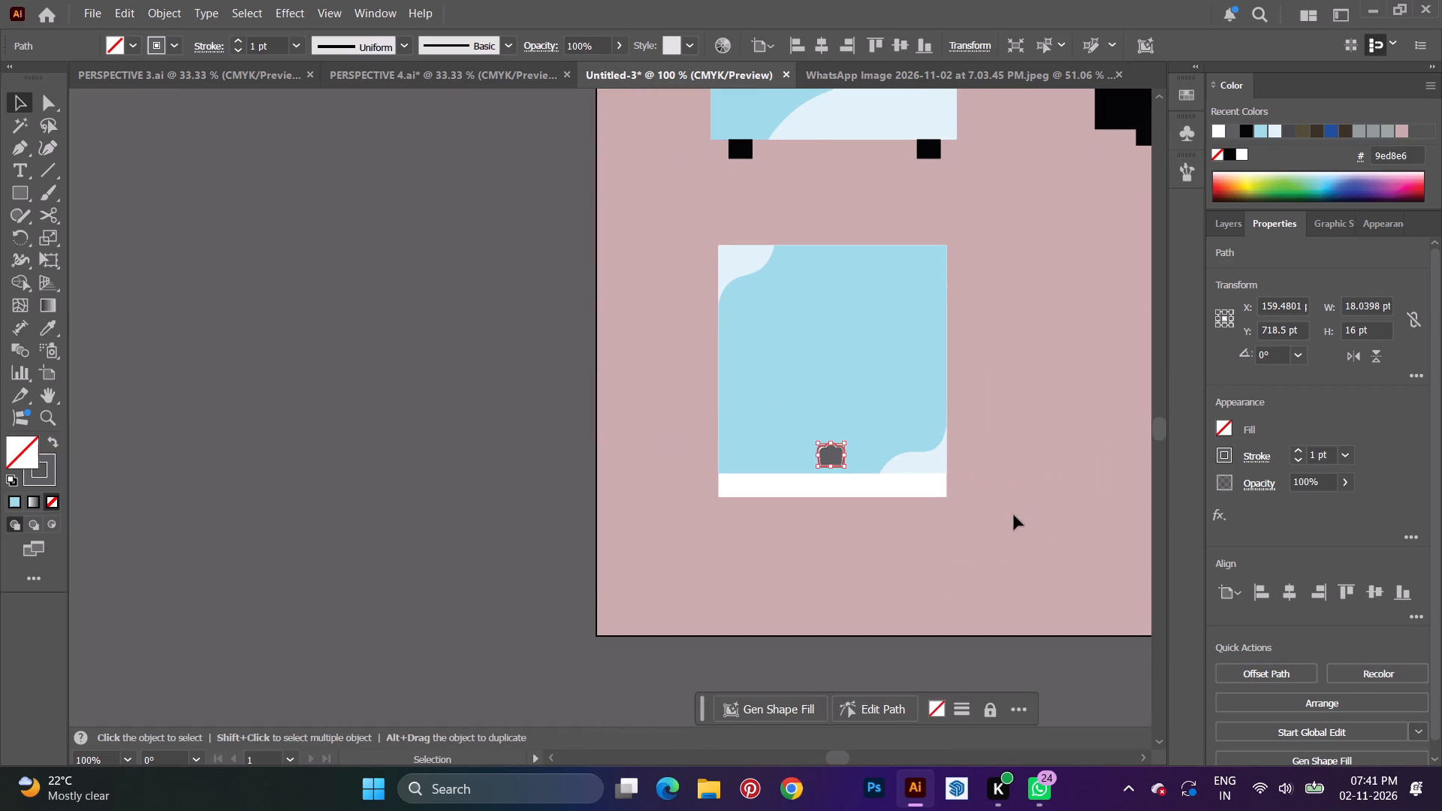
pyautogui.click(1014, 515)
pyautogui.press('space')
pyautogui.press('space')
pyautogui.press('space')
pyautogui.press('space')
pyautogui.press('space')
pyautogui.press('space')
pyautogui.press('space')
pyautogui.press('space')
pyautogui.press('space')
pyautogui.press('space')
pyautogui.press('space')
pyautogui.press('space')
pyautogui.press('space')
pyautogui.press('space')
pyautogui.press('space')
pyautogui.press('space')
pyautogui.press('space')
pyautogui.press('space')
pyautogui.press('space')
pyautogui.press('space')
pyautogui.moveTo(1006, 486); pyautogui.dragTo(756, 517)
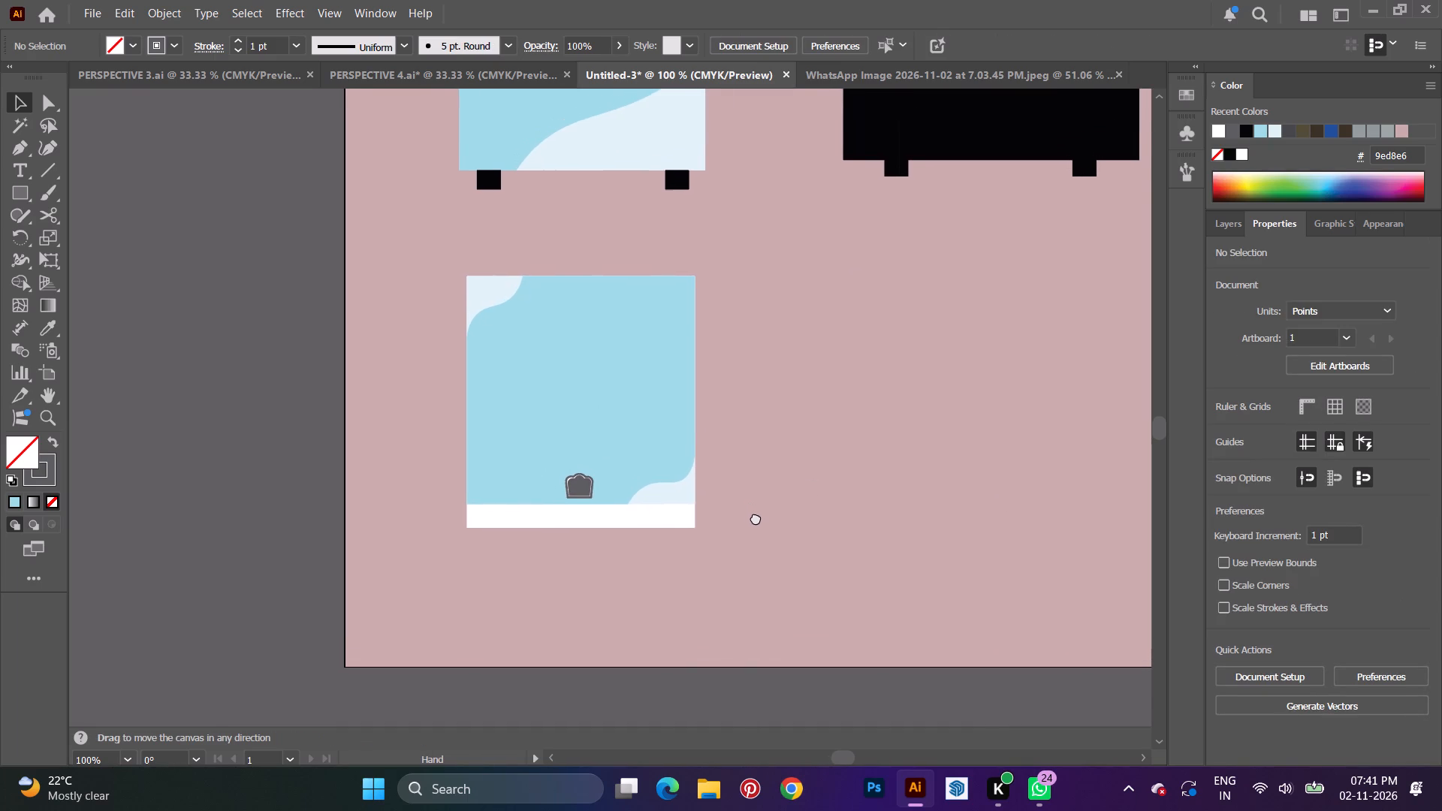
pyautogui.moveTo(756, 517); pyautogui.dragTo(765, 544)
pyautogui.press('space')
pyautogui.press('space')
pyautogui.press('space')
pyautogui.press('space')
pyautogui.press('space')
pyautogui.press('space')
pyautogui.press('space')
pyautogui.press('space')
pyautogui.press('space')
pyautogui.press('space')
pyautogui.press('space')
pyautogui.press('space')
pyautogui.press('space')
pyautogui.press('space')
pyautogui.press('space')
pyautogui.press('space')
pyautogui.press('space')
pyautogui.press('space')
pyautogui.press('space')
pyautogui.moveTo(847, 471); pyautogui.dragTo(443, 503)
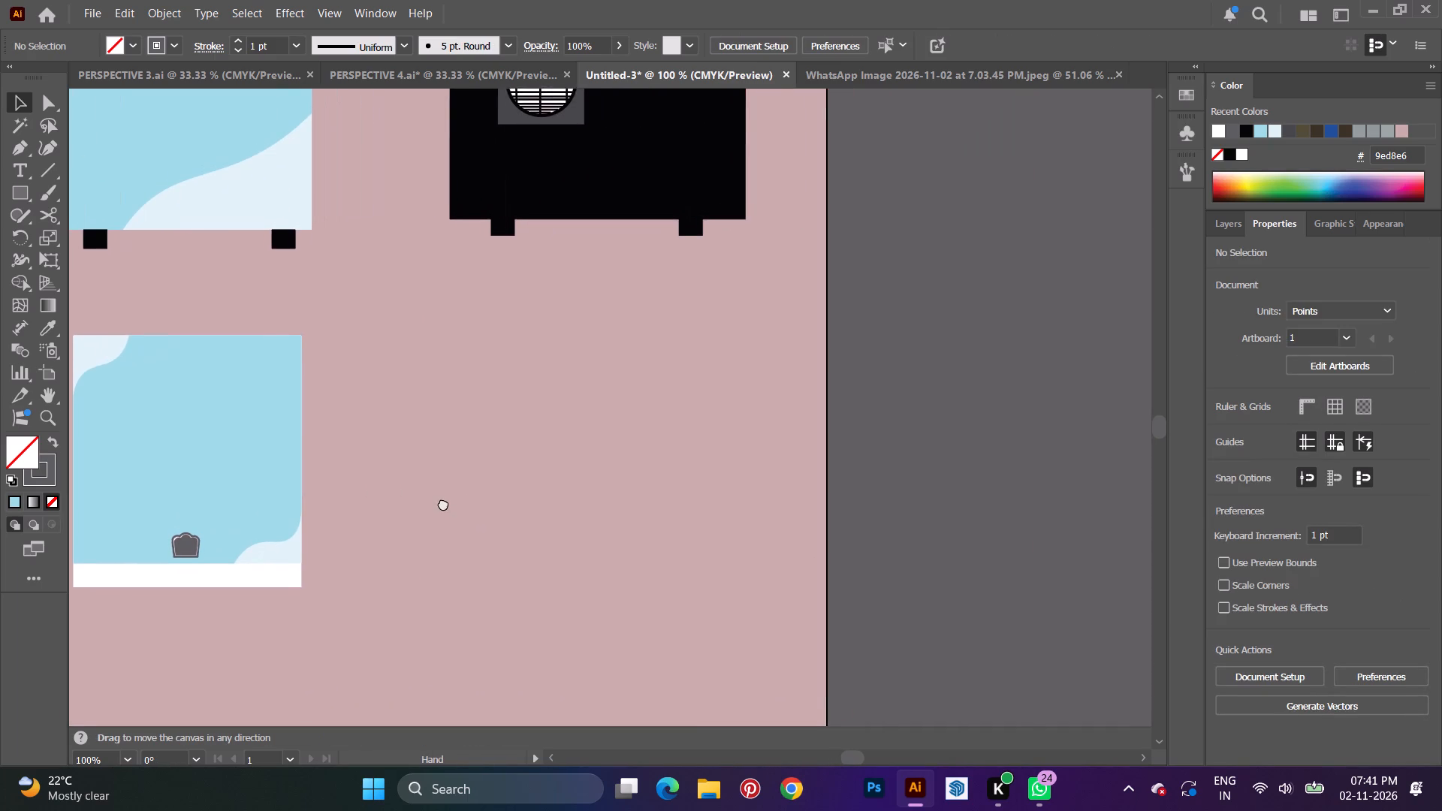
pyautogui.moveTo(443, 503); pyautogui.dragTo(440, 499)
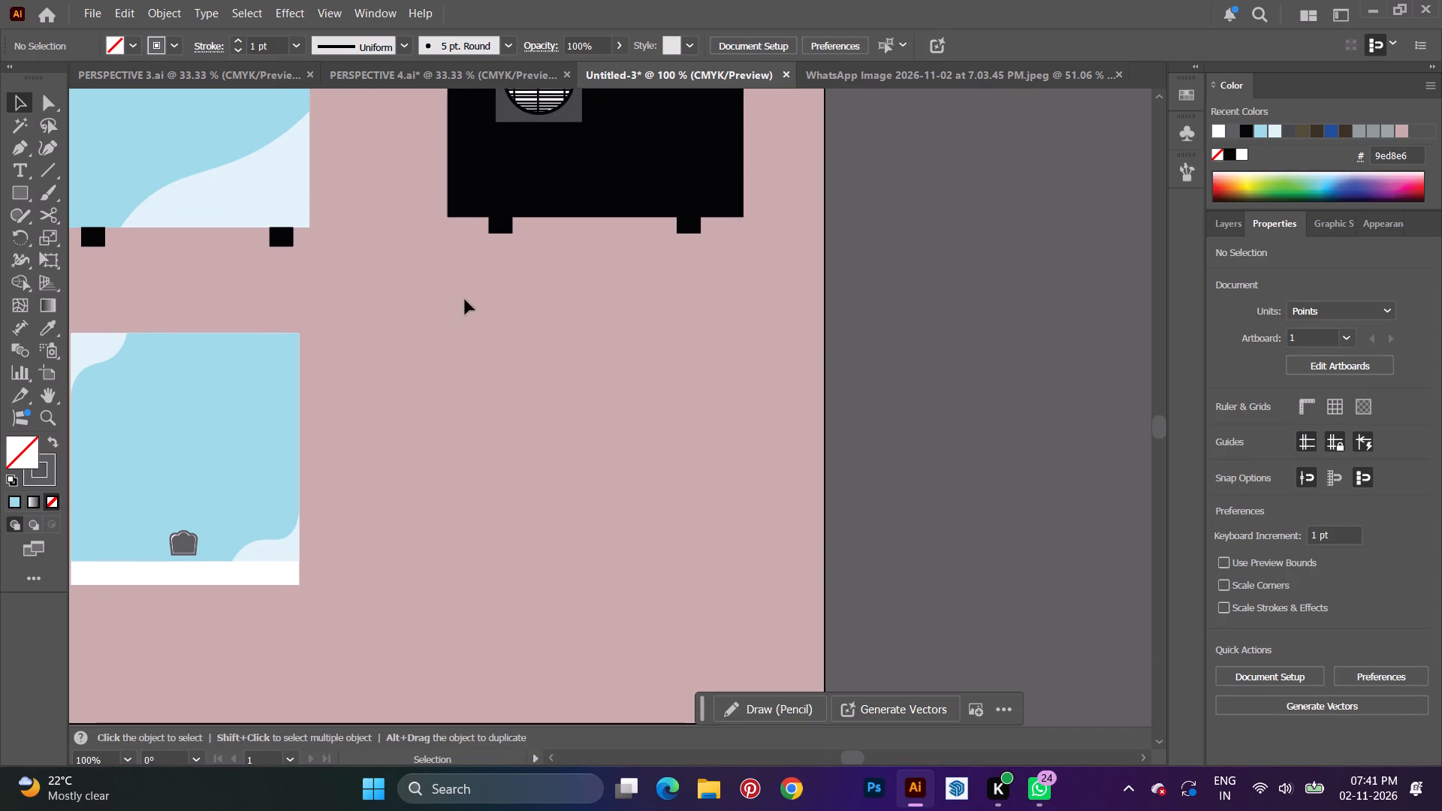
pyautogui.click(10, 202)
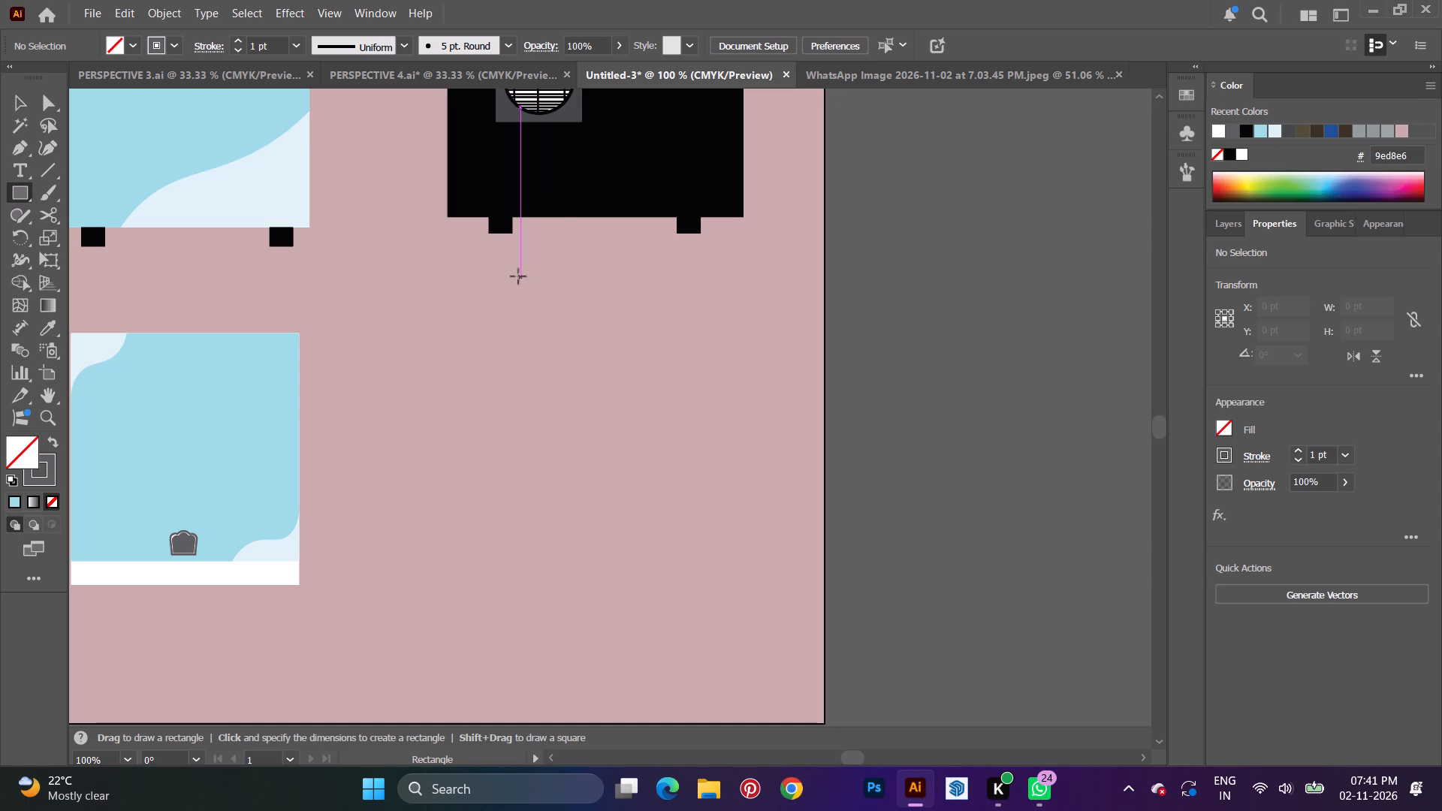
pyautogui.press('v')
pyautogui.click(503, 185)
pyautogui.hotkey('ctrl', 'c')
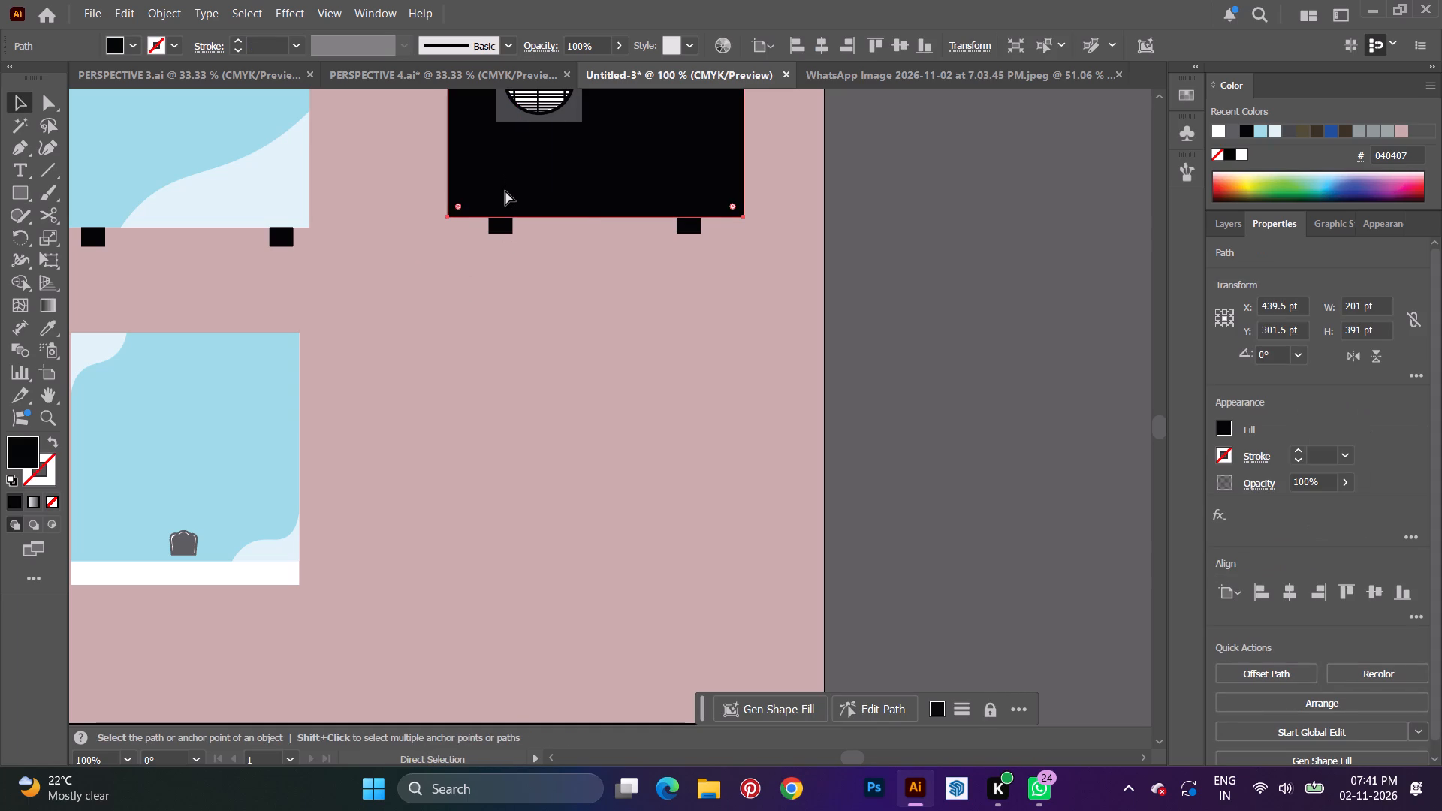
pyautogui.hotkey('ctrl', 'v')
pyautogui.scroll(-4, 668, 507)
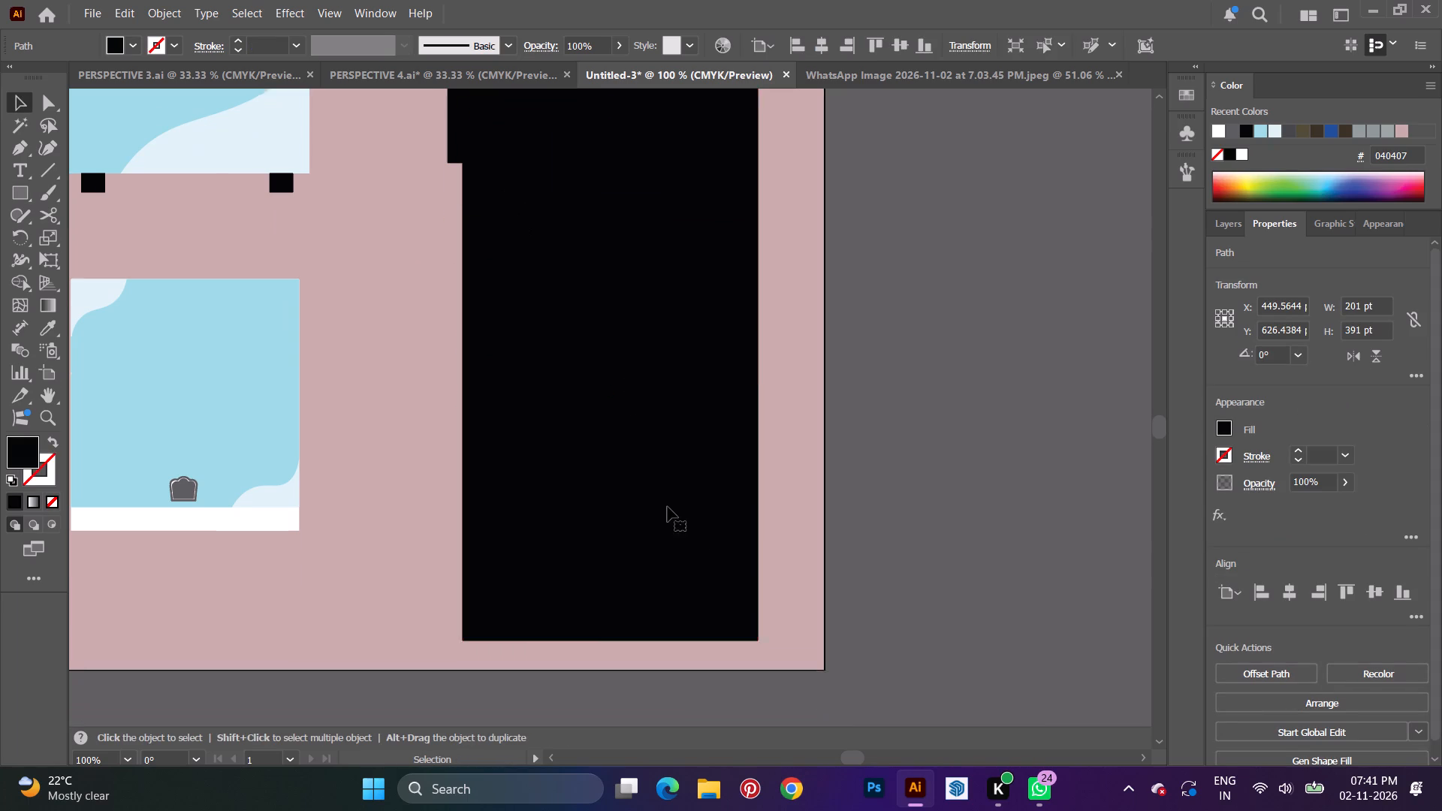
# Scale the pasted black body down to about 104 by 202 pt, place it below the grilled unit and widen it slightly.
pyautogui.moveTo(761, 624); pyautogui.dragTo(616, 385)
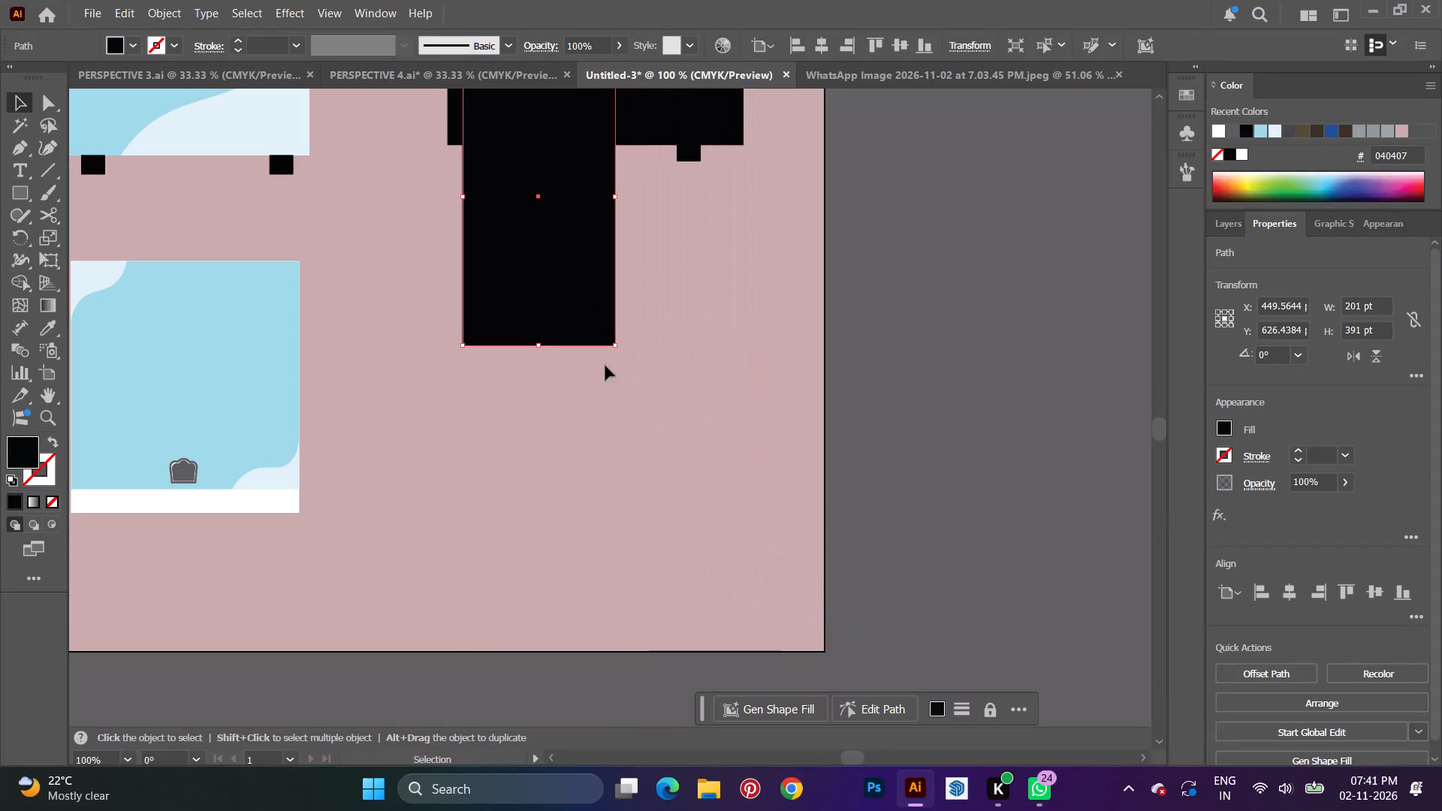
pyautogui.moveTo(535, 194); pyautogui.dragTo(568, 346)
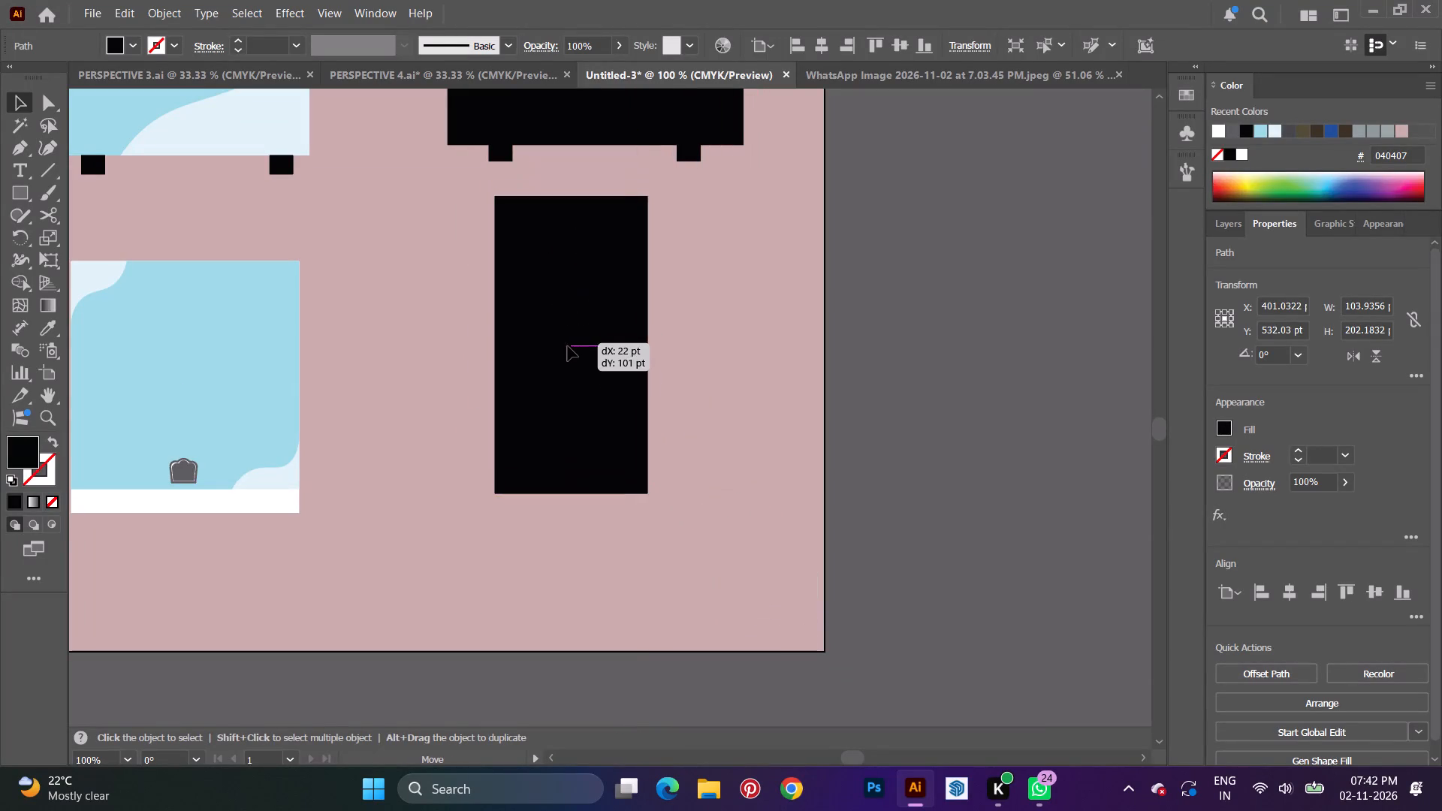
pyautogui.moveTo(568, 346); pyautogui.dragTo(570, 363)
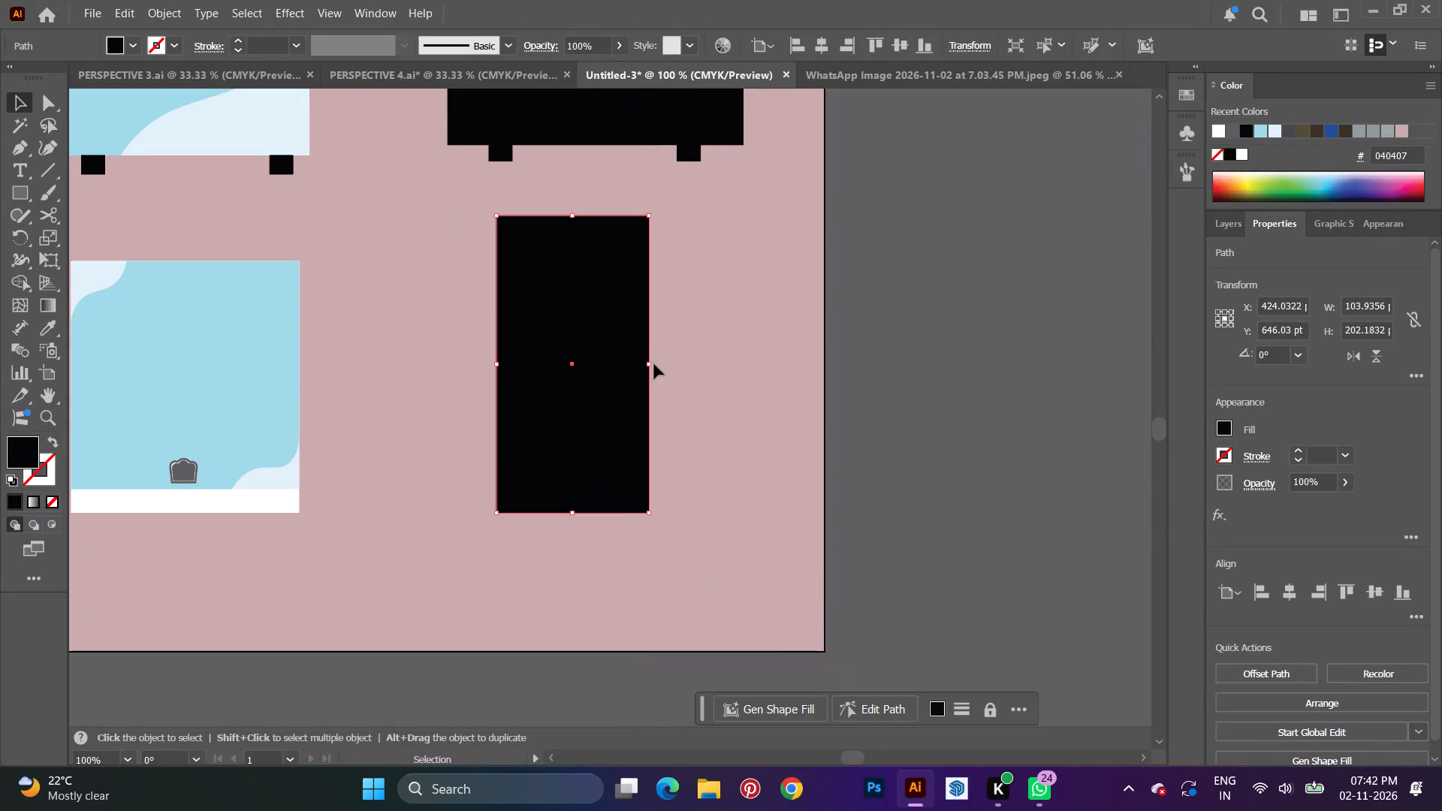
pyautogui.moveTo(649, 361); pyautogui.dragTo(659, 360)
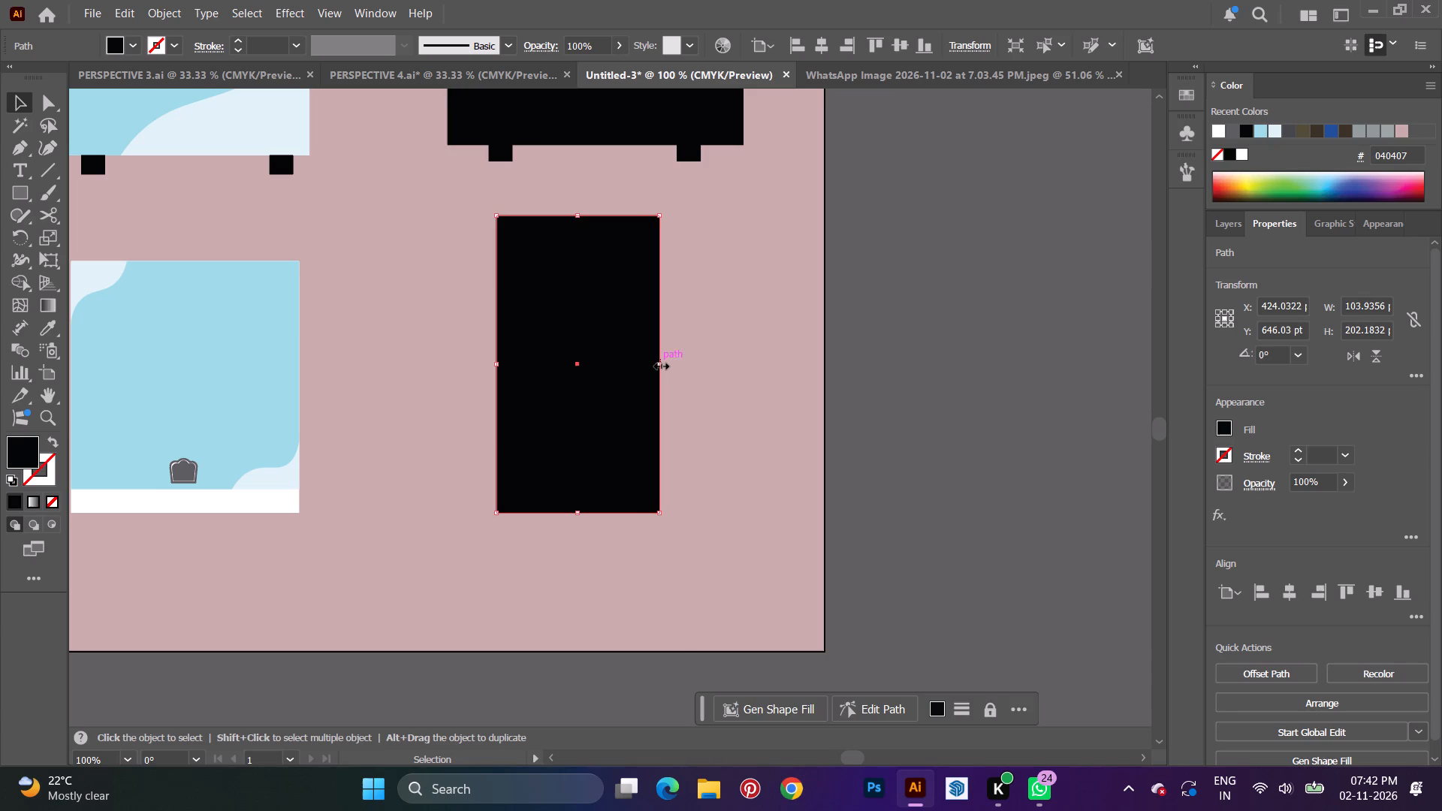
pyautogui.click(712, 439)
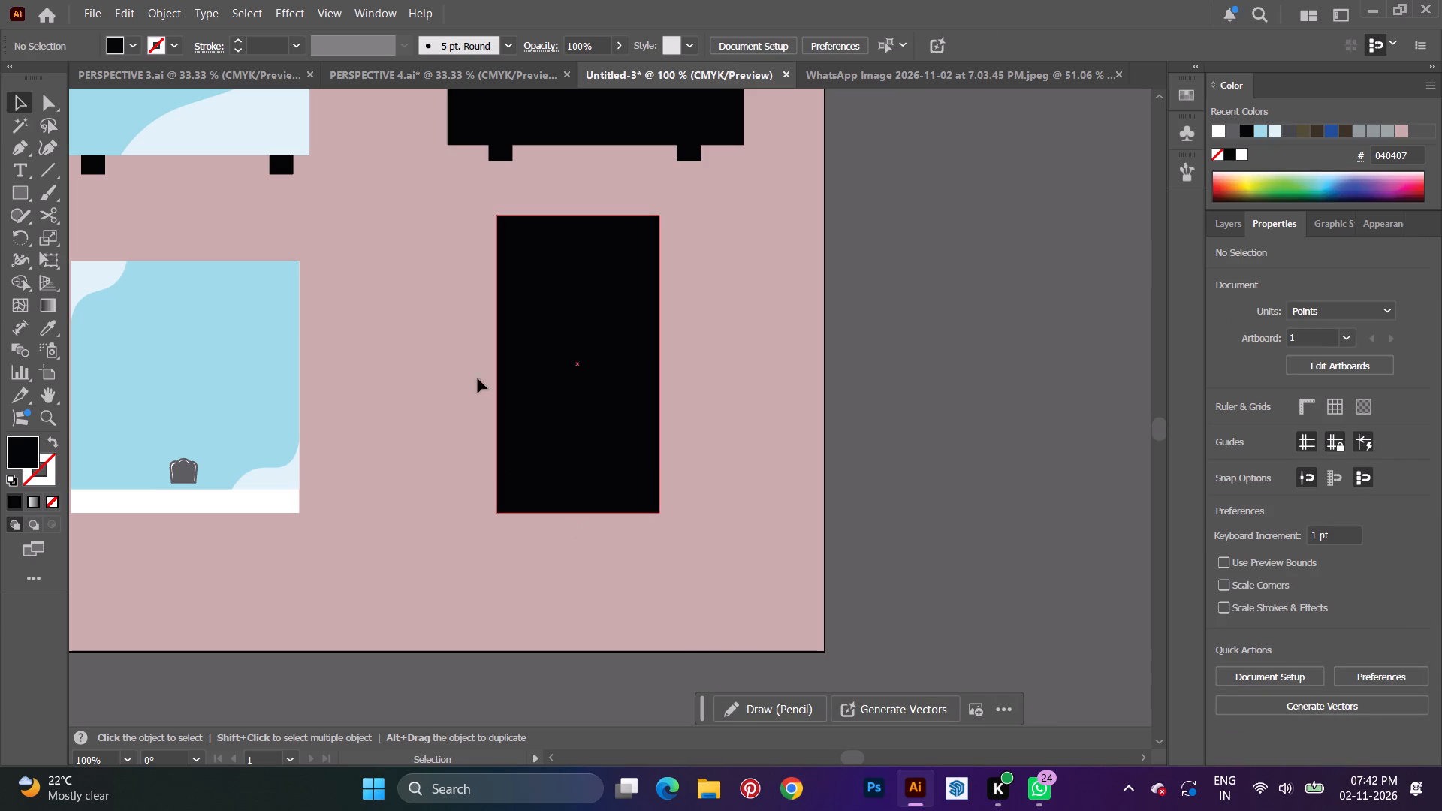
# Duplicate the grilled unit's two feet, narrow the pair to 91 pt overall and attach them centred under the small black body.
pyautogui.moveTo(451, 155); pyautogui.dragTo(531, 161)
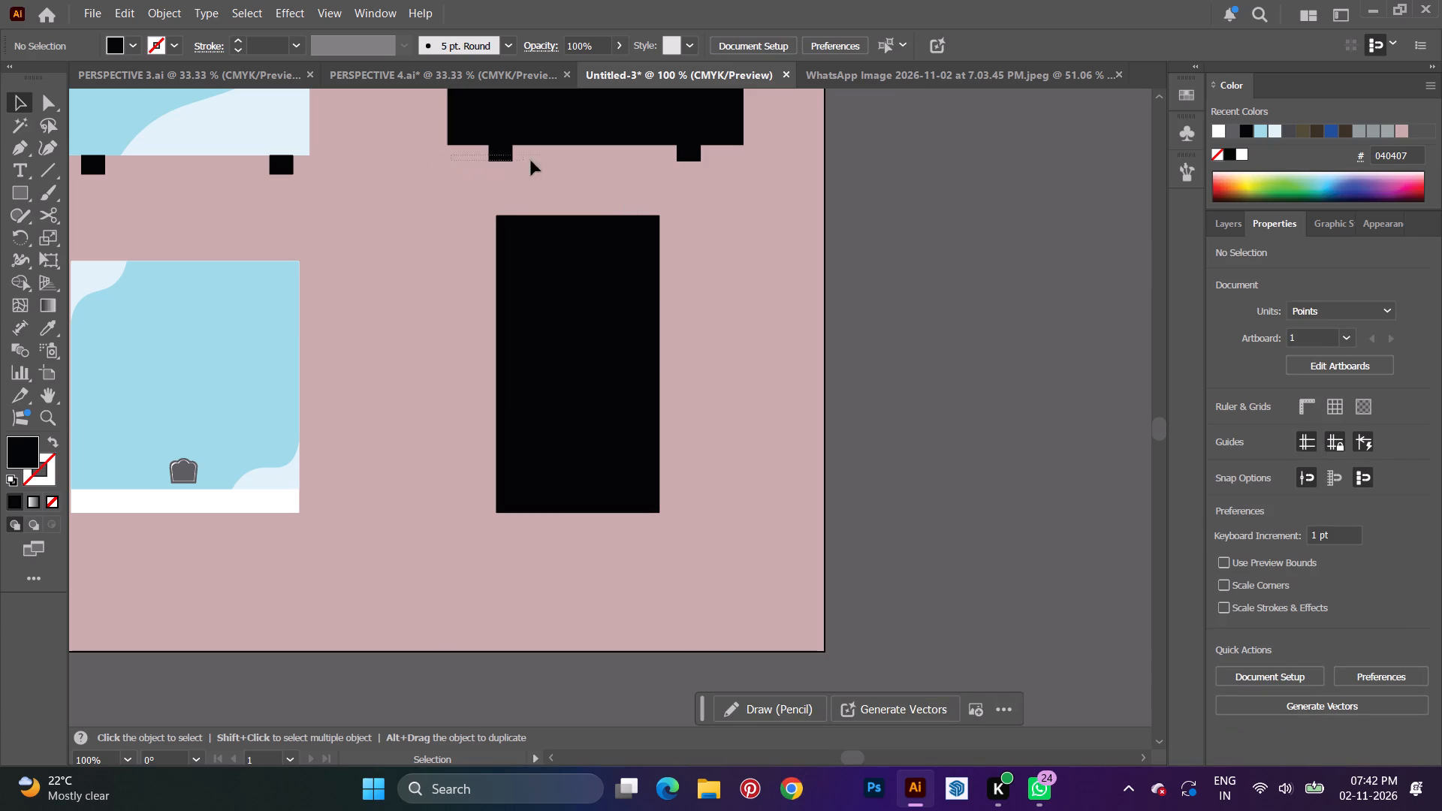
pyautogui.moveTo(531, 161); pyautogui.dragTo(724, 167)
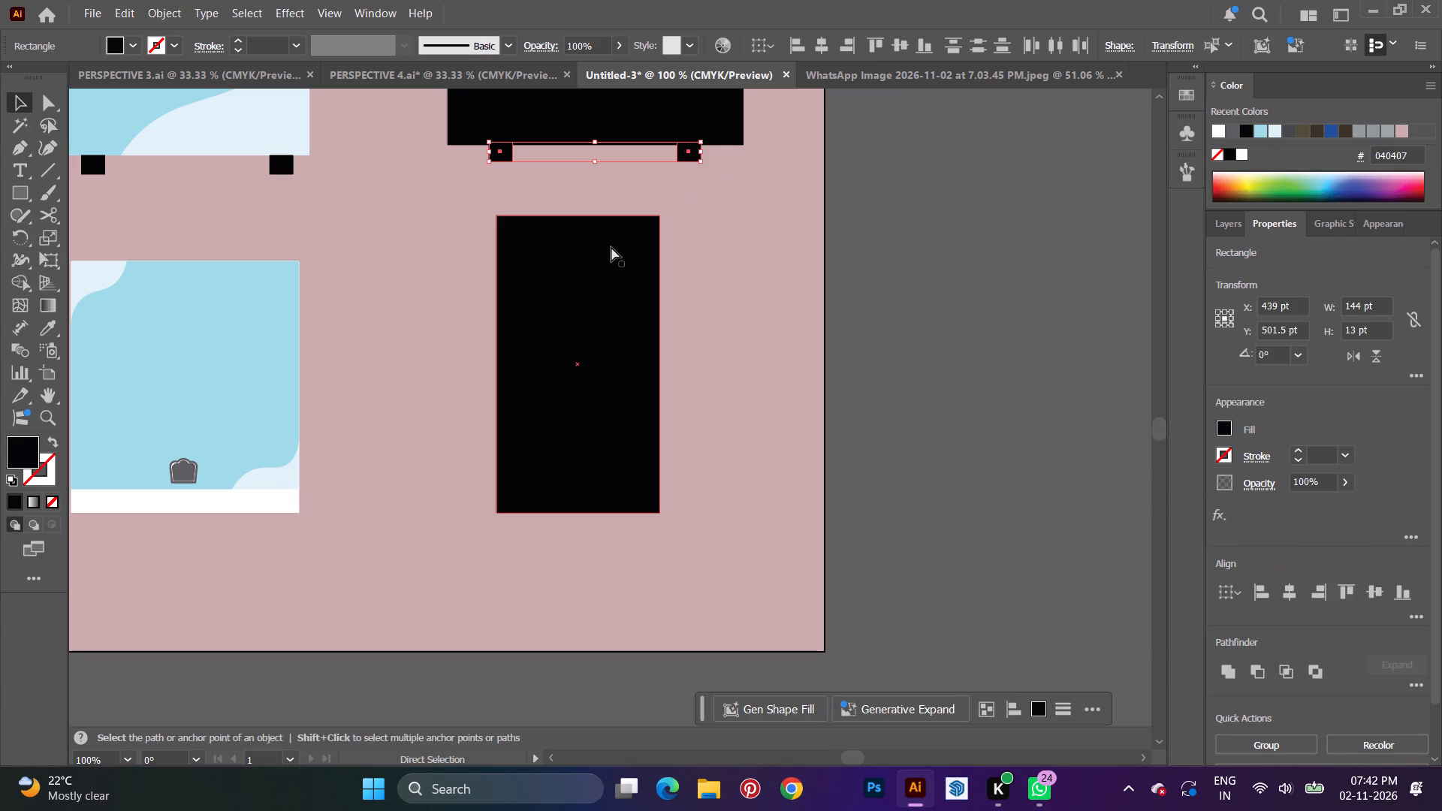
pyautogui.hotkey('ctrl', 'c')
pyautogui.hotkey('ctrl', 'v')
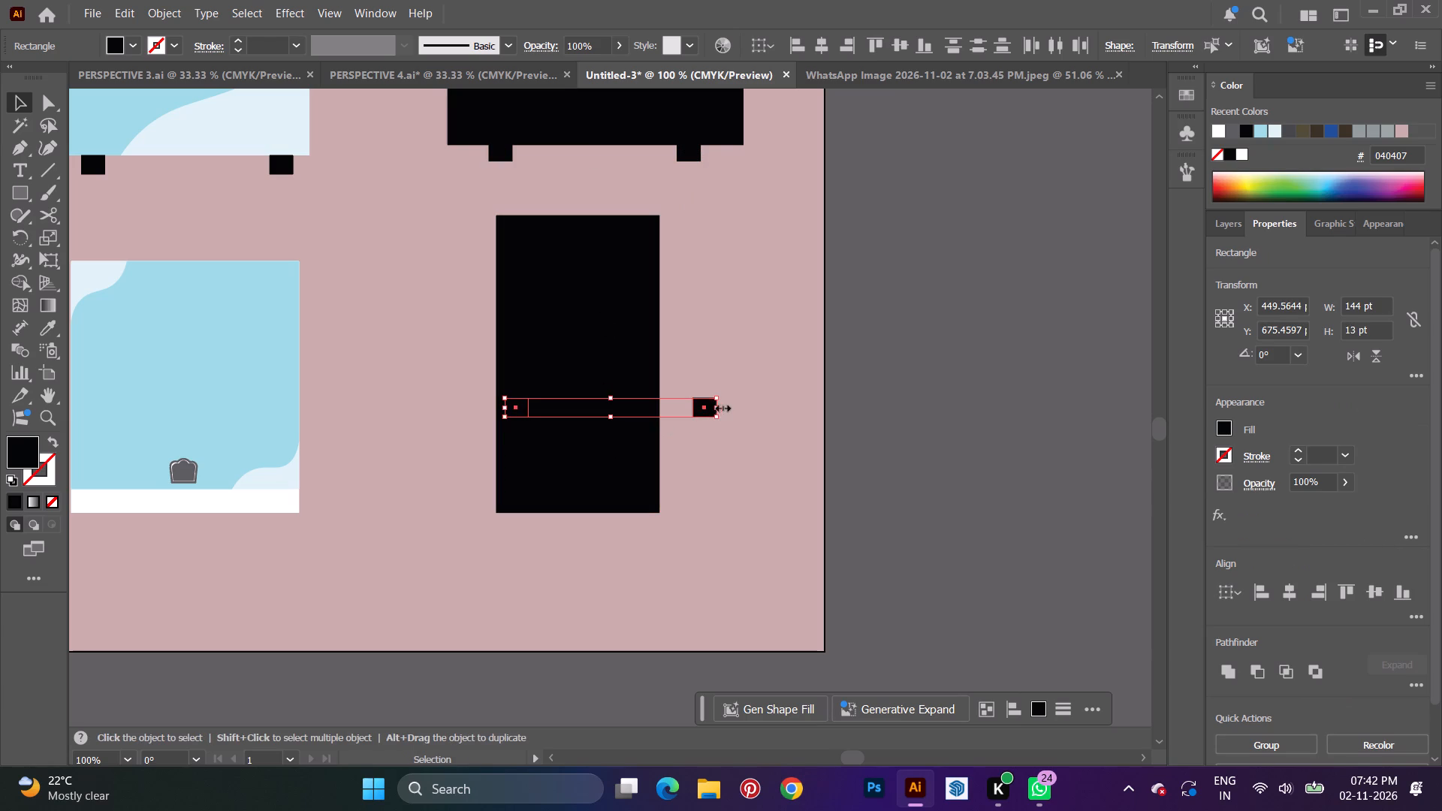
pyautogui.moveTo(705, 408); pyautogui.dragTo(666, 526)
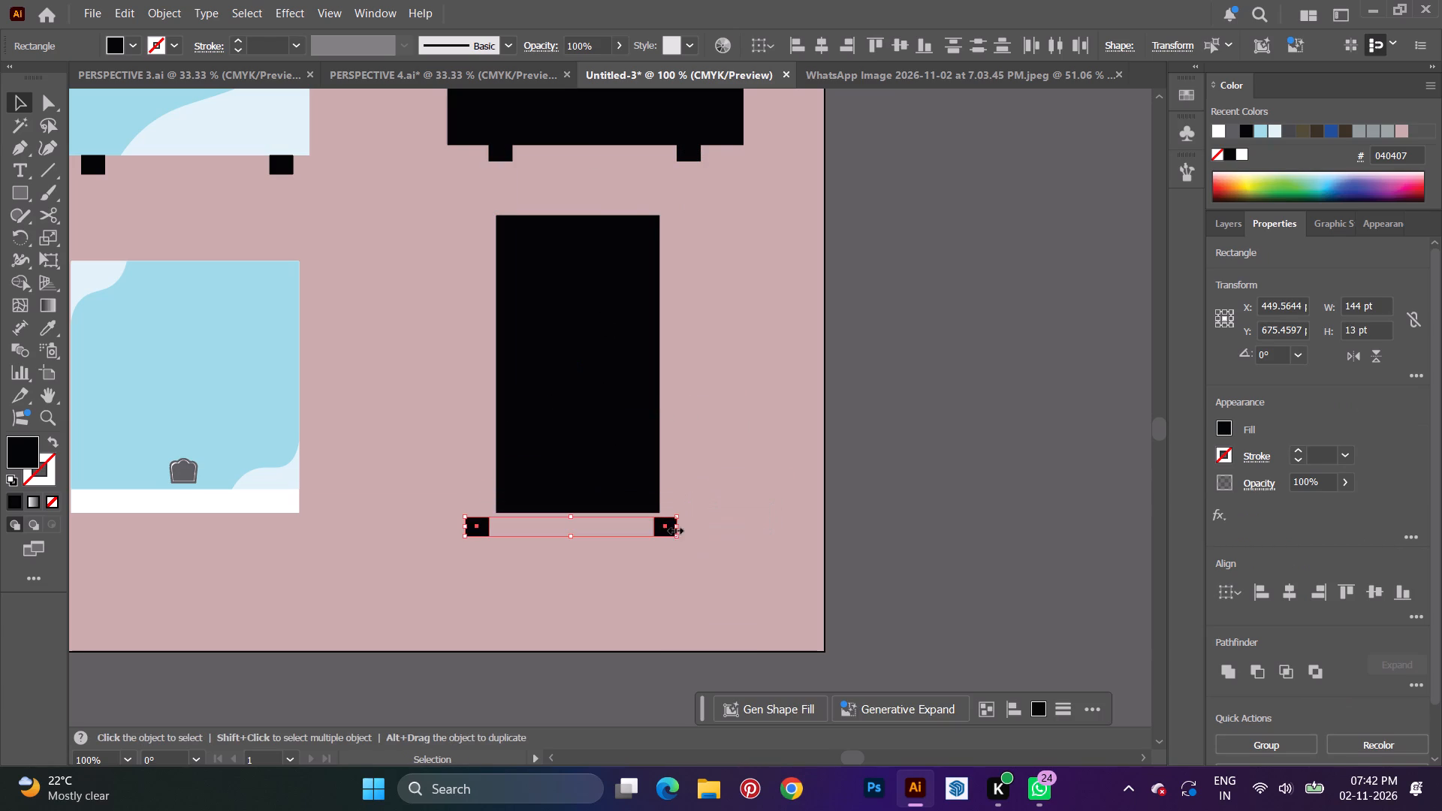
pyautogui.moveTo(679, 528); pyautogui.dragTo(620, 530)
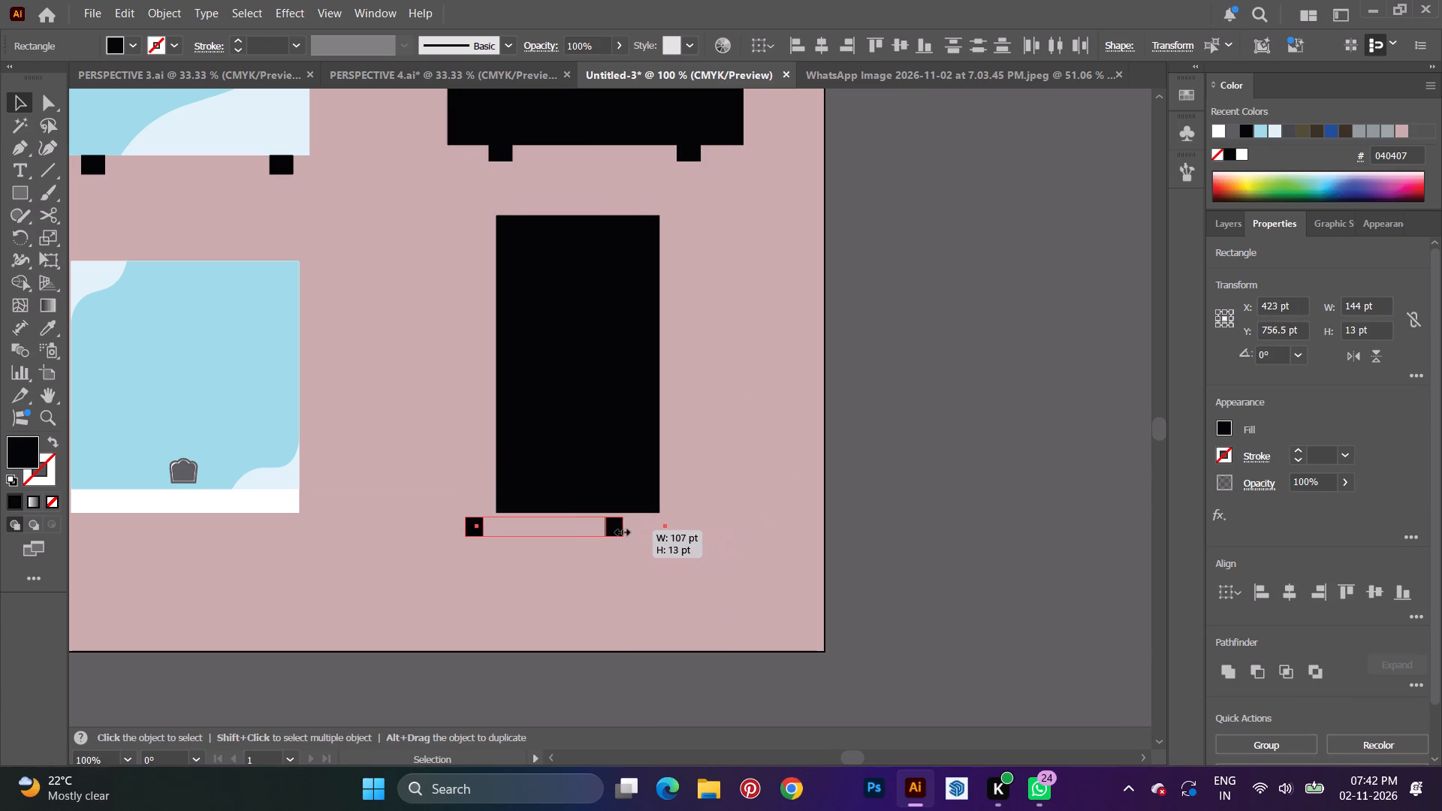
pyautogui.moveTo(620, 530); pyautogui.dragTo(599, 528)
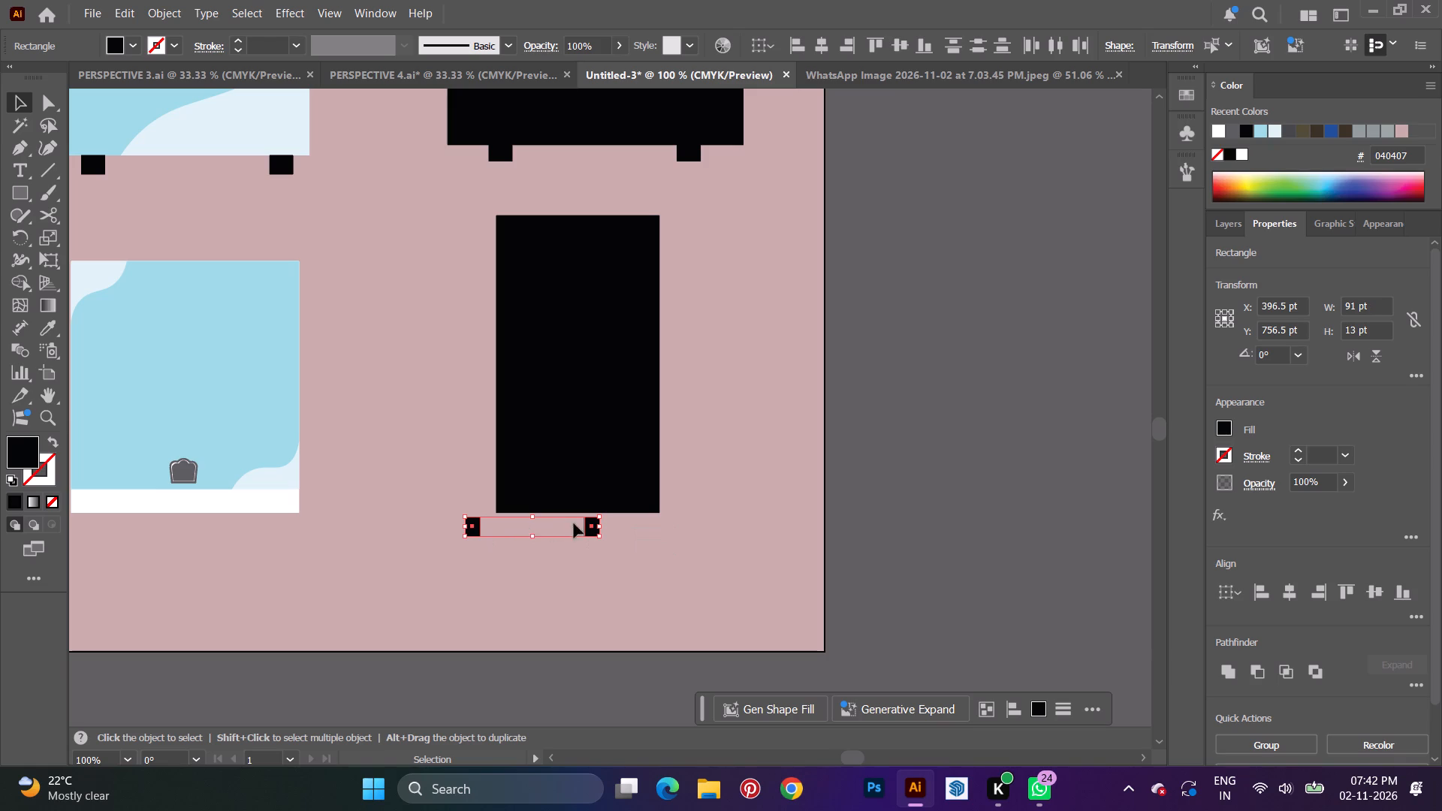
pyautogui.moveTo(593, 528); pyautogui.dragTo(638, 523)
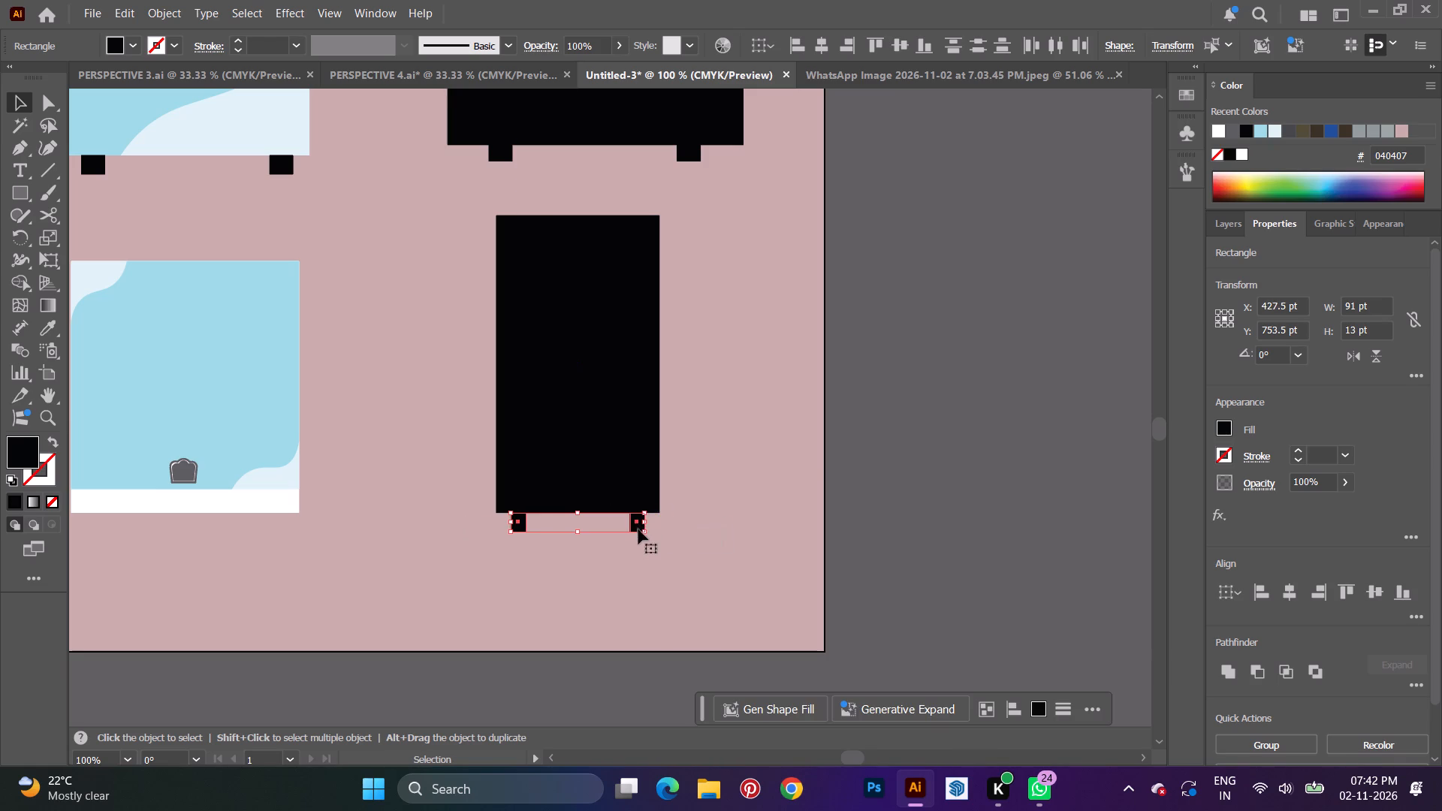
pyautogui.press('v')
pyautogui.click(810, 458)
# Shorten the small black body's two feet to about 10 pt high, keeping them against its bottom edge.
pyautogui.keyDown('alt'); pyautogui.scroll(-4, 695, 470); pyautogui.keyUp('alt')
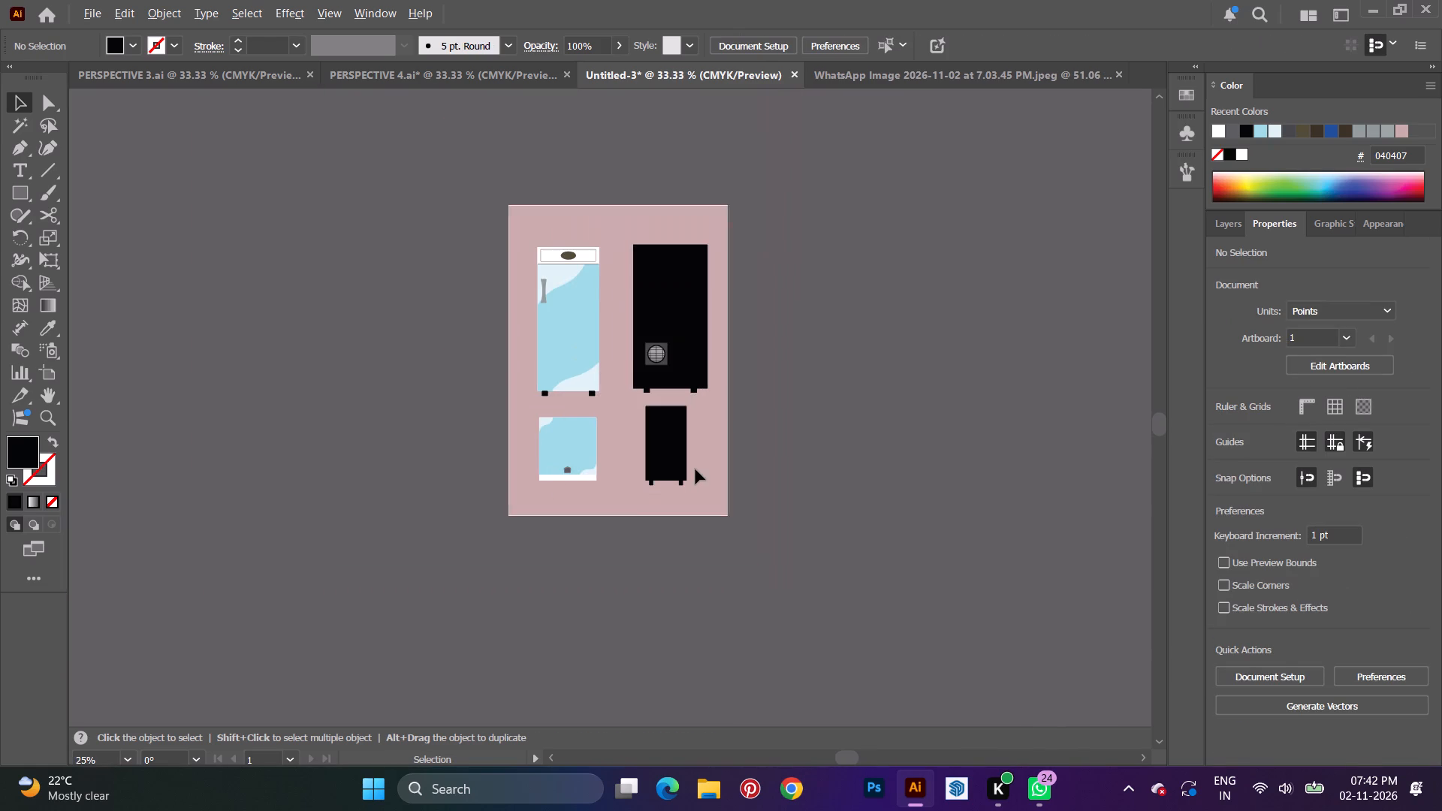
pyautogui.keyDown('alt'); pyautogui.scroll(5, 695, 470); pyautogui.keyUp('alt')
pyautogui.click(607, 553)
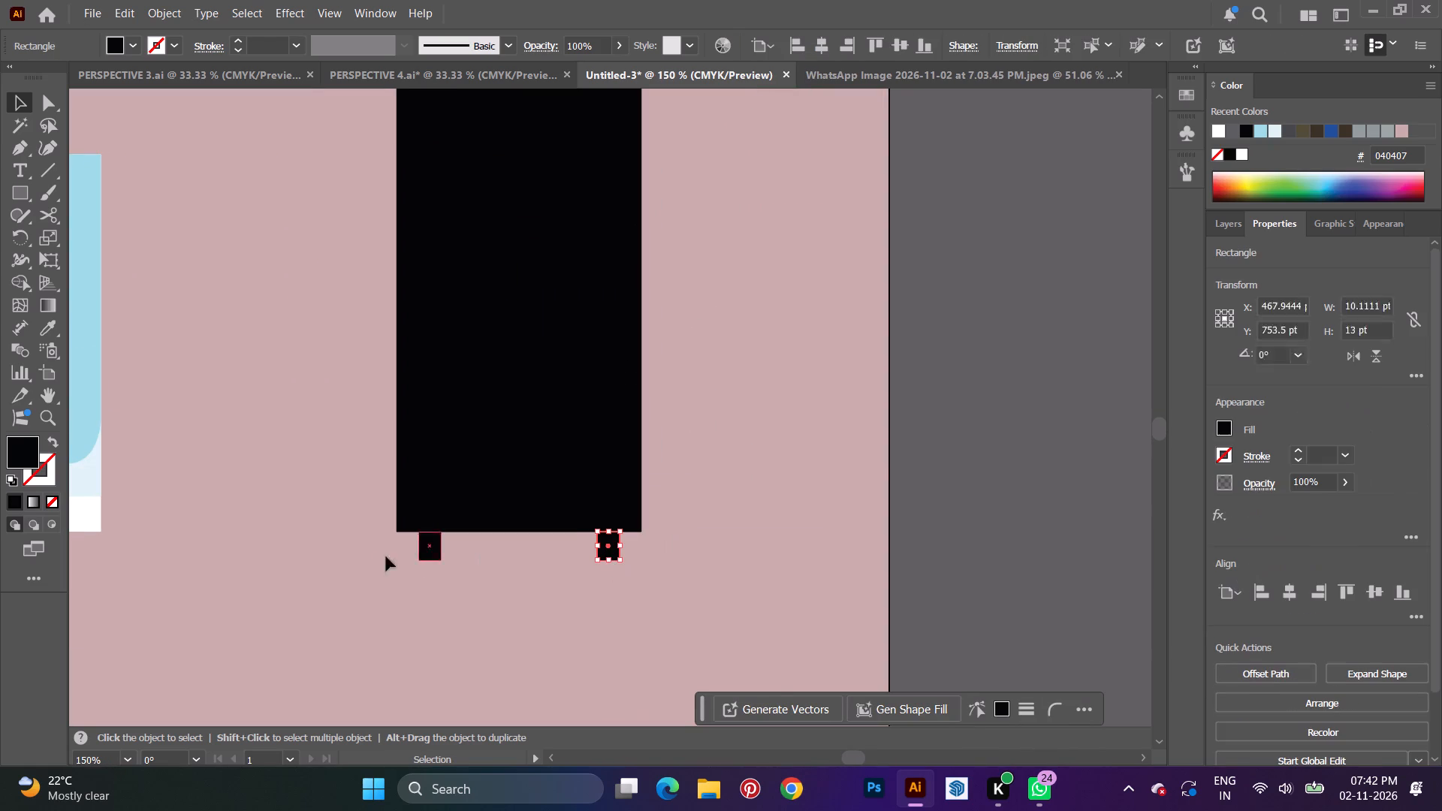
pyautogui.moveTo(350, 550); pyautogui.dragTo(656, 571)
pyautogui.click(519, 556)
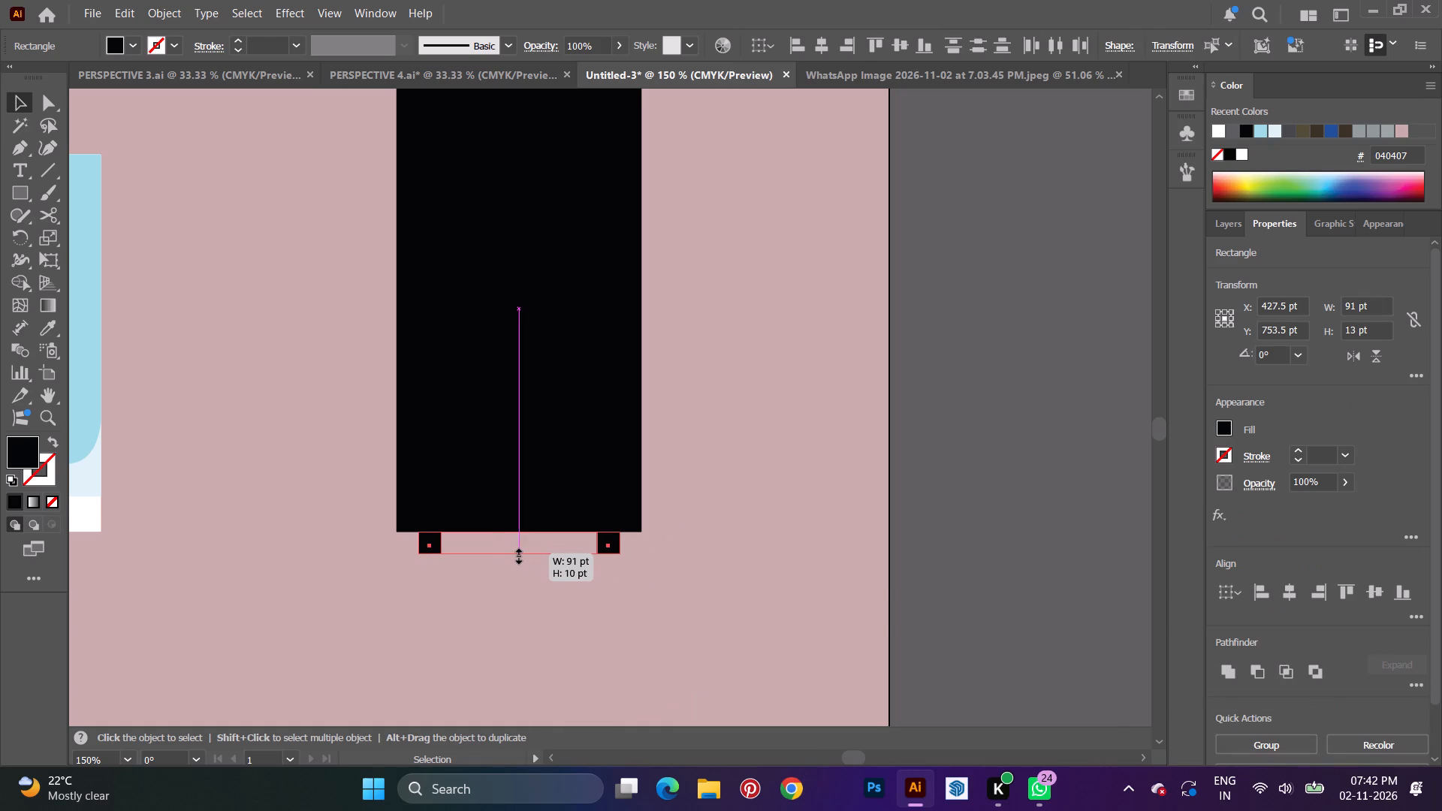
pyautogui.press('v')
pyautogui.click(769, 478)
# Move the complete light blue fridge up to about X 159.5 pt, Y 264 pt, opening space beneath its feet.
pyautogui.keyDown('alt'); pyautogui.scroll(-3, 733, 463); pyautogui.keyUp('alt')
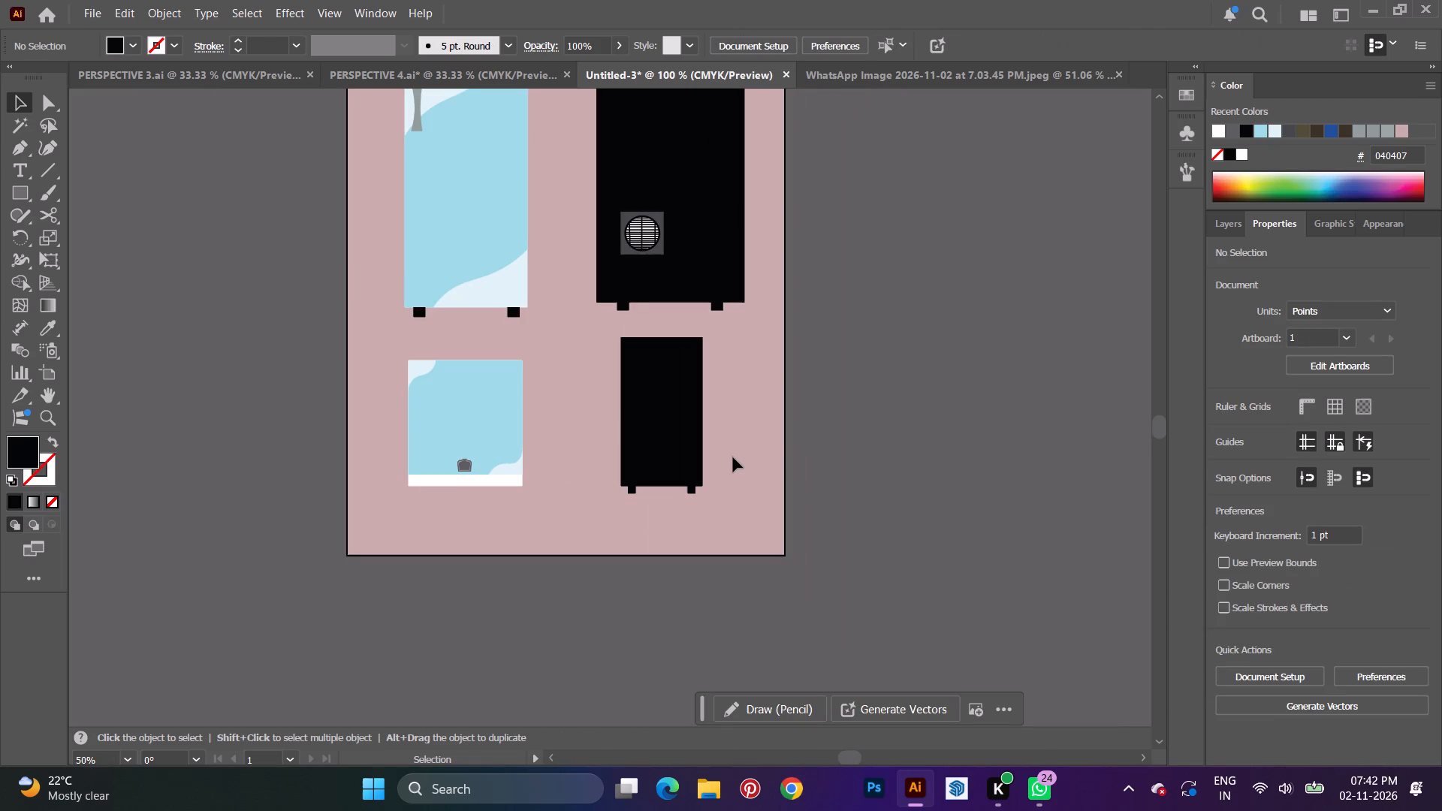
pyautogui.keyDown('alt'); pyautogui.scroll(-2, 723, 440); pyautogui.keyUp('alt')
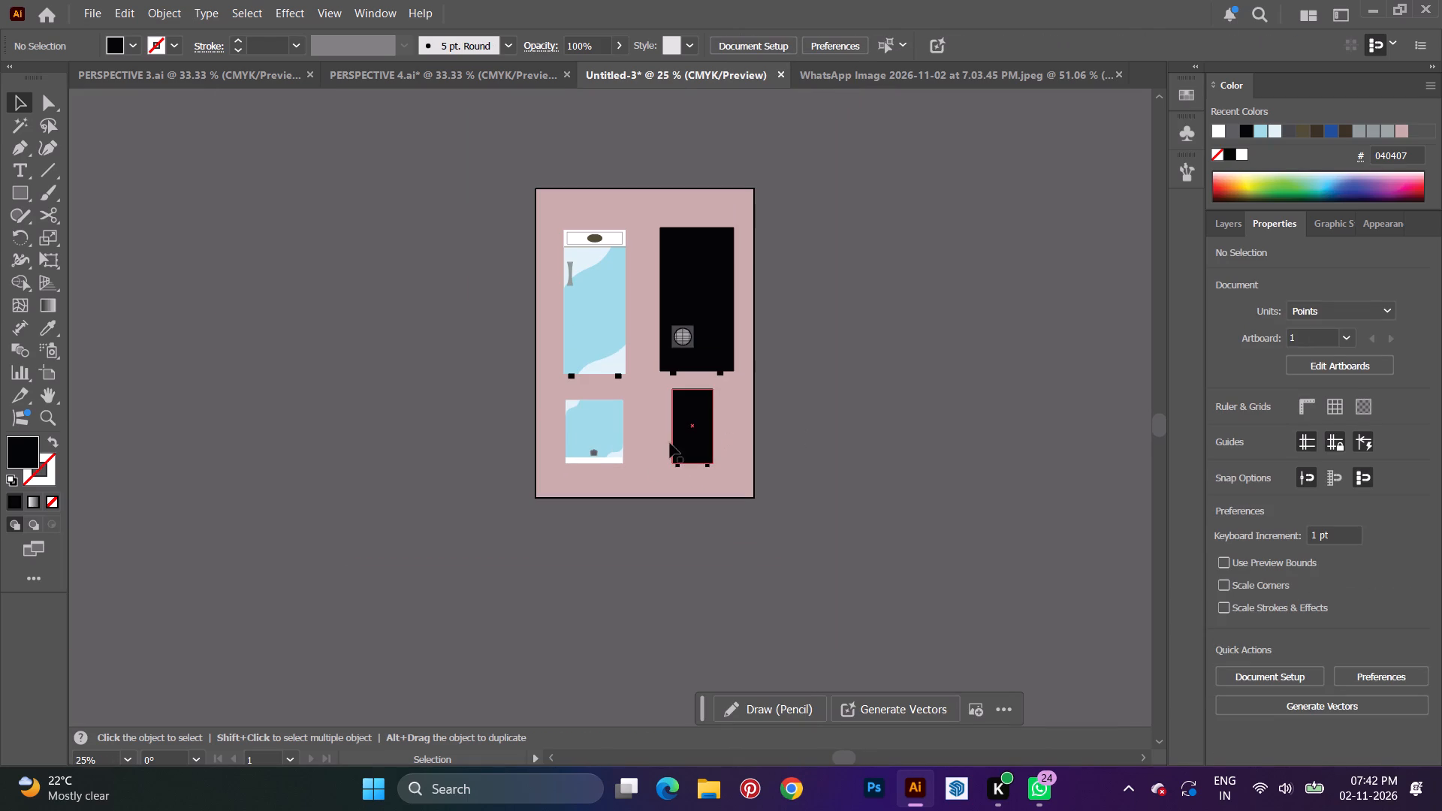
pyautogui.moveTo(553, 209); pyautogui.dragTo(623, 349)
pyautogui.moveTo(623, 349); pyautogui.dragTo(639, 381)
pyautogui.moveTo(596, 298); pyautogui.dragTo(593, 281)
# Move the complete grilled black unit up and slightly left so it sits level with the fridge.
pyautogui.moveTo(654, 209); pyautogui.dragTo(710, 331)
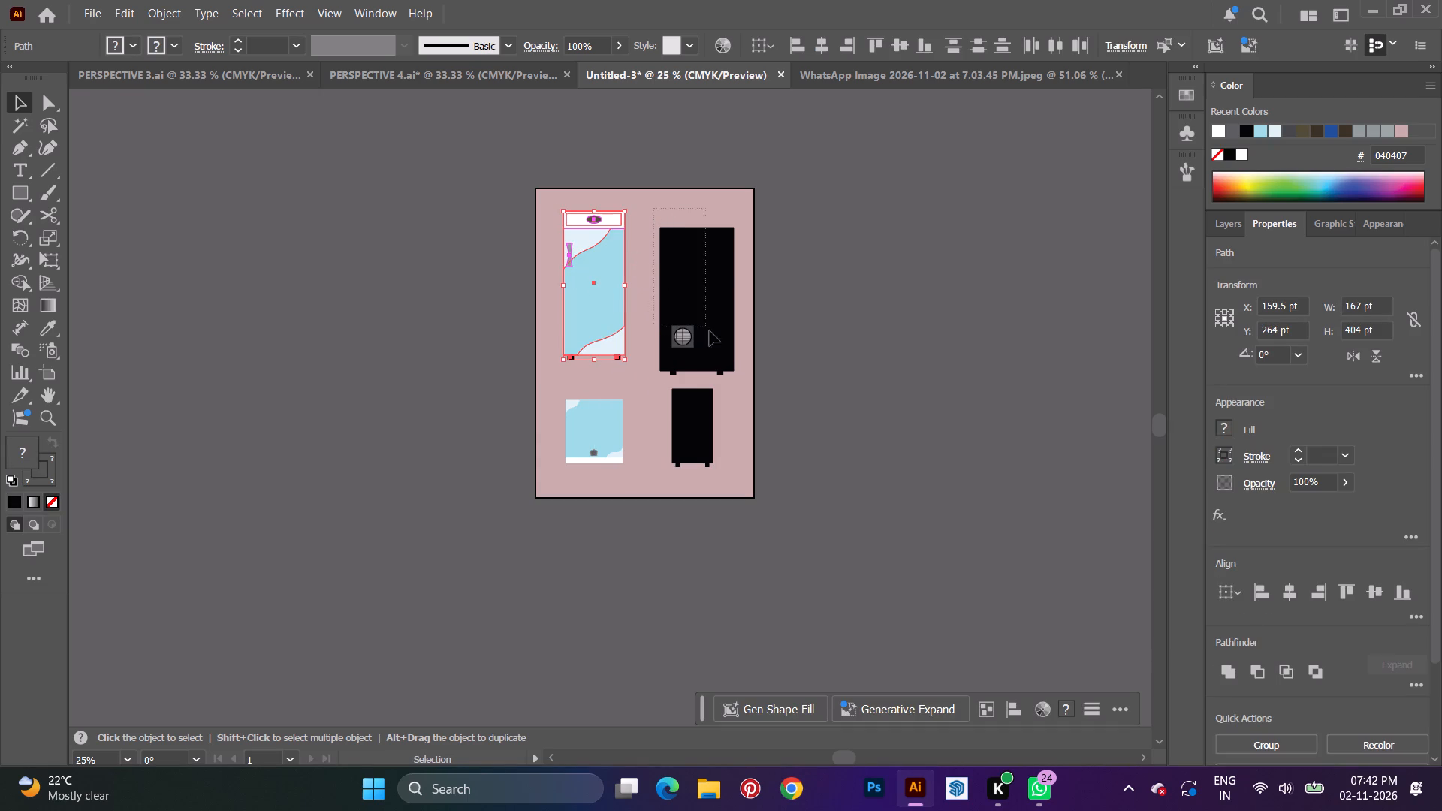
pyautogui.moveTo(710, 331); pyautogui.dragTo(741, 377)
pyautogui.moveTo(700, 300); pyautogui.dragTo(698, 291)
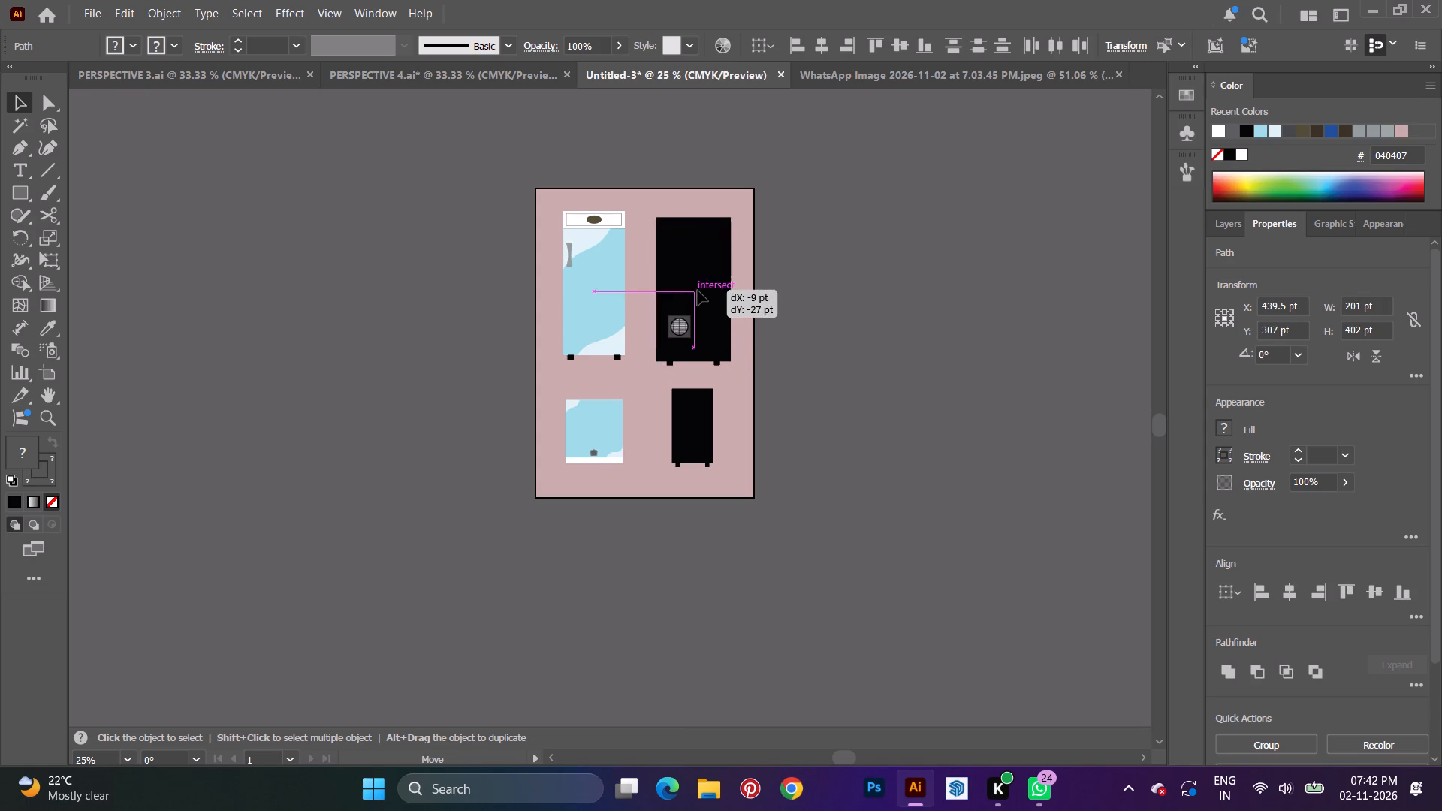
pyautogui.moveTo(698, 291); pyautogui.dragTo(698, 282)
pyautogui.click(755, 473)
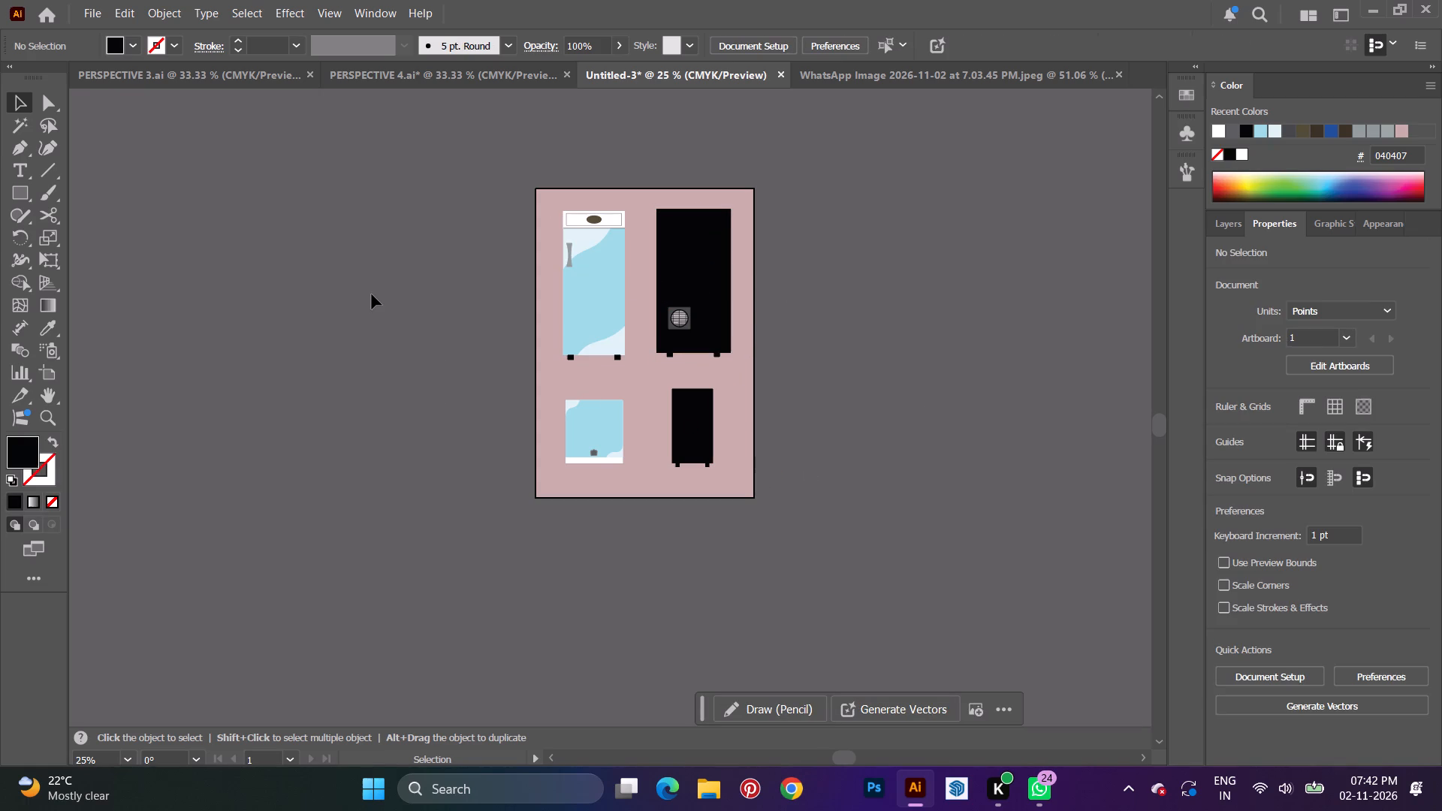
# Add the text label FRONT VIEW in the gap below the fridge.
pyautogui.press('t')
pyautogui.click(616, 369)
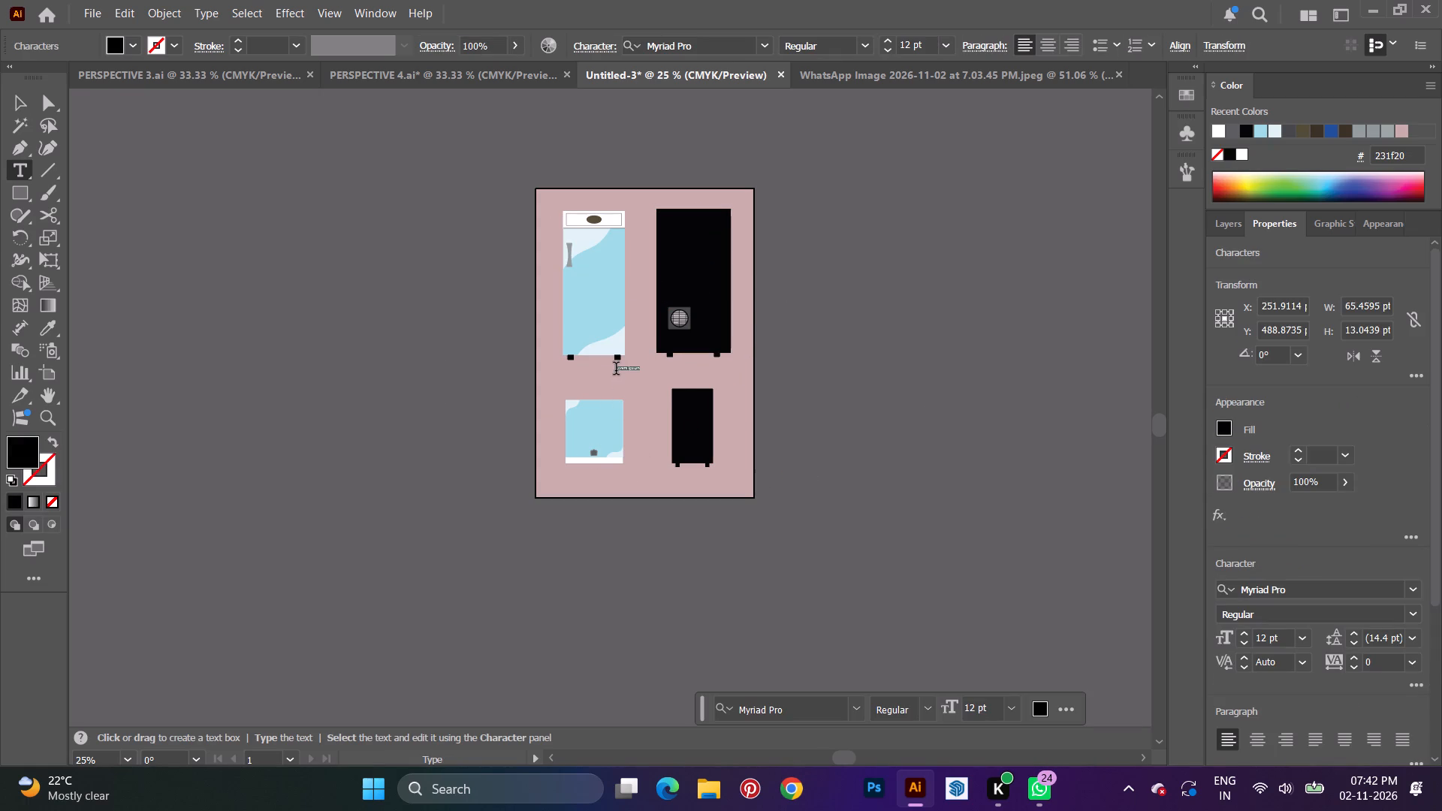
pyautogui.press('BackSpace')
pyautogui.write('FRONT')
pyautogui.press('space')
pyautogui.write('VIEW')
pyautogui.press('space')
# Format the FRONT VIEW label in 24 pt Times New Roman and place it beneath the fridge.
pyautogui.click(14, 104)
pyautogui.click(943, 47)
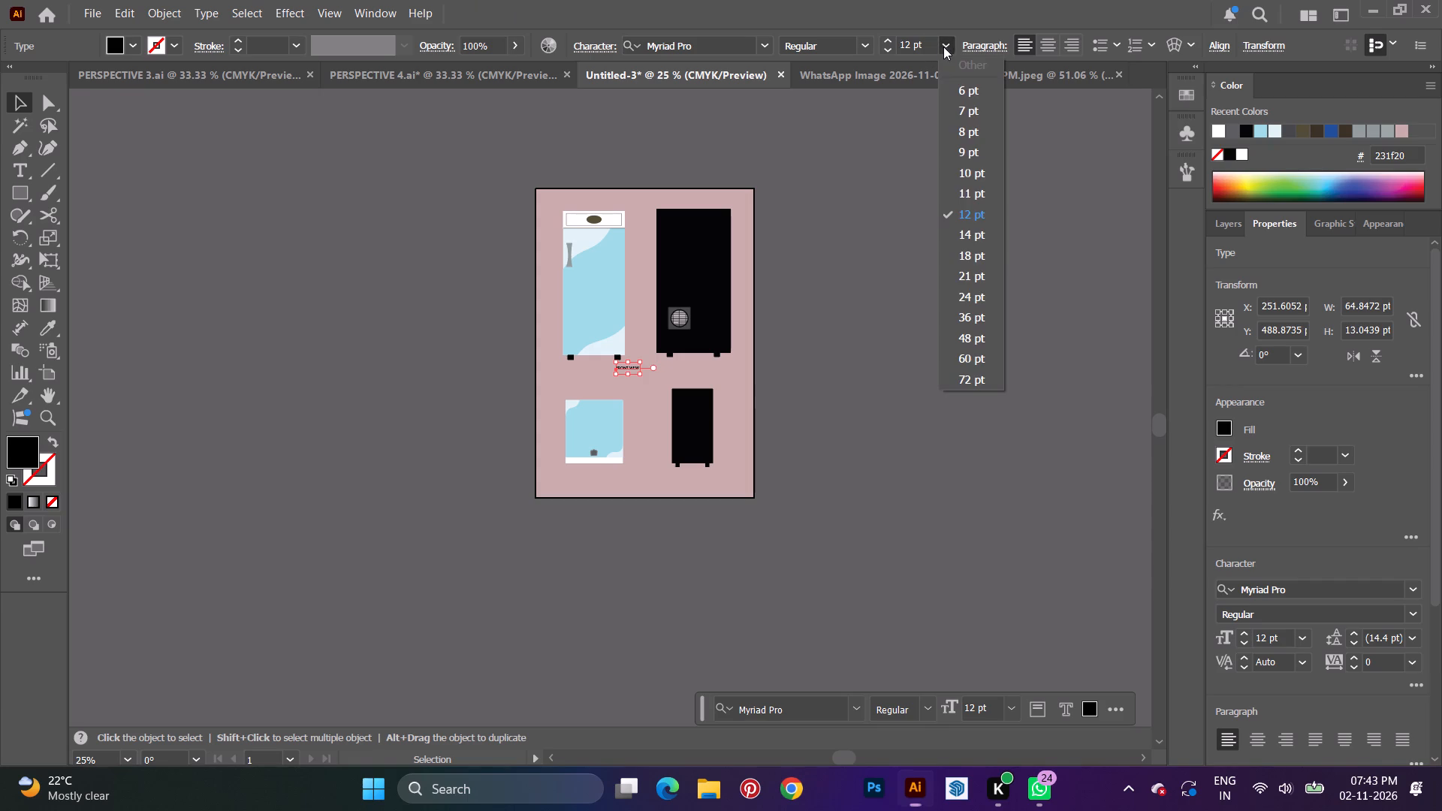
pyautogui.click(974, 301)
pyautogui.click(765, 53)
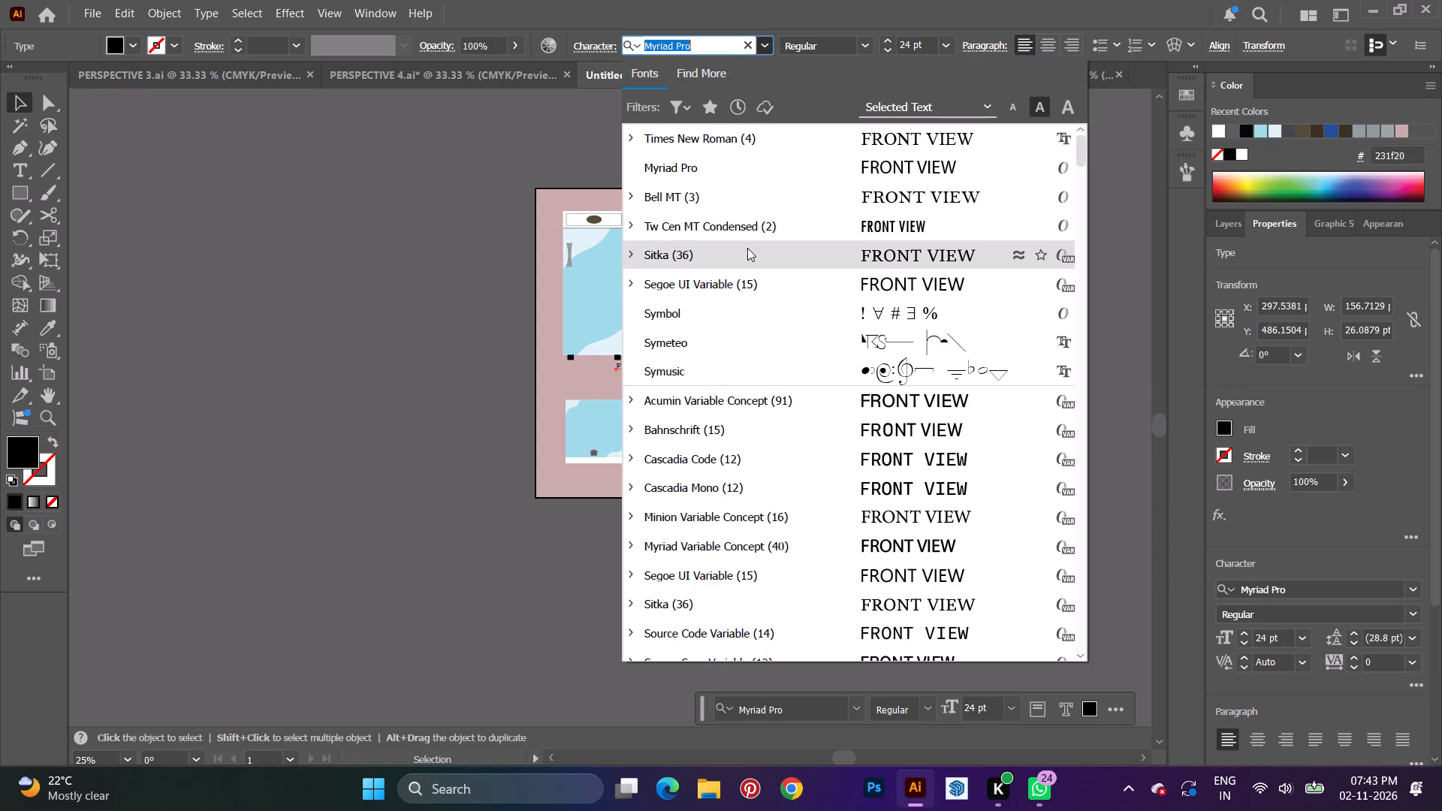
pyautogui.click(763, 139)
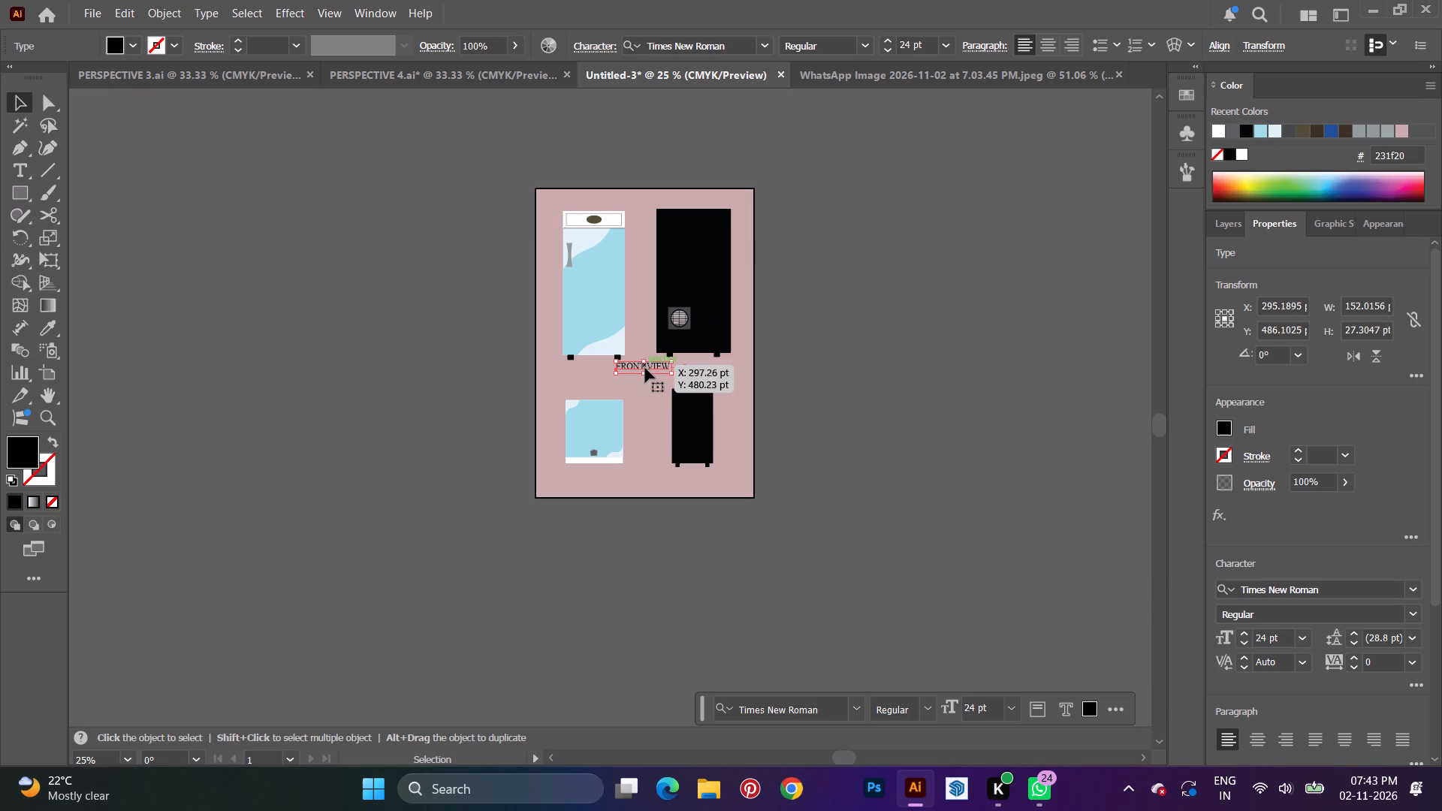
pyautogui.moveTo(645, 368); pyautogui.dragTo(599, 376)
# Add the text label SIDE VIEW in 24 pt Times New Roman below the grilled black unit.
pyautogui.press('t')
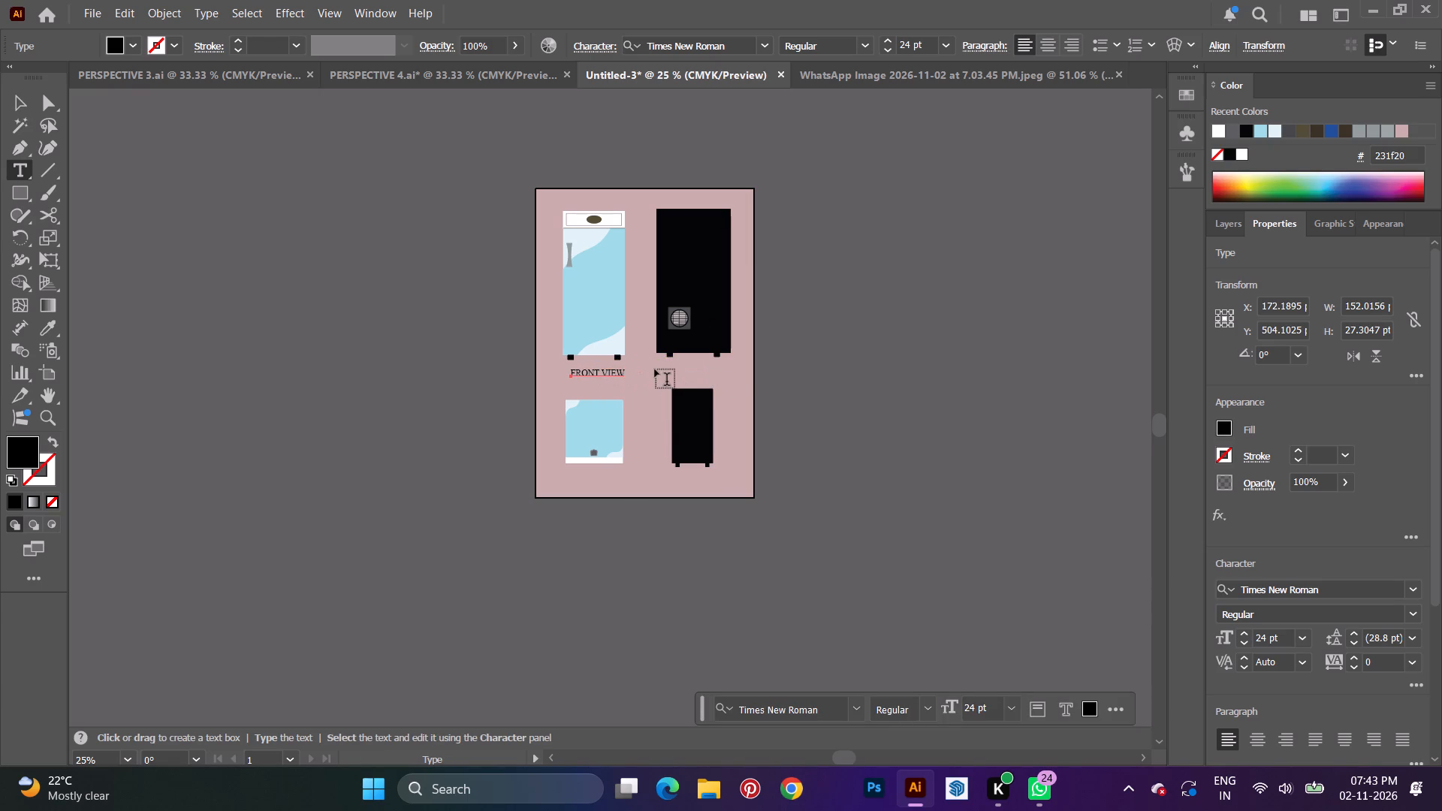
pyautogui.click(656, 365)
pyautogui.press('BackSpace')
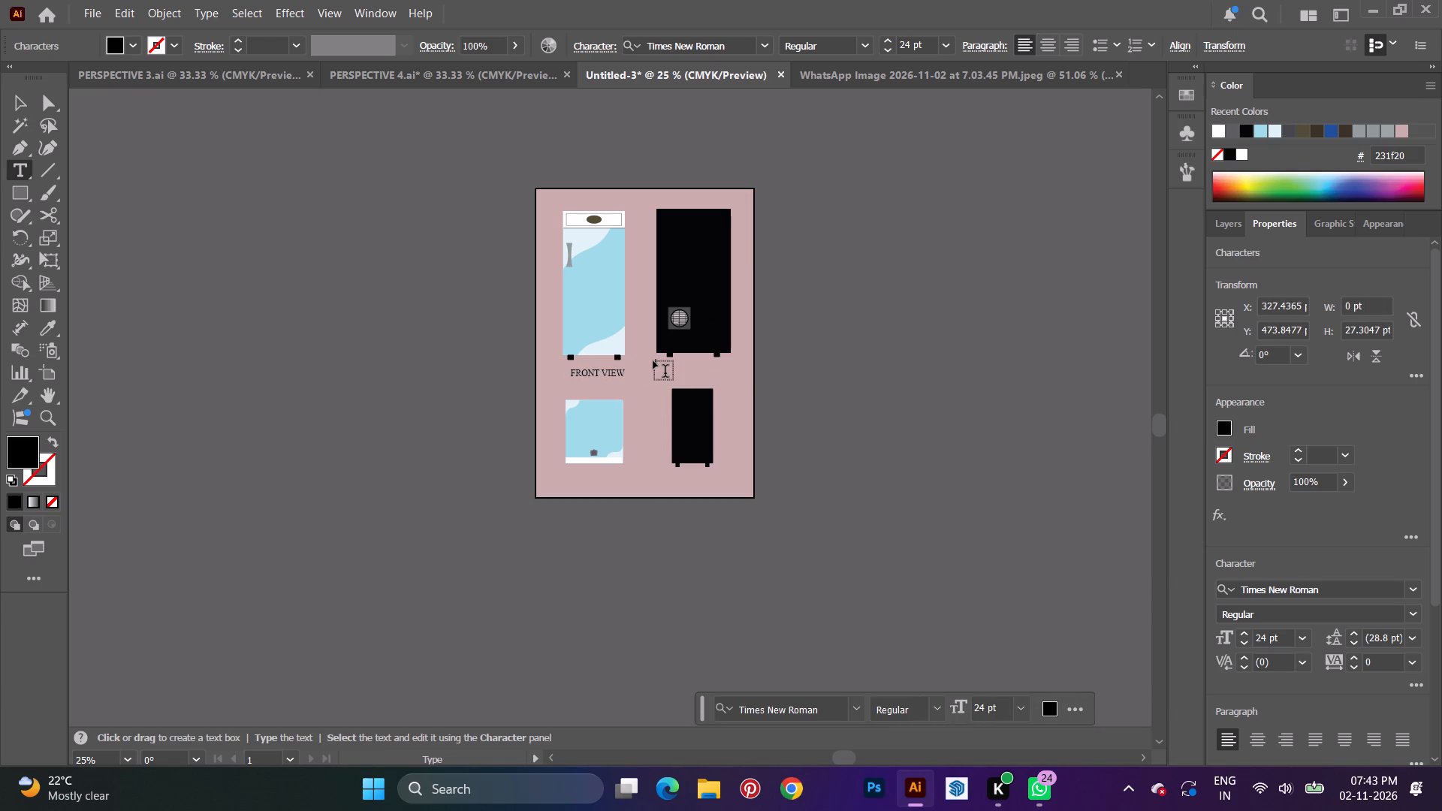
pyautogui.write('SIDE VIEW')
pyautogui.press('space')
pyautogui.click(0, 108)
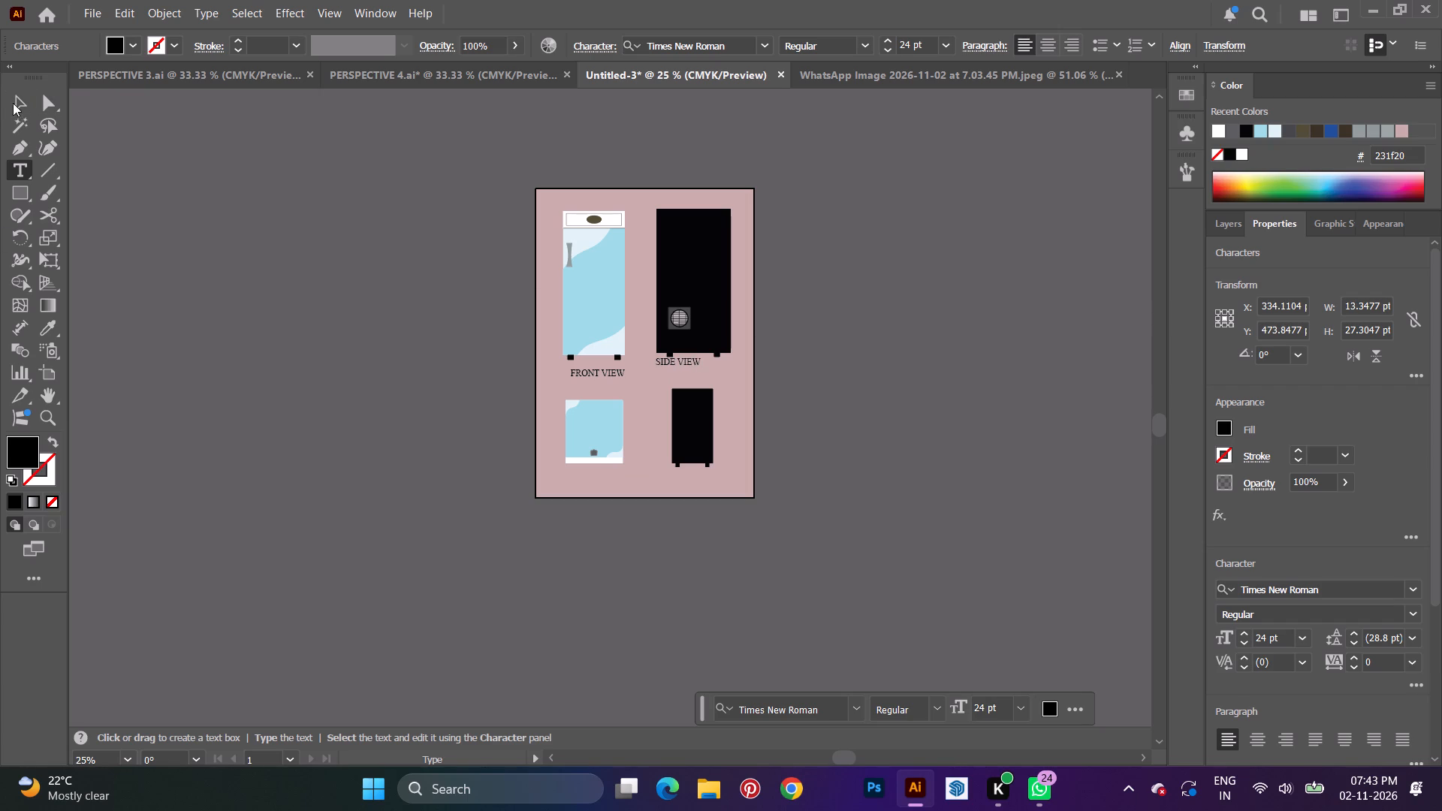
pyautogui.click(20, 104)
# Place the SIDE VIEW label beneath the grilled unit, level with FRONT VIEW, and reduce its height to about 21 pt.
pyautogui.moveTo(683, 363); pyautogui.dragTo(706, 373)
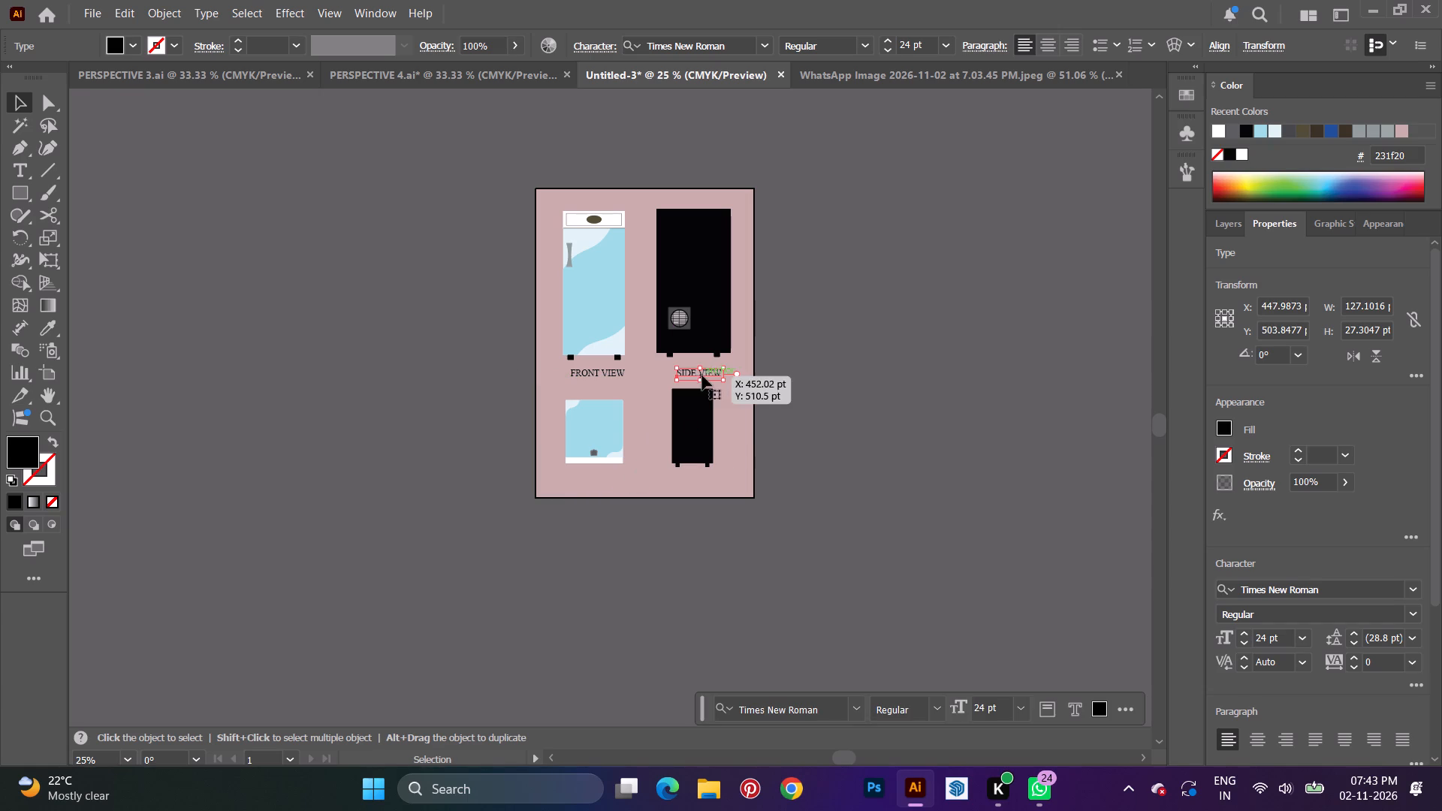
pyautogui.click(703, 371)
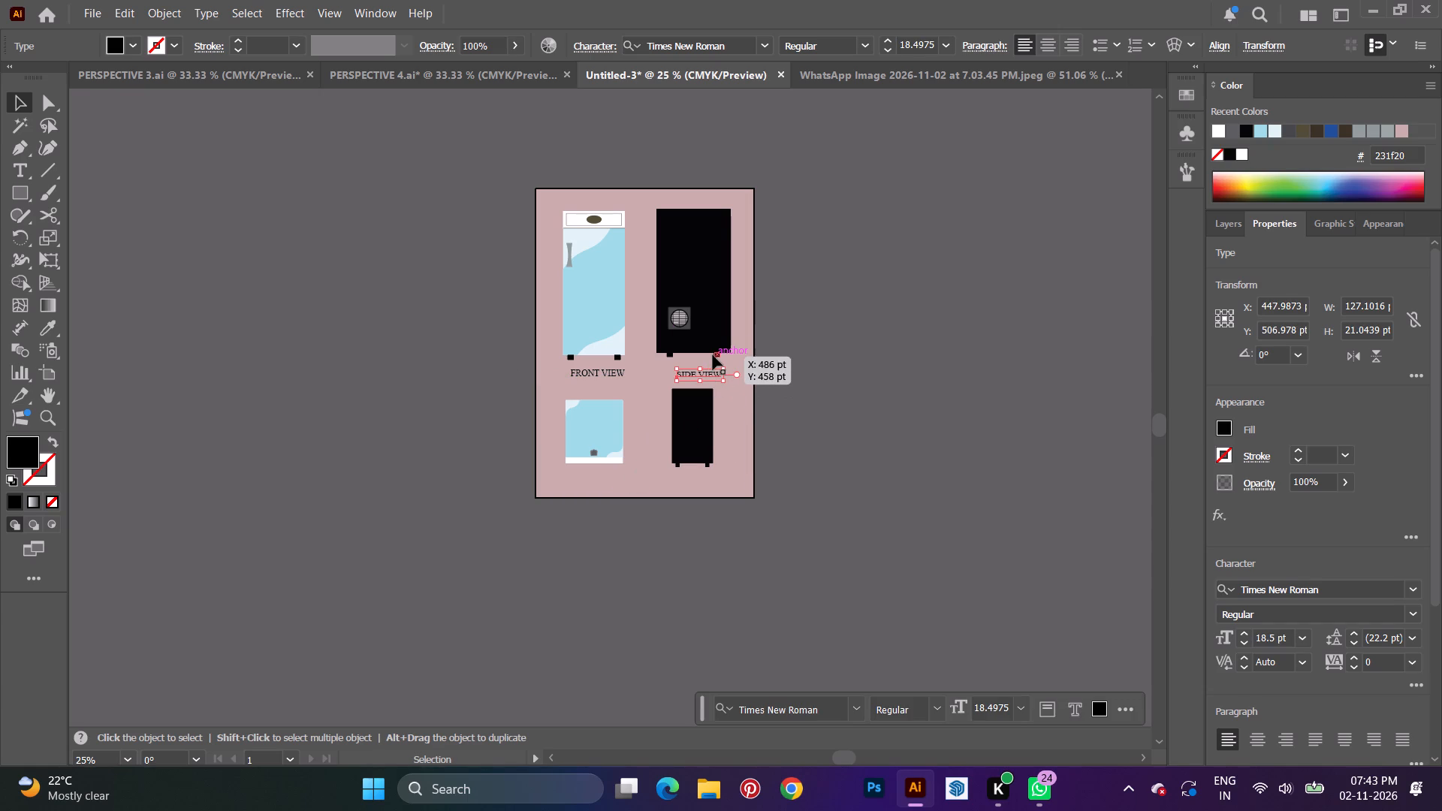
# Undo the SIDE VIEW label's resize and move it up about 11 pt, nearer the base of the grilled unit.
pyautogui.hotkey('ctrl', 'z')
pyautogui.keyDown('alt'); pyautogui.scroll(3, 750, 405); pyautogui.keyUp('alt')
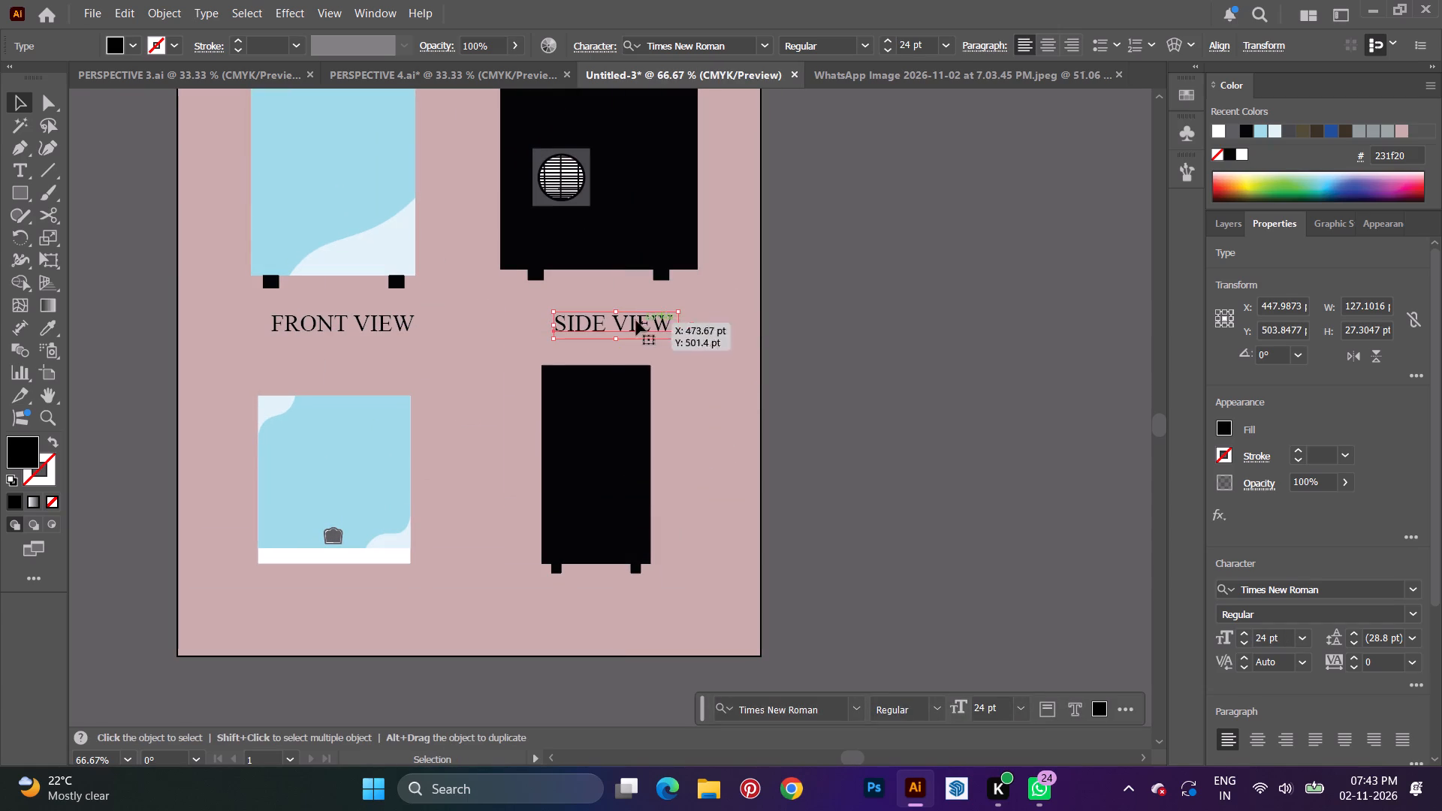
pyautogui.moveTo(629, 321); pyautogui.dragTo(612, 309)
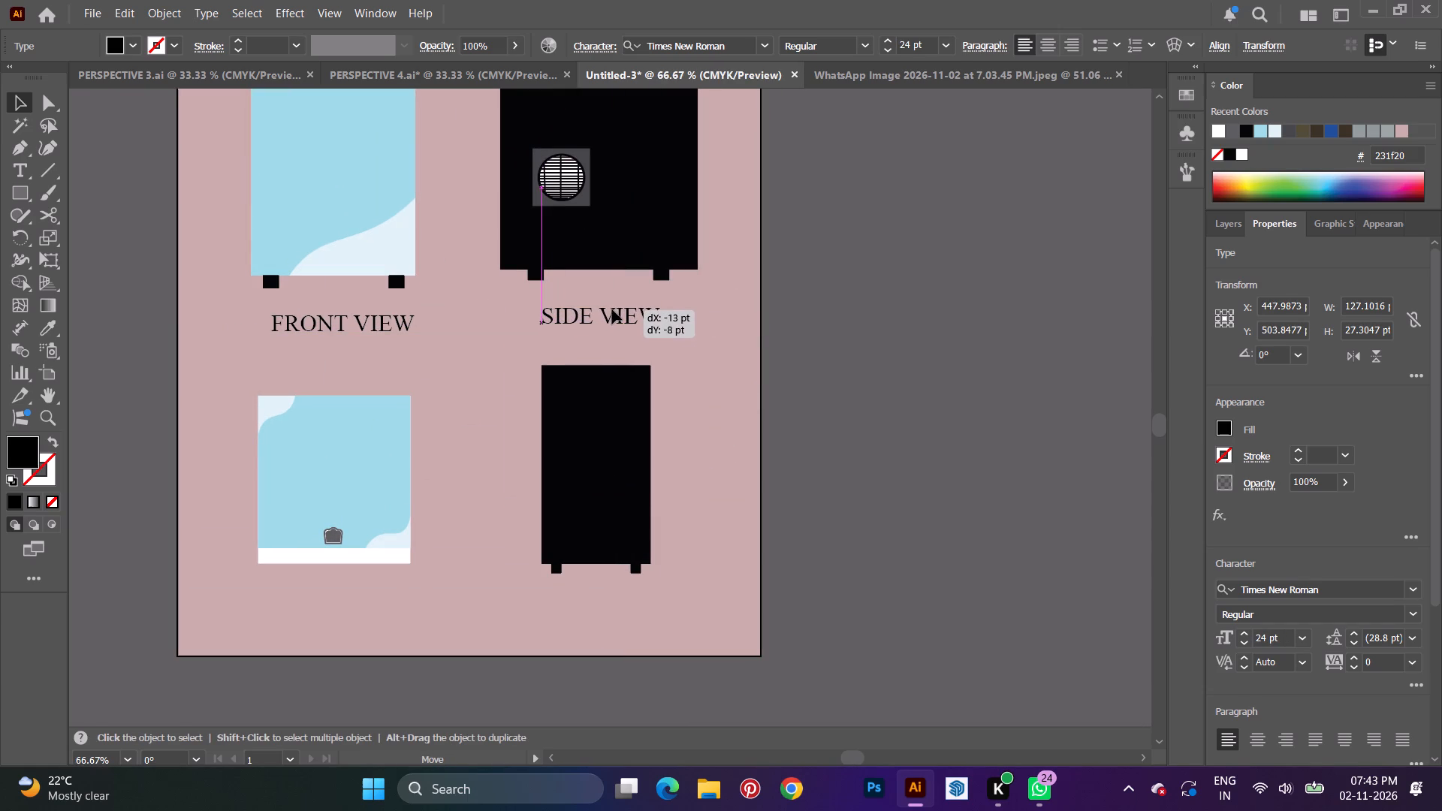
pyautogui.moveTo(612, 309); pyautogui.dragTo(608, 307)
pyautogui.click(480, 423)
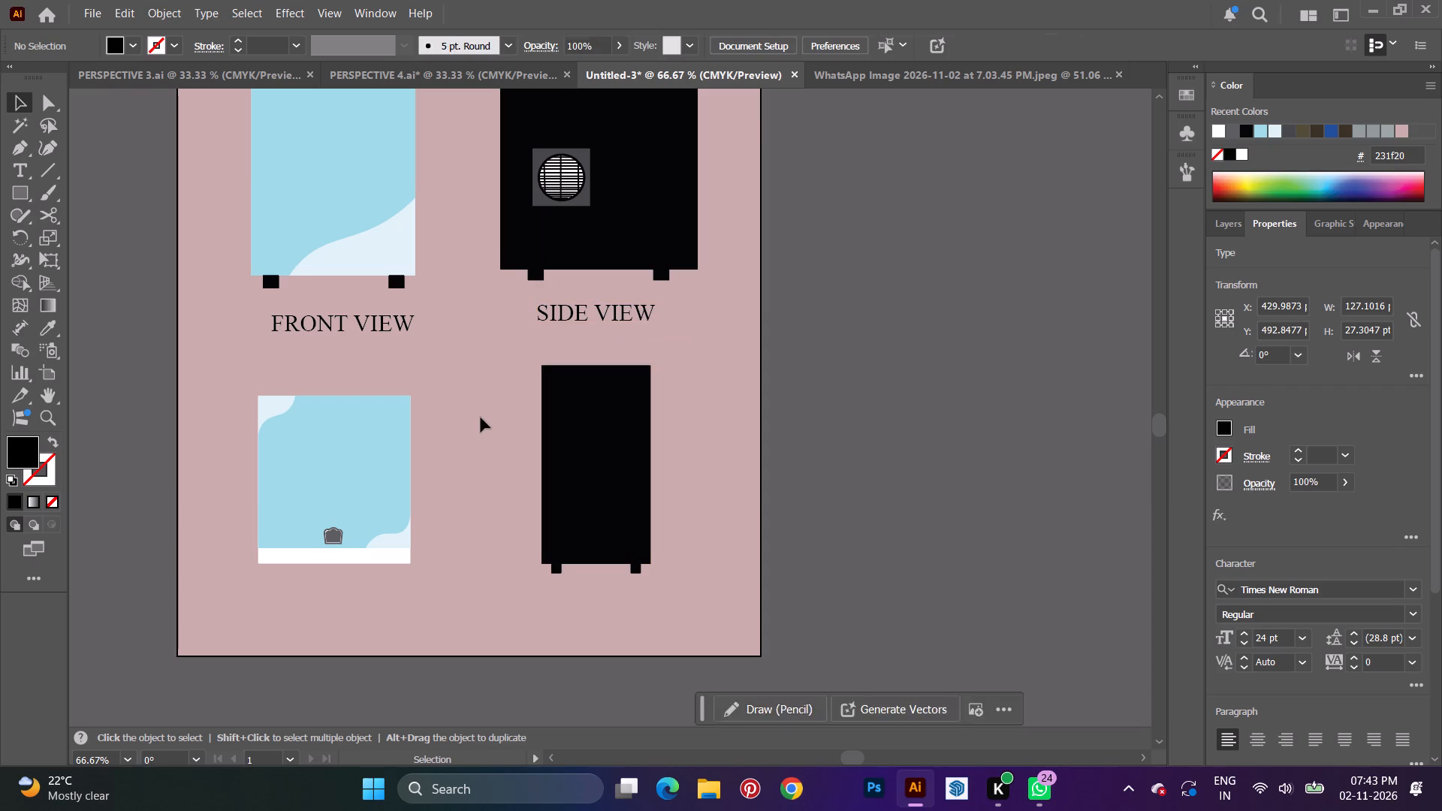
# Add the text label TOP VIEW in 24 pt Times New Roman at the base of the small light blue appliance.
pyautogui.scroll(-5, 484, 415)
pyautogui.press('space')
pyautogui.press('space')
pyautogui.press('space')
pyautogui.moveTo(484, 418); pyautogui.dragTo(628, 344)
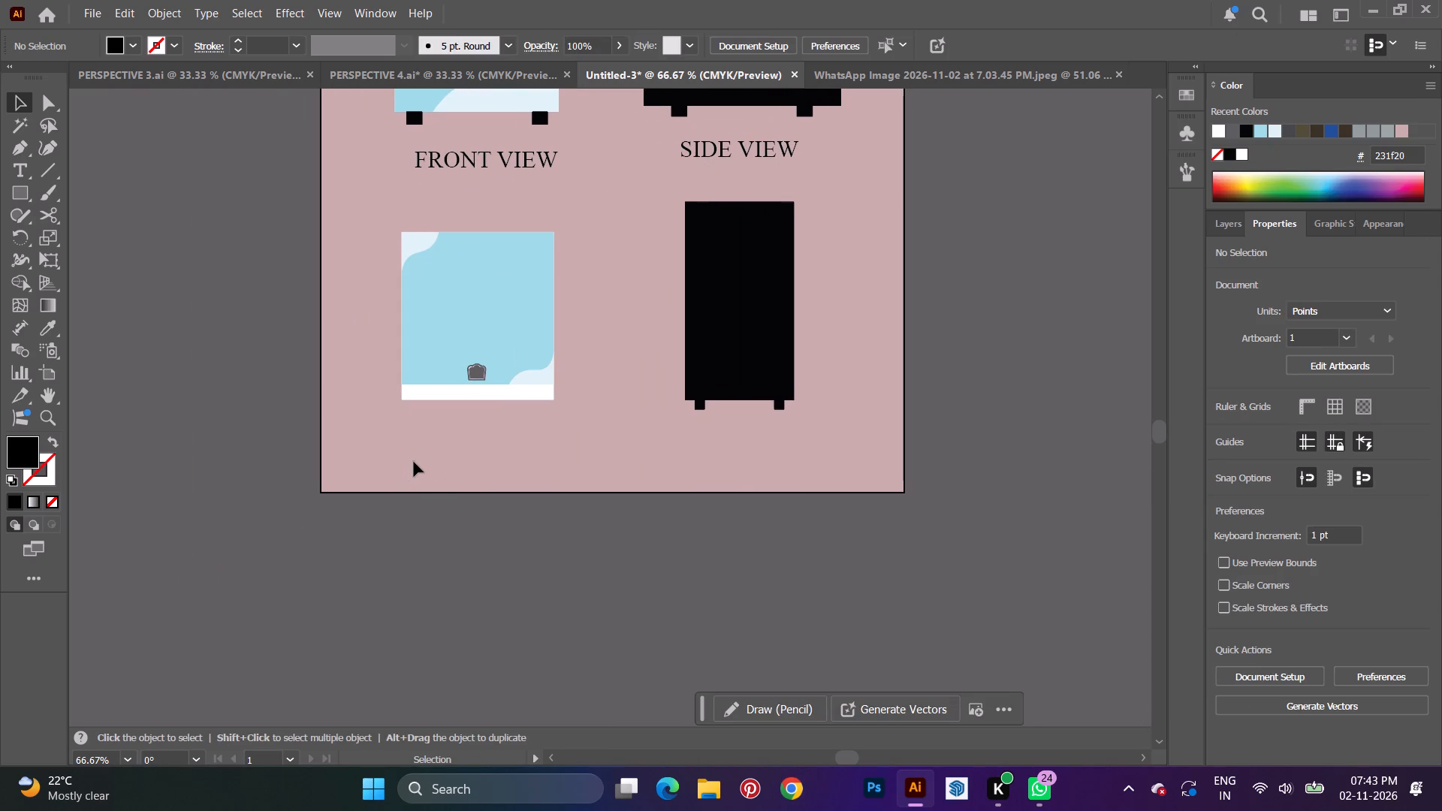
pyautogui.press('t')
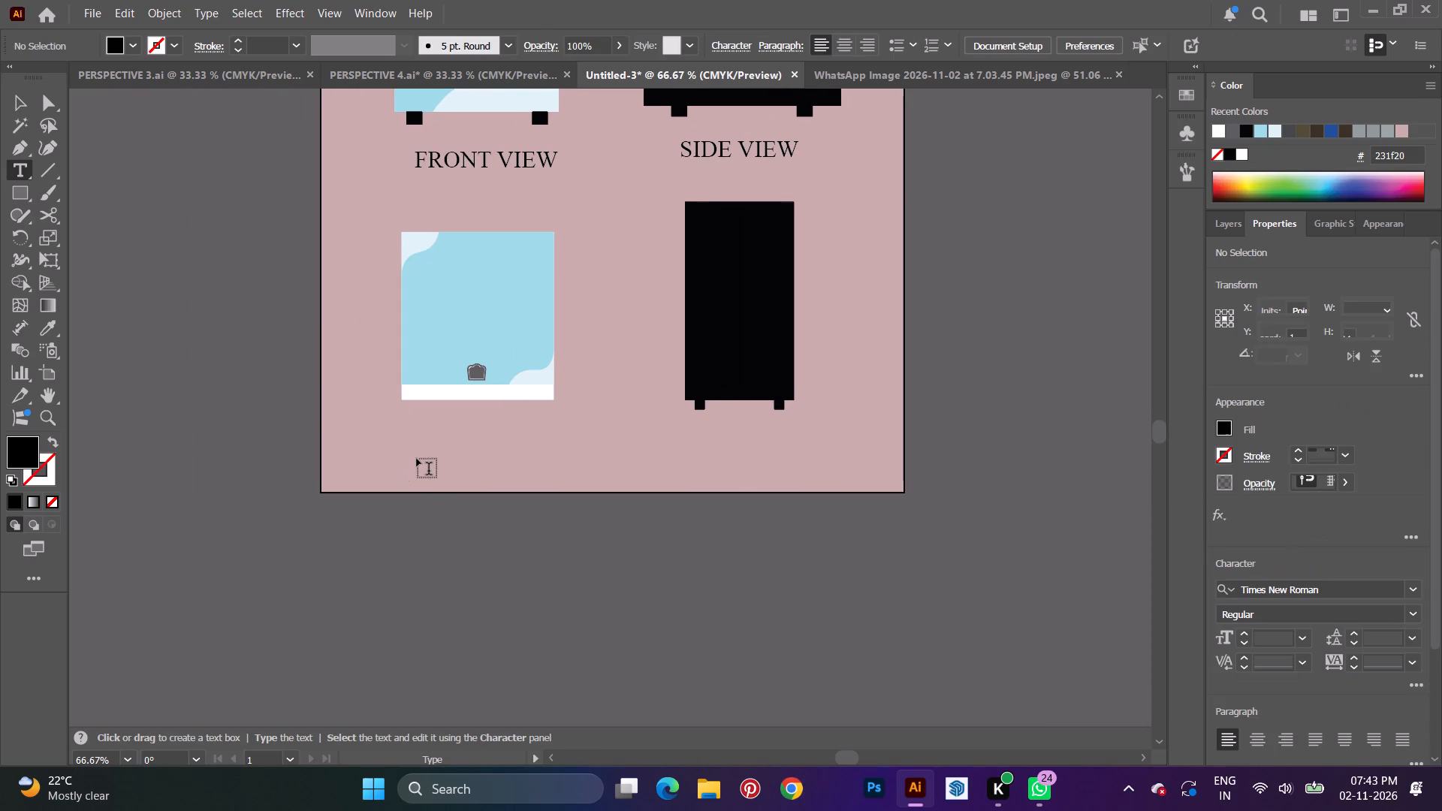
pyautogui.press('space')
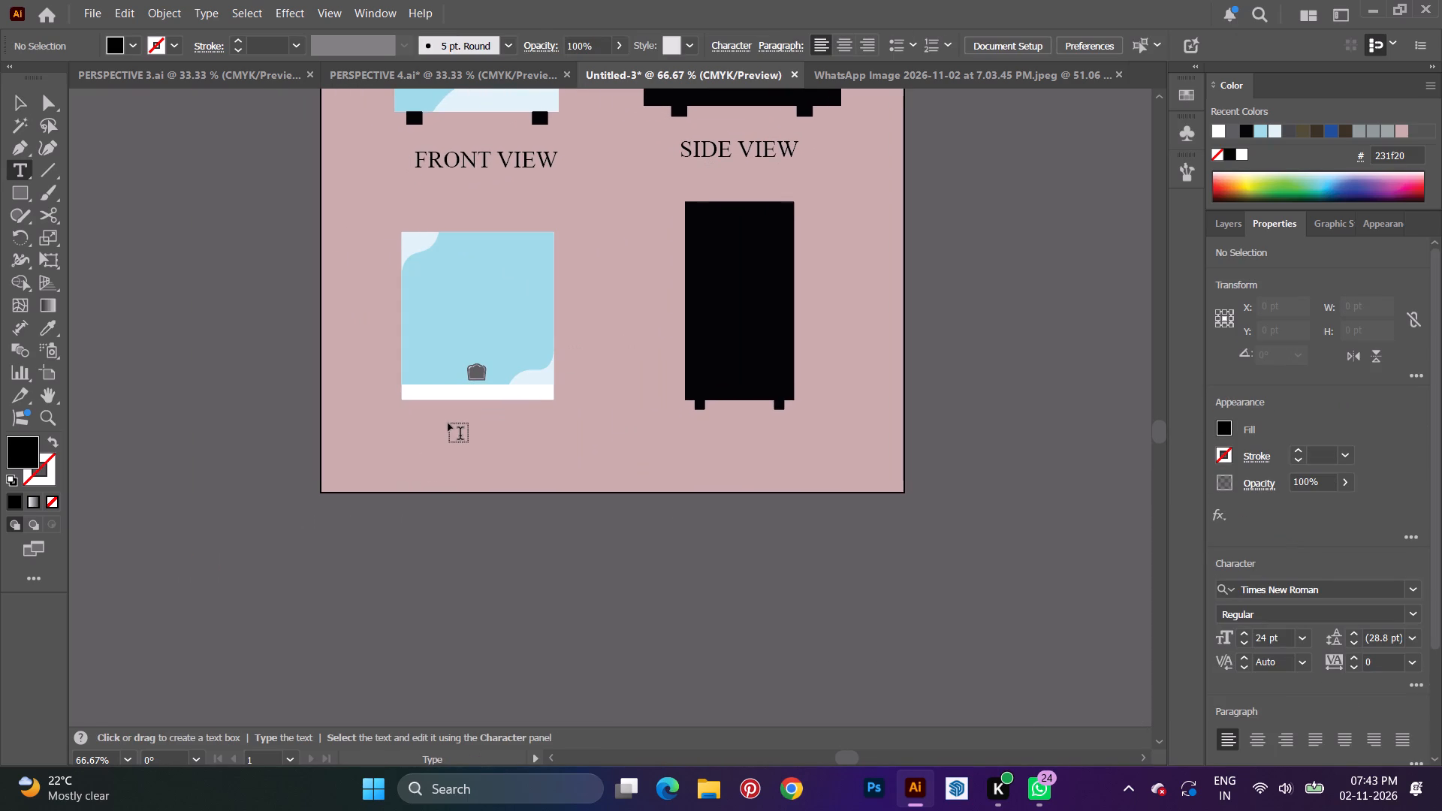
pyautogui.press('Return')
pyautogui.press('Return')
pyautogui.click(427, 414)
pyautogui.press('BackSpace')
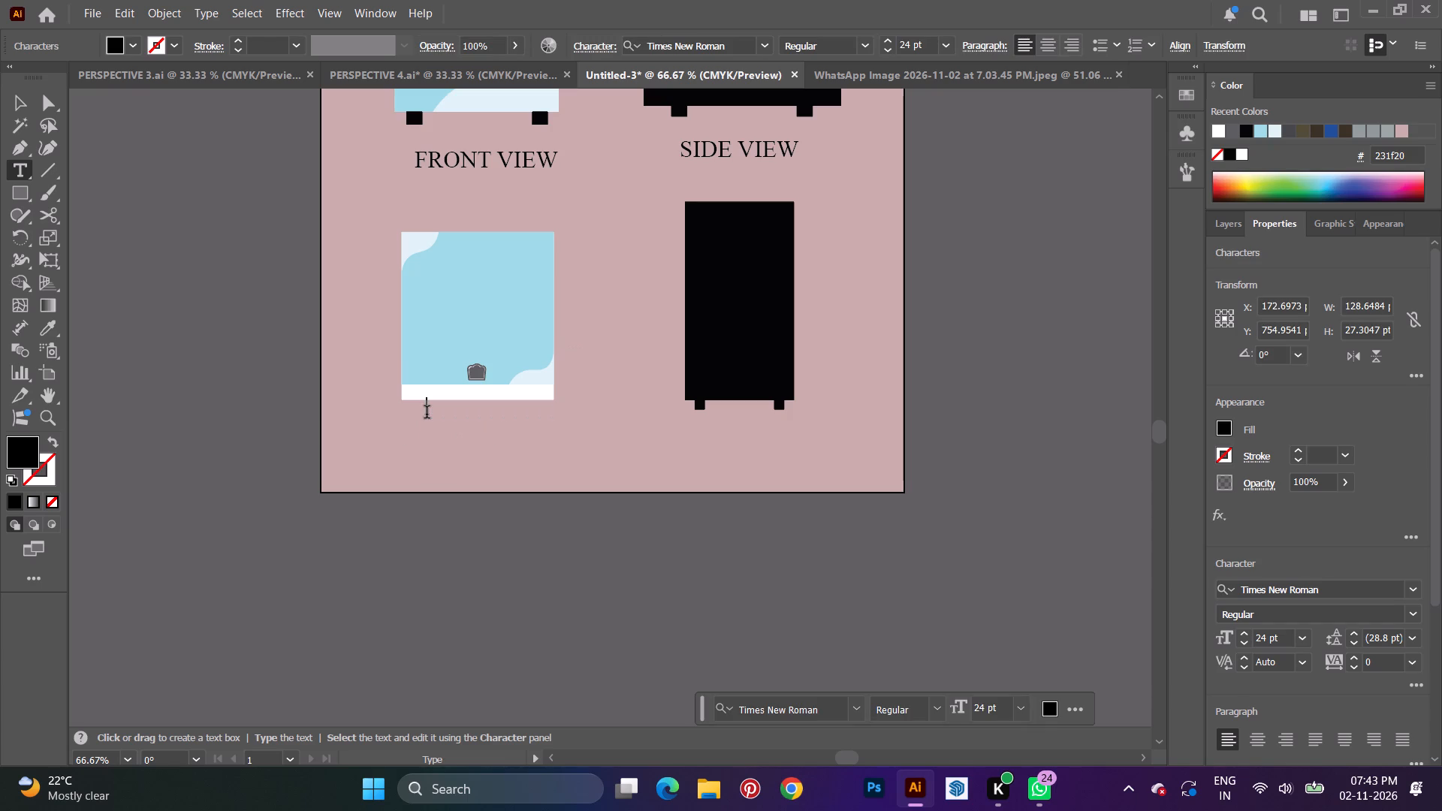
pyautogui.write('TOP')
pyautogui.press('space')
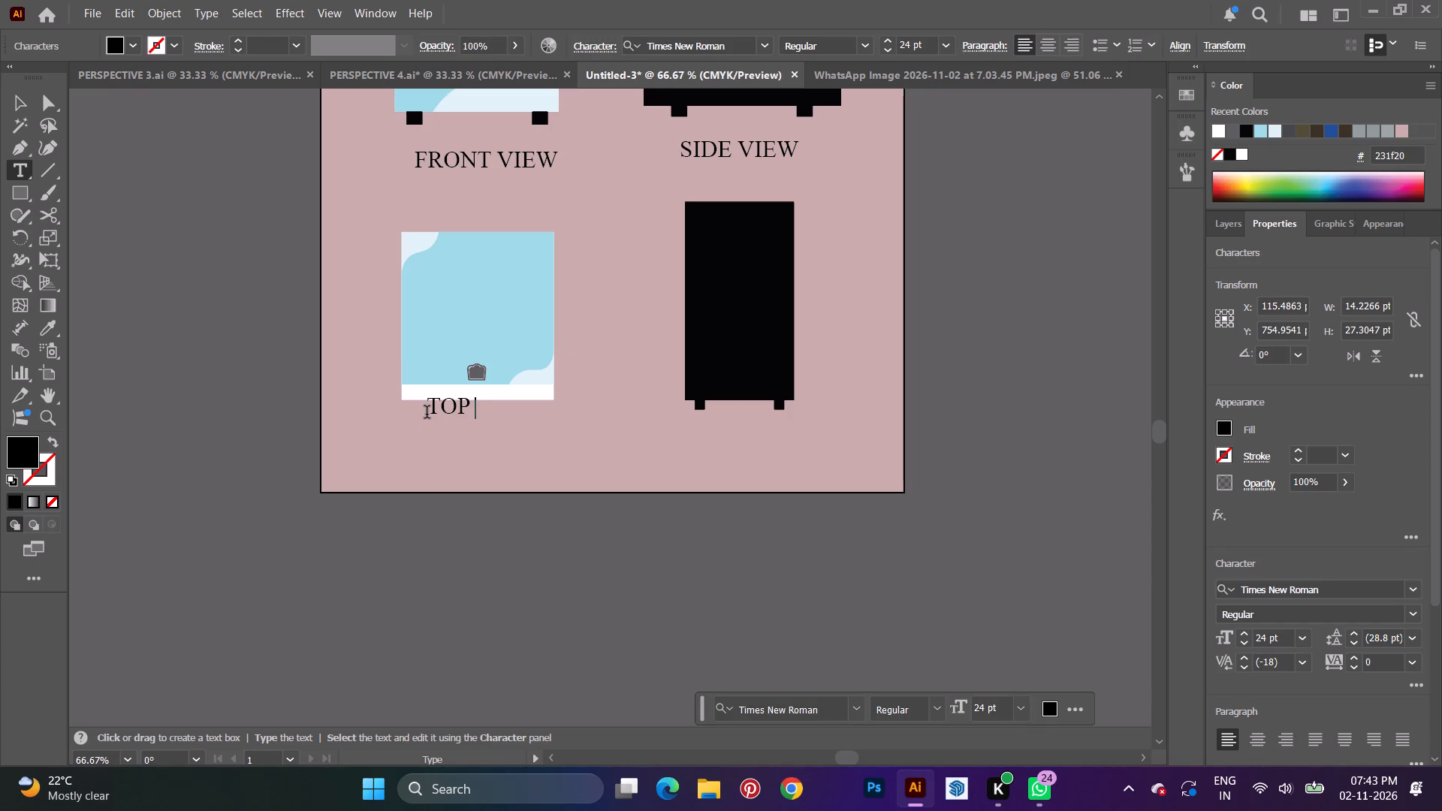
pyautogui.write('VIEW')
pyautogui.press('space')
# Move the TOP VIEW label down into clear space, centred beneath the small light blue appliance.
pyautogui.click(21, 106)
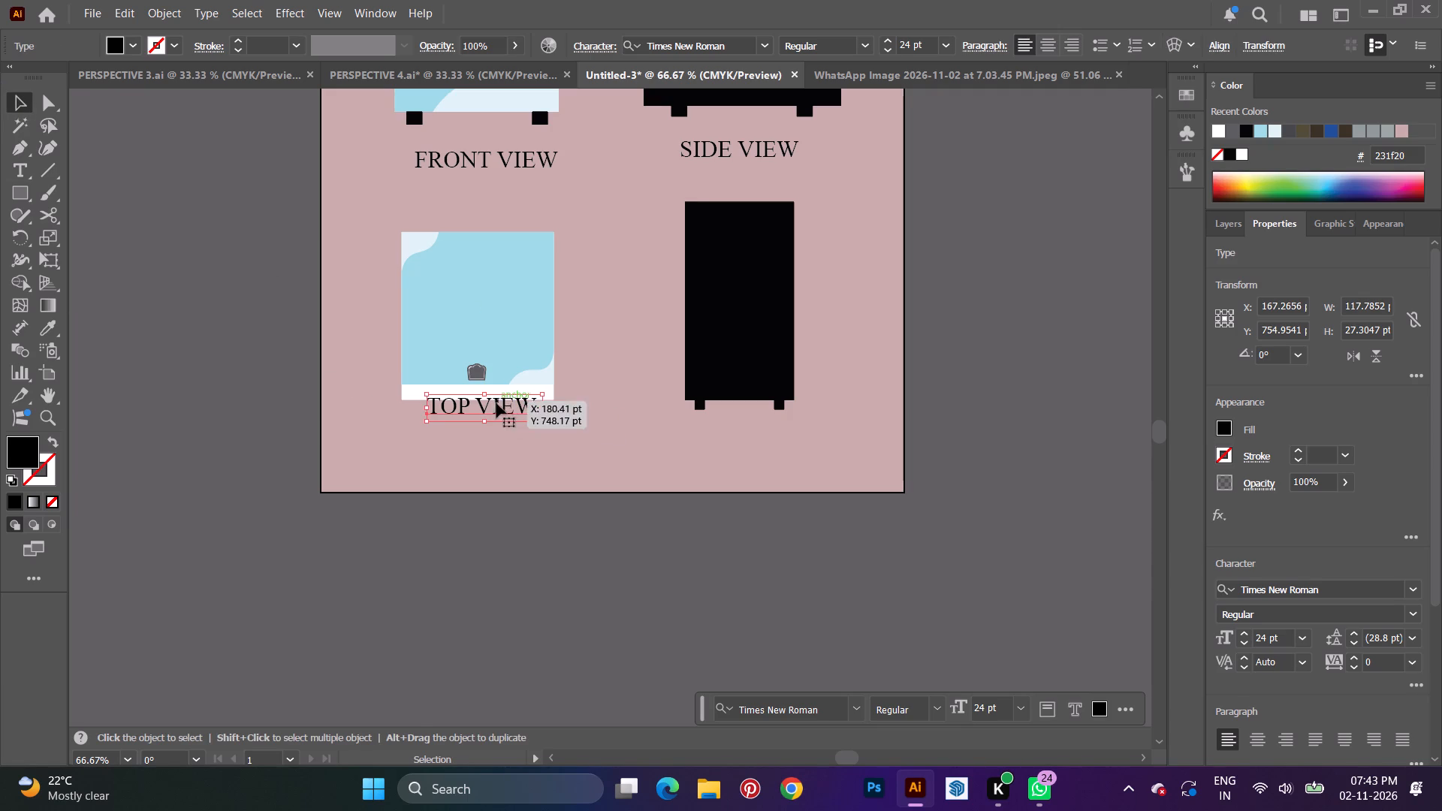
pyautogui.moveTo(496, 403); pyautogui.dragTo(490, 427)
pyautogui.click(602, 449)
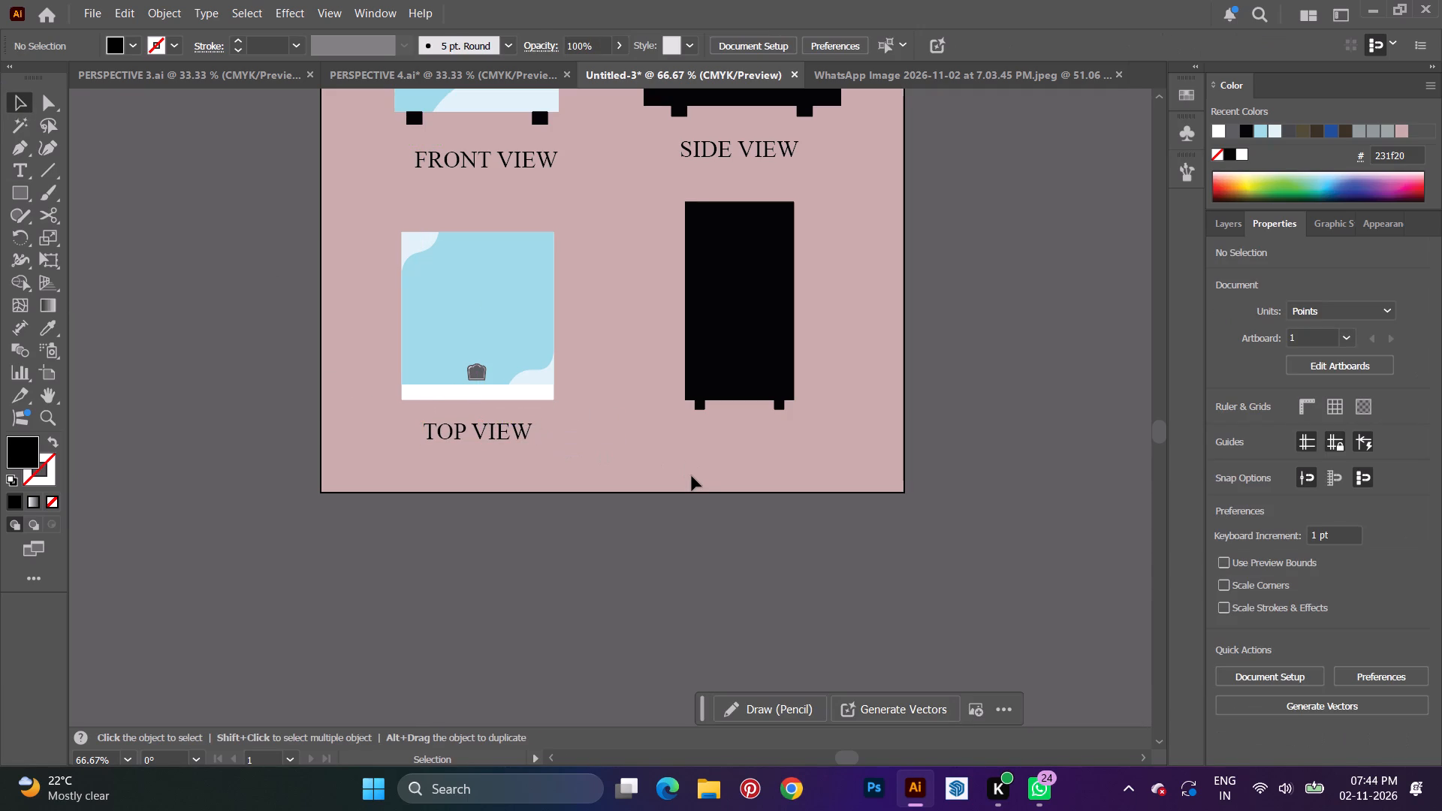
# Add the 24 pt label BACK VIEW beneath the small black body and align it level with TOP VIEW.
pyautogui.press('t')
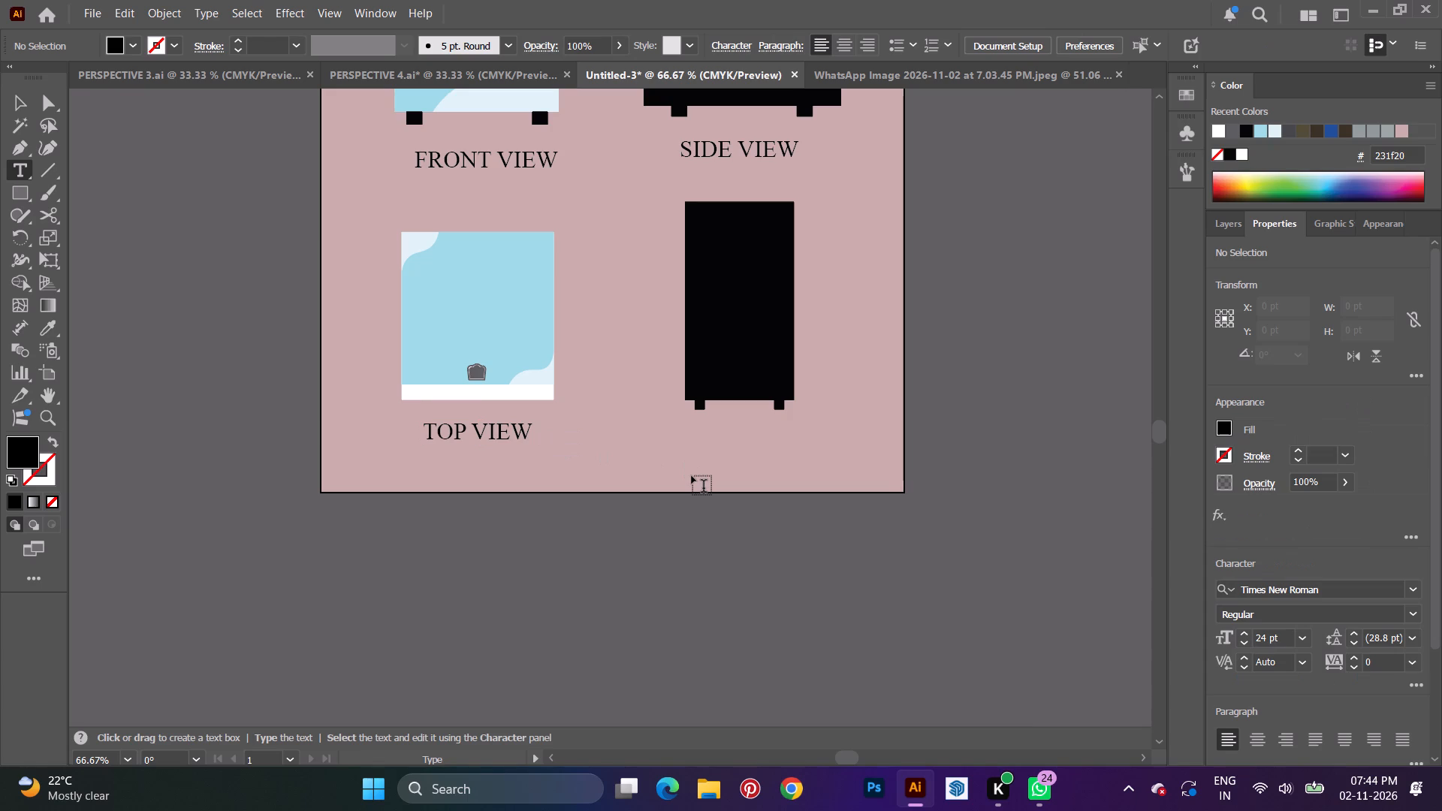
pyautogui.press('Return')
pyautogui.click(692, 458)
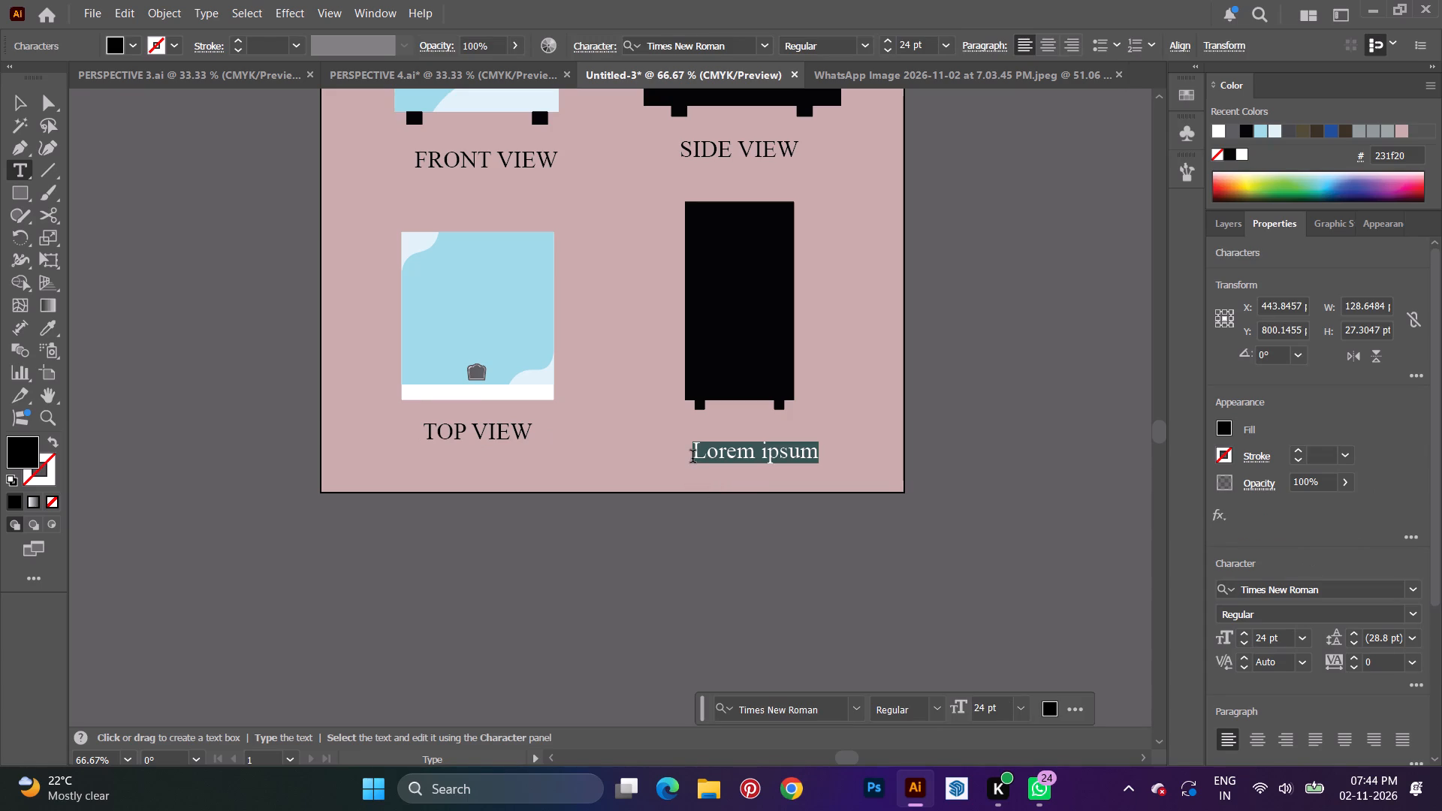
pyautogui.press('BackSpace')
pyautogui.write('BACK VIEW')
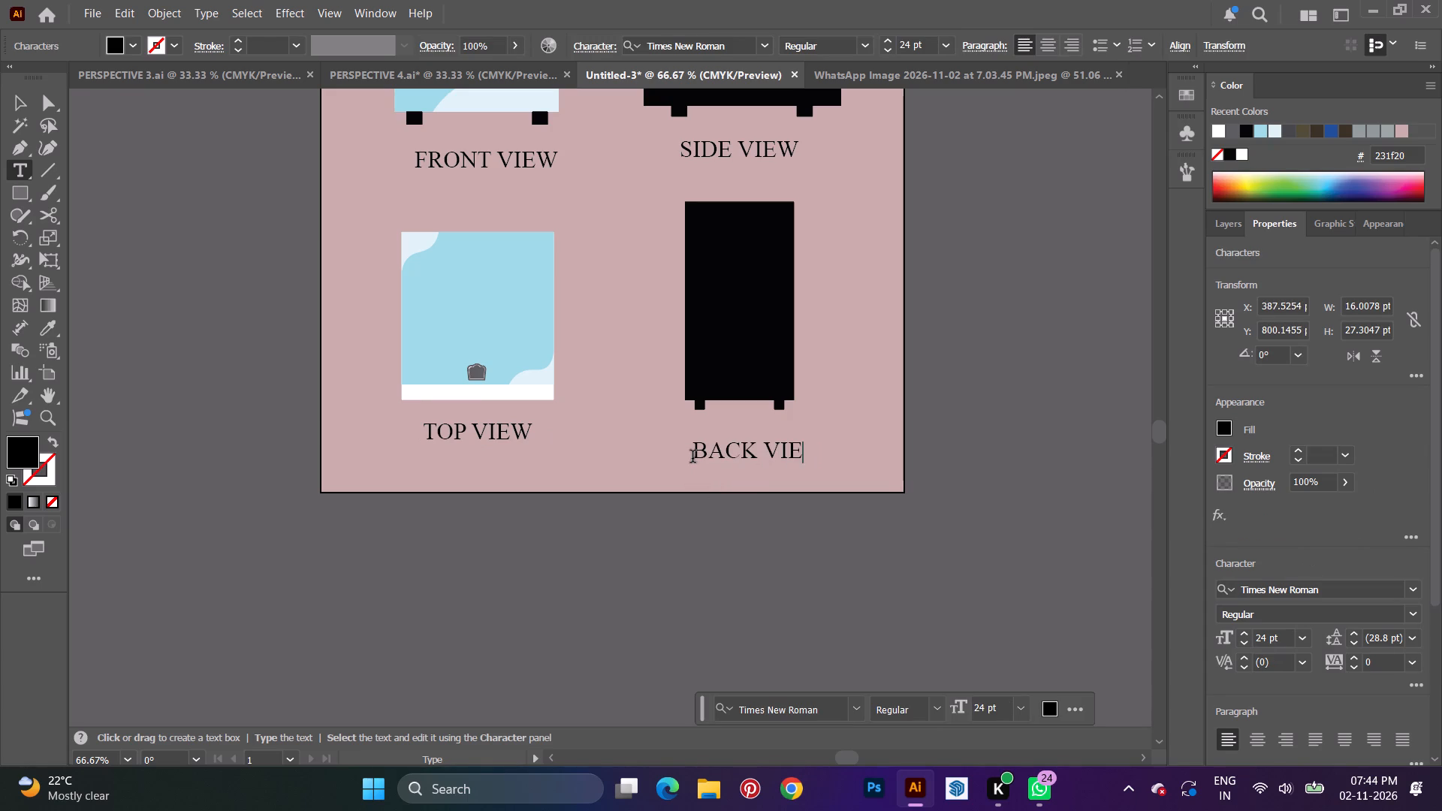
pyautogui.press('space')
pyautogui.click(23, 113)
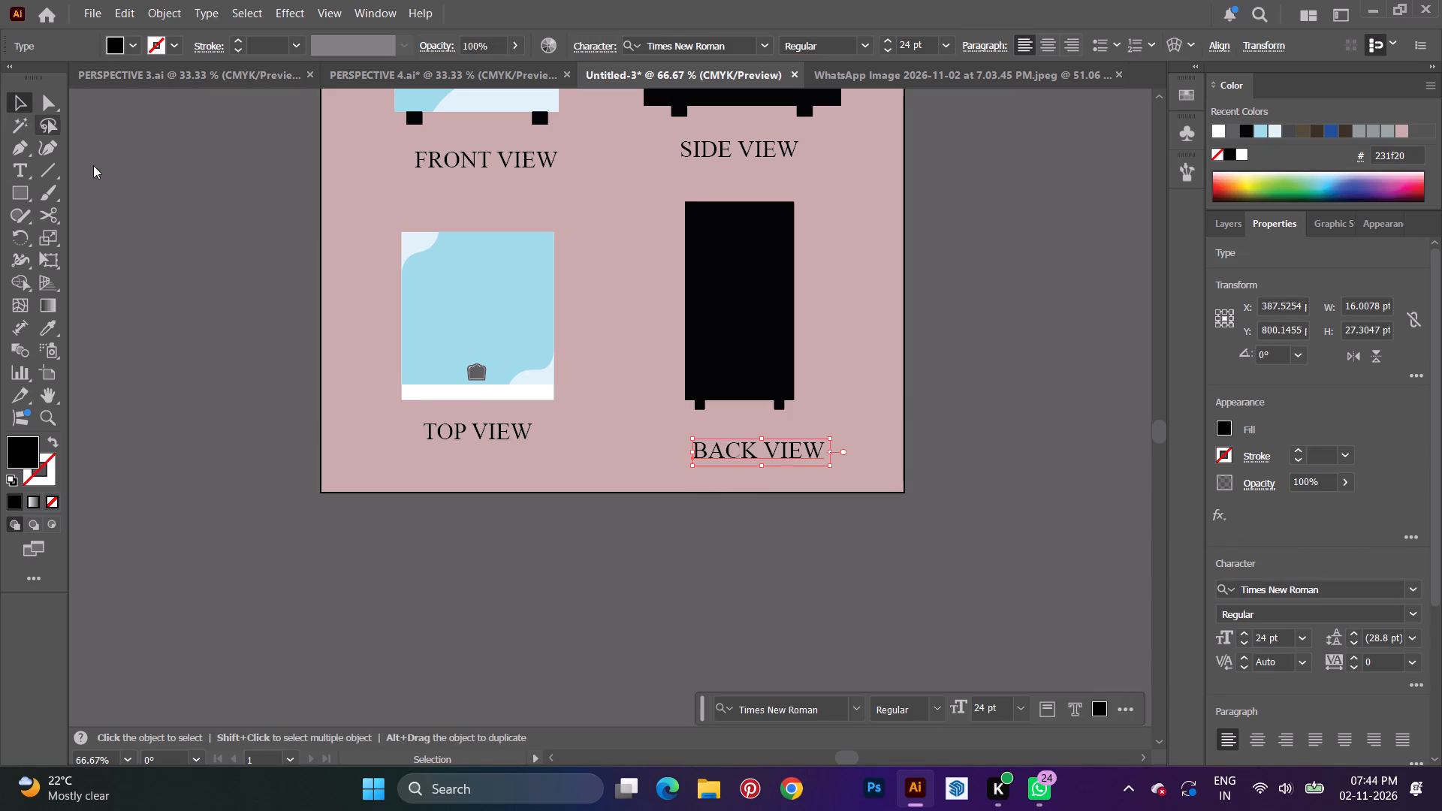
pyautogui.moveTo(750, 445); pyautogui.dragTo(735, 428)
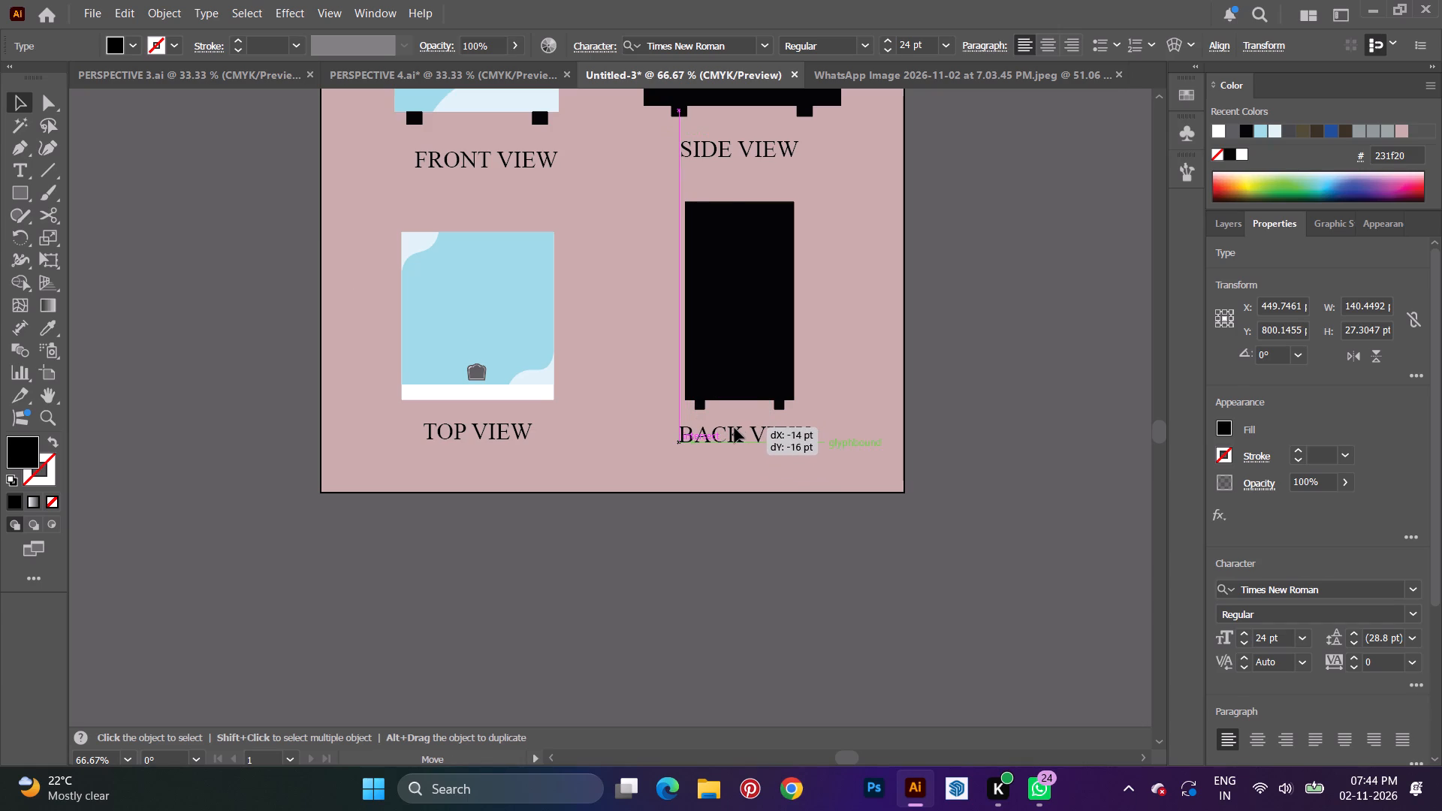
pyautogui.moveTo(735, 428); pyautogui.dragTo(734, 425)
pyautogui.press('v')
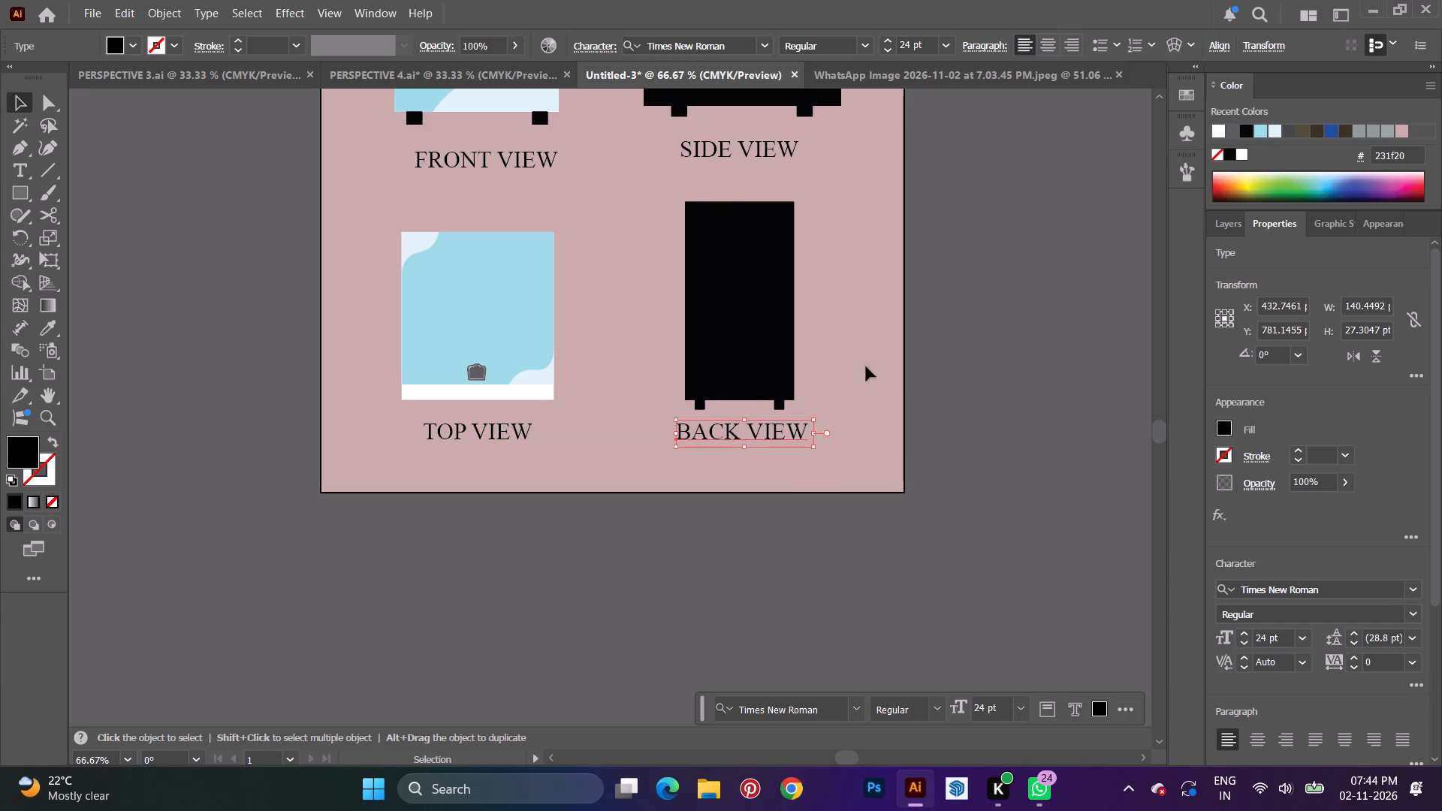
pyautogui.click(873, 361)
# Save the document in Downloads as PERSPECTIVE 4 in Adobe Illustrator format, replacing the existing file and keeping the Illustrator 2020 version options.
pyautogui.keyDown('alt'); pyautogui.scroll(-5, 846, 400); pyautogui.keyUp('alt')
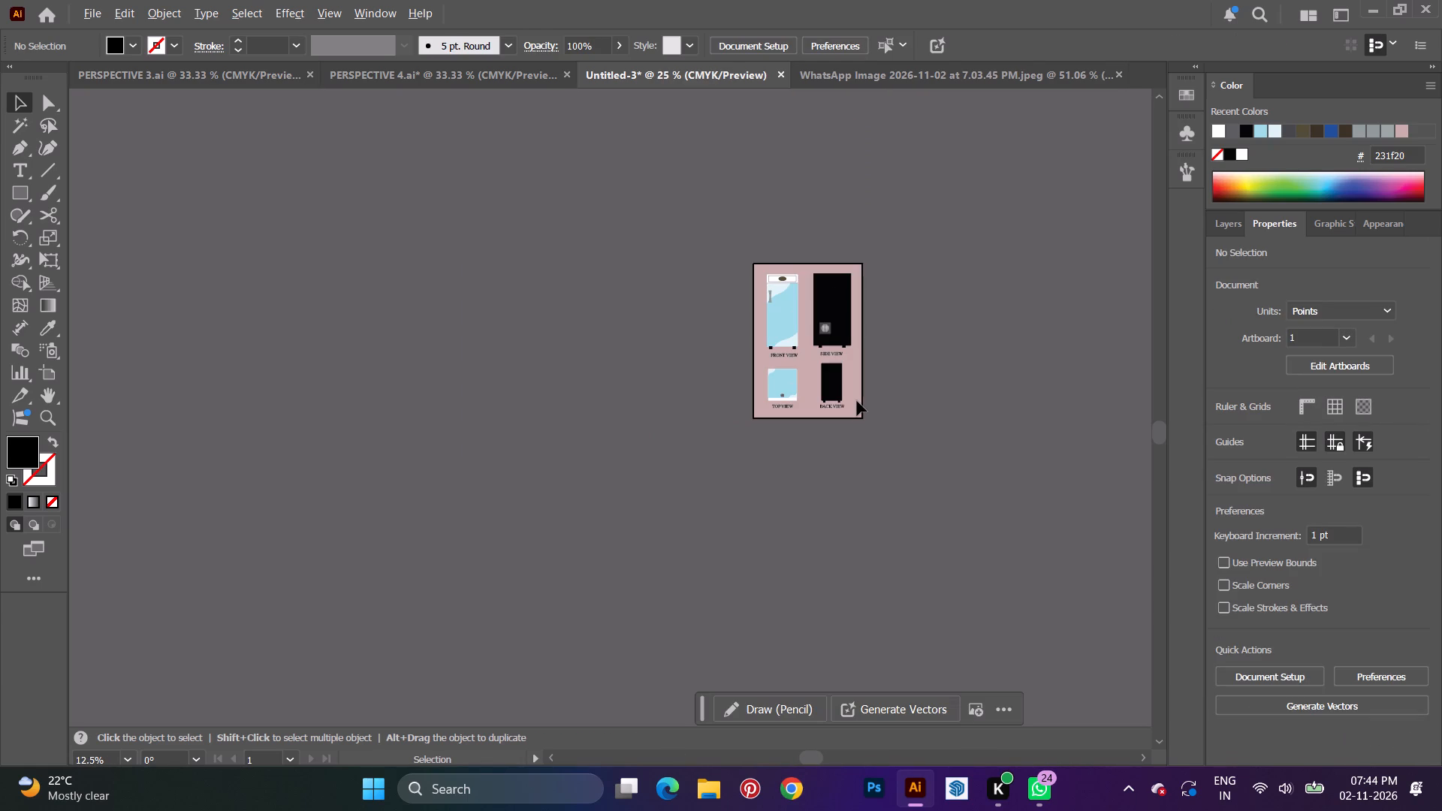
pyautogui.hotkey('ctrl', 's')
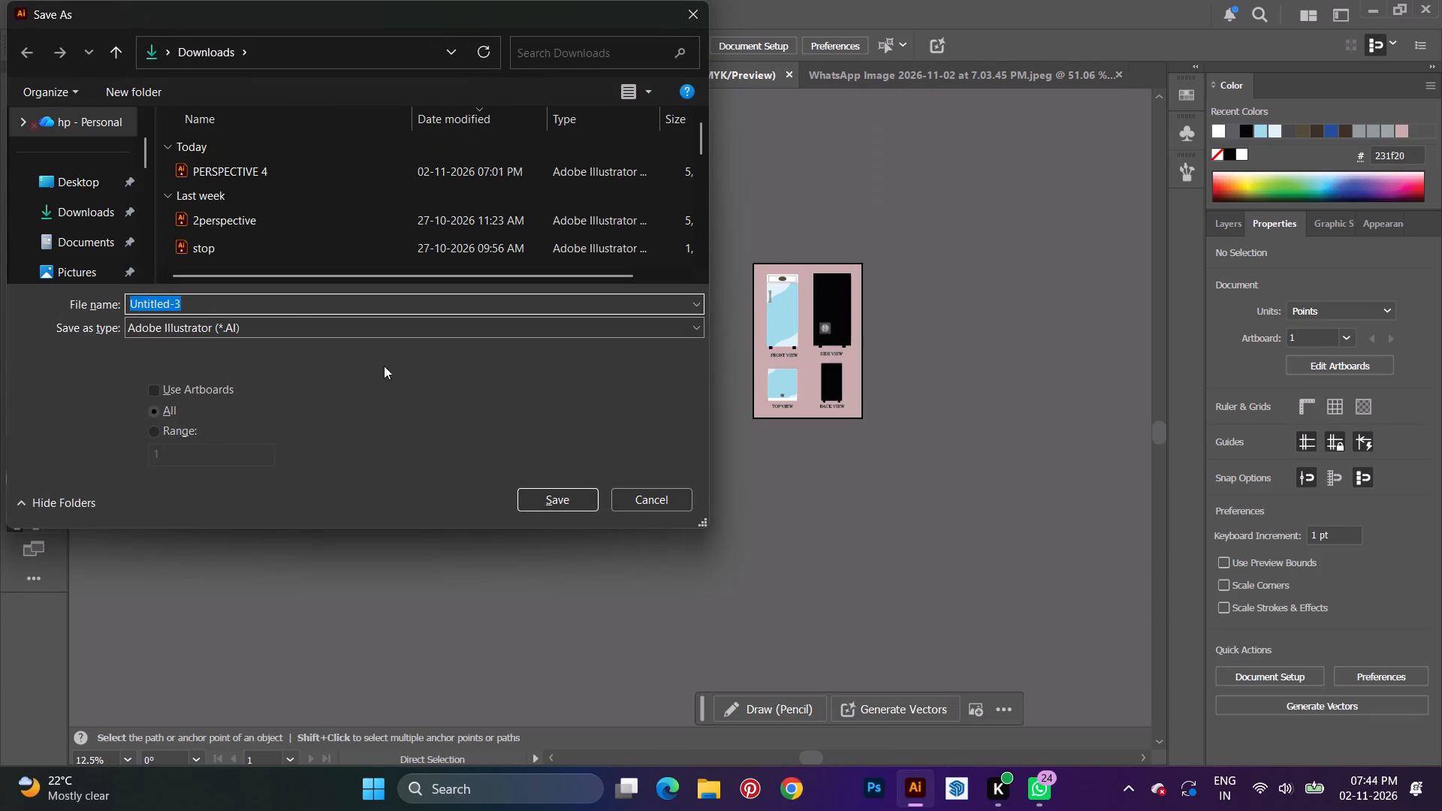
pyautogui.press('BackSpace')
pyautogui.write('PERSPECTIVE')
pyautogui.press('space')
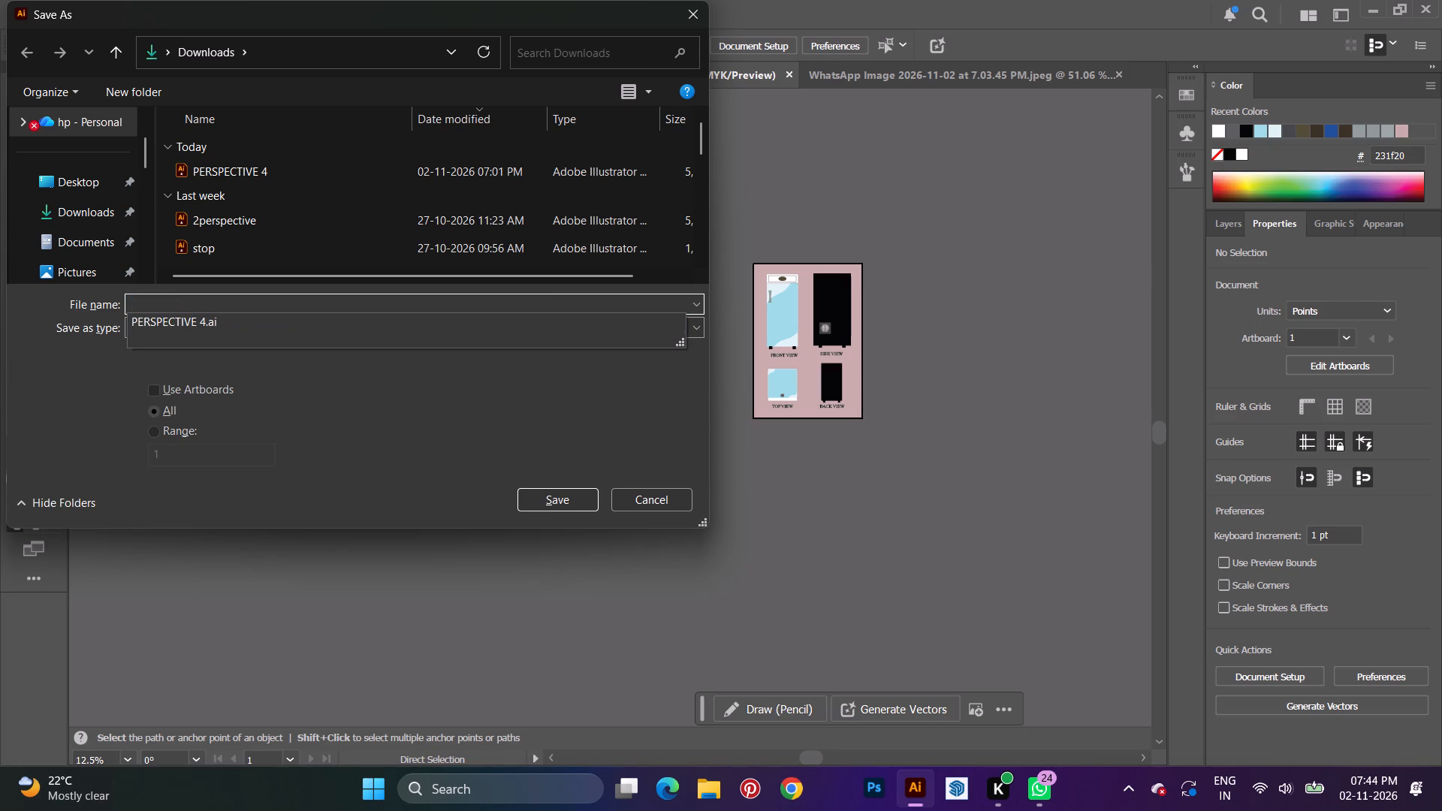
pyautogui.press('4')
pyautogui.click(548, 503)
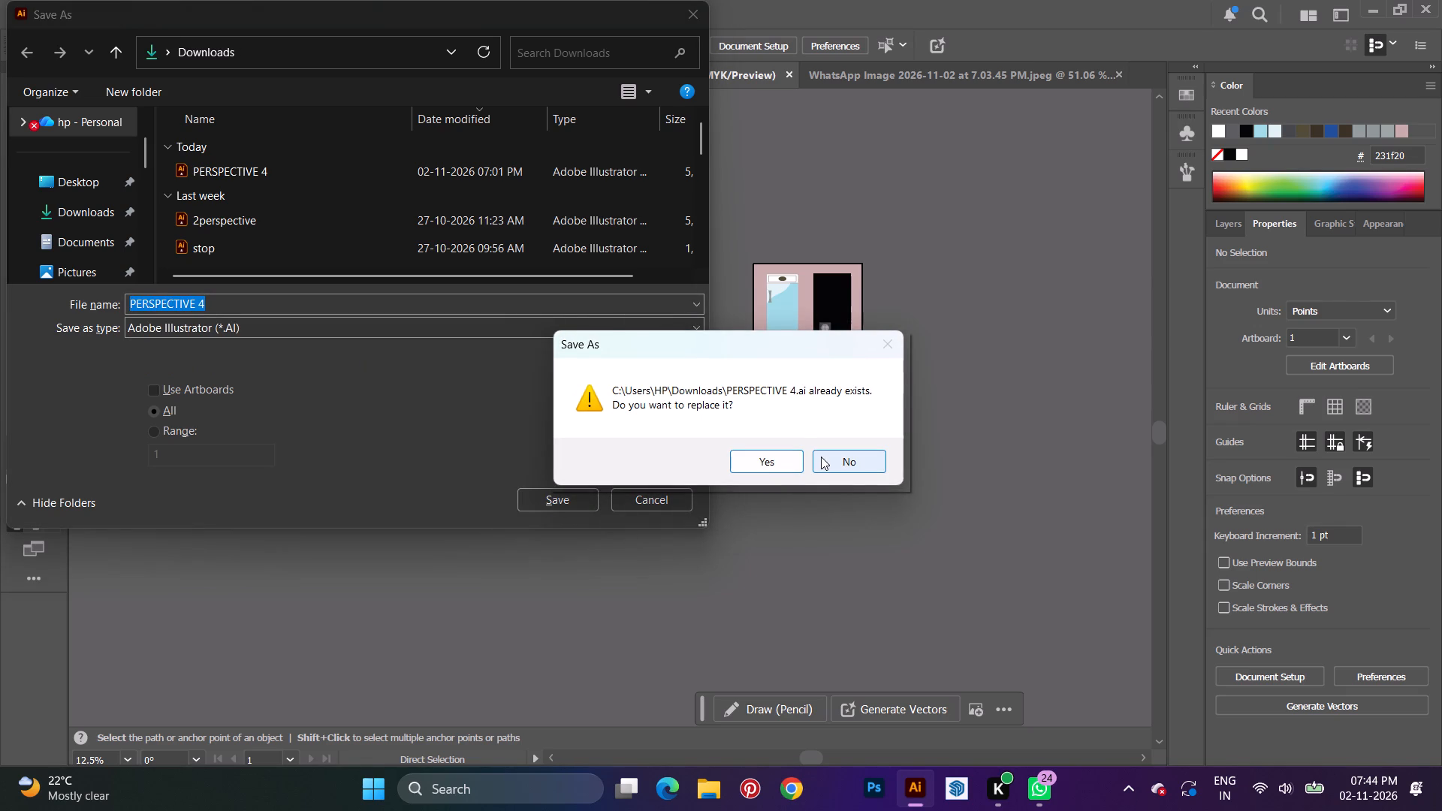
pyautogui.click(821, 457)
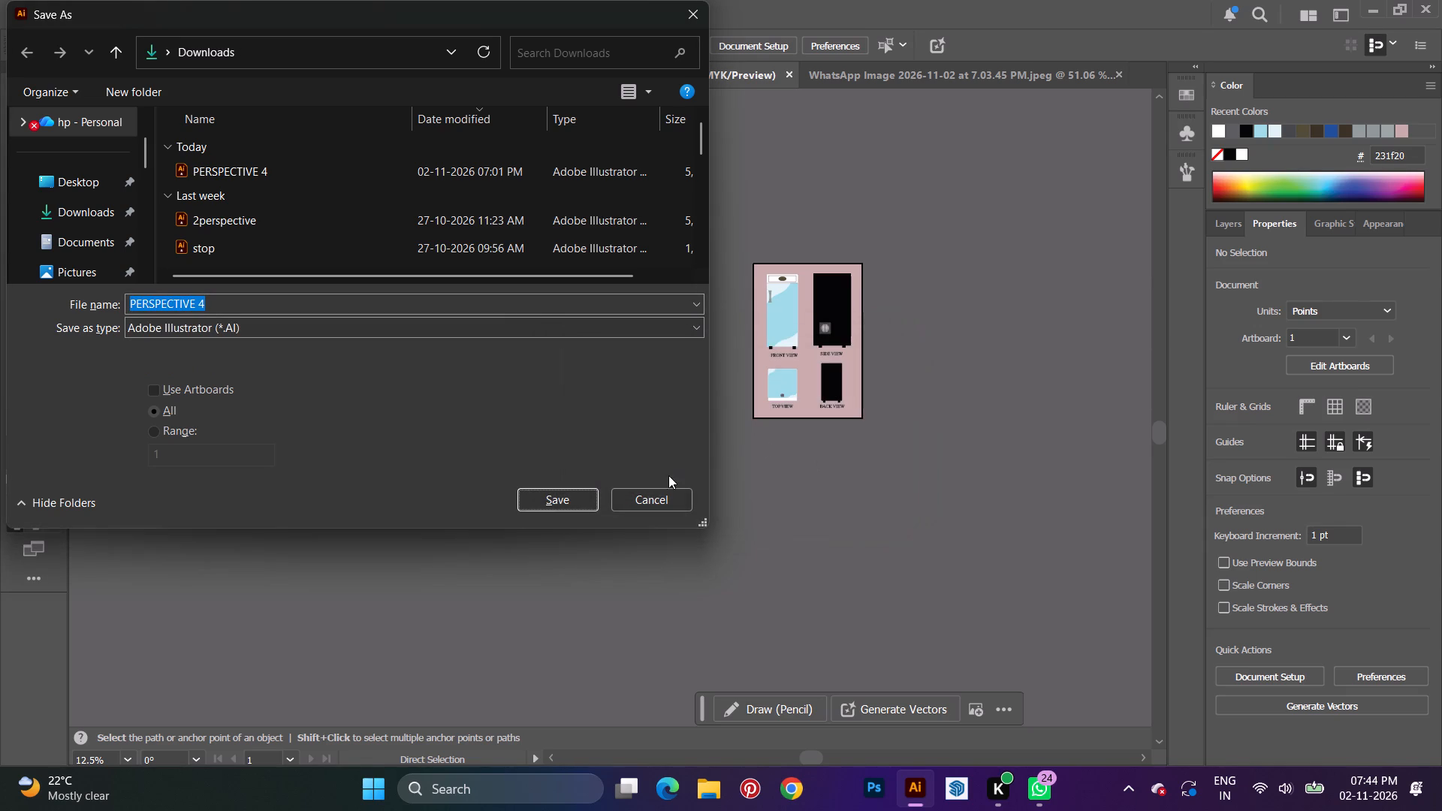
pyautogui.click(578, 498)
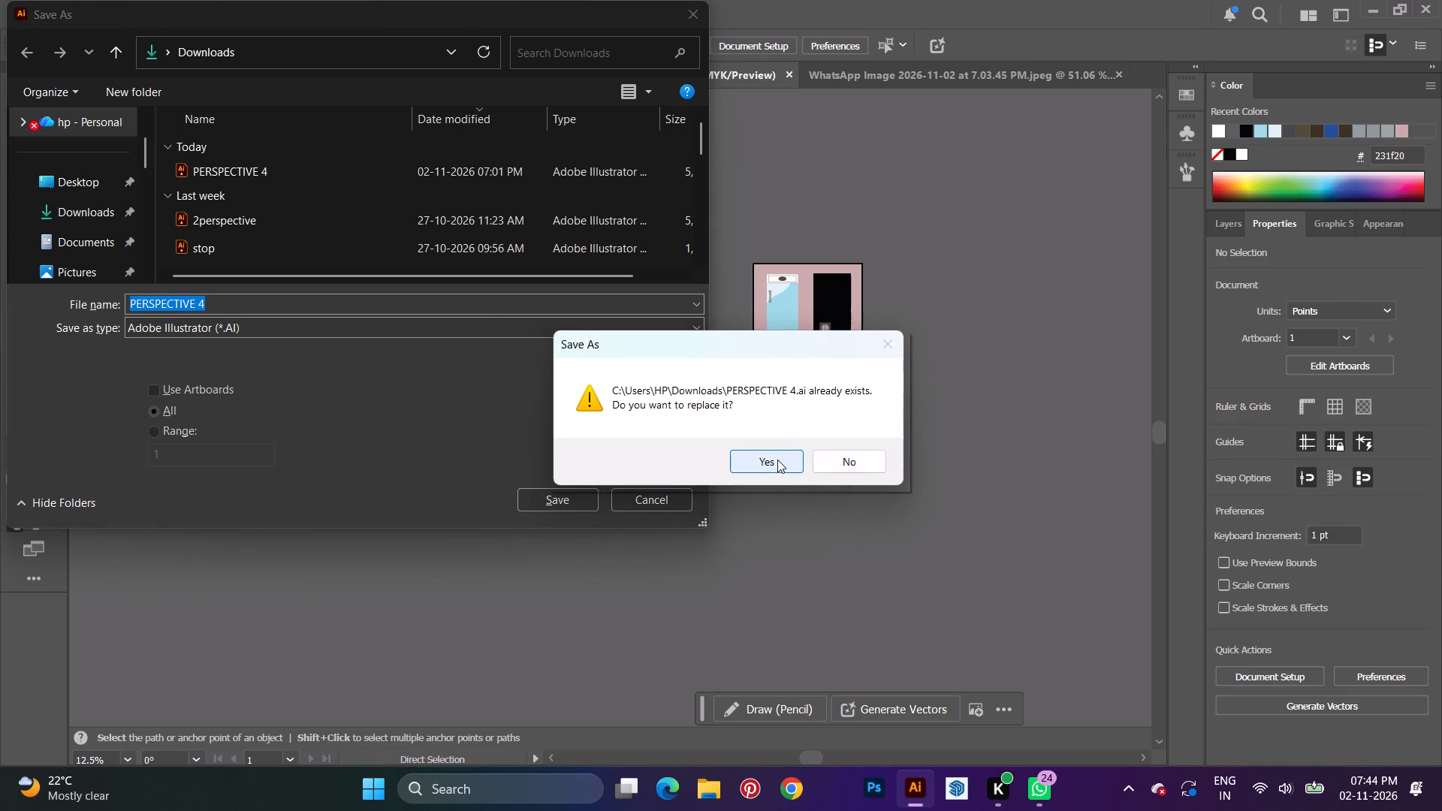
pyautogui.click(777, 459)
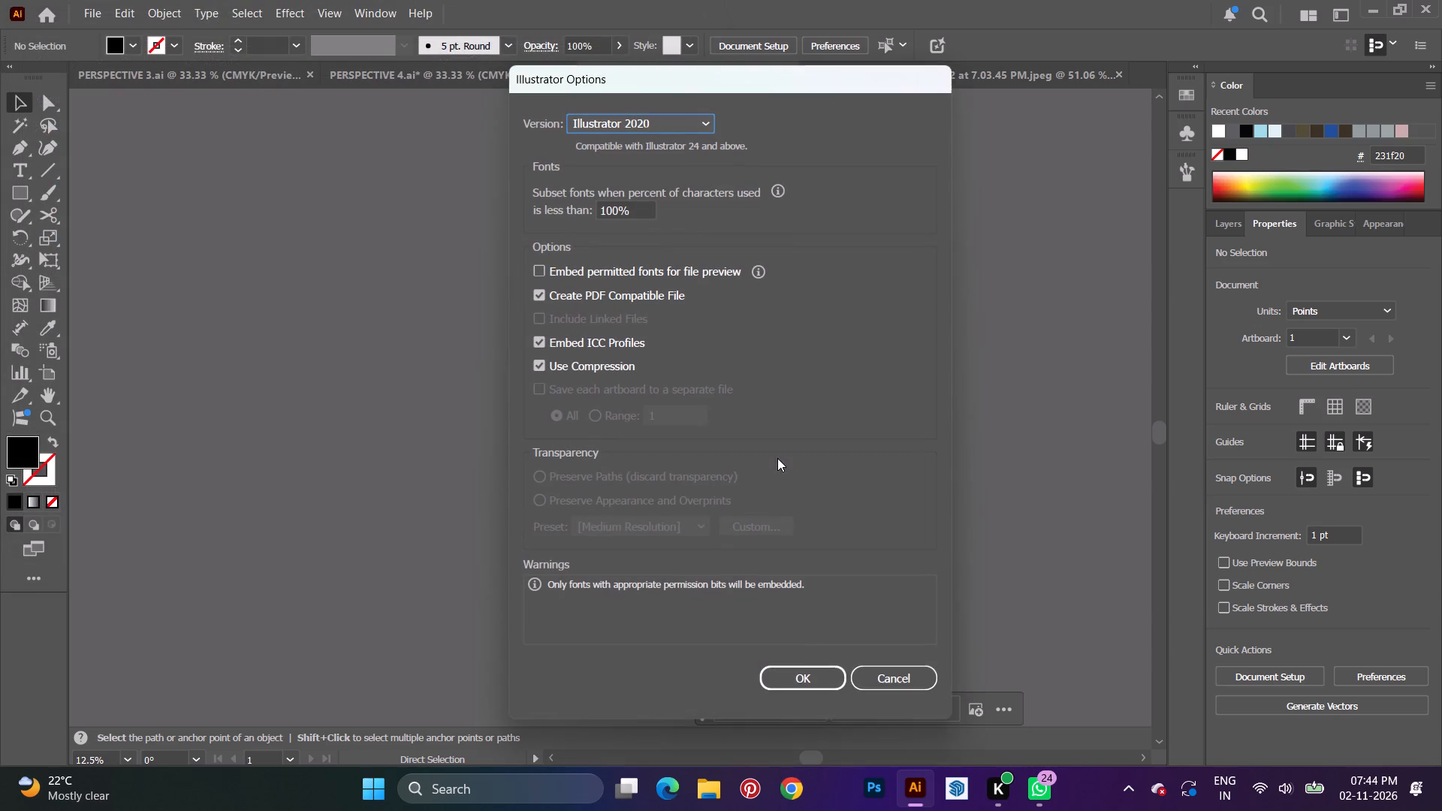
pyautogui.click(792, 674)
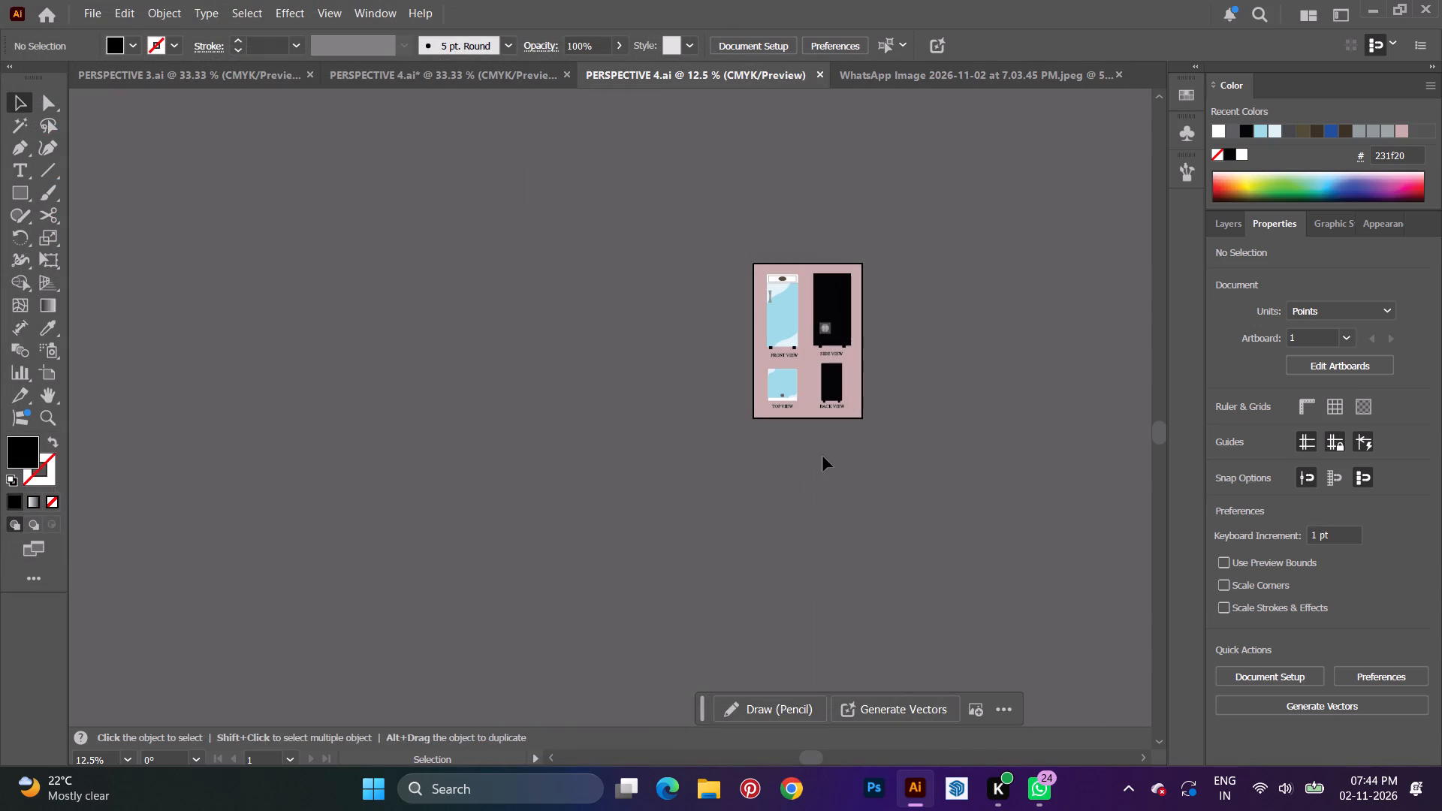
# Close the WhatsApp reference image document.
pyautogui.keyDown('alt'); pyautogui.scroll(3, 851, 448); pyautogui.keyUp('alt')
pyautogui.scroll(8, 957, 324)
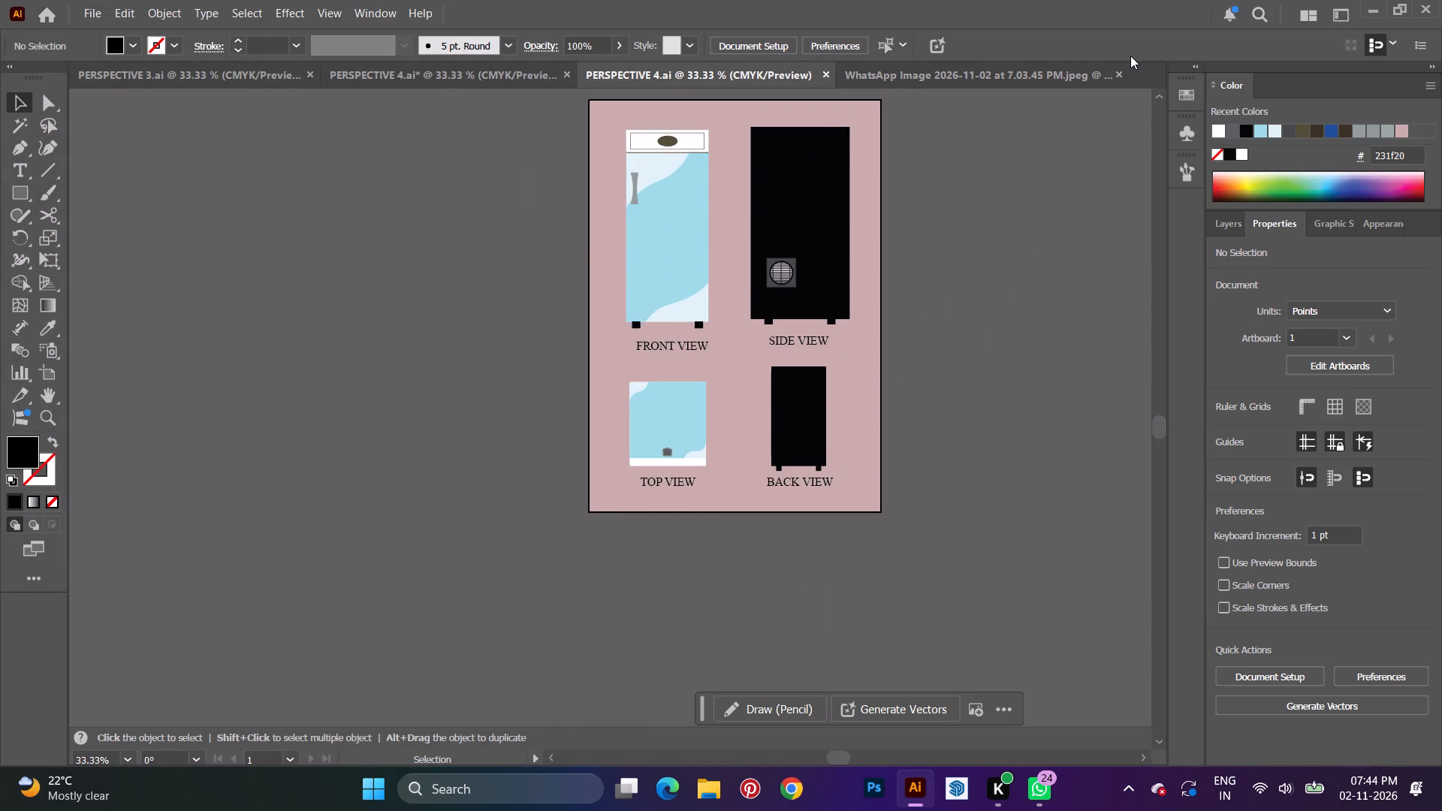
pyautogui.click(1124, 78)
# Collapse Layer 2's contents in the layer list, unlock Layer 1 and show its image entry.
pyautogui.click(1241, 228)
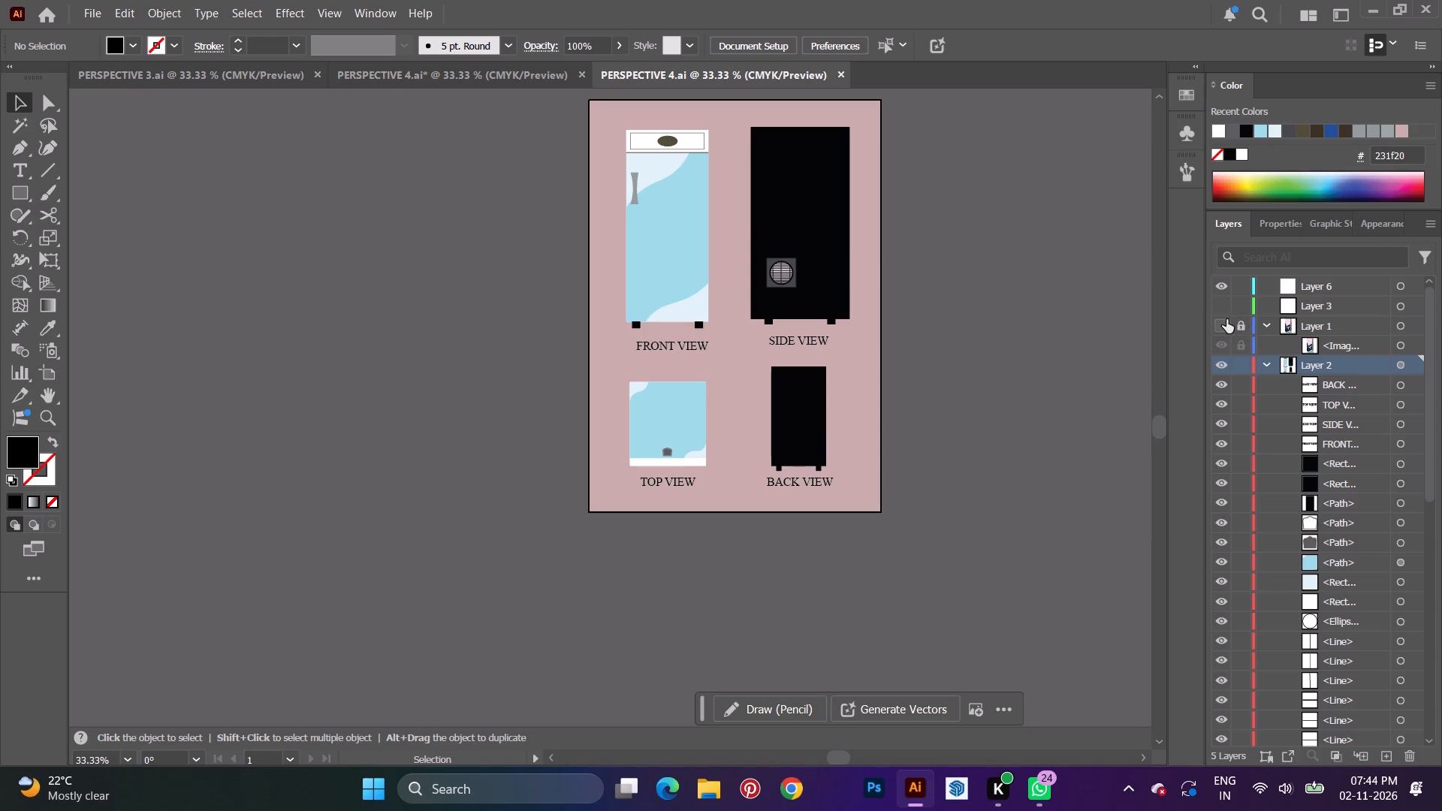
pyautogui.click(1269, 364)
pyautogui.click(1269, 321)
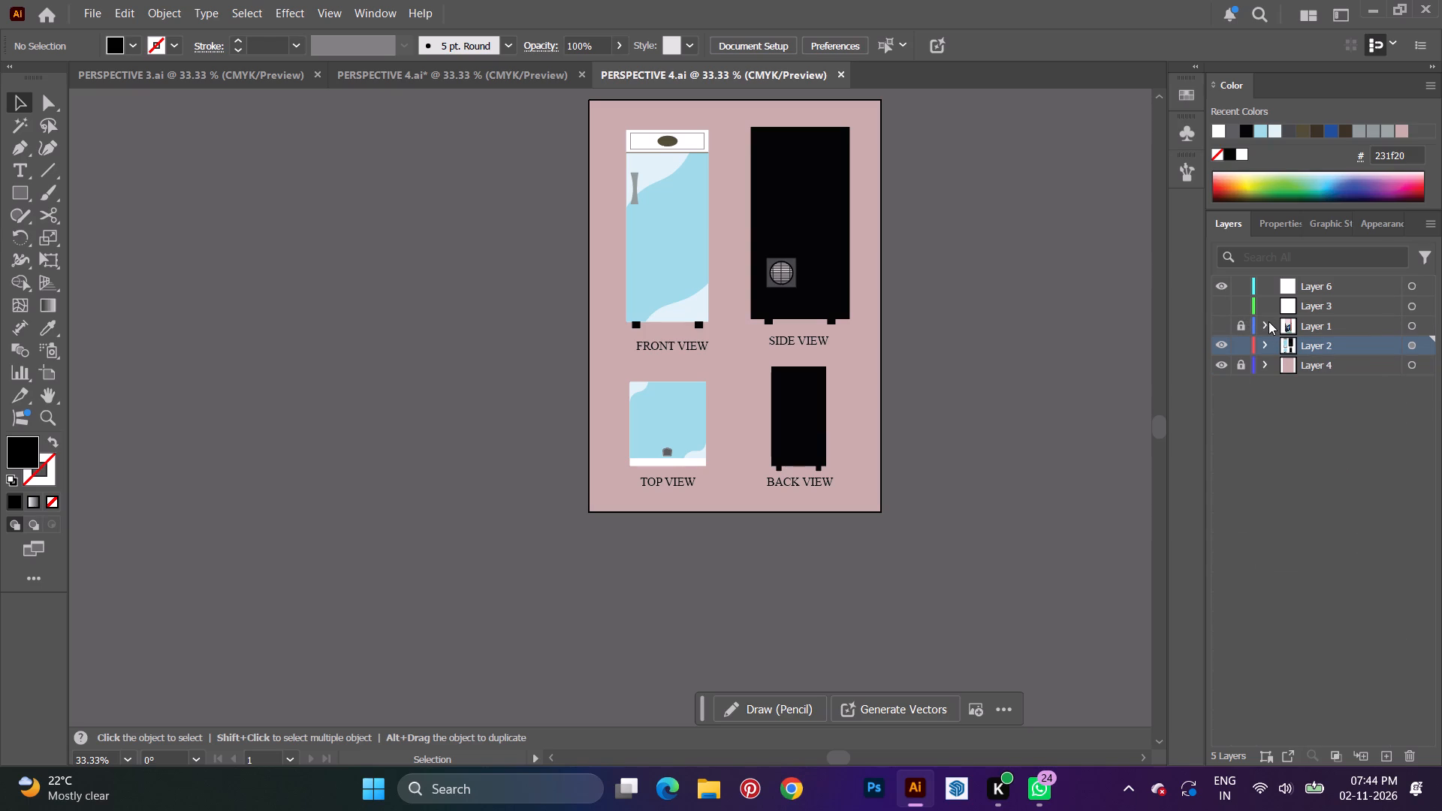
pyautogui.click(1238, 328)
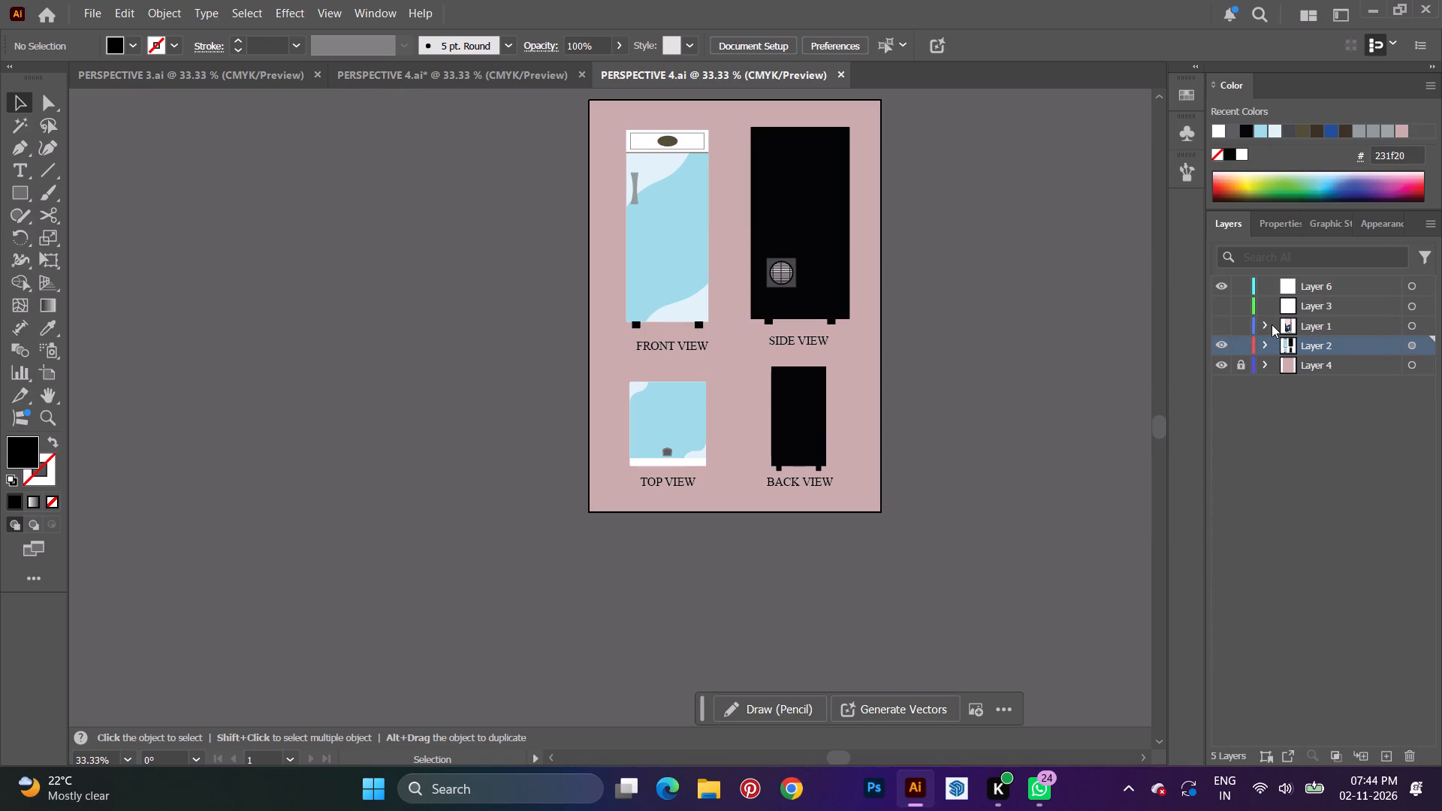
pyautogui.click(1272, 324)
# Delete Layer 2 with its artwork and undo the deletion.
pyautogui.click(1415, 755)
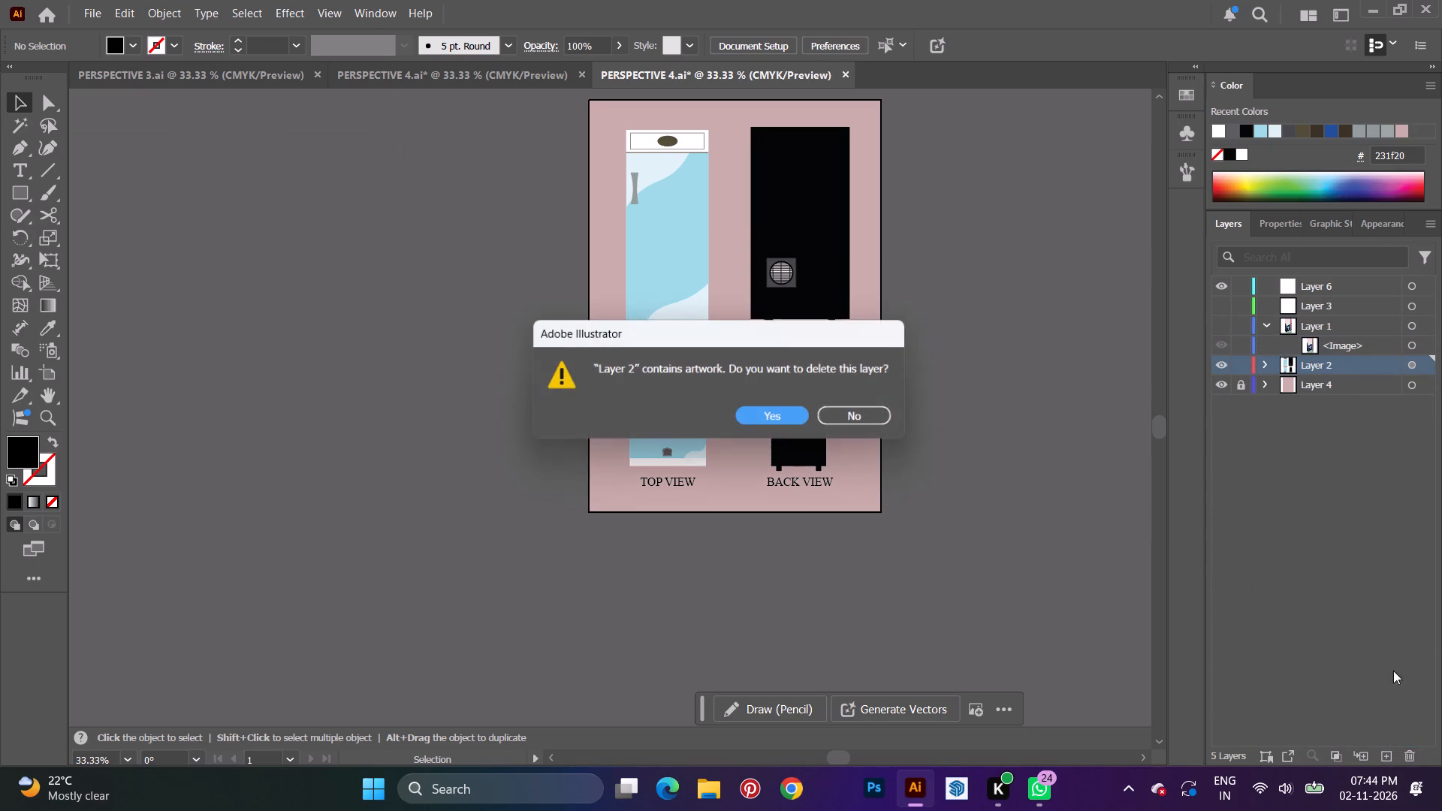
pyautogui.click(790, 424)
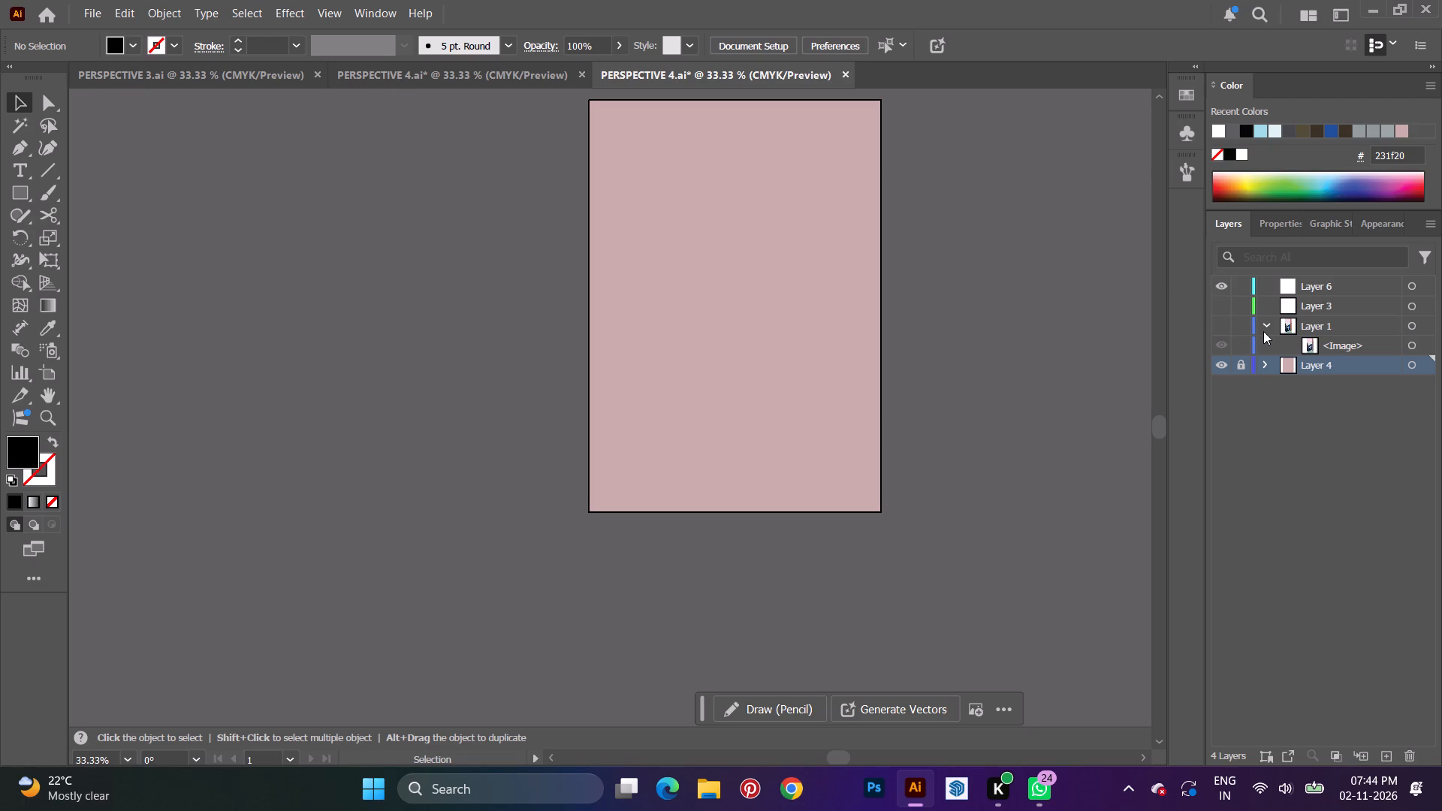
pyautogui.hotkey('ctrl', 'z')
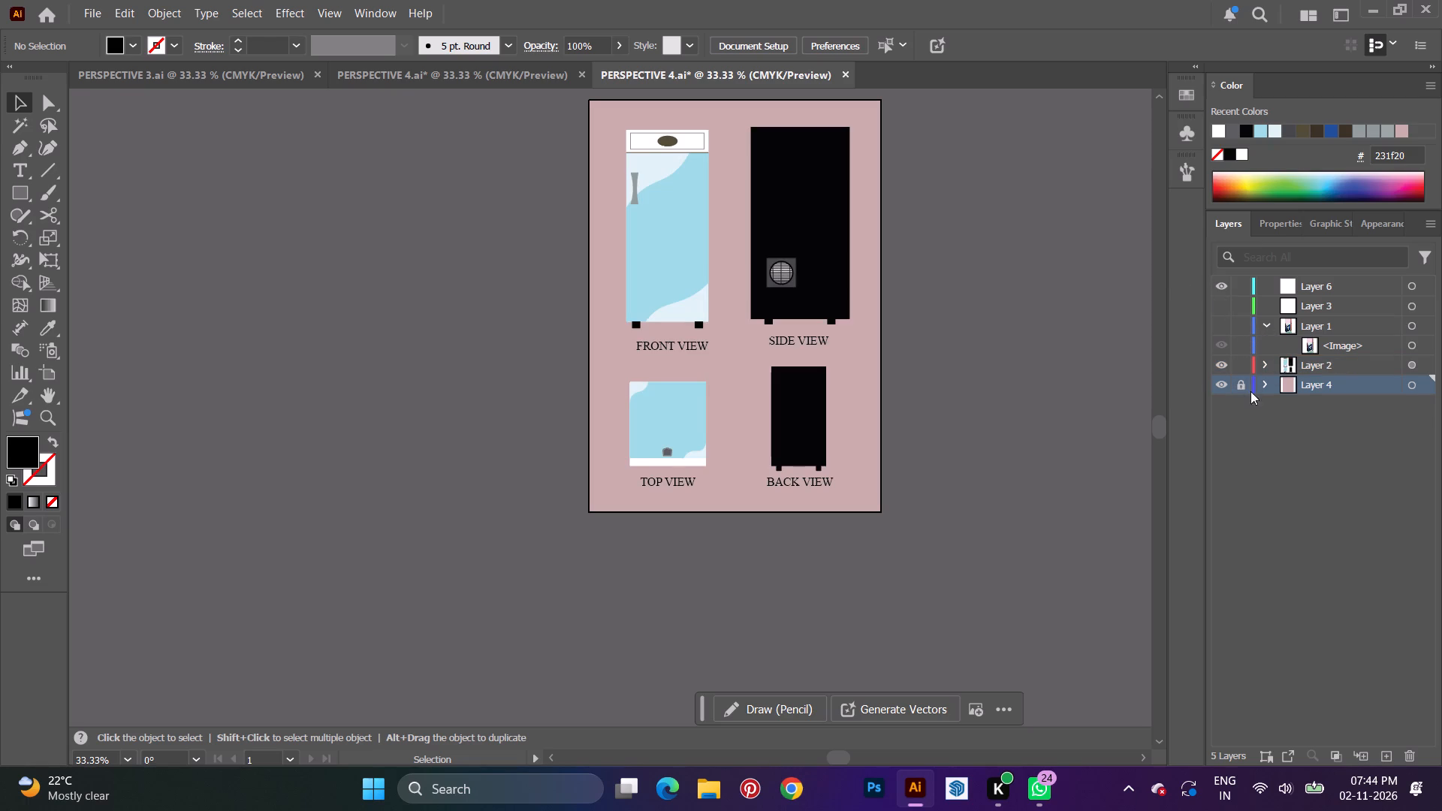
# Lock Layer 2, which holds the fridge view drawings, and leave its contents collapsed in the layer list.
pyautogui.click(1298, 339)
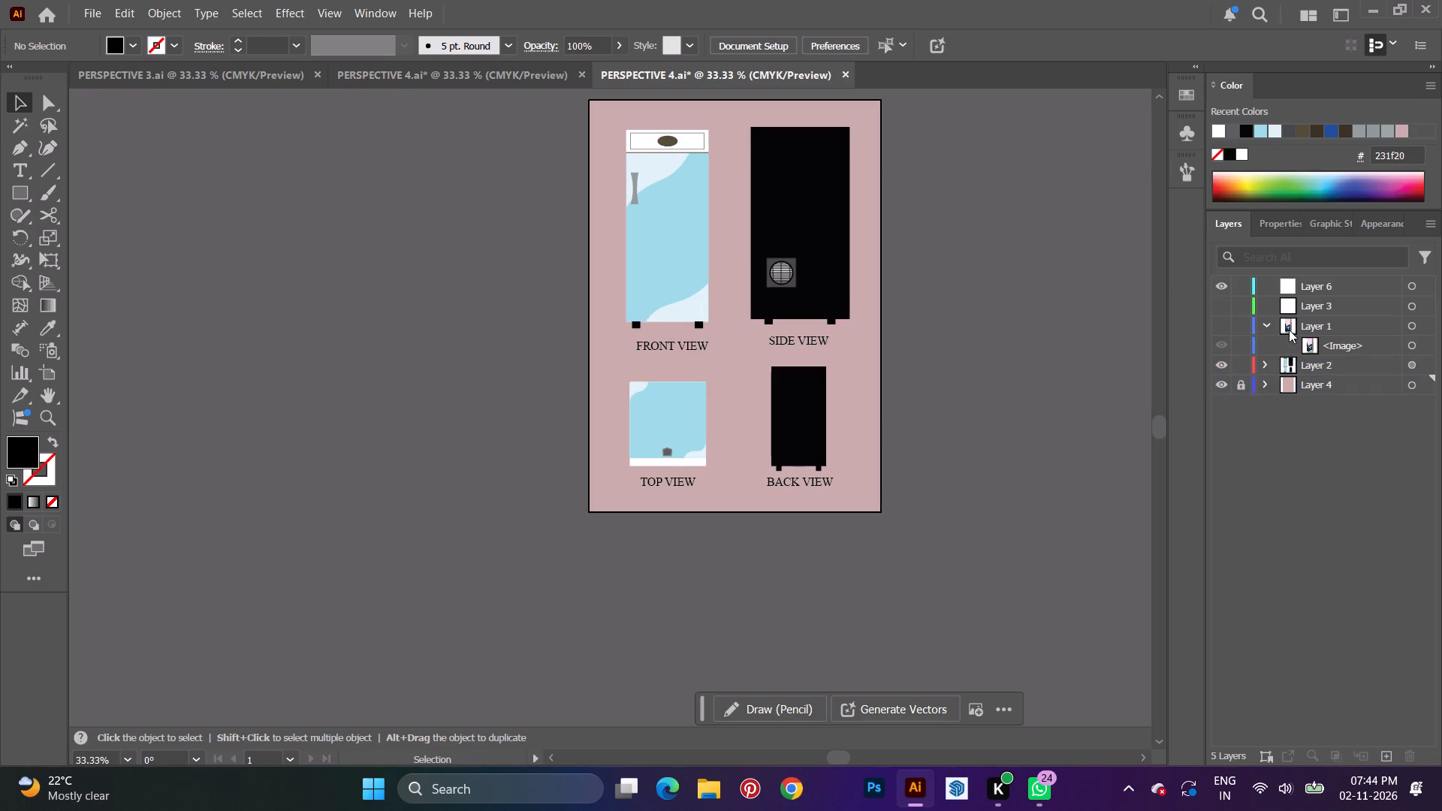
pyautogui.click(1244, 366)
pyautogui.click(1268, 369)
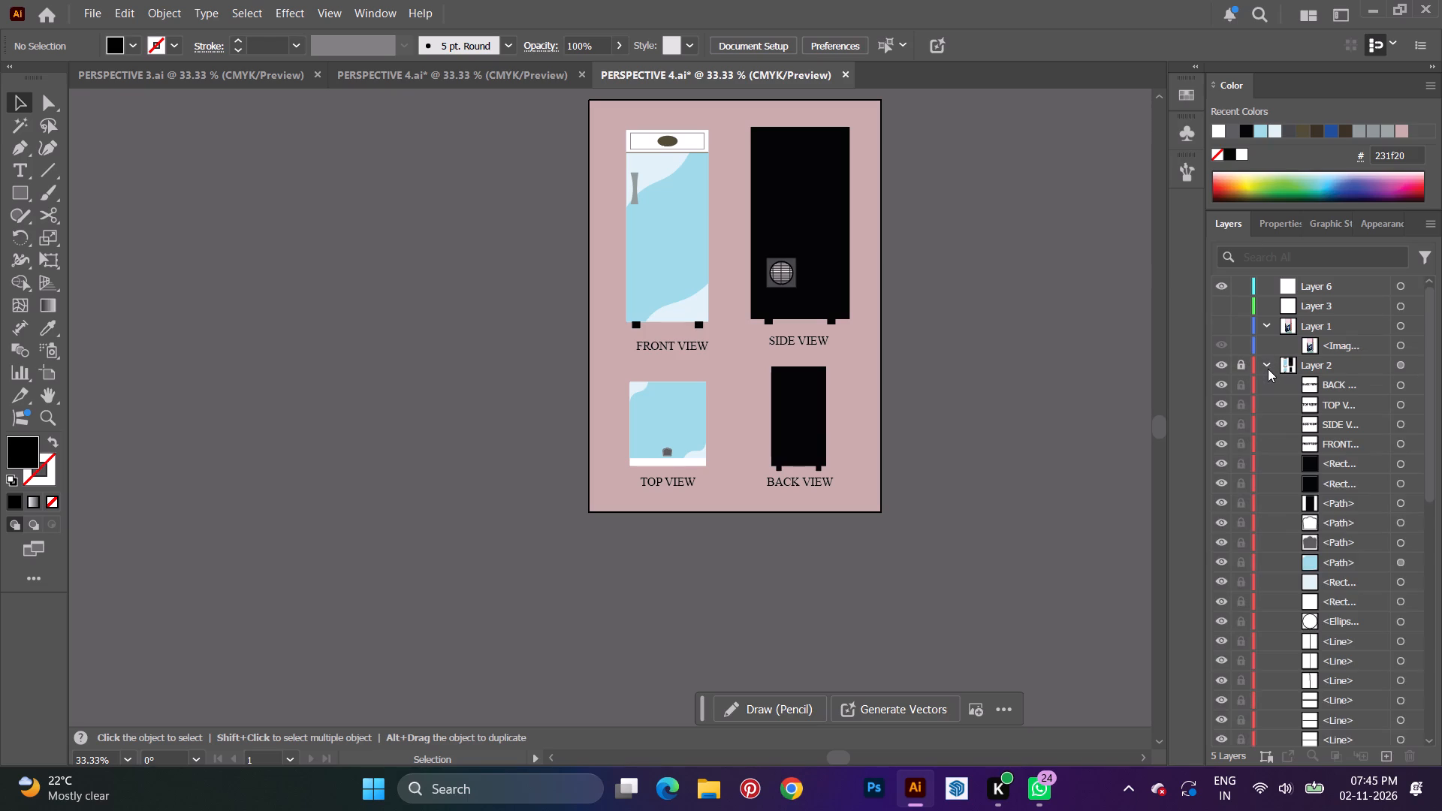
pyautogui.click(1268, 368)
# Delete Layer 1 together with the reference image it contains.
pyautogui.click(1266, 321)
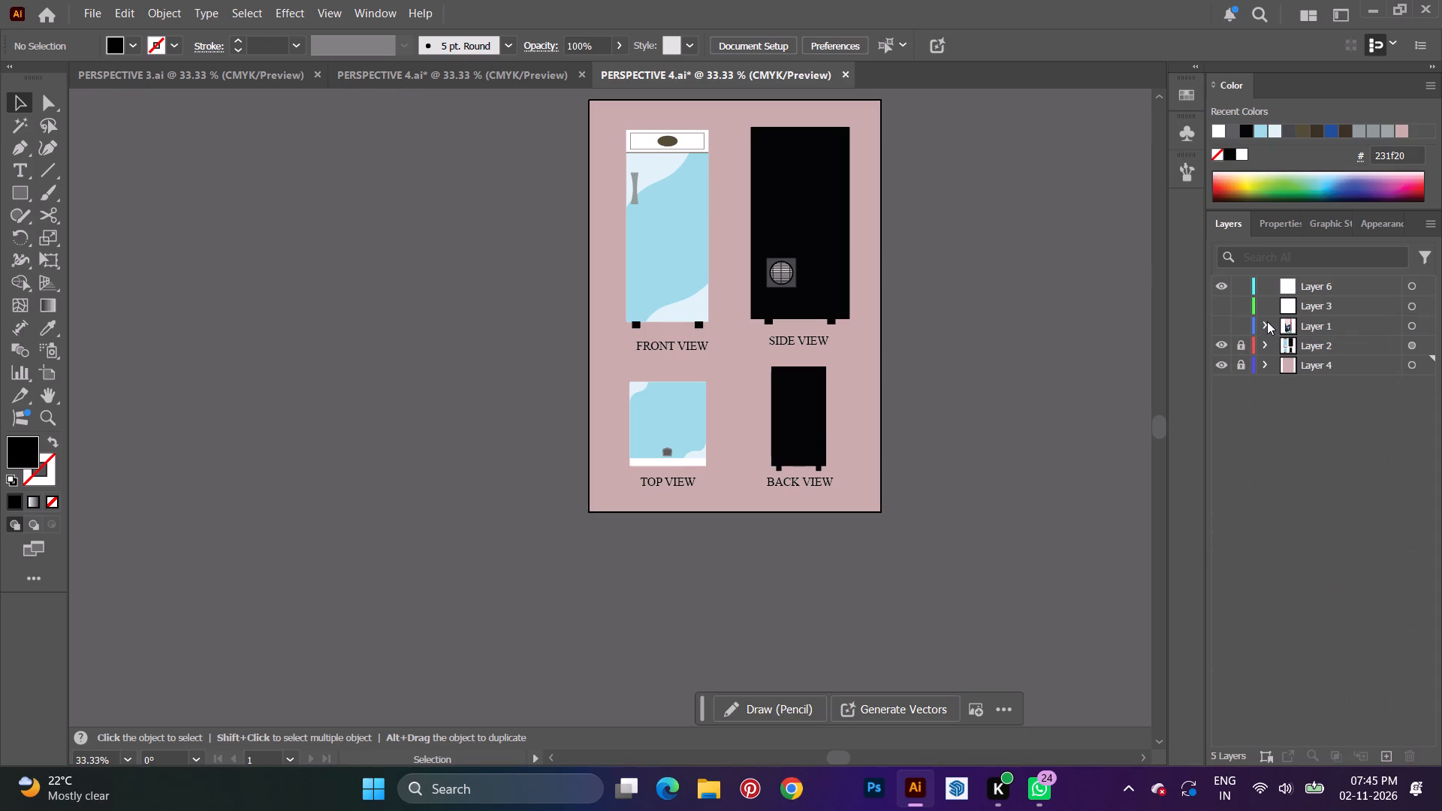
pyautogui.click(1267, 321)
pyautogui.click(1283, 321)
pyautogui.click(1415, 324)
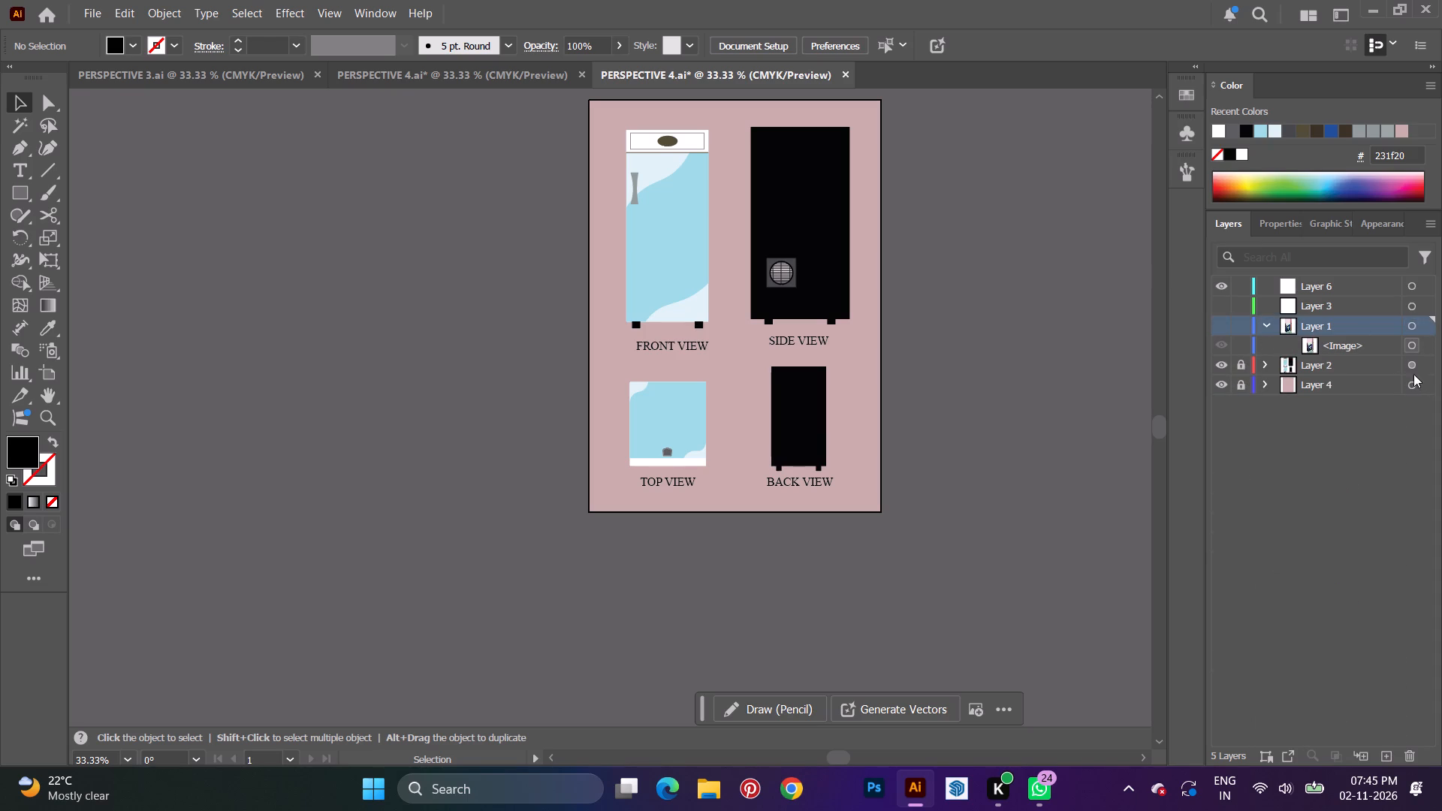
pyautogui.click(1417, 760)
pyautogui.click(774, 418)
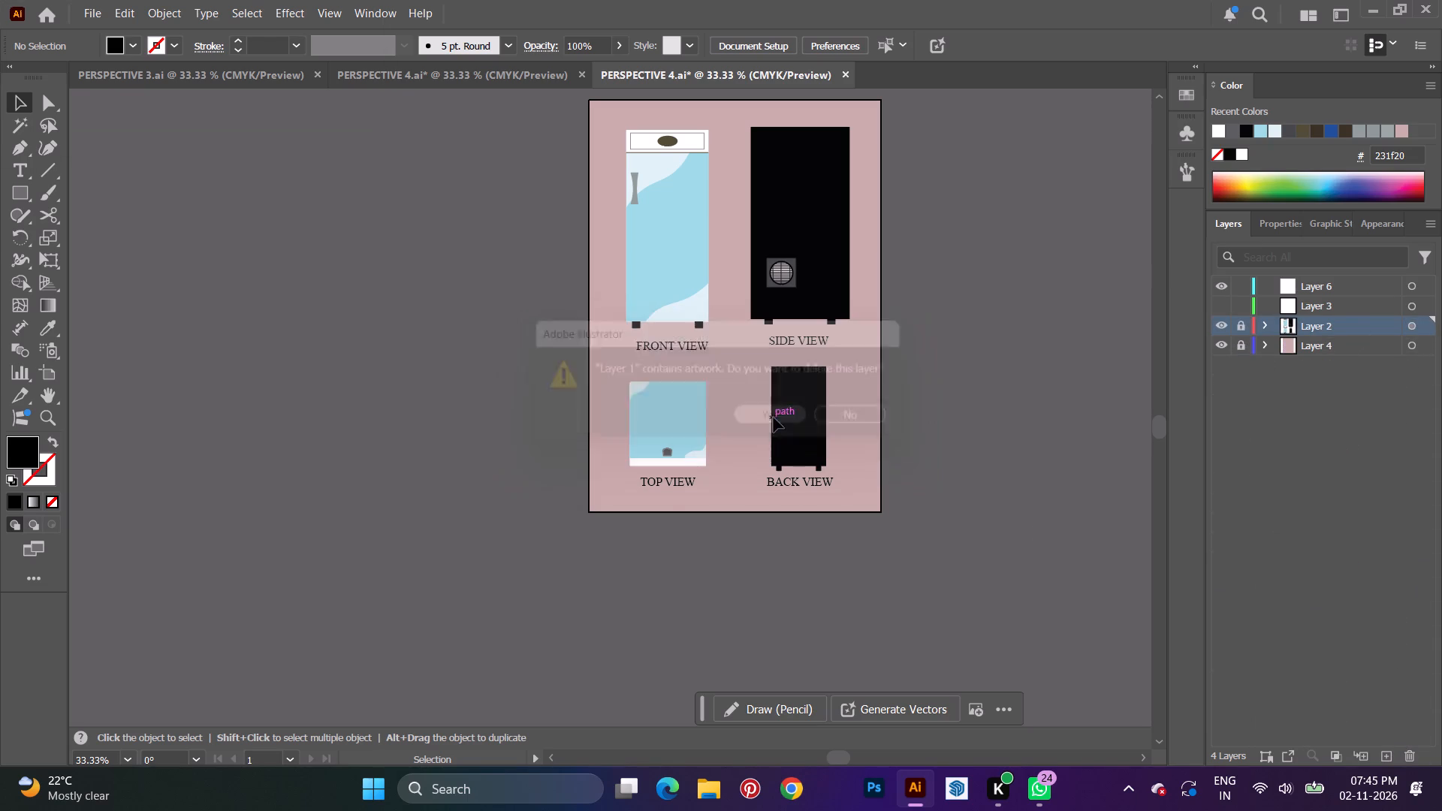
# Delete the empty Layer 6 and Layer 3, keeping only the fridge drawings and the background layer.
pyautogui.click(1216, 302)
pyautogui.click(1219, 288)
pyautogui.click(1224, 301)
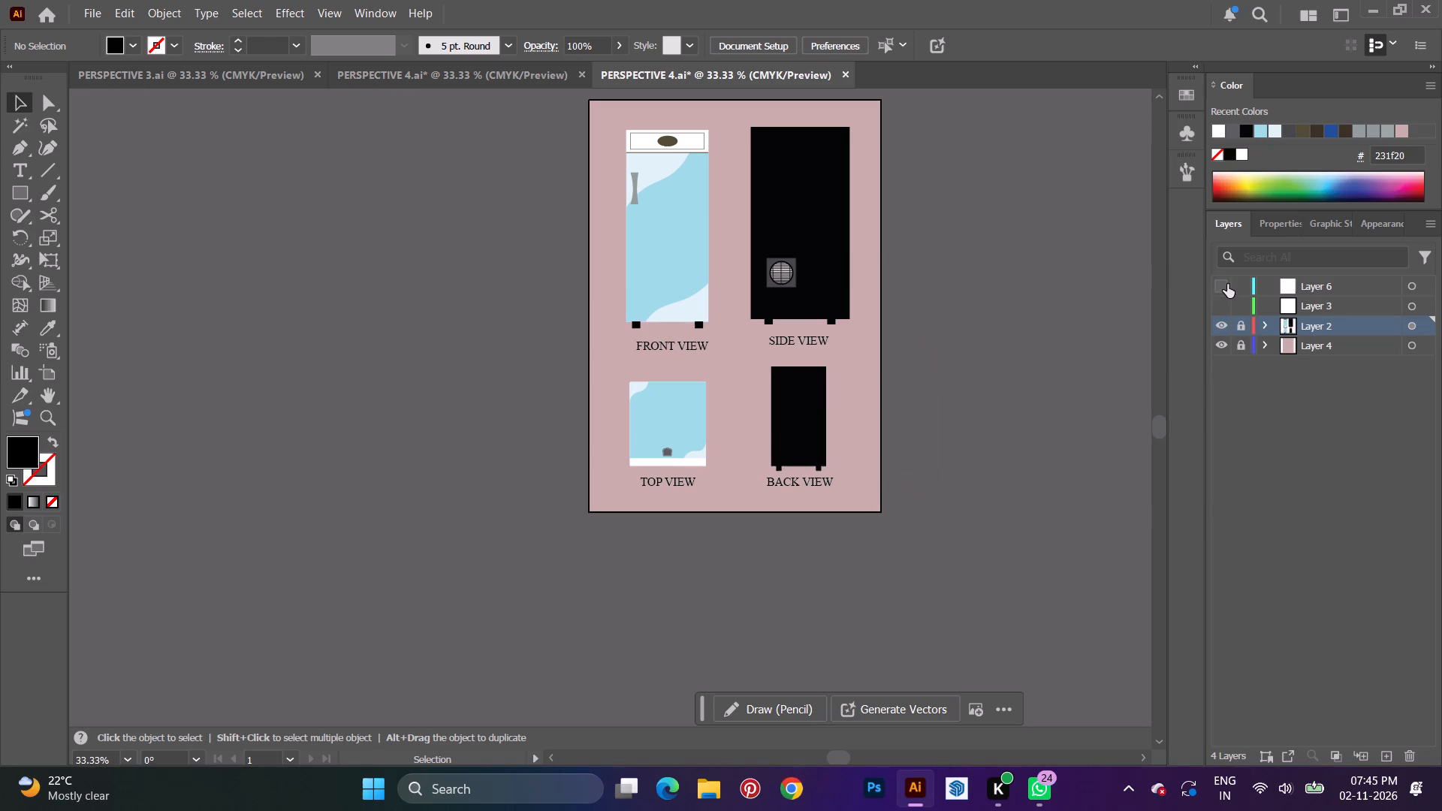
pyautogui.moveTo(1289, 282); pyautogui.dragTo(1302, 306)
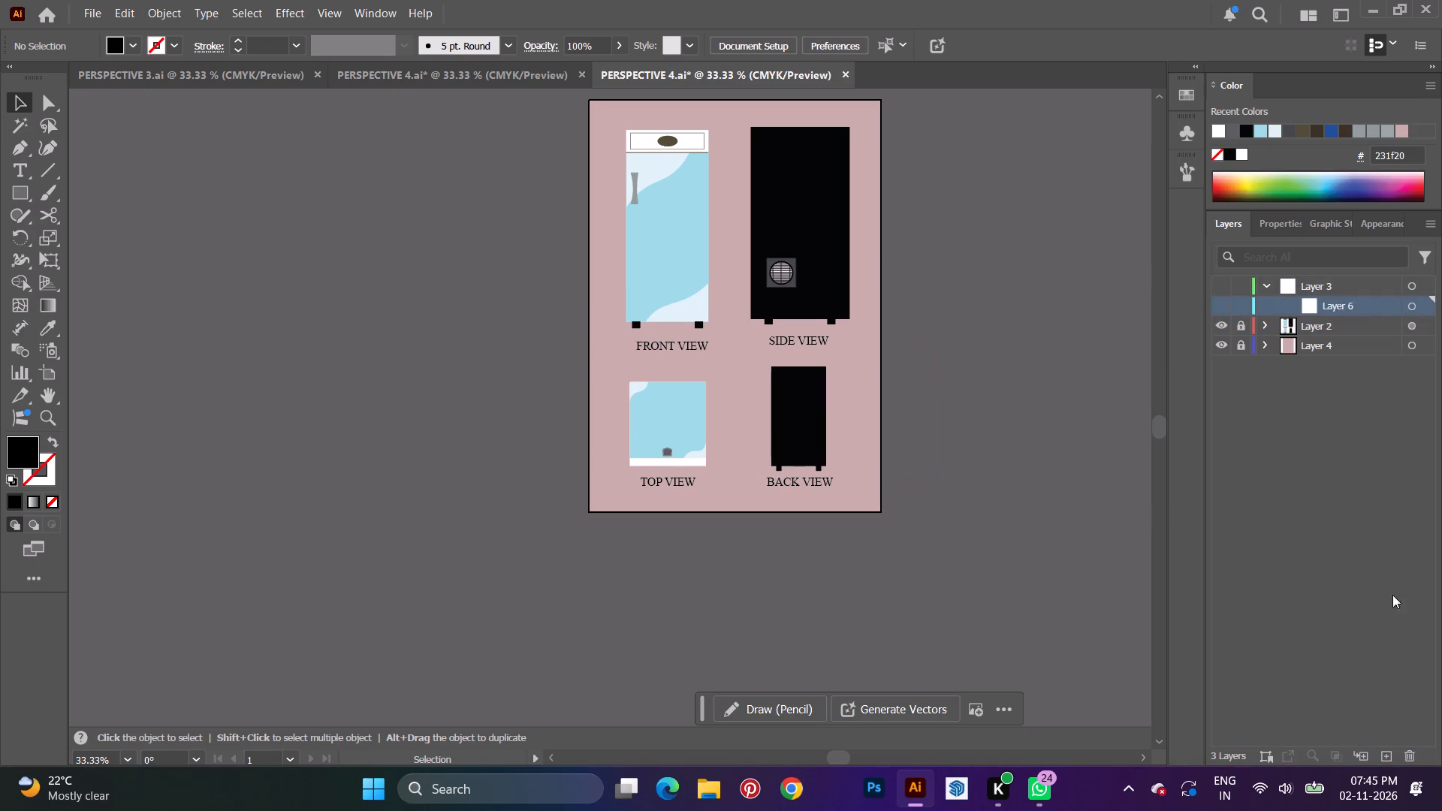
pyautogui.click(1409, 755)
pyautogui.click(1305, 279)
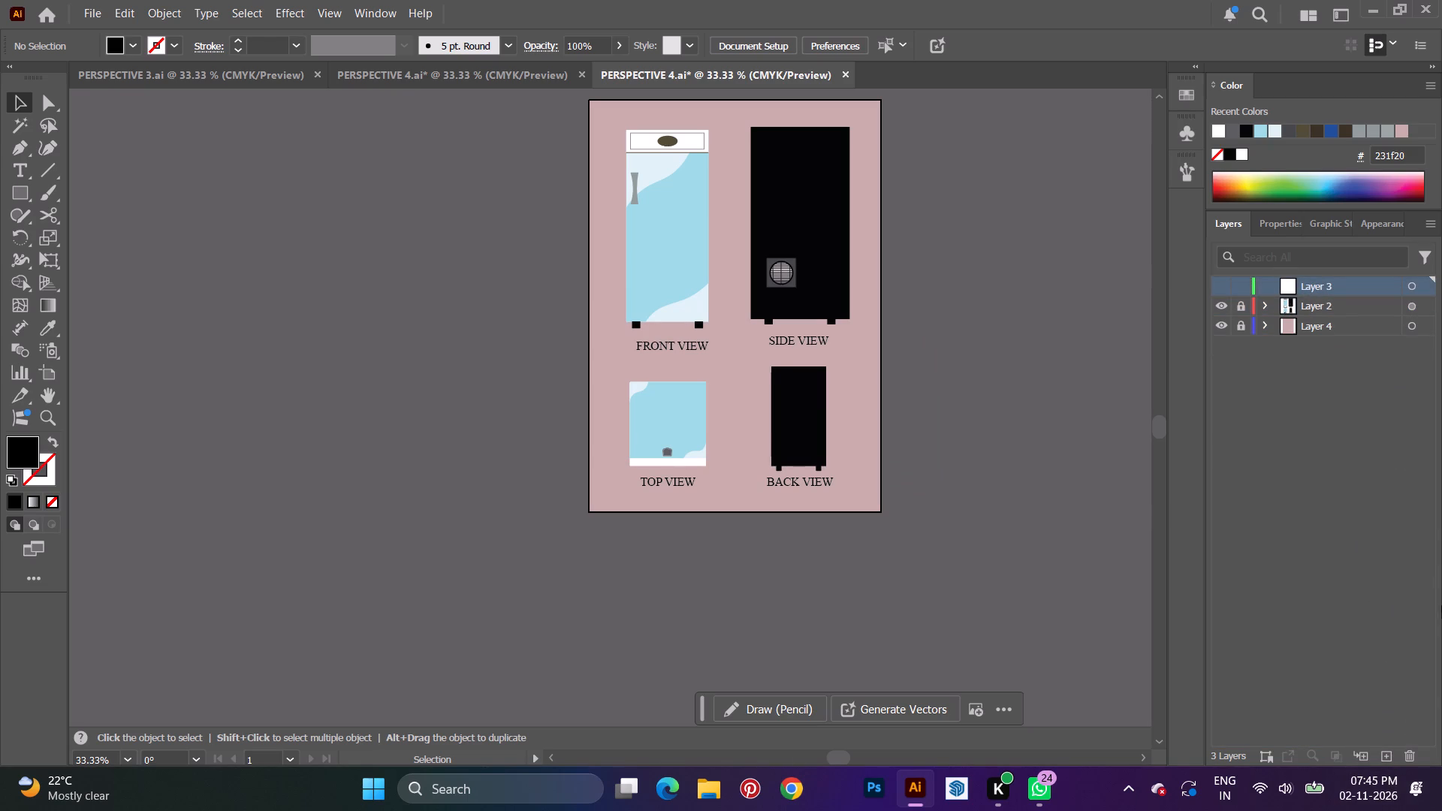
pyautogui.click(1412, 764)
pyautogui.click(1321, 454)
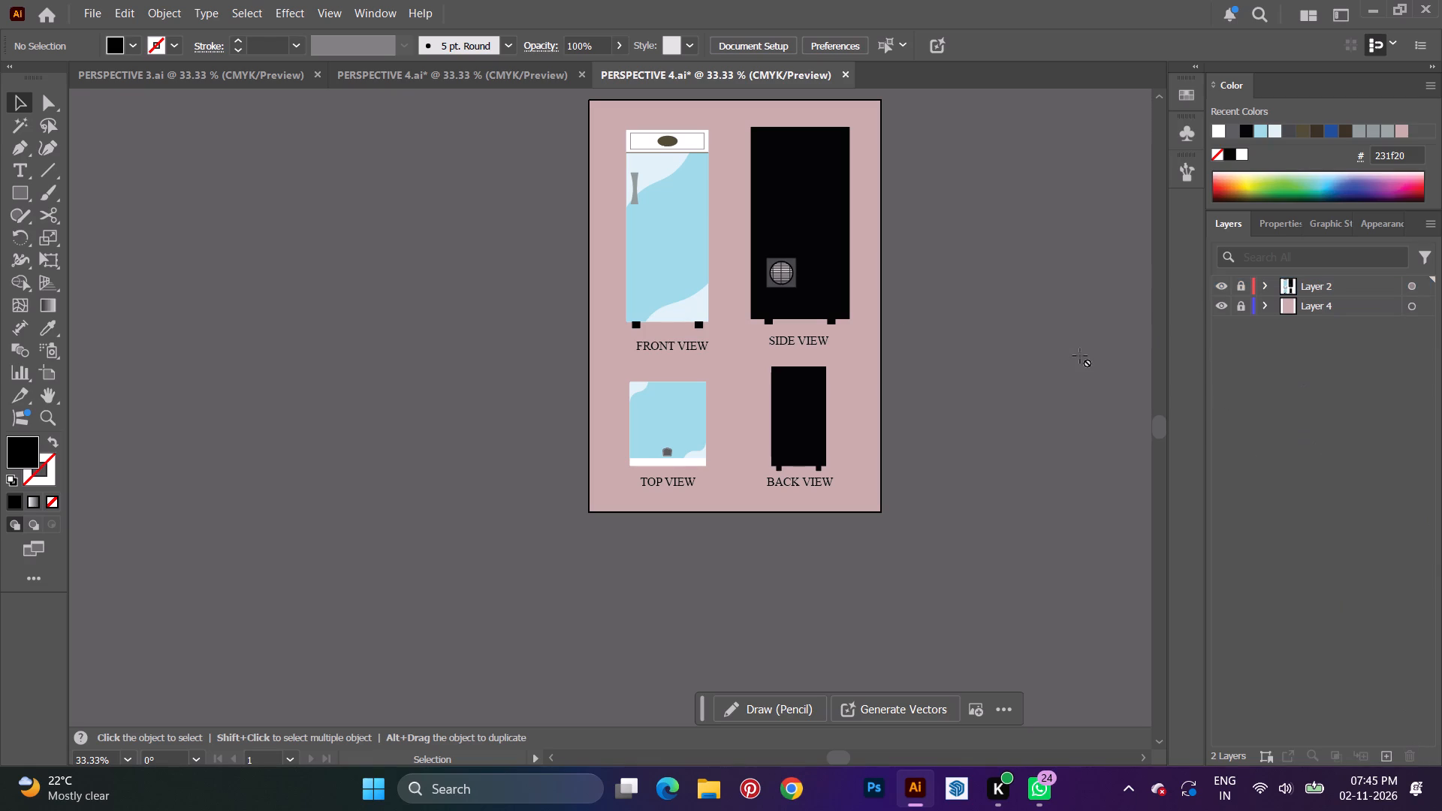
# Examine the four labelled fridge views on the artboard at a closer zoom.
pyautogui.keyDown('alt'); pyautogui.scroll(-1, 815, 363); pyautogui.keyUp('alt')
pyautogui.press('space')
pyautogui.press('space')
pyautogui.press('space')
pyautogui.press('space')
pyautogui.press('space')
pyautogui.press('space')
pyautogui.press('space')
pyautogui.press('space')
pyautogui.press('space')
pyautogui.press('space')
pyautogui.press('space')
pyautogui.press('space')
pyautogui.press('space')
pyautogui.press('space')
pyautogui.press('space')
pyautogui.press('space')
pyautogui.press('space')
pyautogui.press('space')
pyautogui.press('space')
pyautogui.press('space')
pyautogui.moveTo(867, 336); pyautogui.dragTo(819, 422)
pyautogui.keyDown('alt'); pyautogui.scroll(2, 861, 478); pyautogui.keyUp('alt')
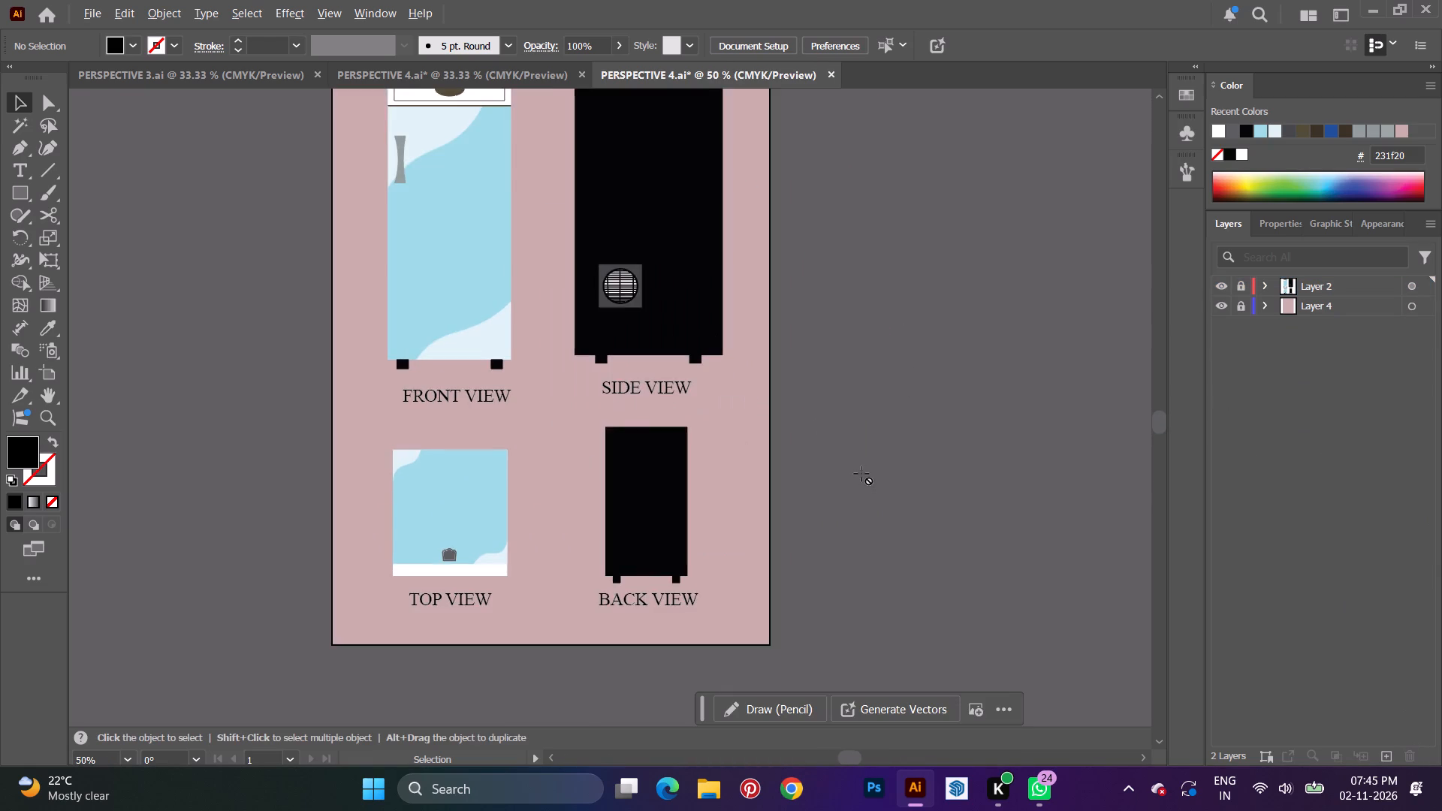
pyautogui.keyDown('alt'); pyautogui.scroll(-1, 861, 474); pyautogui.keyUp('alt')
pyautogui.keyDown('alt'); pyautogui.scroll(1, 861, 466); pyautogui.keyUp('alt')
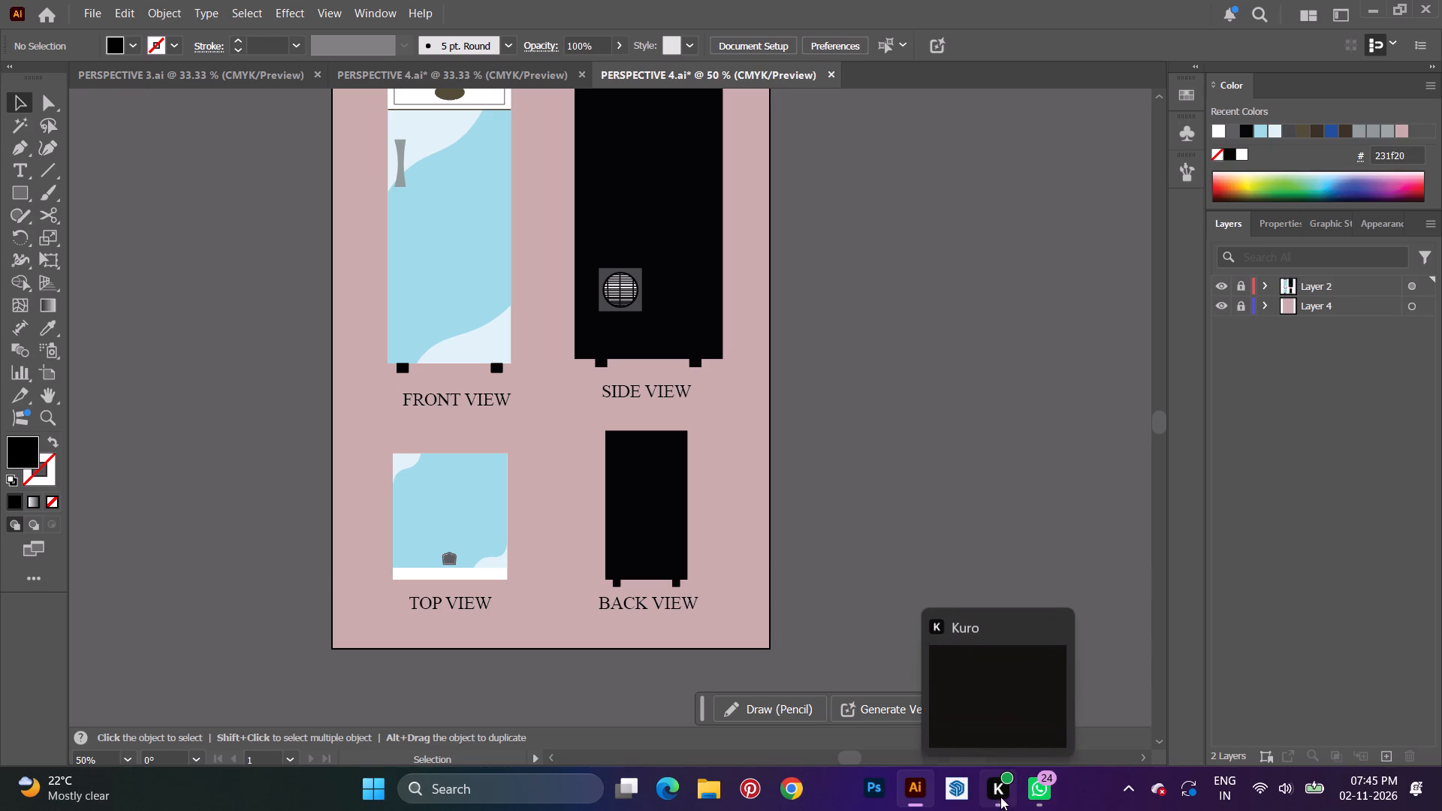
# Switch to the PERSPECTIVE 3 document to view the fan drawings.
pyautogui.click(493, 76)
pyautogui.click(244, 73)
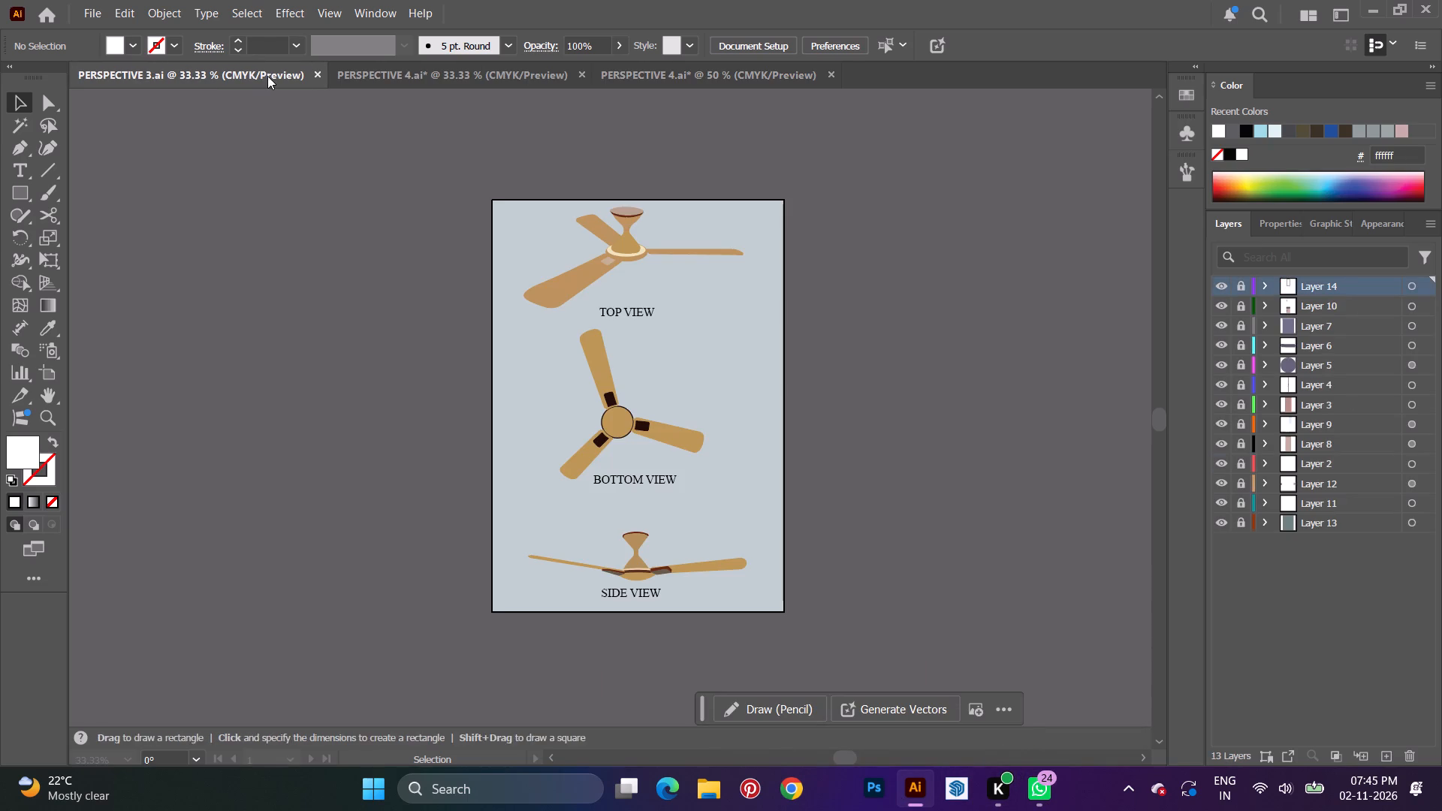
# Open the recent files 2perspective.ai and VIEW.ai.
pyautogui.click(49, 11)
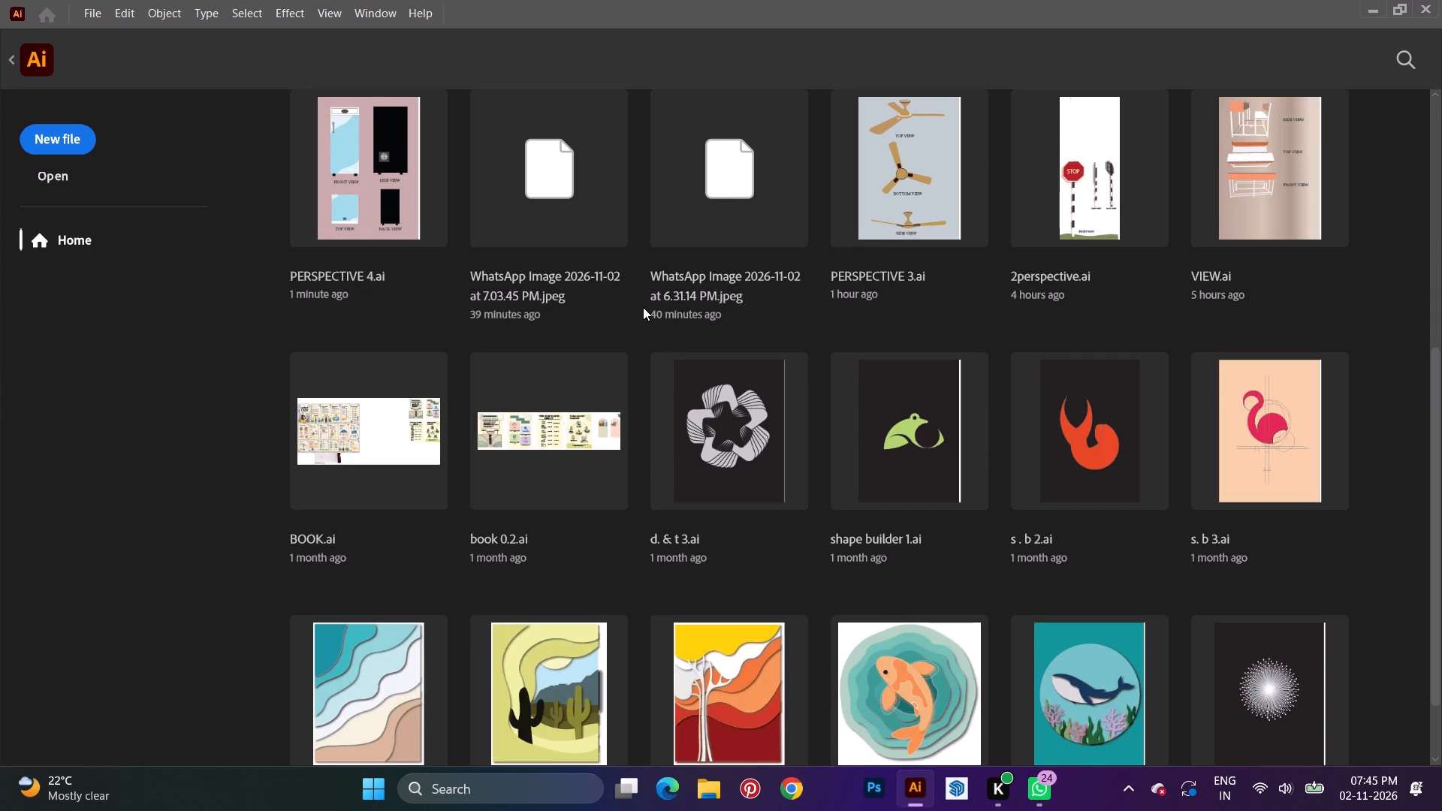
pyautogui.doubleClick(1078, 202)
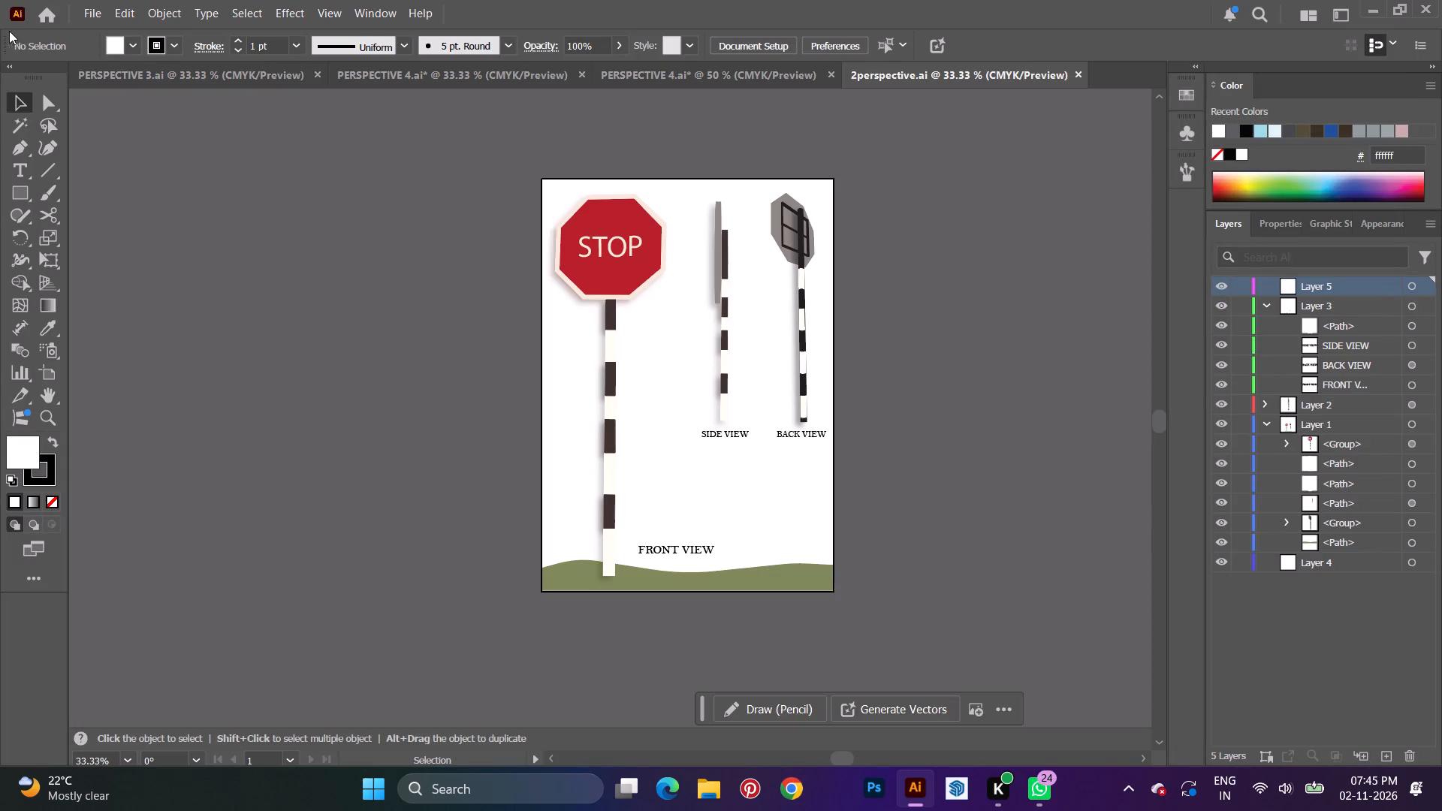
pyautogui.click(47, 19)
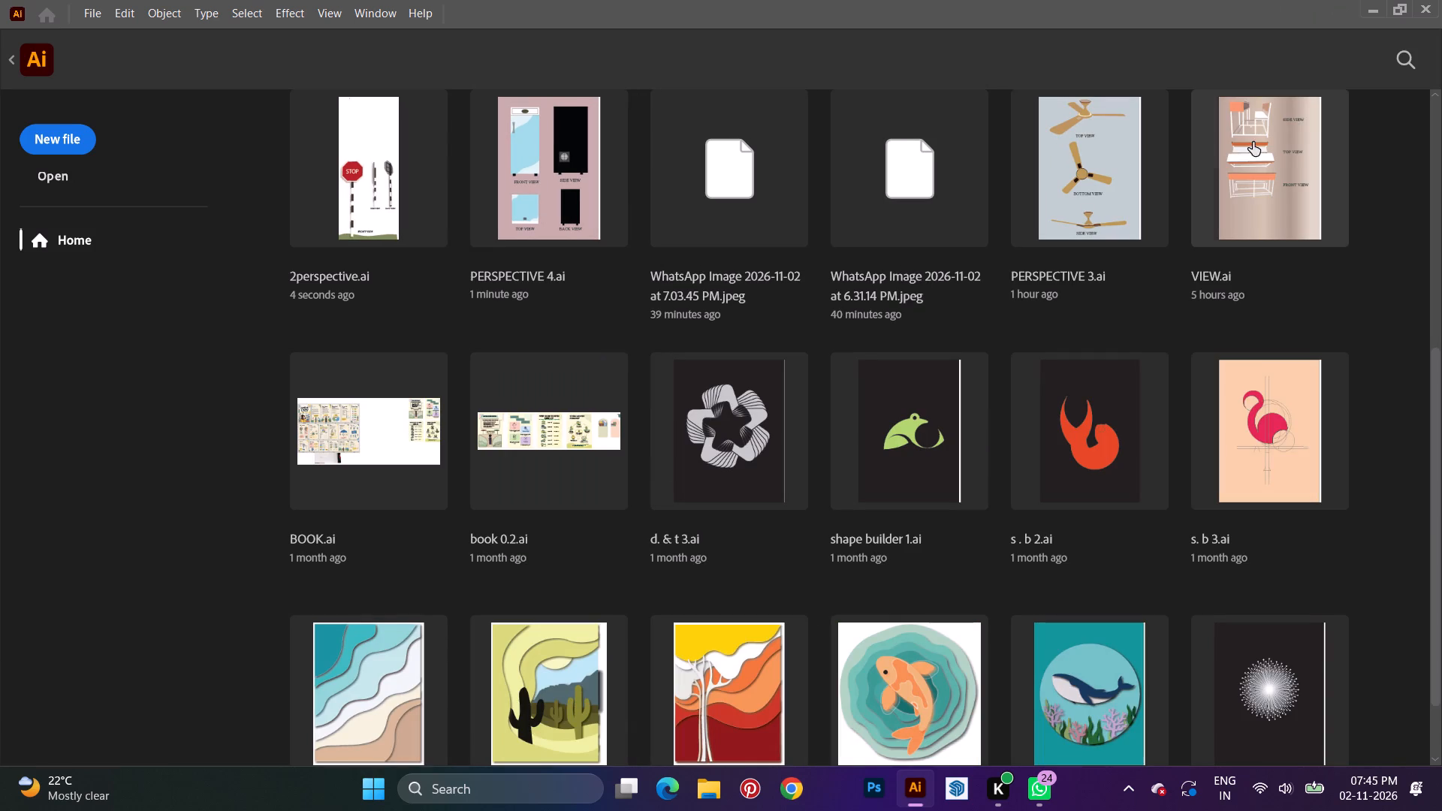
pyautogui.doubleClick(1255, 142)
pyautogui.doubleClick(1263, 168)
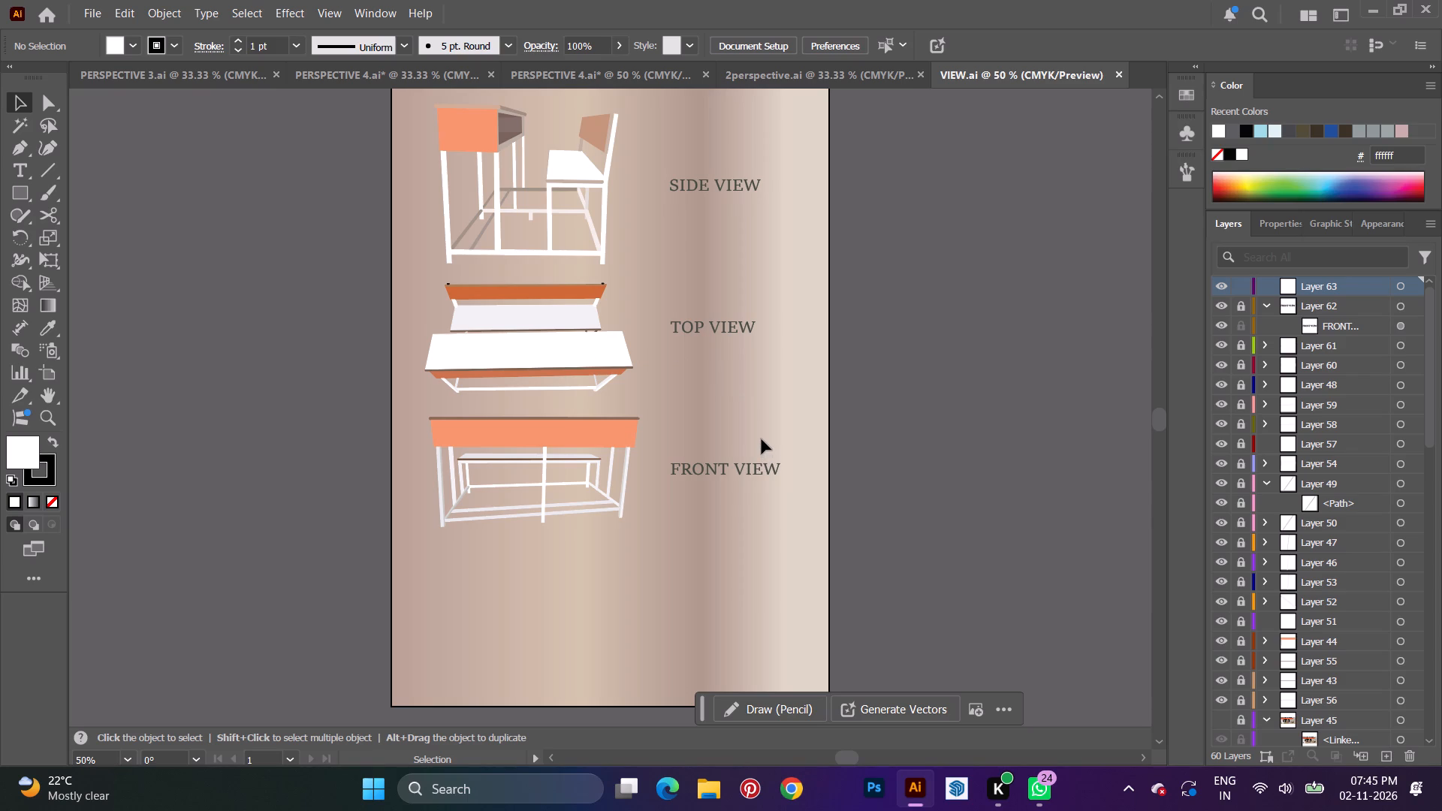
# Unlock the desk drawing's layers from Layer 62 down to Layer 56.
pyautogui.moveTo(413, 413); pyautogui.dragTo(590, 523)
pyautogui.moveTo(590, 523); pyautogui.dragTo(782, 589)
pyautogui.moveTo(1245, 308); pyautogui.dragTo(1302, 781)
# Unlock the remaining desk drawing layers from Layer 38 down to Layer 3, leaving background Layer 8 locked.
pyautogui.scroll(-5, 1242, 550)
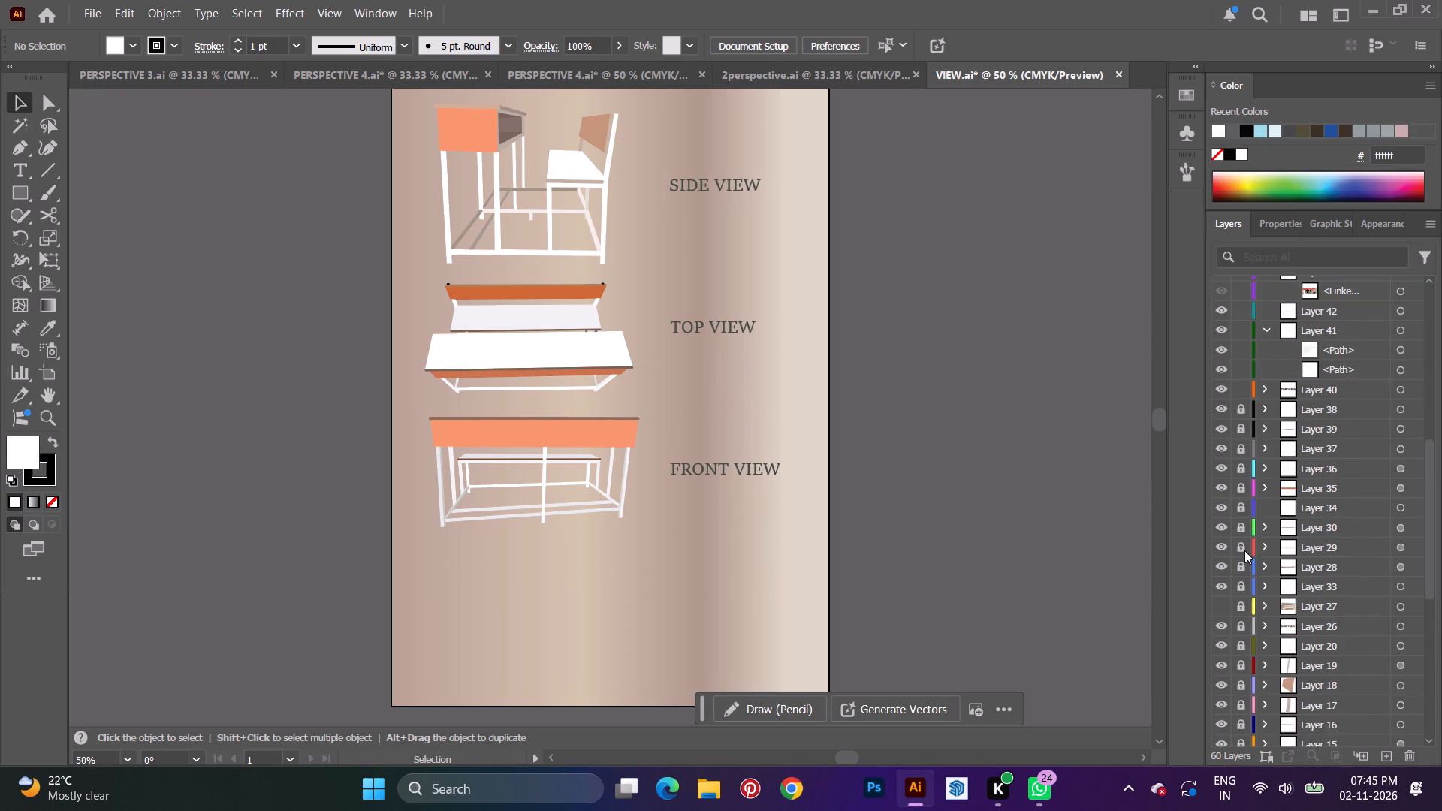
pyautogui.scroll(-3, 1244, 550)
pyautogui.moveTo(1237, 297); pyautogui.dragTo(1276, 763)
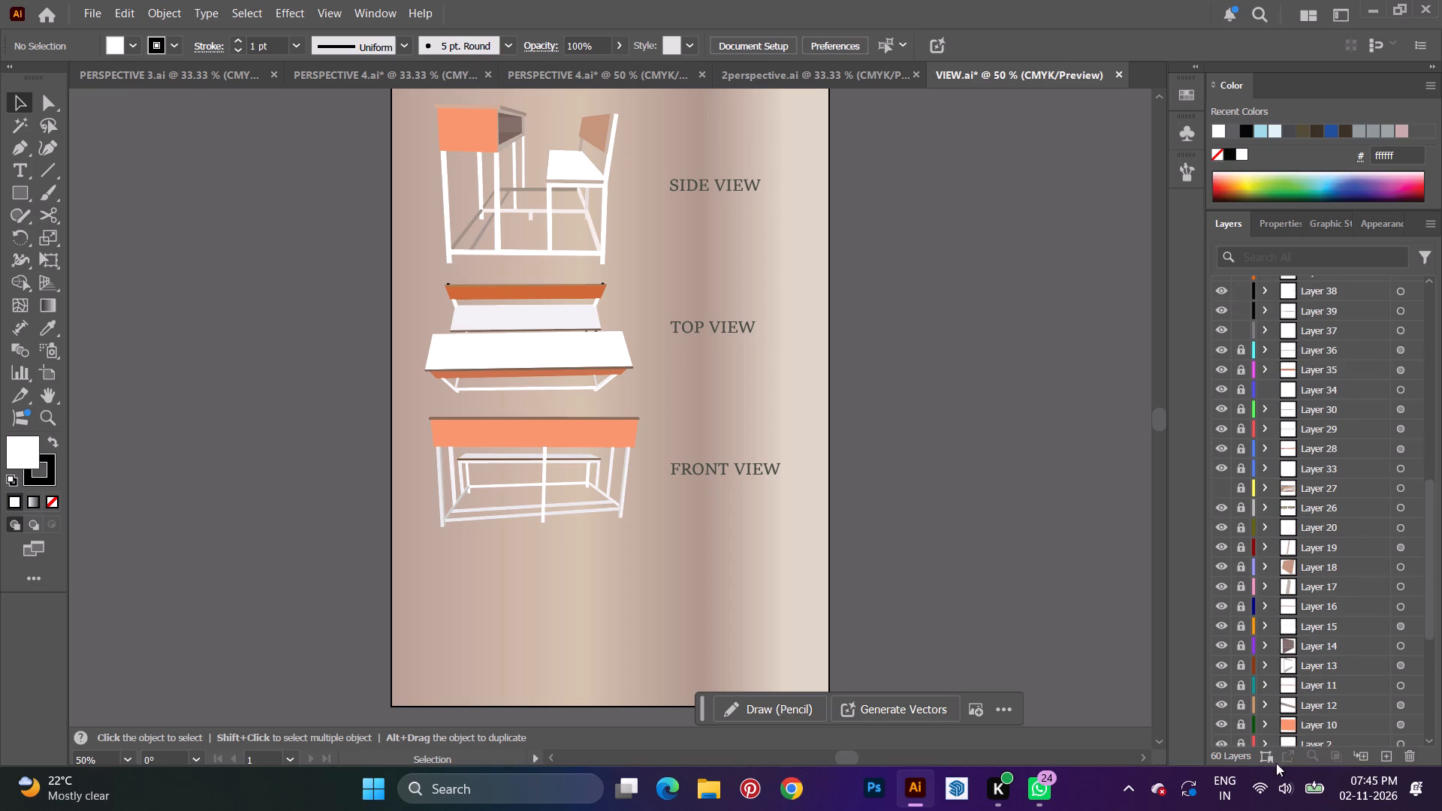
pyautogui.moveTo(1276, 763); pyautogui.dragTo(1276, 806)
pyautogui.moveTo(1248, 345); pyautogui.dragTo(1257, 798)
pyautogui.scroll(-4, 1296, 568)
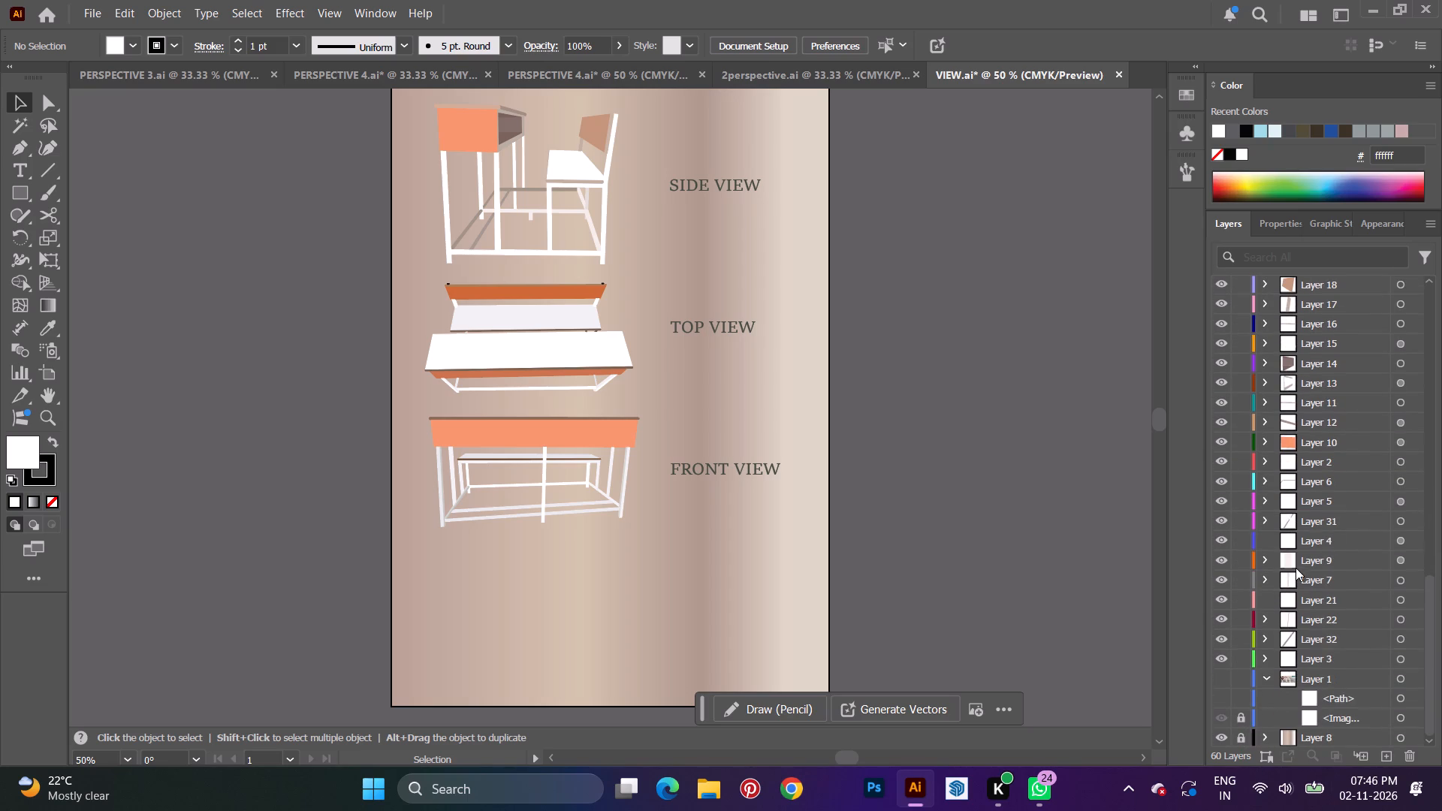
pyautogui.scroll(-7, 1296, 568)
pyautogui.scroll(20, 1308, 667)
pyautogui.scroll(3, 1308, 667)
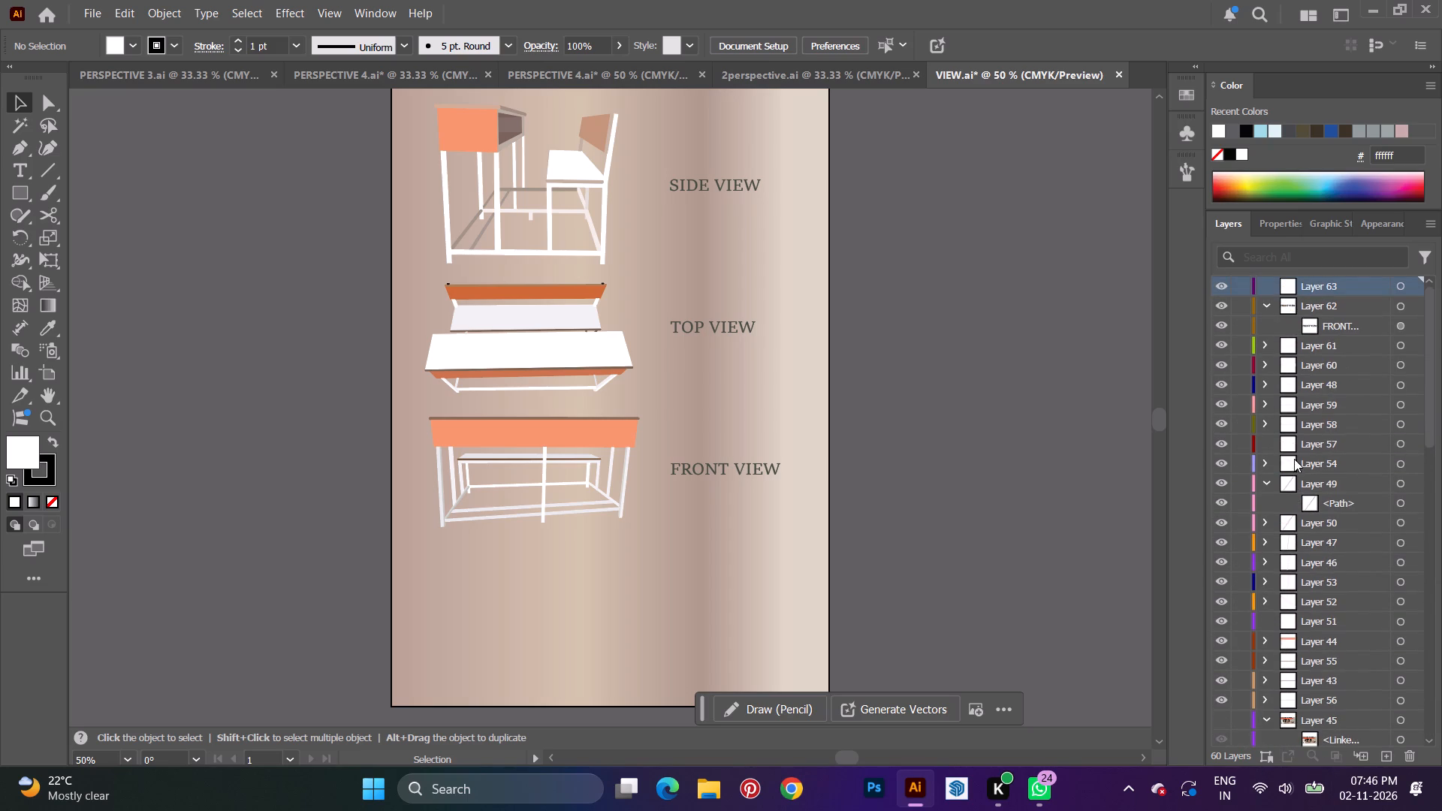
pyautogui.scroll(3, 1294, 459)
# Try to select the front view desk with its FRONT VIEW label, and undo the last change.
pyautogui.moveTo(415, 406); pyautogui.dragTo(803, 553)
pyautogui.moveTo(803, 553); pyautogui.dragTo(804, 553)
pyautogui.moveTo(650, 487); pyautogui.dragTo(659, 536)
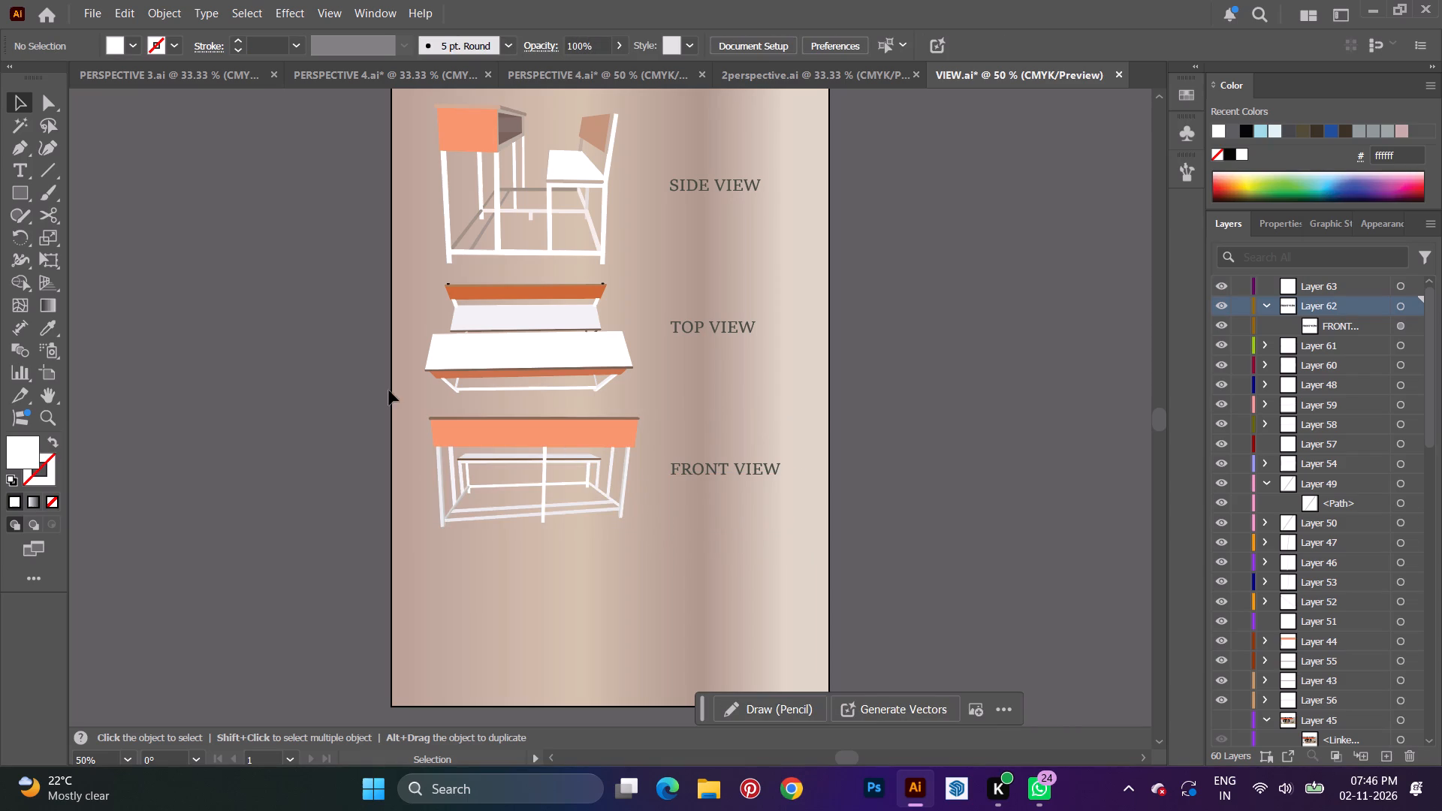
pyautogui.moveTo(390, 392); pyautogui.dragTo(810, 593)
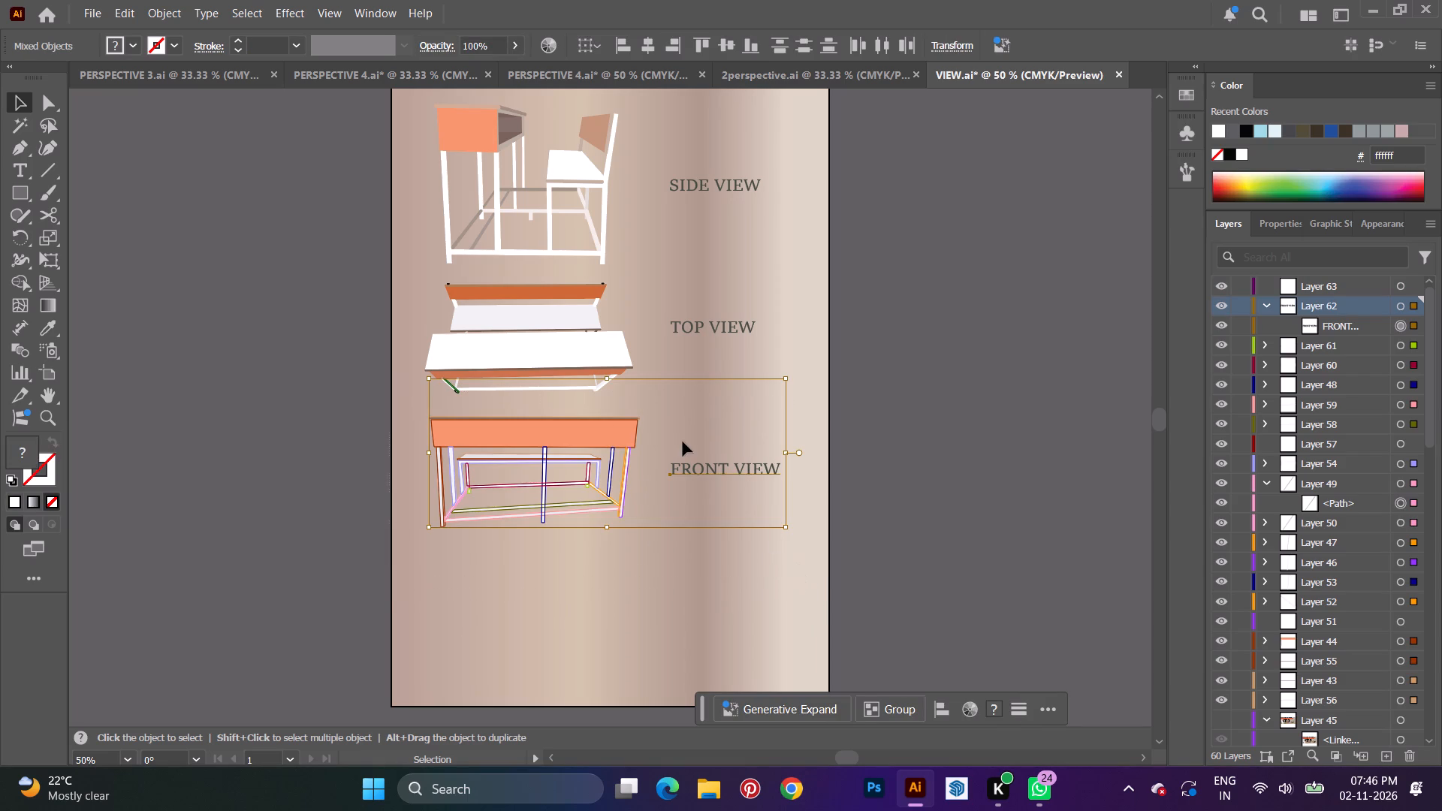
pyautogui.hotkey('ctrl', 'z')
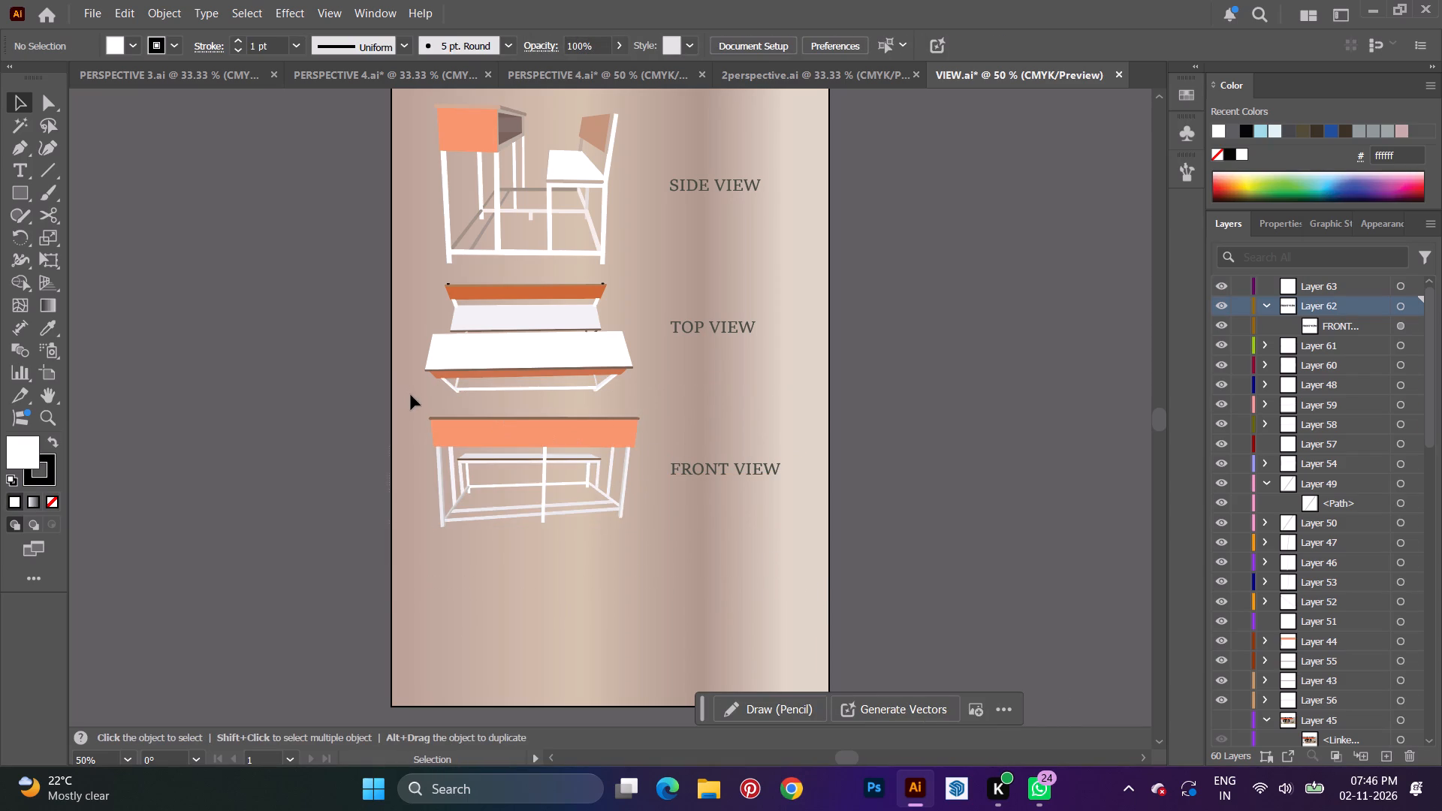
# Move the front view desk and its FRONT VIEW label together down the artboard, widening the gap below the top view.
pyautogui.moveTo(406, 413); pyautogui.dragTo(807, 524)
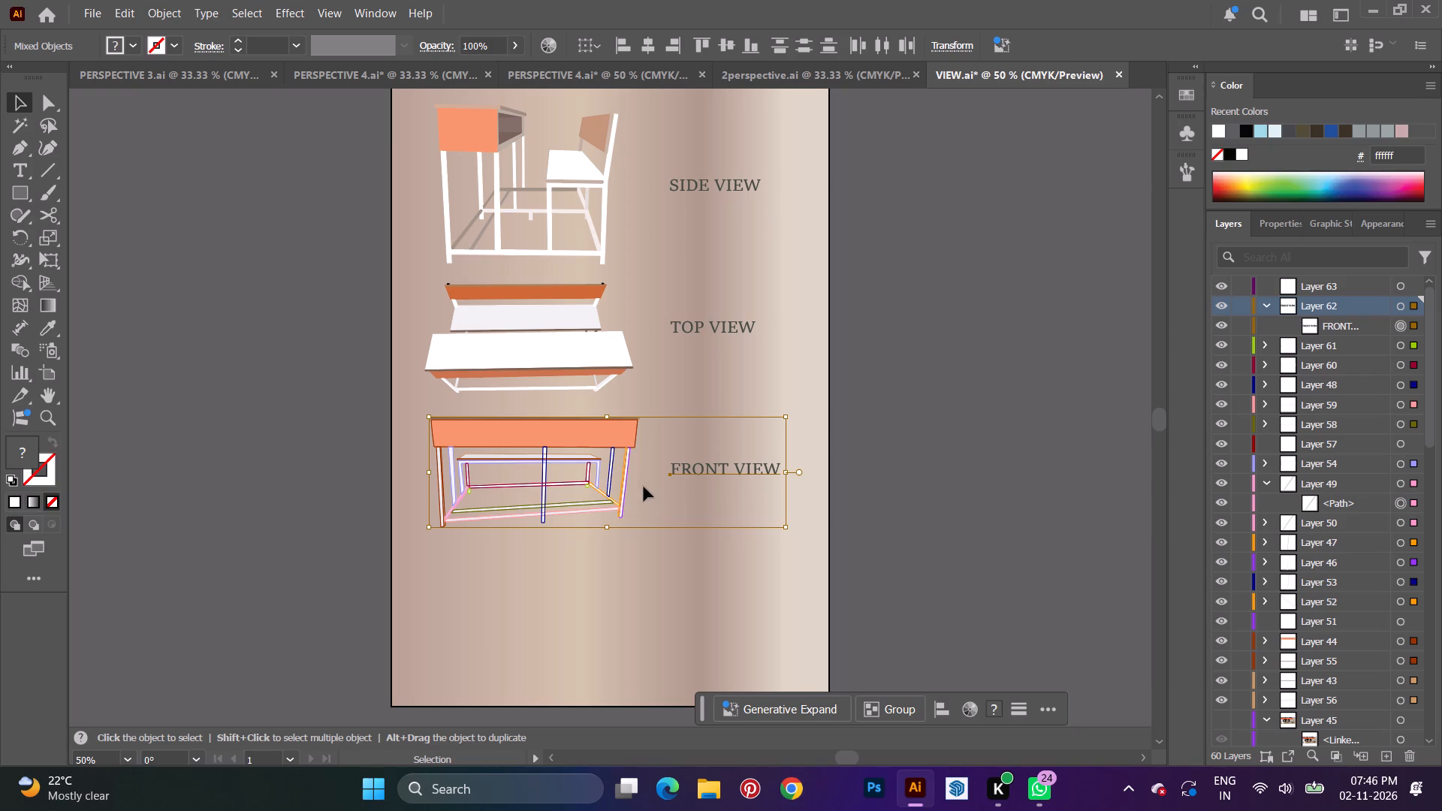
pyautogui.moveTo(605, 428); pyautogui.dragTo(603, 526)
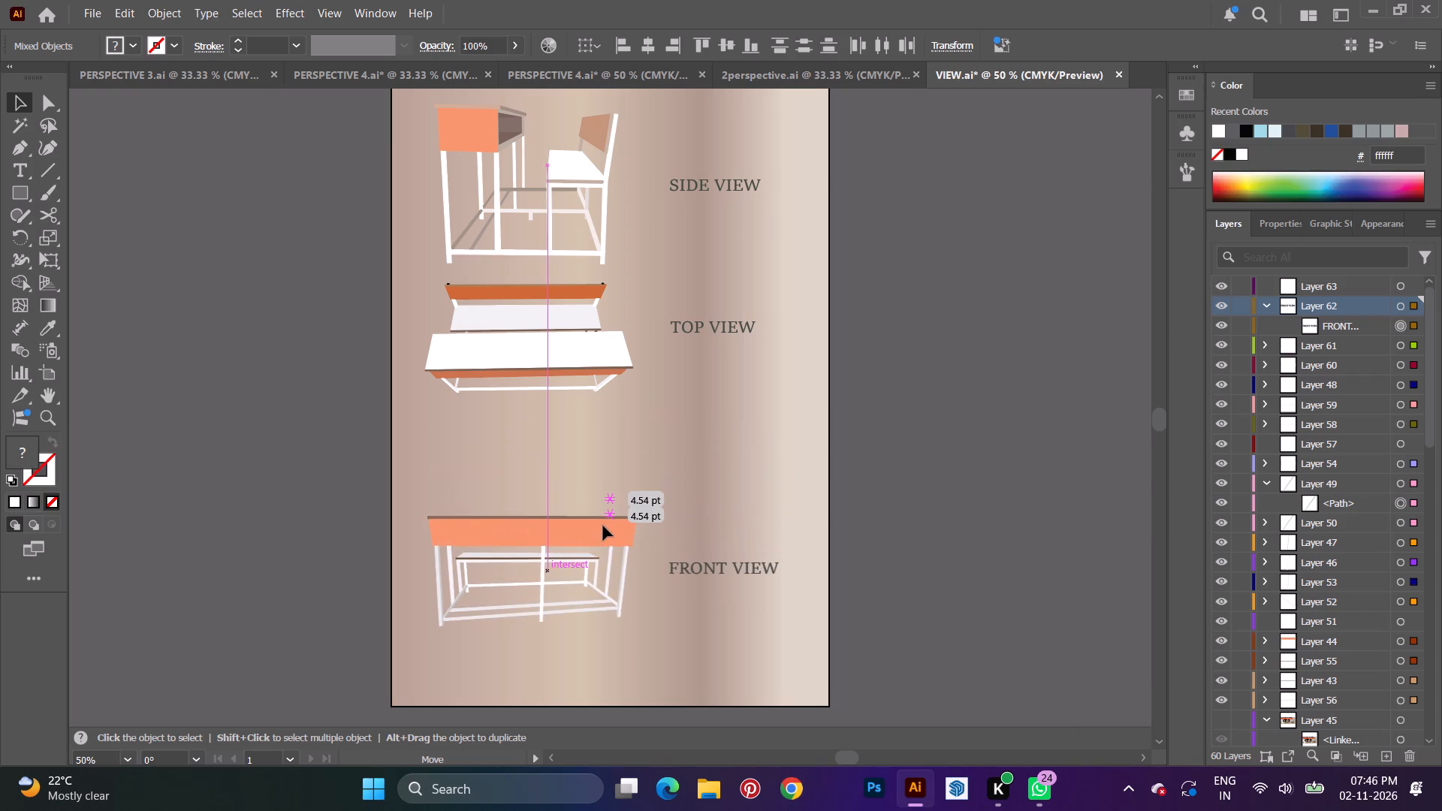
pyautogui.moveTo(603, 526); pyautogui.dragTo(611, 529)
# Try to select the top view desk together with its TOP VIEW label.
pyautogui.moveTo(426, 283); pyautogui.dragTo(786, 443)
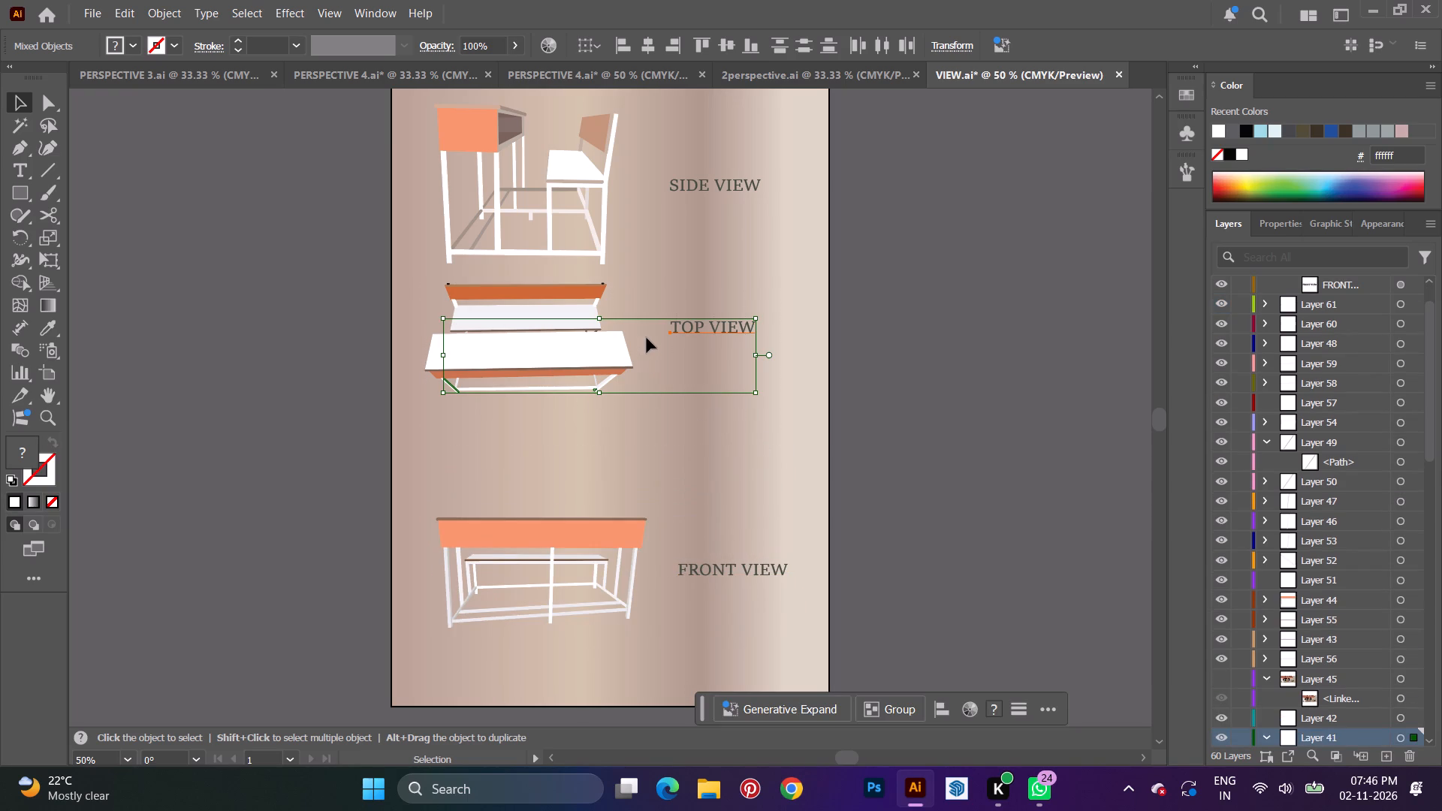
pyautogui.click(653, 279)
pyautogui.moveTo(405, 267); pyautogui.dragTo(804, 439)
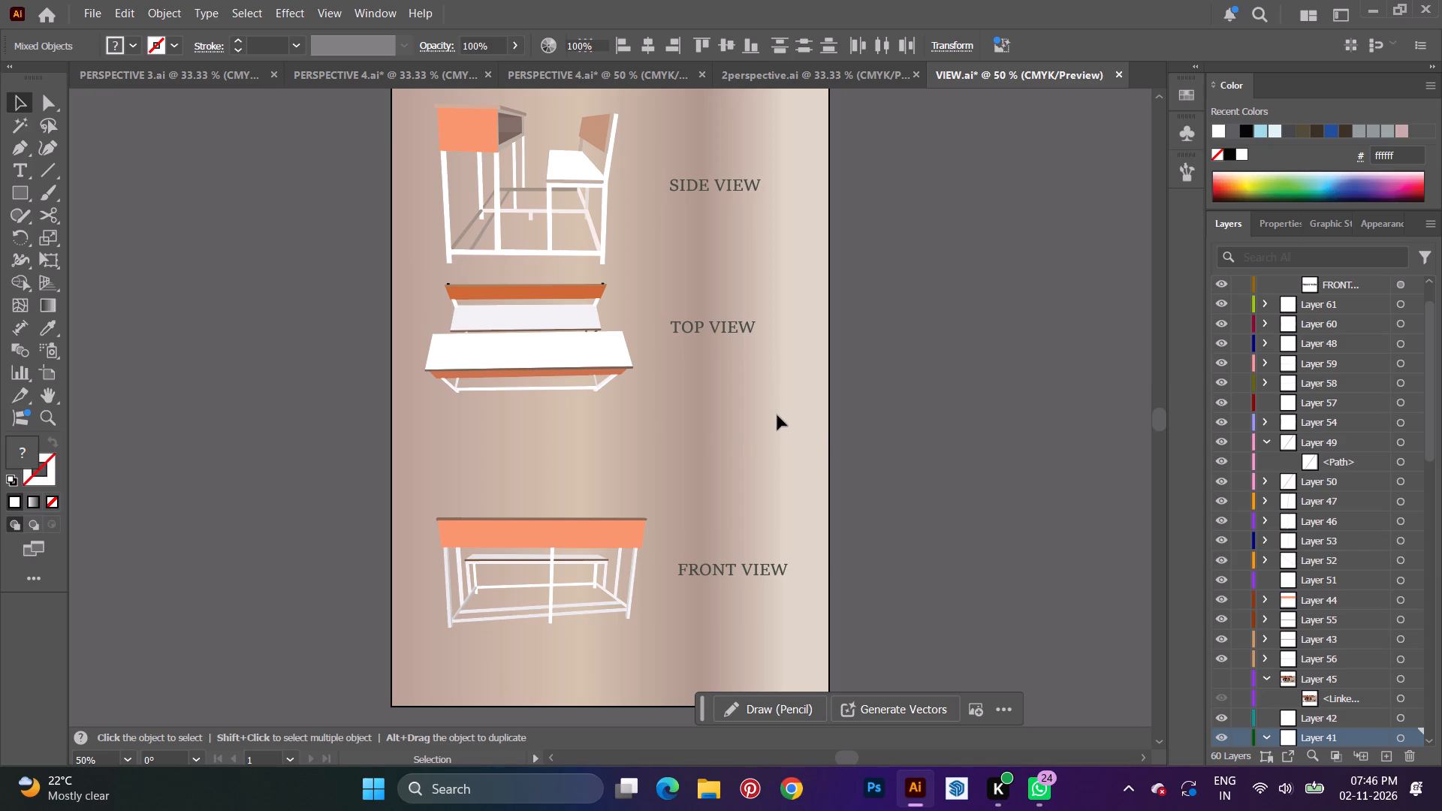
# Unlock the desk drawing layers again, from Layer 38 down to Layer 3.
pyautogui.scroll(-9, 1284, 493)
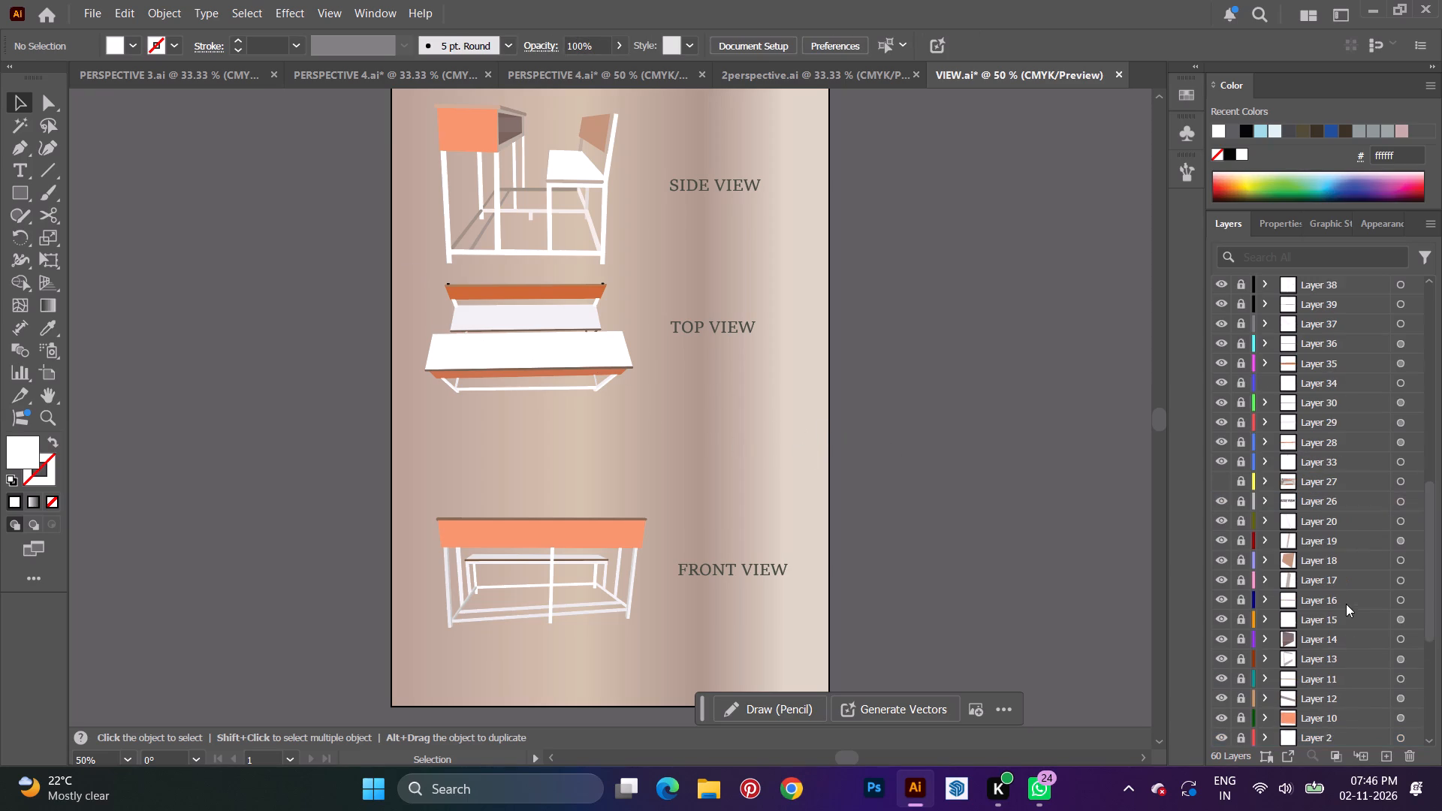
pyautogui.scroll(3, 1281, 427)
pyautogui.moveTo(1238, 467); pyautogui.dragTo(1266, 559)
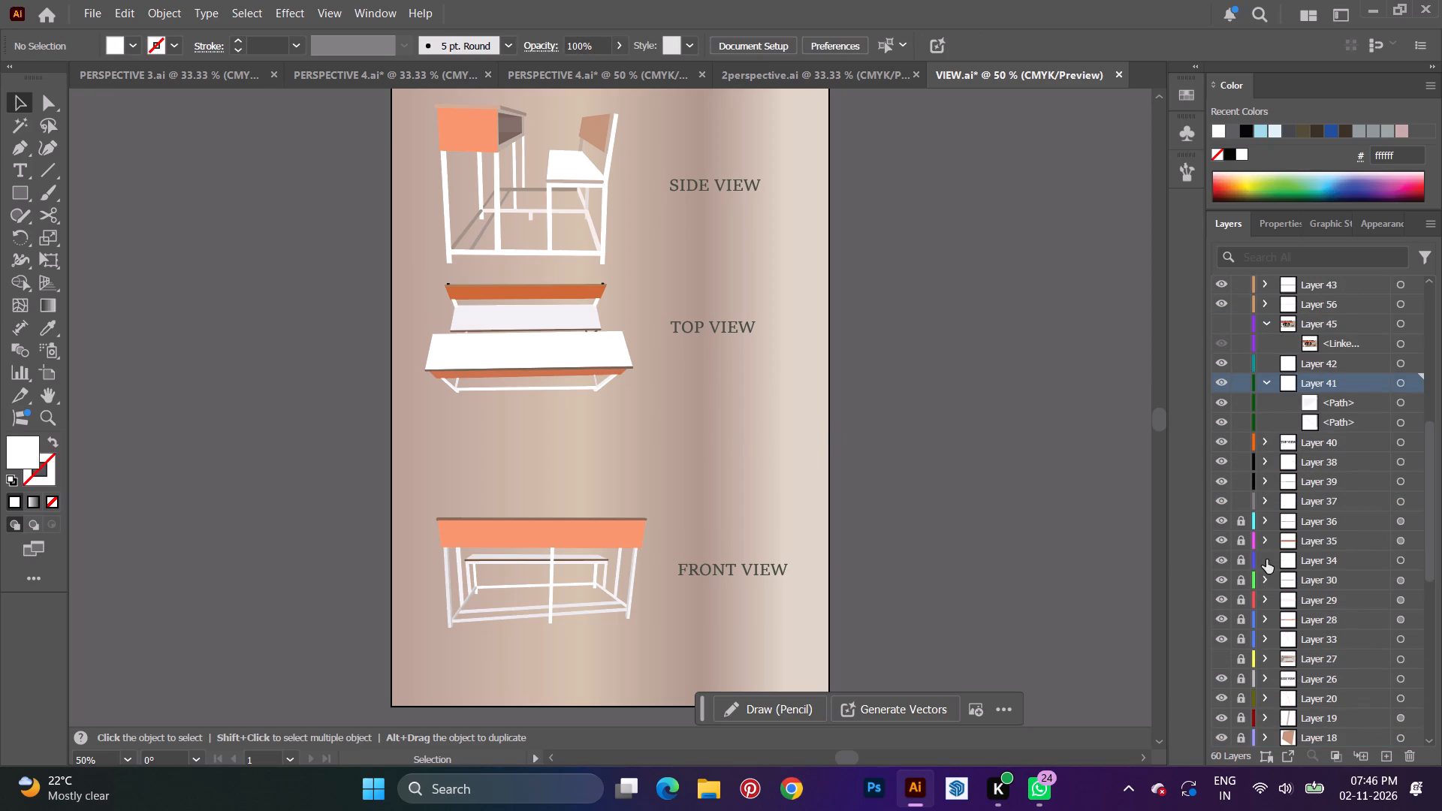
pyautogui.moveTo(1266, 559); pyautogui.dragTo(1307, 746)
pyautogui.scroll(-5, 1270, 607)
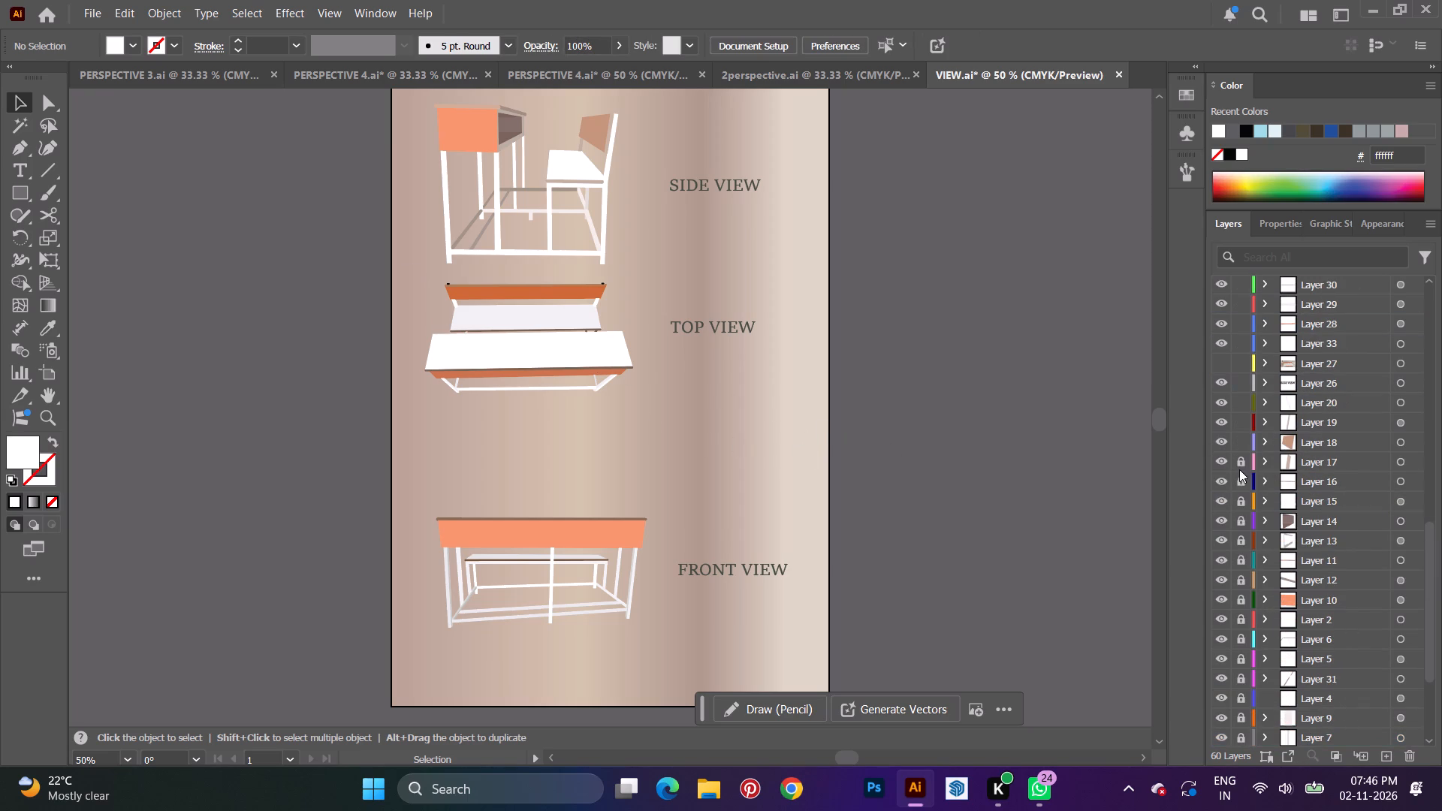
pyautogui.moveTo(1239, 469); pyautogui.dragTo(1278, 767)
pyautogui.moveTo(1237, 500); pyautogui.dragTo(1239, 716)
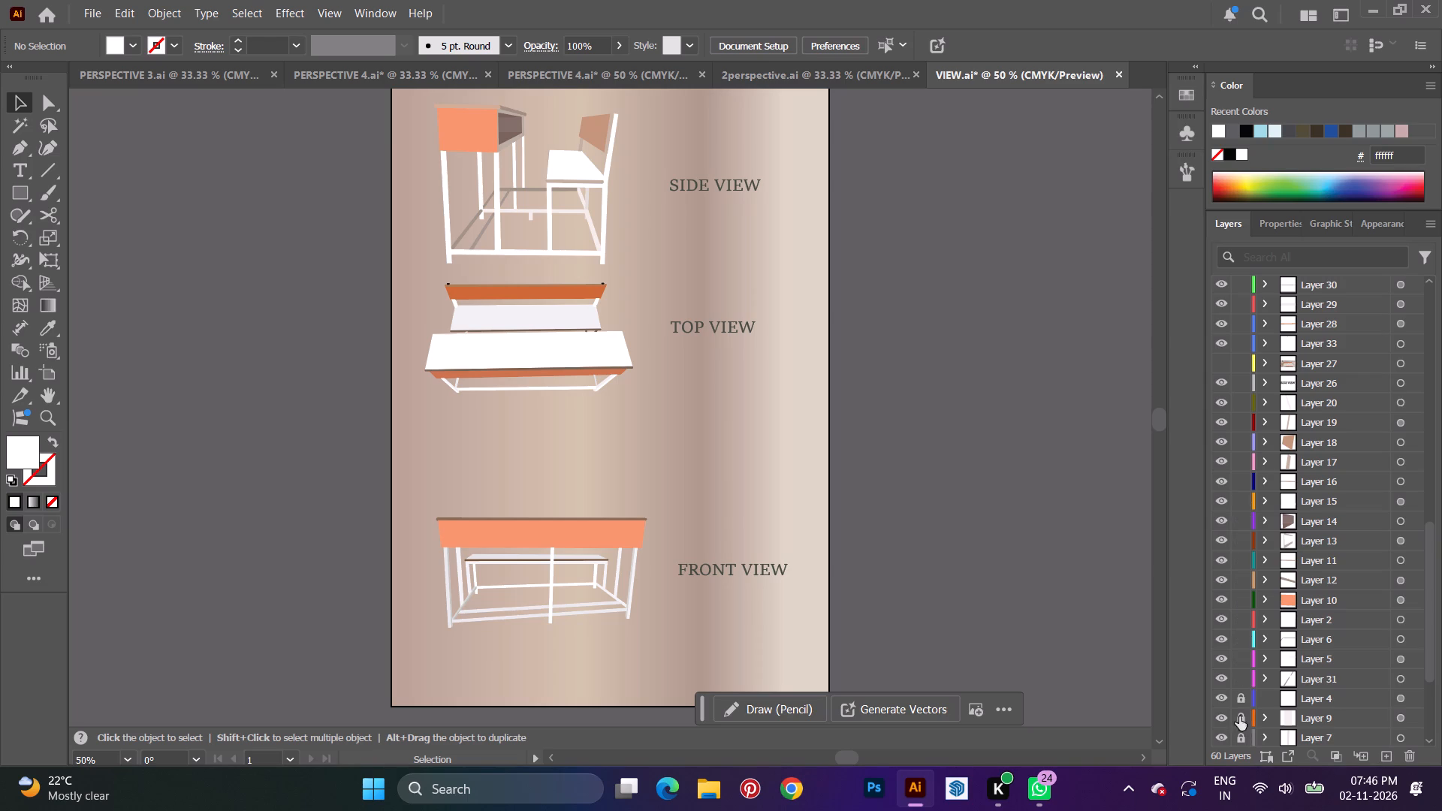
pyautogui.moveTo(1239, 716); pyautogui.dragTo(1256, 770)
pyautogui.scroll(-9, 1288, 577)
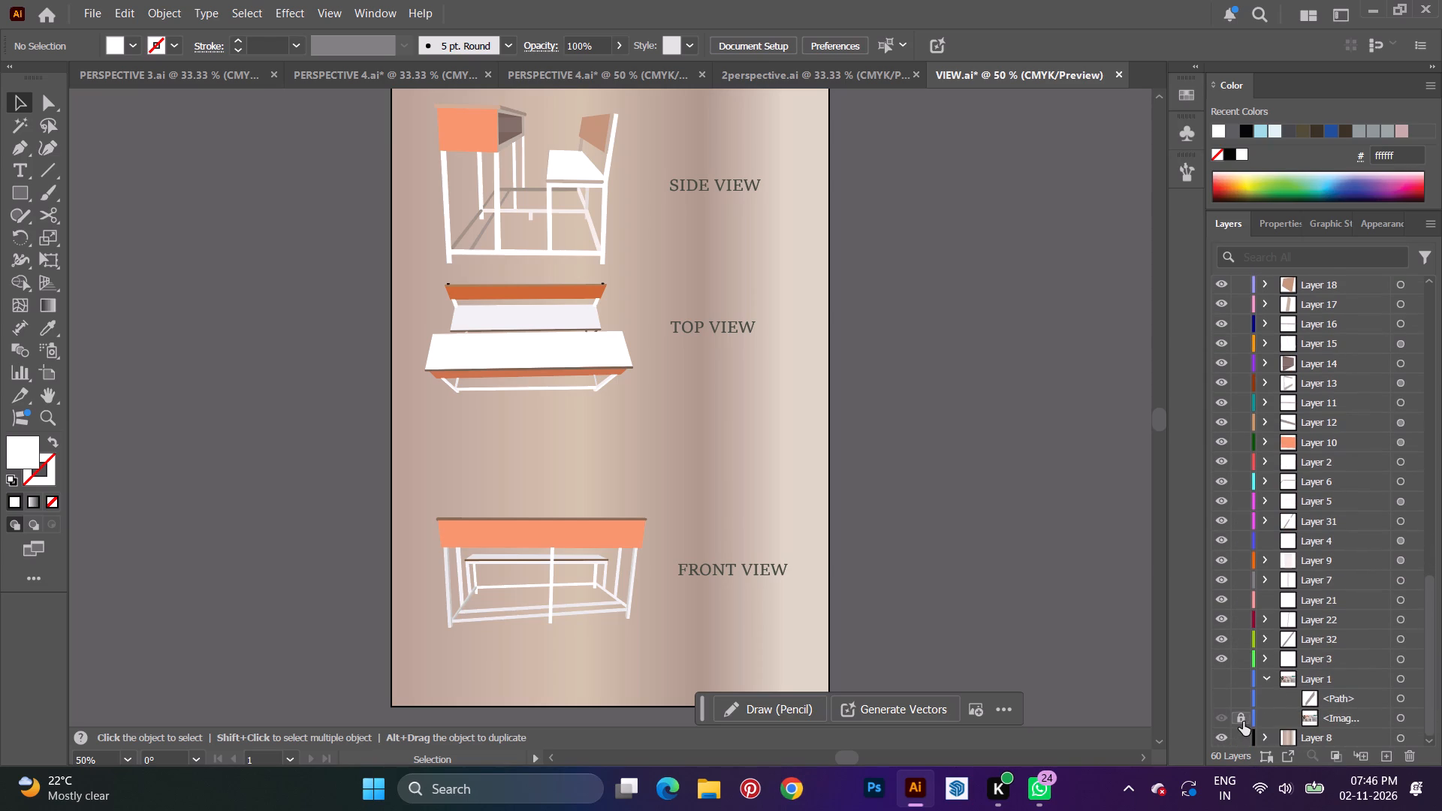
pyautogui.click(1243, 722)
pyautogui.scroll(15, 1264, 589)
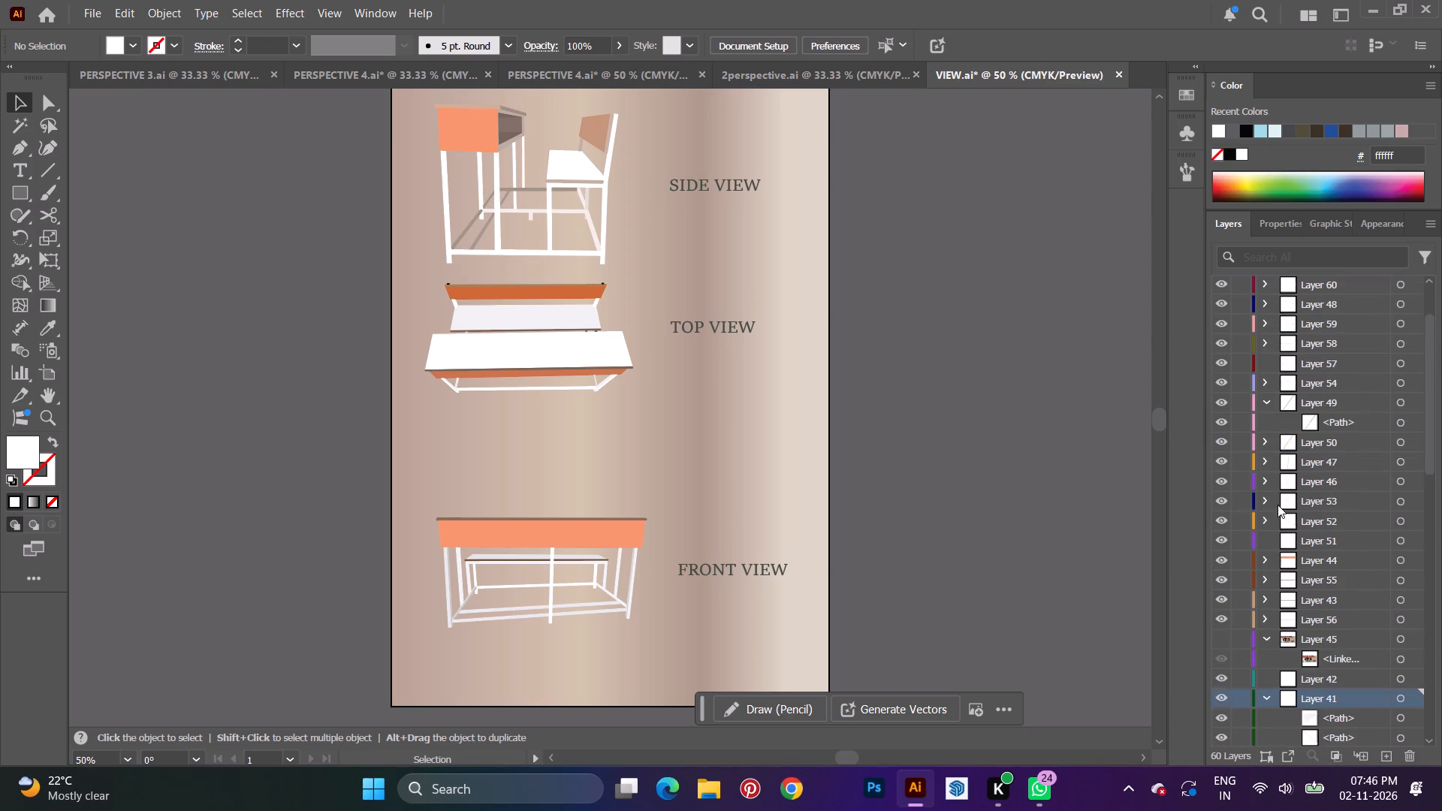
pyautogui.scroll(15, 1278, 505)
# Undo the accidental shift of the gradient background rectangle and lock its Layer 8.
pyautogui.moveTo(407, 279); pyautogui.dragTo(575, 357)
pyautogui.hotkey('ctrl', 'z')
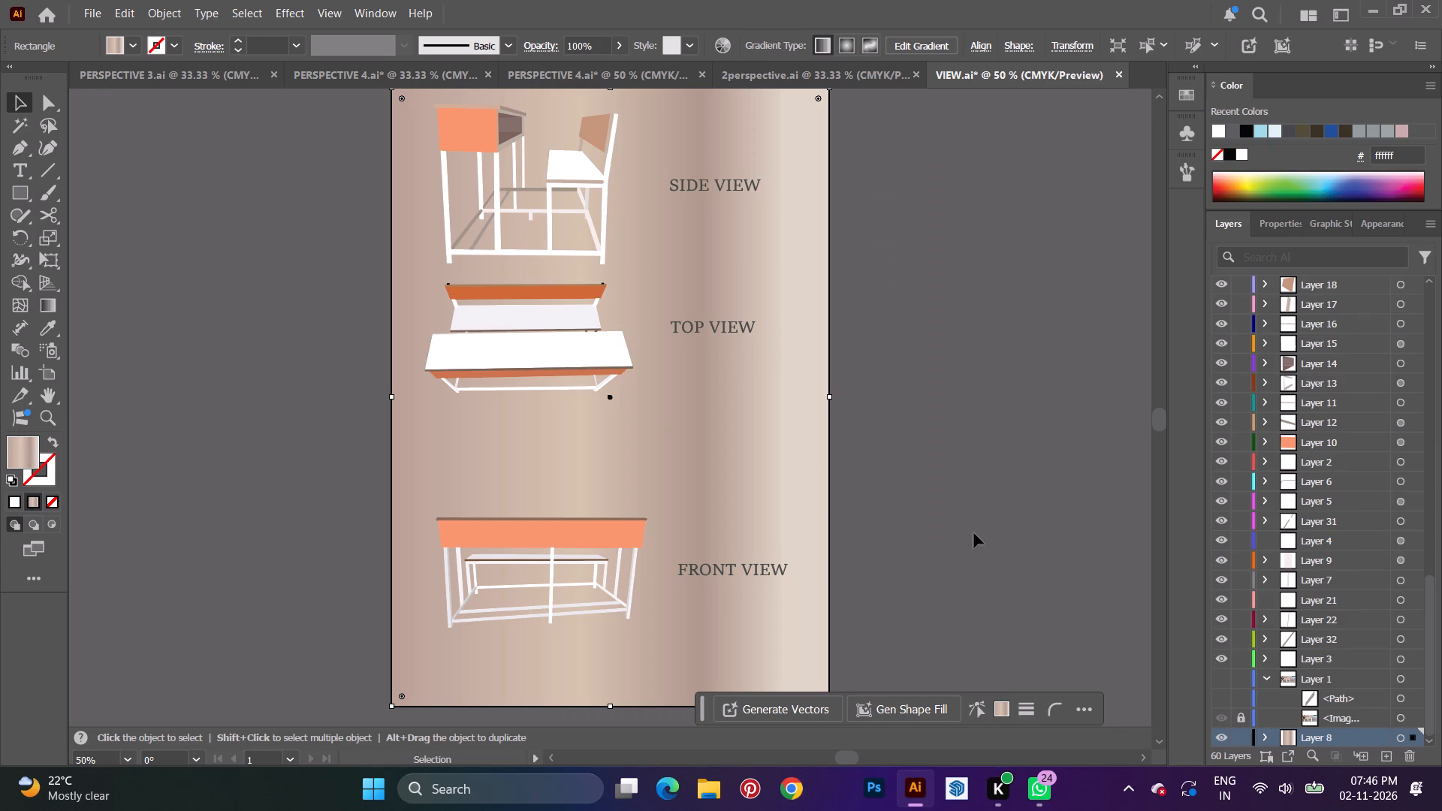
pyautogui.scroll(-5, 1235, 665)
pyautogui.click(1241, 732)
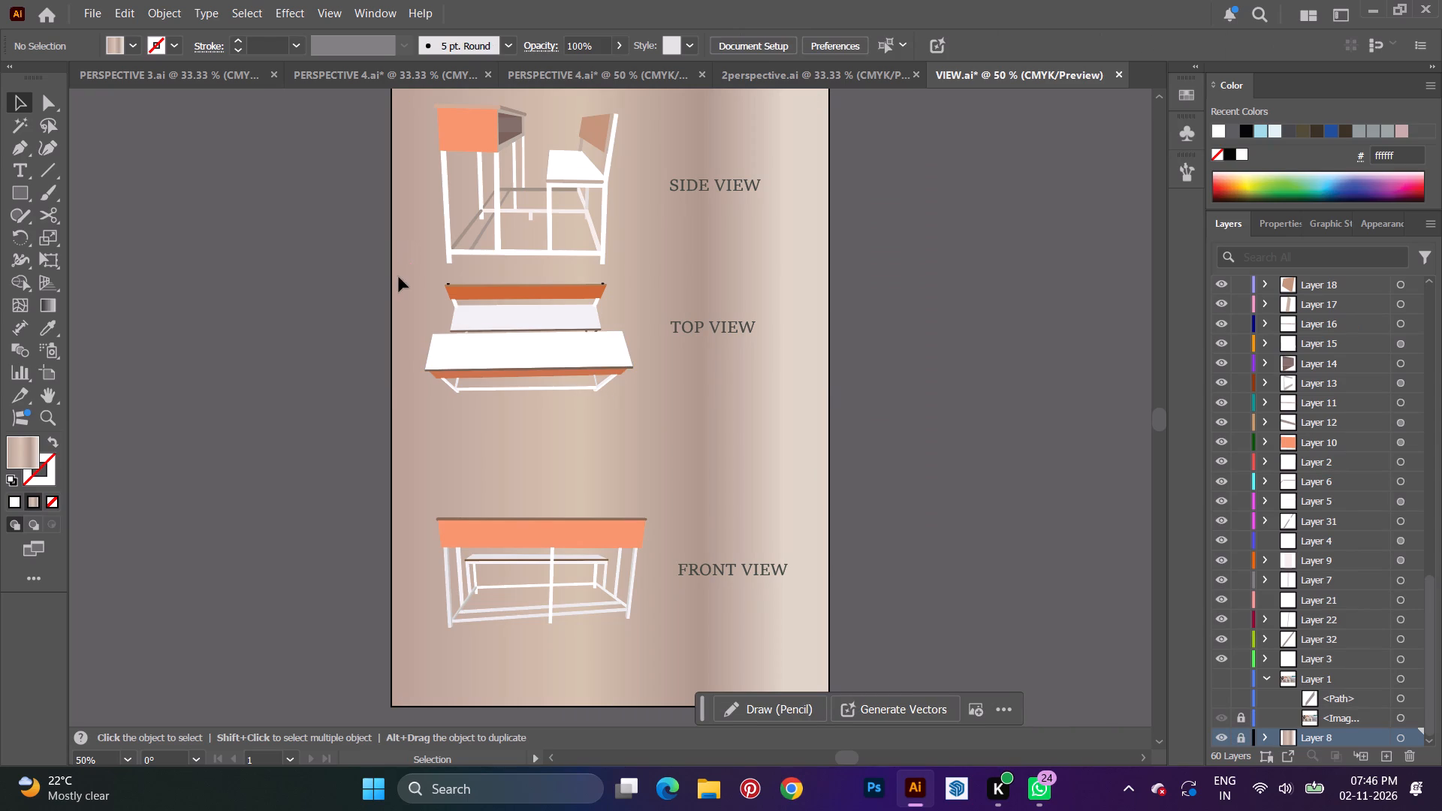
# Move the top view desk and its TOP VIEW label together down into the gap above the front view.
pyautogui.moveTo(410, 276); pyautogui.dragTo(784, 400)
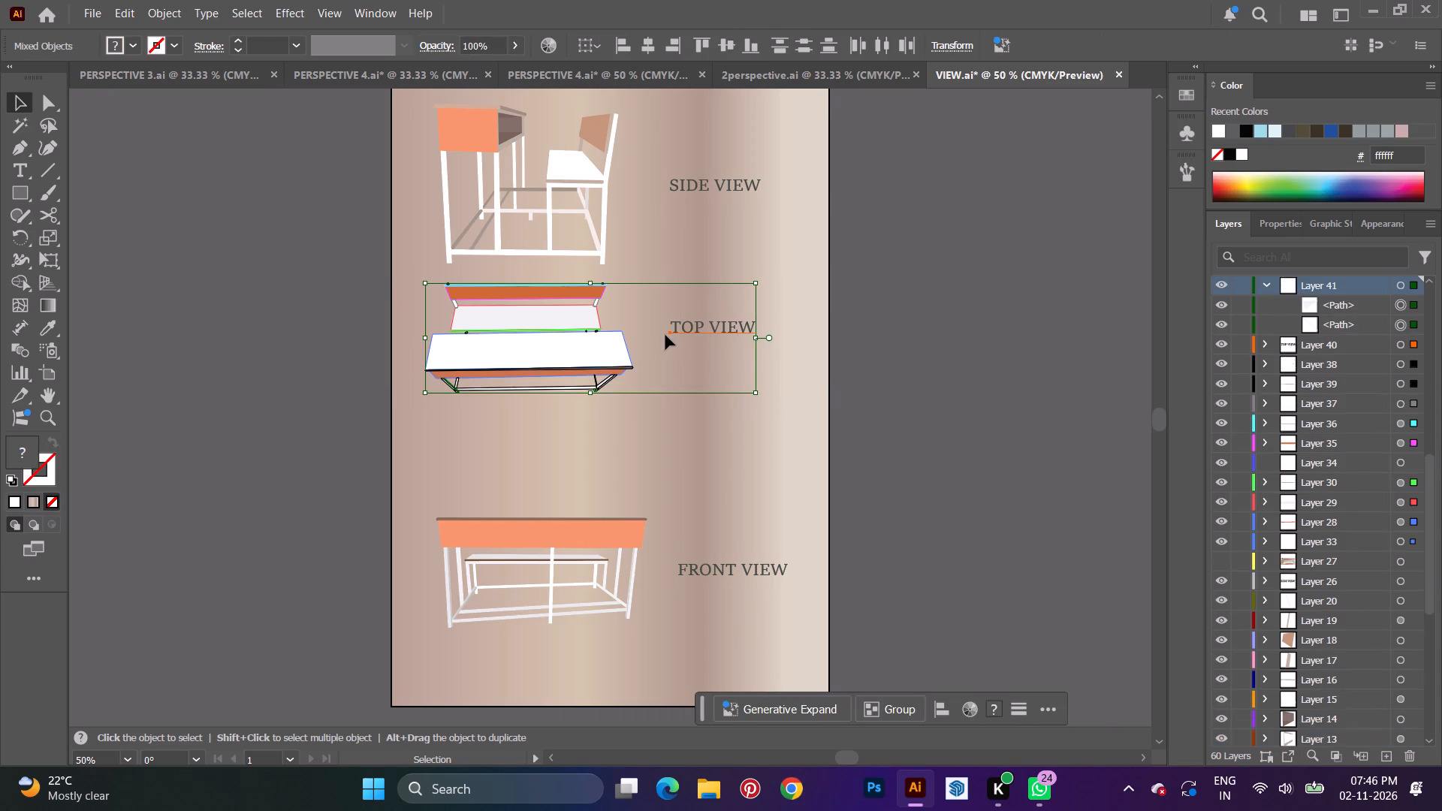
pyautogui.moveTo(671, 333); pyautogui.dragTo(677, 387)
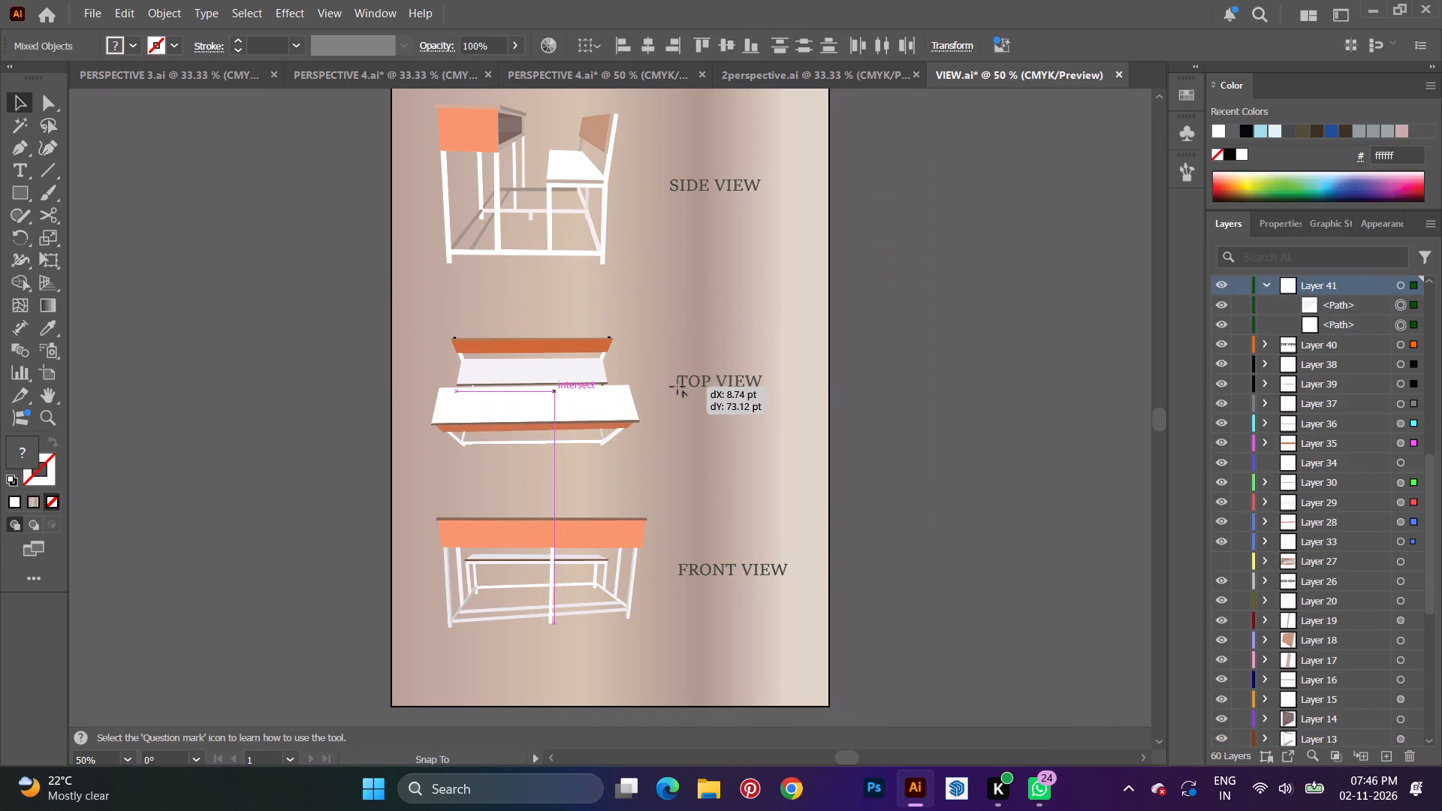
pyautogui.moveTo(677, 387); pyautogui.dragTo(680, 396)
# Move the side view desk and its SIDE VIEW label together slightly down from the artboard's top edge.
pyautogui.scroll(4, 659, 299)
pyautogui.click(391, 214)
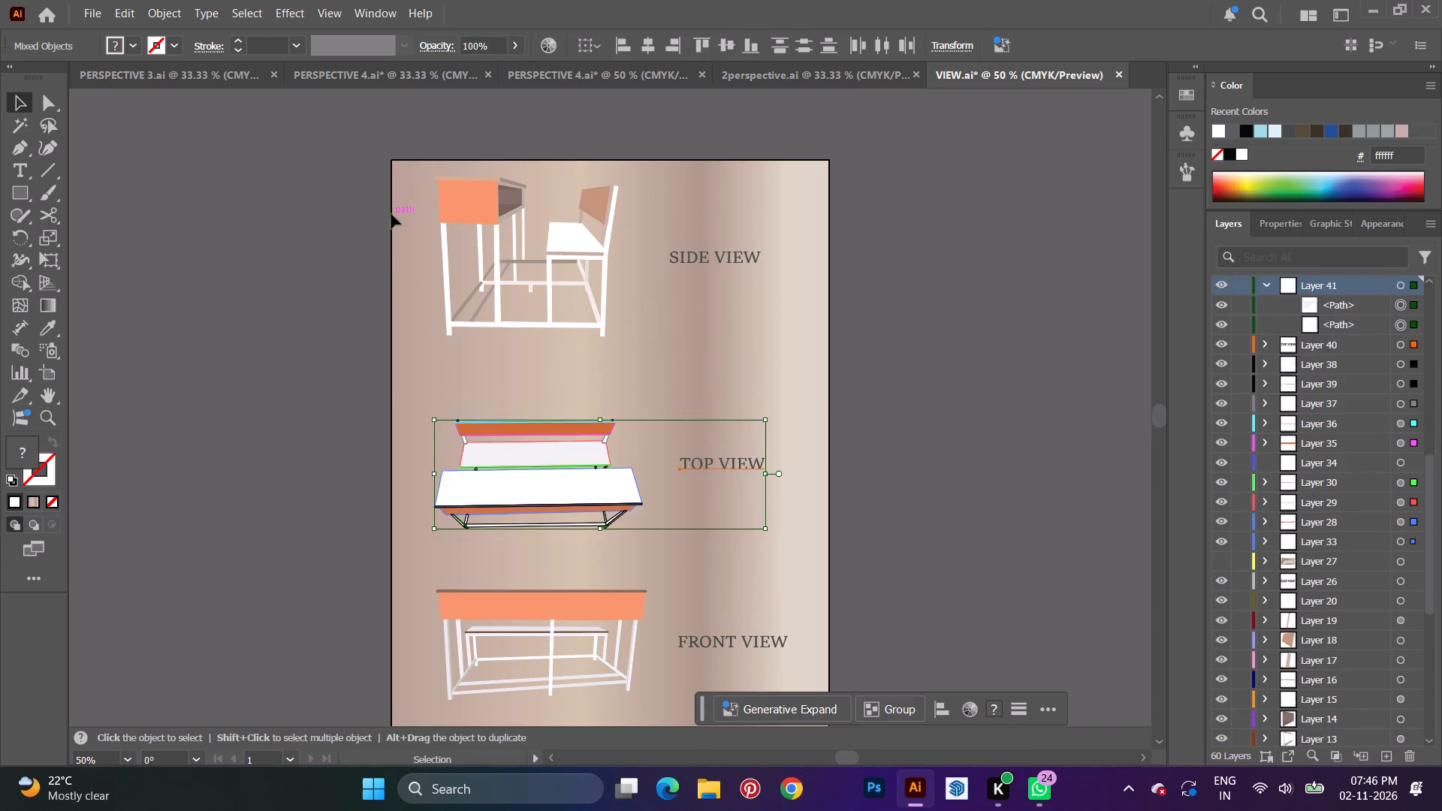
pyautogui.click(418, 186)
pyautogui.moveTo(420, 174); pyautogui.dragTo(766, 350)
pyautogui.moveTo(566, 308); pyautogui.dragTo(571, 333)
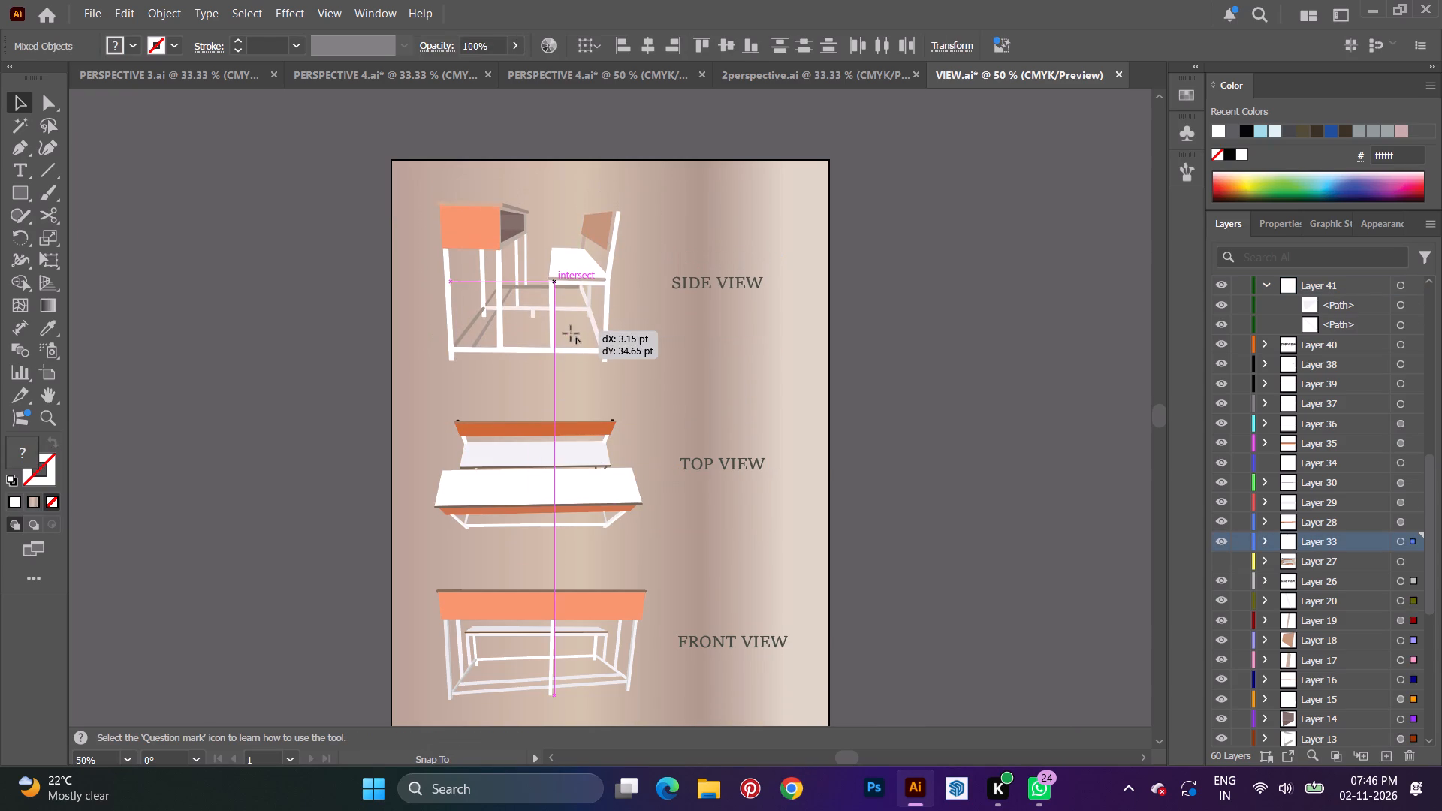
pyautogui.moveTo(571, 333); pyautogui.dragTo(567, 346)
pyautogui.click(905, 420)
# Add an extra space between the two words of the SIDE VIEW label.
pyautogui.scroll(-6, 681, 499)
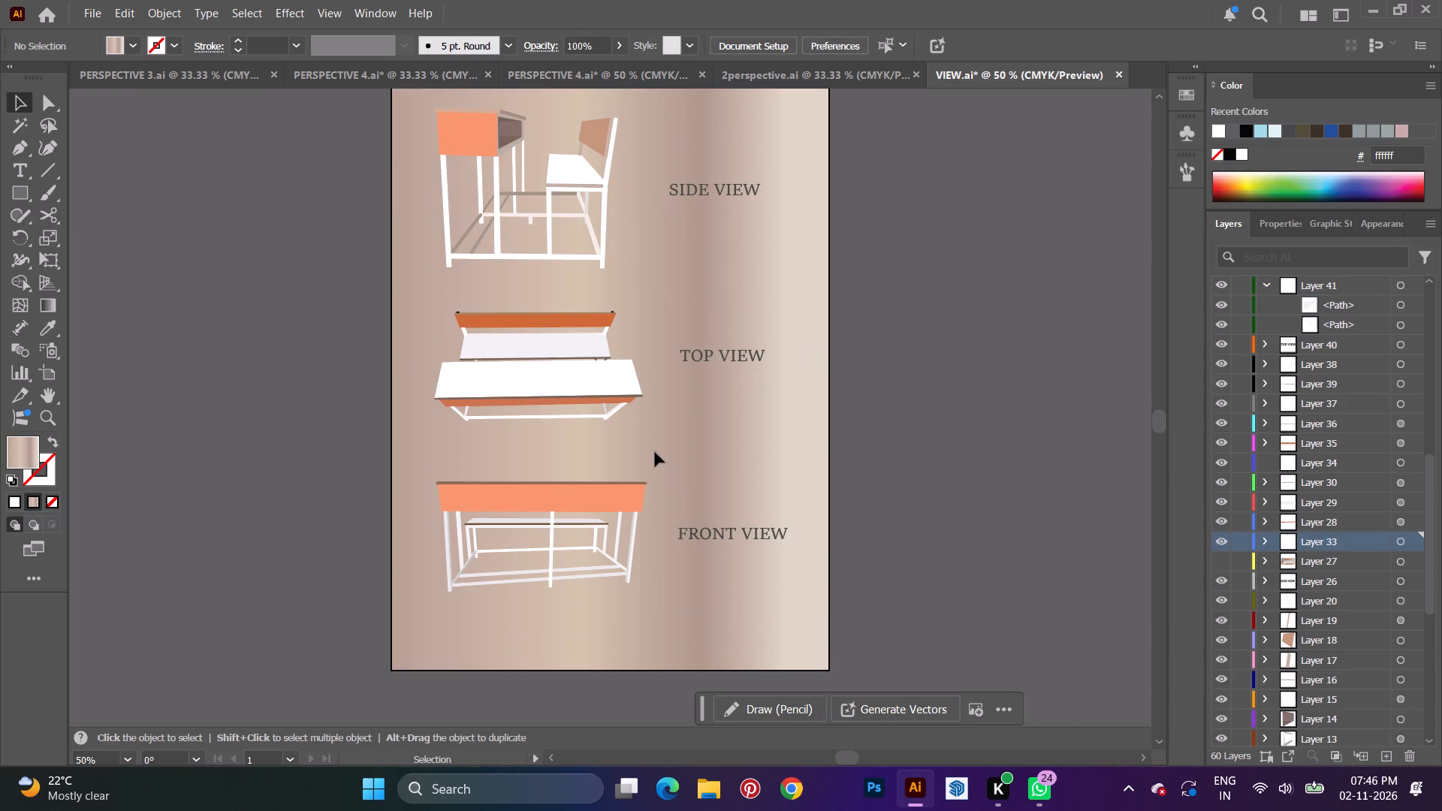
pyautogui.keyDown('alt'); pyautogui.scroll(-1, 655, 452); pyautogui.keyUp('alt')
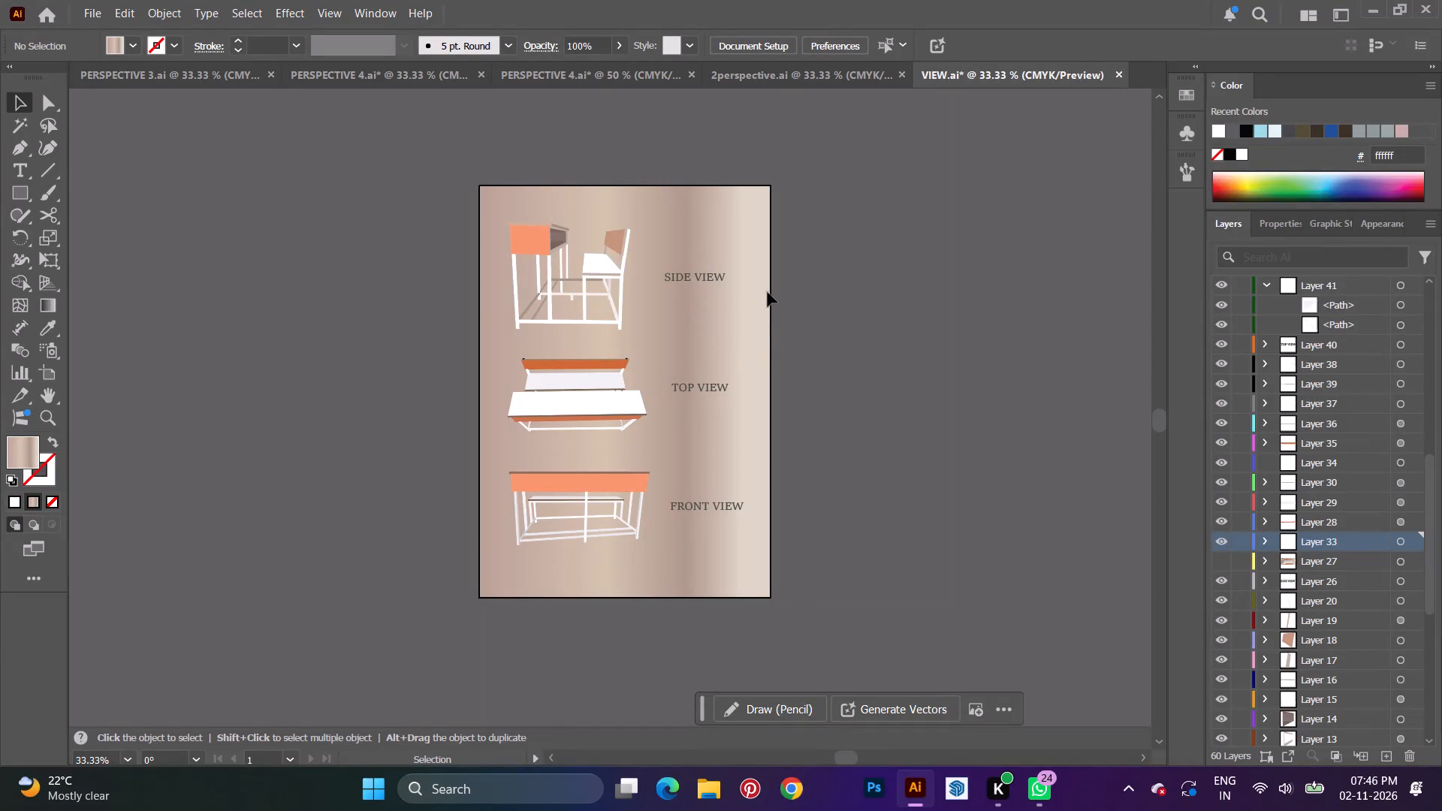
pyautogui.click(692, 277)
pyautogui.moveTo(692, 277); pyautogui.dragTo(699, 282)
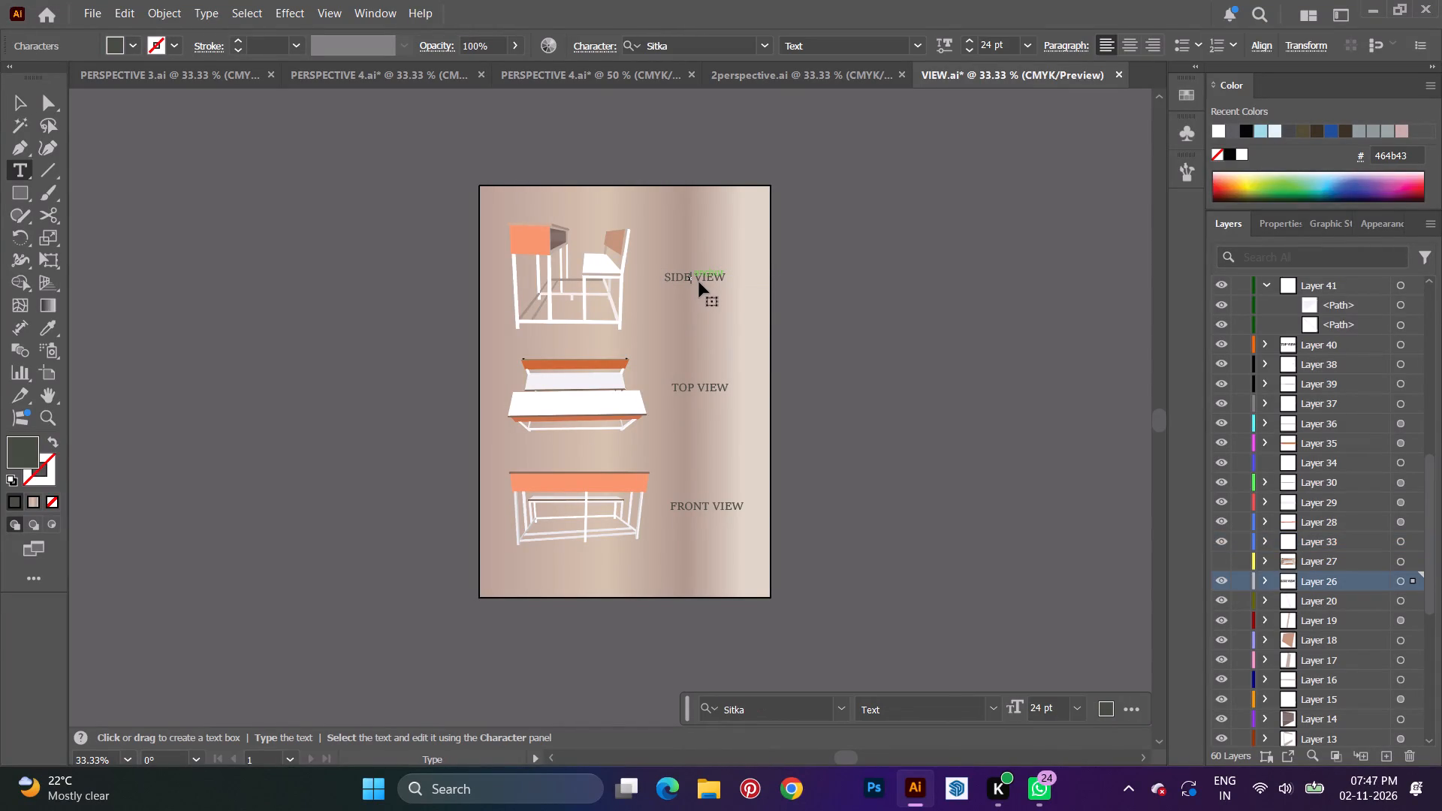
pyautogui.press('v')
pyautogui.press('BackSpace')
pyautogui.press('space')
pyautogui.scroll(2, 690, 282)
pyautogui.press('space')
pyautogui.keyDown('alt'); pyautogui.scroll(2, 690, 282); pyautogui.keyUp('alt')
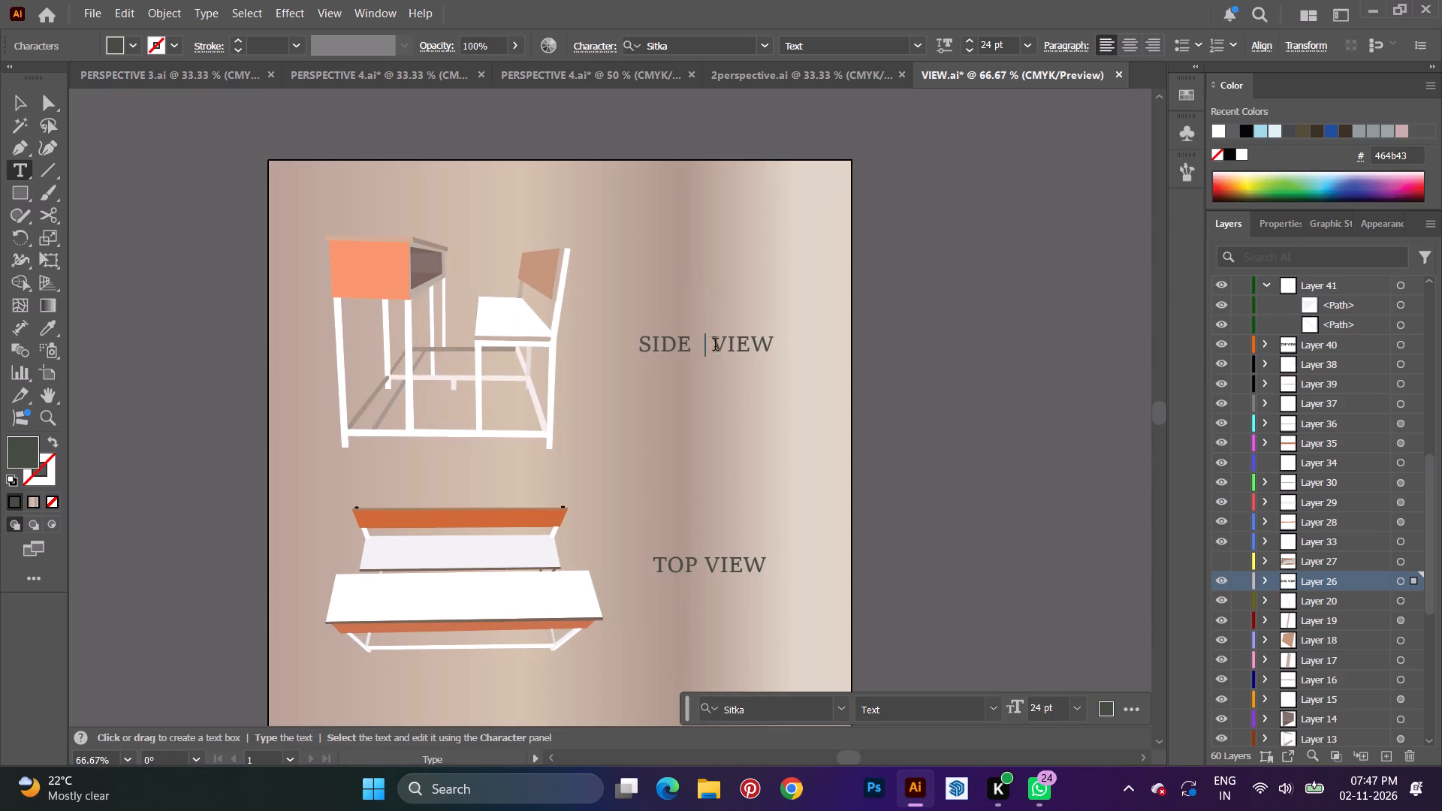
pyautogui.press('BackSpace')
pyautogui.click(19, 107)
# Move the SIDE VIEW label lower beside its desk and nudge the TOP VIEW and FRONT VIEW labels level with theirs.
pyautogui.moveTo(722, 344); pyautogui.dragTo(732, 346)
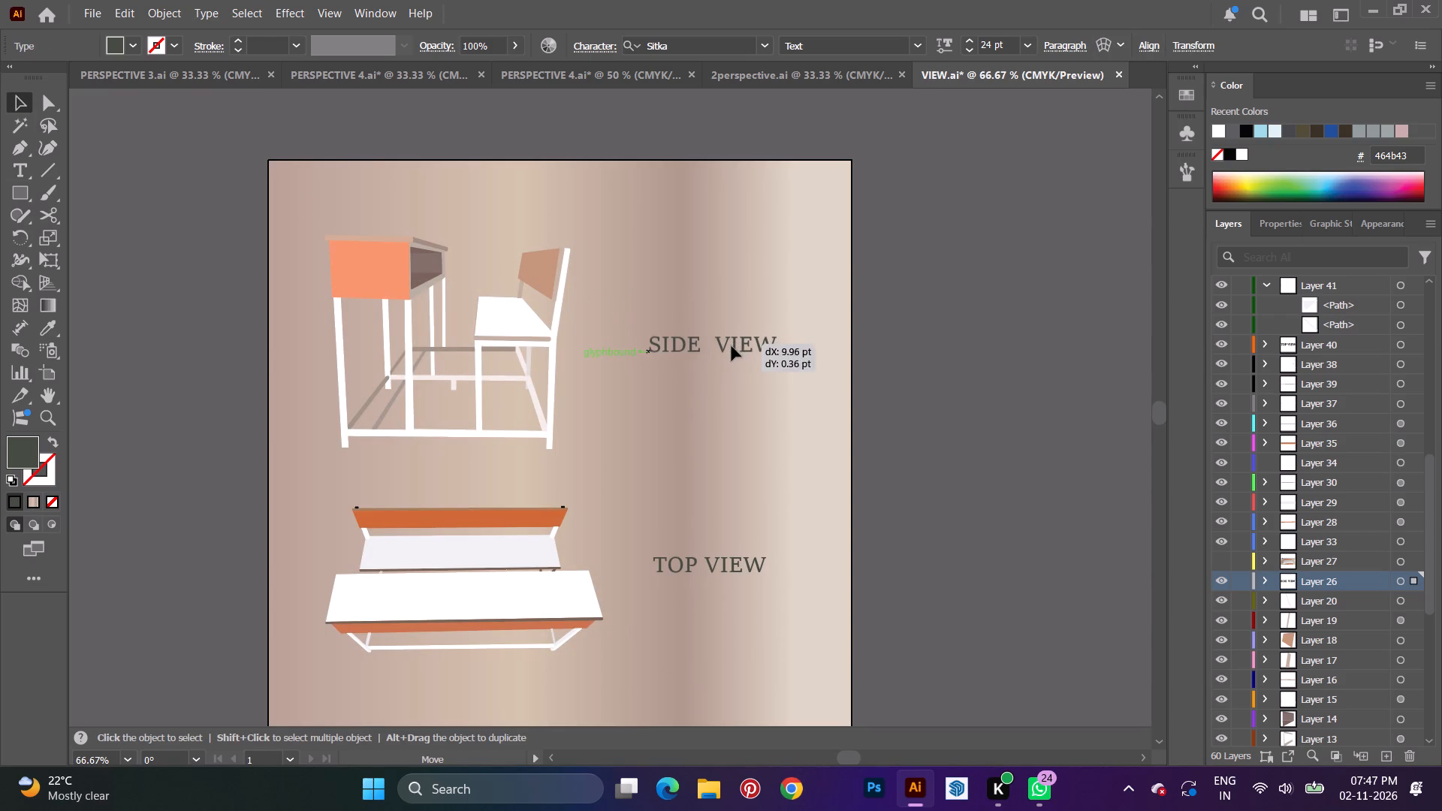
pyautogui.moveTo(732, 346); pyautogui.dragTo(729, 369)
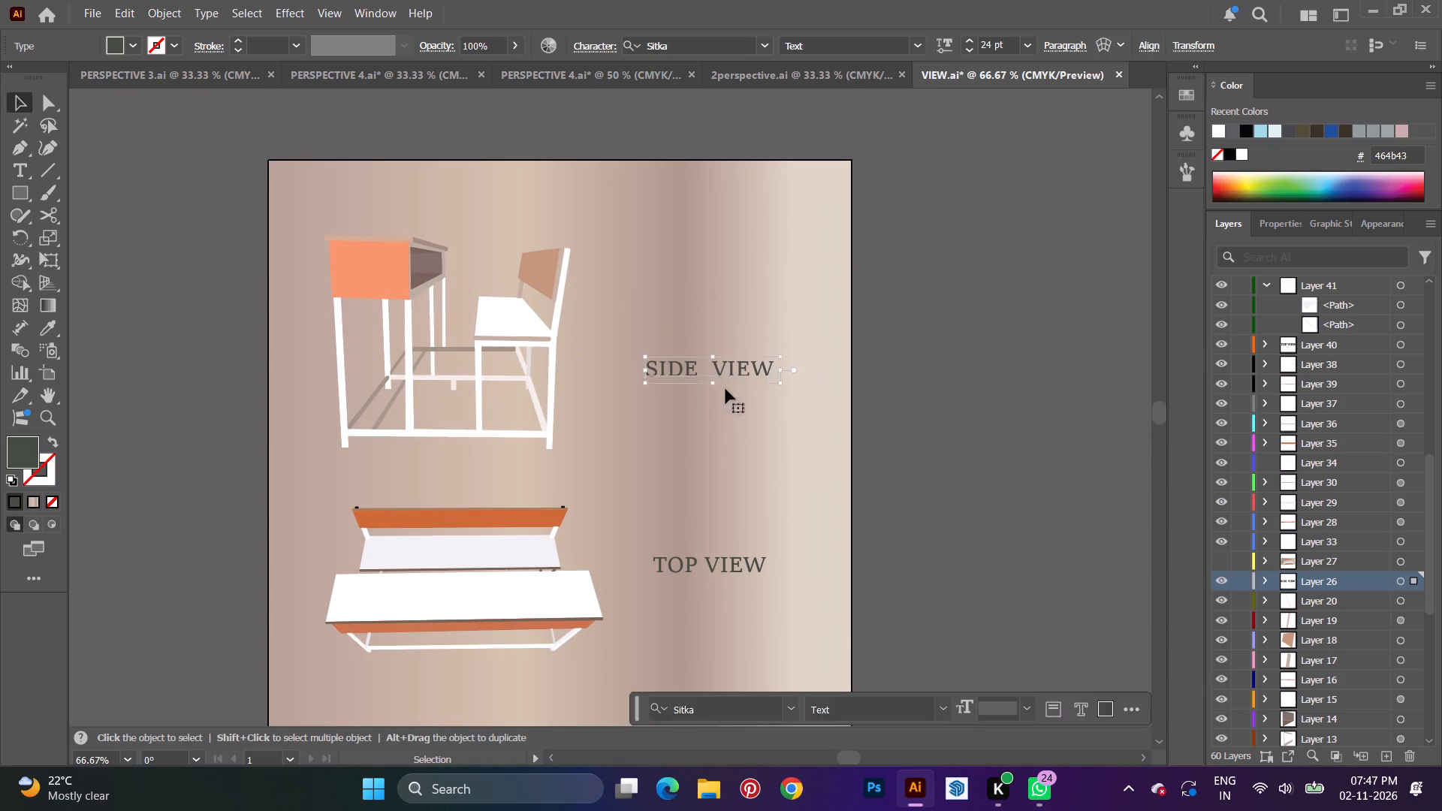
pyautogui.scroll(-4, 738, 469)
pyautogui.click(729, 492)
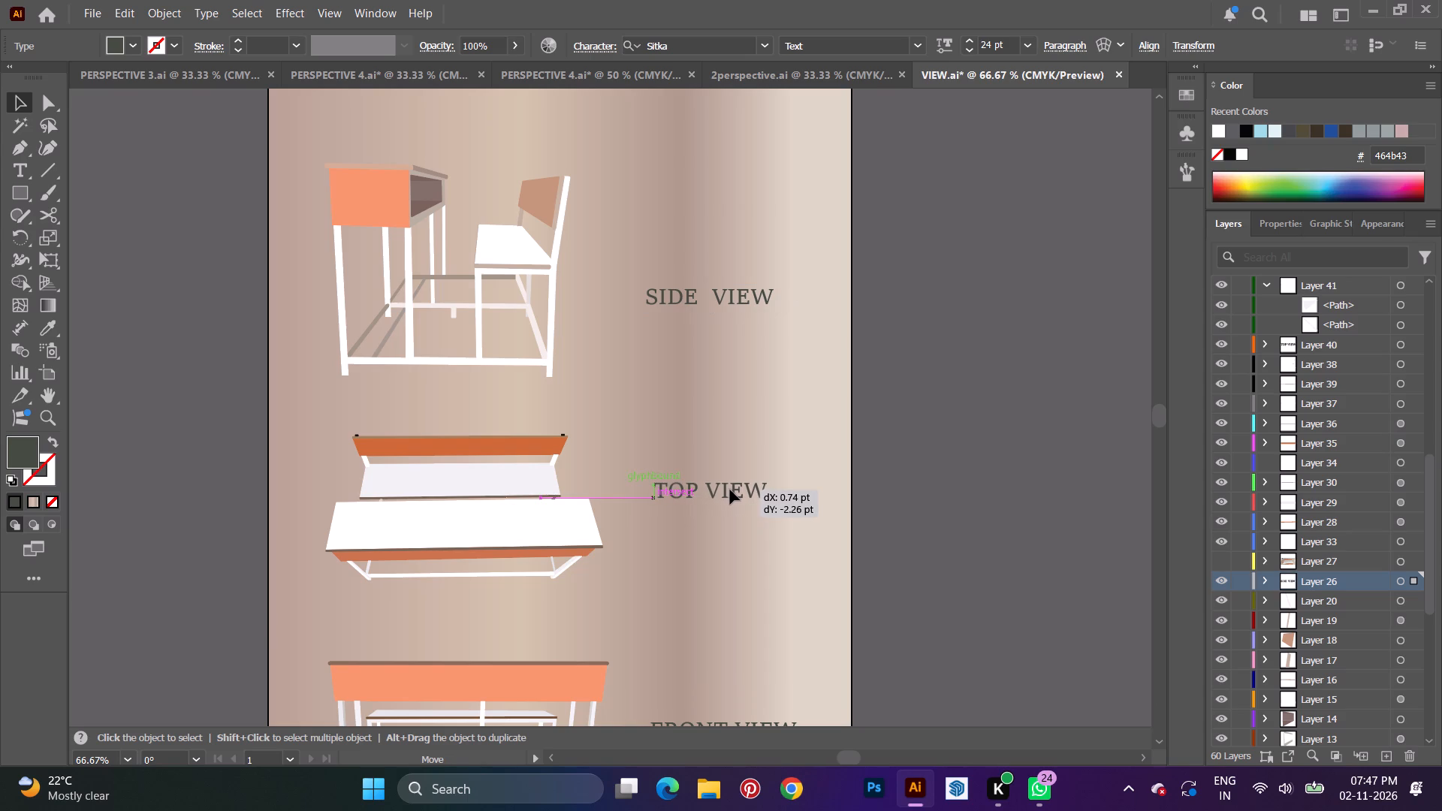
pyautogui.scroll(-9, 726, 523)
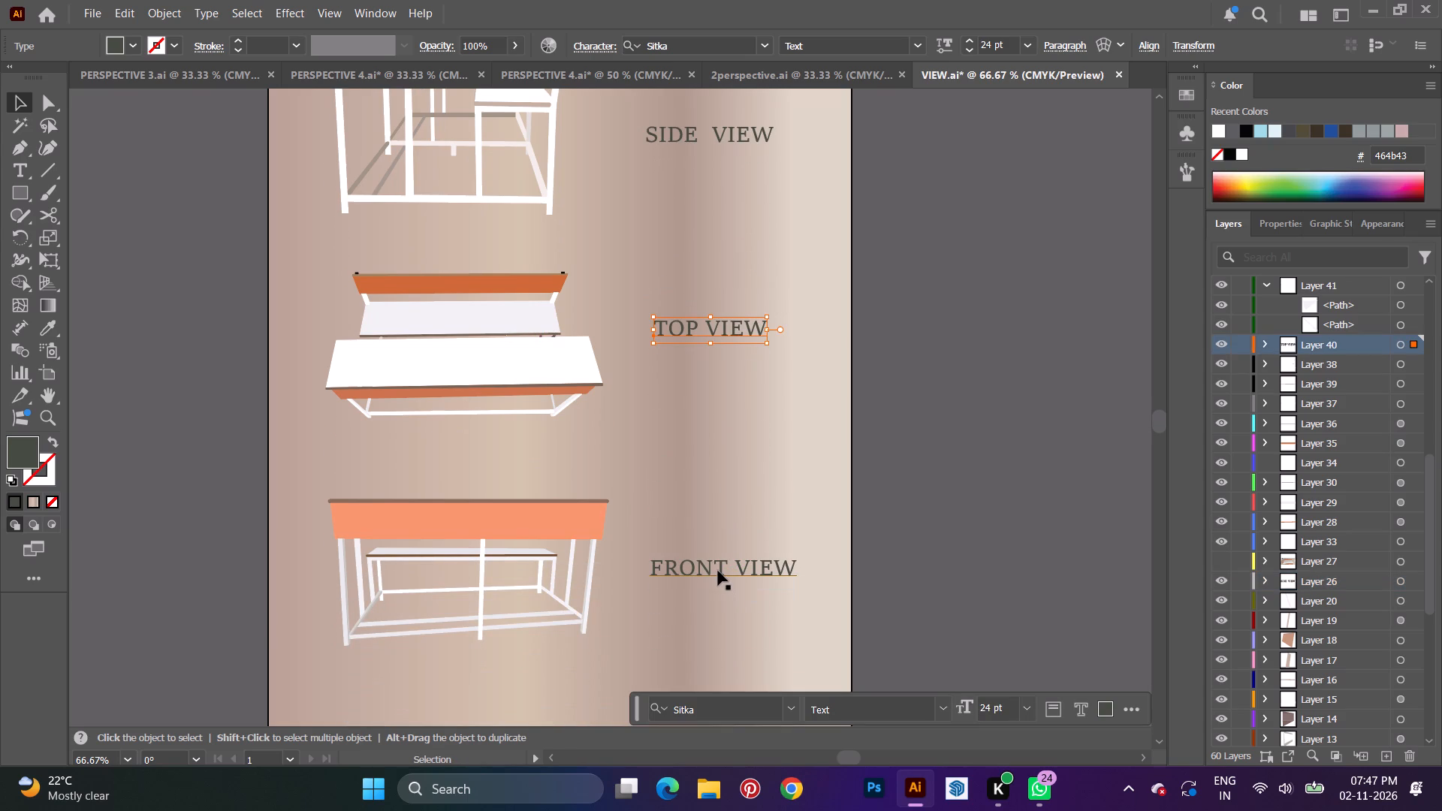
pyautogui.click(718, 571)
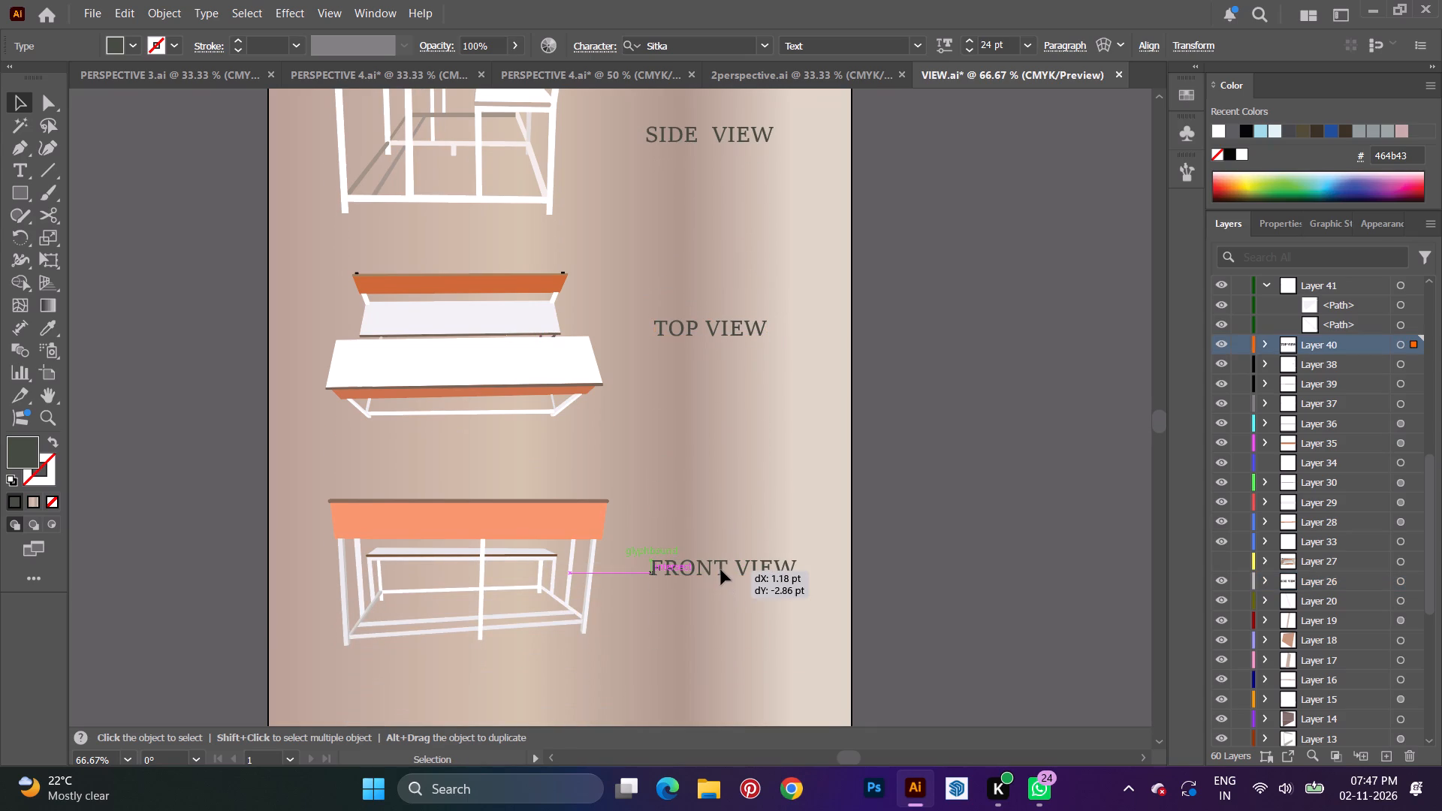
pyautogui.click(825, 436)
# Save the rearranged desk views document.
pyautogui.keyDown('alt'); pyautogui.scroll(-2, 819, 493); pyautogui.keyUp('alt')
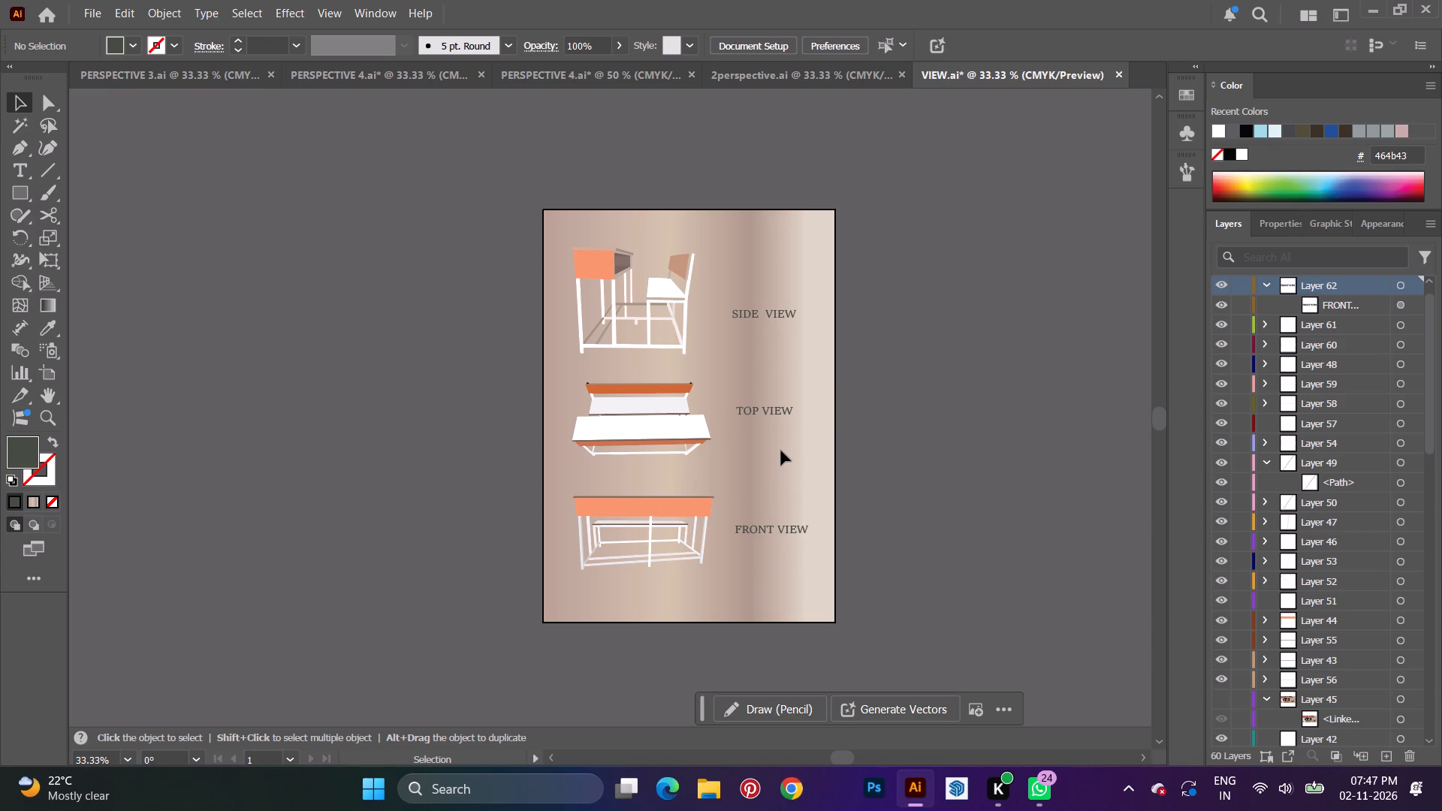
pyautogui.hotkey('ctrl', 's')
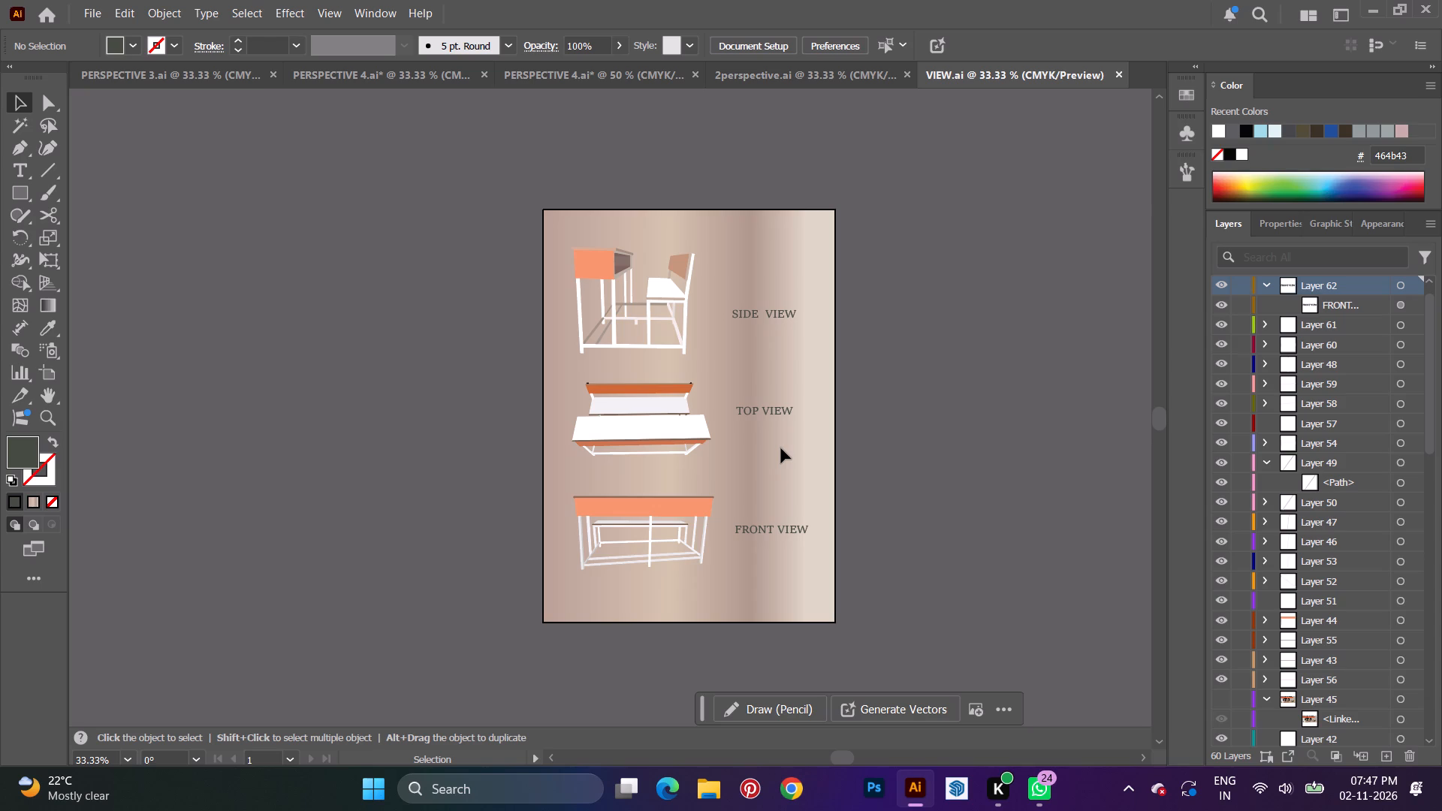
# Look over the open stop sign, fridge, wardrobe and ceiling fan drawings in turn.
pyautogui.click(847, 68)
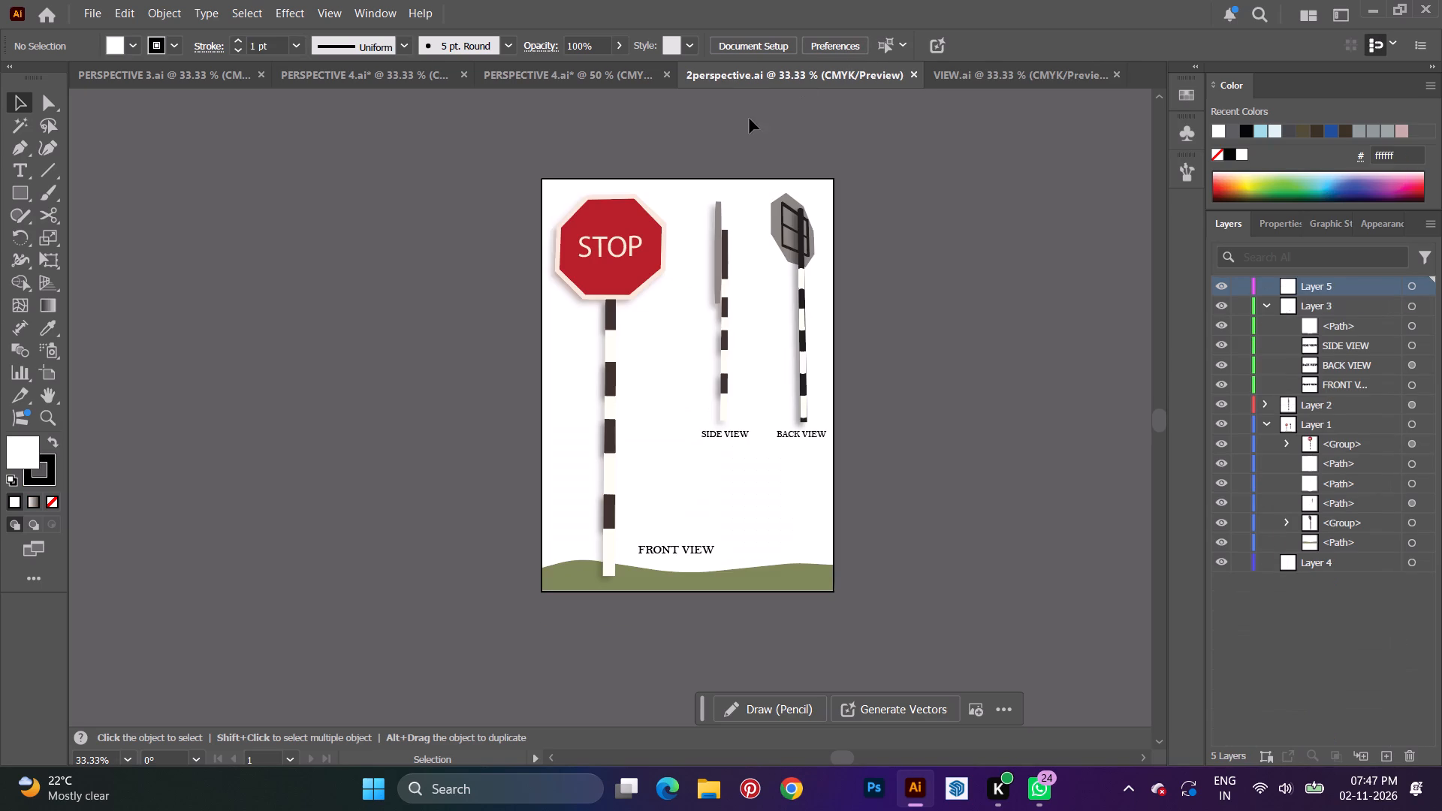
pyautogui.click(589, 67)
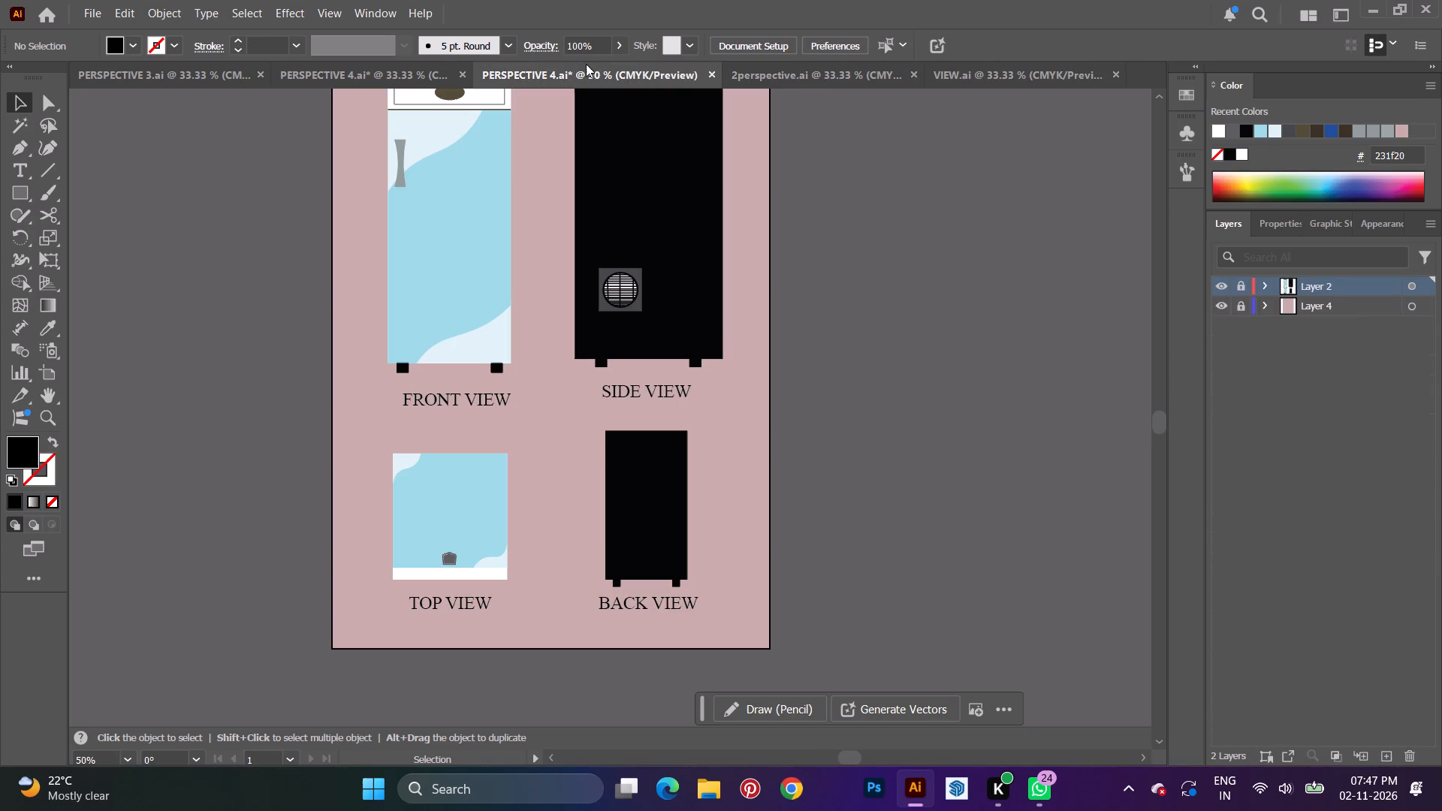
pyautogui.click(396, 67)
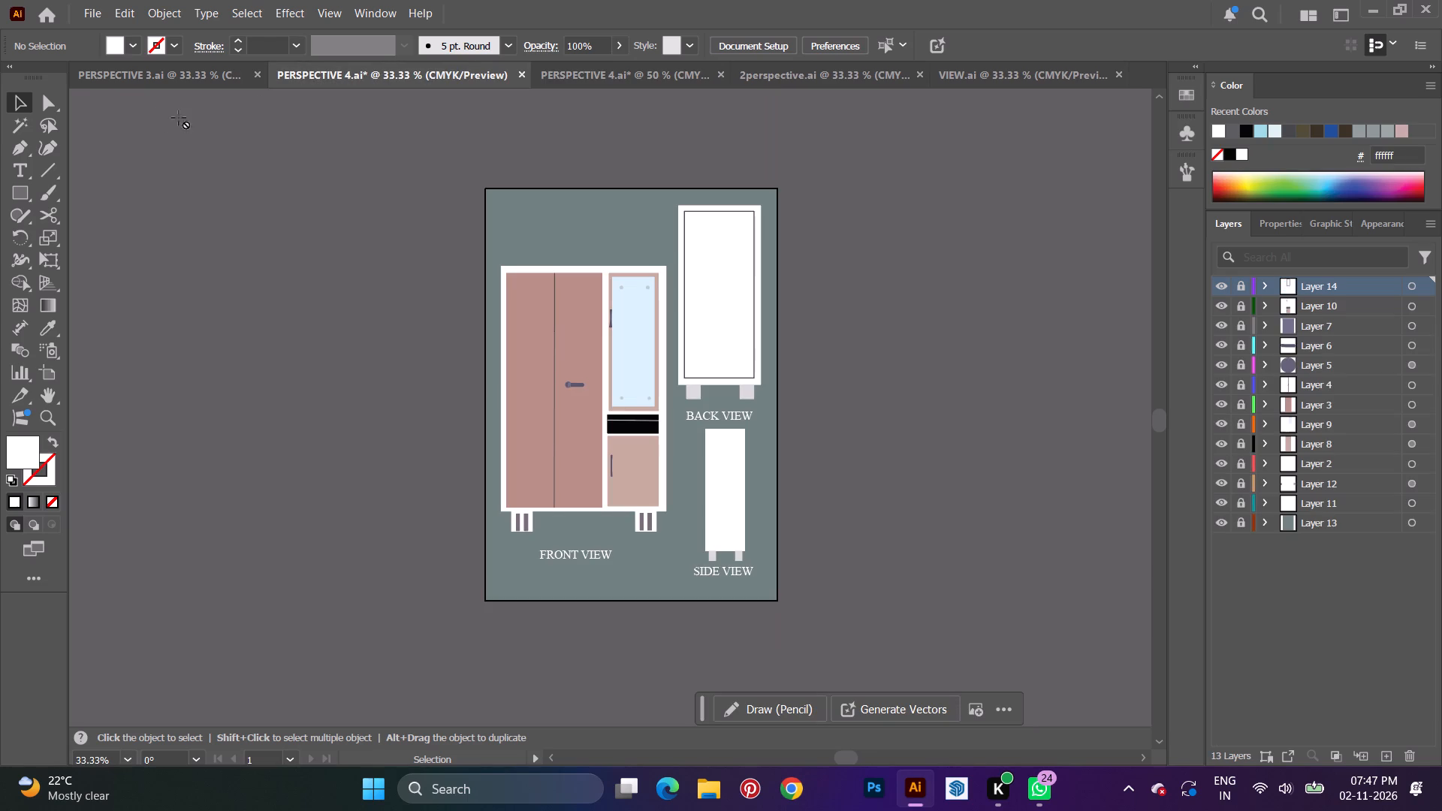
pyautogui.click(185, 74)
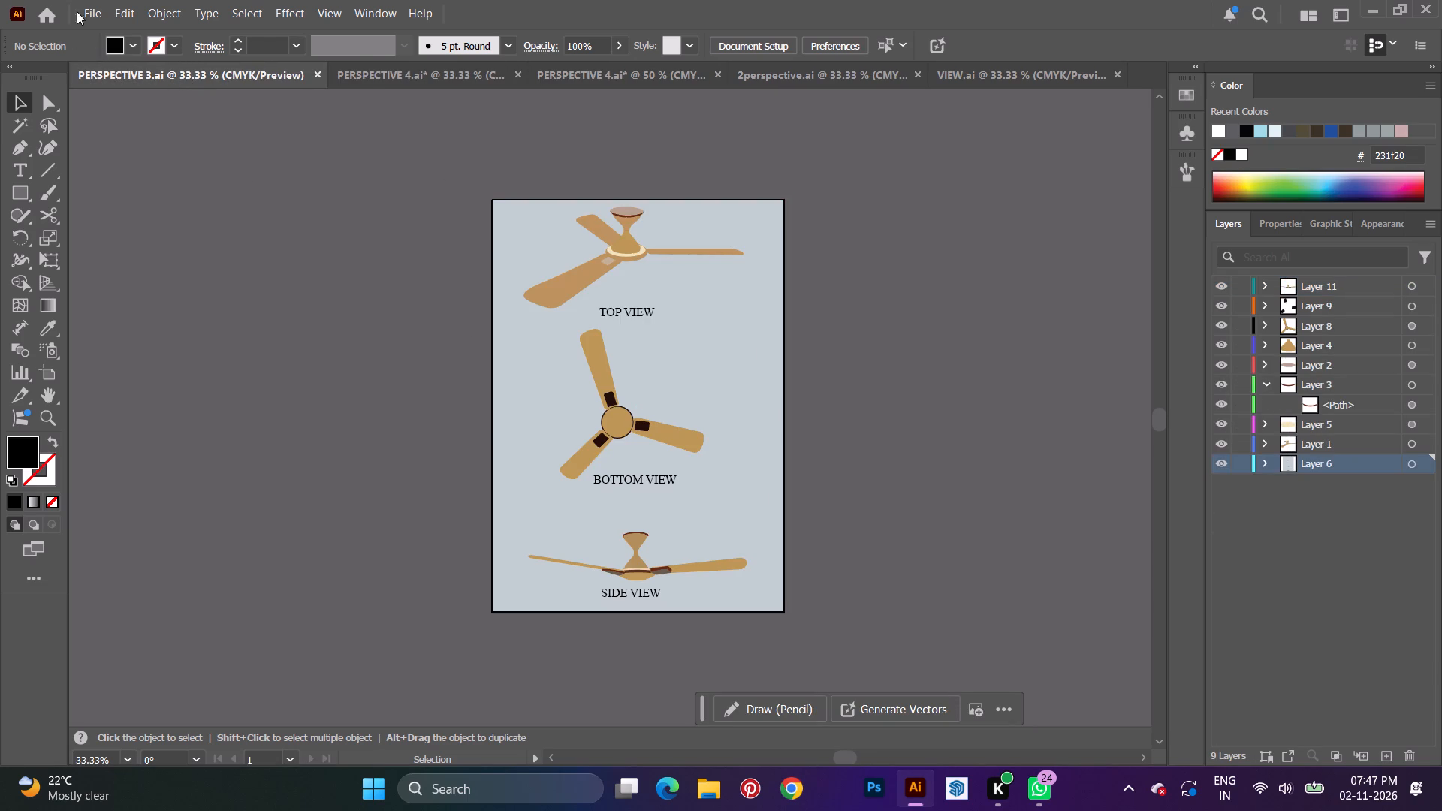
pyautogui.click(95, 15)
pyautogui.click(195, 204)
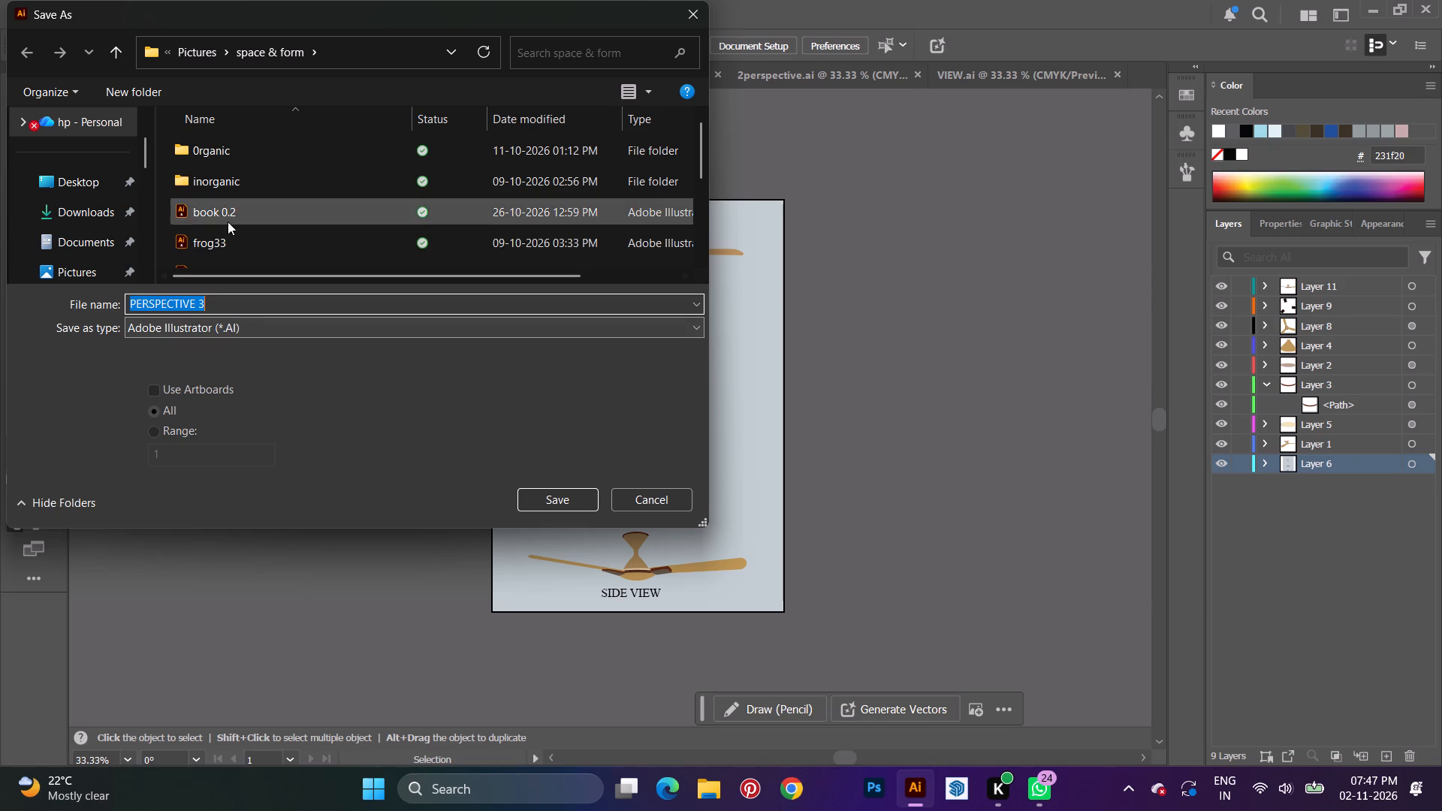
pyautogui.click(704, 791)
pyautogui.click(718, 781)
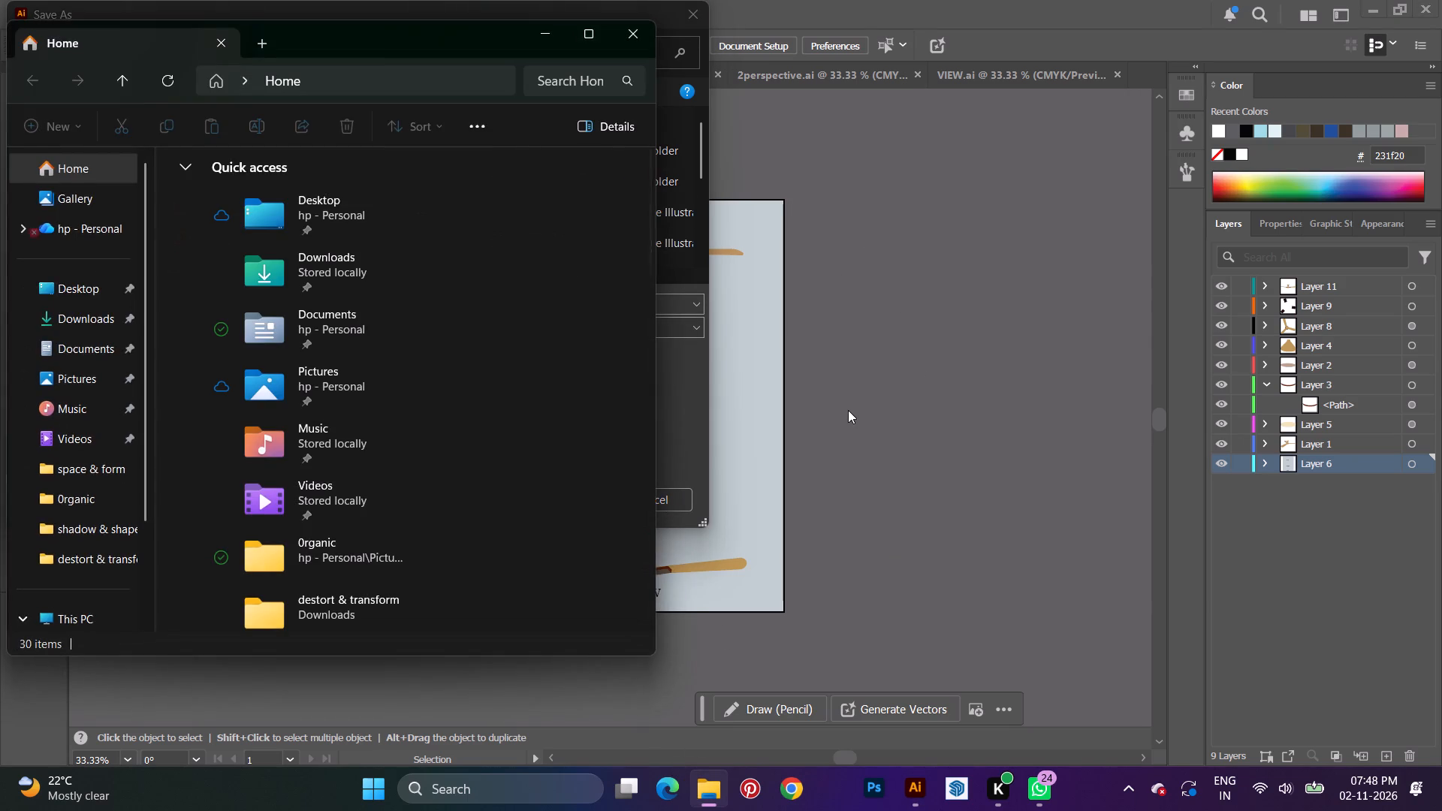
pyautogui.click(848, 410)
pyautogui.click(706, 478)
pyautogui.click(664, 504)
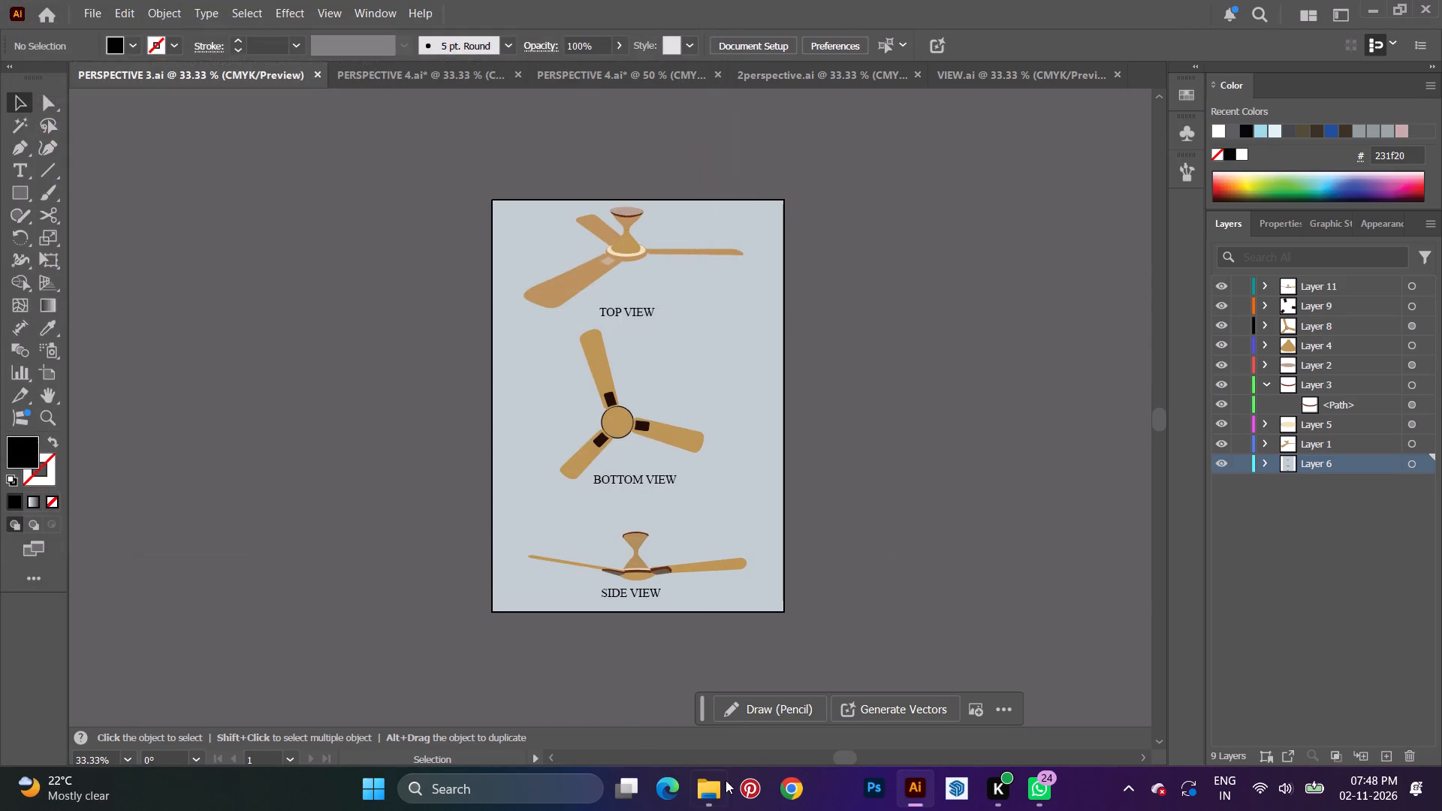
# Switch to File Explorer, enlarge its window and open the Downloads folder.
pyautogui.click(709, 793)
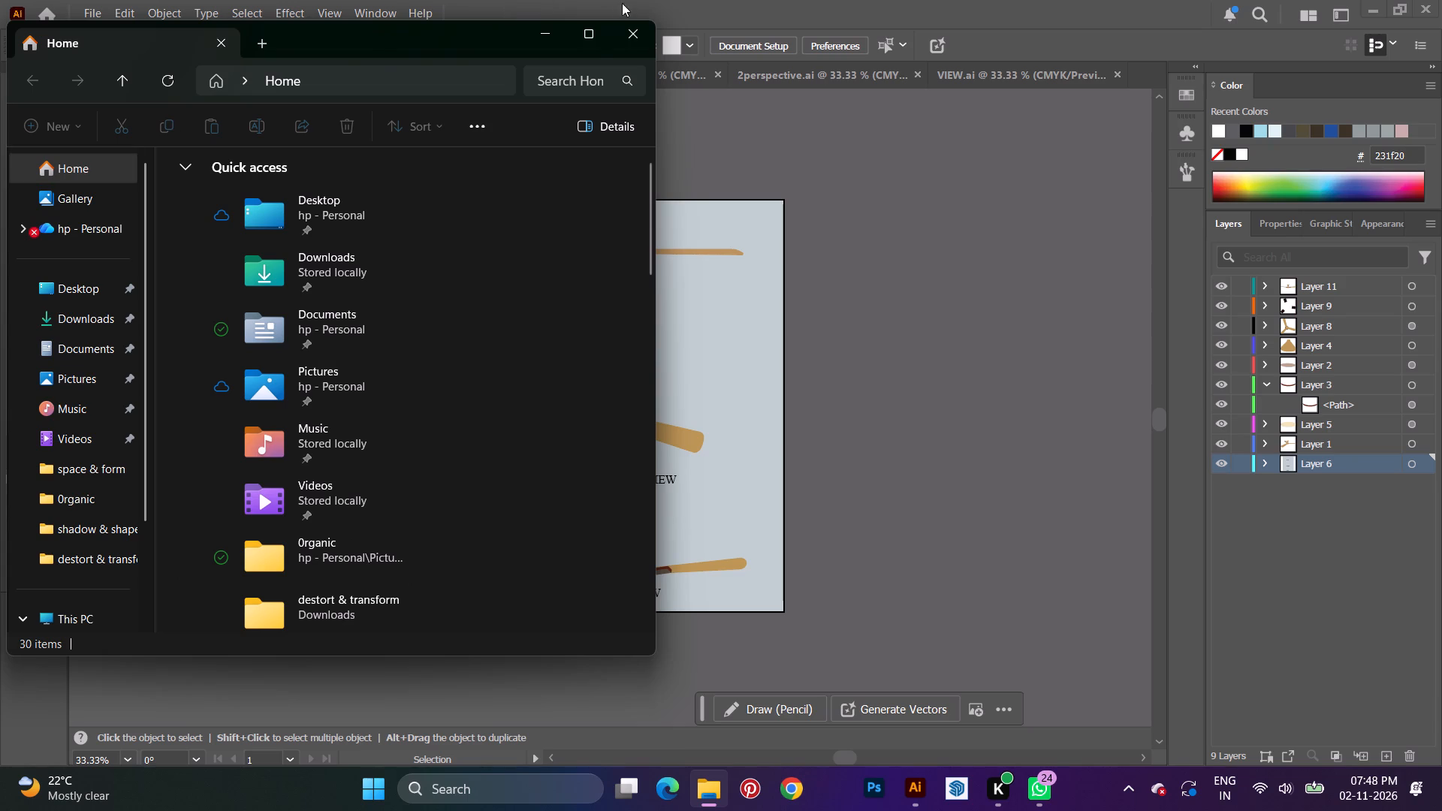
pyautogui.click(593, 38)
pyautogui.rightClick(452, 506)
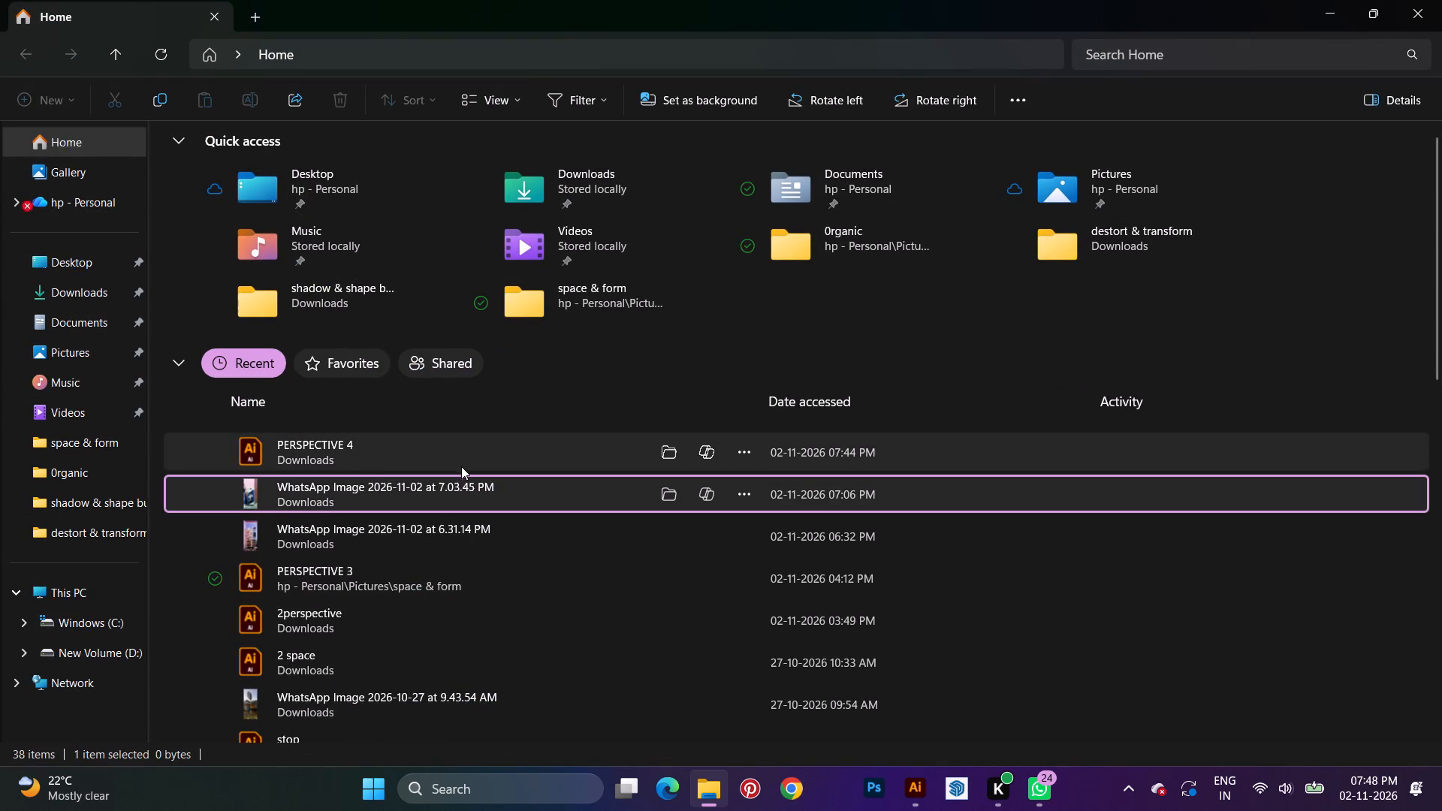
pyautogui.rightClick(467, 432)
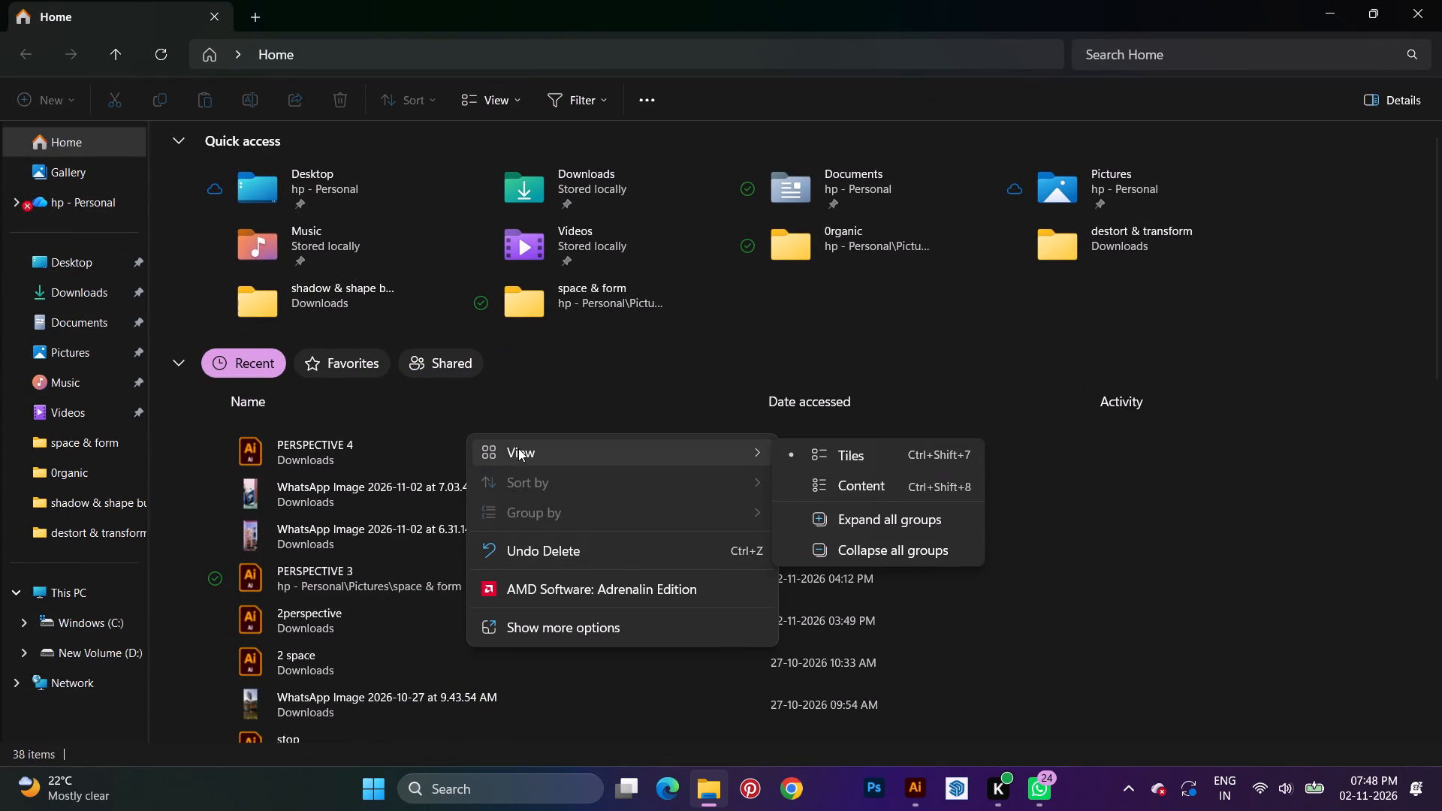
pyautogui.click(623, 448)
pyautogui.click(125, 273)
pyautogui.click(79, 291)
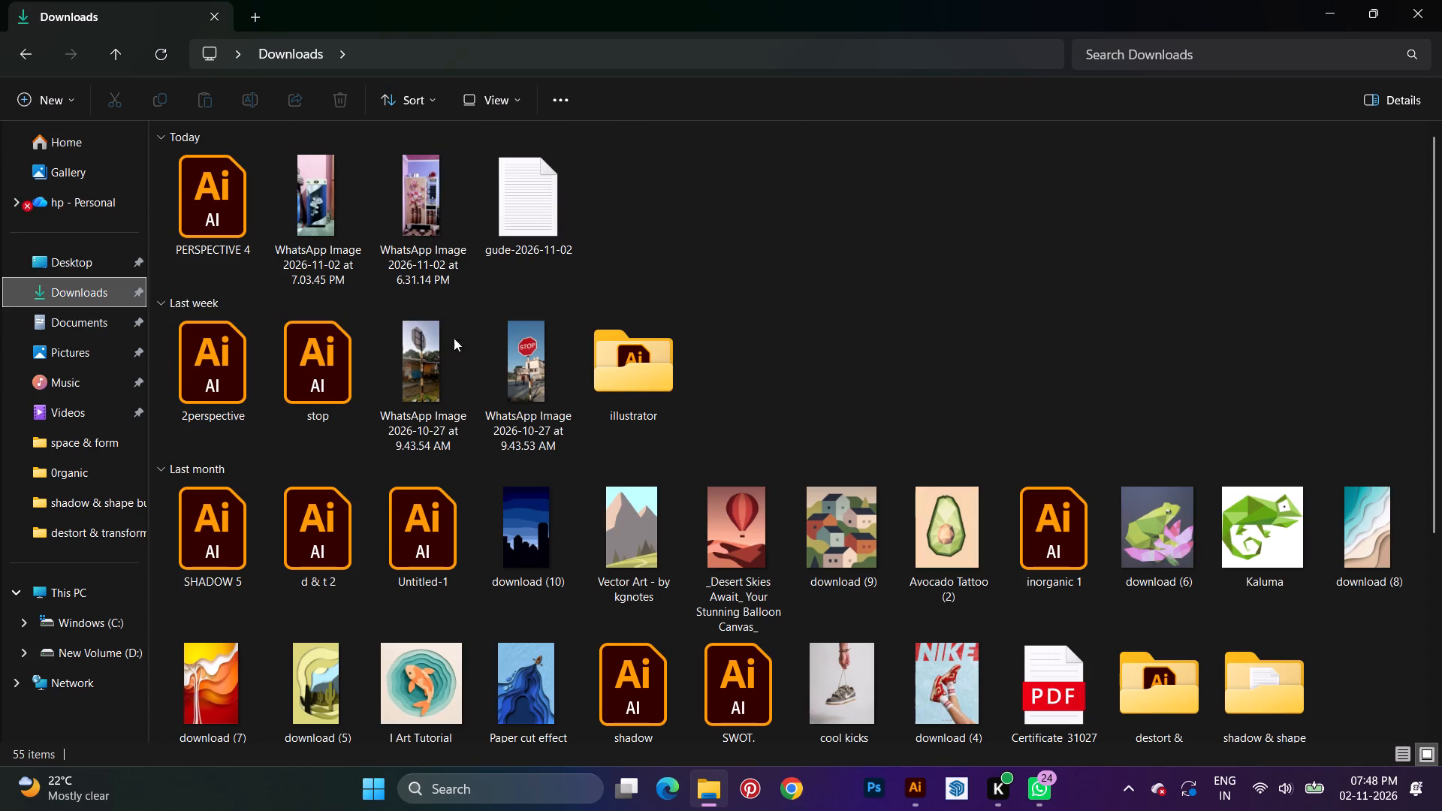
# Create a new folder named PERSPECTIVE VIEW in Downloads.
pyautogui.rightClick(834, 330)
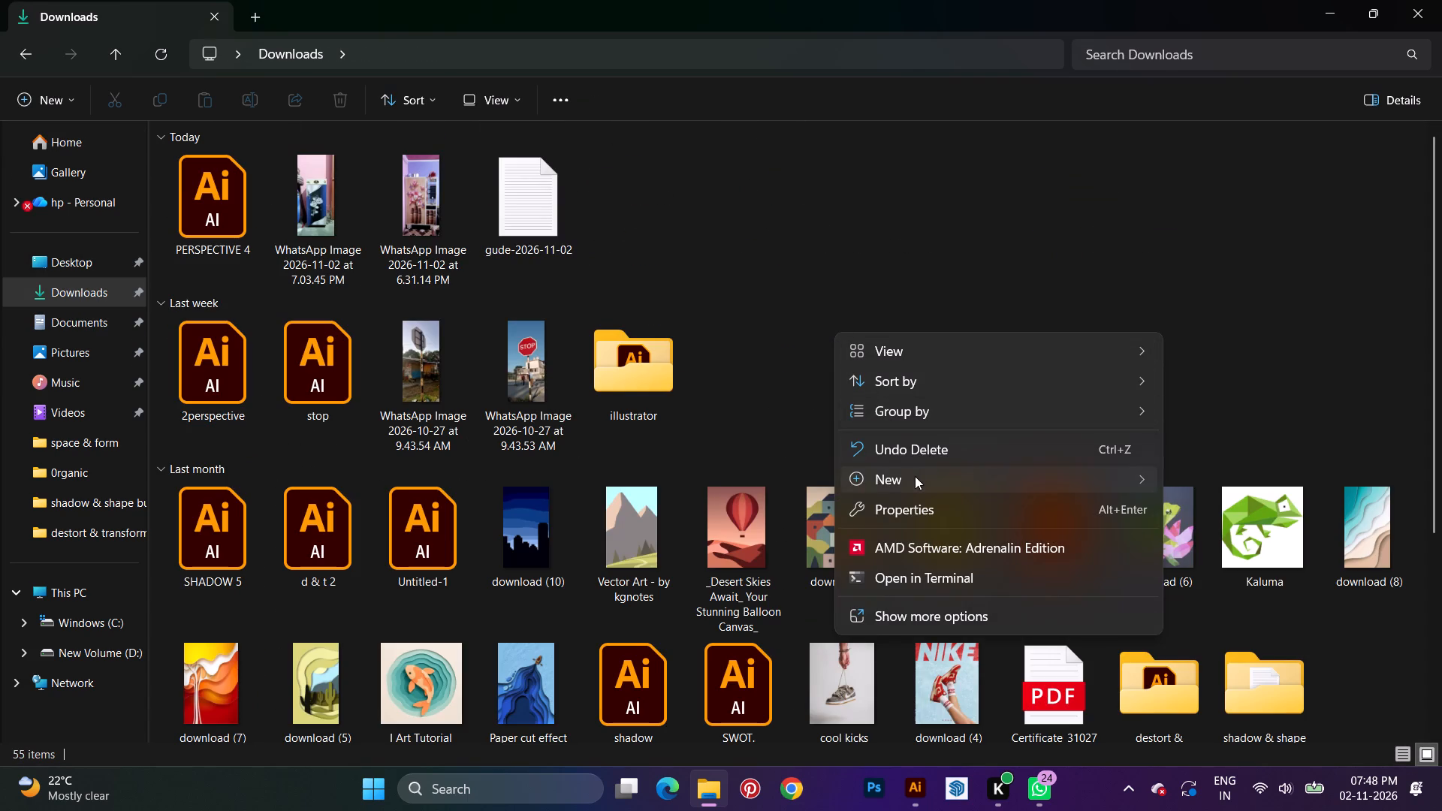
pyautogui.click(915, 476)
pyautogui.click(1232, 486)
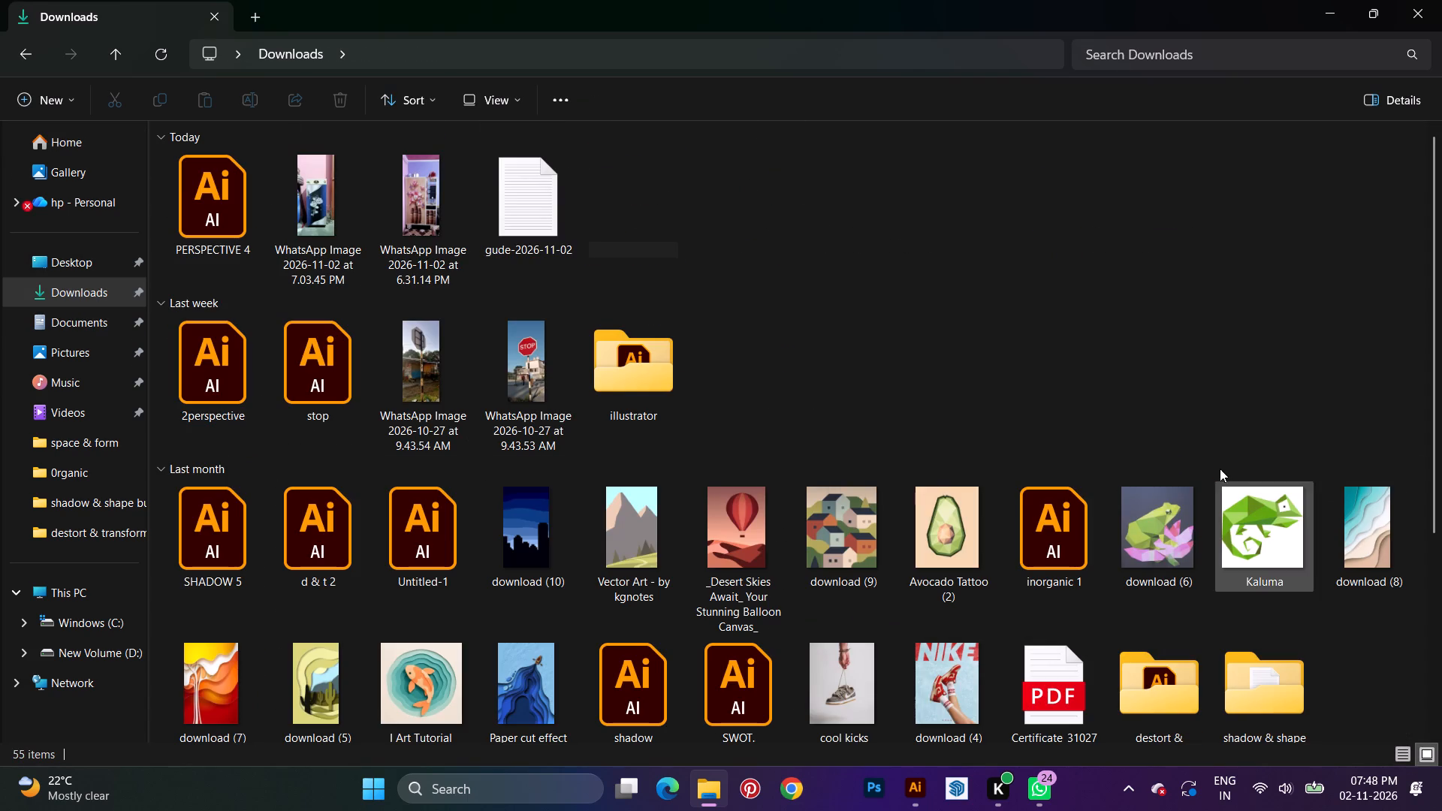
pyautogui.press('BackSpace')
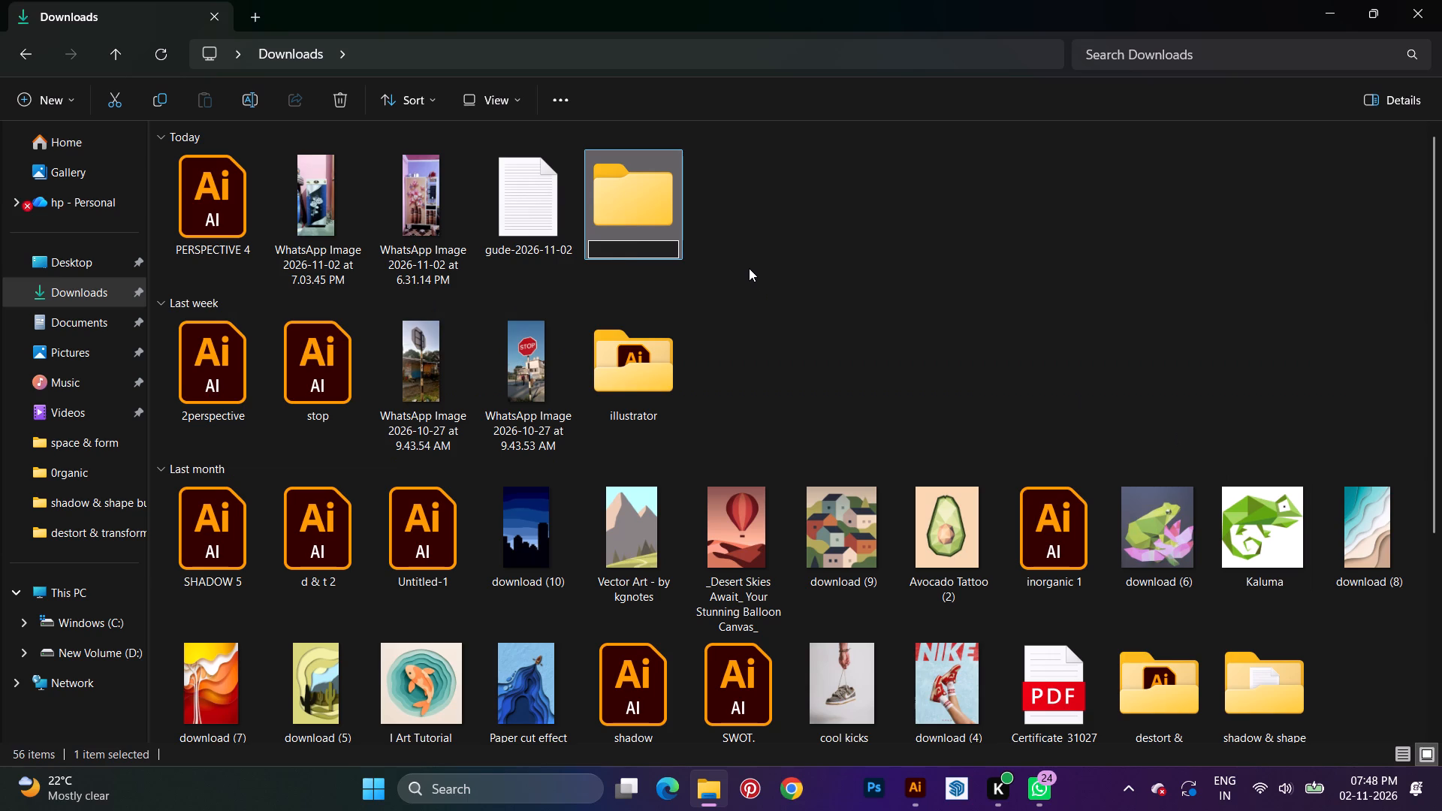
pyautogui.write('PERSPECTIVE')
pyautogui.press('space')
pyautogui.write('VIEW')
pyautogui.press('space')
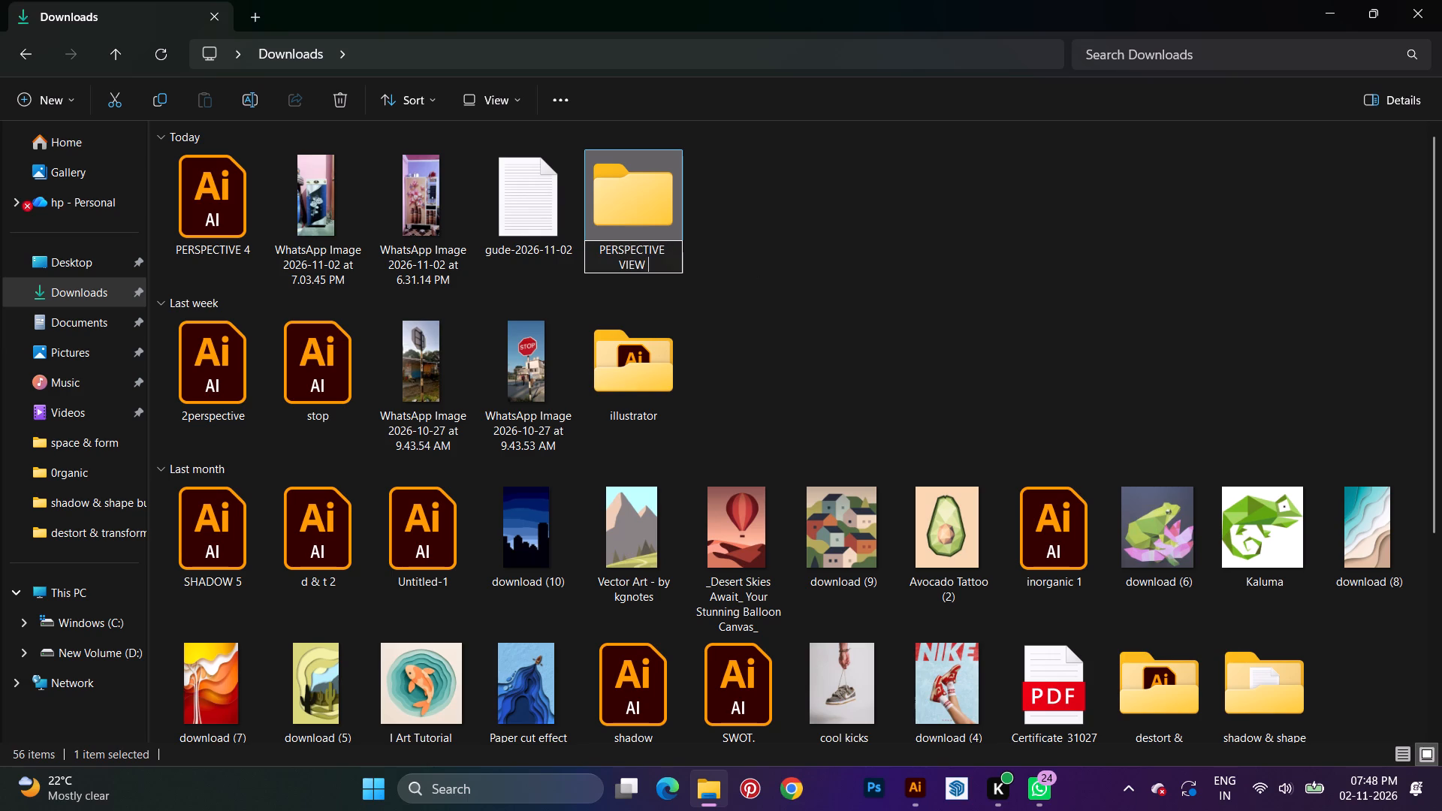
pyautogui.press('Return')
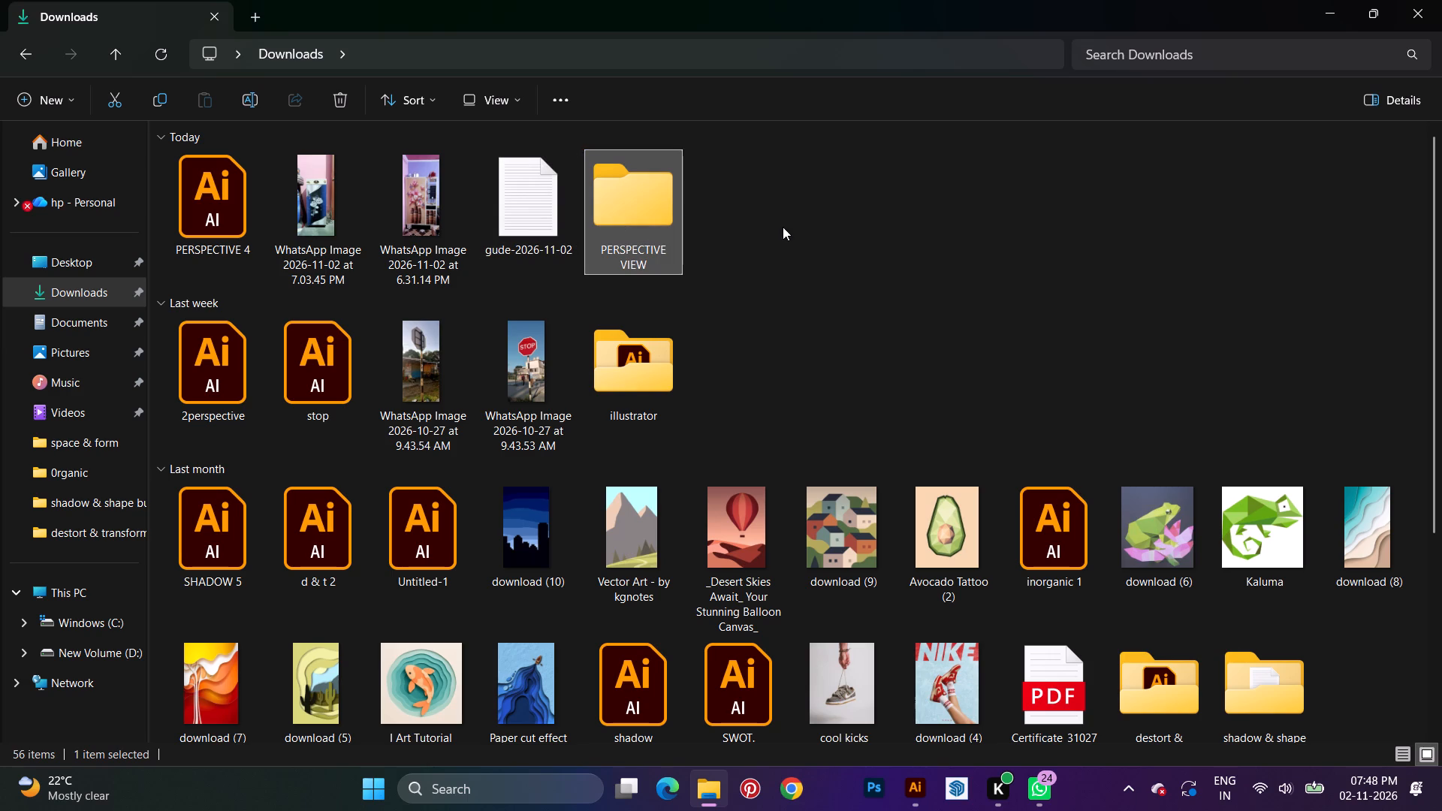
pyautogui.click(785, 227)
# Check the PERSPECTIVE 4 drawing and move its file from Downloads into the PERSPECTIVE VIEW folder.
pyautogui.doubleClick(228, 210)
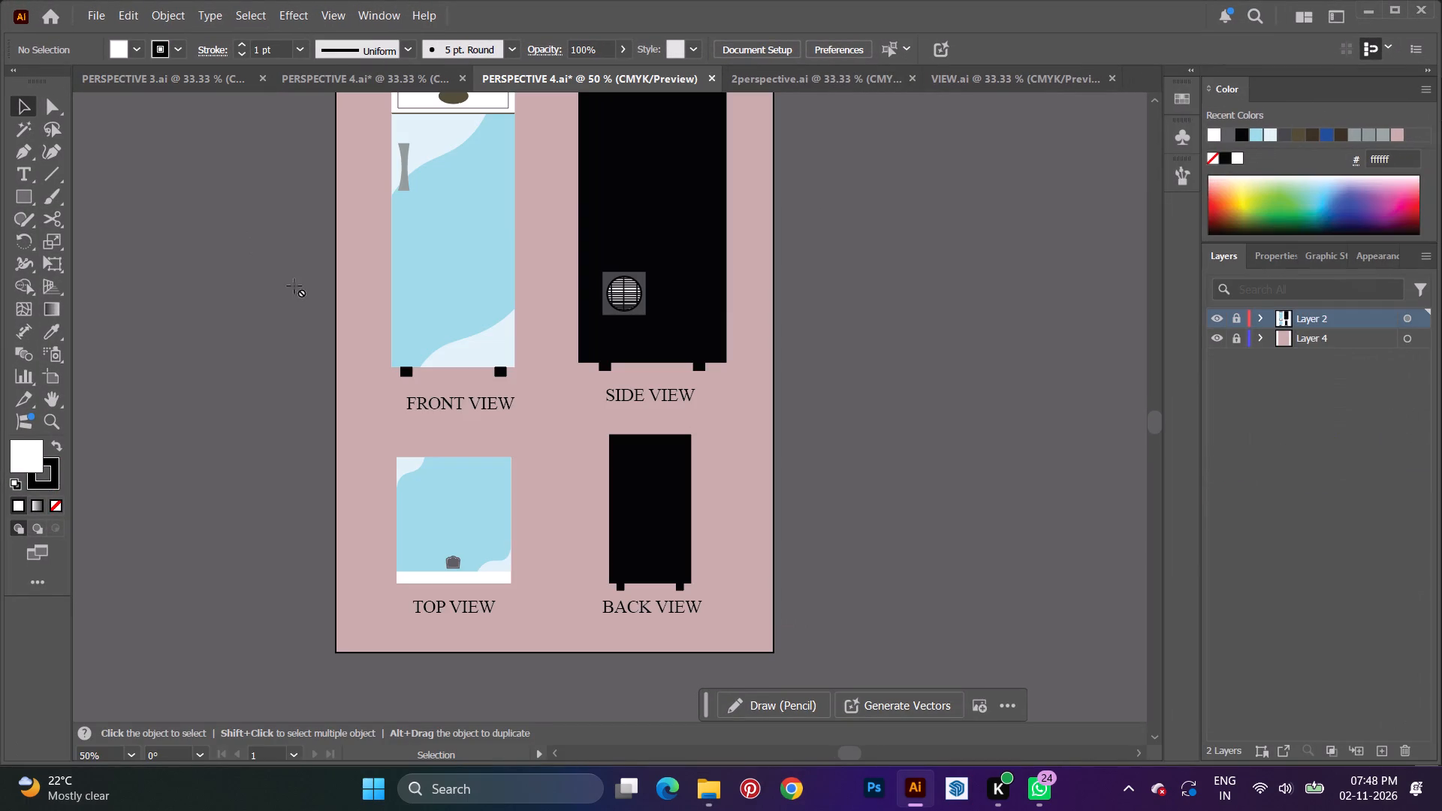
pyautogui.click(717, 800)
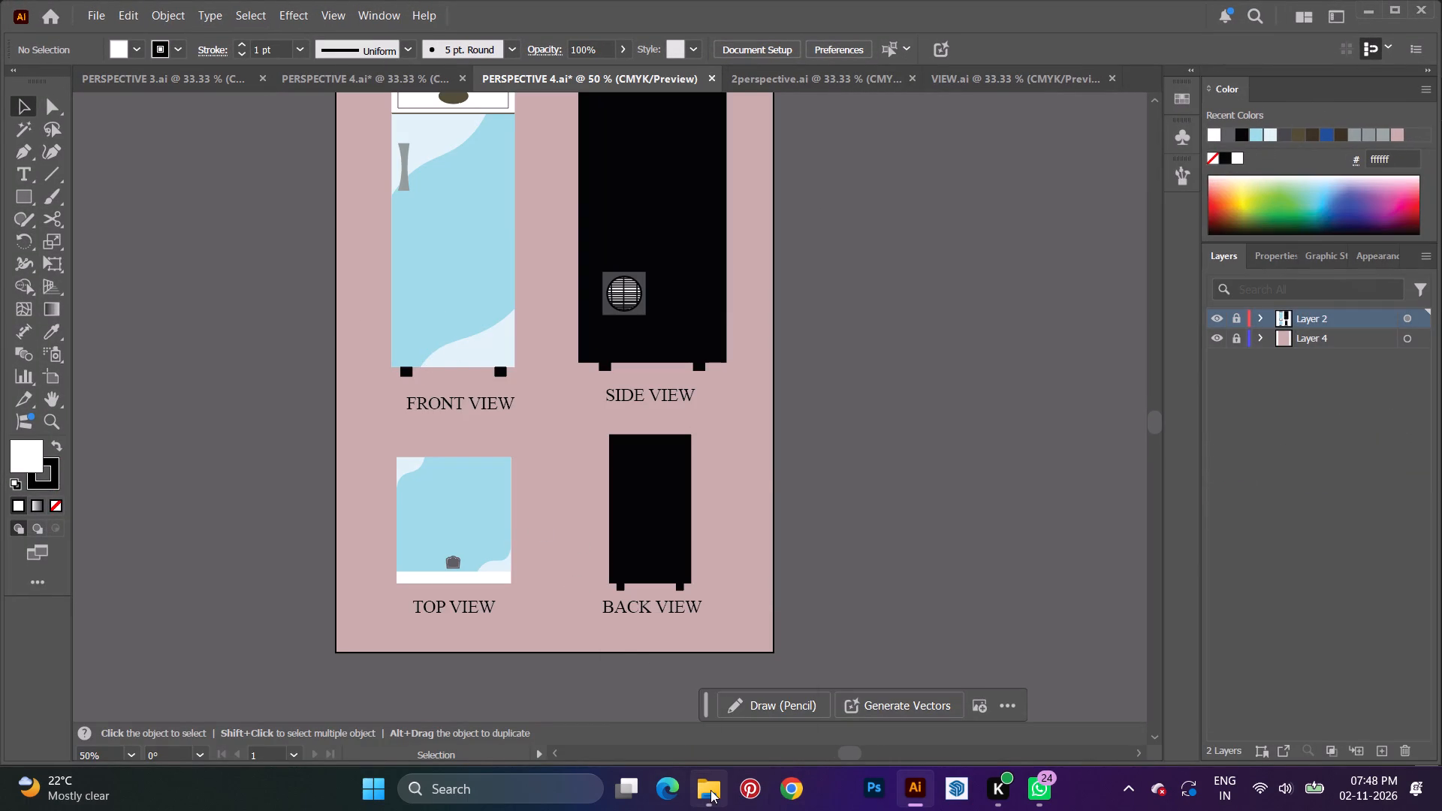
pyautogui.click(710, 790)
pyautogui.moveTo(219, 216); pyautogui.dragTo(576, 257)
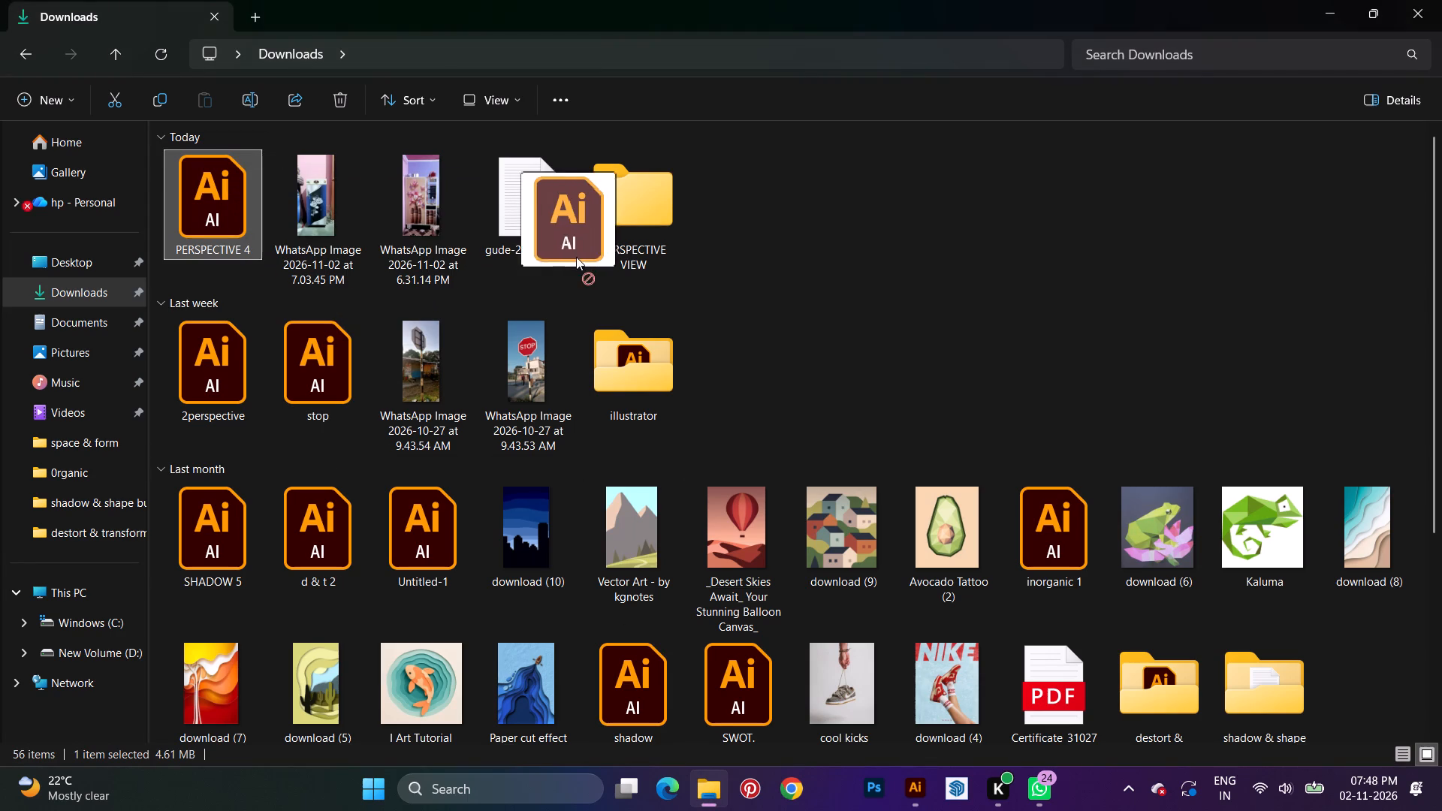
pyautogui.moveTo(576, 257); pyautogui.dragTo(644, 256)
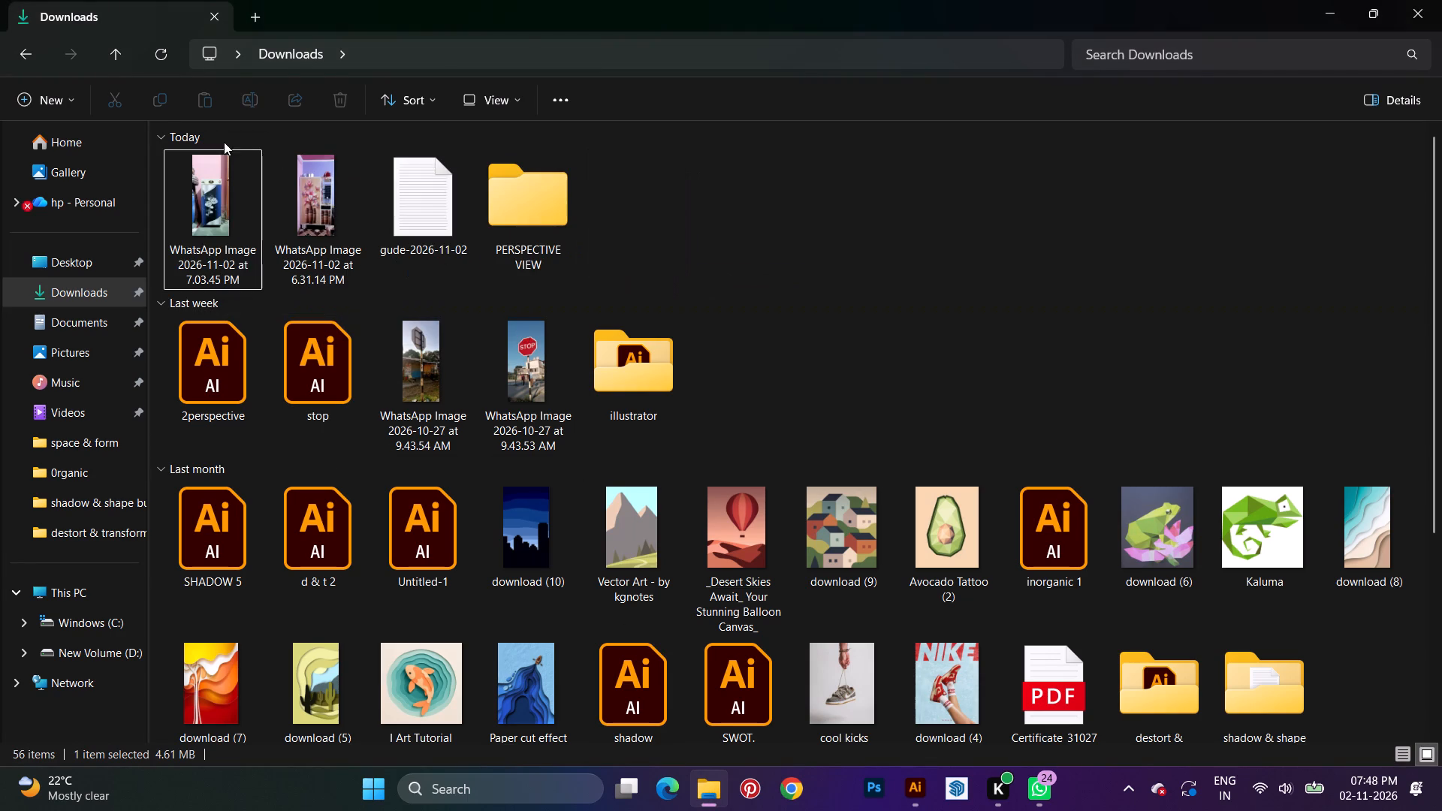
# Delete the two WhatsApp images dated 2026-11-02, at 7.03.45 PM and 6.31.14 PM, from Downloads.
pyautogui.rightClick(222, 191)
pyautogui.click(500, 47)
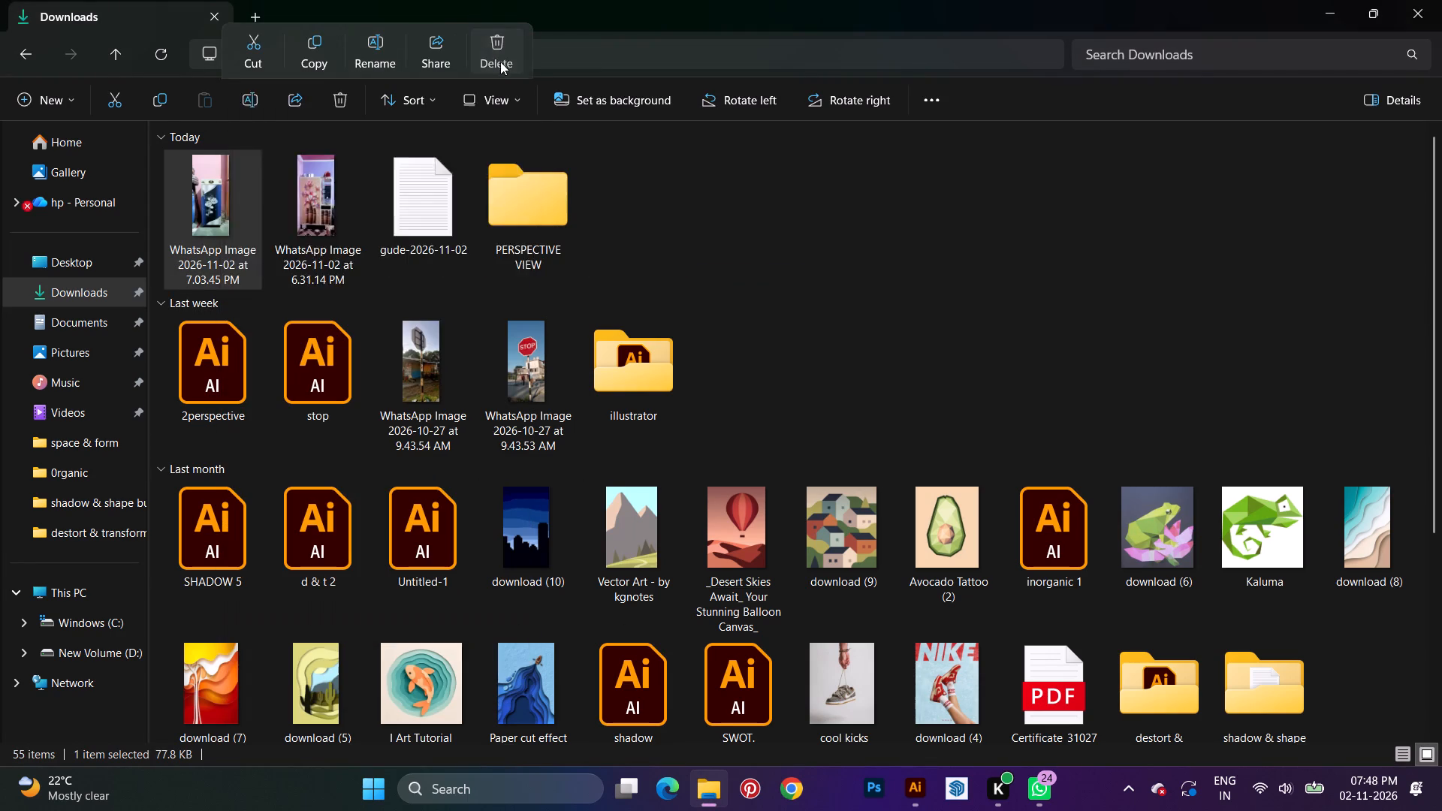
pyautogui.click(323, 216)
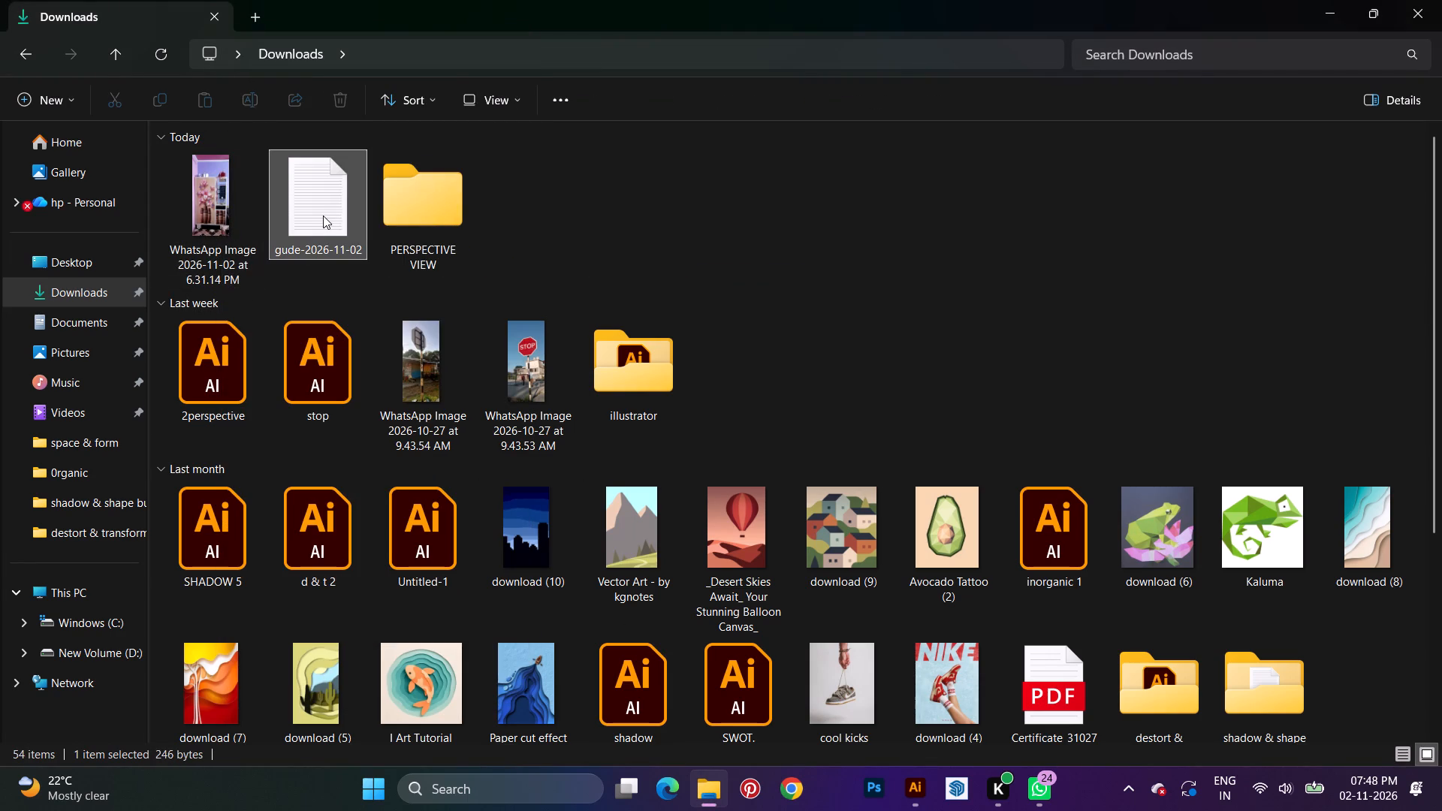
pyautogui.rightClick(212, 181)
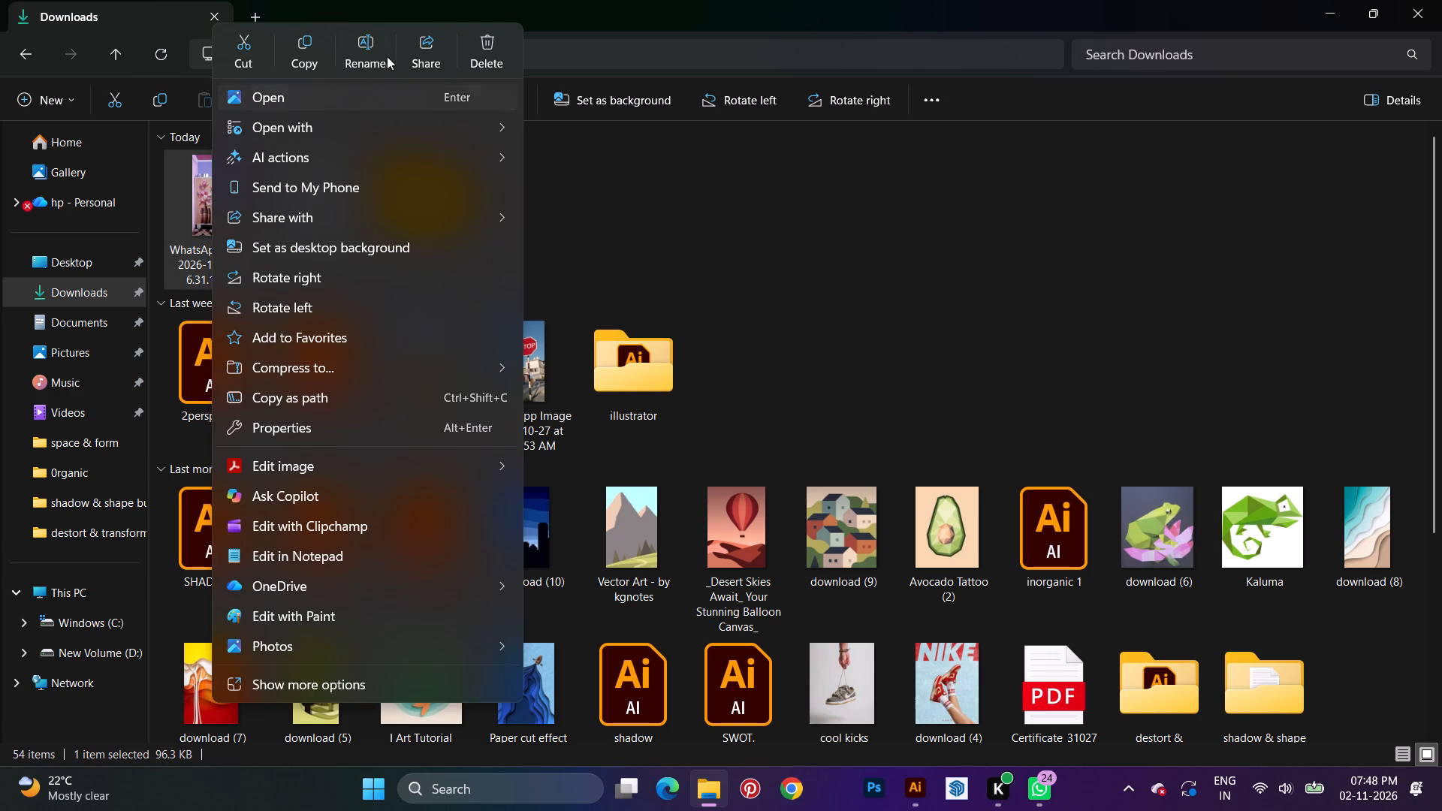
pyautogui.click(485, 41)
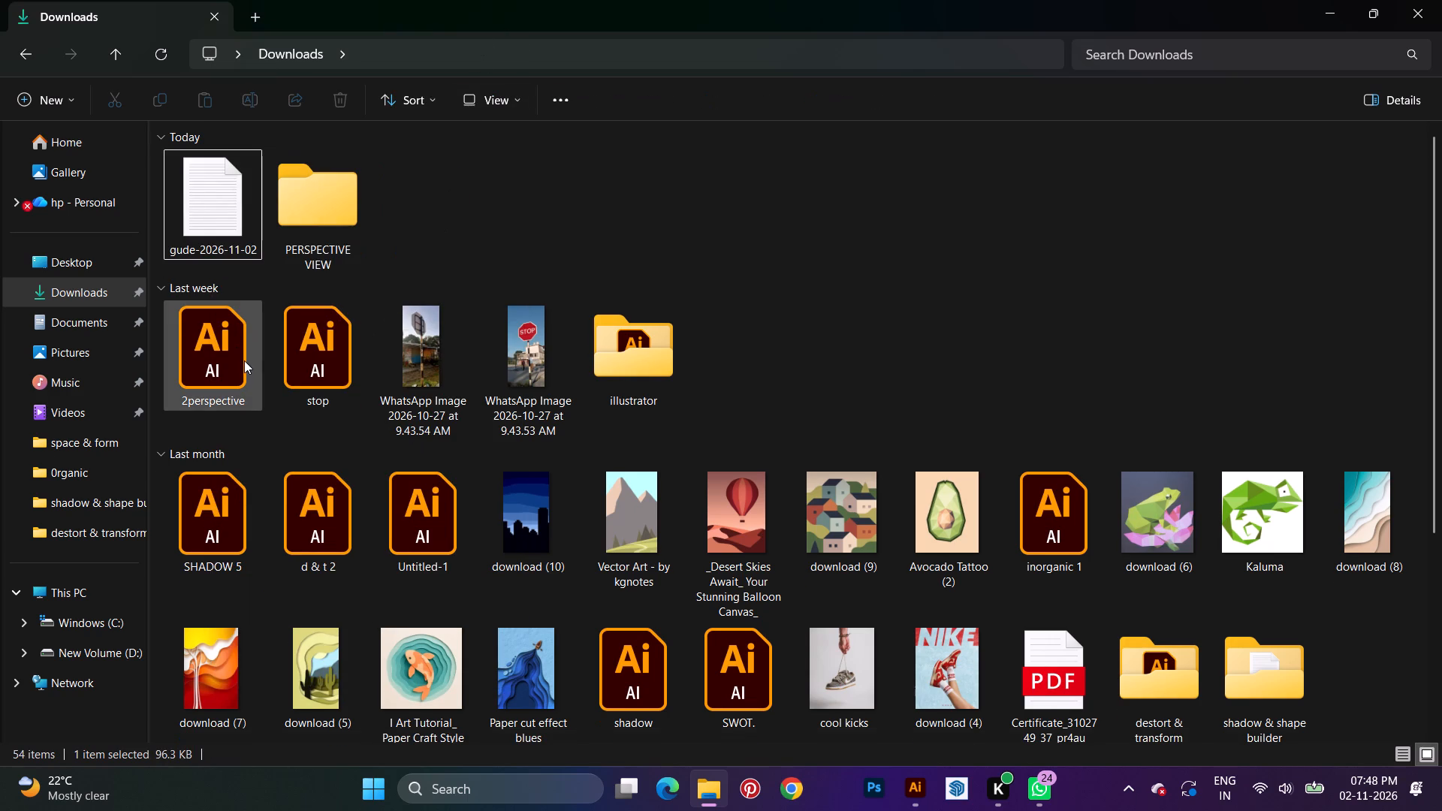
# Check the 2perspective drawing, and move the 2perspective and stop files into the PERSPECTIVE VIEW folder.
pyautogui.doubleClick(225, 354)
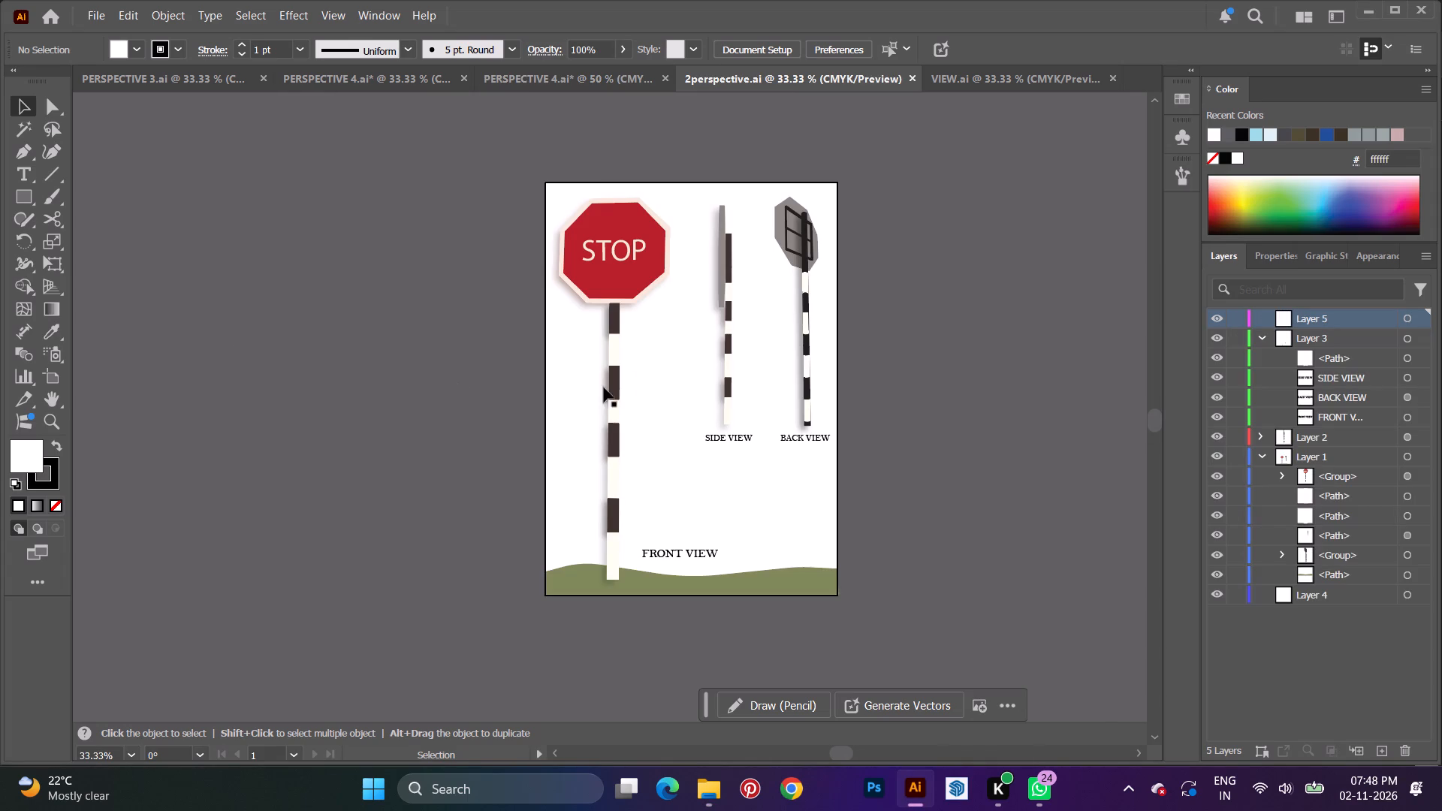
pyautogui.click(703, 804)
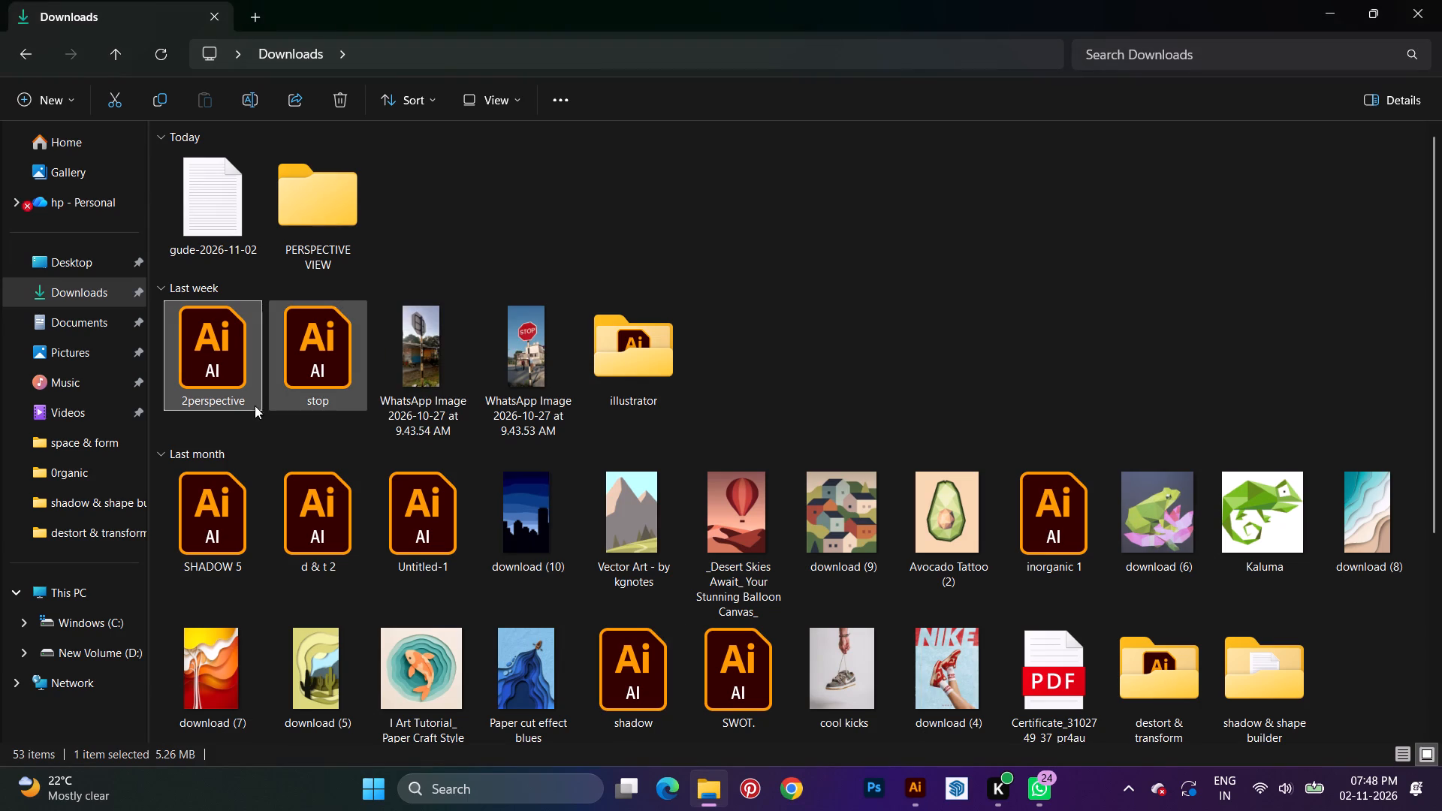
pyautogui.moveTo(213, 374); pyautogui.dragTo(306, 256)
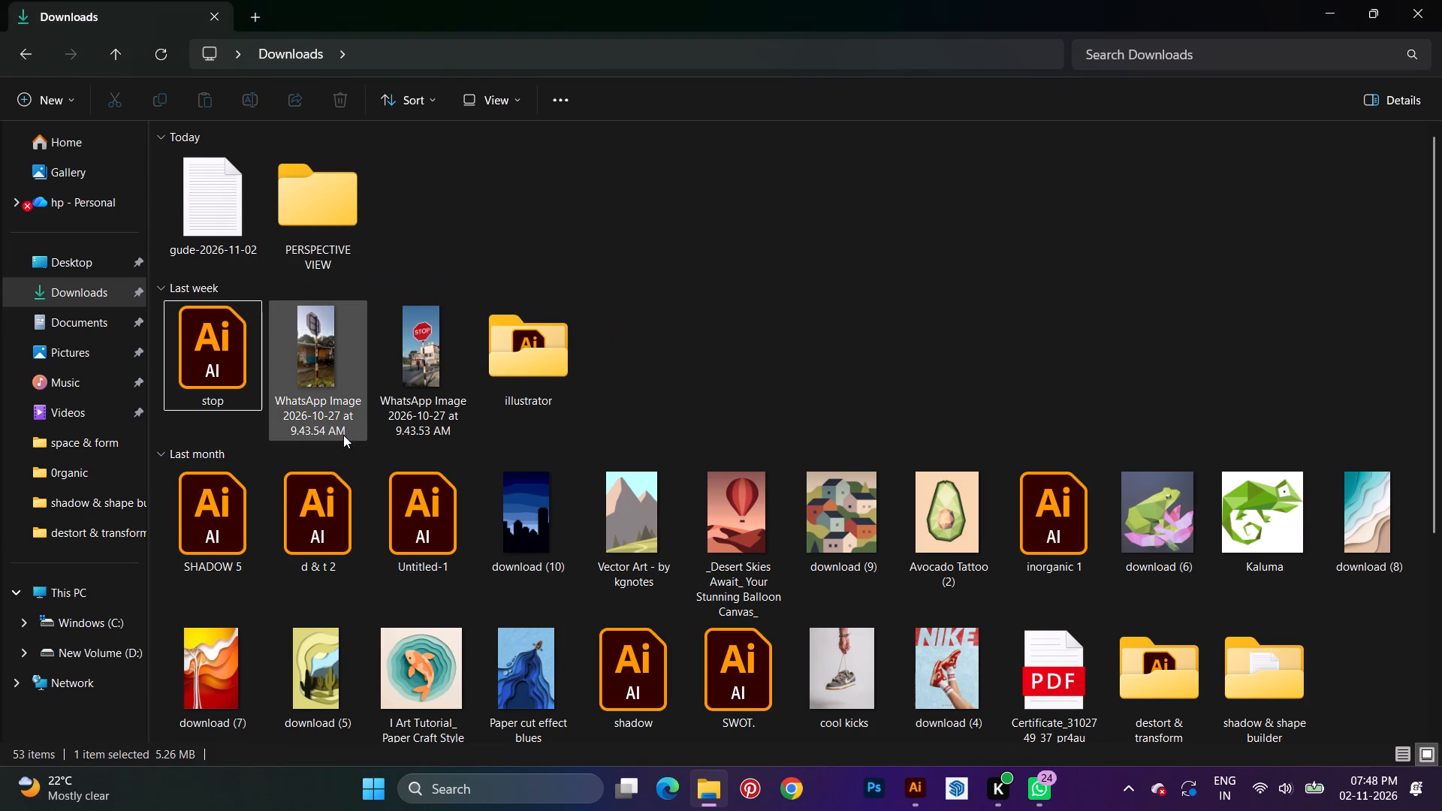
pyautogui.moveTo(224, 366); pyautogui.dragTo(309, 260)
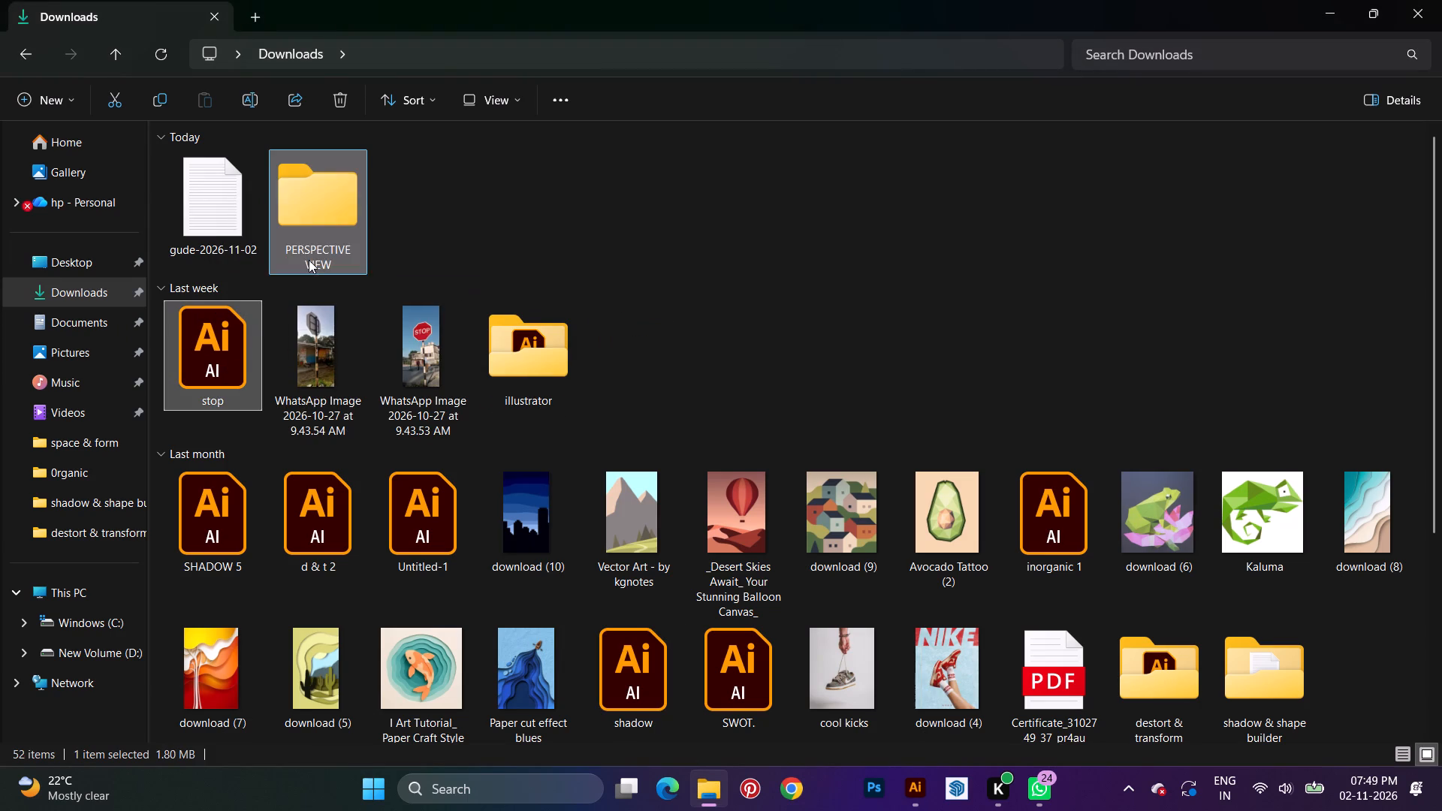
# Delete the two WhatsApp images dated 2026-10-27, at 9.43.54 AM and 9.43.53 AM, from Downloads.
pyautogui.doubleClick(429, 375)
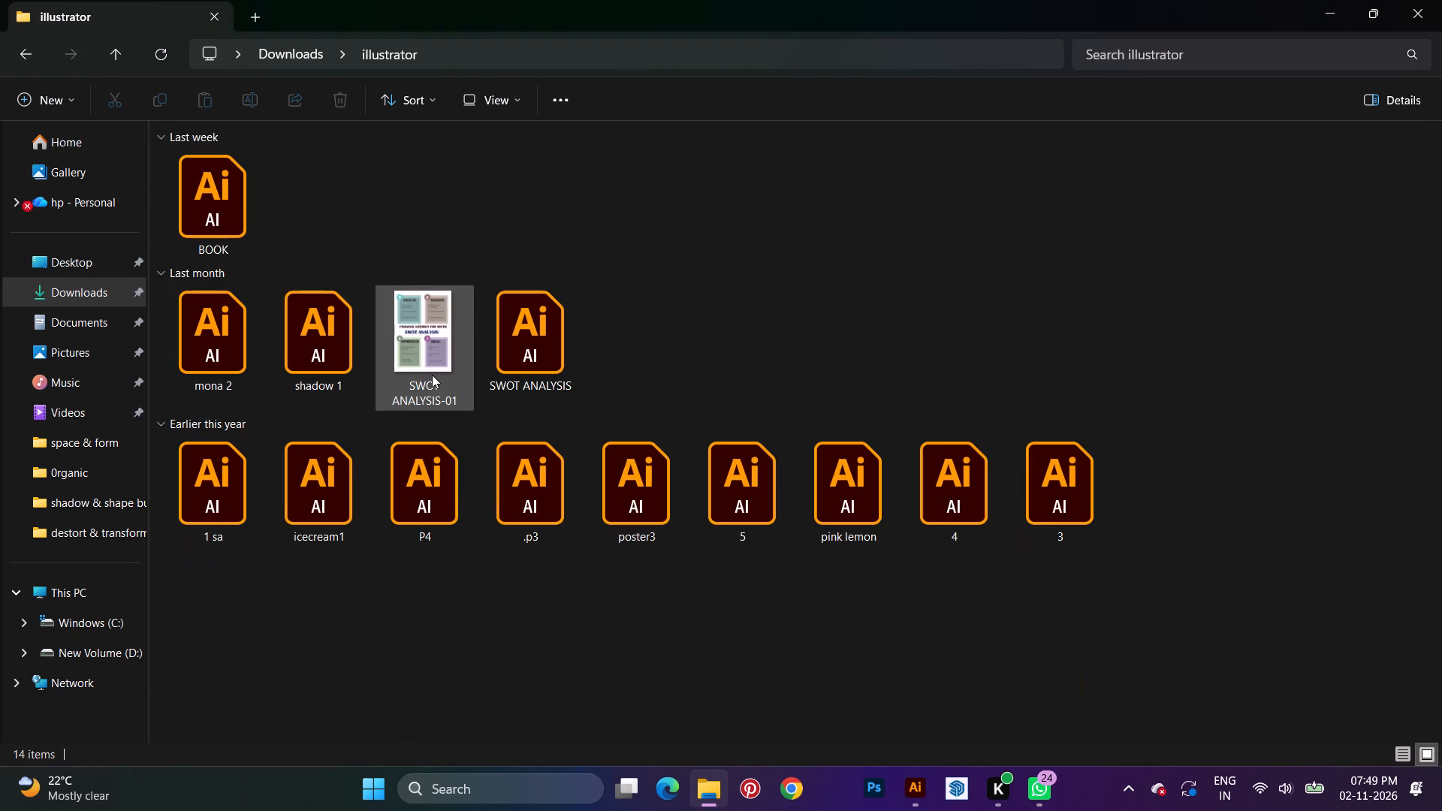
pyautogui.click(67, 300)
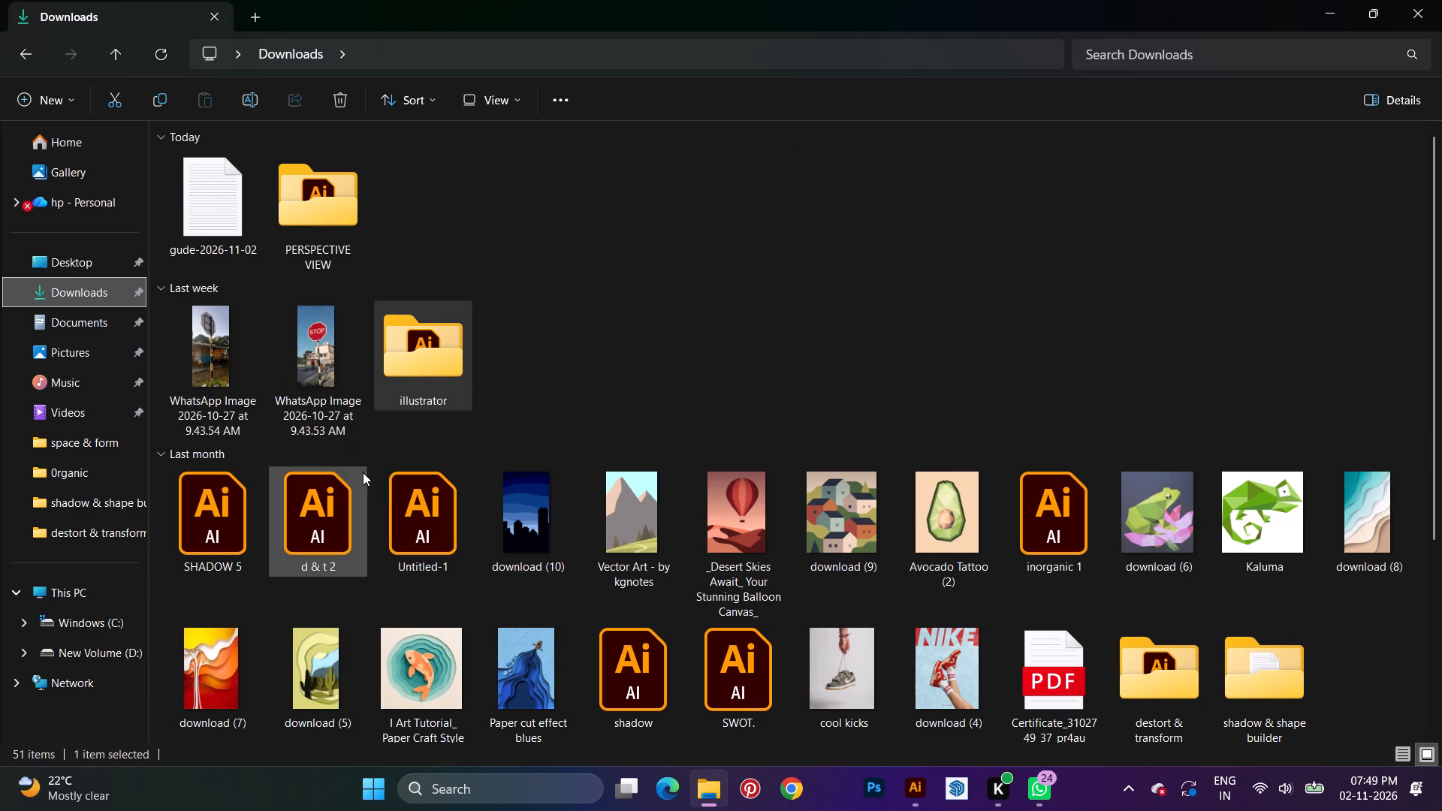
pyautogui.rightClick(222, 375)
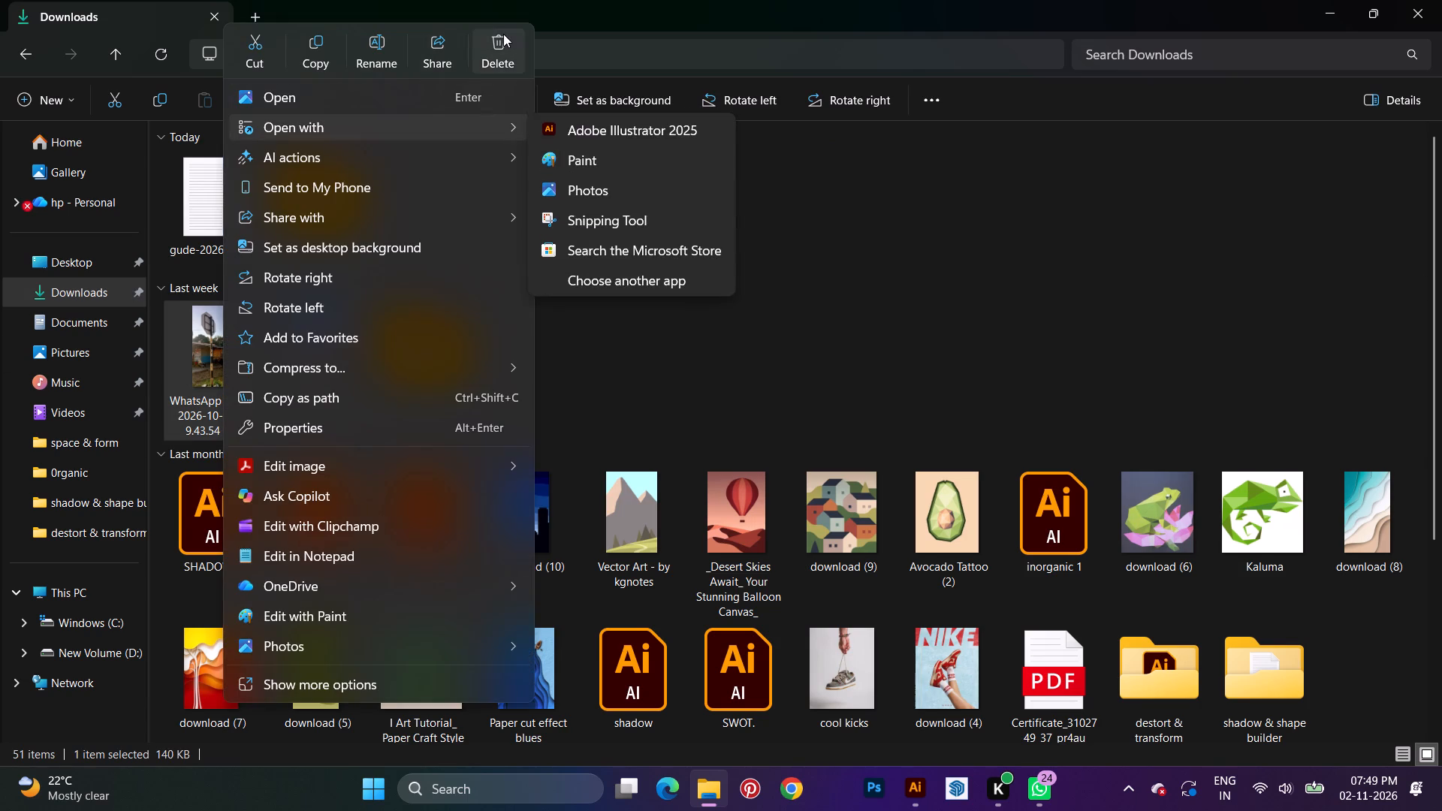
pyautogui.click(503, 34)
pyautogui.rightClick(221, 370)
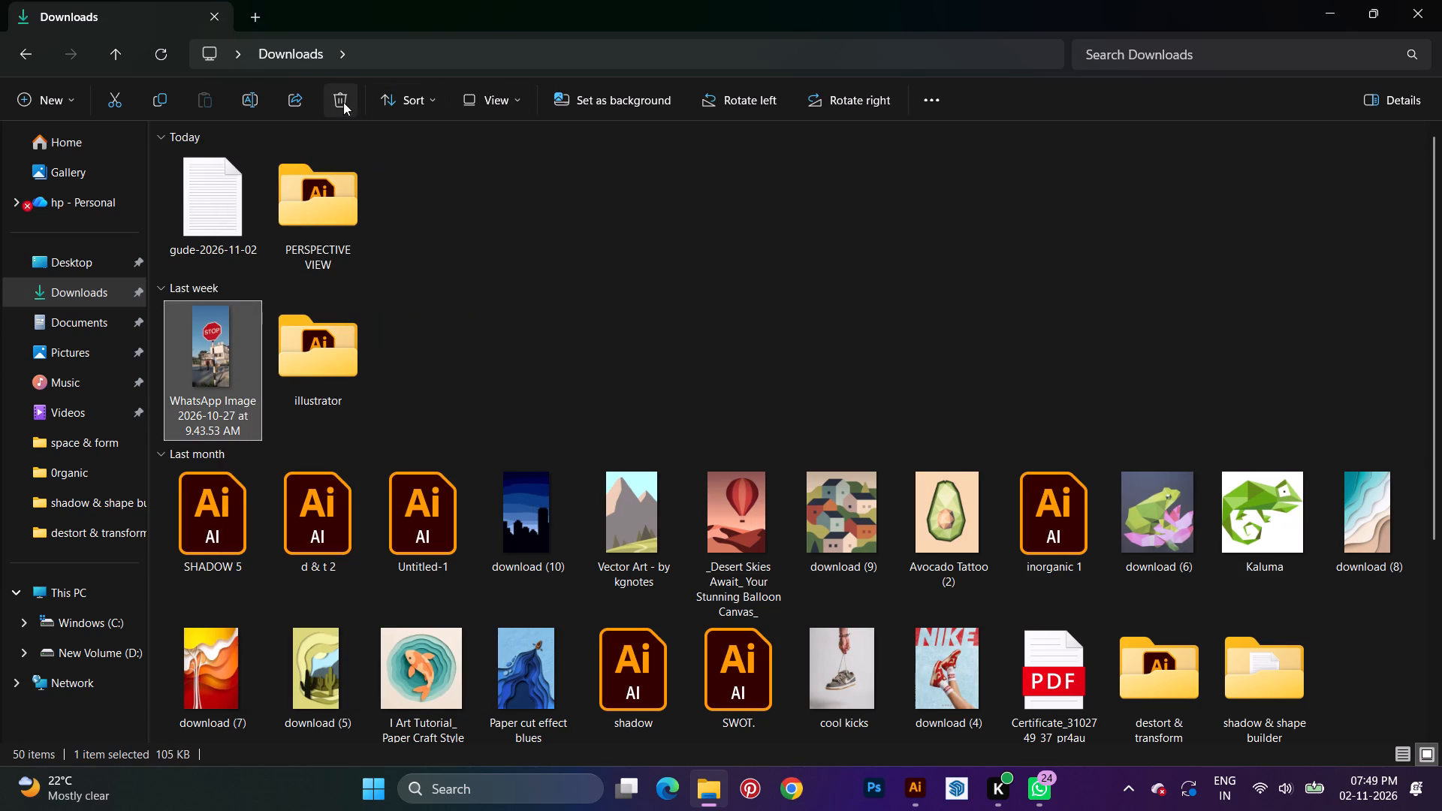
pyautogui.click(343, 102)
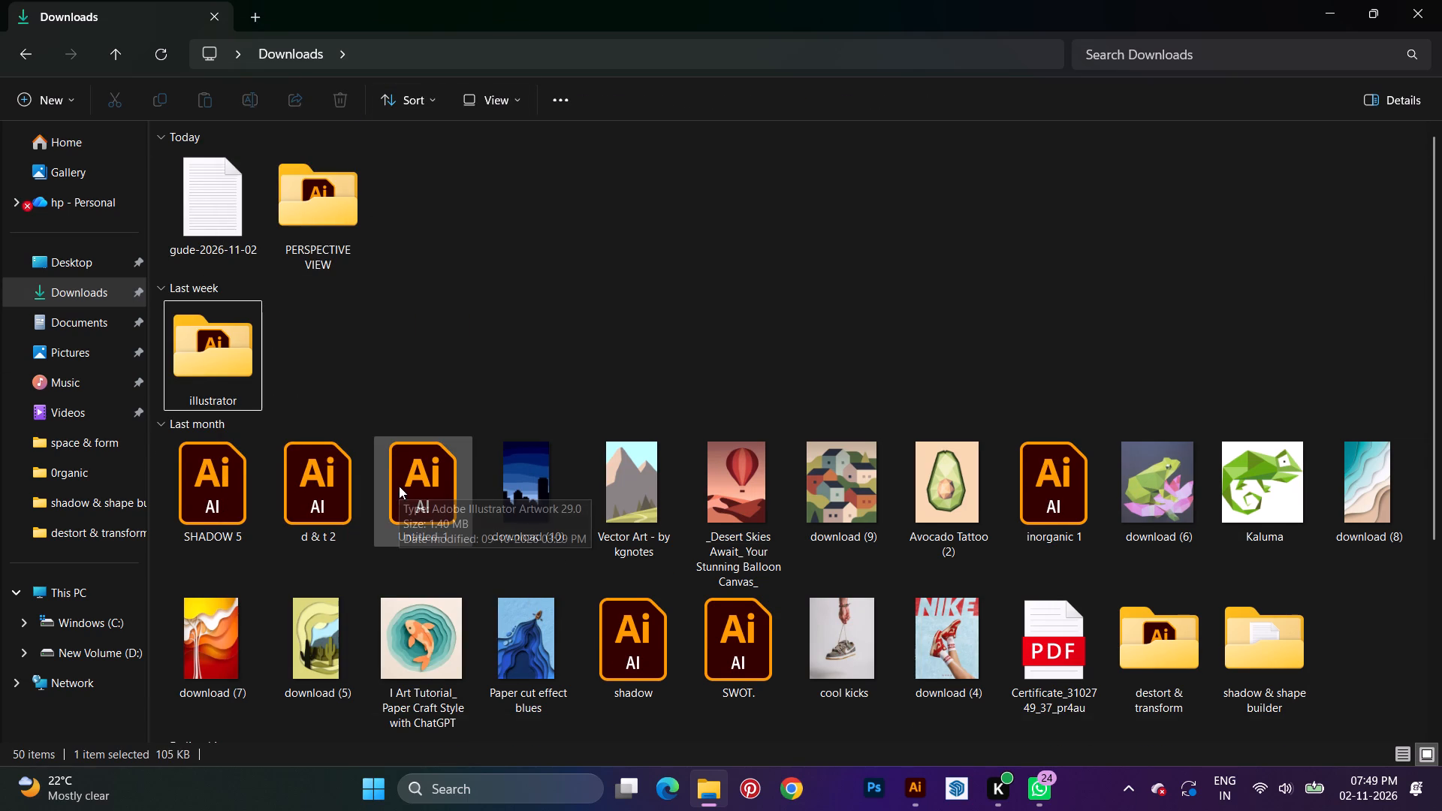
# Go into the PERSPECTIVE VIEW folder and try to open the stop file, cancelling the missing-link dialog.
pyautogui.doubleClick(325, 228)
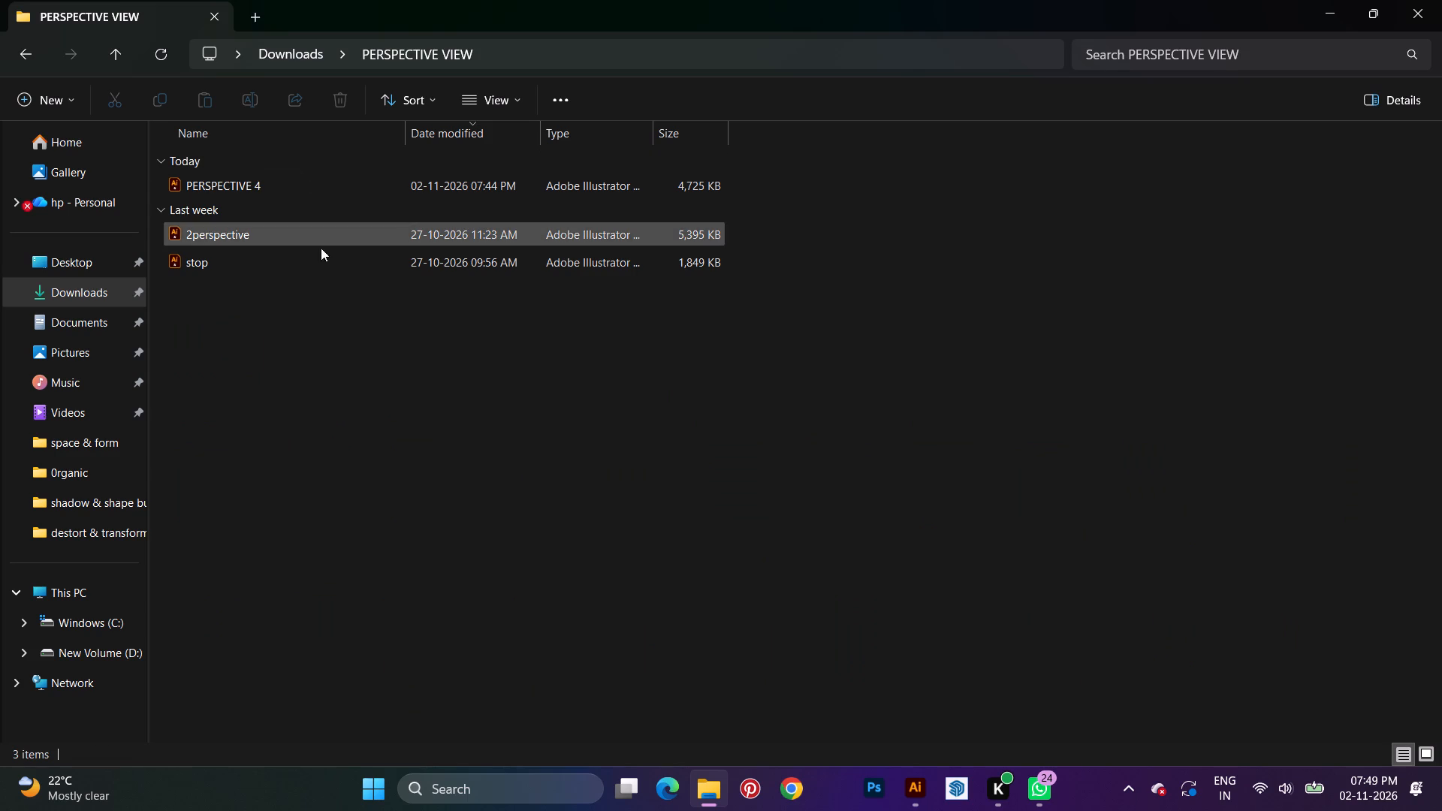
pyautogui.doubleClick(312, 267)
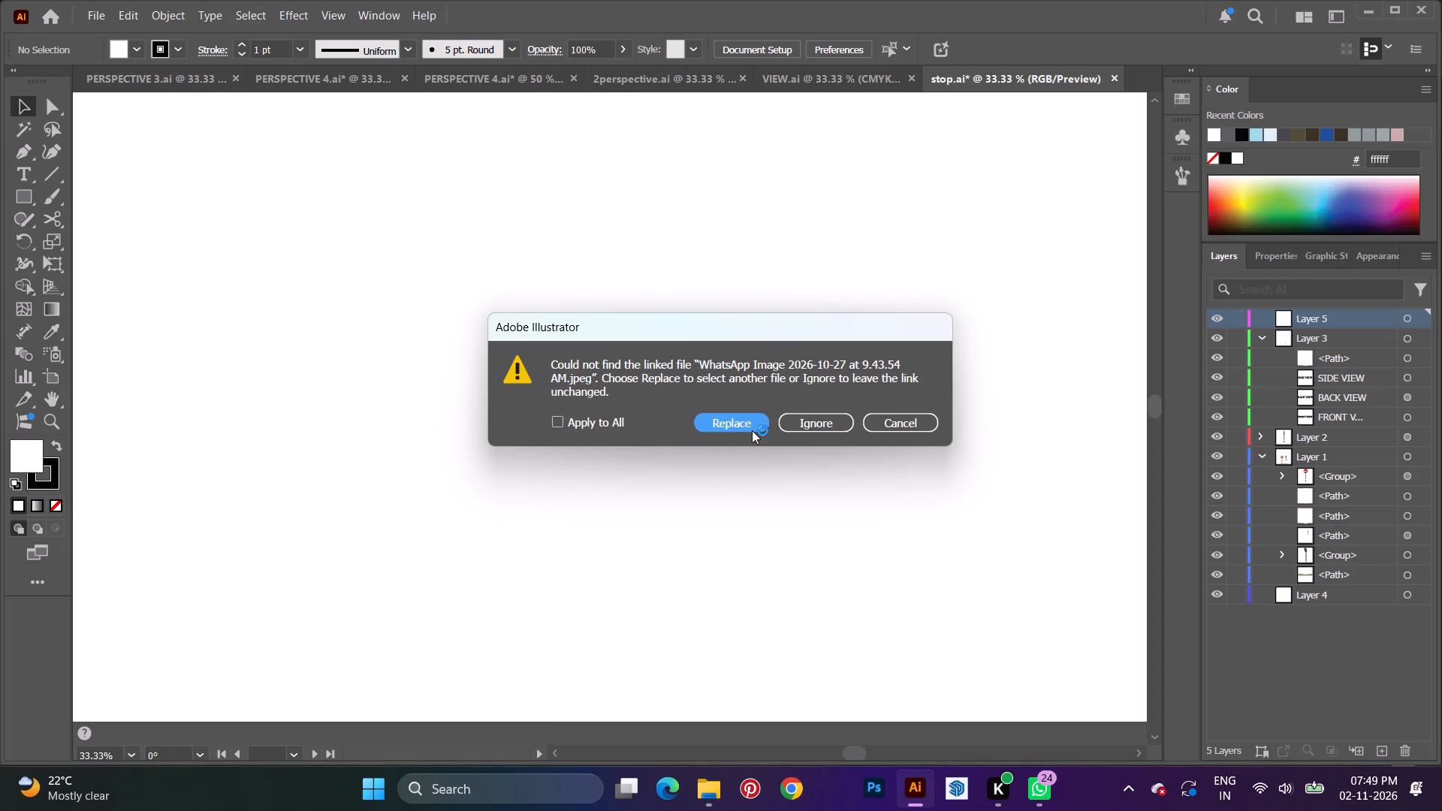
pyautogui.click(890, 427)
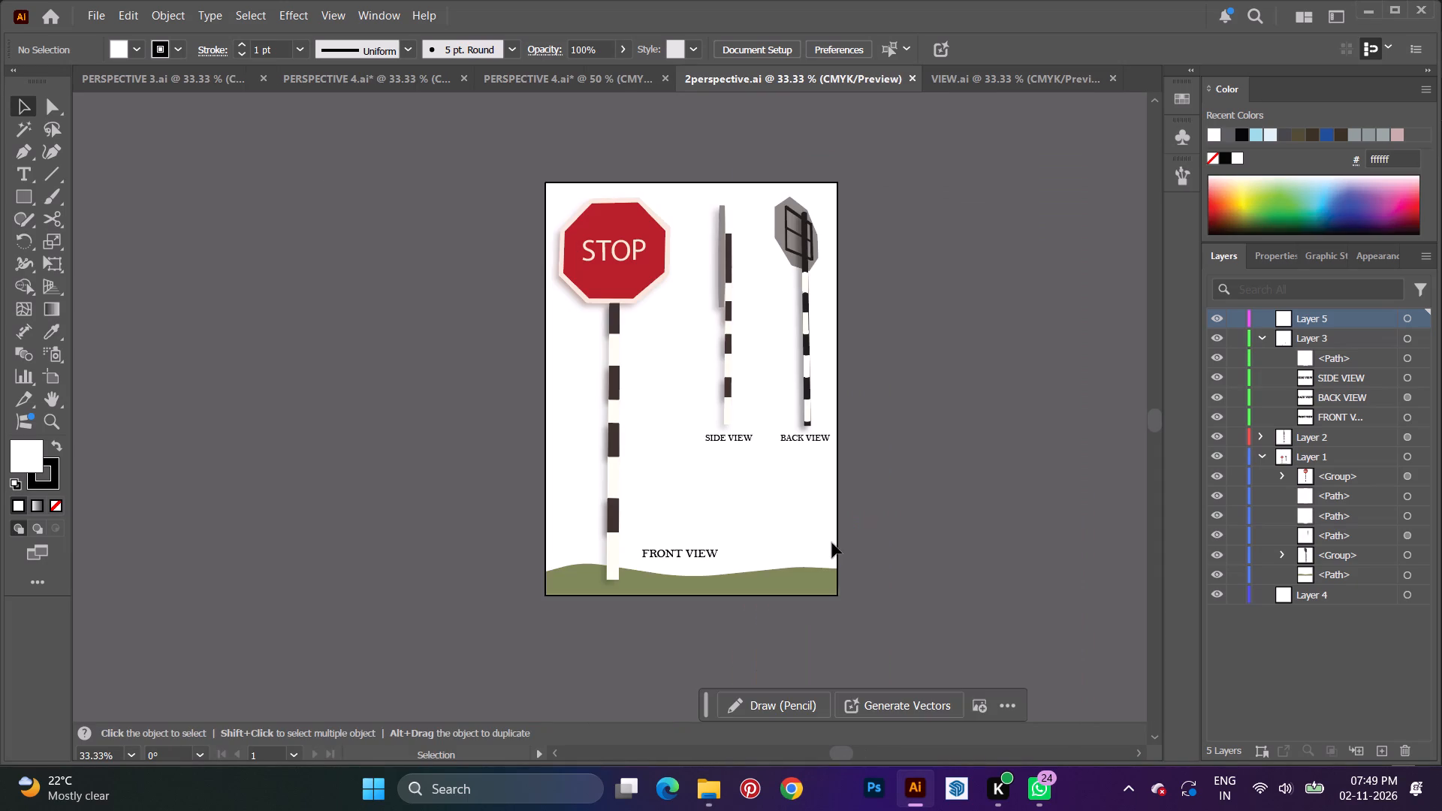
# Open the 2perspective file from the PERSPECTIVE VIEW folder in Illustrator.
pyautogui.click(713, 801)
pyautogui.doubleClick(426, 238)
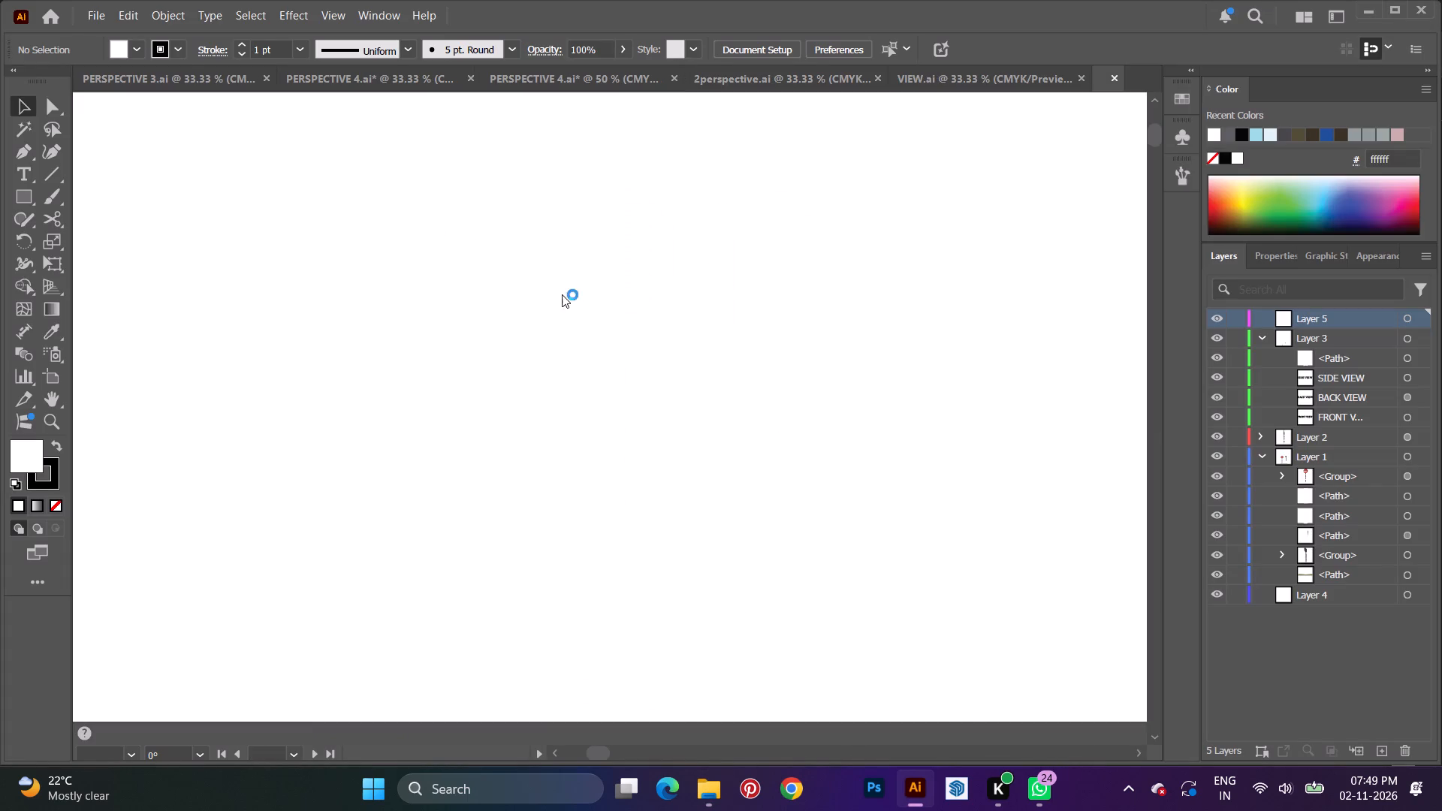
pyautogui.click(723, 809)
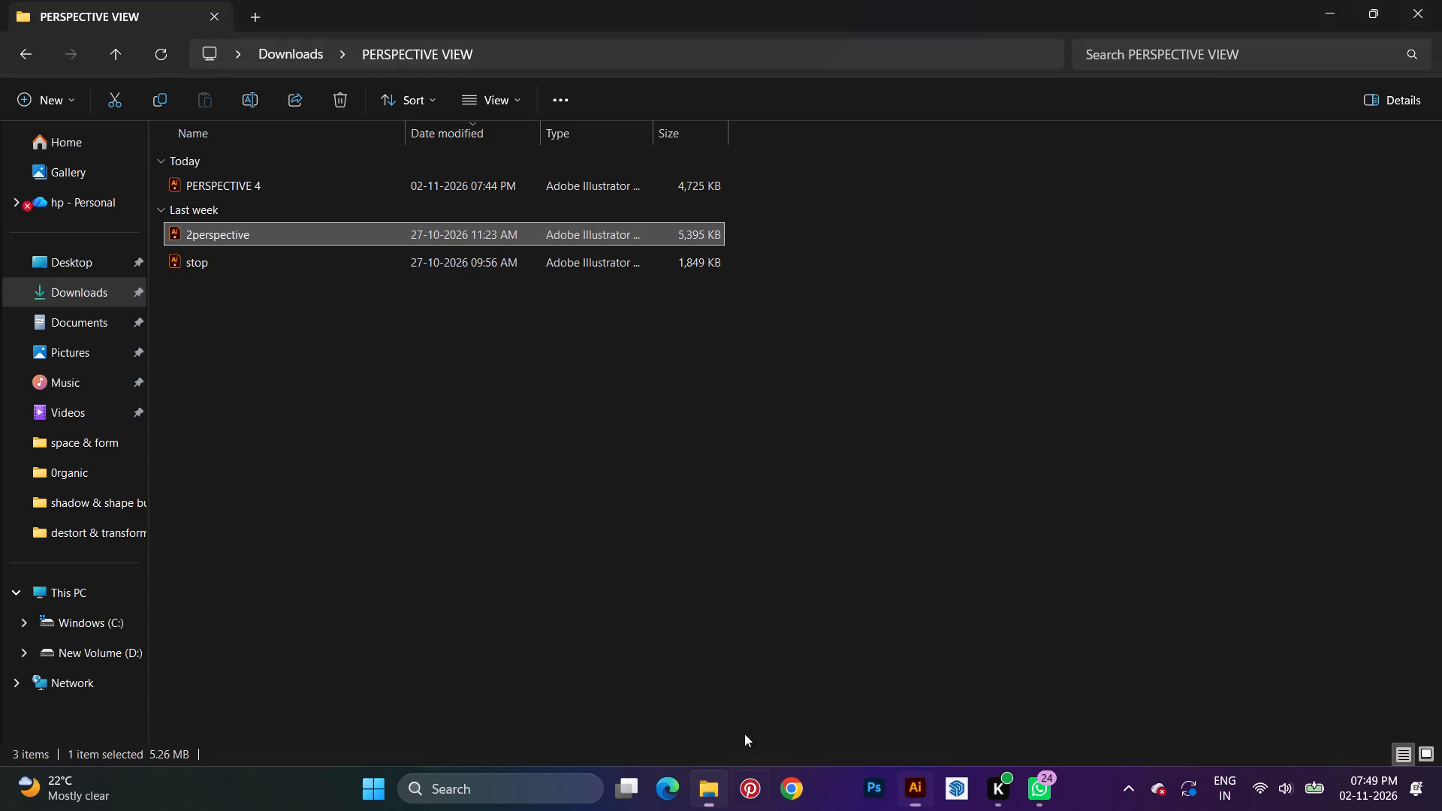
pyautogui.doubleClick(358, 273)
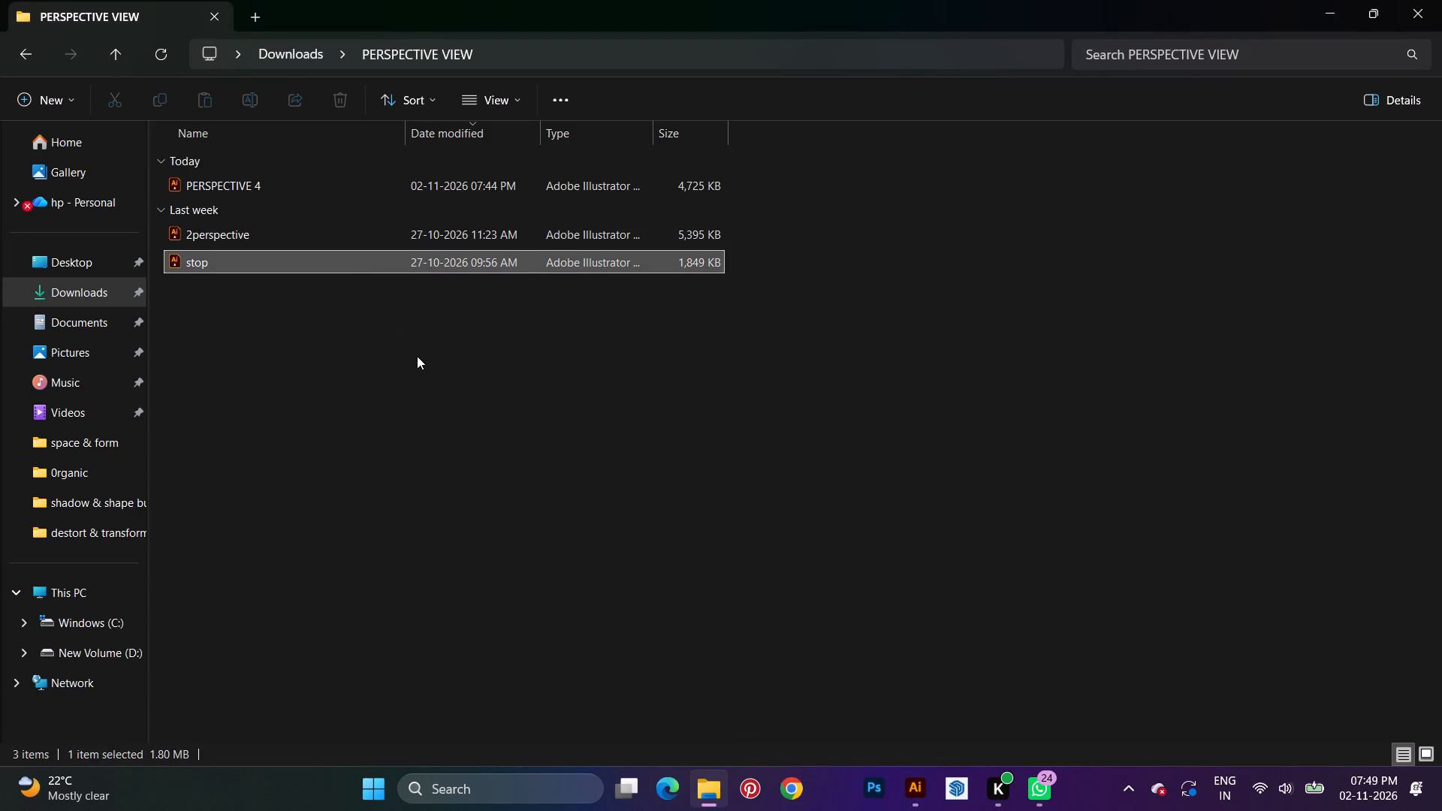
pyautogui.doubleClick(388, 244)
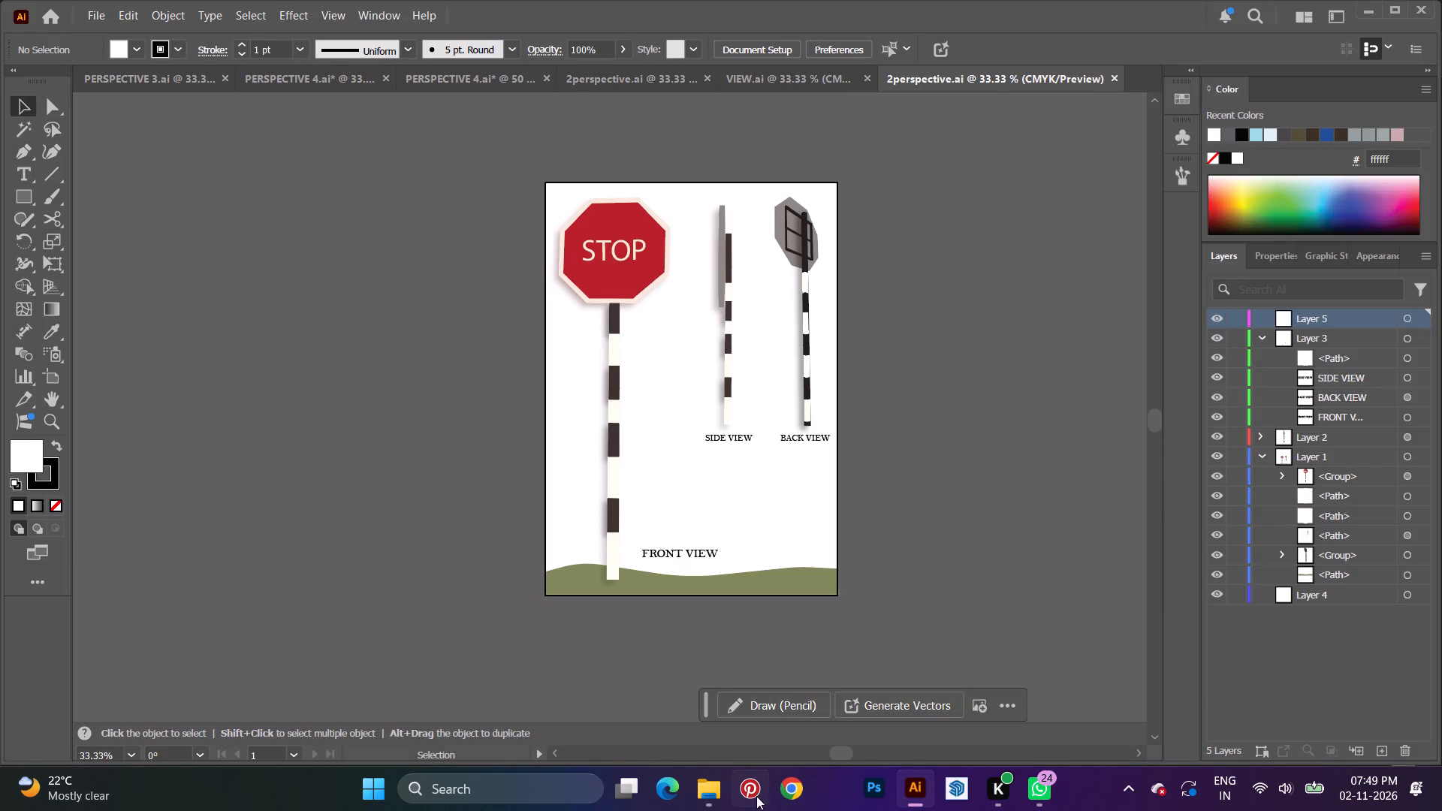
# Open the stop file from the PERSPECTIVE VIEW folder, ignoring its missing linked WhatsApp image.
pyautogui.click(718, 800)
pyautogui.doubleClick(354, 254)
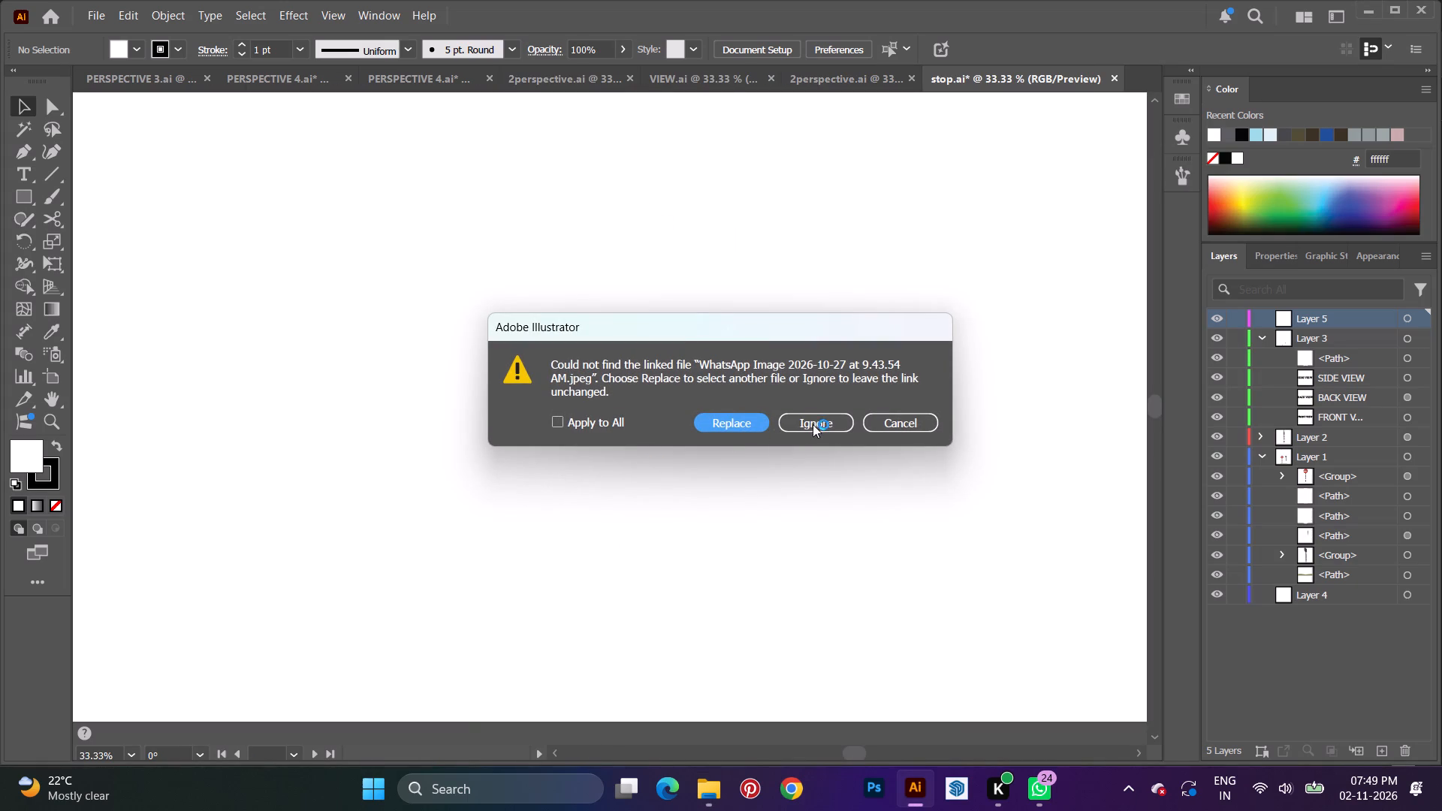
pyautogui.click(823, 424)
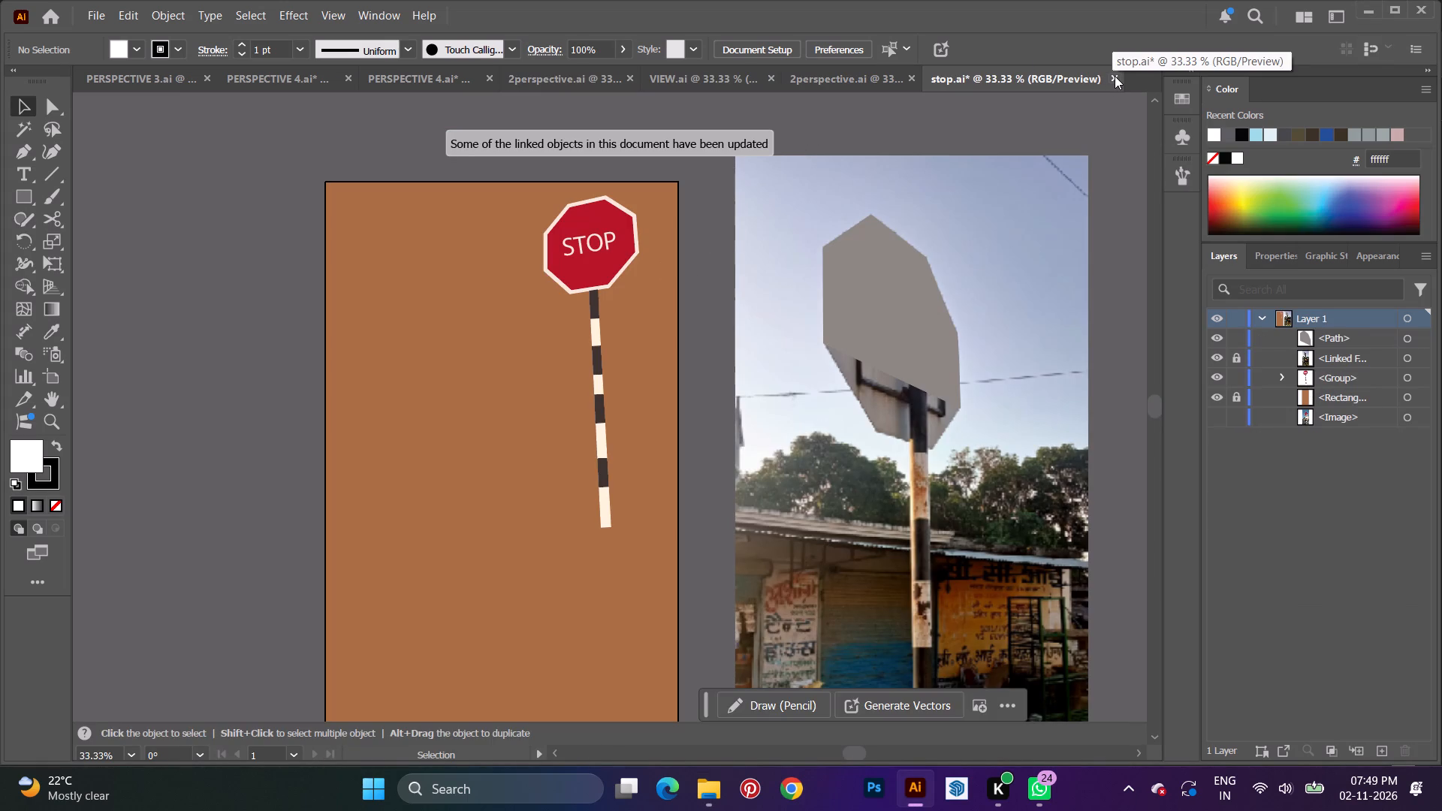
# Close the VIEW.ai document.
pyautogui.click(775, 83)
# Look through the open 2perspective, PERSPECTIVE 4, PERSPECTIVE 3 and stop documents to compare their drawings.
pyautogui.click(832, 80)
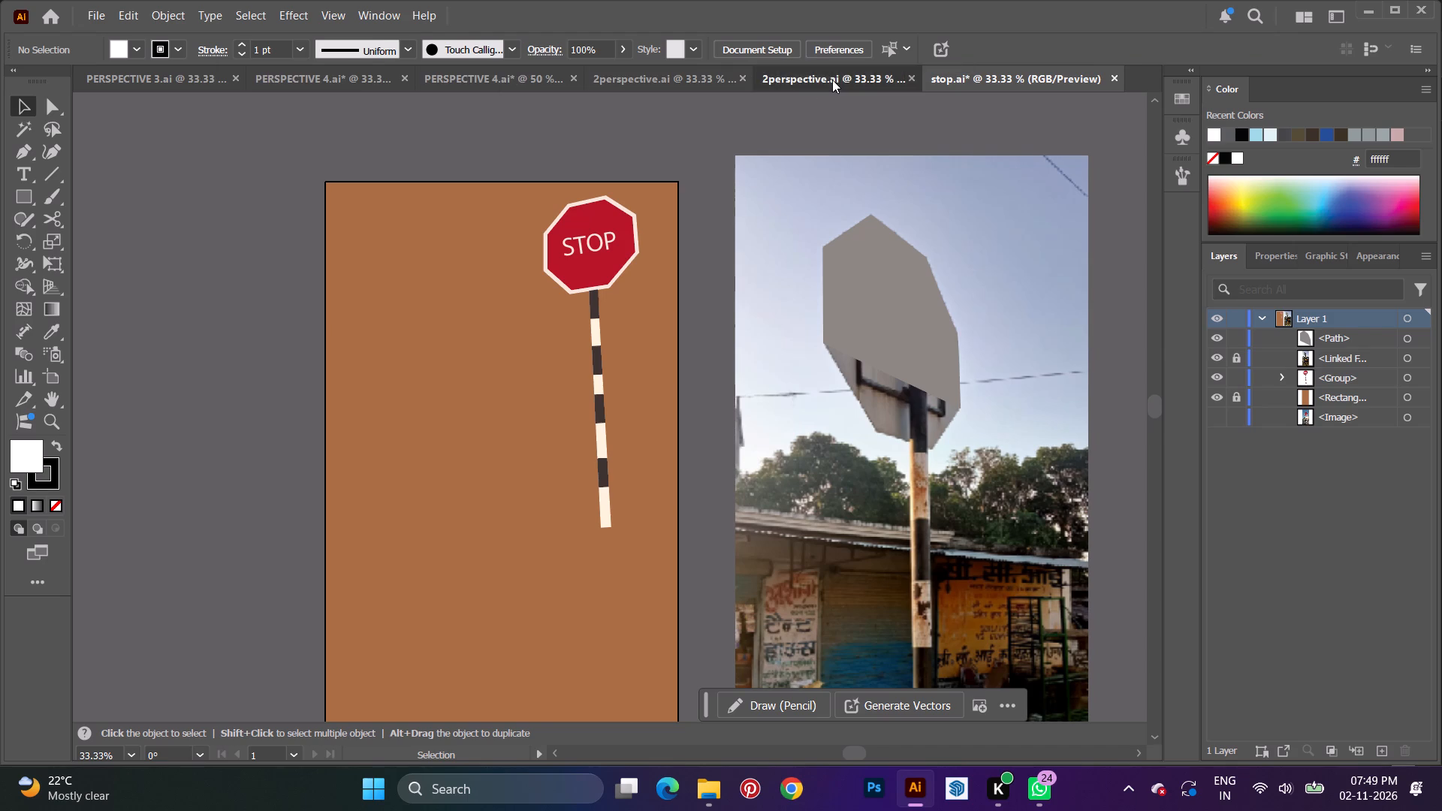
pyautogui.click(697, 76)
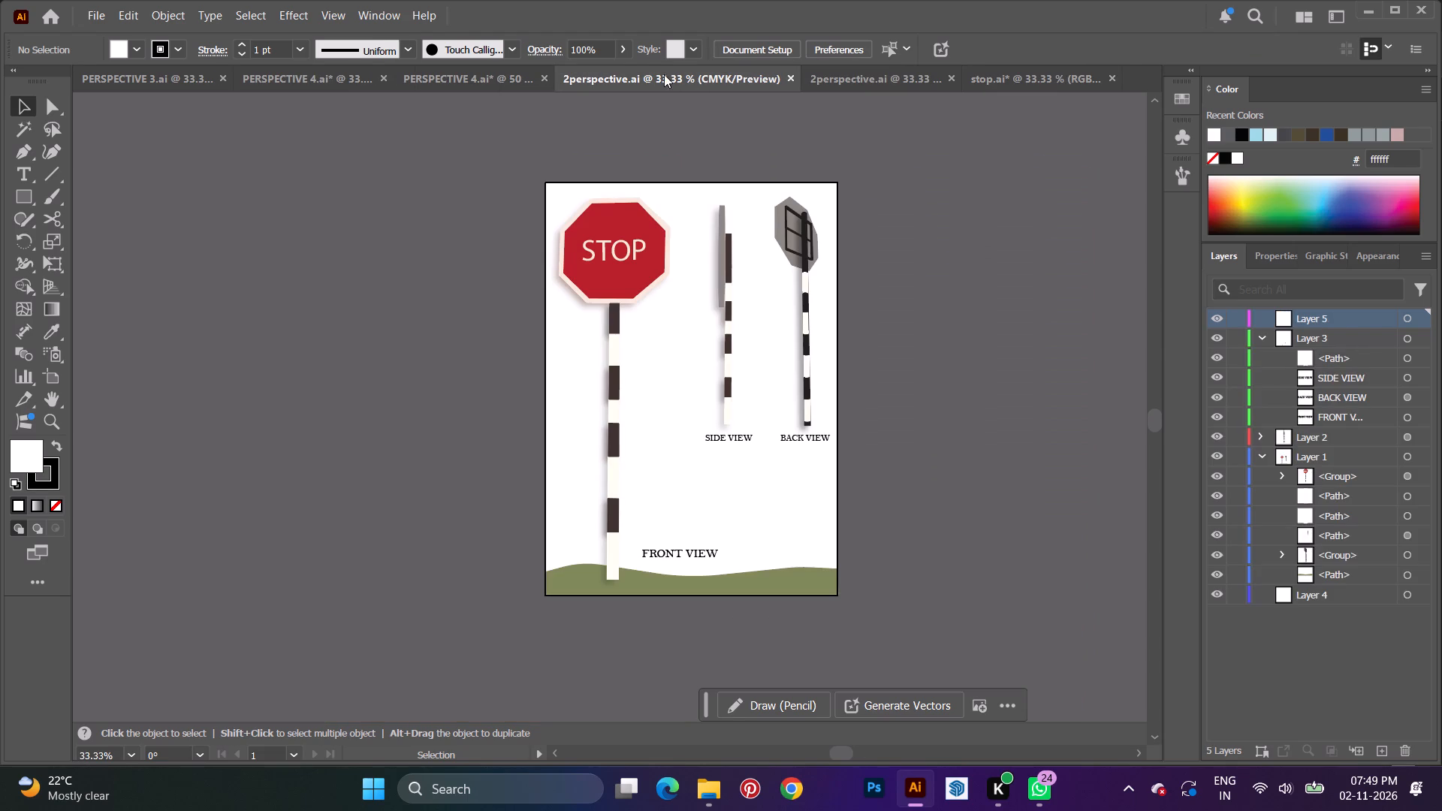
pyautogui.click(662, 74)
pyautogui.click(500, 76)
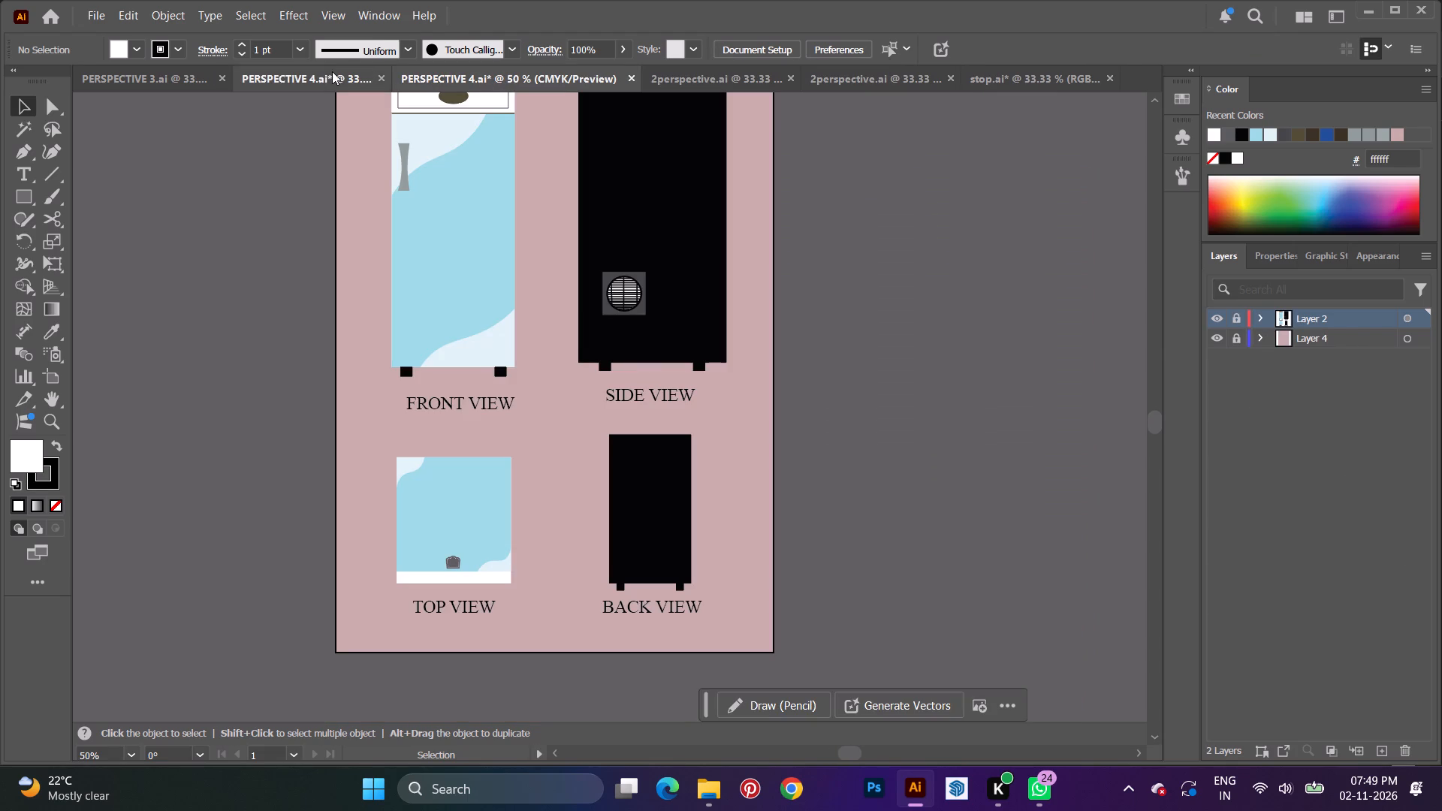
pyautogui.click(330, 75)
pyautogui.click(163, 71)
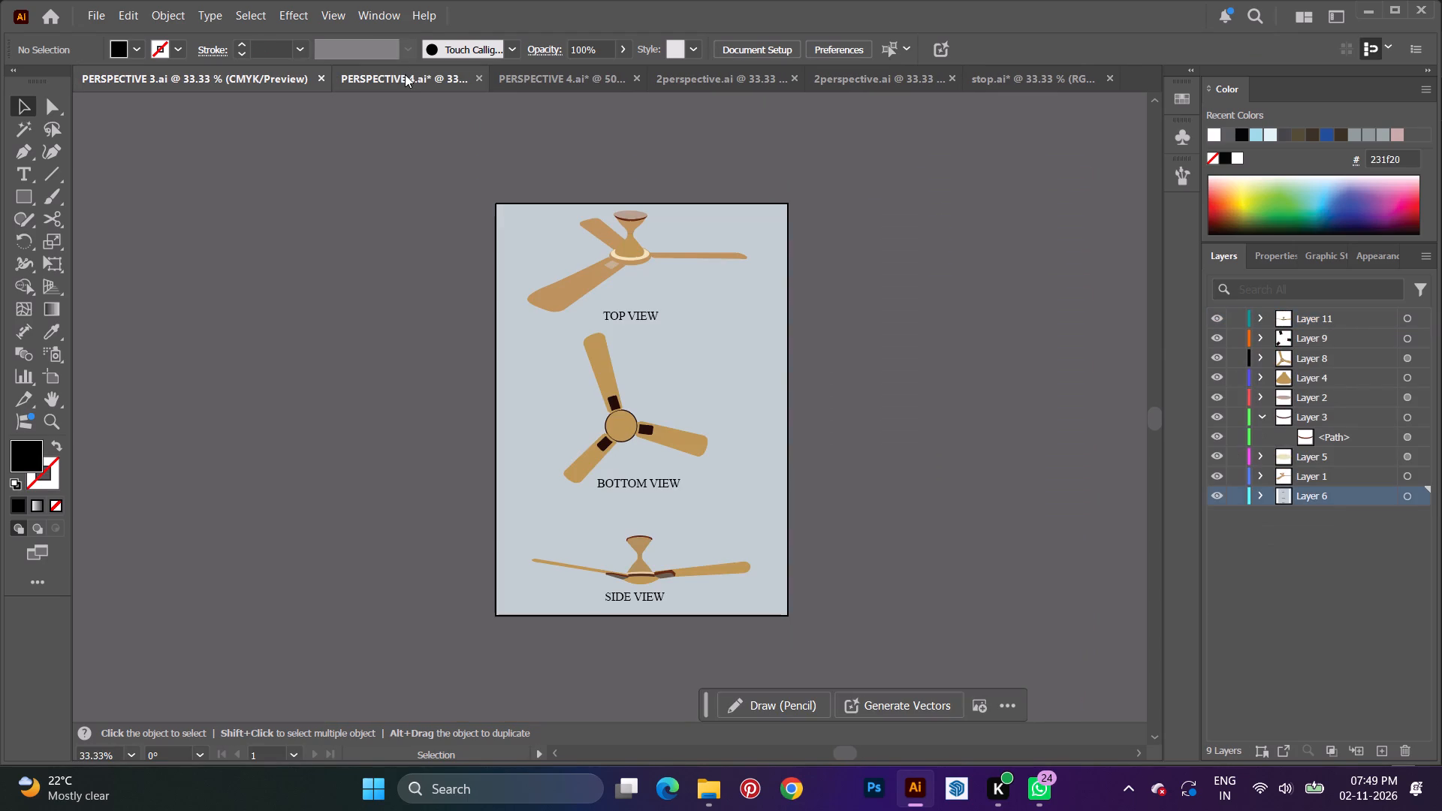
pyautogui.click(406, 74)
pyautogui.click(510, 74)
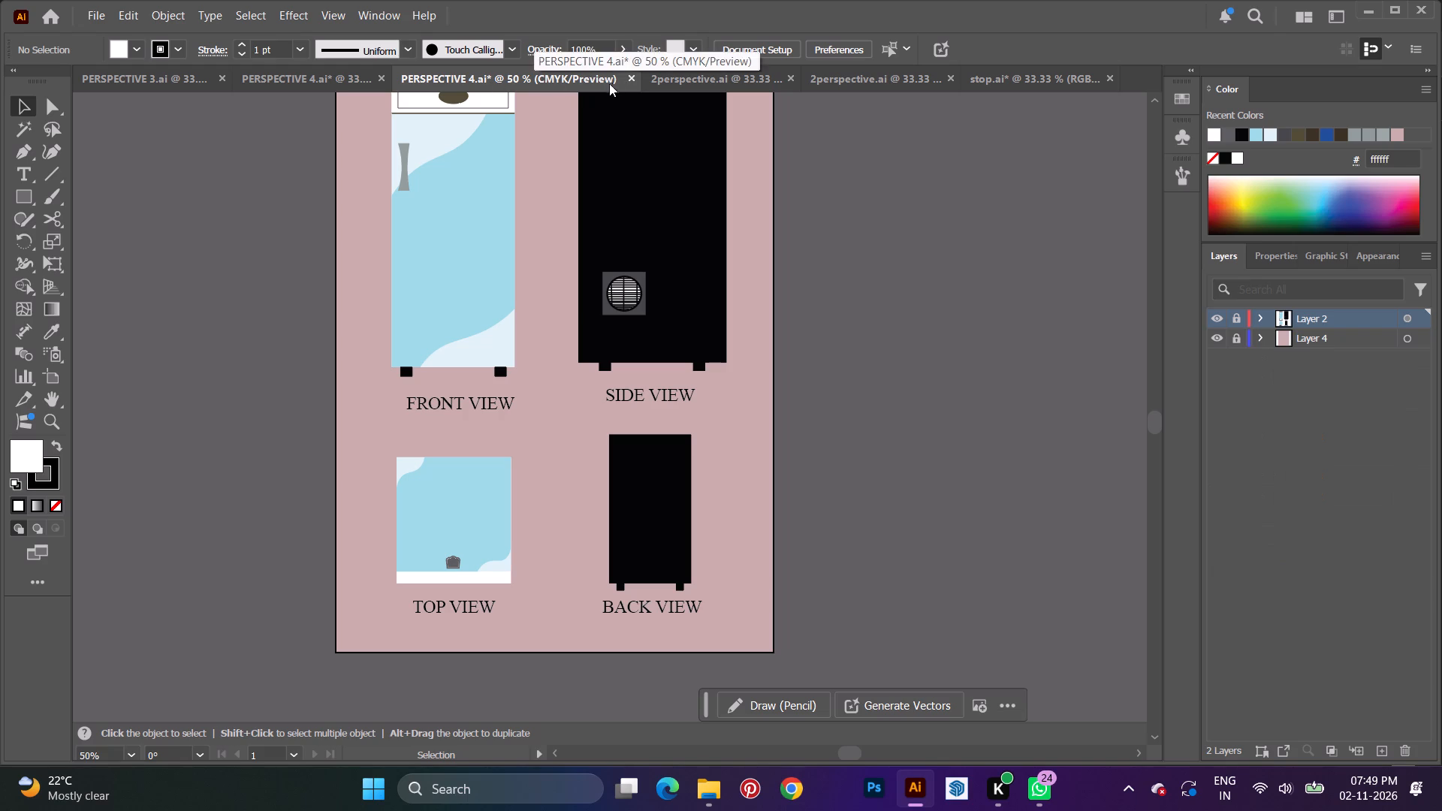
pyautogui.click(680, 77)
pyautogui.click(865, 80)
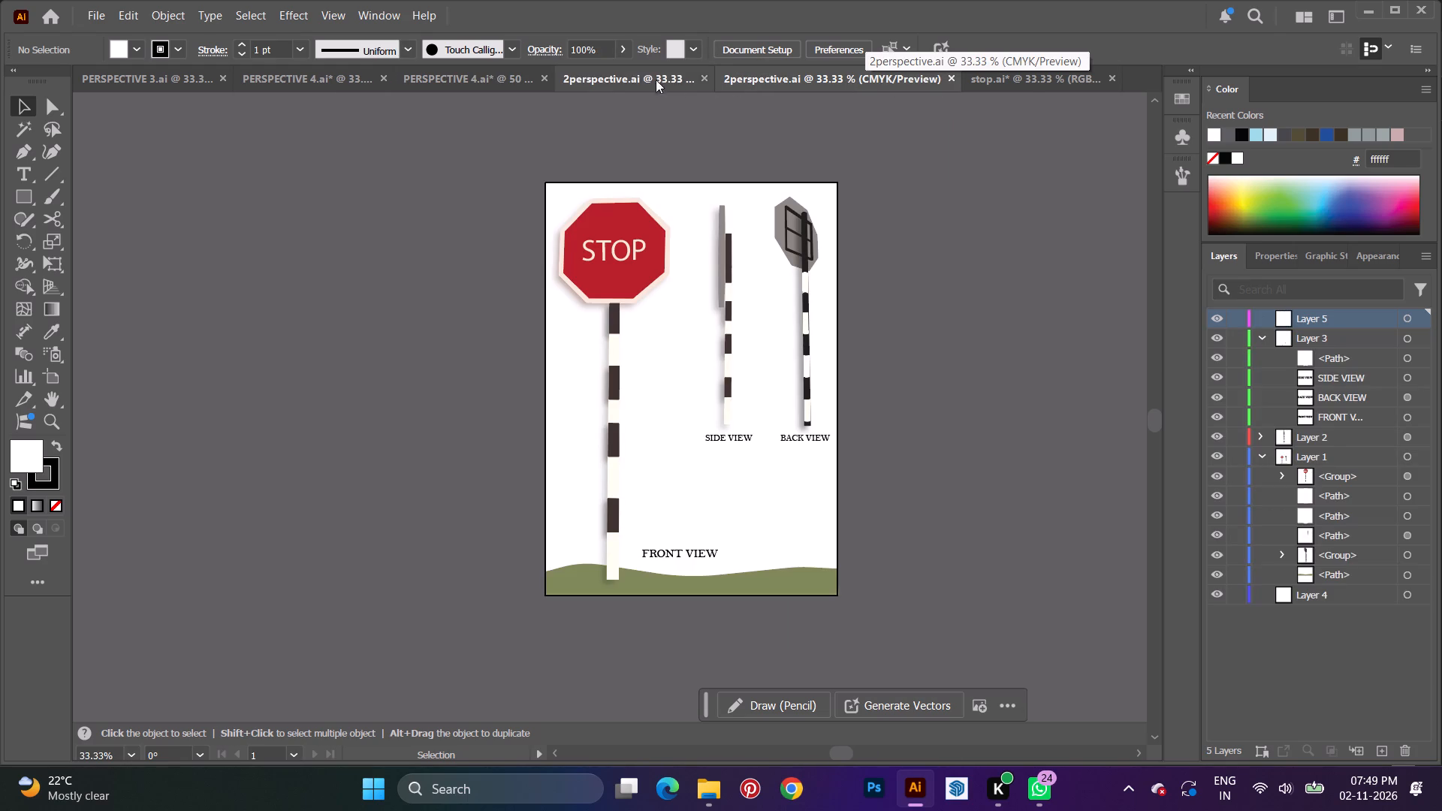
pyautogui.click(629, 75)
pyautogui.click(860, 71)
pyautogui.click(1048, 68)
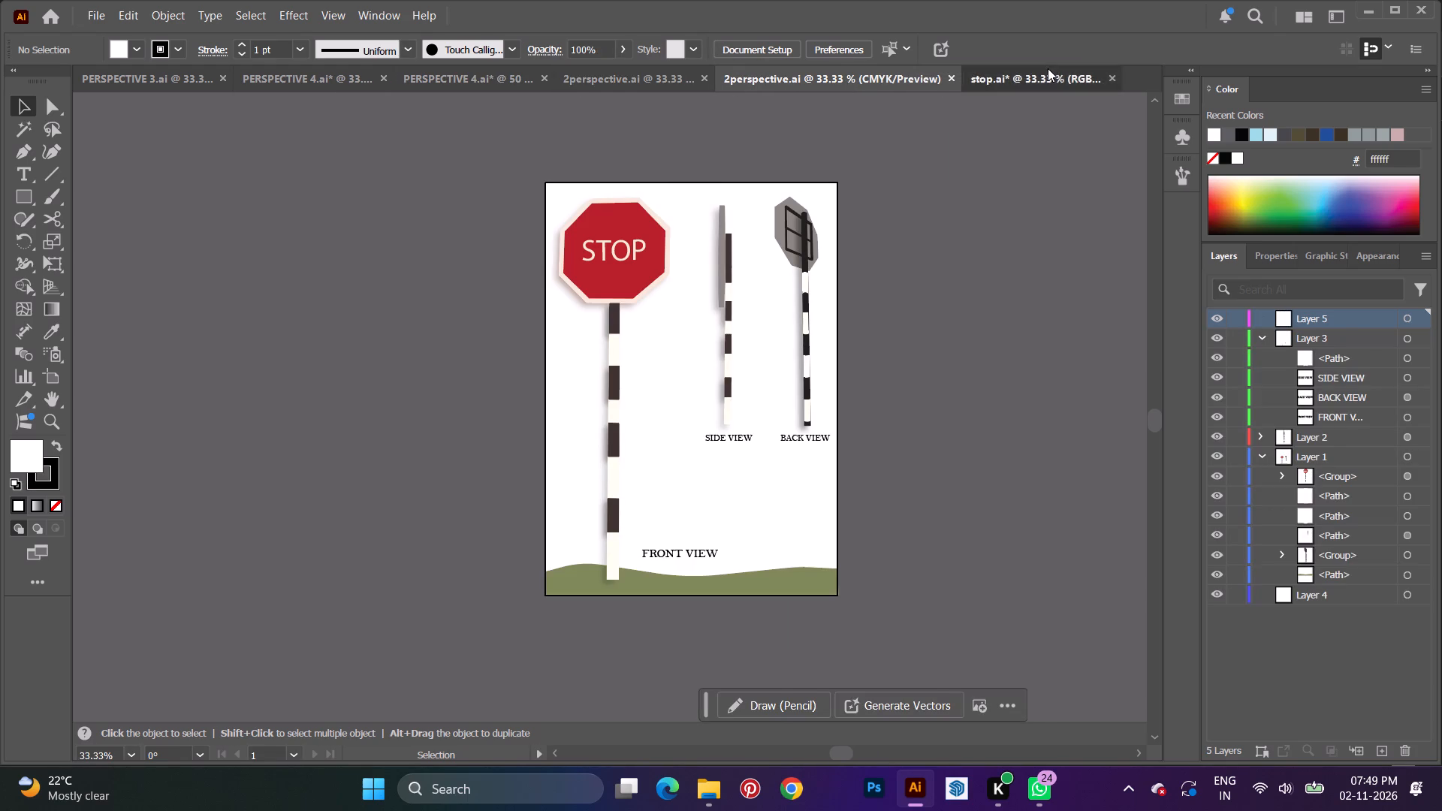
# Close the stop.ai document without saving its changes.
pyautogui.click(1115, 79)
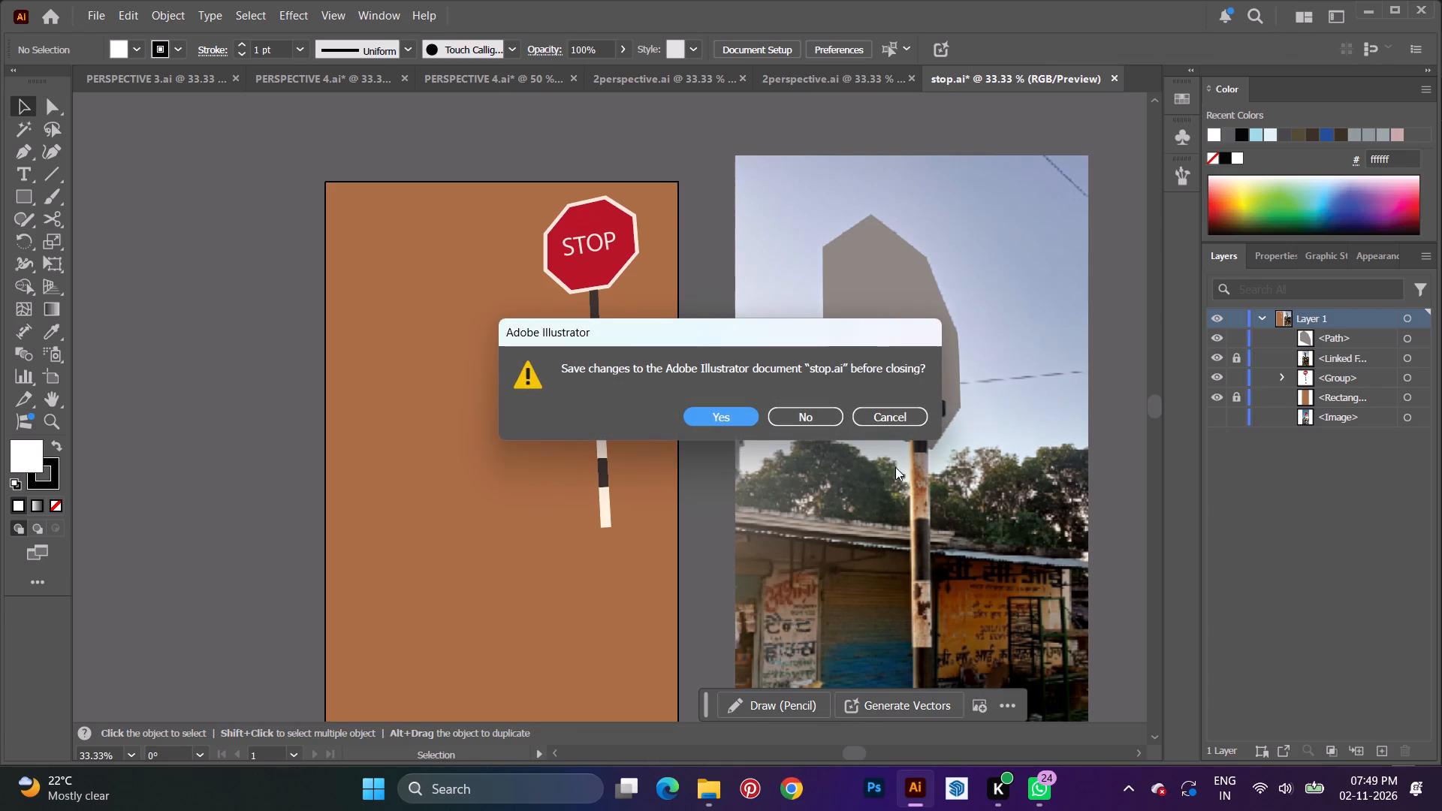
pyautogui.click(789, 412)
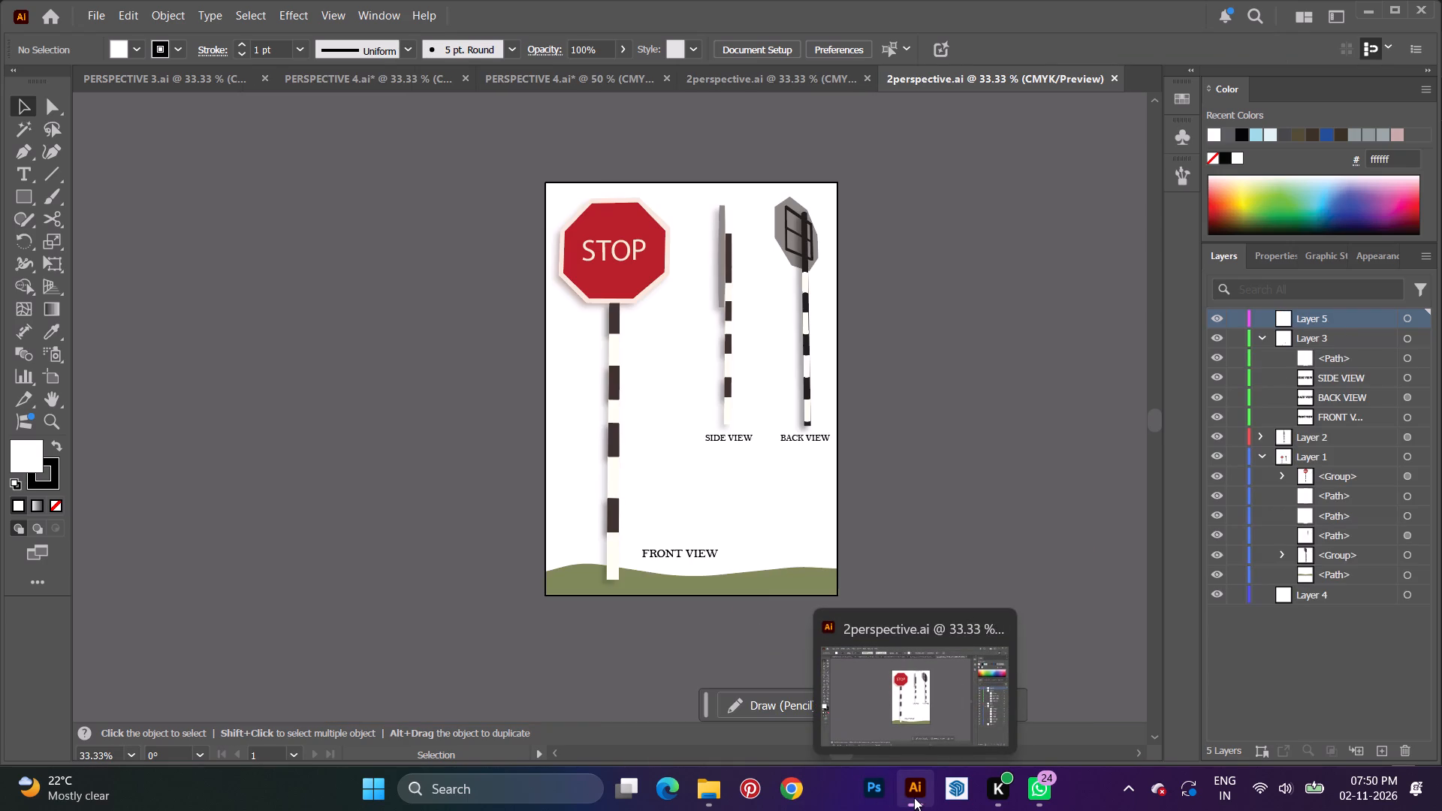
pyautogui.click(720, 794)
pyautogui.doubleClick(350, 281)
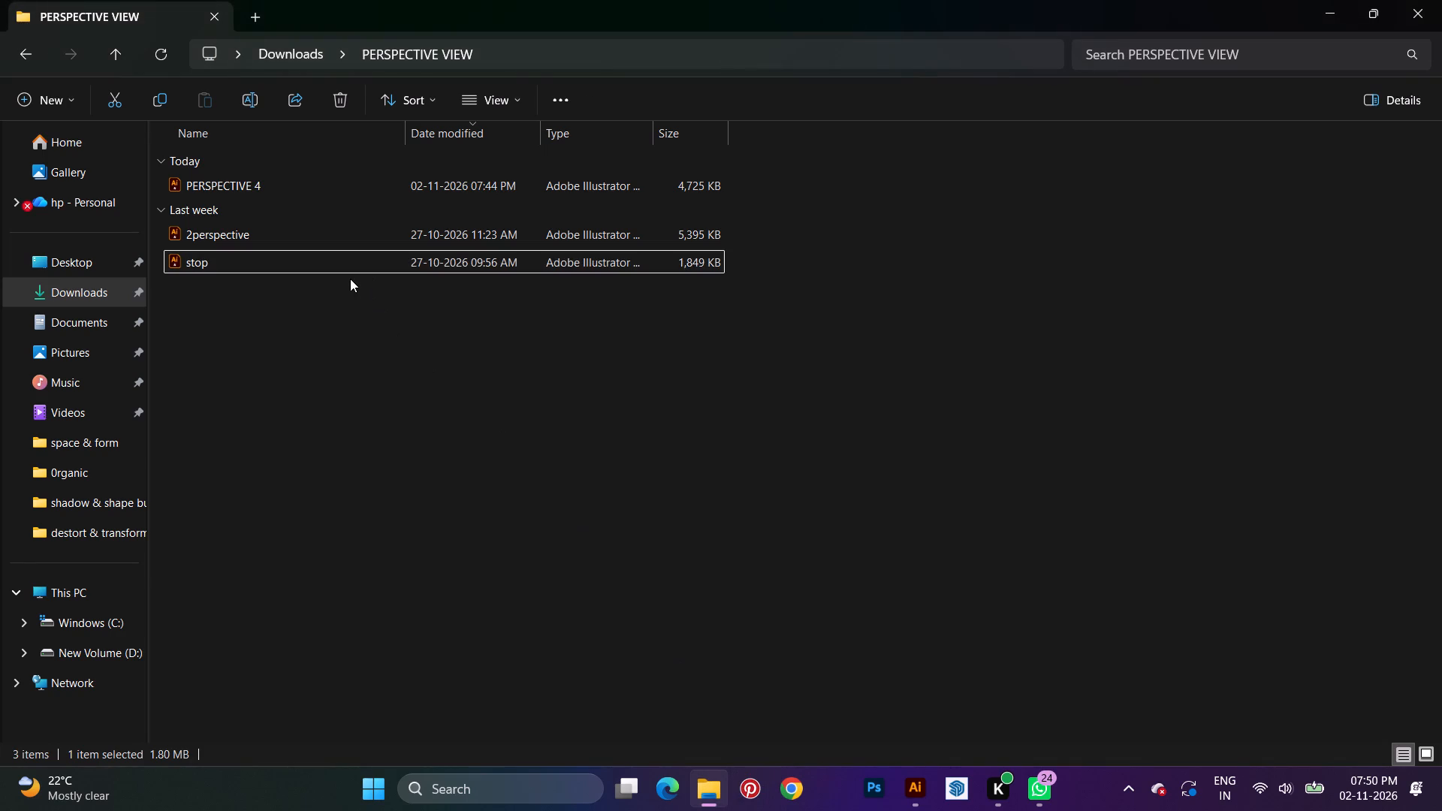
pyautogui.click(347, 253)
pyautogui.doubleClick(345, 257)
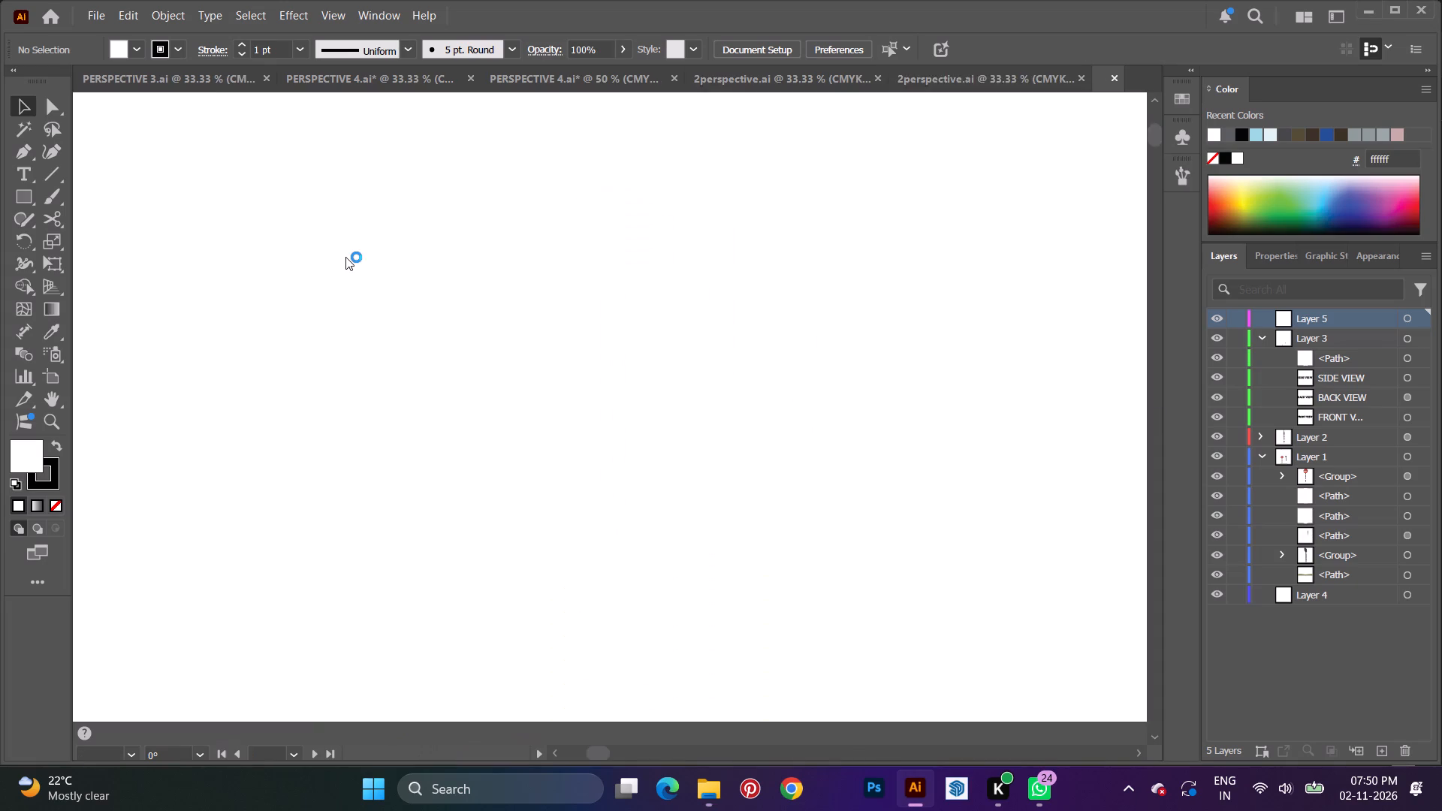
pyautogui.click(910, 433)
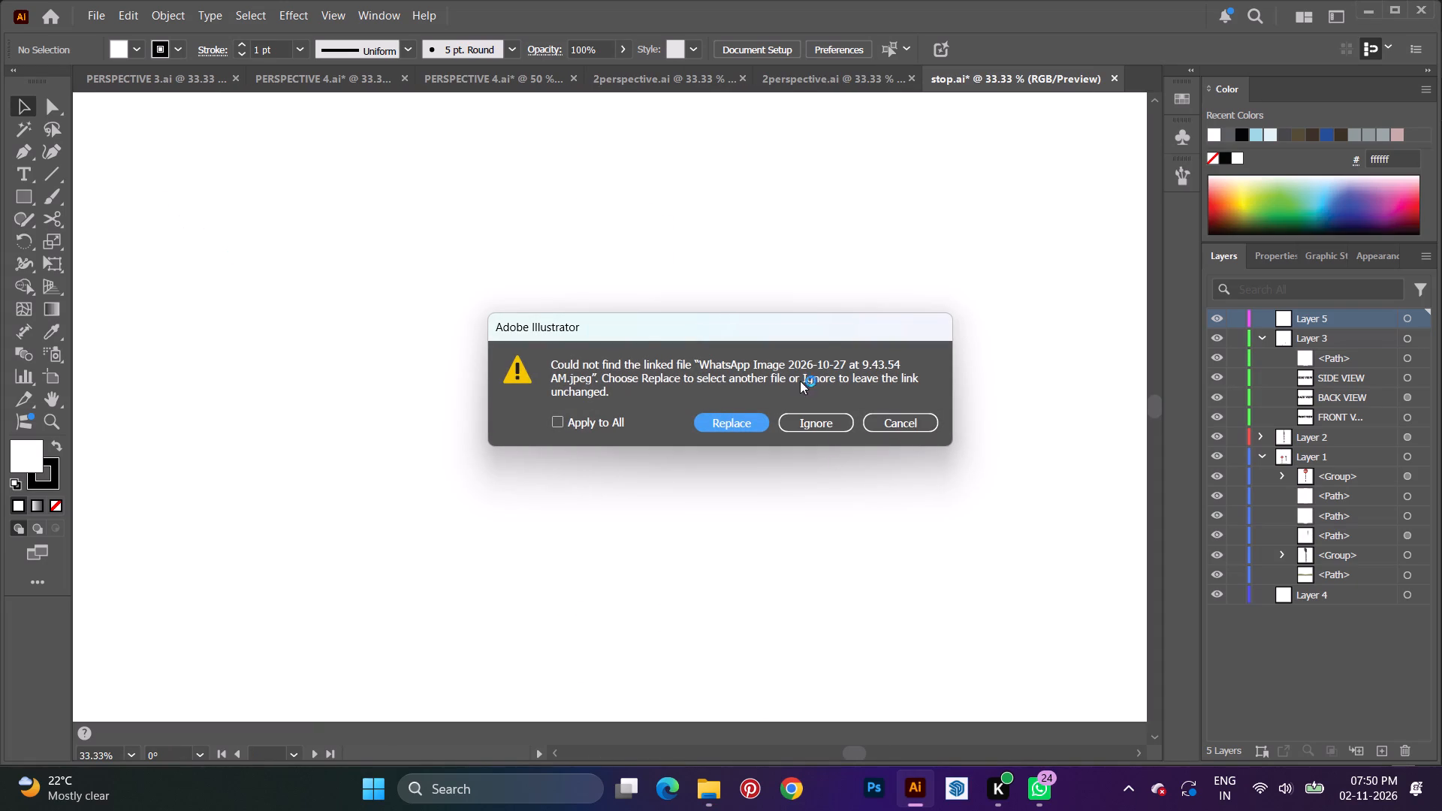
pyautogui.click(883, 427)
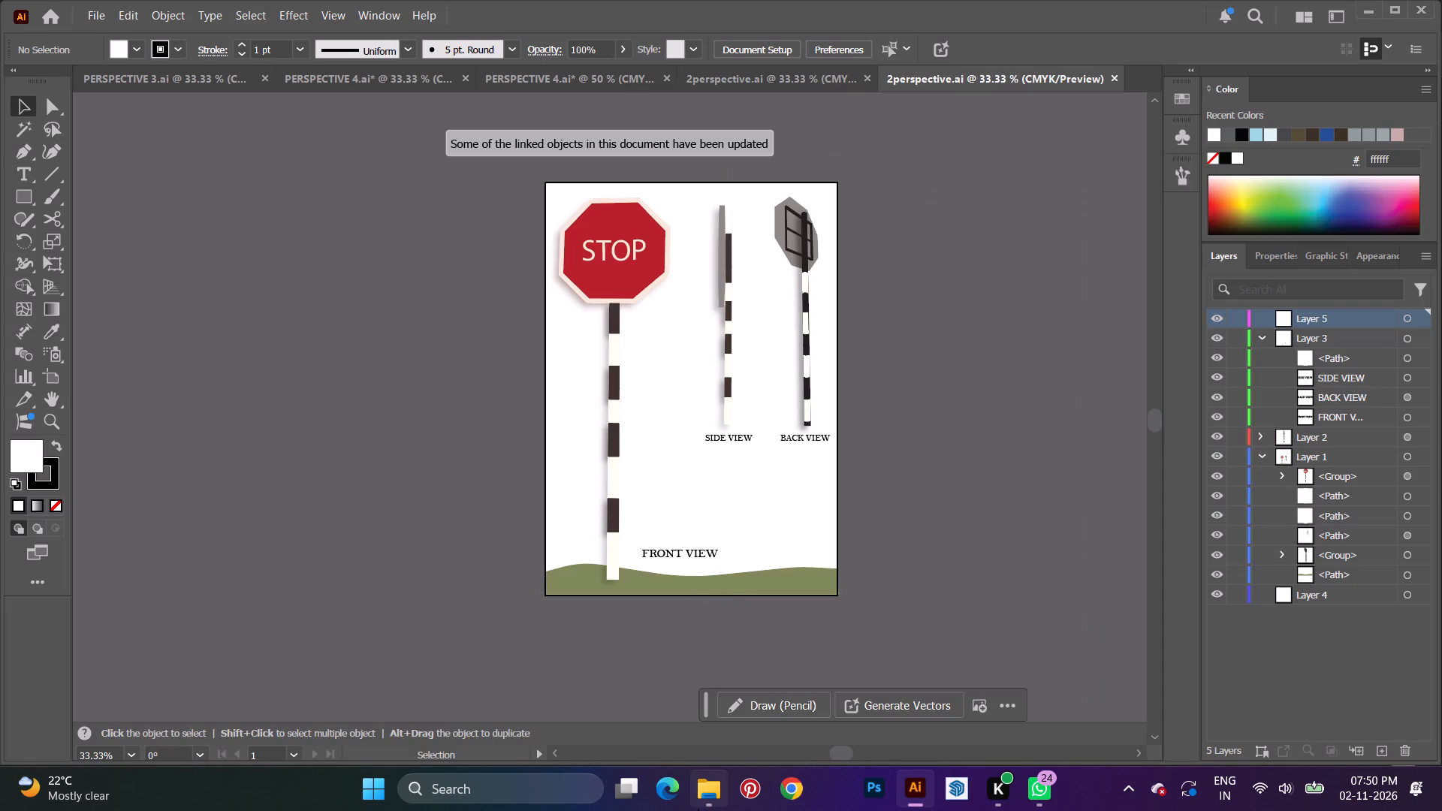
# Delete the stop file from the PERSPECTIVE VIEW folder.
pyautogui.click(689, 803)
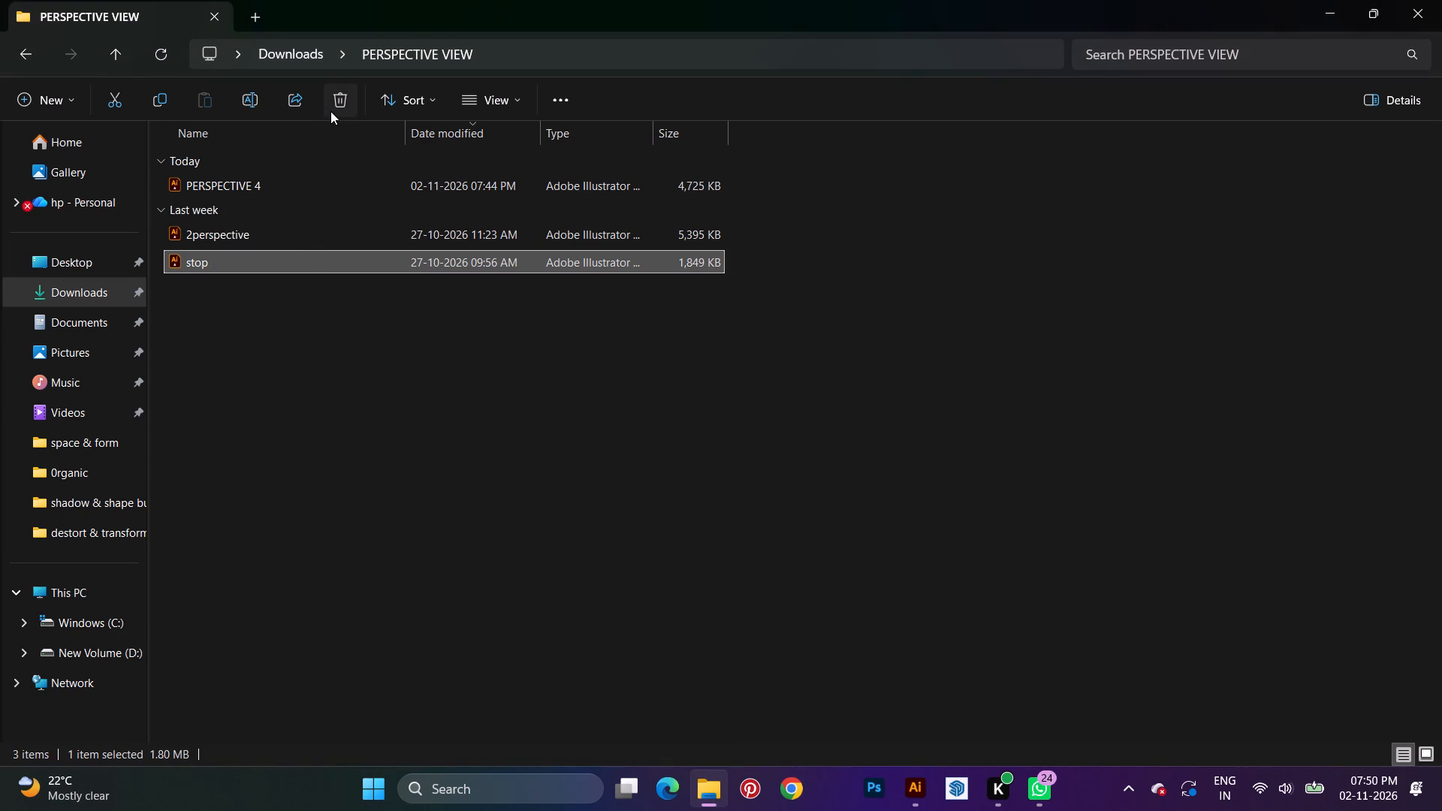
pyautogui.click(338, 108)
# Open the remaining 2perspective and PERSPECTIVE 4 files from the PERSPECTIVE VIEW folder to check their drawings.
pyautogui.doubleClick(254, 242)
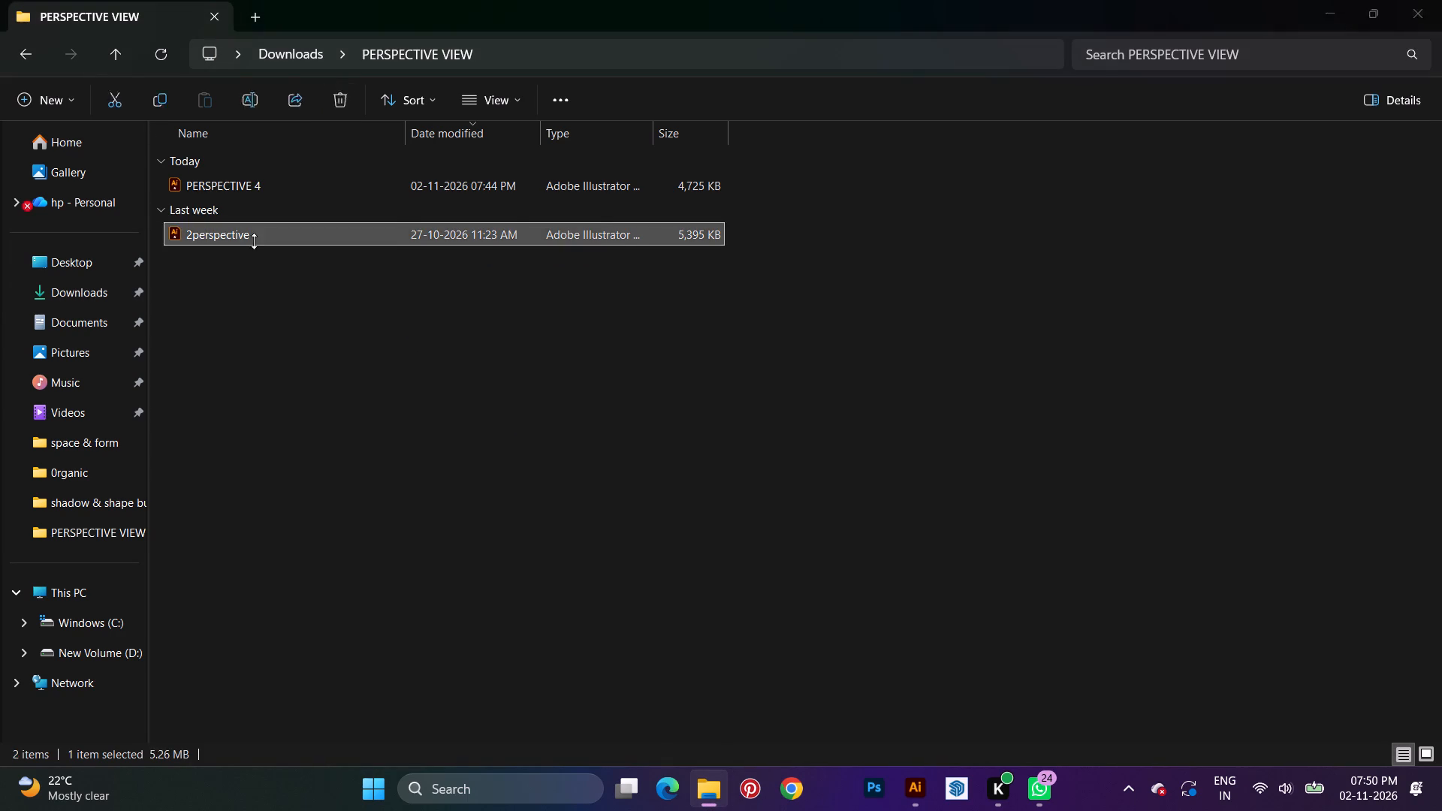
pyautogui.click(723, 804)
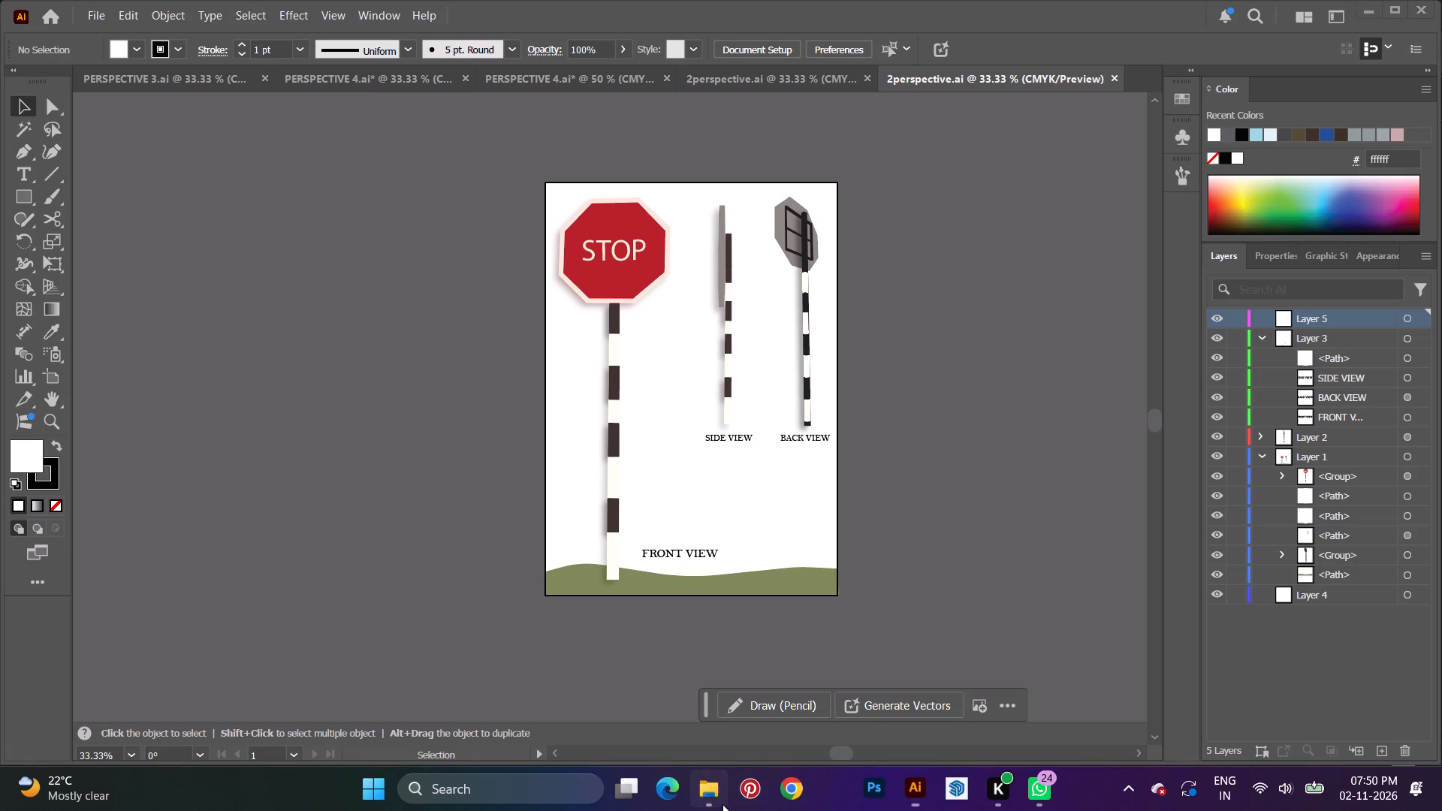
pyautogui.doubleClick(330, 182)
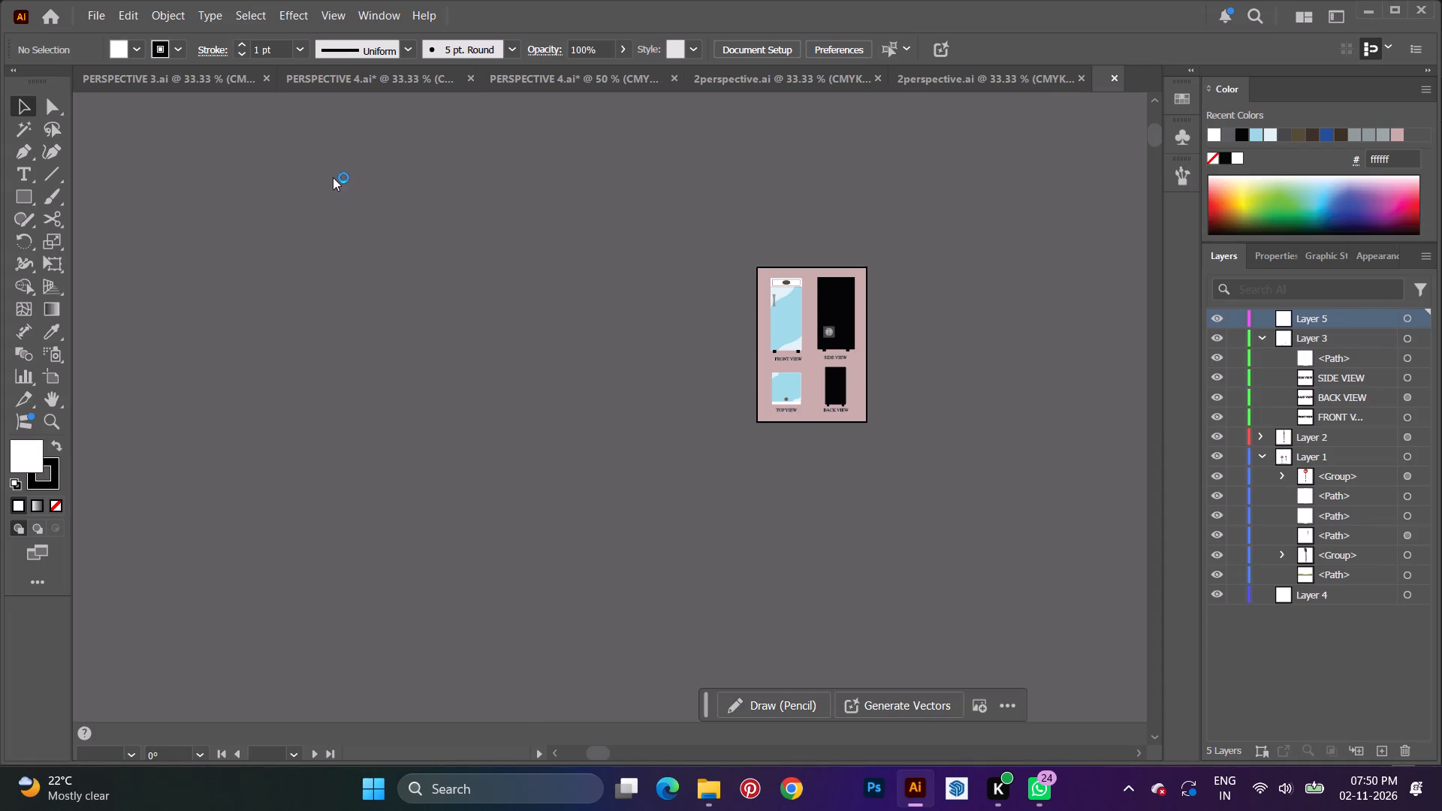
# Examine the four fridge views and the full layer list of the PERSPECTIVE 4 drawing.
pyautogui.keyDown('alt'); pyautogui.scroll(2, 877, 388); pyautogui.keyUp('alt')
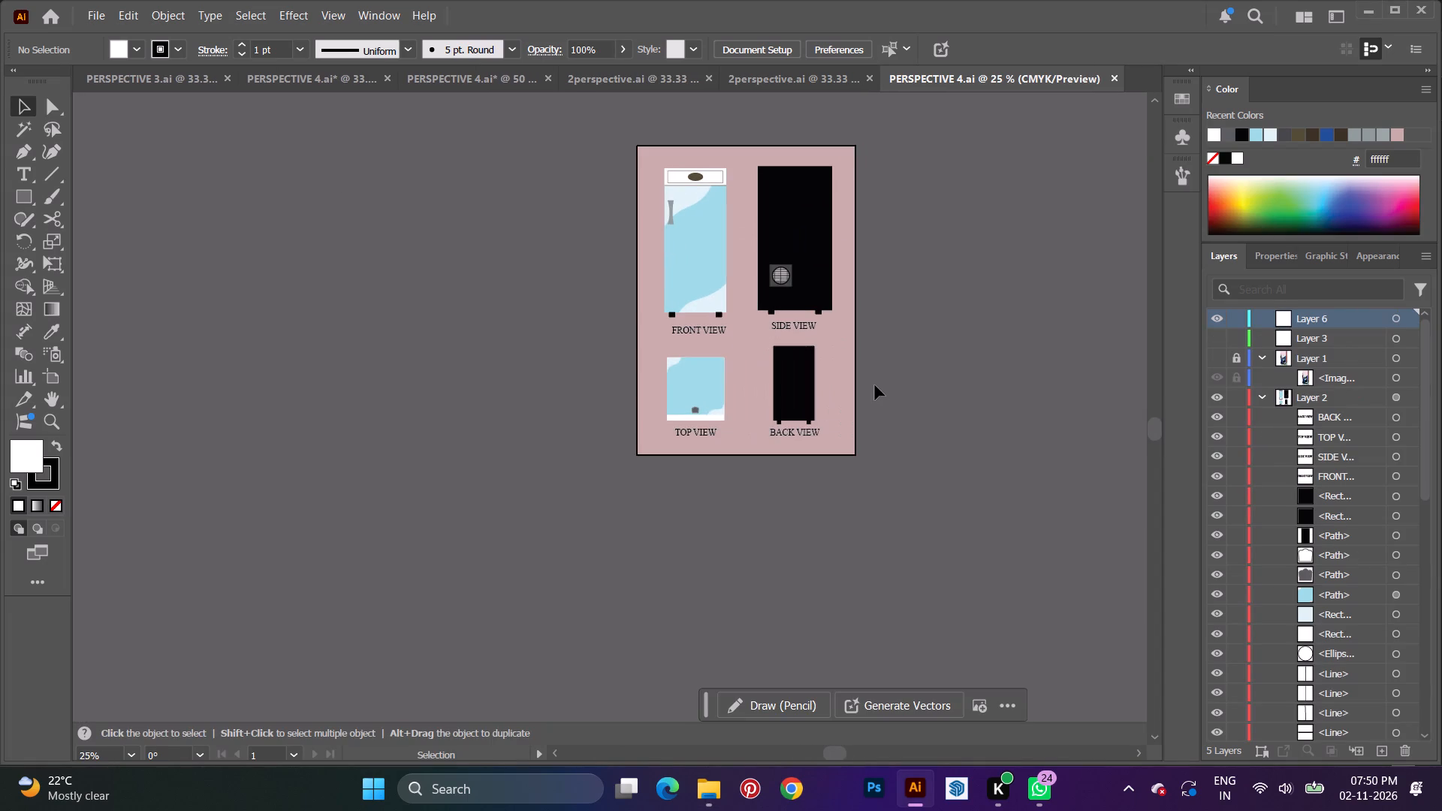
pyautogui.scroll(2, 873, 361)
pyautogui.press('space')
pyautogui.press('space')
pyautogui.moveTo(873, 360); pyautogui.dragTo(735, 481)
pyautogui.keyDown('alt'); pyautogui.scroll(2, 739, 472); pyautogui.keyUp('alt')
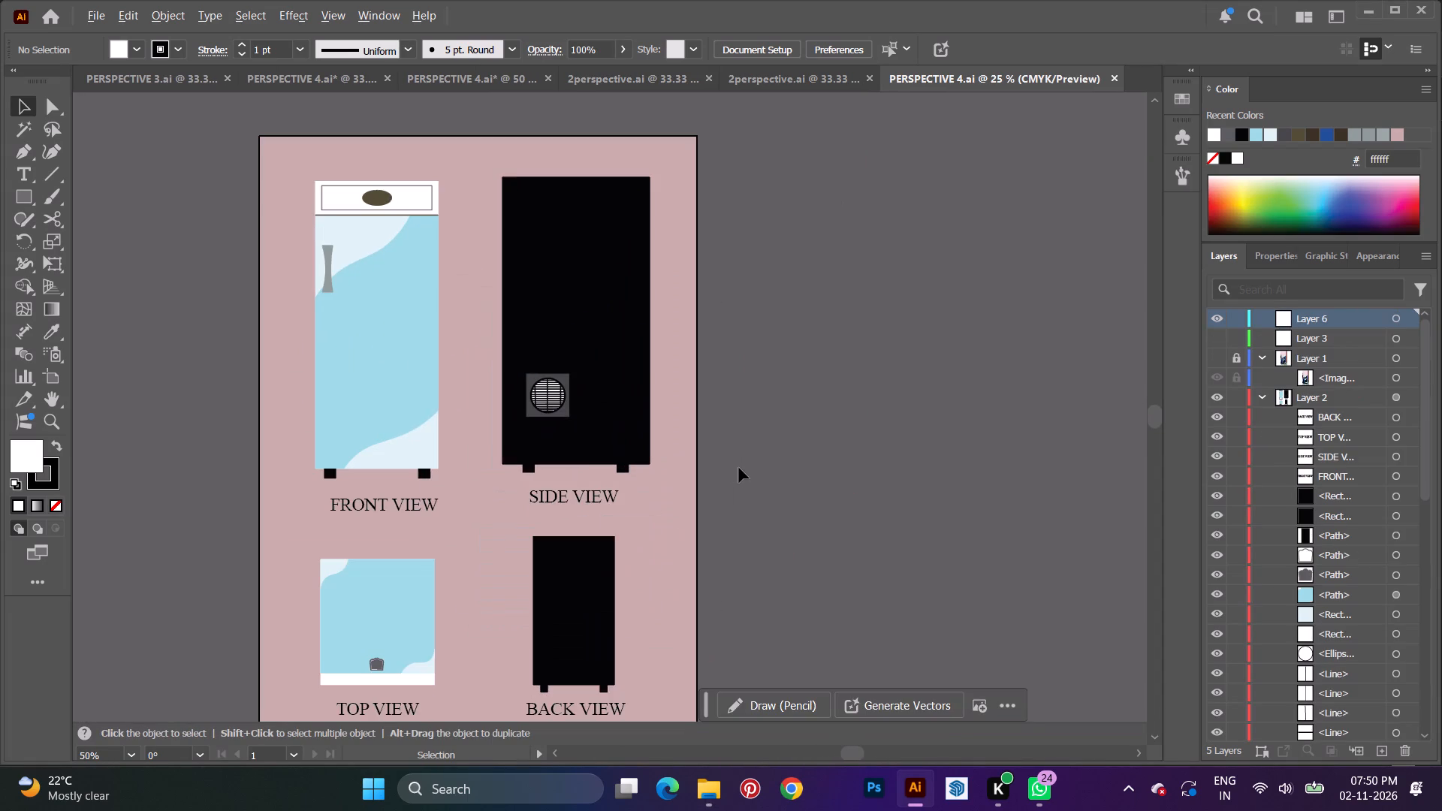
pyautogui.scroll(-3, 739, 468)
pyautogui.scroll(-12, 1271, 489)
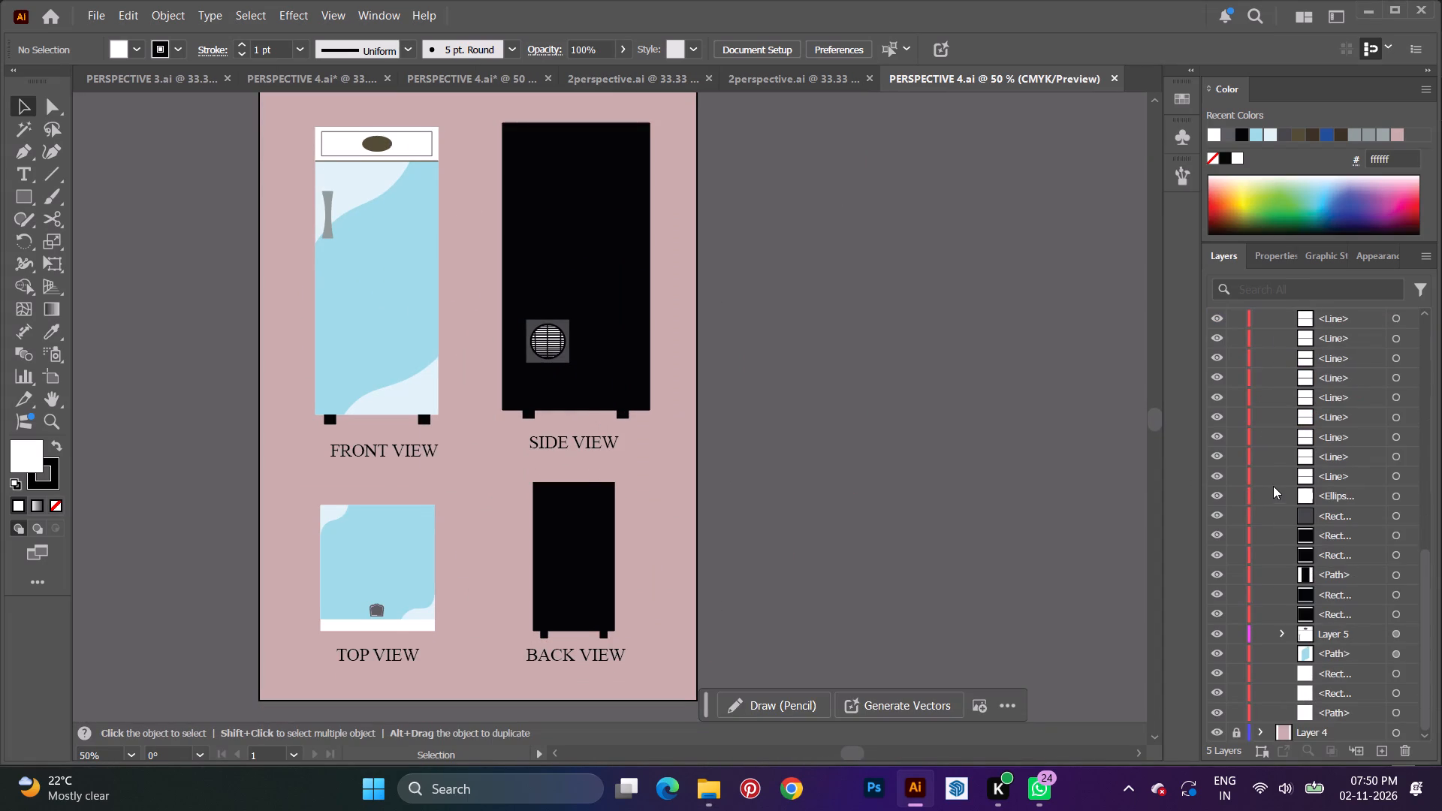
pyautogui.scroll(-6, 1272, 485)
pyautogui.scroll(14, 1284, 473)
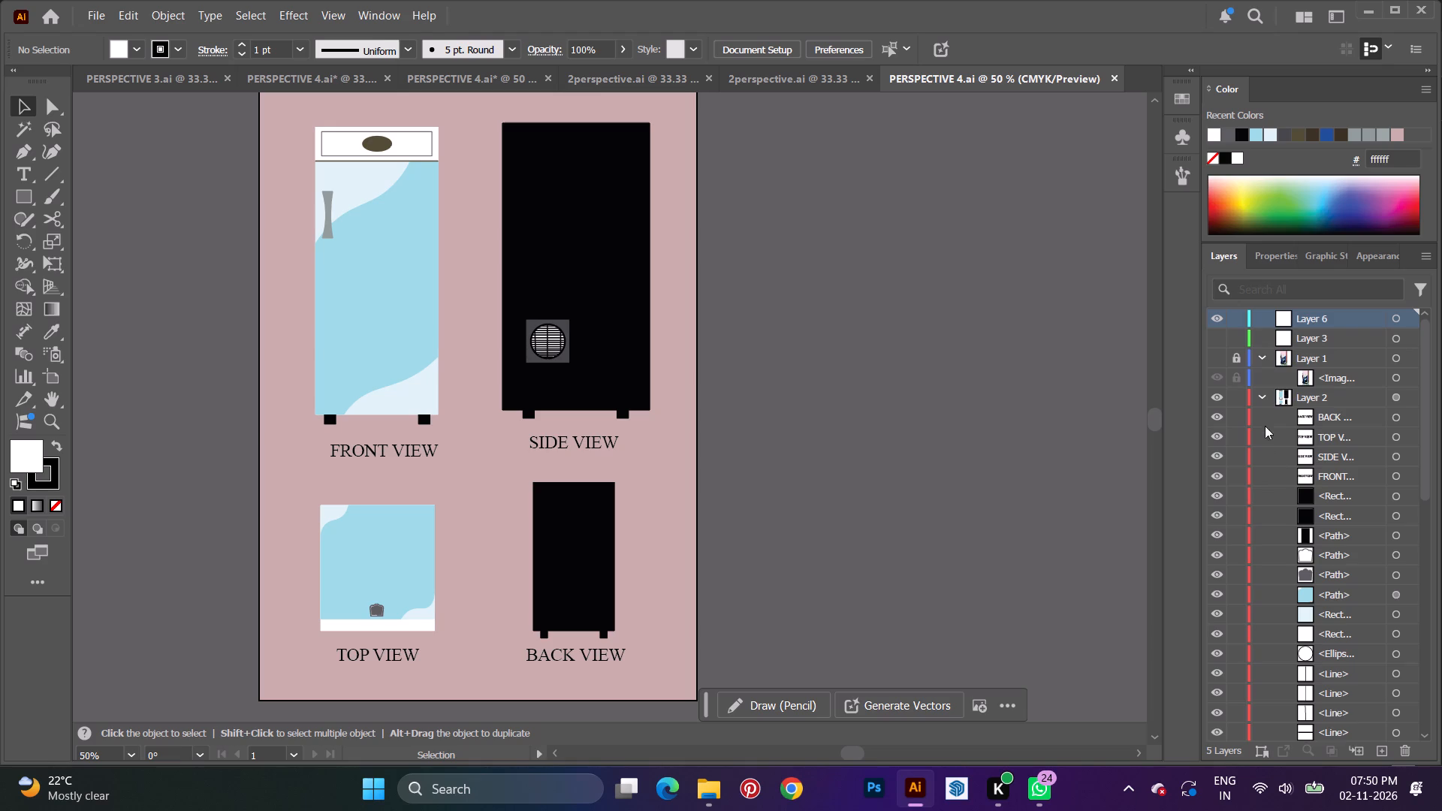
# Check and unlock Layer 1, which holds the fridge reference photo, and delete it with its artwork.
pyautogui.click(1212, 353)
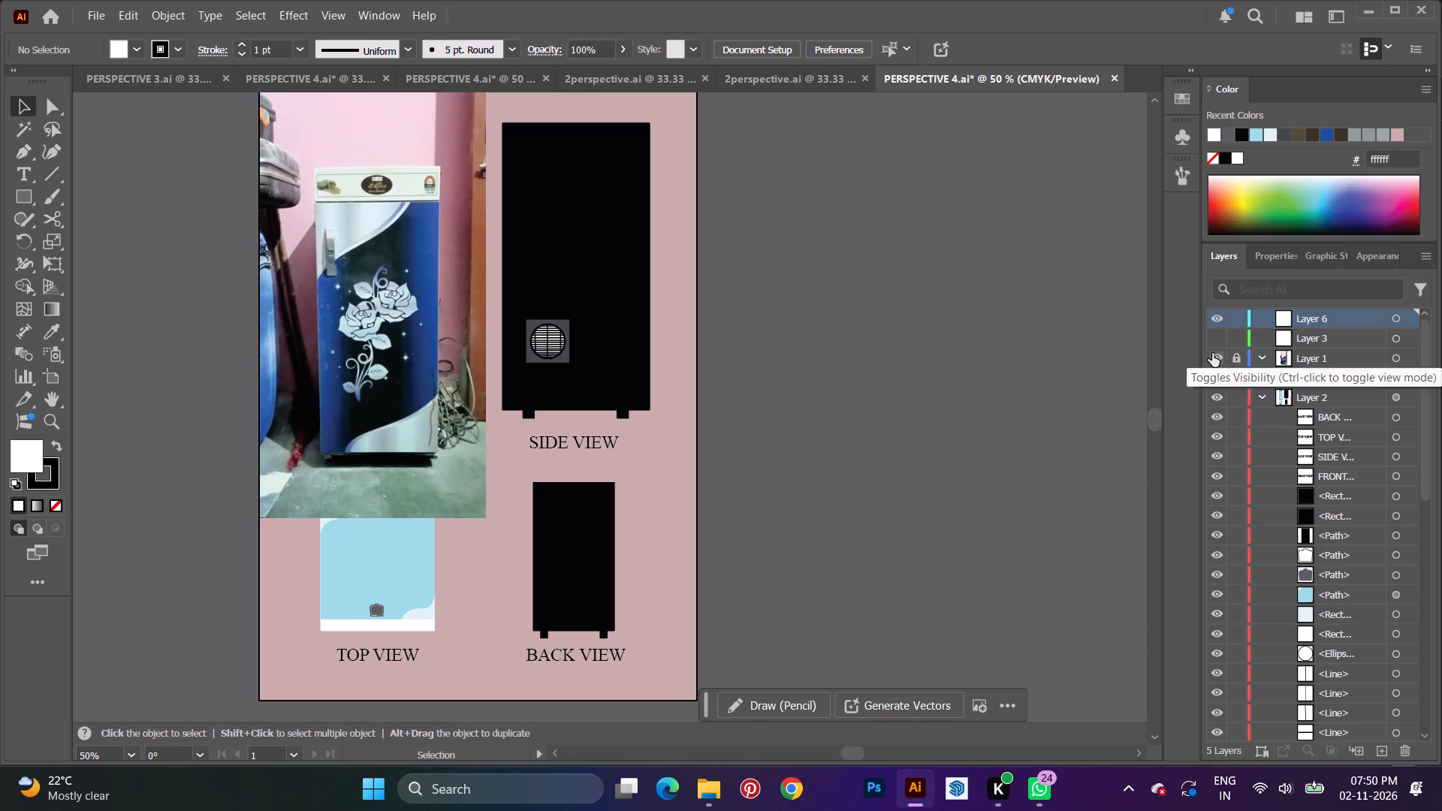
pyautogui.click(1212, 353)
pyautogui.click(1238, 354)
pyautogui.click(1290, 347)
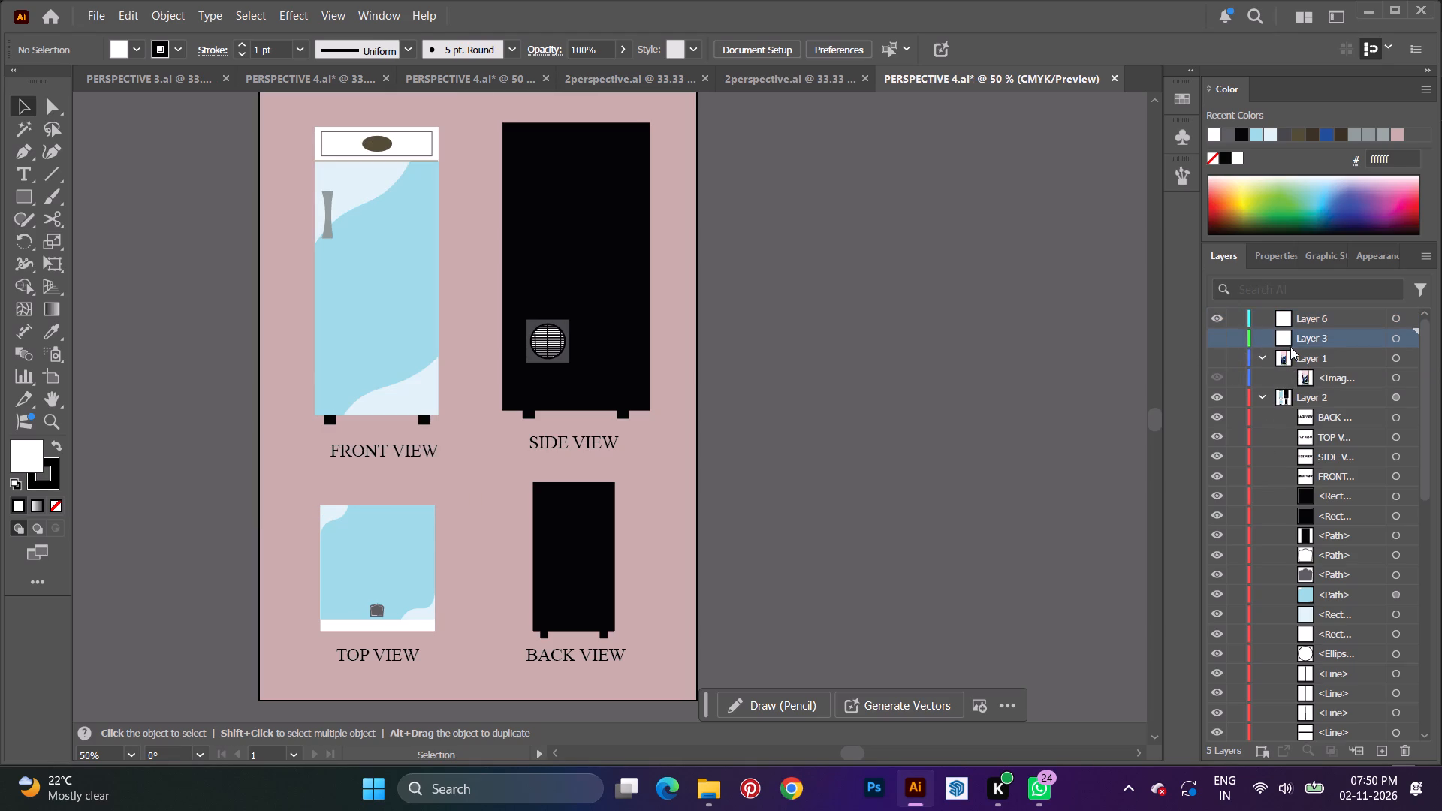
pyautogui.click(1286, 358)
pyautogui.click(855, 229)
pyautogui.rightClick(855, 229)
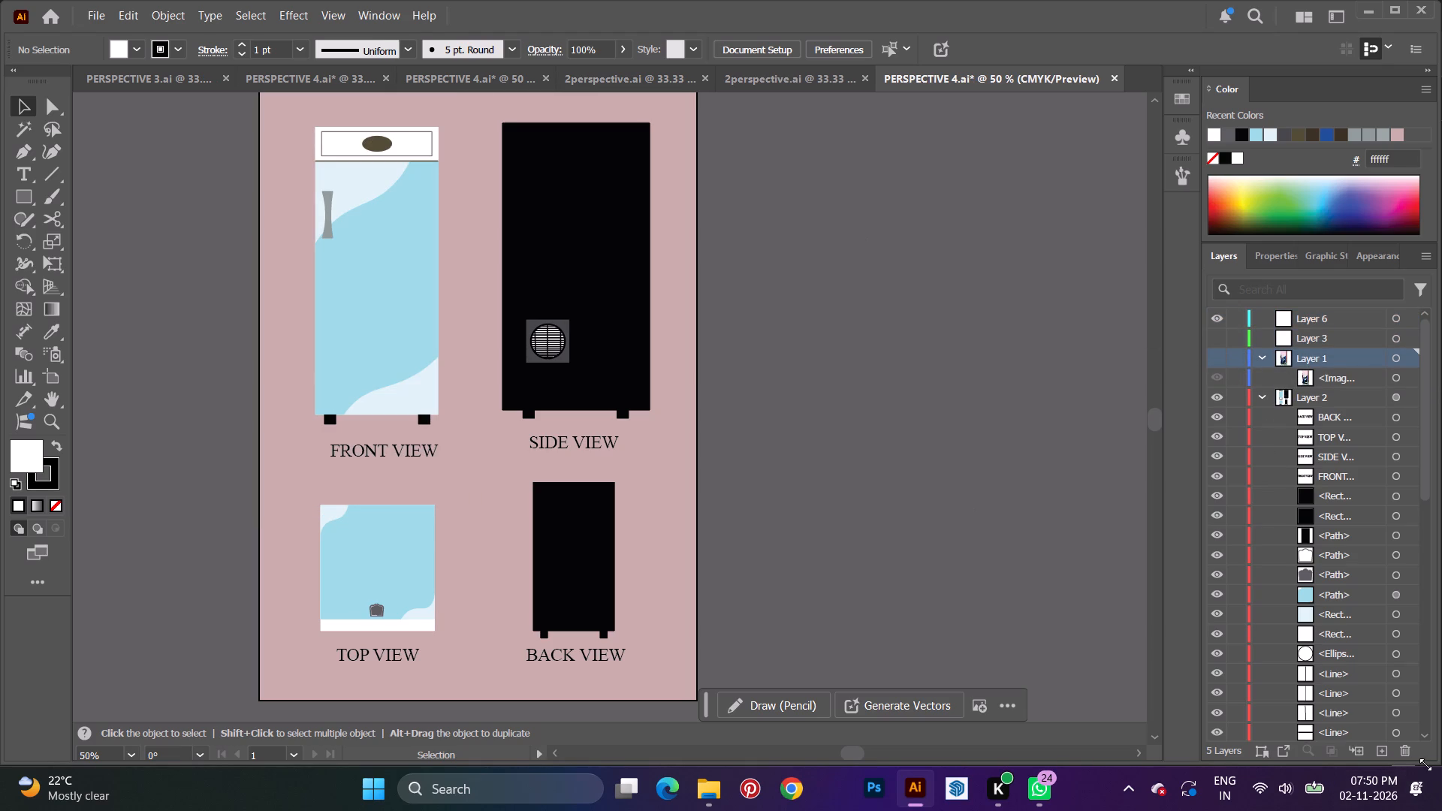
pyautogui.click(1406, 754)
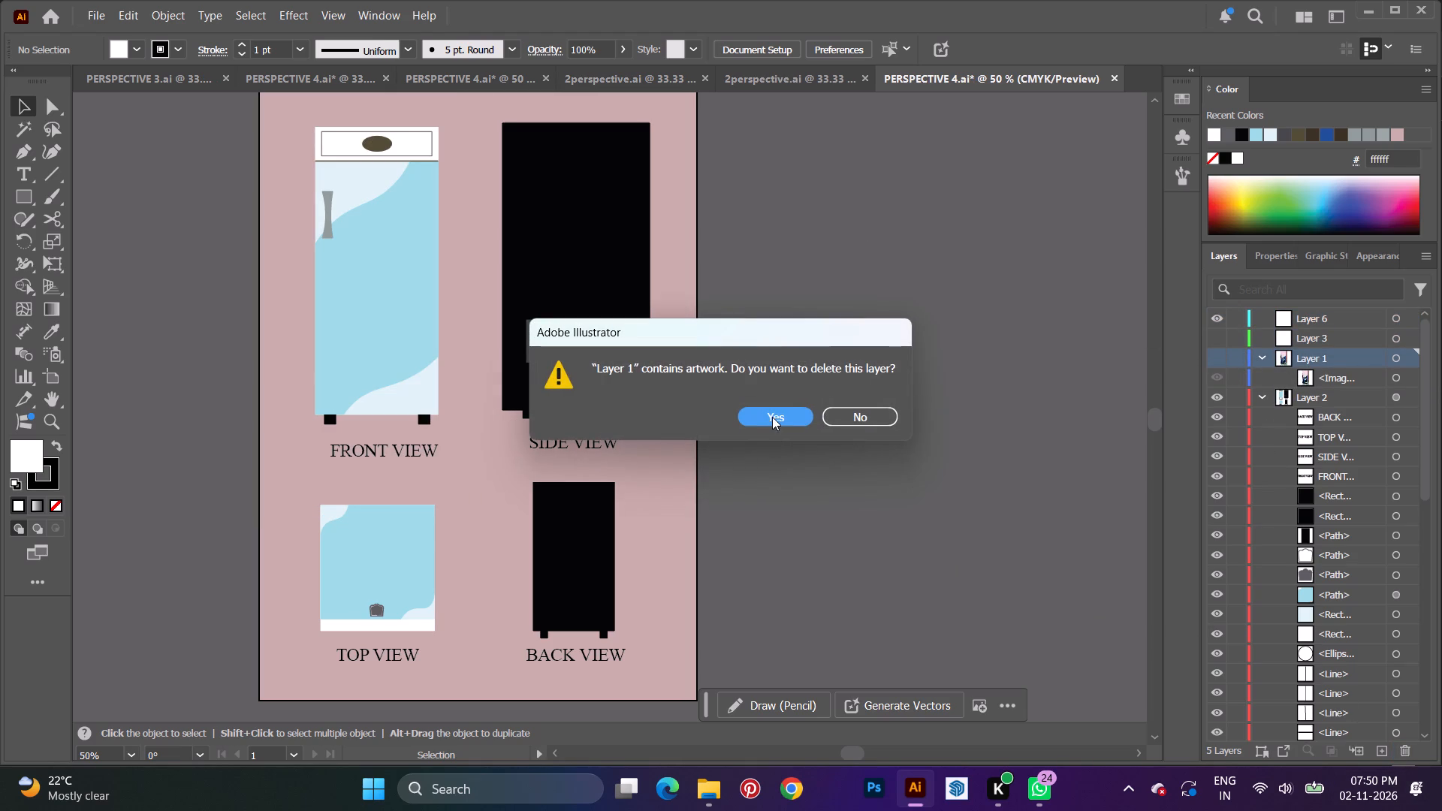
pyautogui.click(772, 417)
# Lock the remaining layers and the four view labels in the fridge drawing, and collapse Layer 2.
pyautogui.moveTo(1235, 319); pyautogui.dragTo(1263, 434)
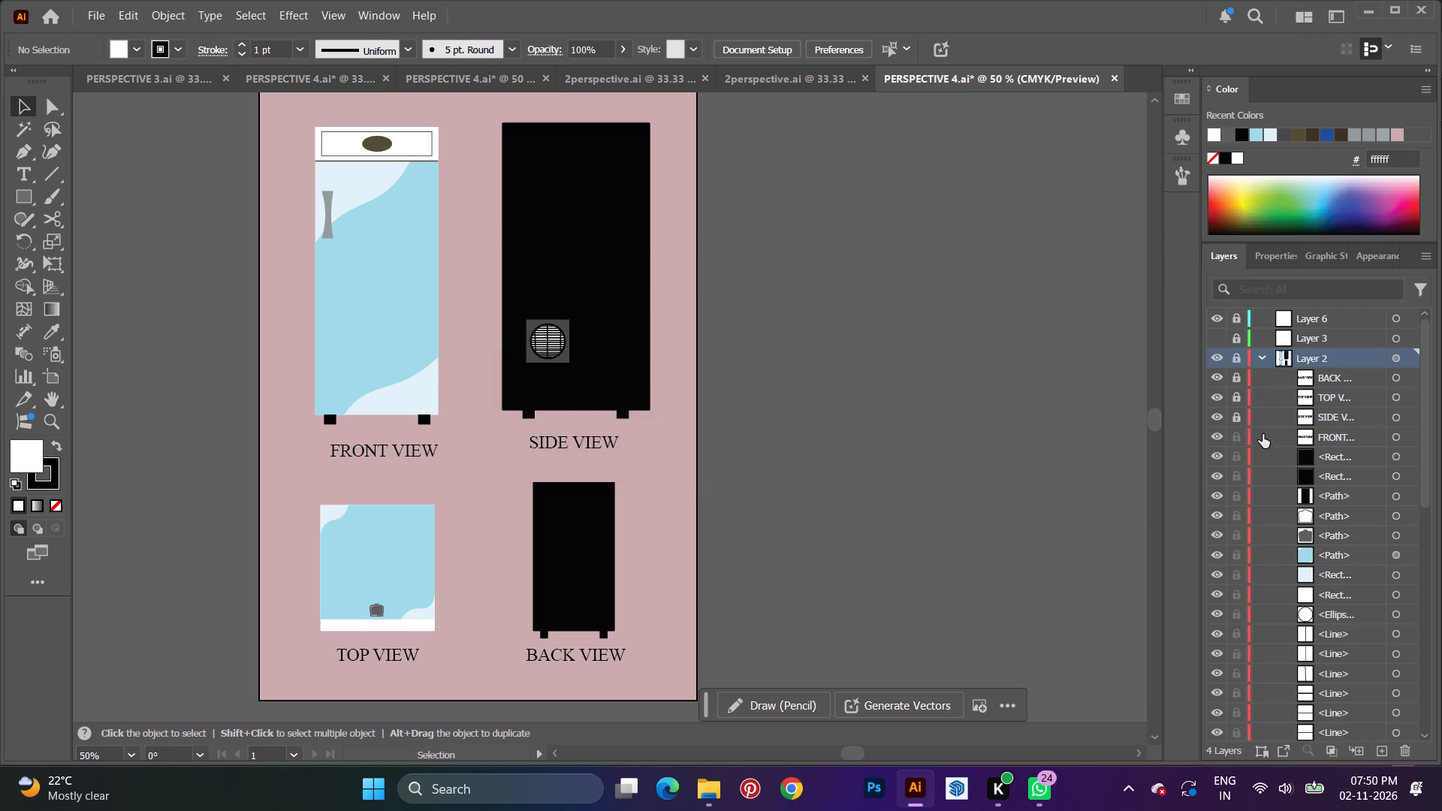
pyautogui.moveTo(1263, 434); pyautogui.dragTo(1264, 441)
pyautogui.scroll(-5, 1254, 408)
pyautogui.scroll(6, 1264, 415)
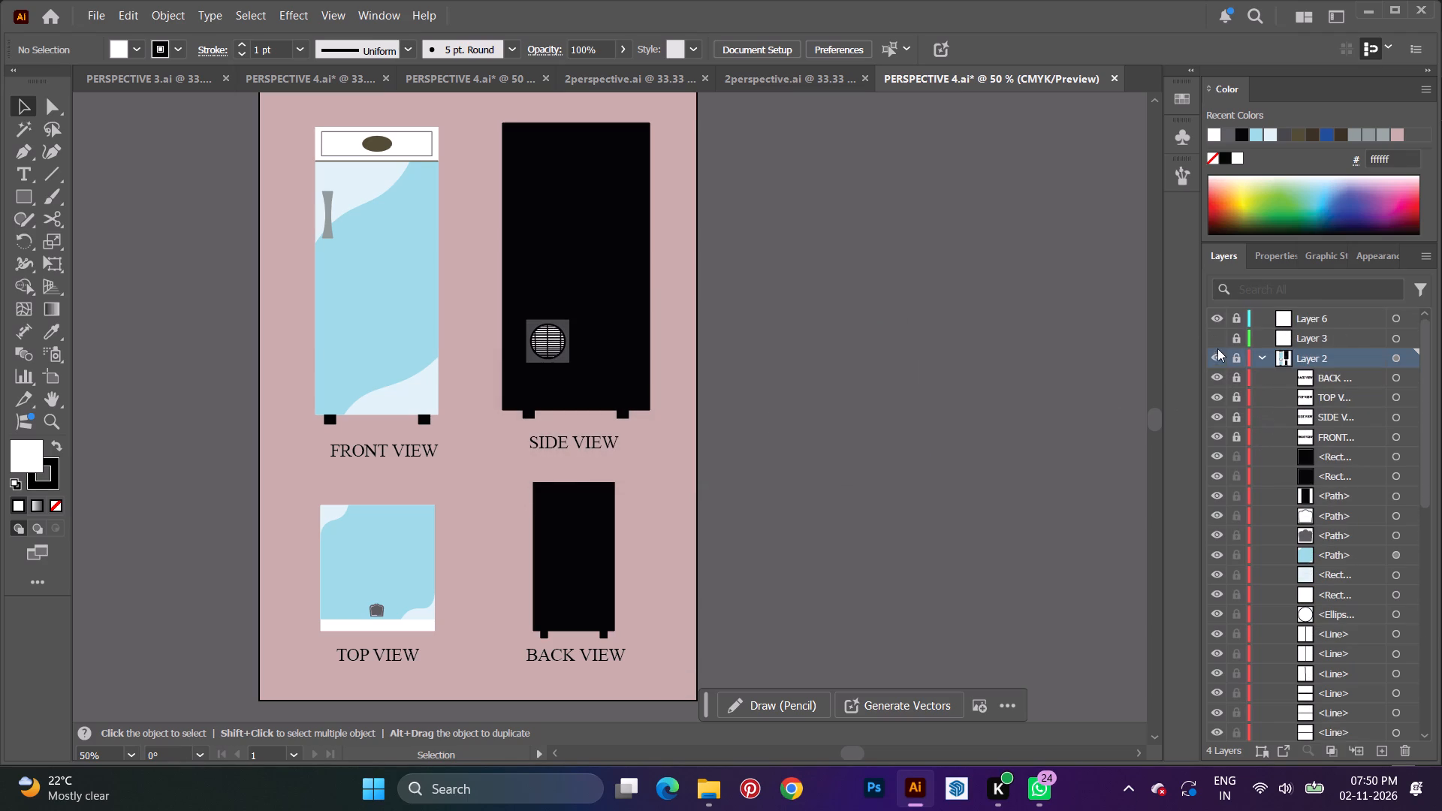
pyautogui.click(1217, 343)
pyautogui.click(1265, 358)
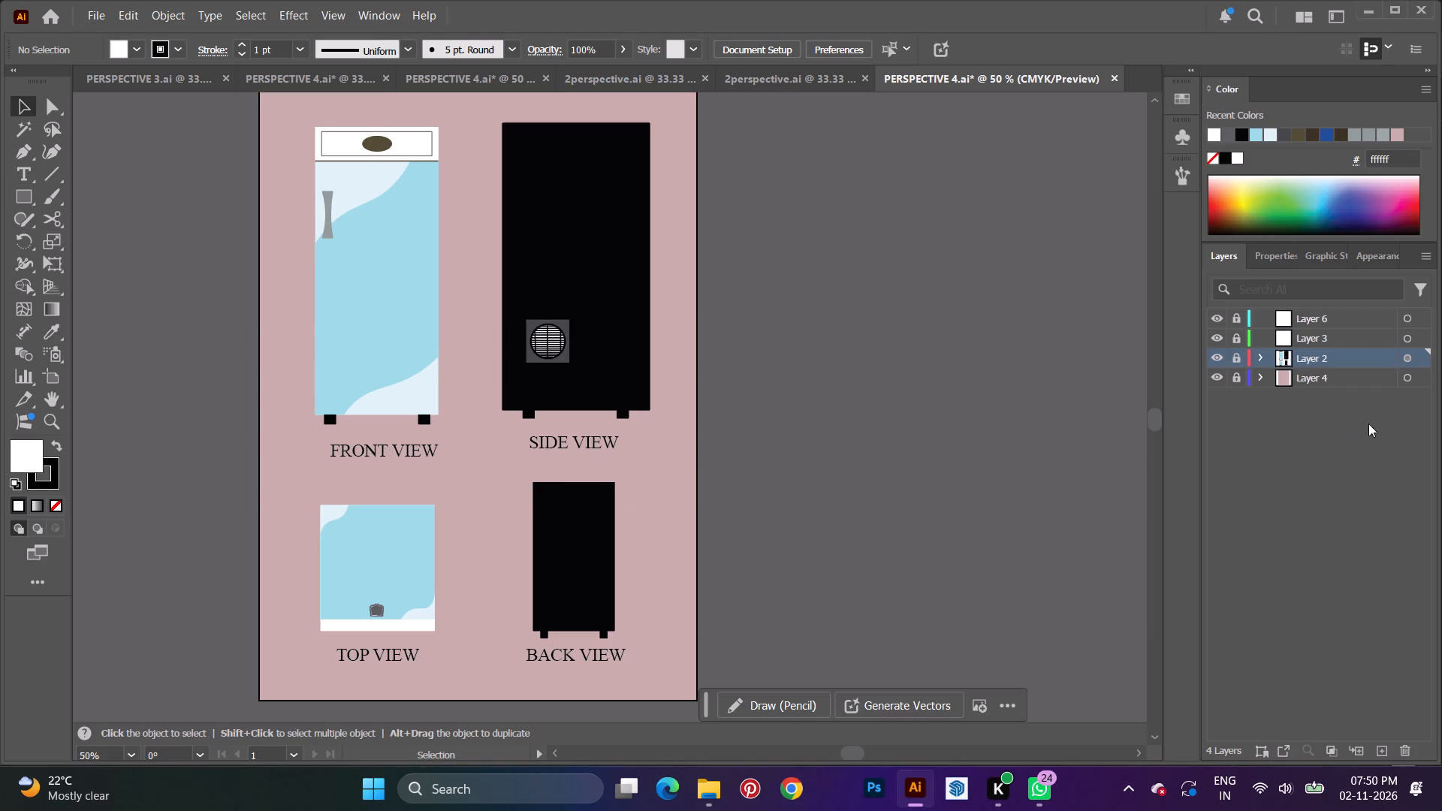
# Hide and delete the empty Layer 6 and Layer 3 from the fridge drawing.
pyautogui.click(1214, 321)
pyautogui.click(1221, 339)
pyautogui.click(1345, 320)
pyautogui.click(1412, 750)
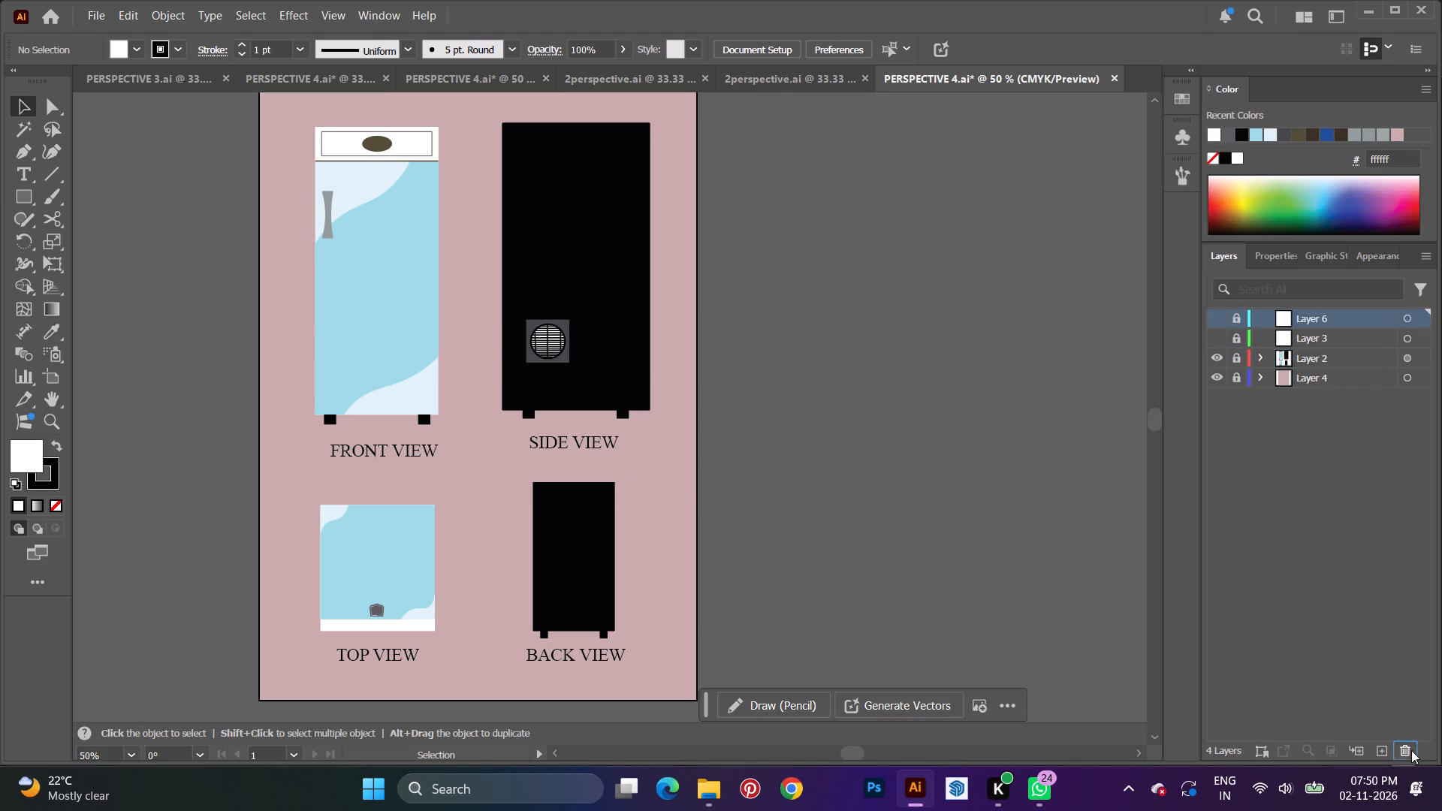
pyautogui.click(1413, 322)
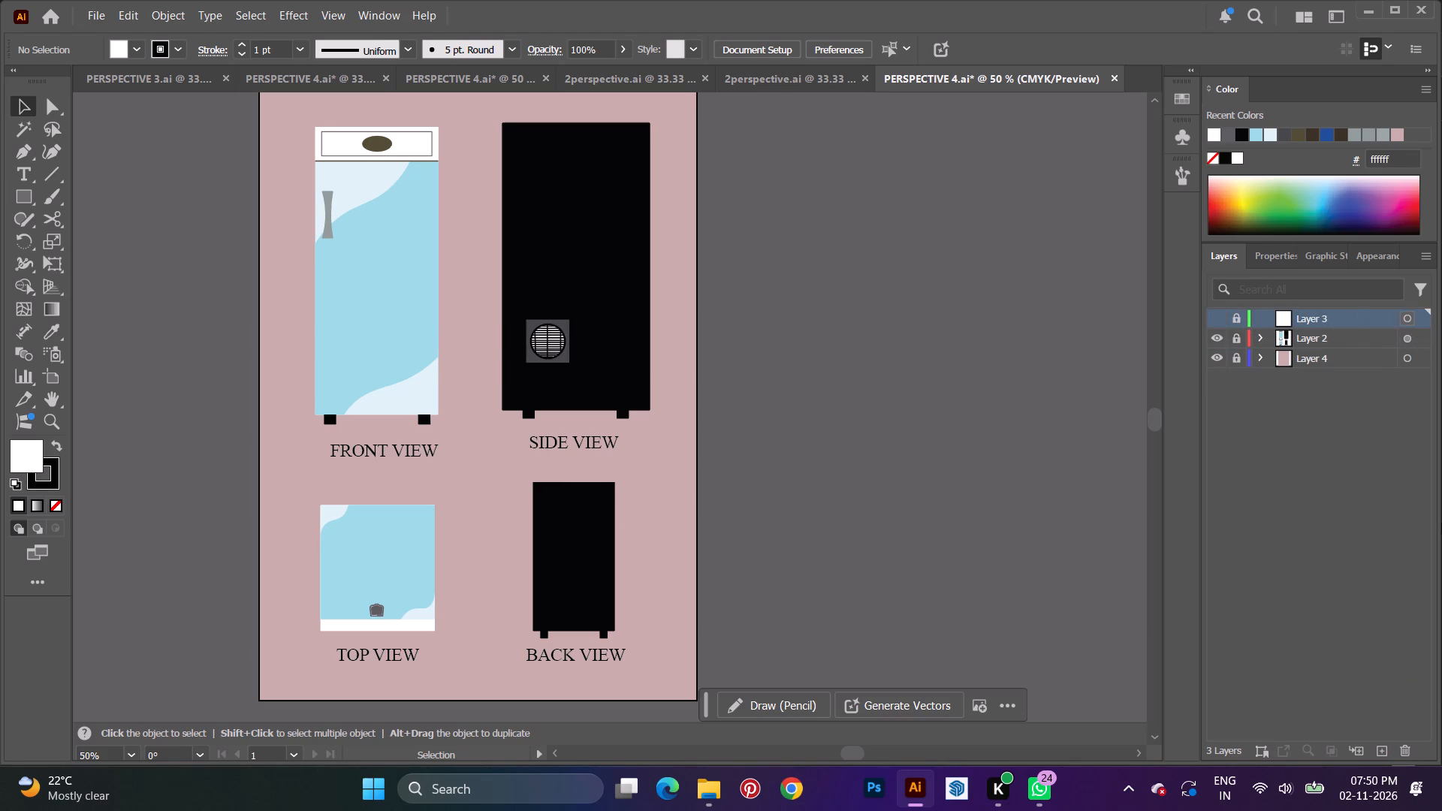
pyautogui.click(1407, 758)
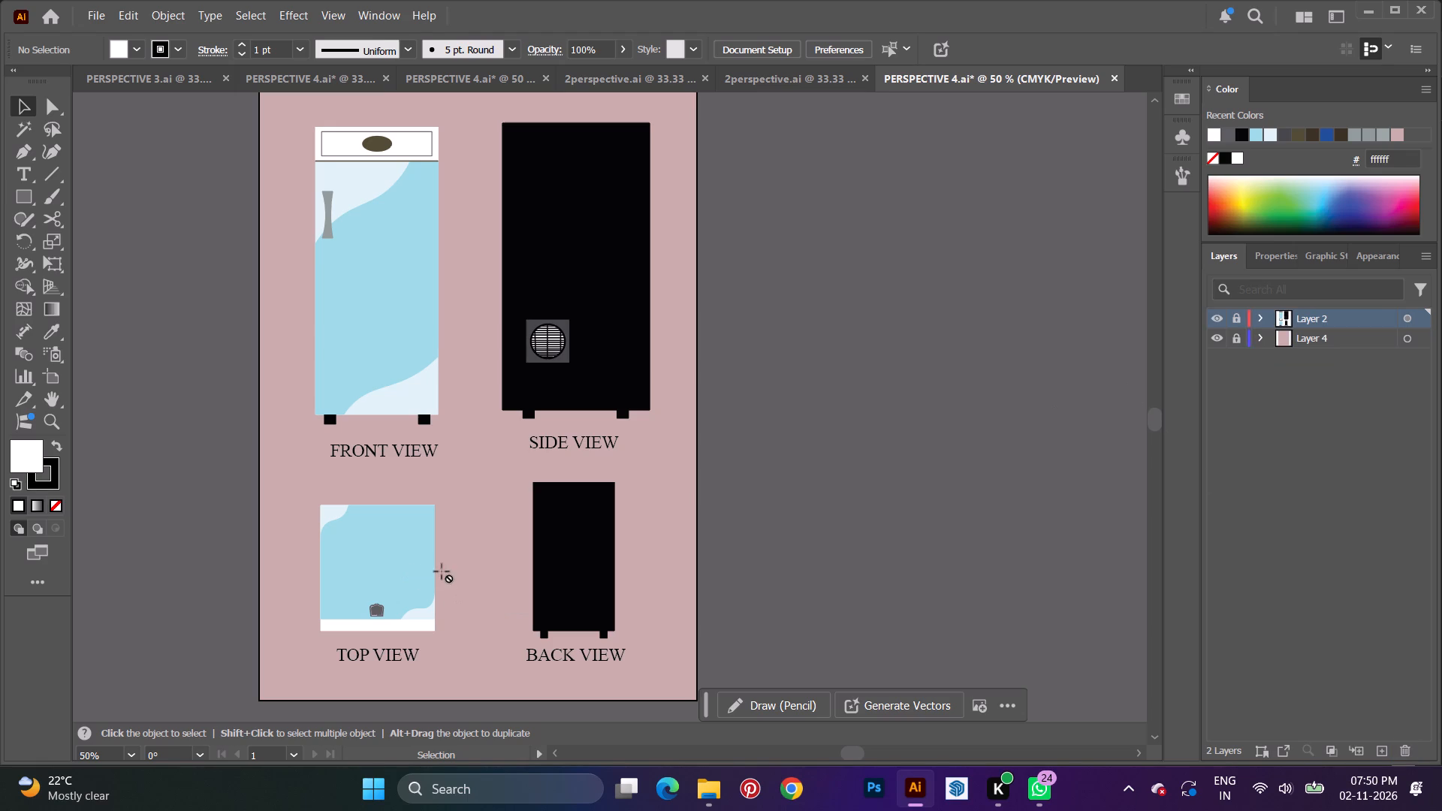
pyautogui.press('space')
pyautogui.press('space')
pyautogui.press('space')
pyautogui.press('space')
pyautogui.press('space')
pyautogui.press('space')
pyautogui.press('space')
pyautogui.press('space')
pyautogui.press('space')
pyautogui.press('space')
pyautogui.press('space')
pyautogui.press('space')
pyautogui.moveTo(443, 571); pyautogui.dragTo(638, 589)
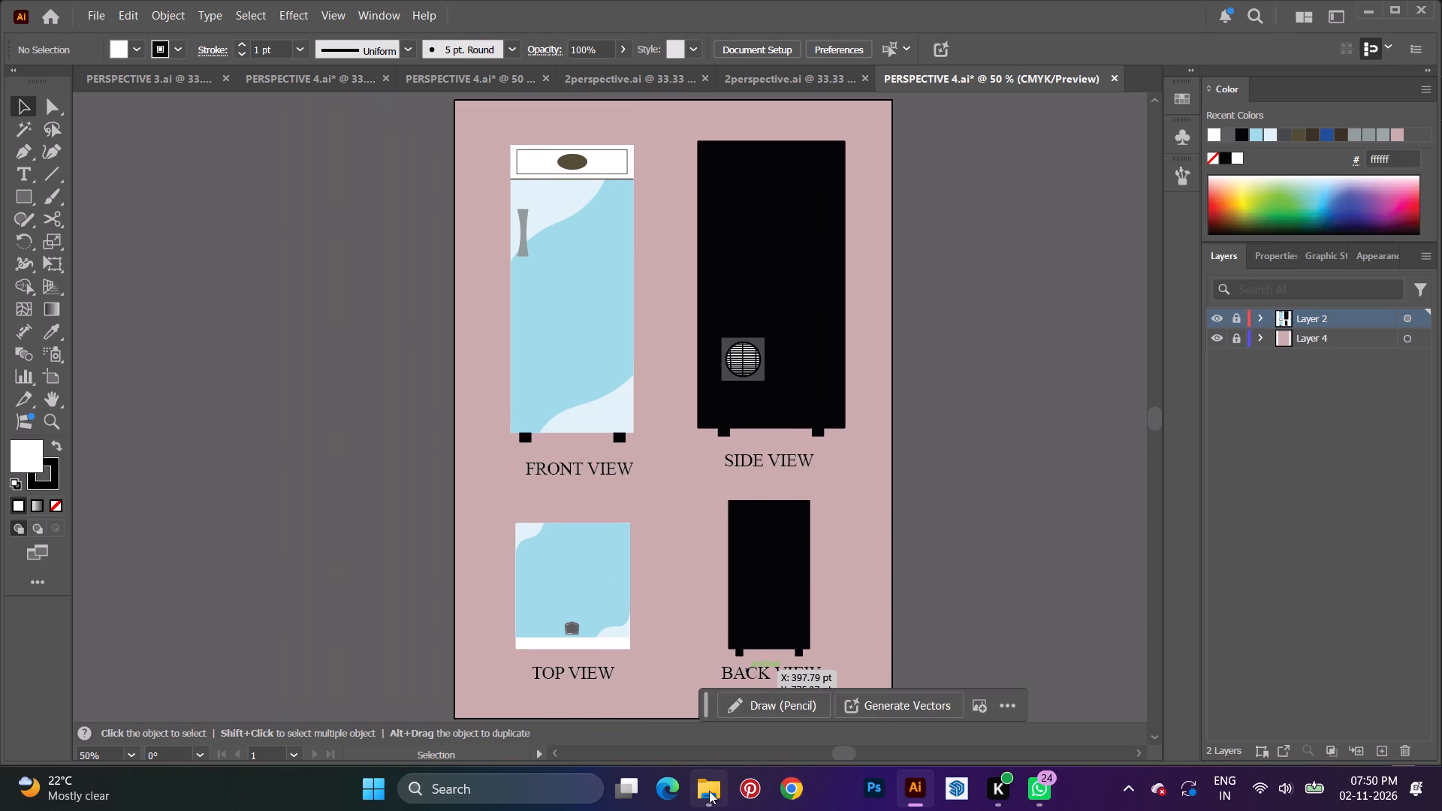
# Switch to File Explorer and open the PERSPECTIVE VIEW folder in Downloads.
pyautogui.click(708, 791)
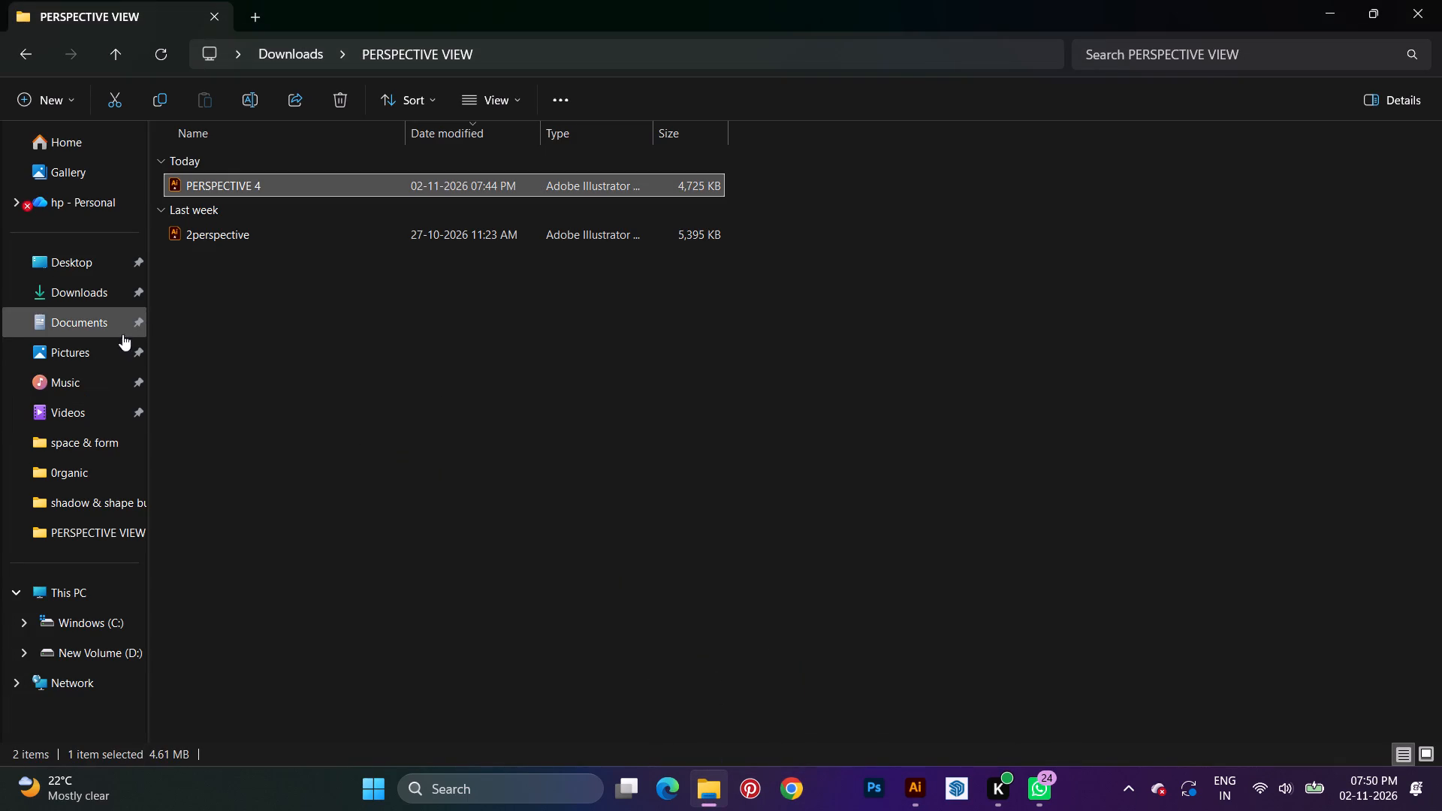
pyautogui.click(93, 296)
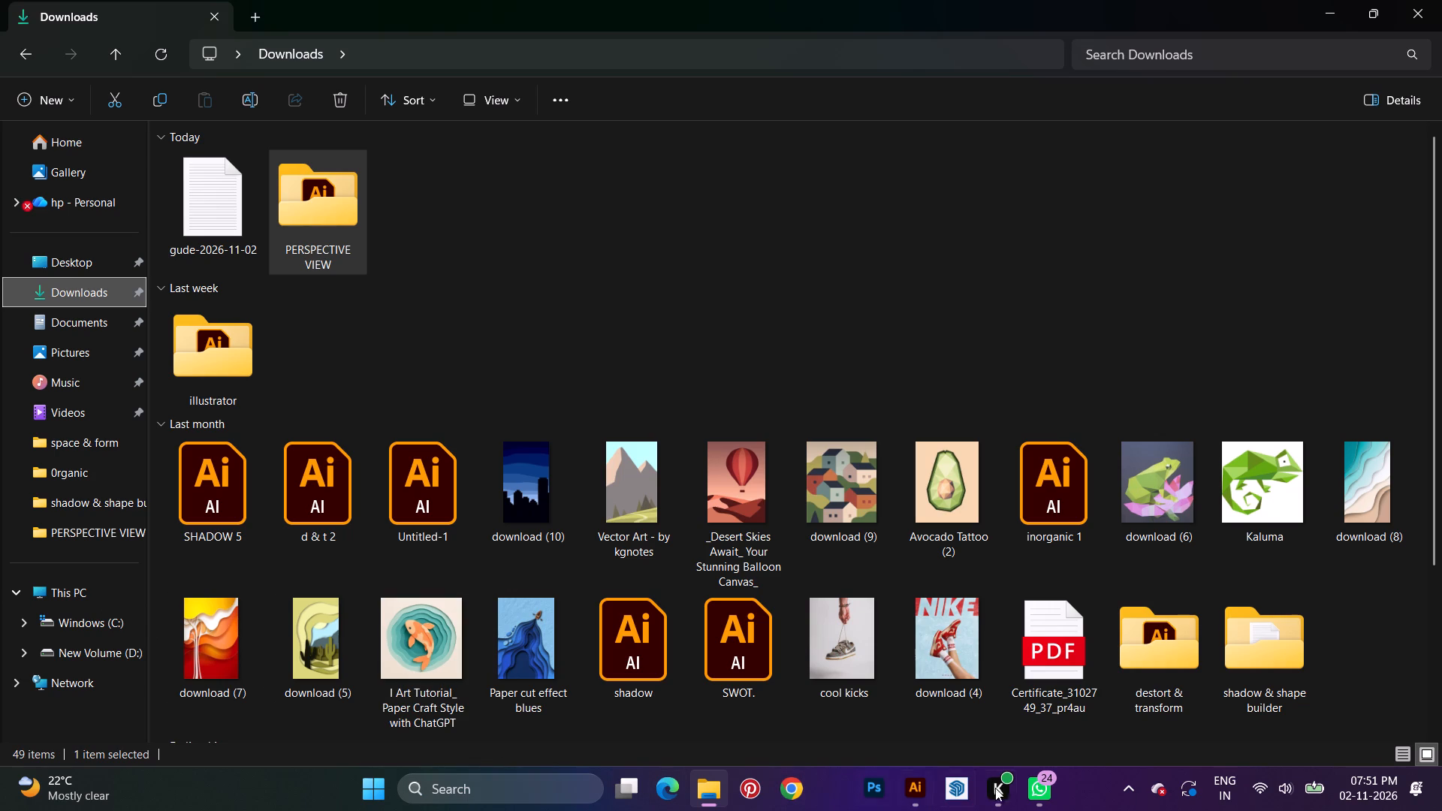
pyautogui.click(909, 779)
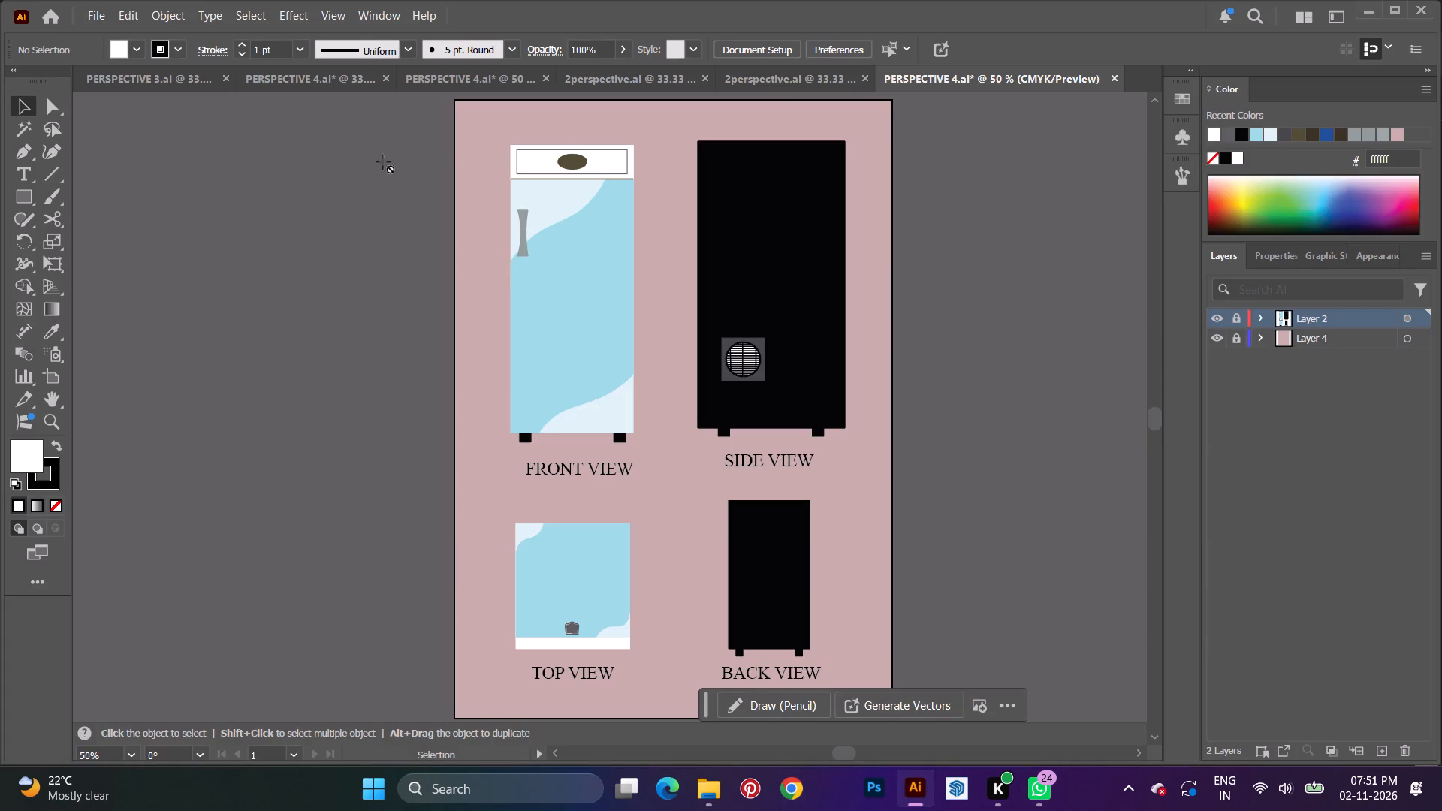
pyautogui.click(702, 793)
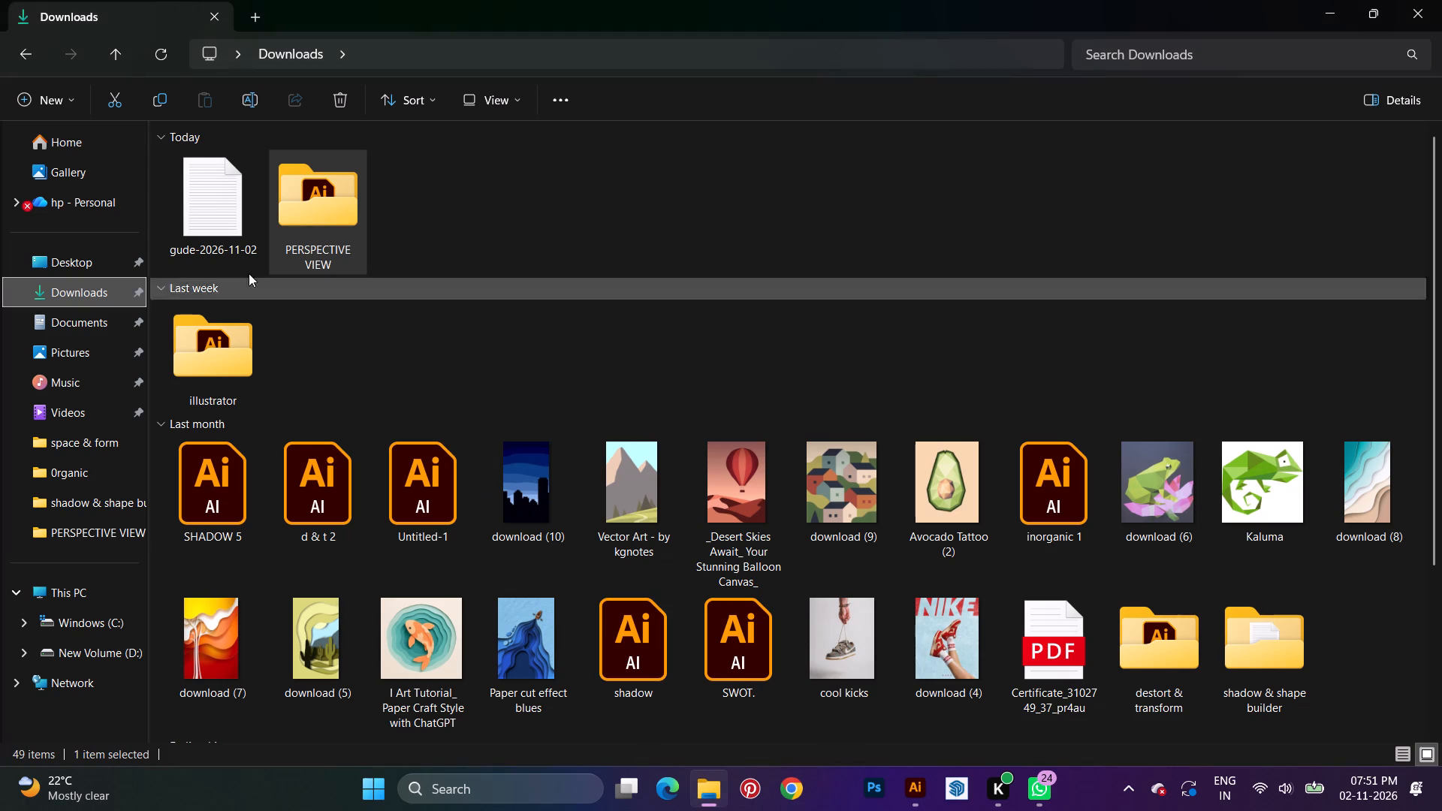
pyautogui.doubleClick(301, 213)
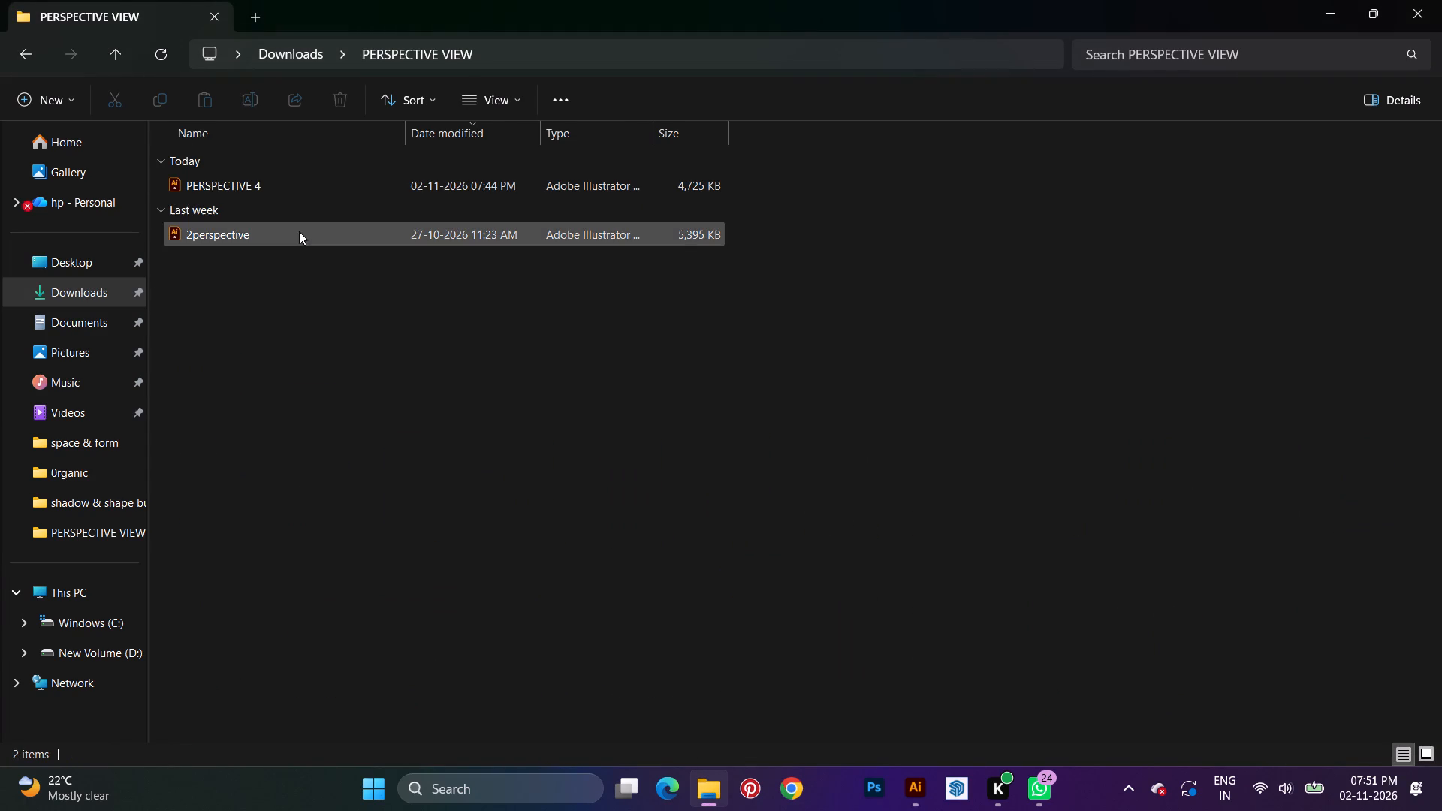
# Open the PERSPECTIVE 4 file from the PERSPECTIVE VIEW folder to check which drawing it holds.
pyautogui.doubleClick(290, 188)
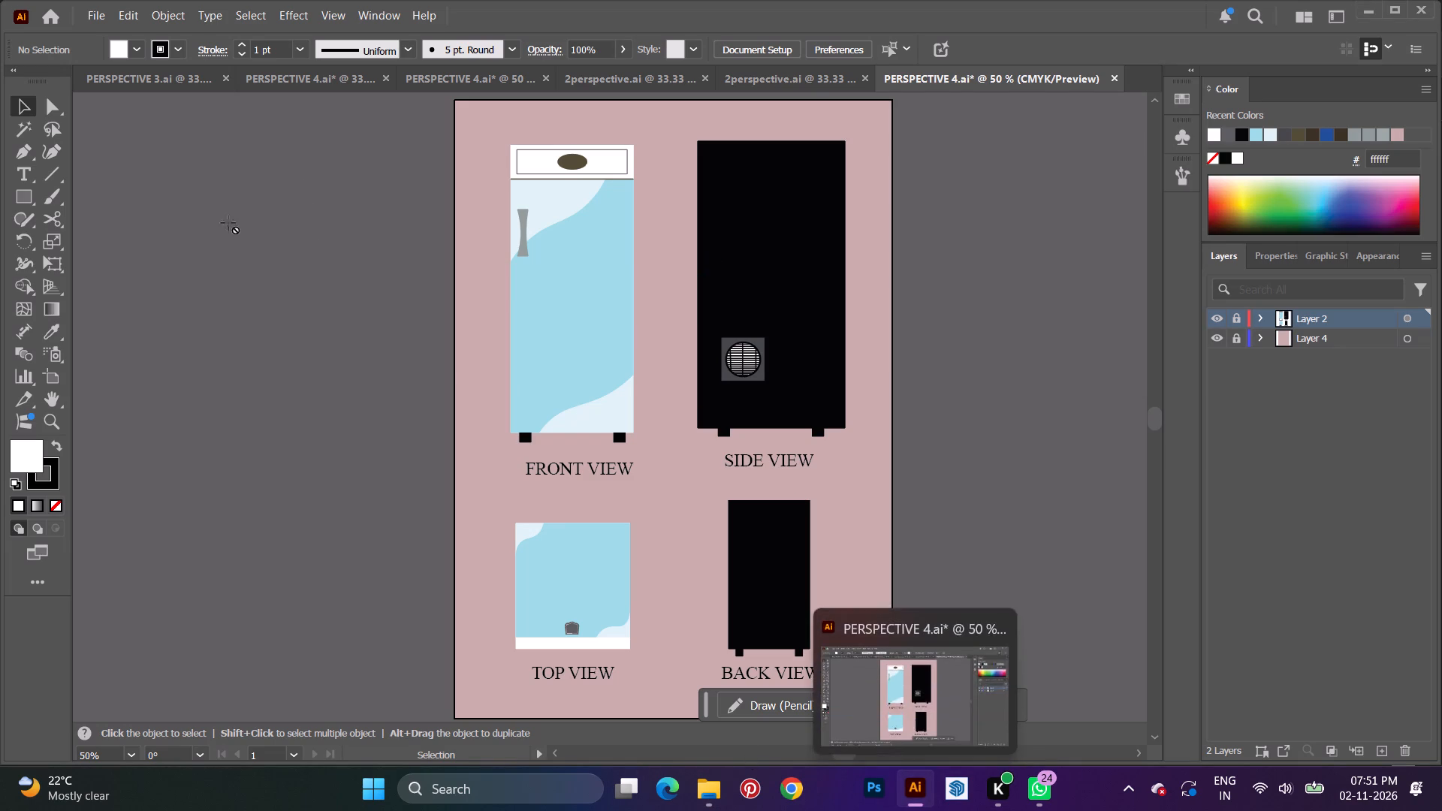
# Save the ceiling fan drawing as PERSPECTIVE 3 in the PERSPECTIVE VIEW folder in Downloads, in Illustrator 2020 format.
pyautogui.click(143, 81)
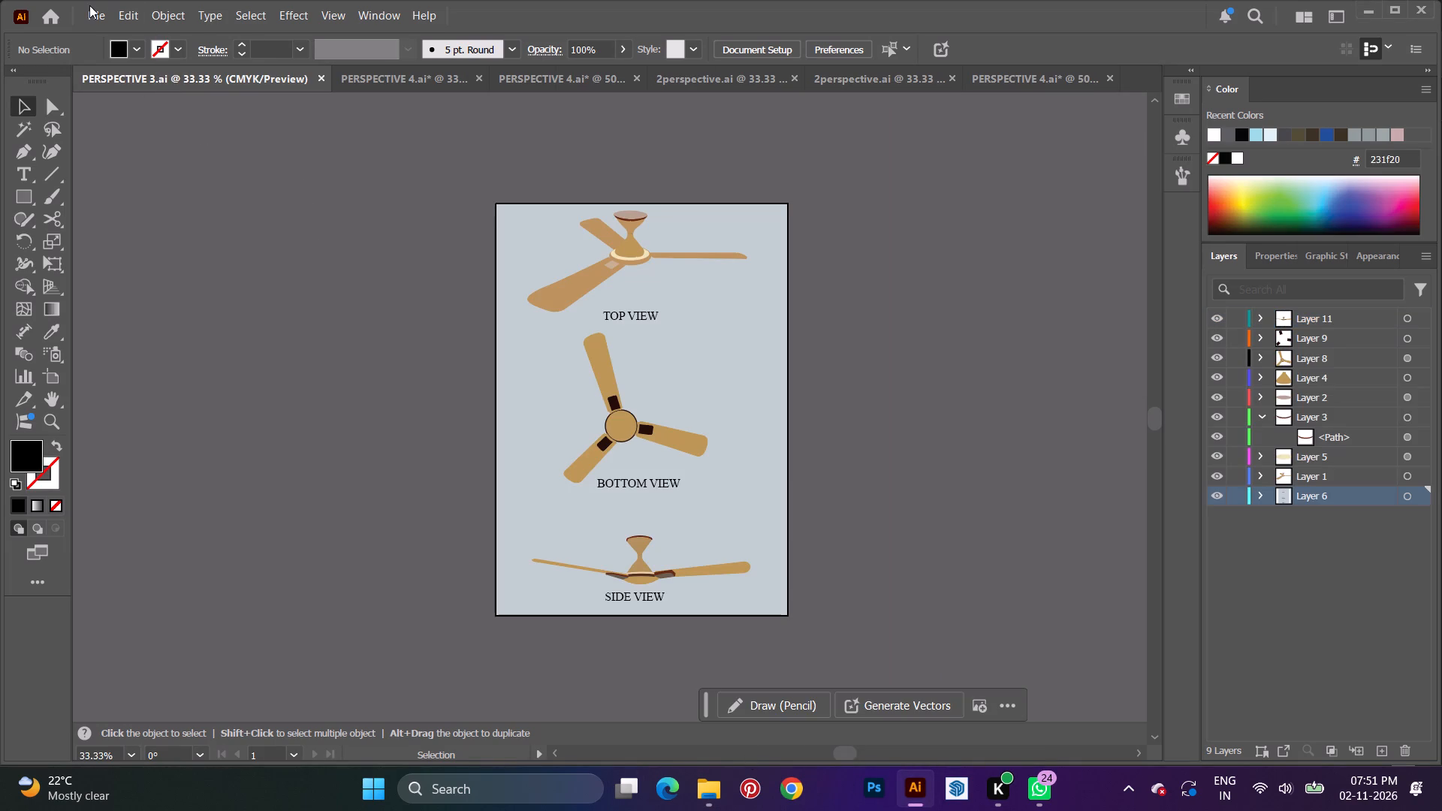
pyautogui.click(89, 5)
pyautogui.click(92, 17)
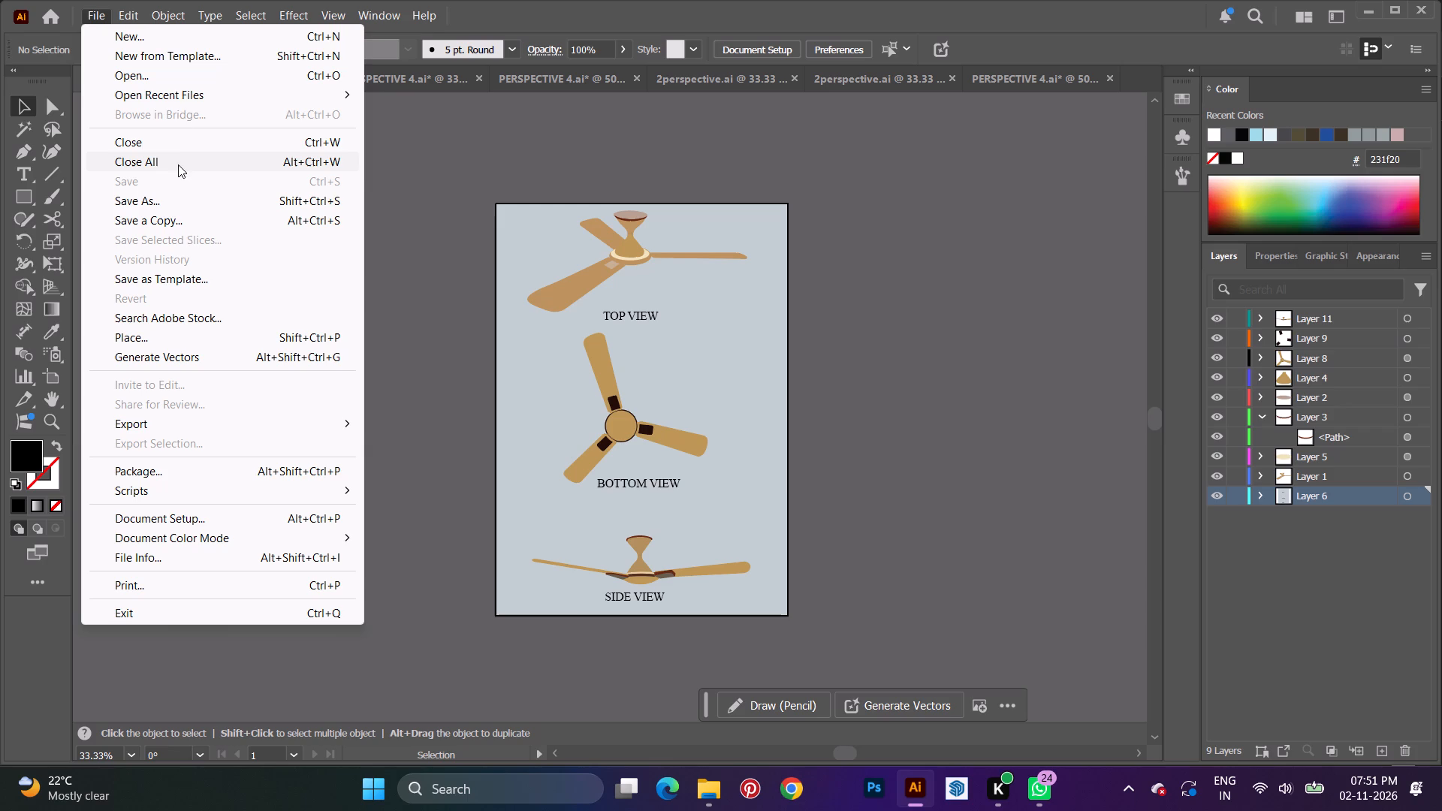
pyautogui.click(176, 198)
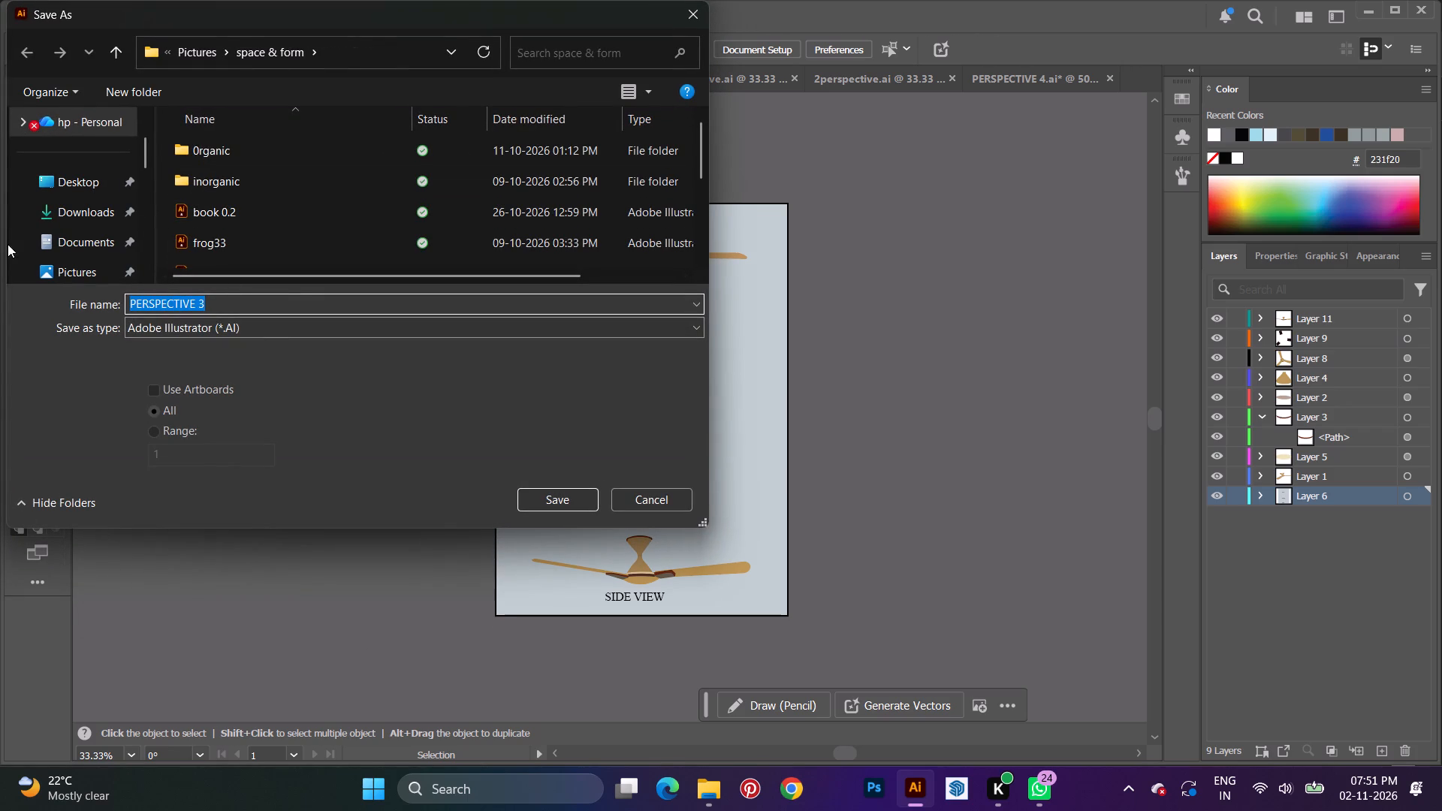
pyautogui.click(28, 211)
pyautogui.click(98, 208)
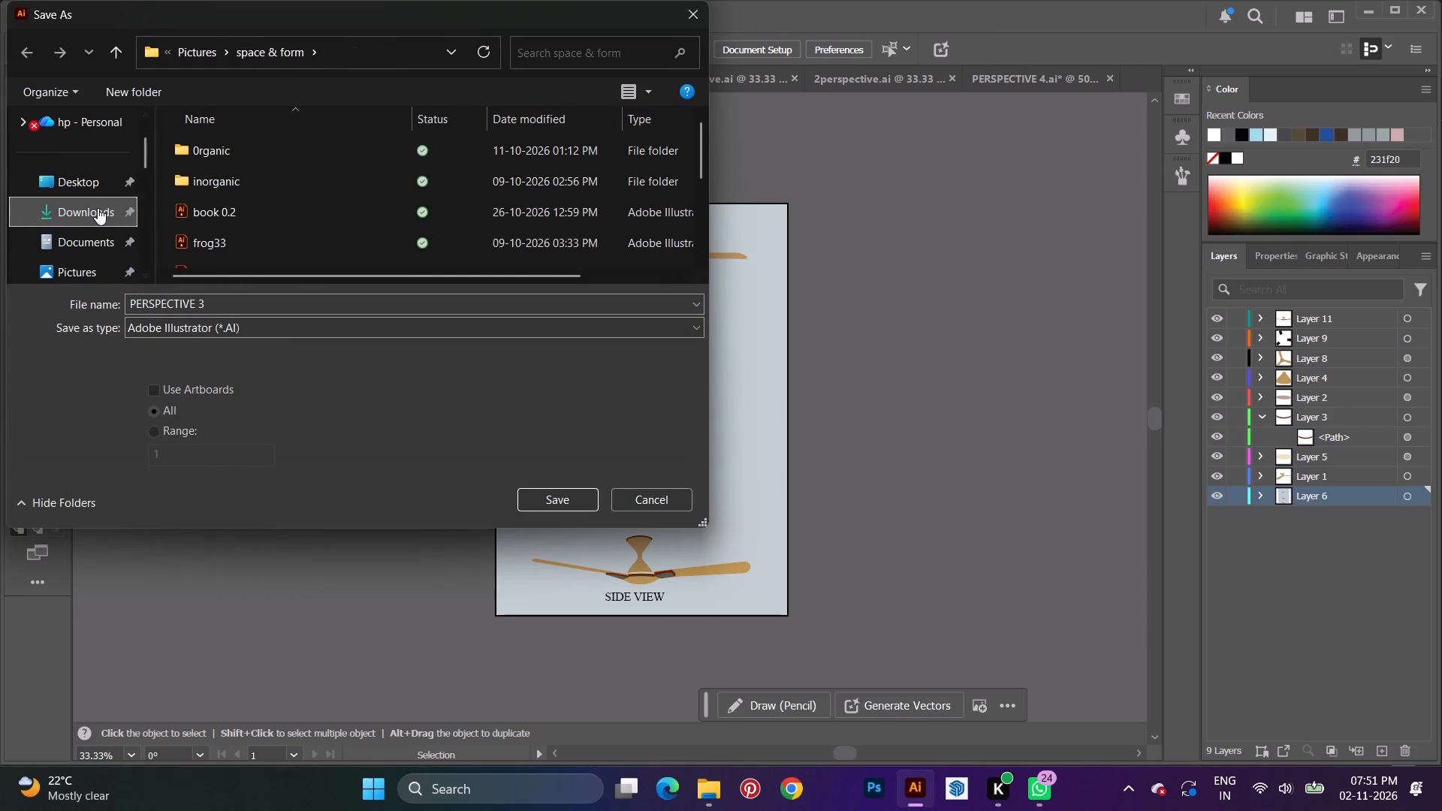
pyautogui.click(231, 169)
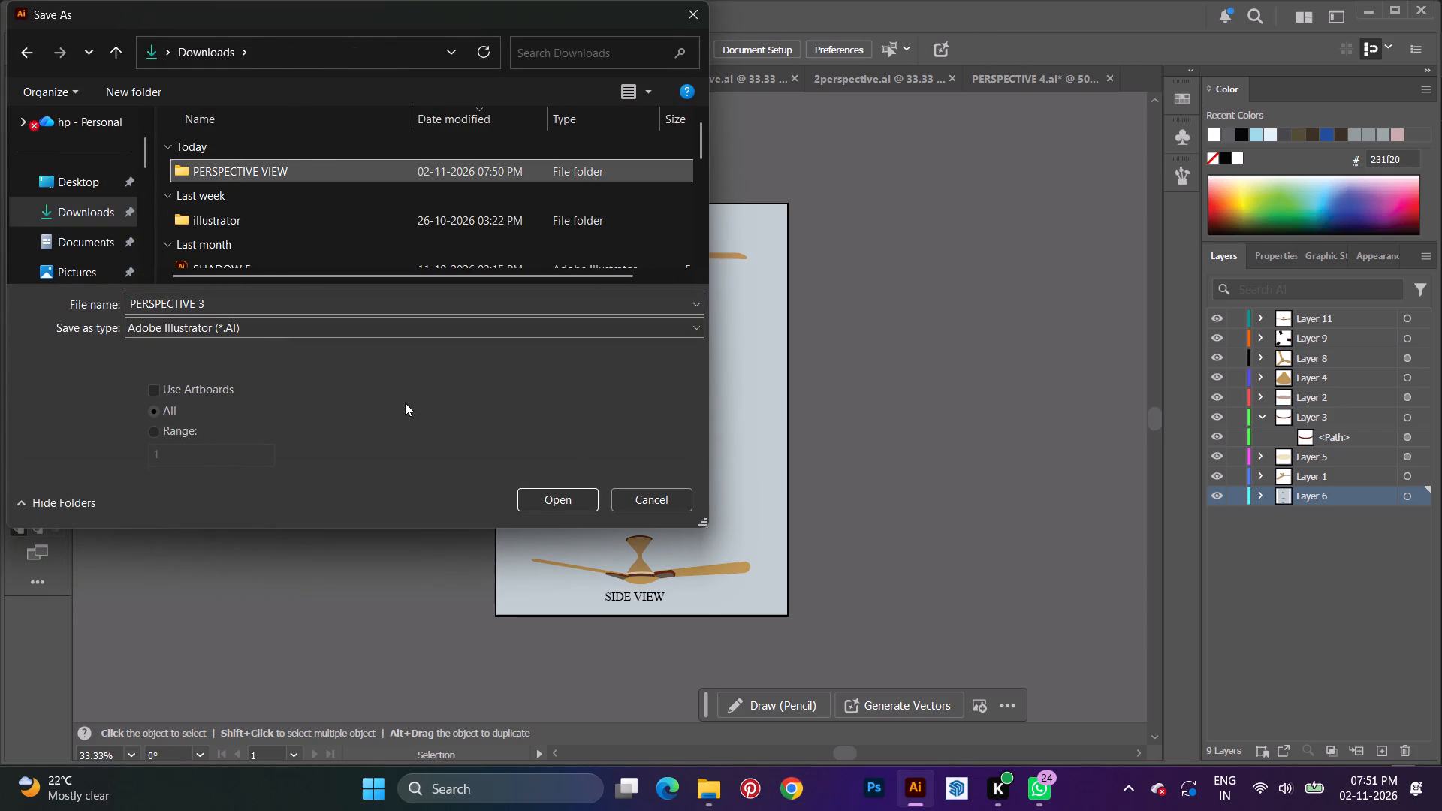
pyautogui.click(307, 170)
pyautogui.click(273, 312)
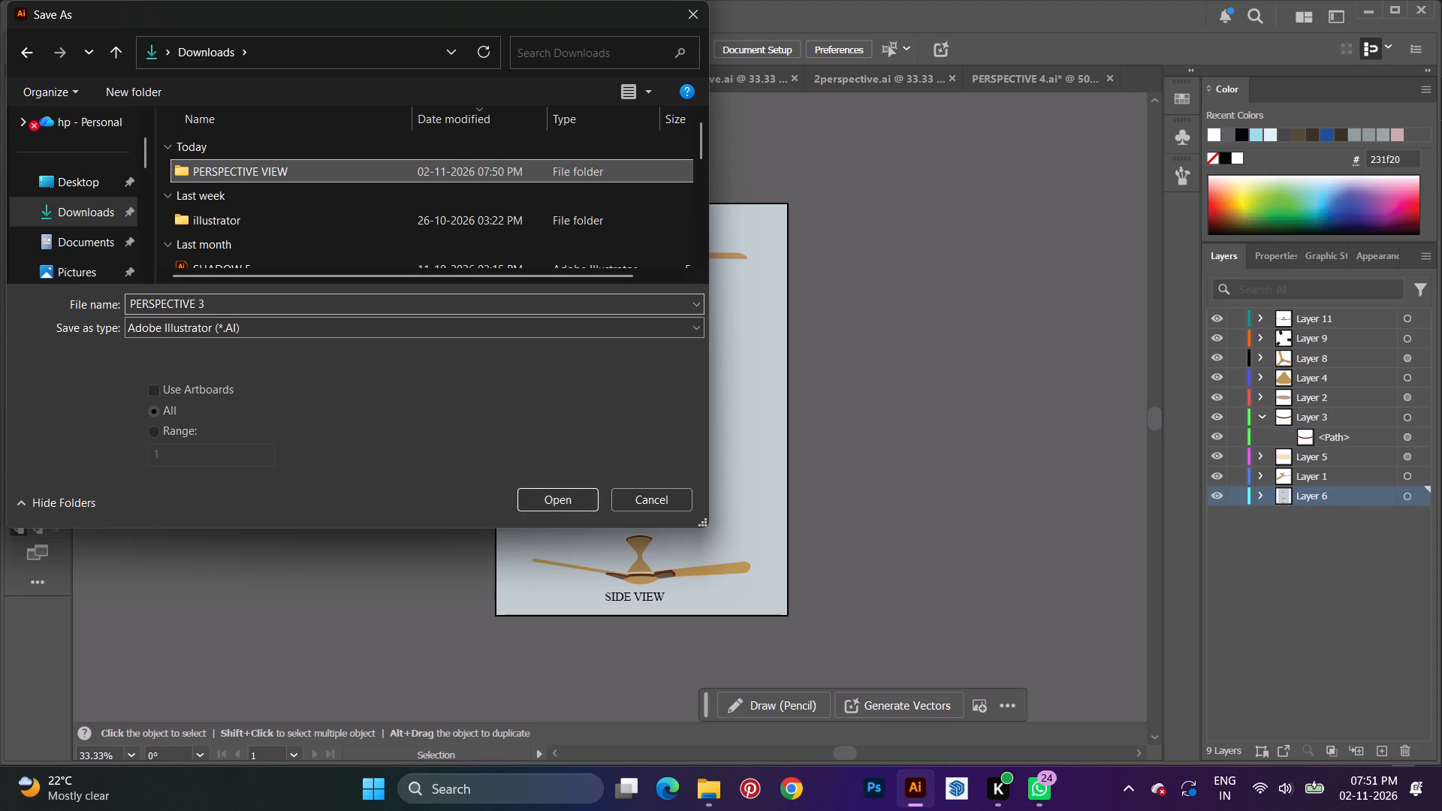
pyautogui.click(309, 162)
pyautogui.click(249, 300)
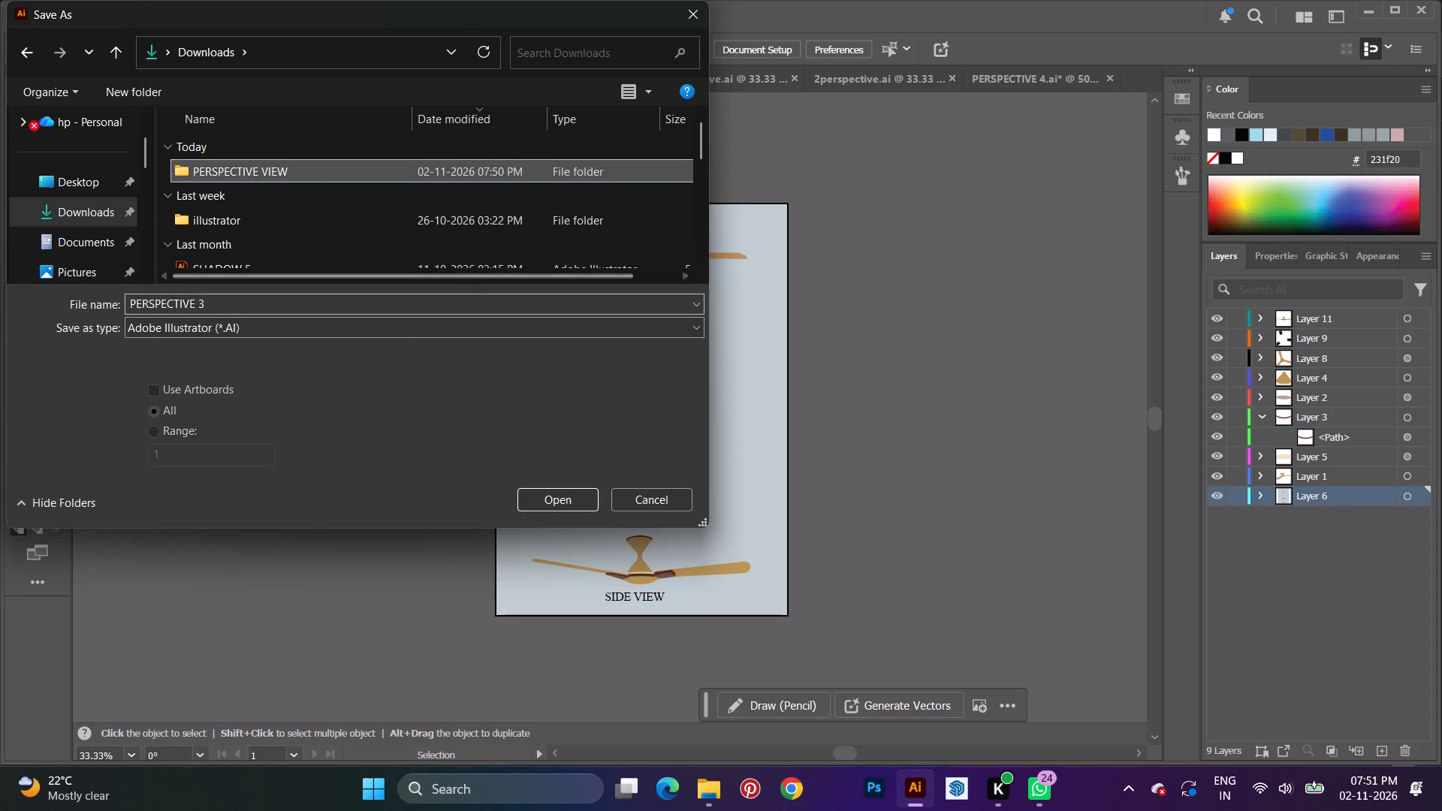
pyautogui.click(563, 499)
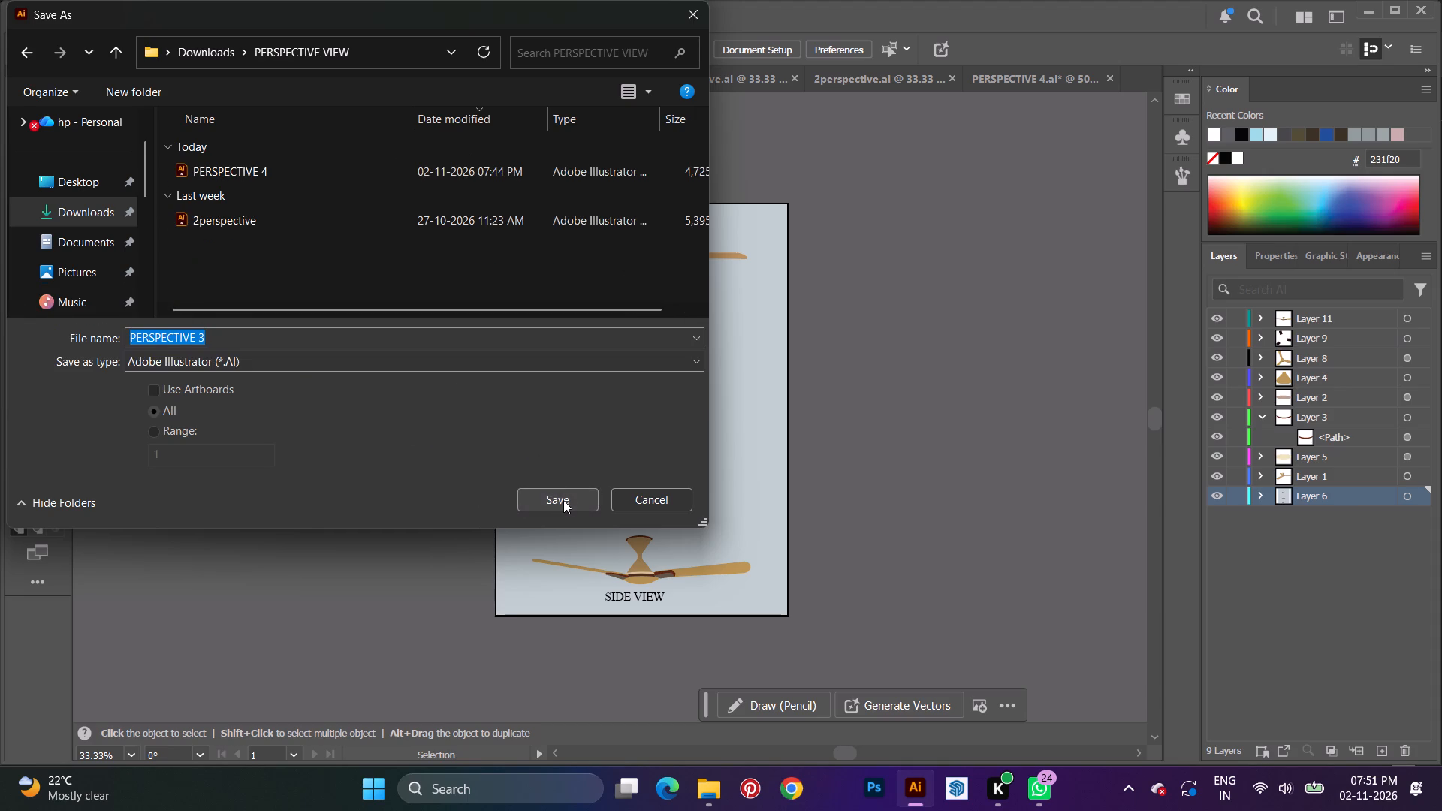
pyautogui.click(563, 504)
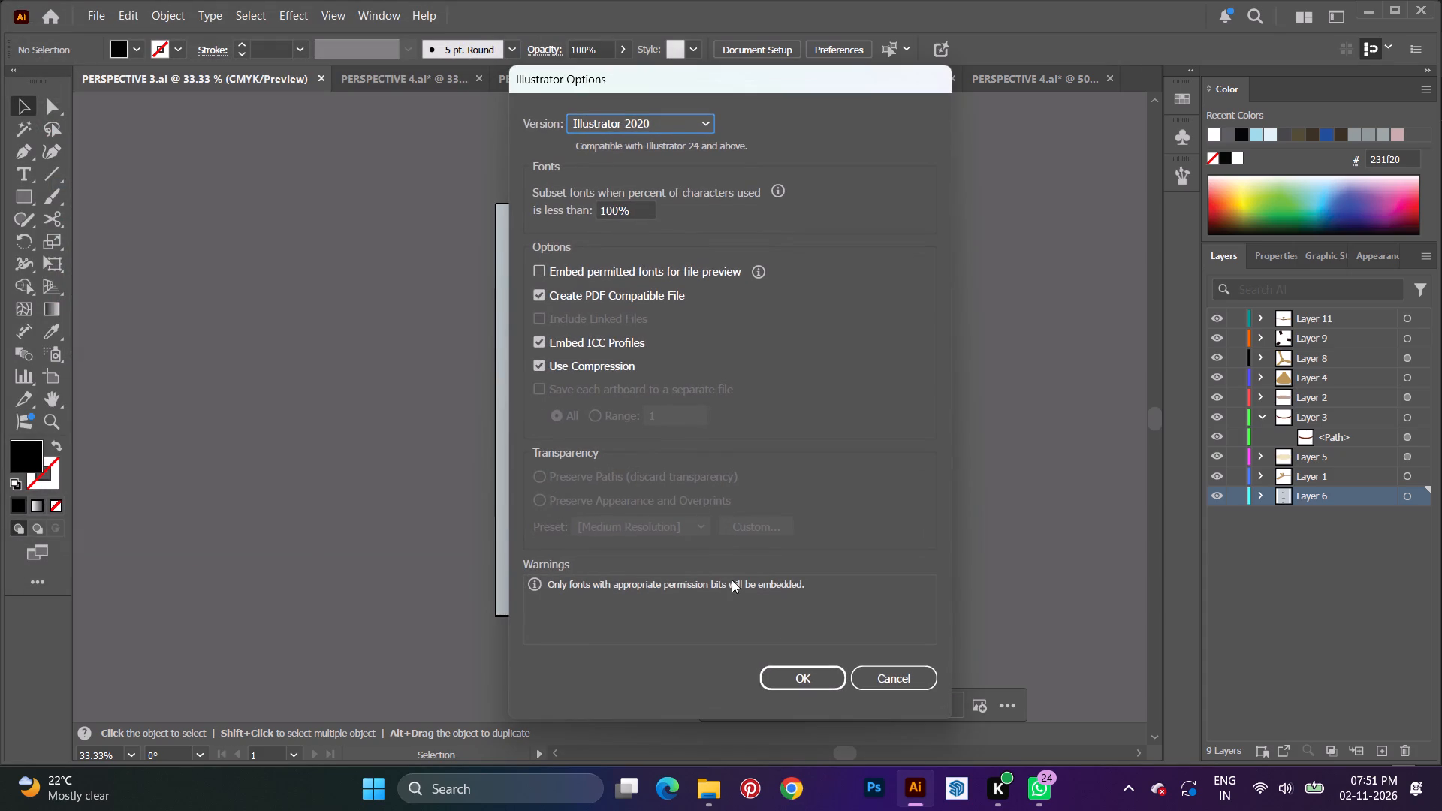
pyautogui.click(811, 672)
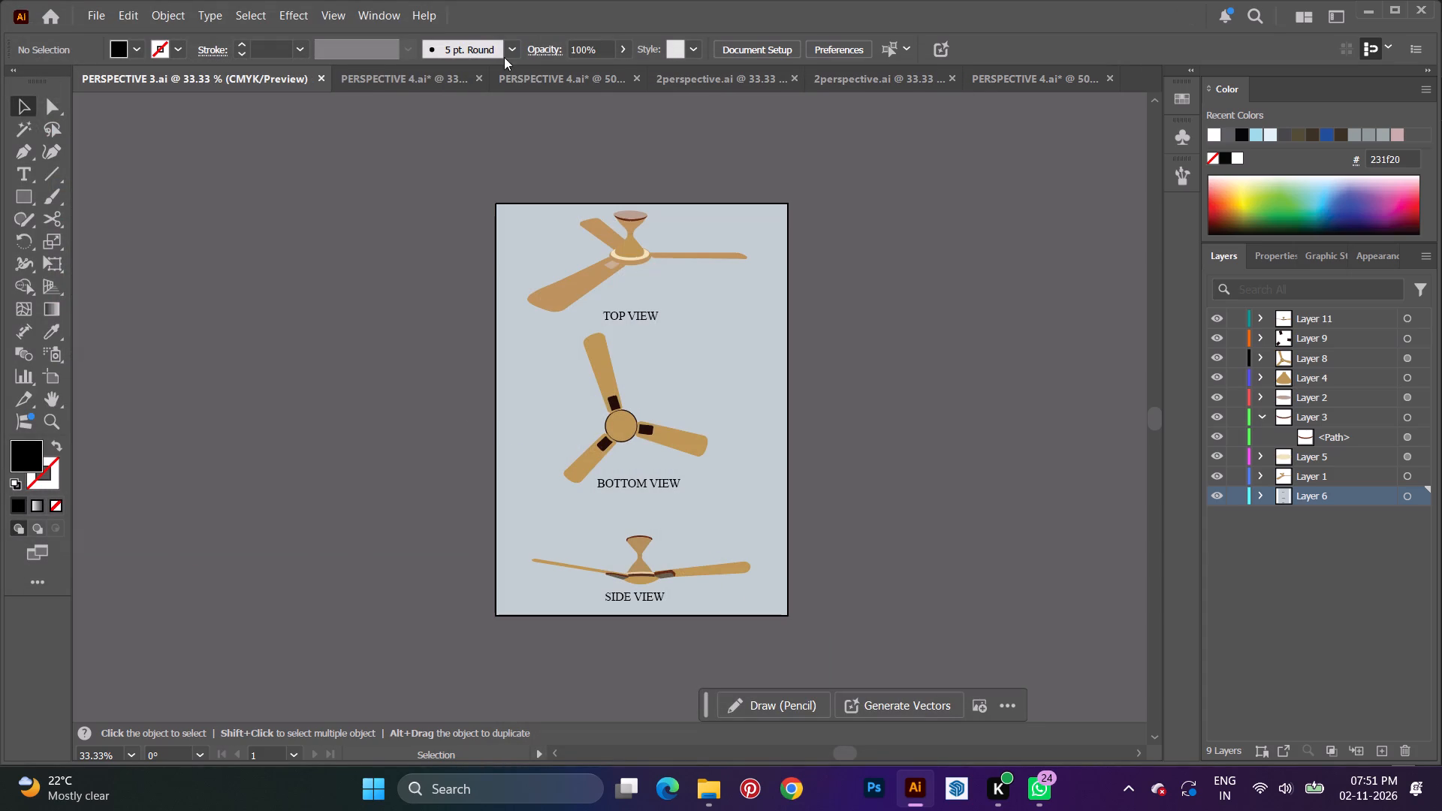
# Save the wardrobe drawing as PERSPECTIVE 4 in the PERSPECTIVE VIEW folder, replacing the existing file, in Illustrator 2020 format.
pyautogui.click(459, 89)
pyautogui.click(109, 13)
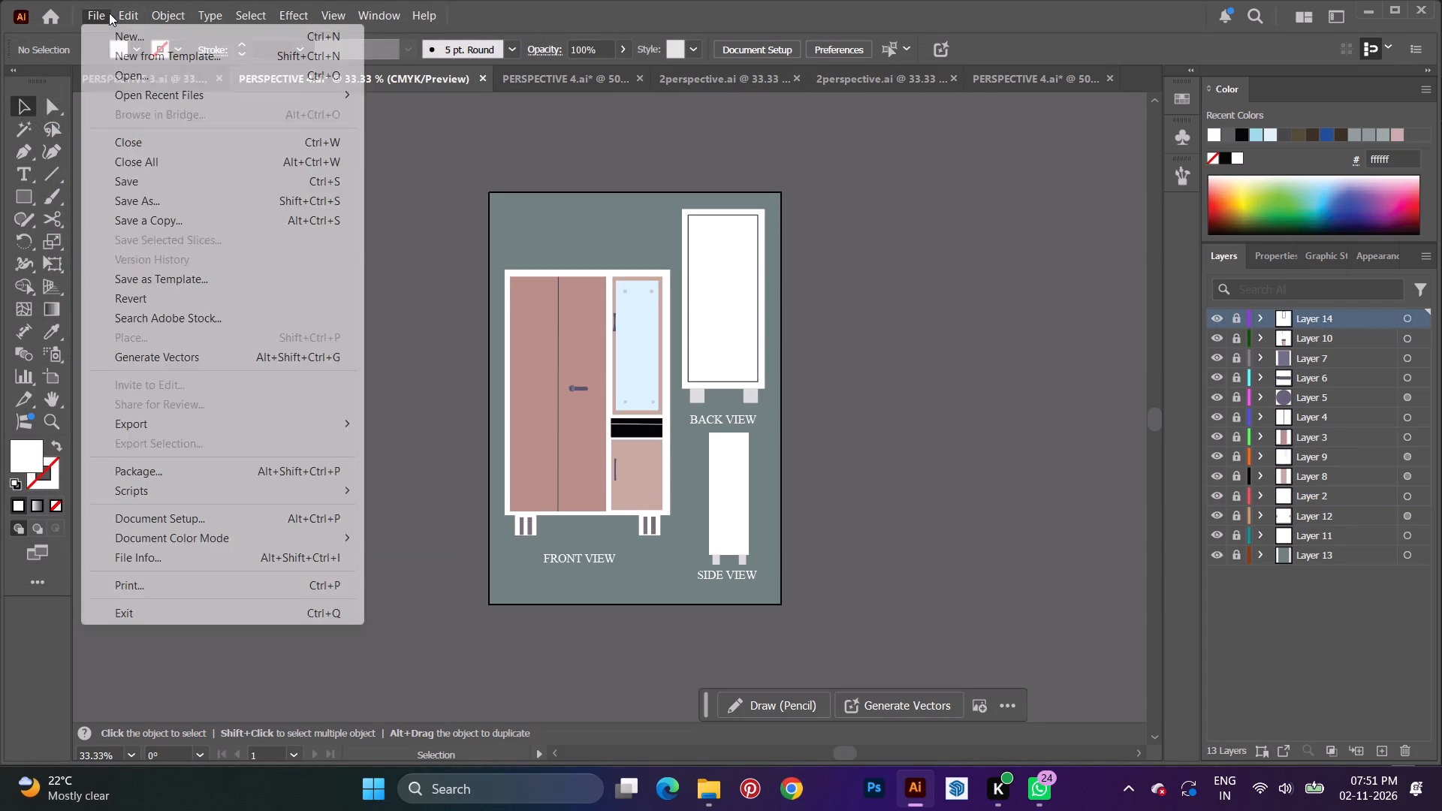
pyautogui.click(170, 202)
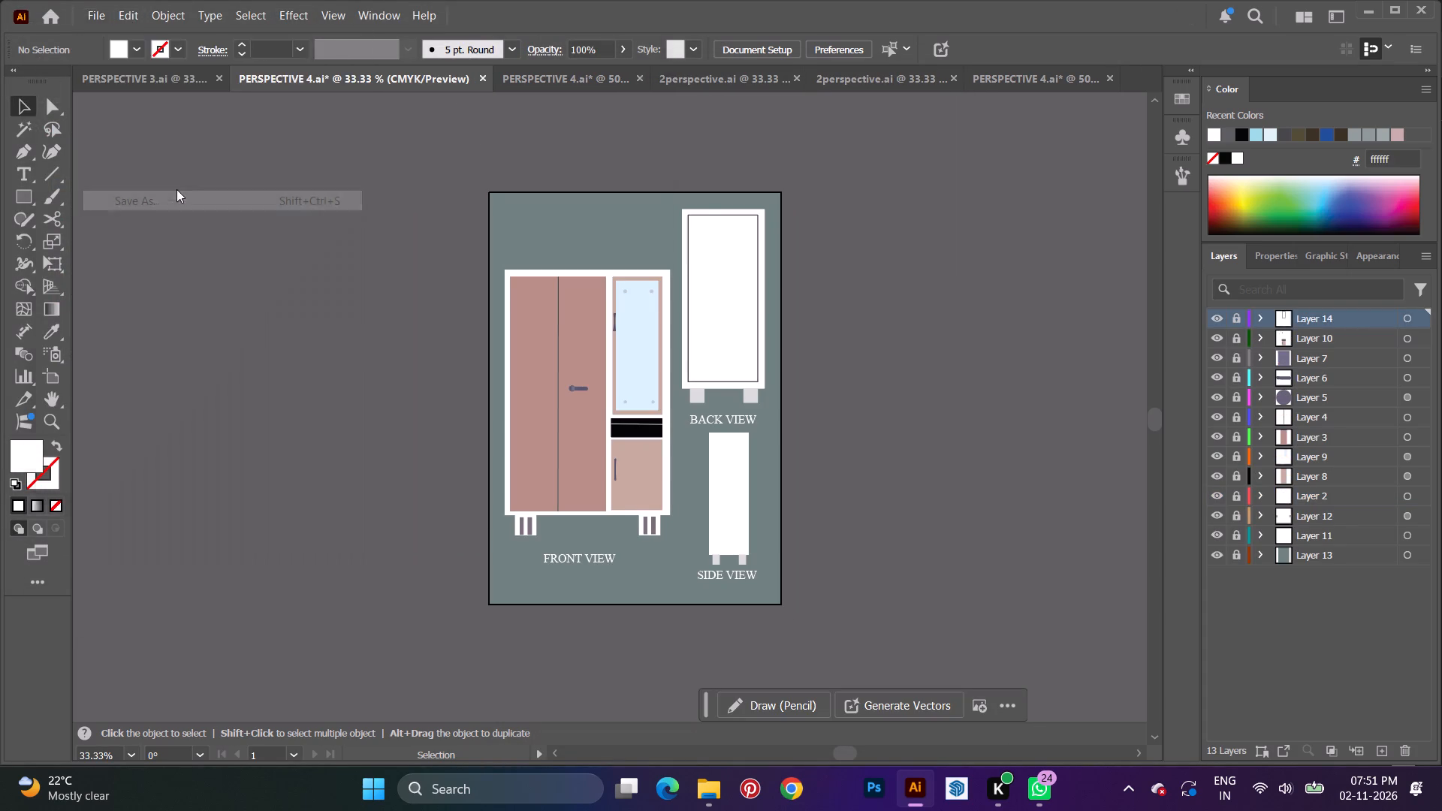
pyautogui.click(247, 173)
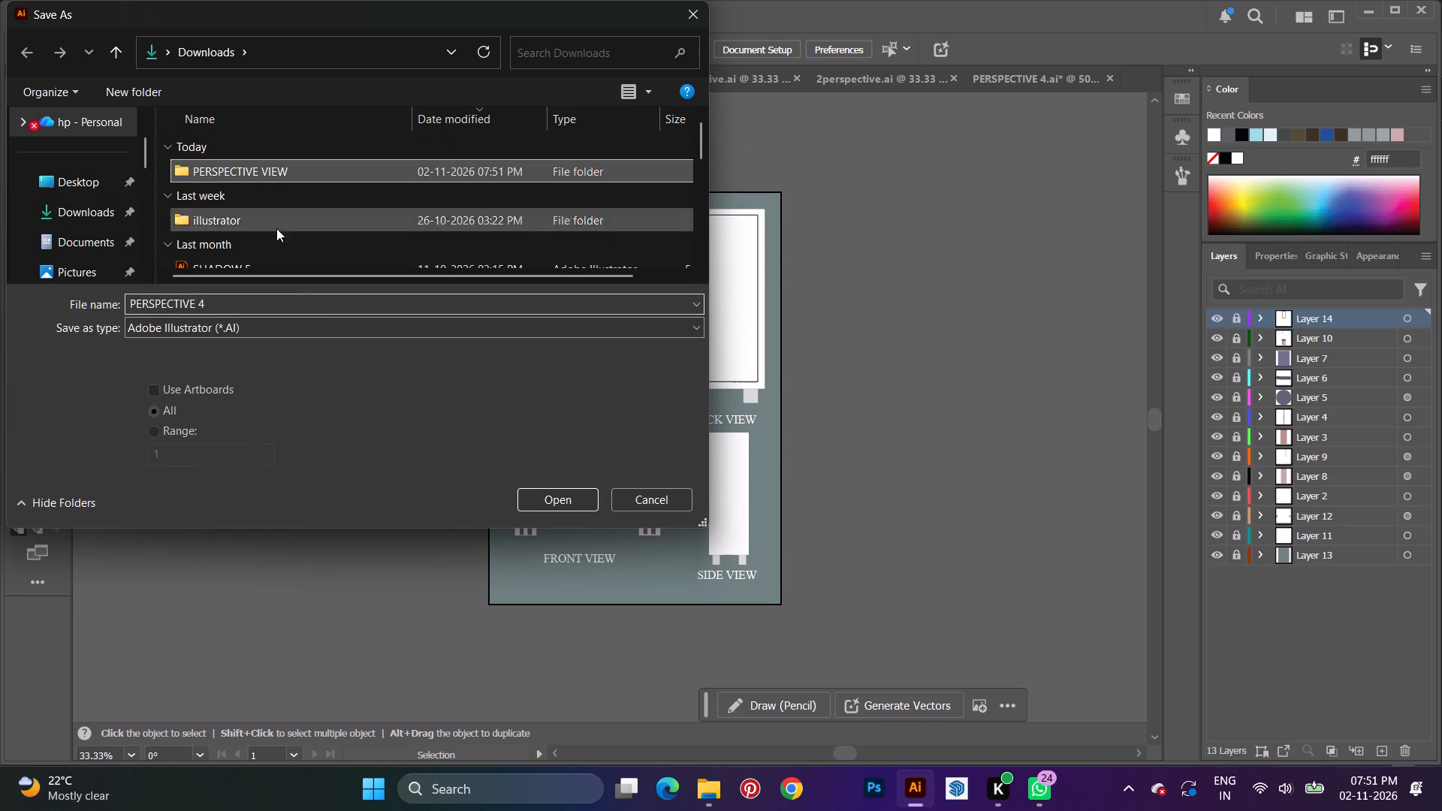
pyautogui.click(551, 484)
pyautogui.click(557, 495)
pyautogui.click(560, 500)
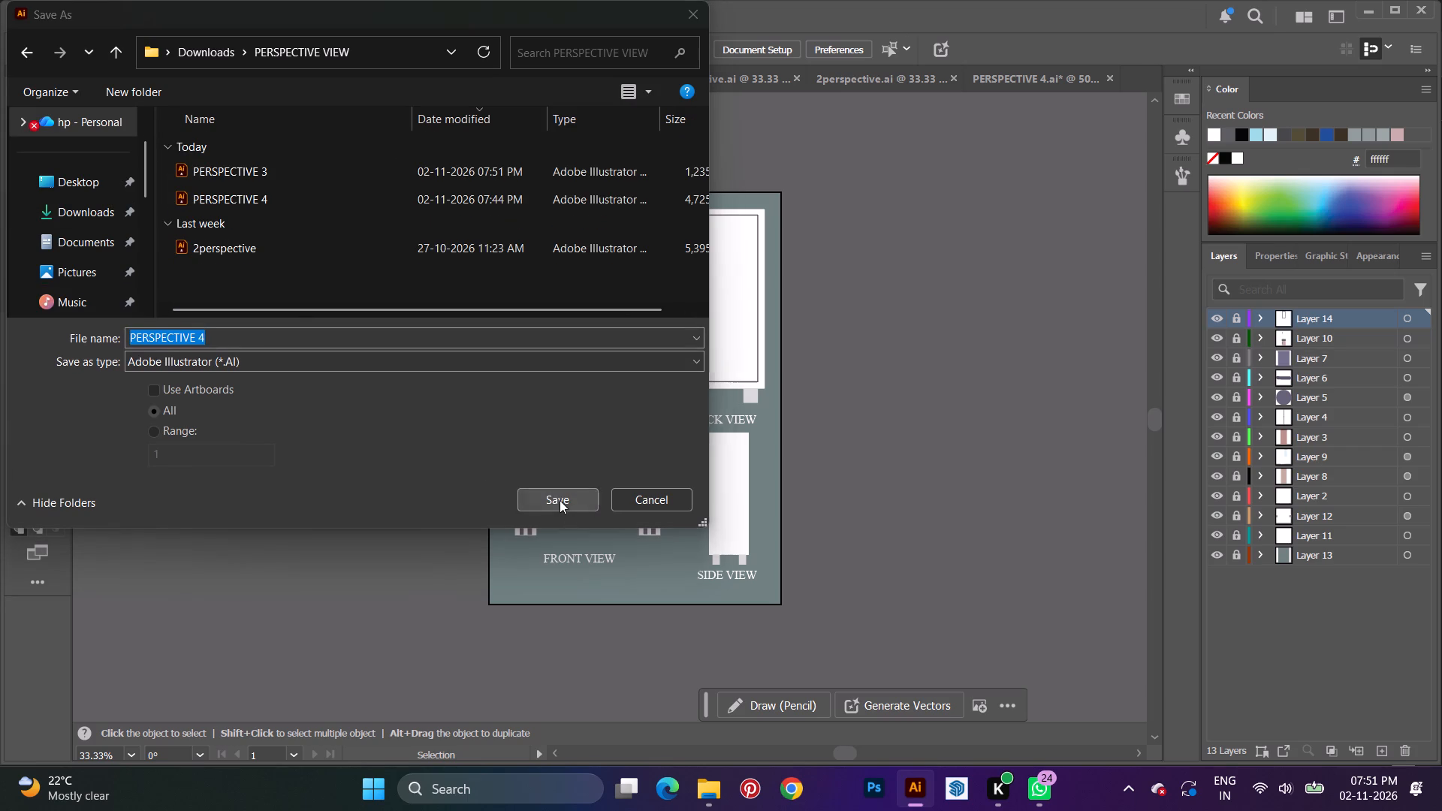
pyautogui.click(810, 468)
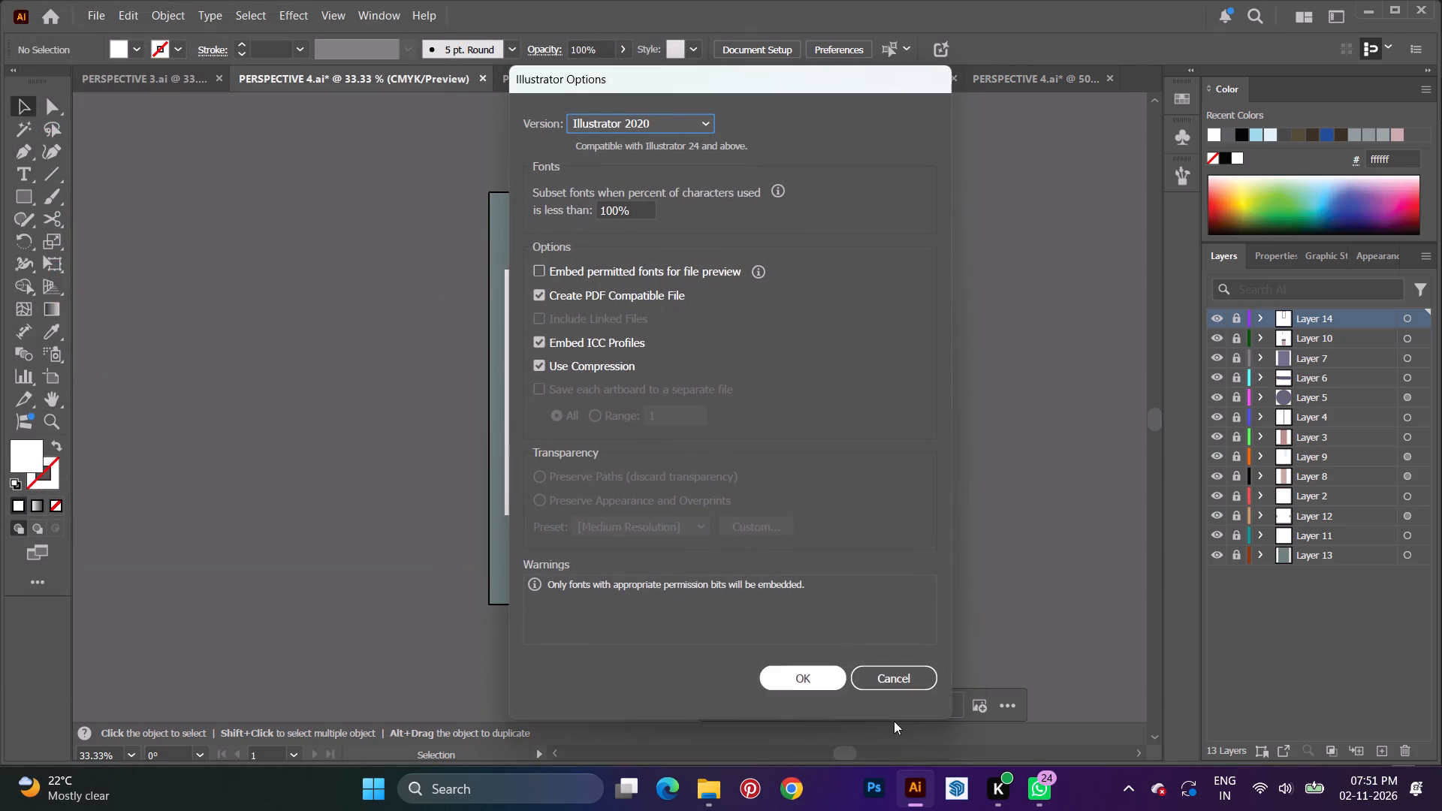
pyautogui.click(834, 677)
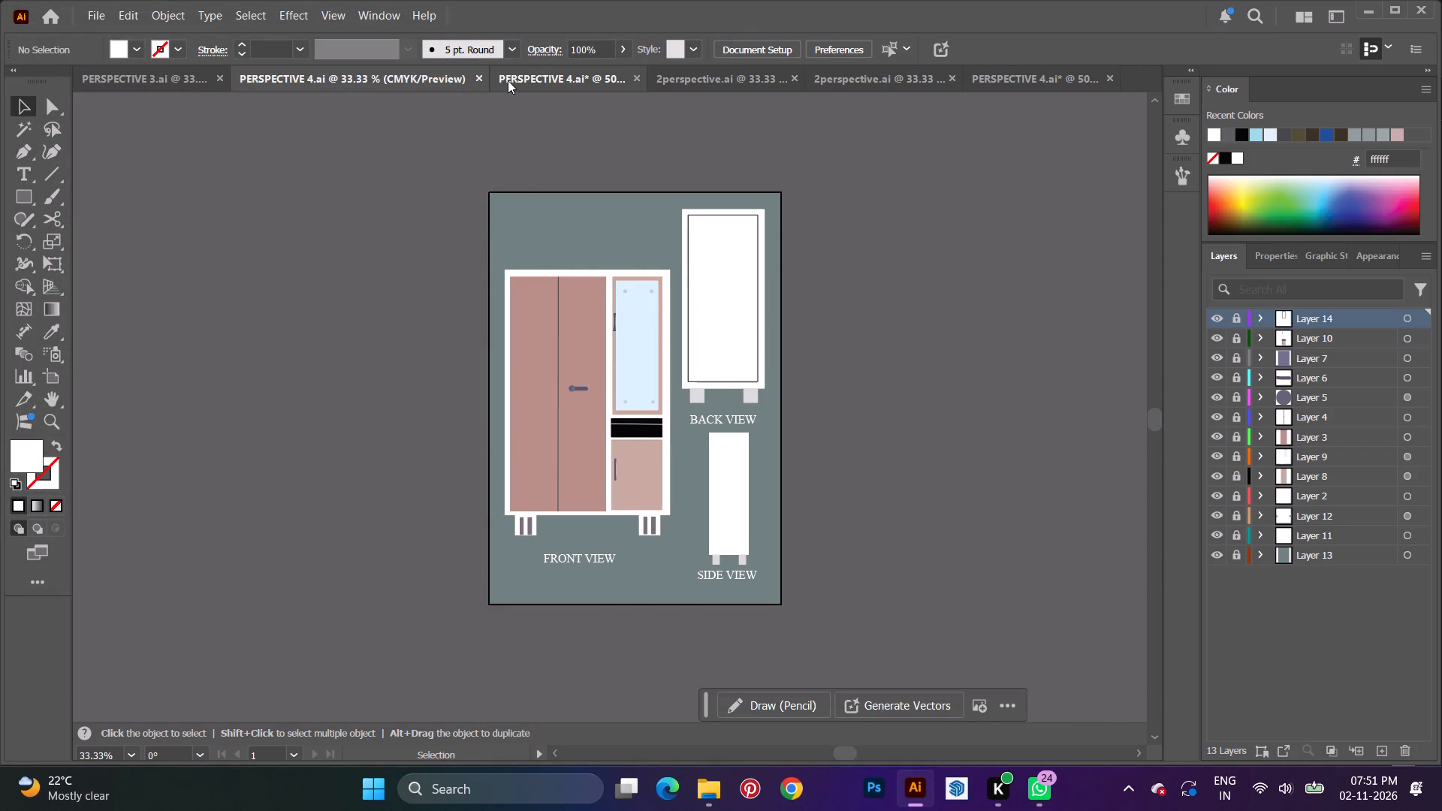
# Compare the remaining open drawings and close the duplicate 2perspective stop sign document.
pyautogui.click(519, 86)
pyautogui.click(682, 75)
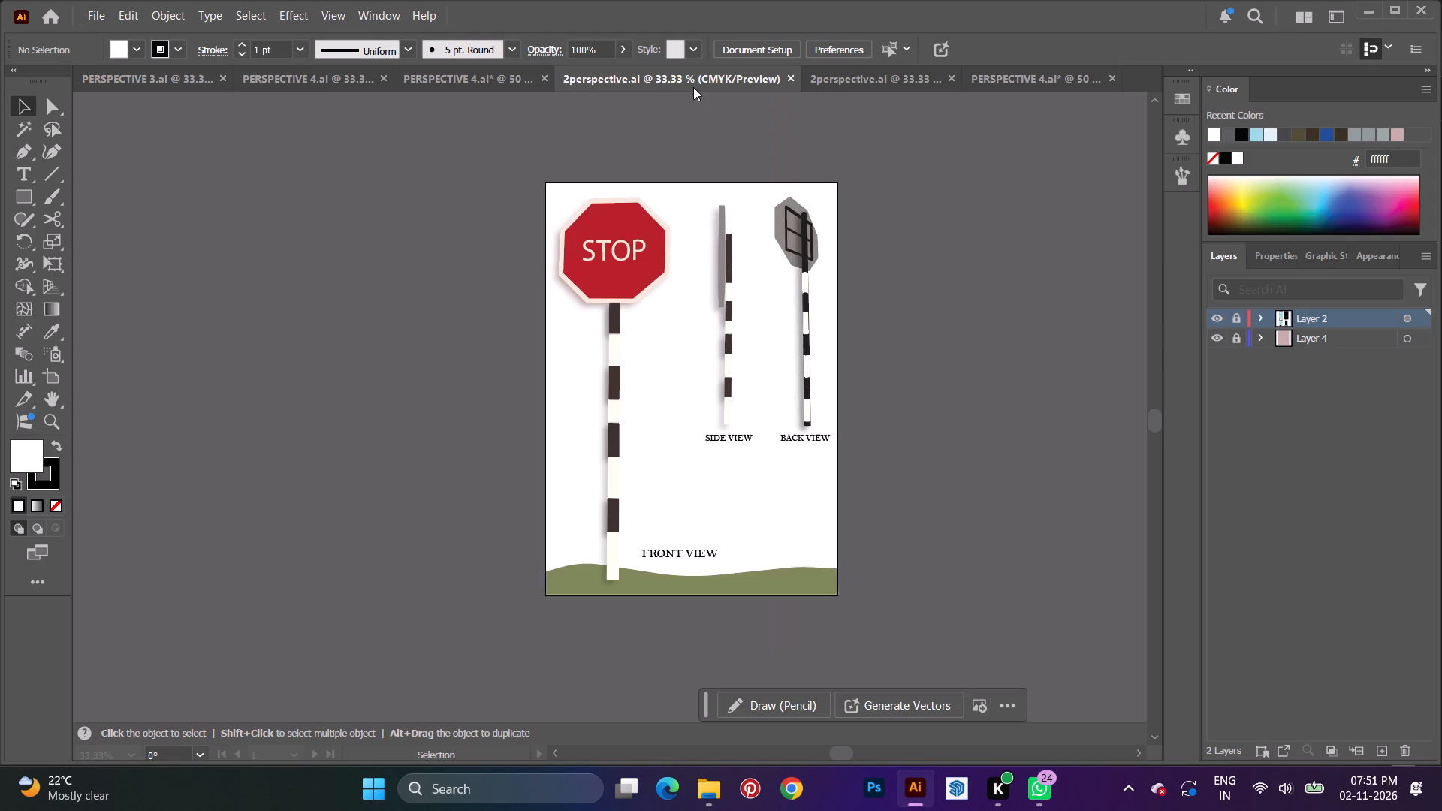
pyautogui.click(856, 75)
pyautogui.click(1003, 68)
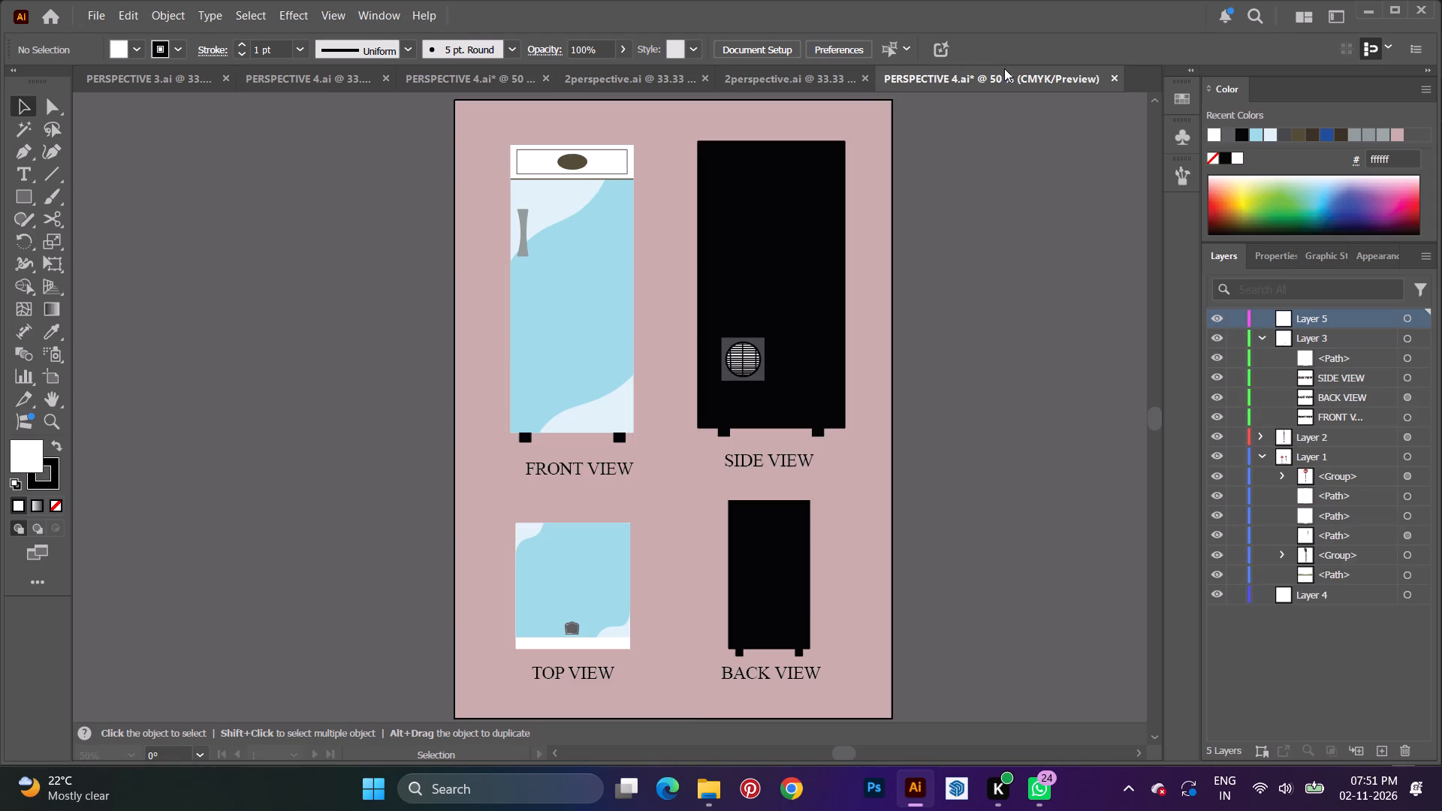
pyautogui.click(759, 85)
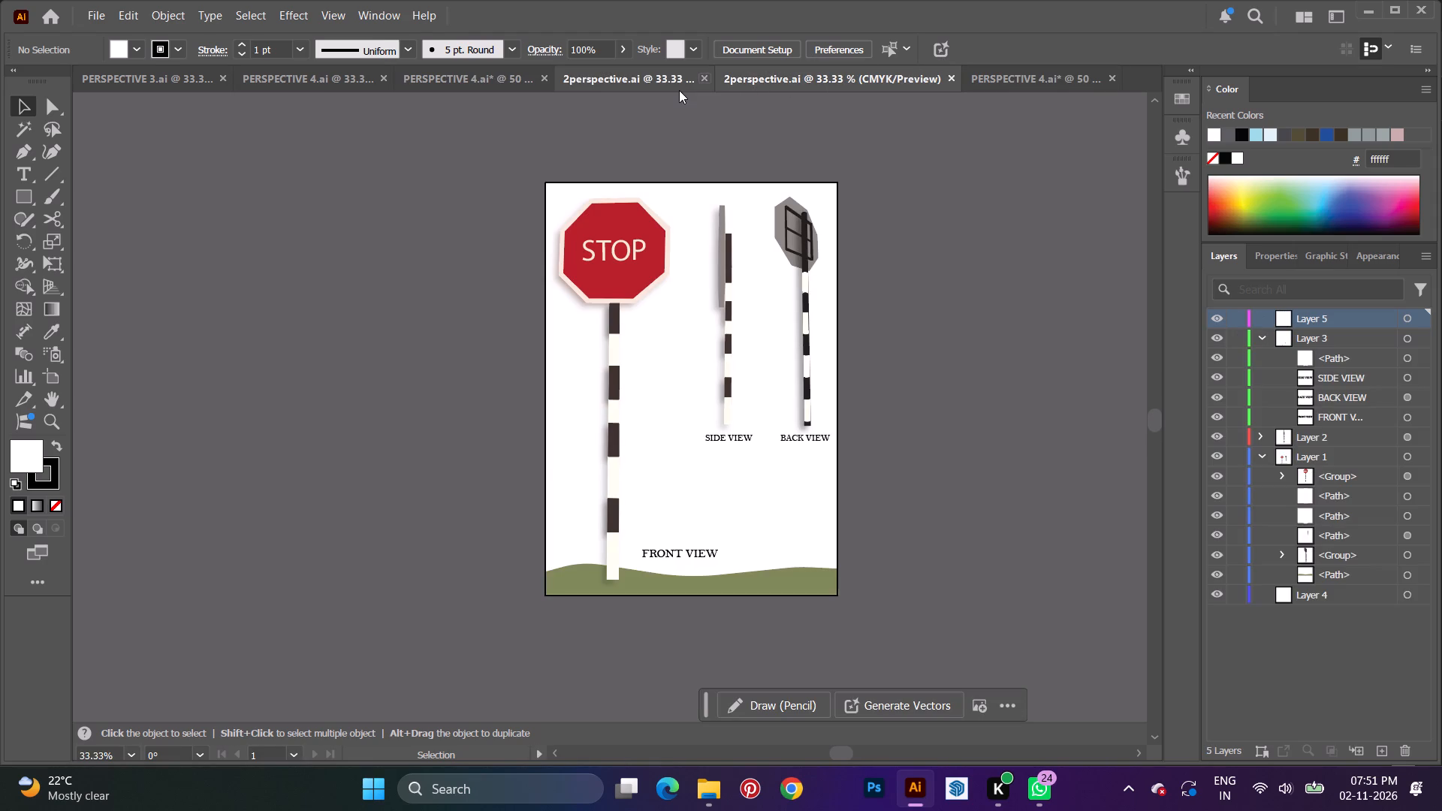
pyautogui.click(677, 90)
pyautogui.click(786, 77)
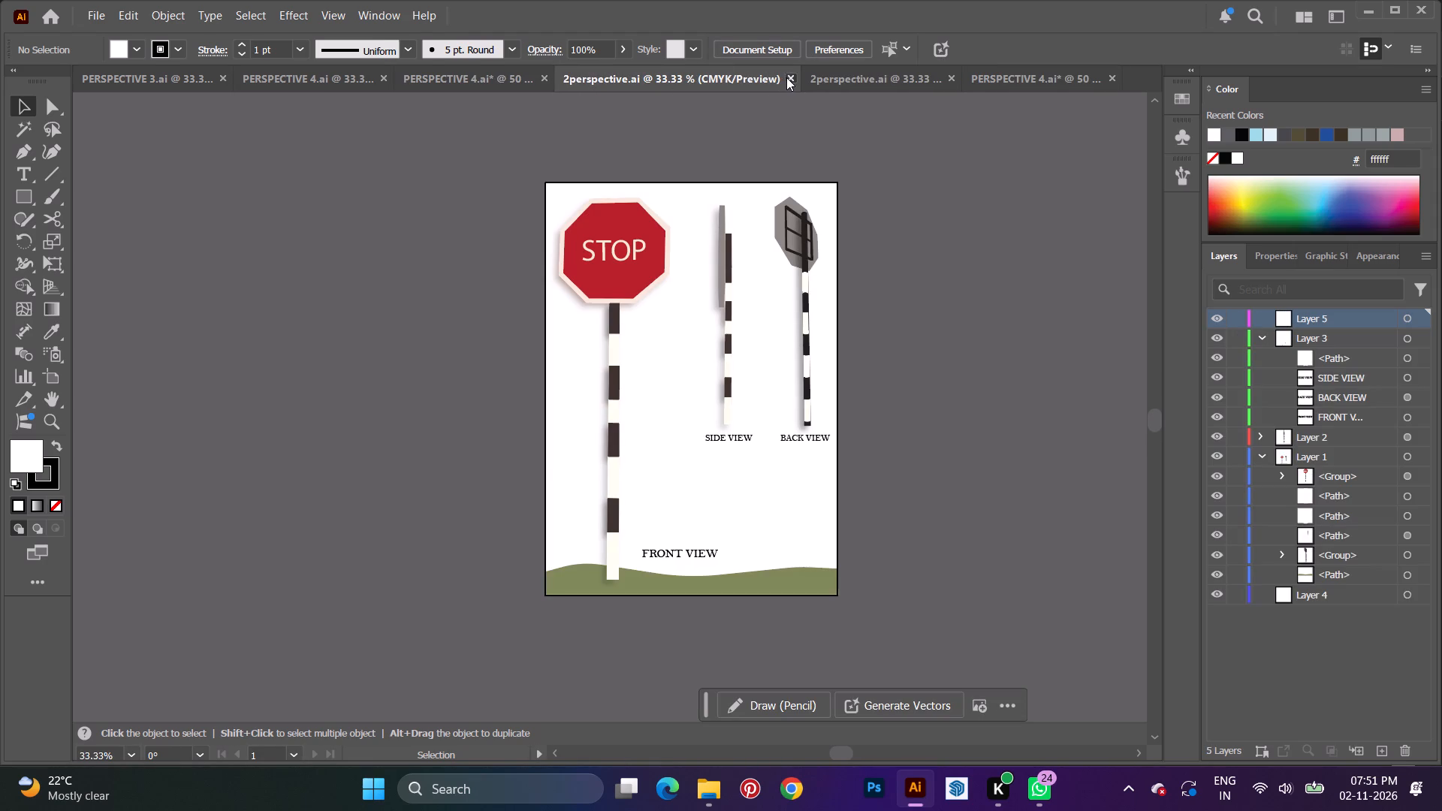
# Switch to File Explorer and open PERSPECTIVE 4, PERSPECTIVE 3 and 2perspective in turn to check their drawings, and look in Downloads.
pyautogui.click(146, 73)
pyautogui.click(707, 784)
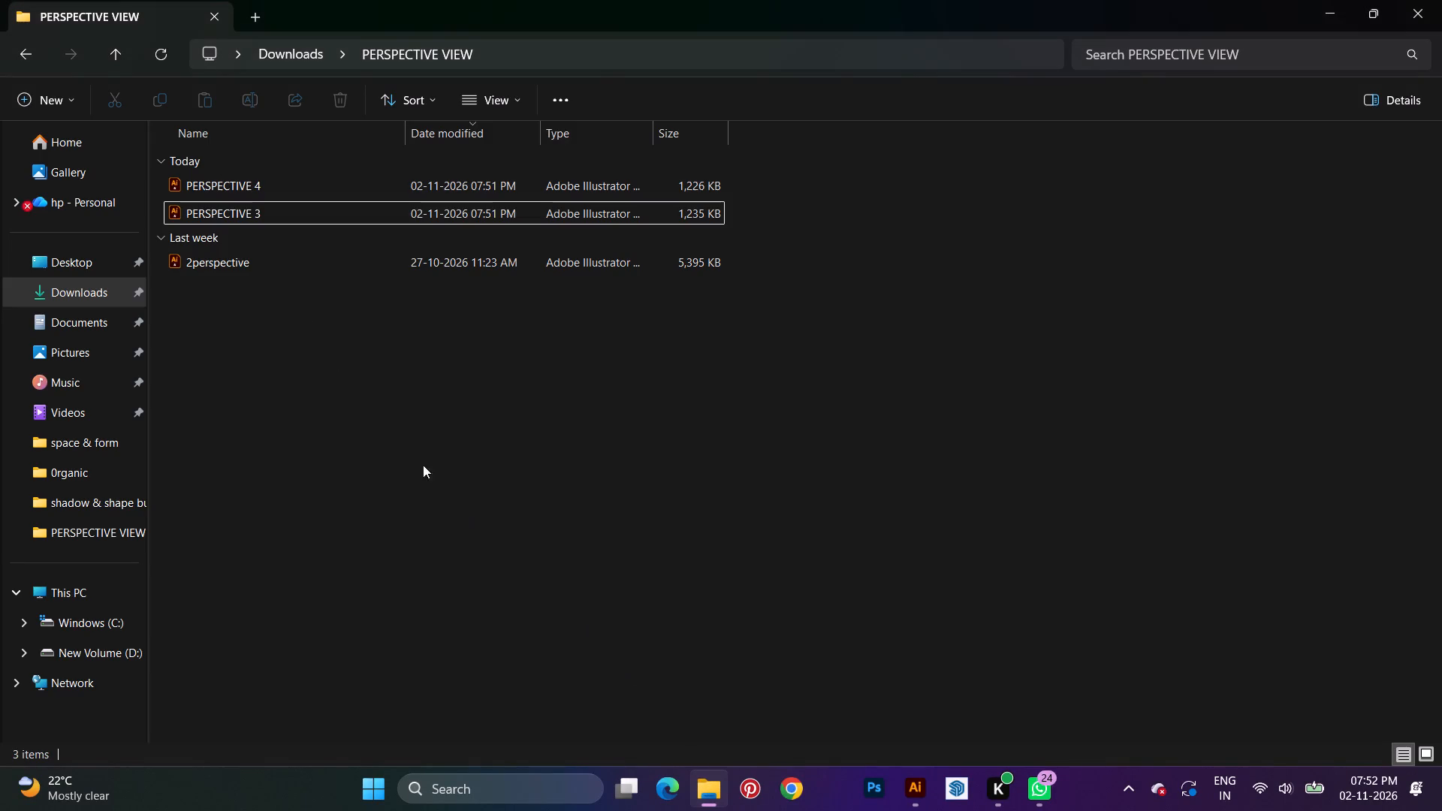
pyautogui.click(288, 183)
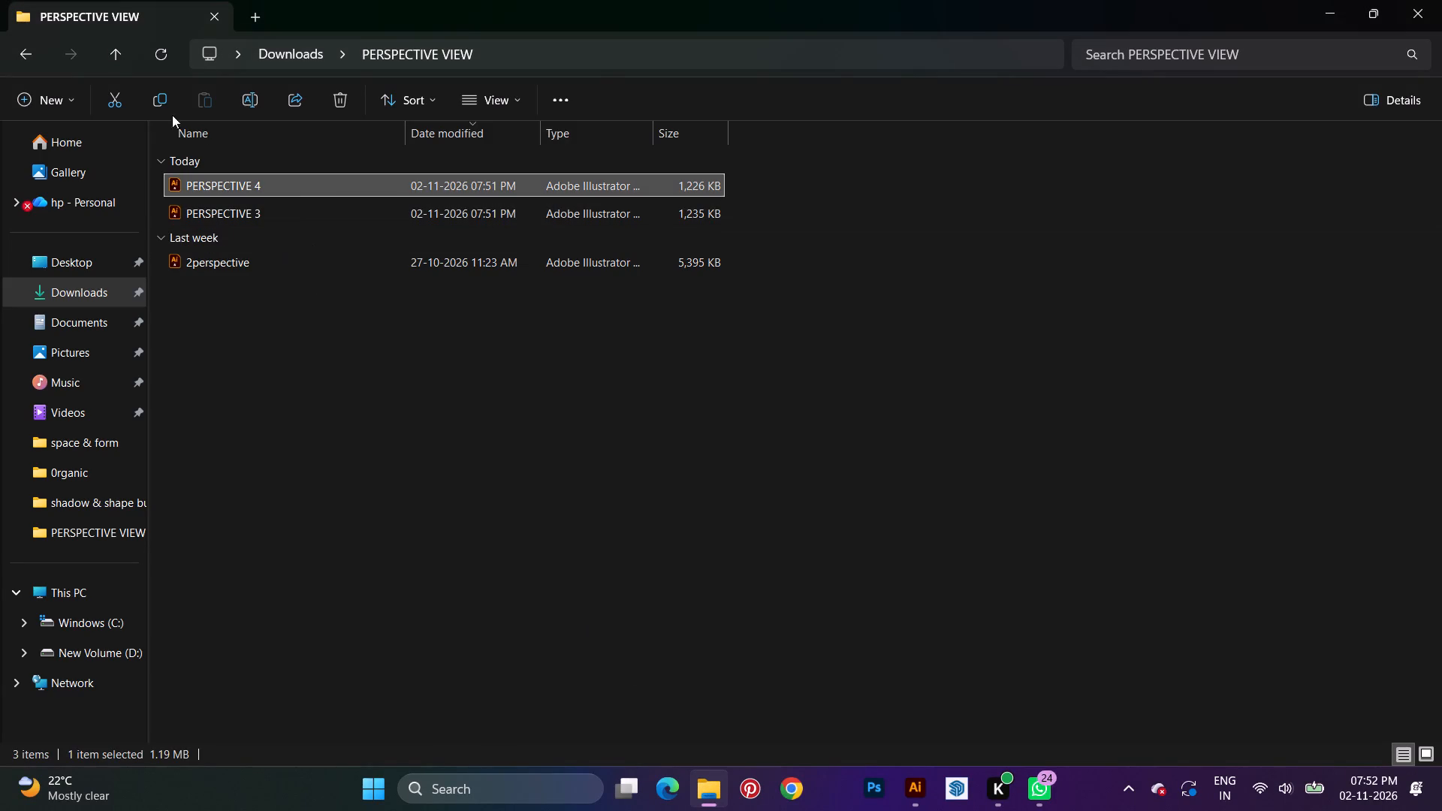
pyautogui.doubleClick(312, 188)
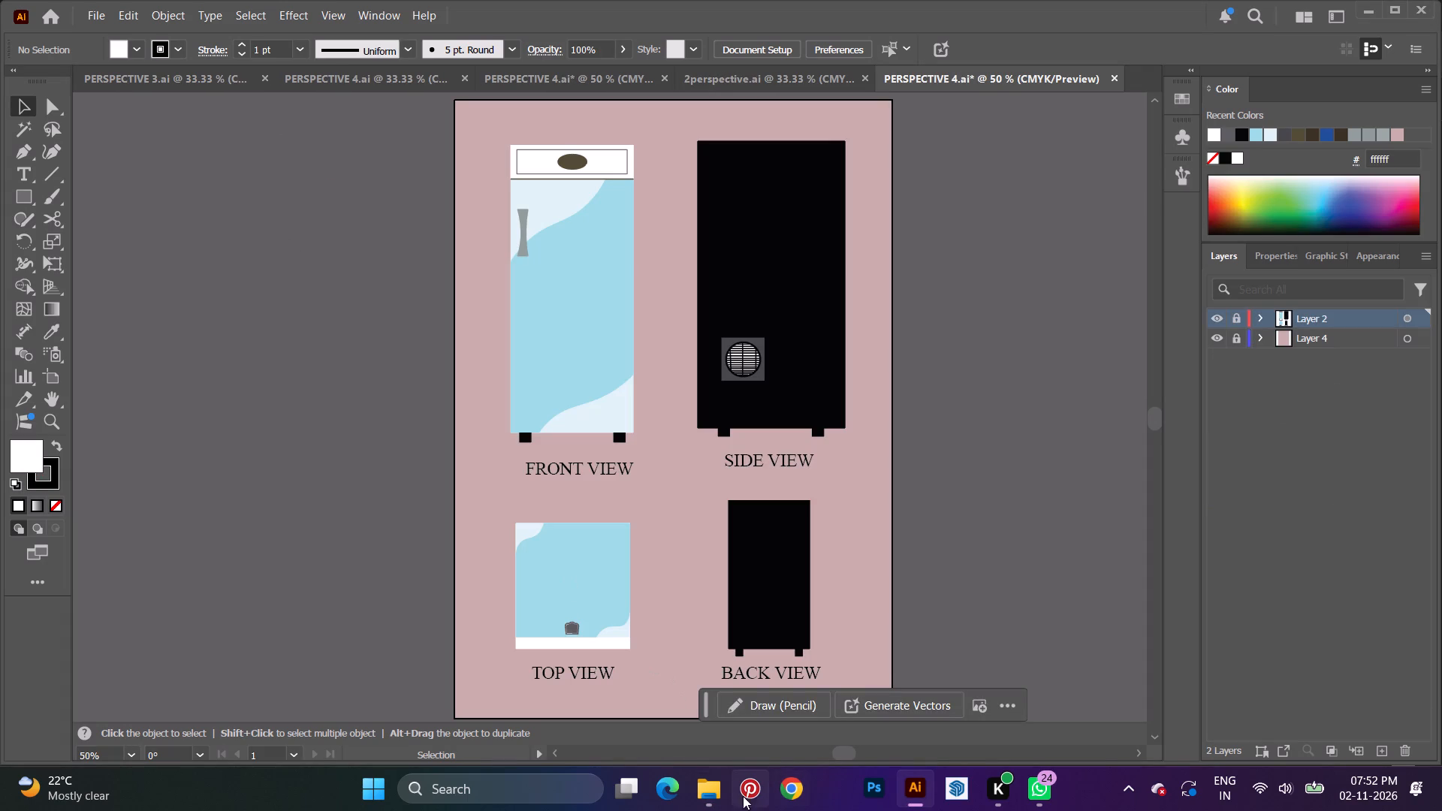
pyautogui.click(710, 791)
pyautogui.doubleClick(307, 215)
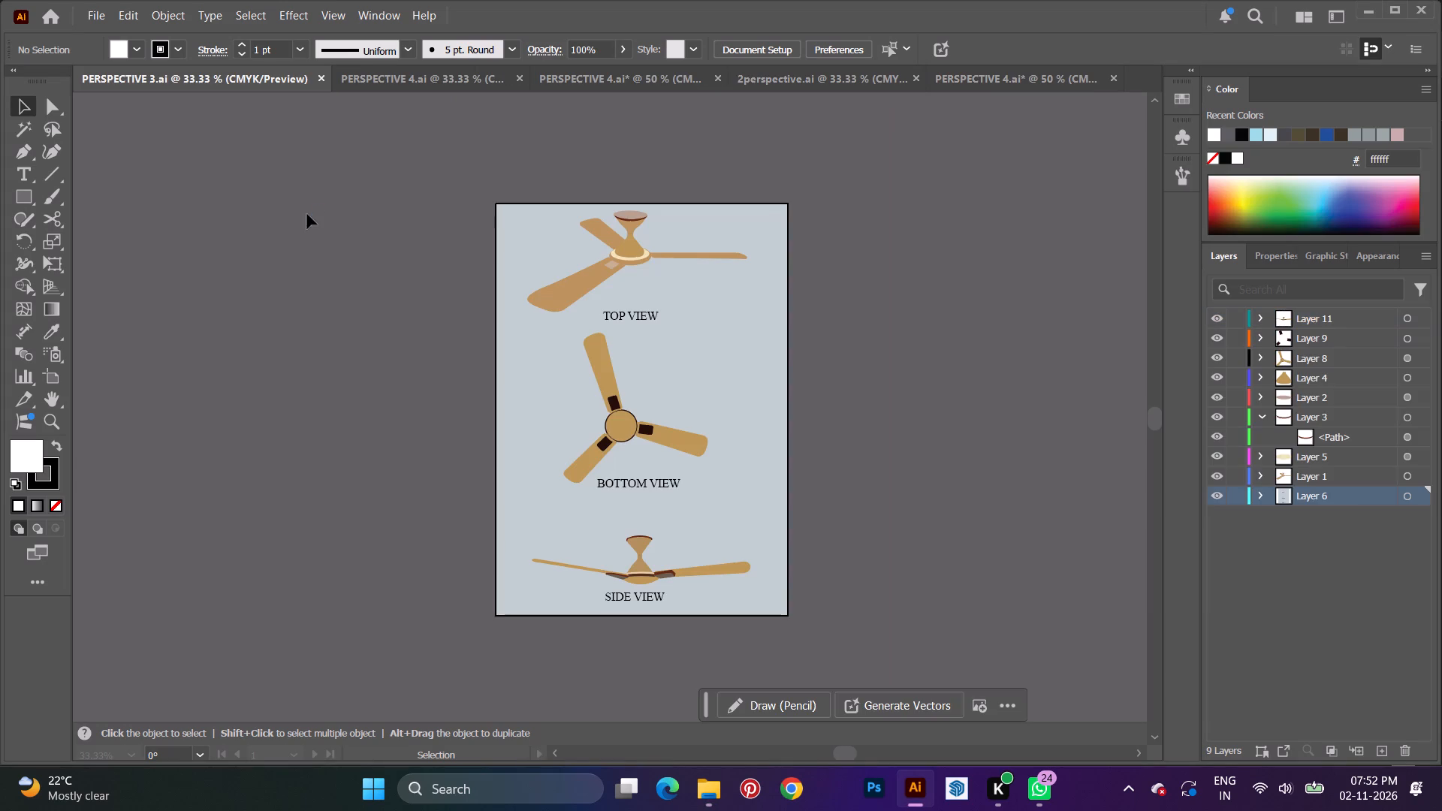
pyautogui.click(707, 787)
pyautogui.doubleClick(336, 264)
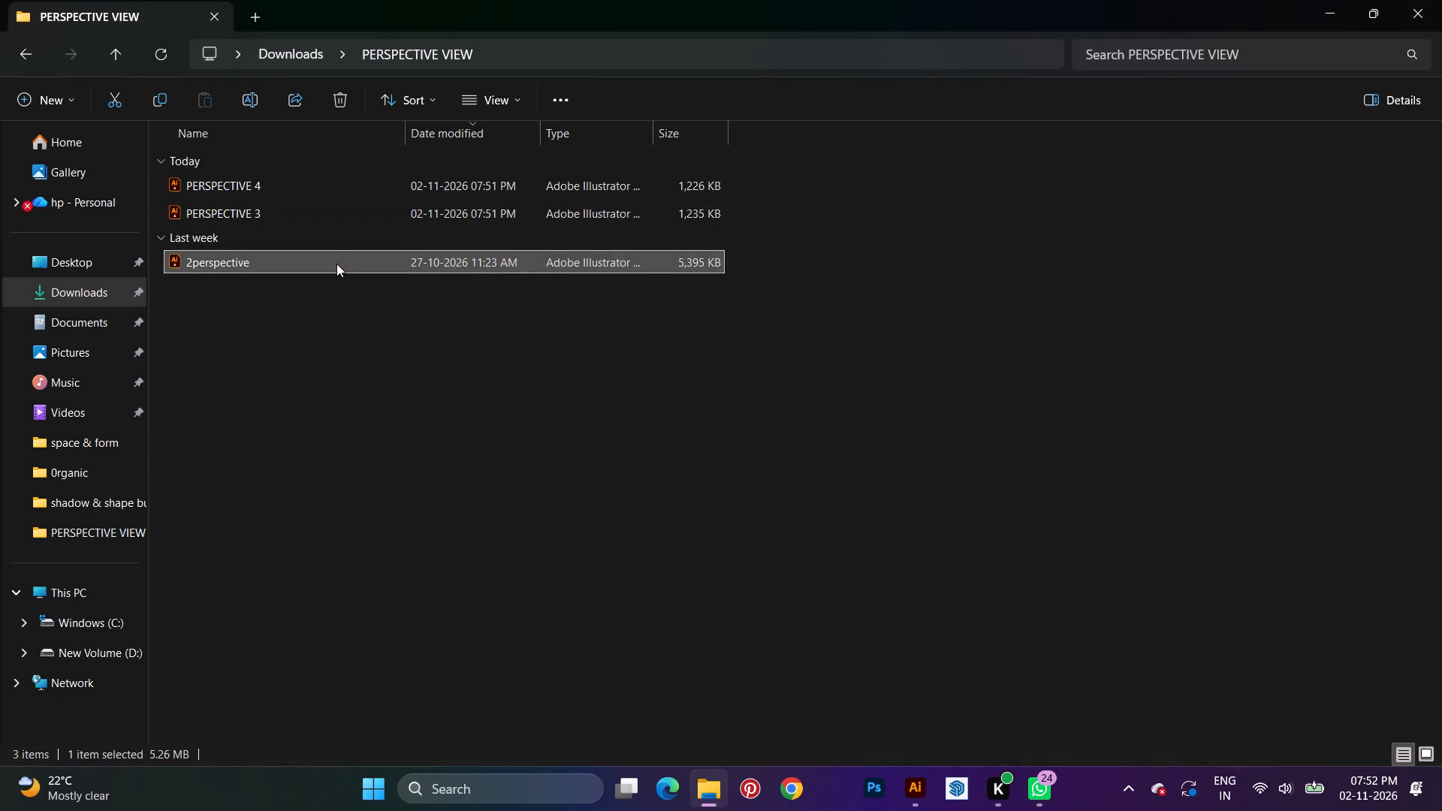
pyautogui.click(701, 793)
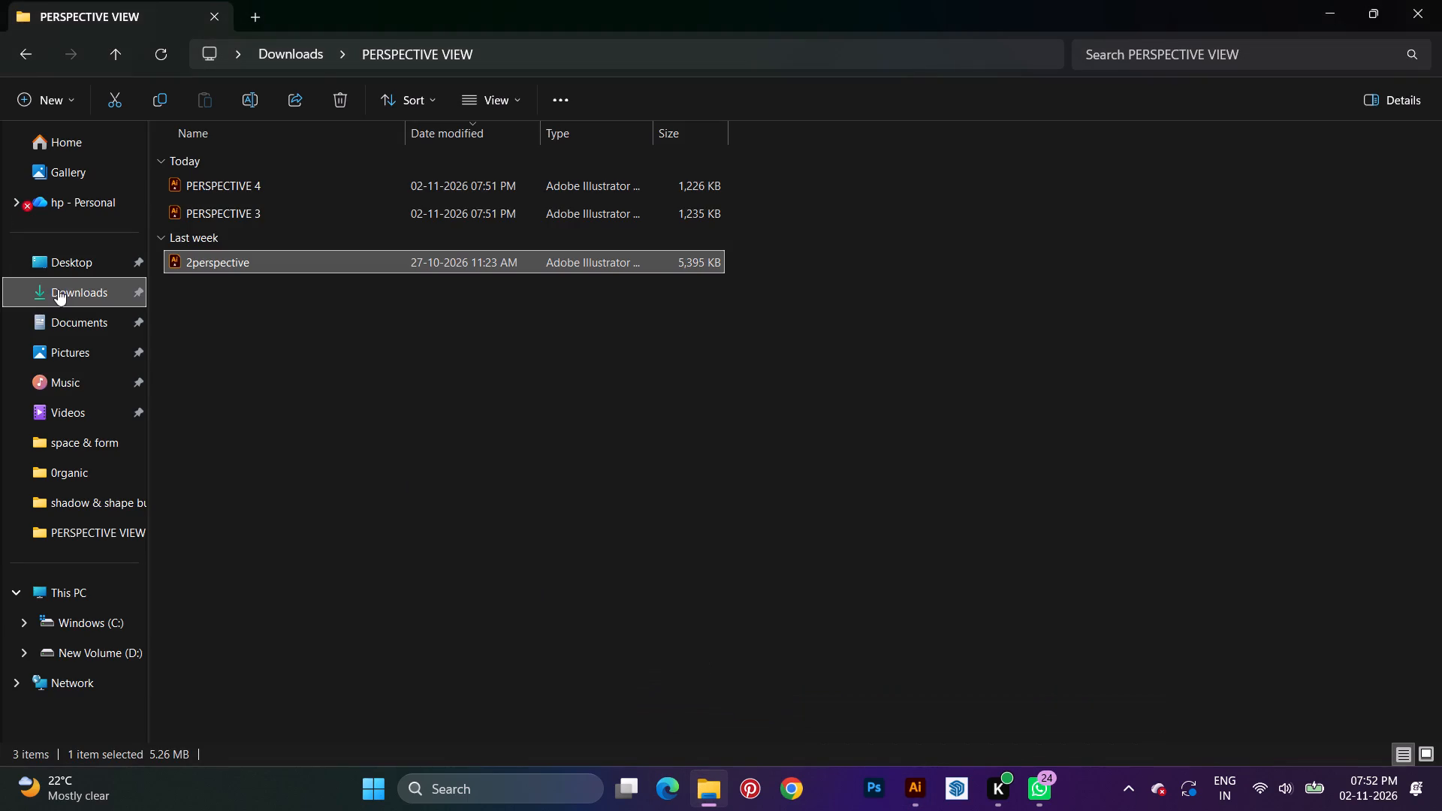
pyautogui.click(58, 289)
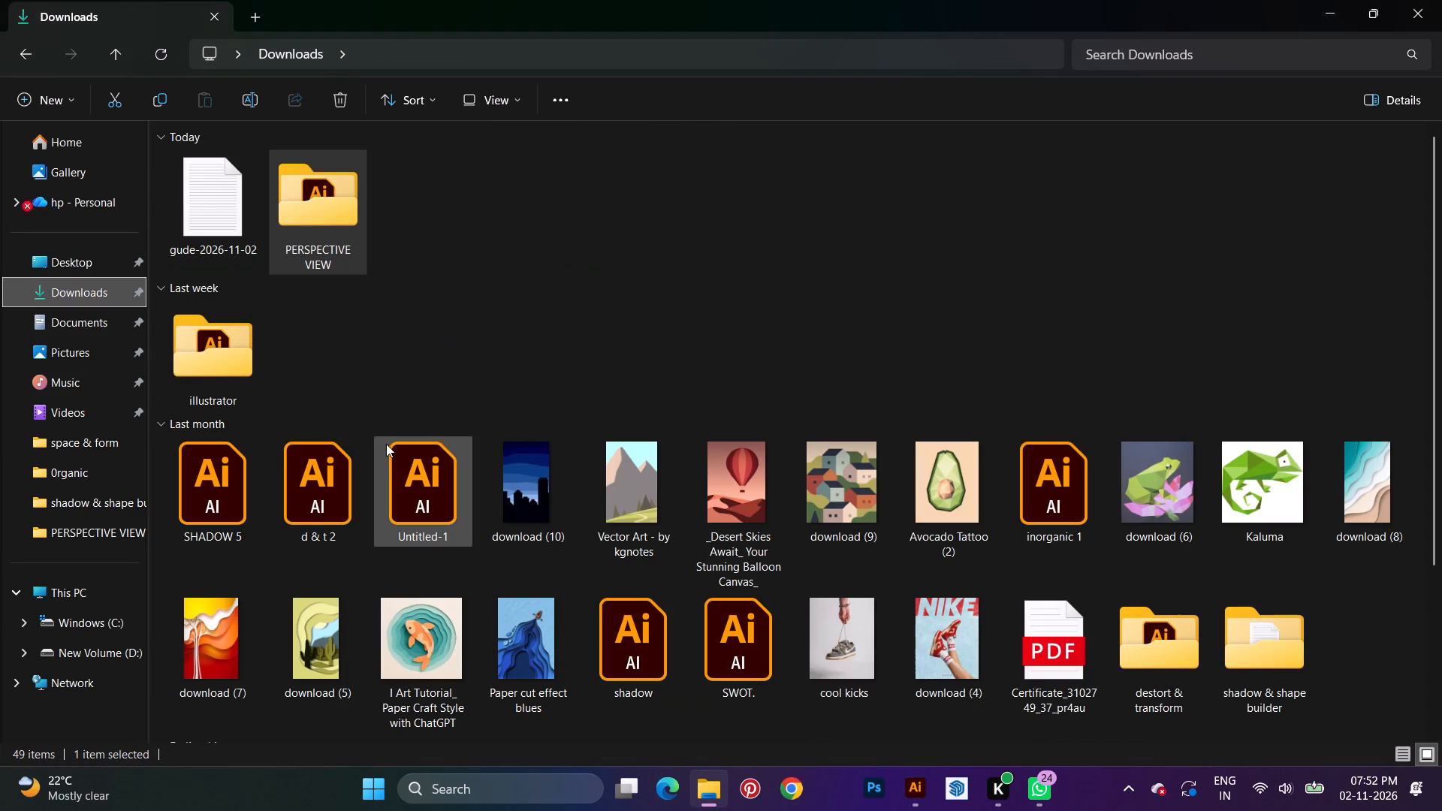
# Switch to Illustrator and save the wardrobe drawing under the name ALMIRA in the PERSPECTIVE VIEW folder.
pyautogui.click(924, 786)
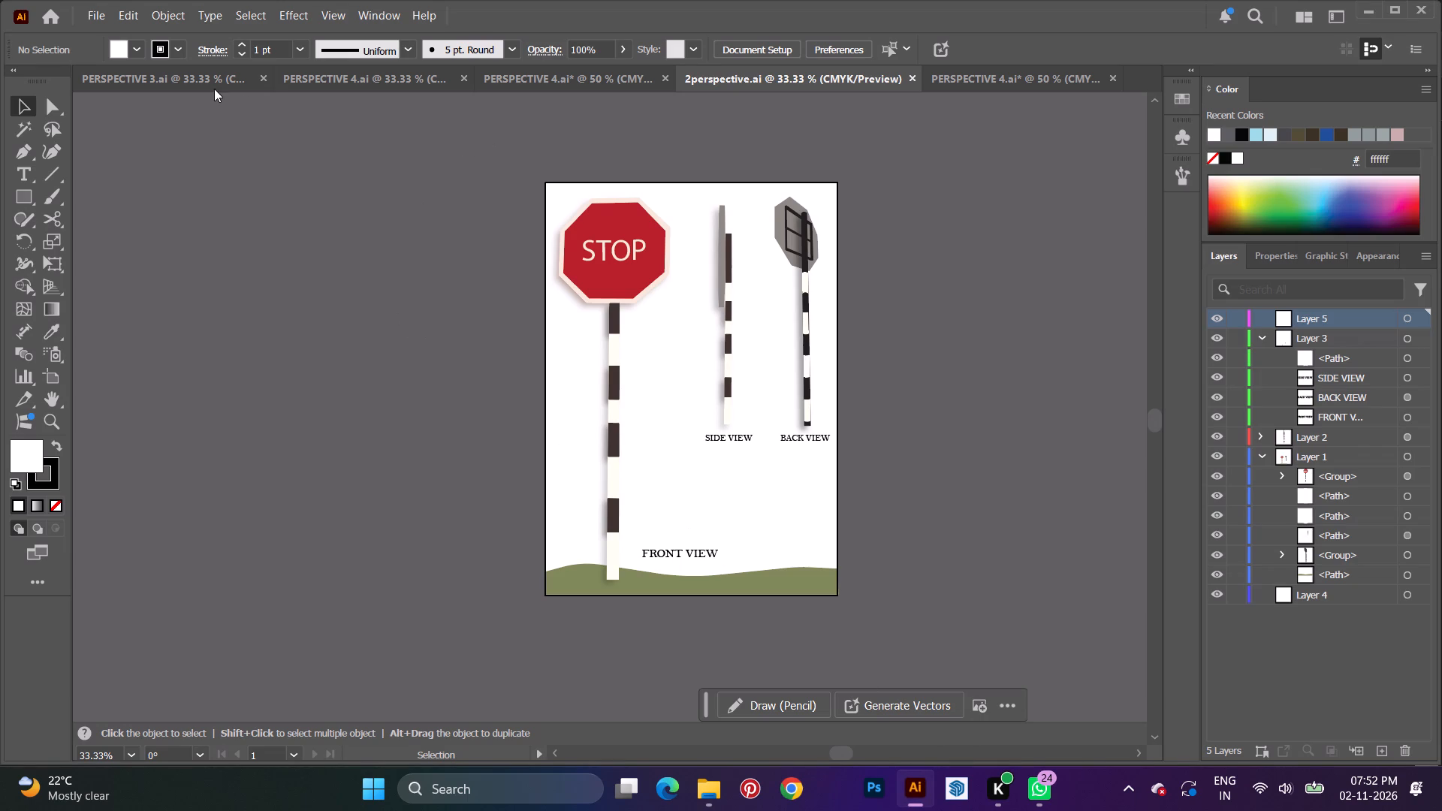
pyautogui.click(208, 77)
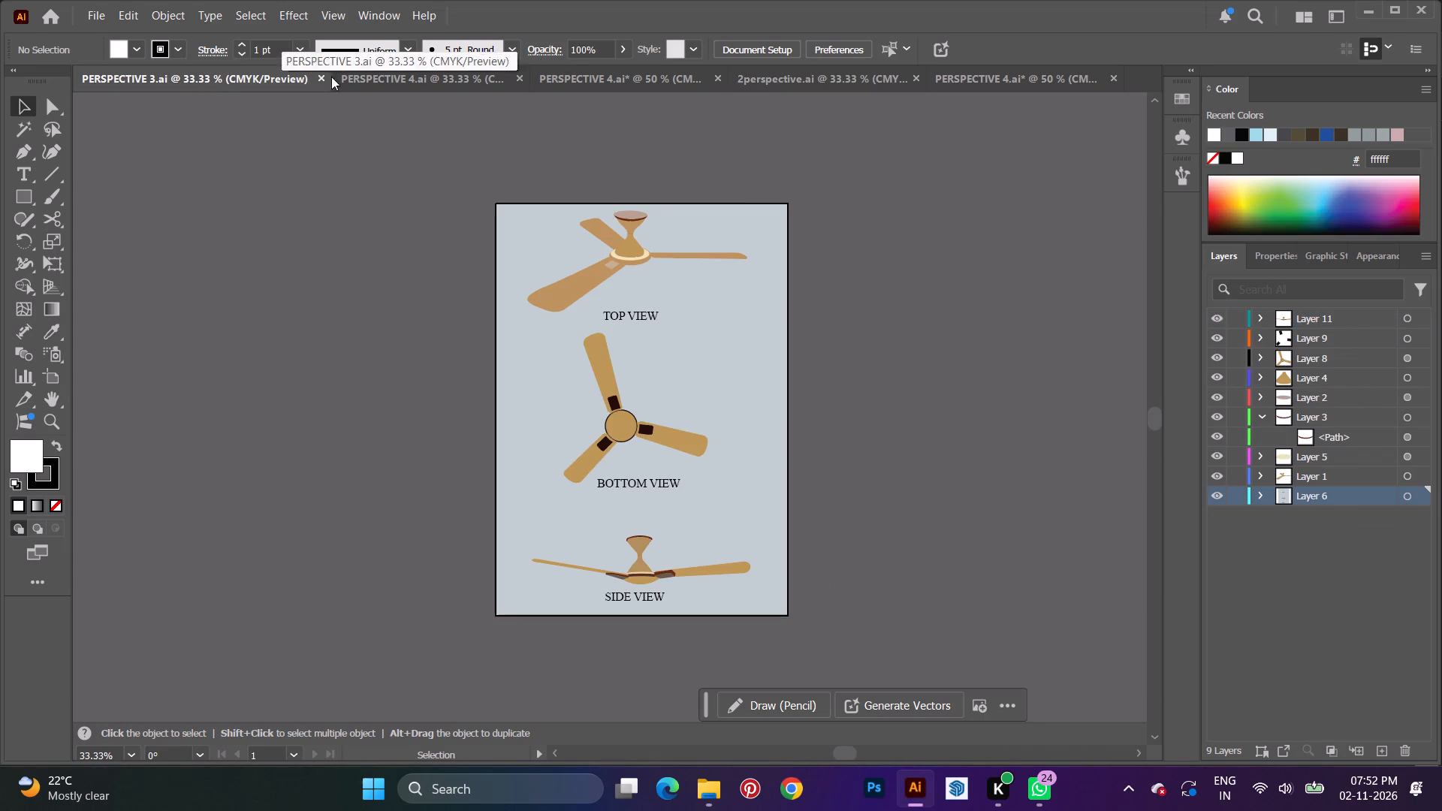
pyautogui.click(389, 70)
pyautogui.click(629, 65)
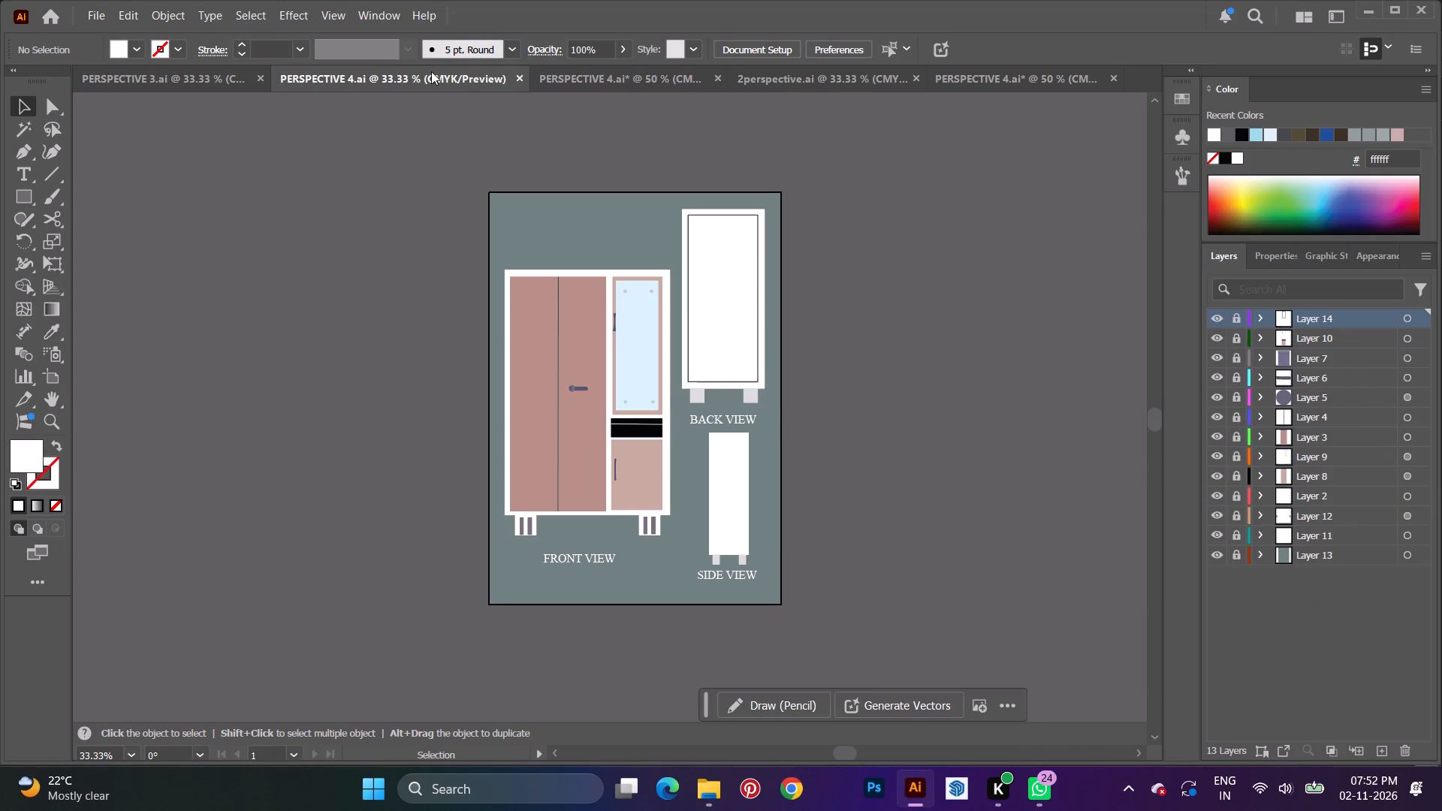
pyautogui.click(431, 71)
pyautogui.click(101, 8)
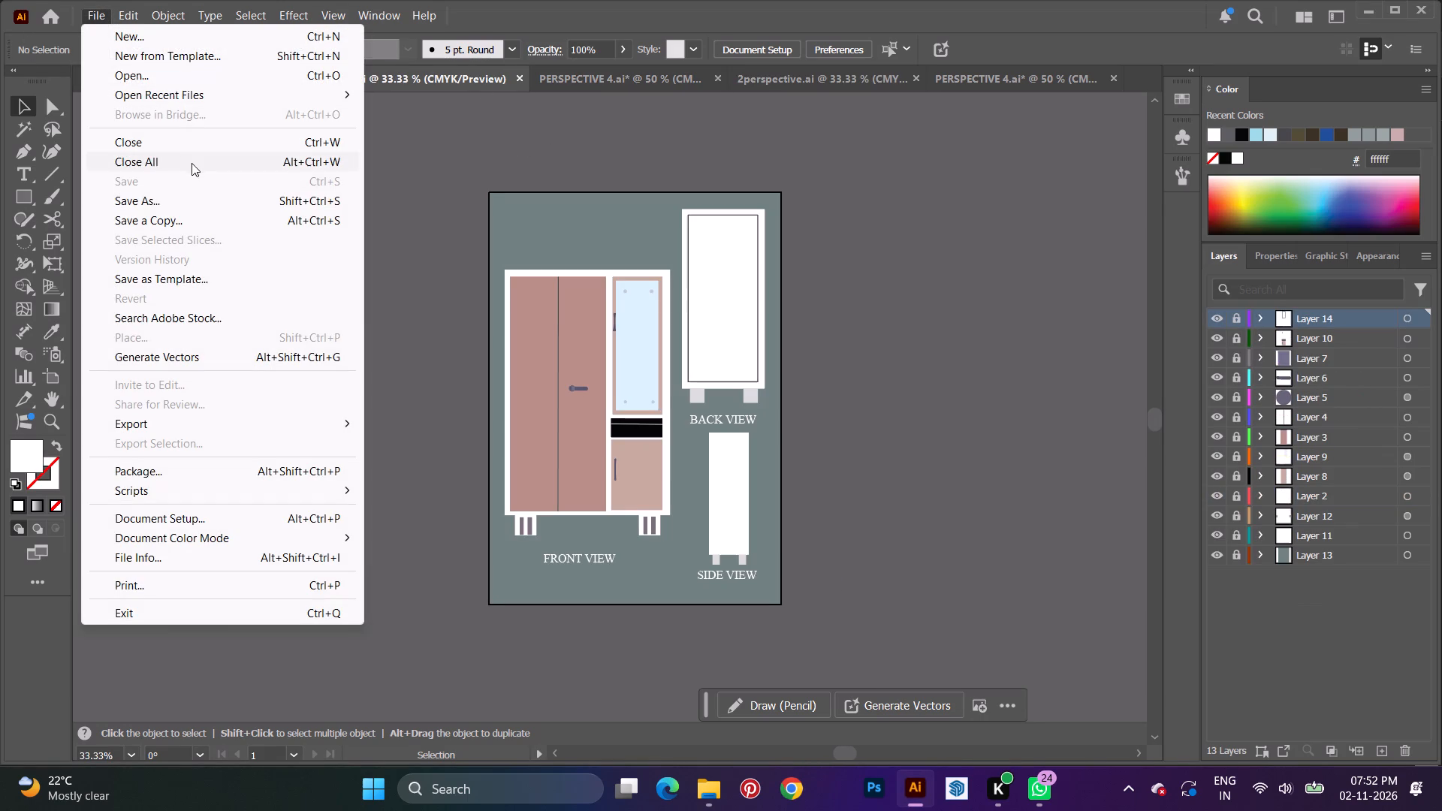
pyautogui.click(204, 197)
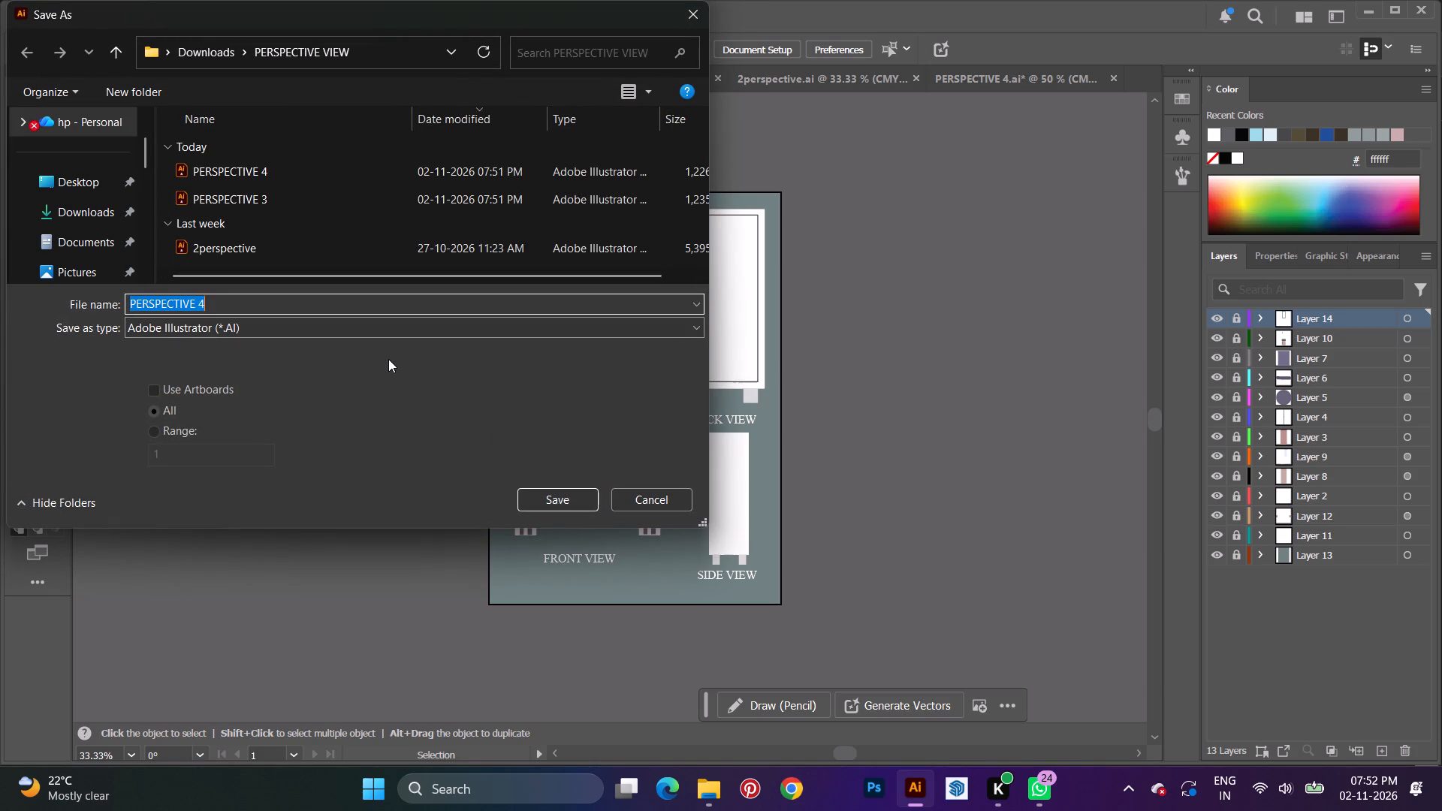
pyautogui.press('BackSpace')
pyautogui.write('ALMIRA')
pyautogui.press('space')
pyautogui.press('Return')
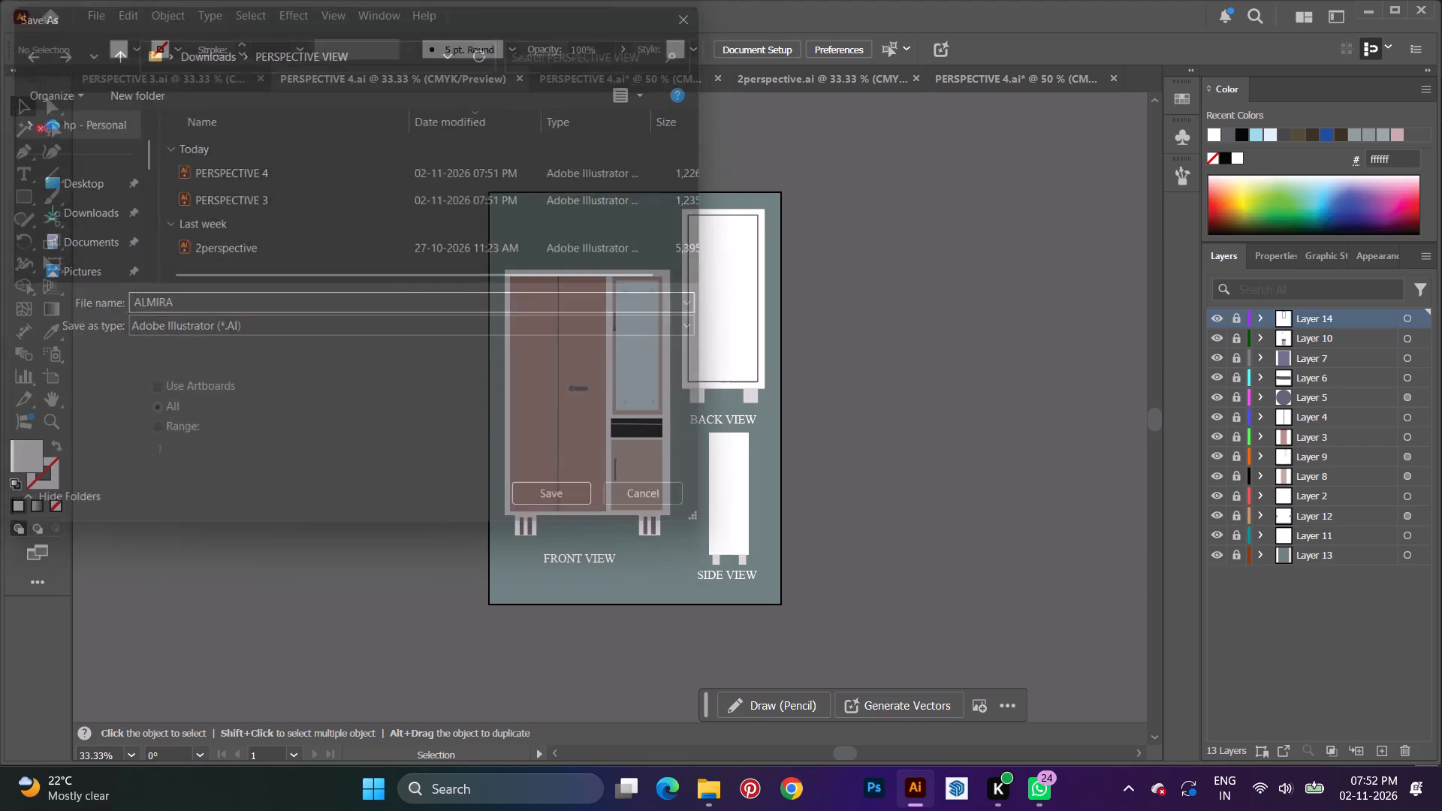
pyautogui.click(817, 677)
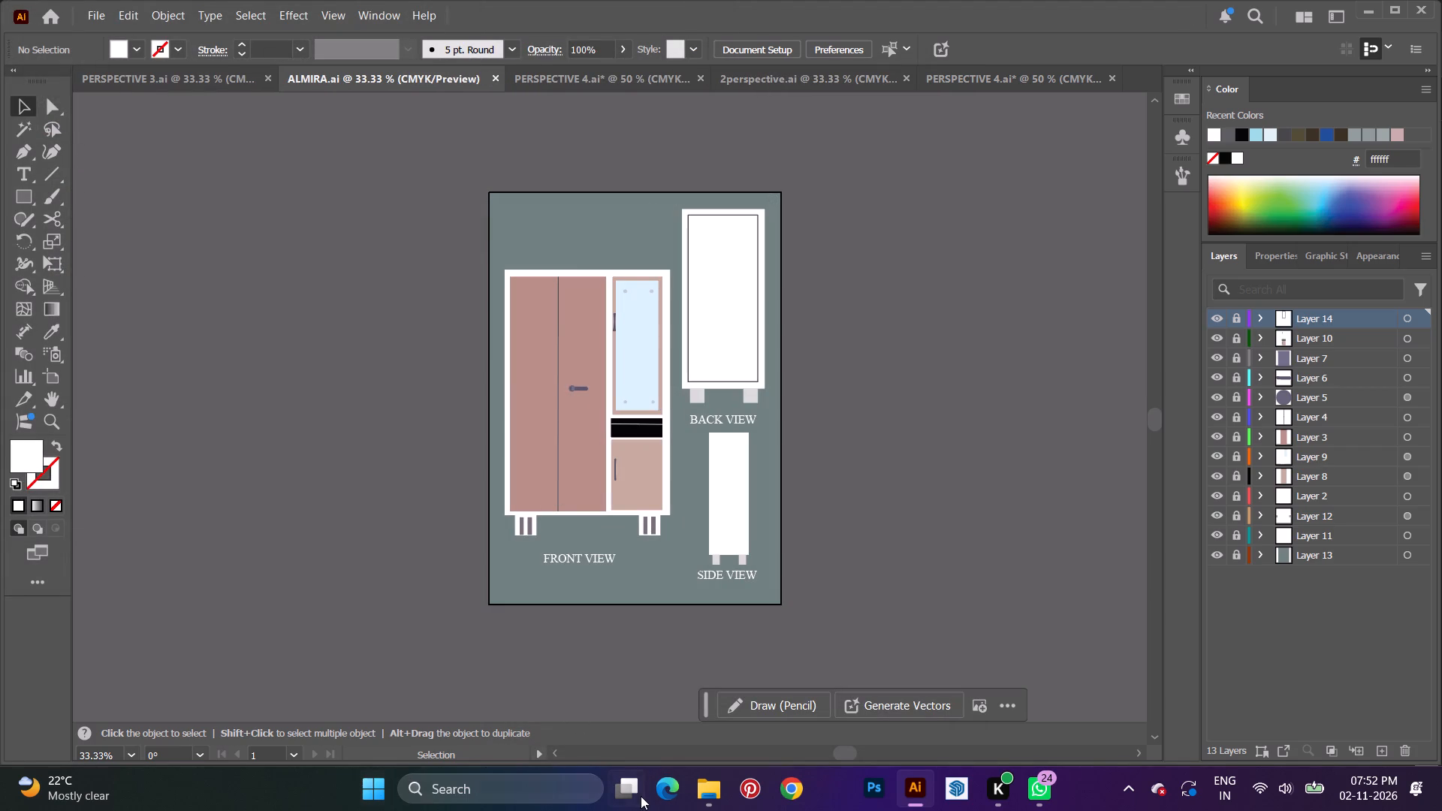
# Switch to File Explorer to check the PERSPECTIVE VIEW folder, and return to Illustrator to review the open 2perspective and PERSPECTIVE 4 drawings.
pyautogui.click(729, 797)
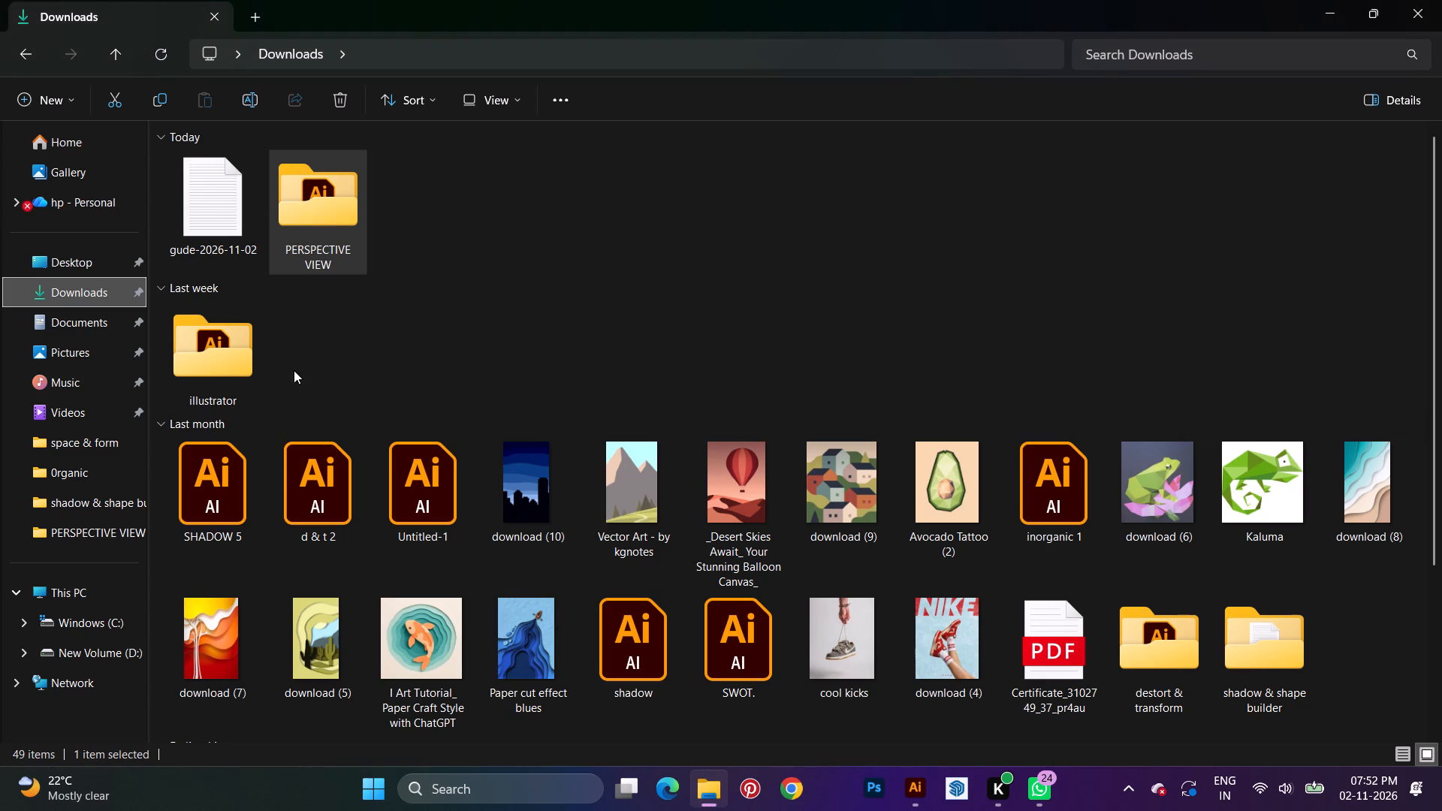
pyautogui.click(56, 288)
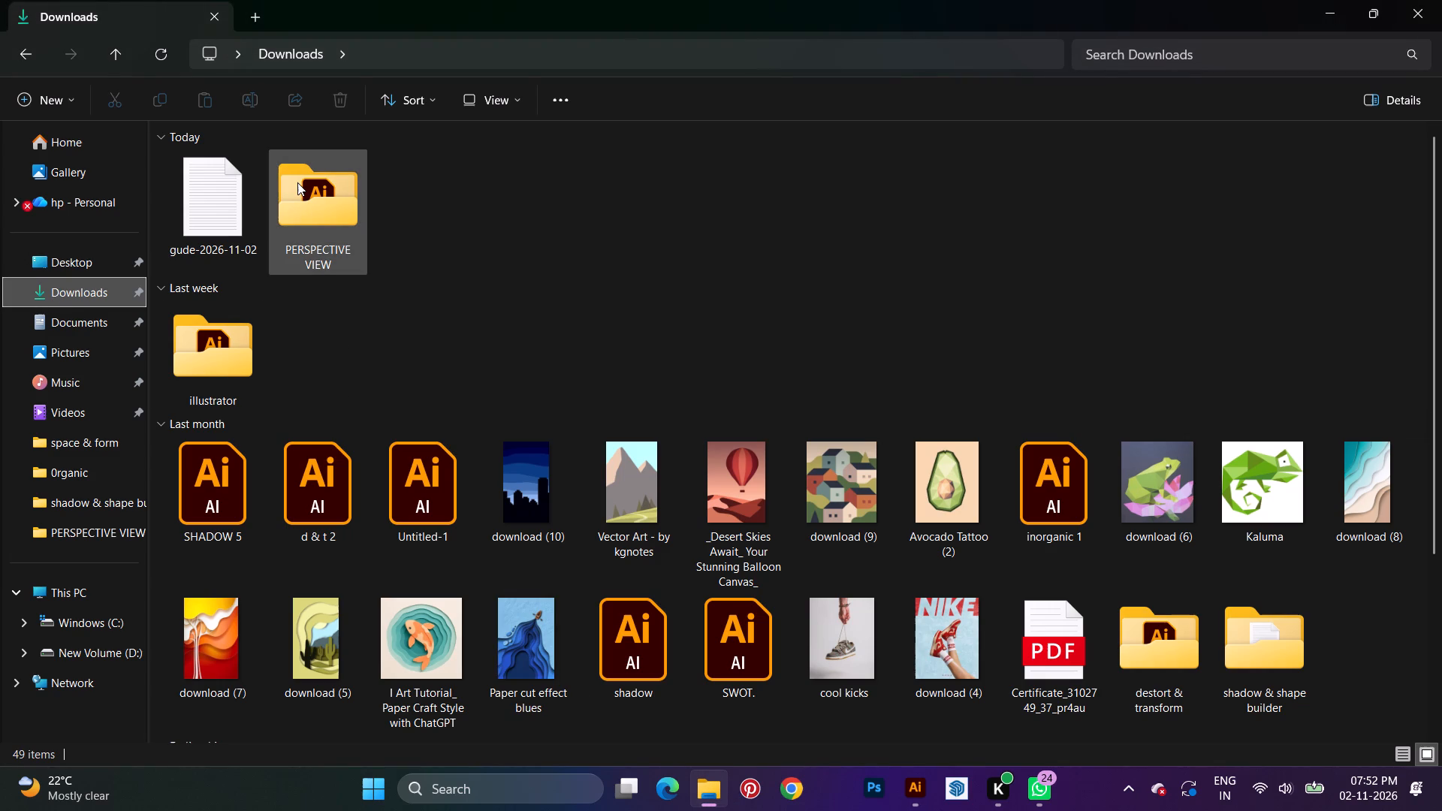
pyautogui.doubleClick(297, 182)
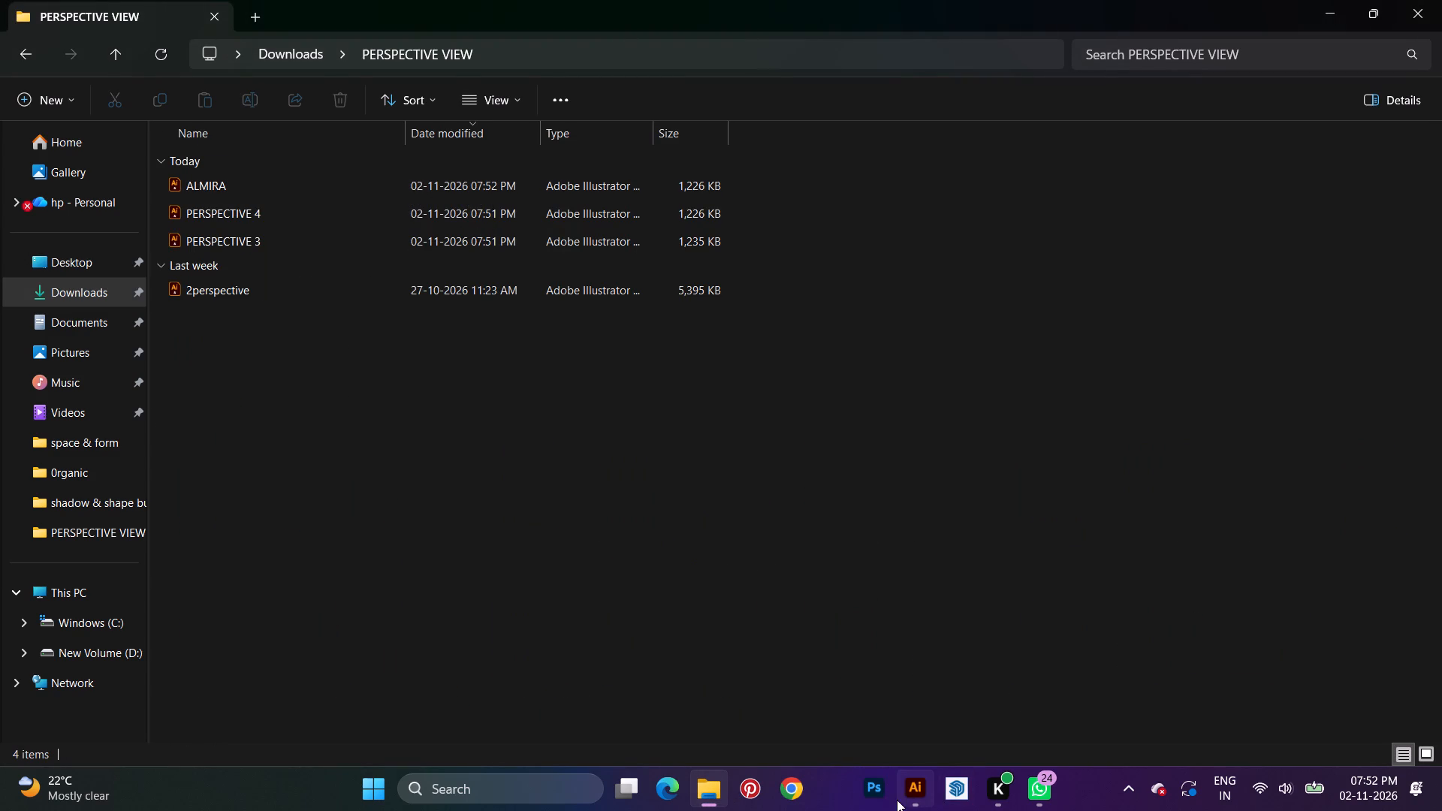
pyautogui.click(922, 804)
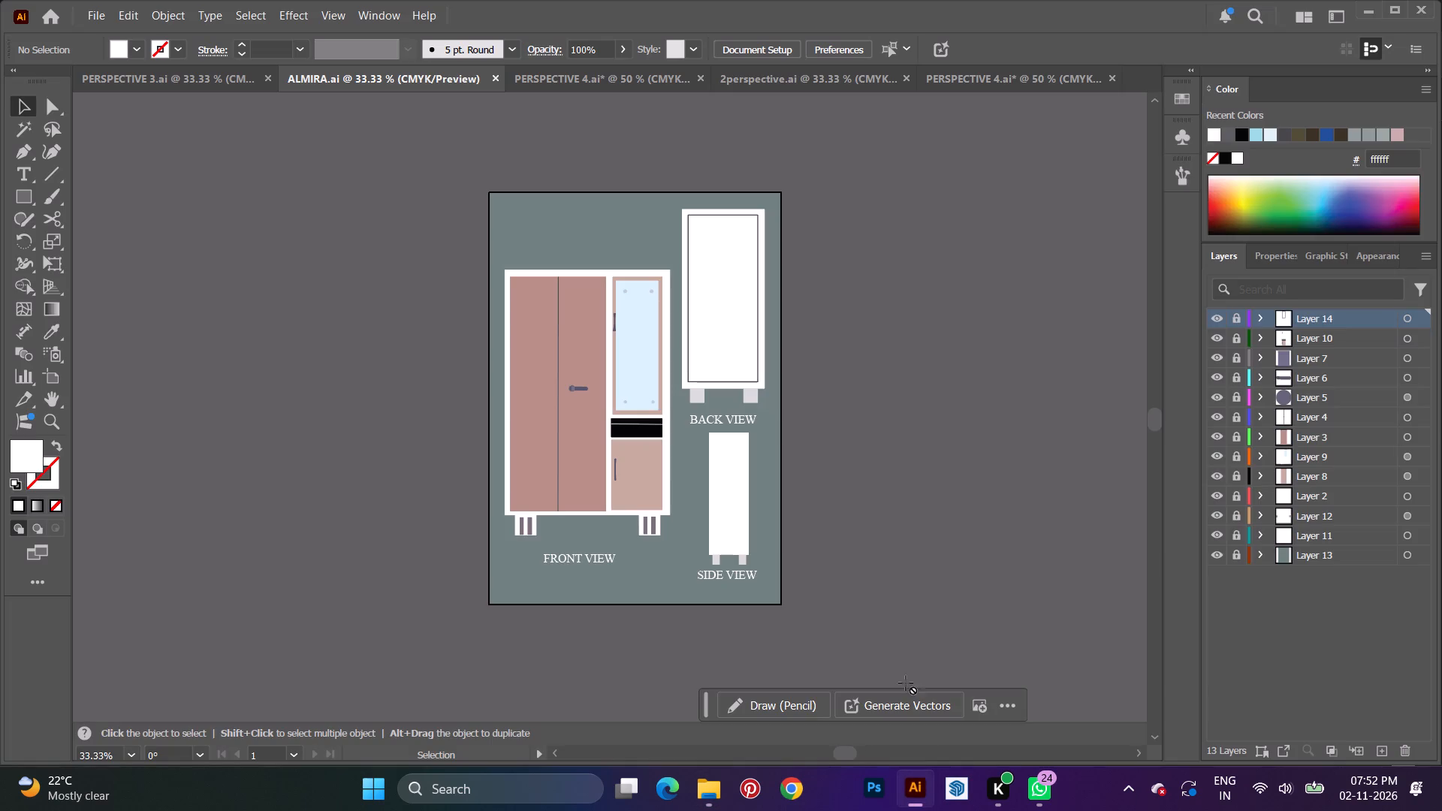
pyautogui.click(733, 80)
pyautogui.click(920, 79)
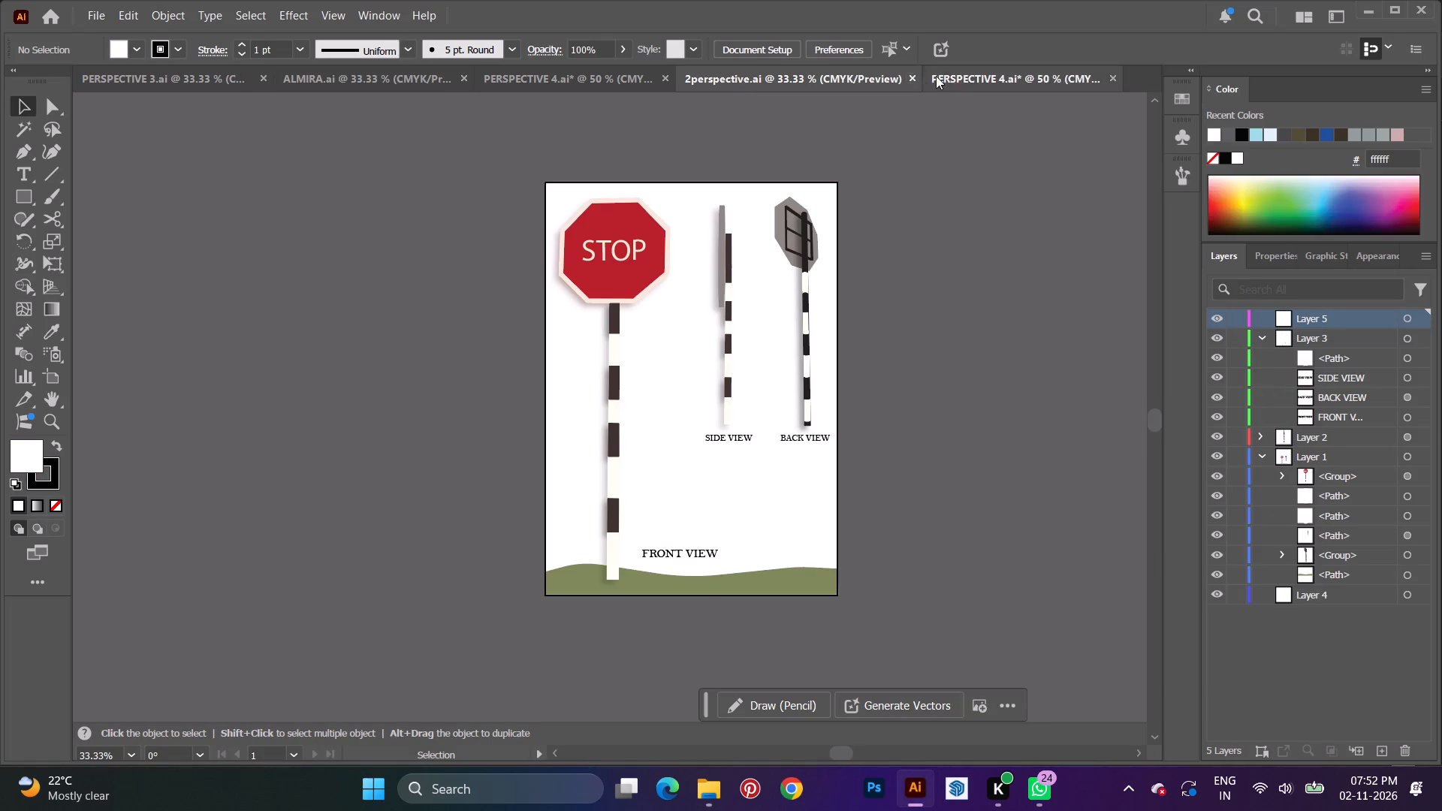
pyautogui.click(963, 74)
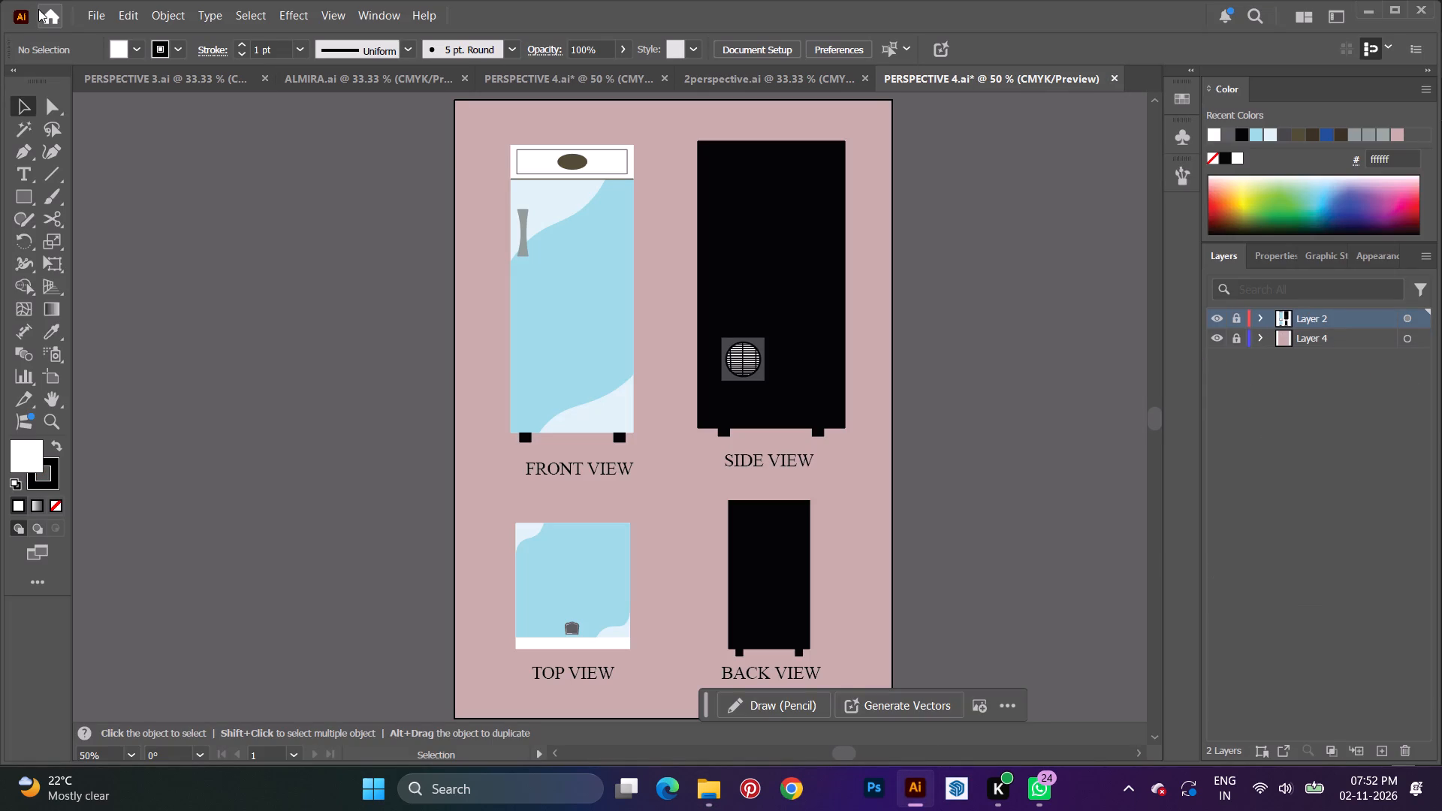
# Open the recent VIEW.ai file containing the desk and bench drawing.
pyautogui.click(41, 8)
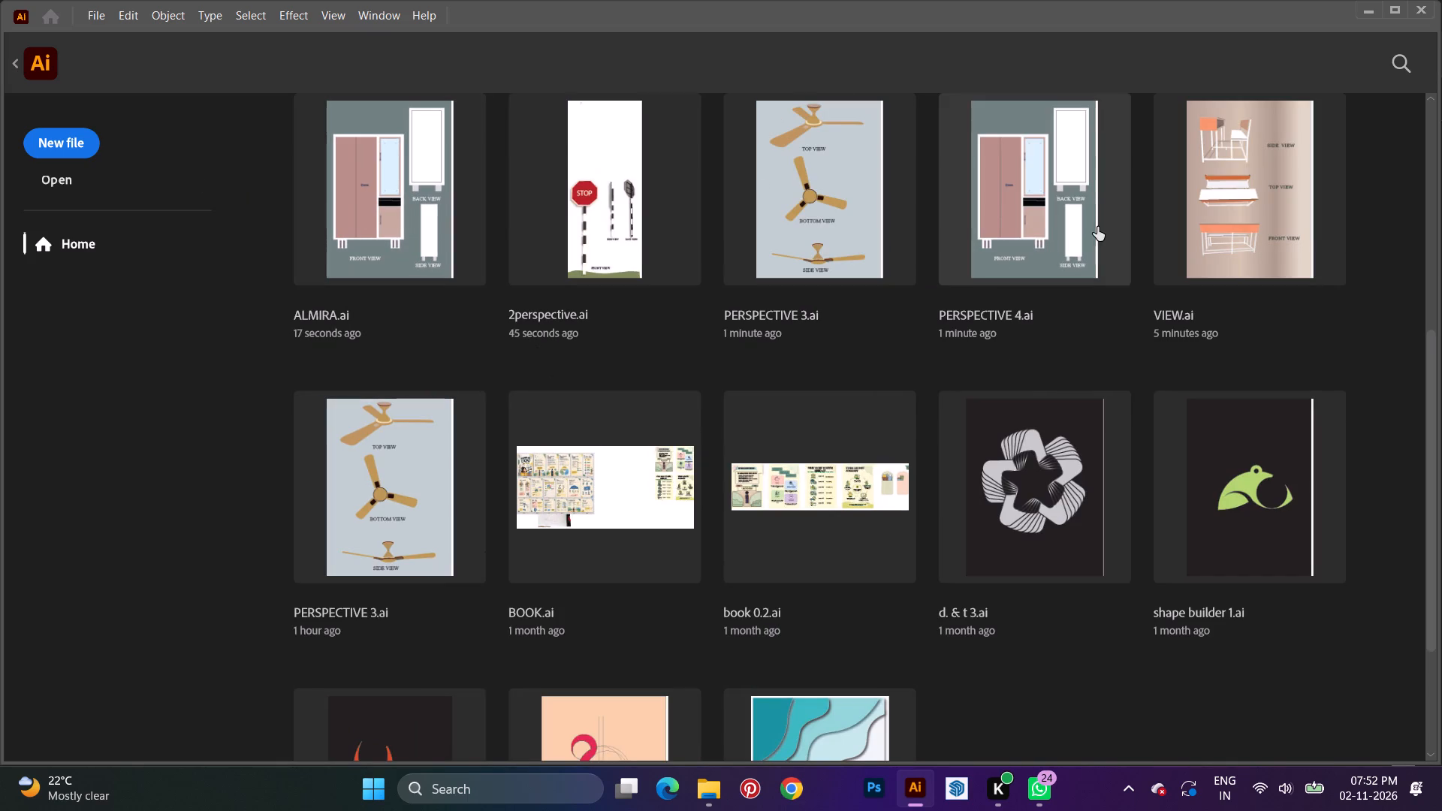
pyautogui.doubleClick(1200, 178)
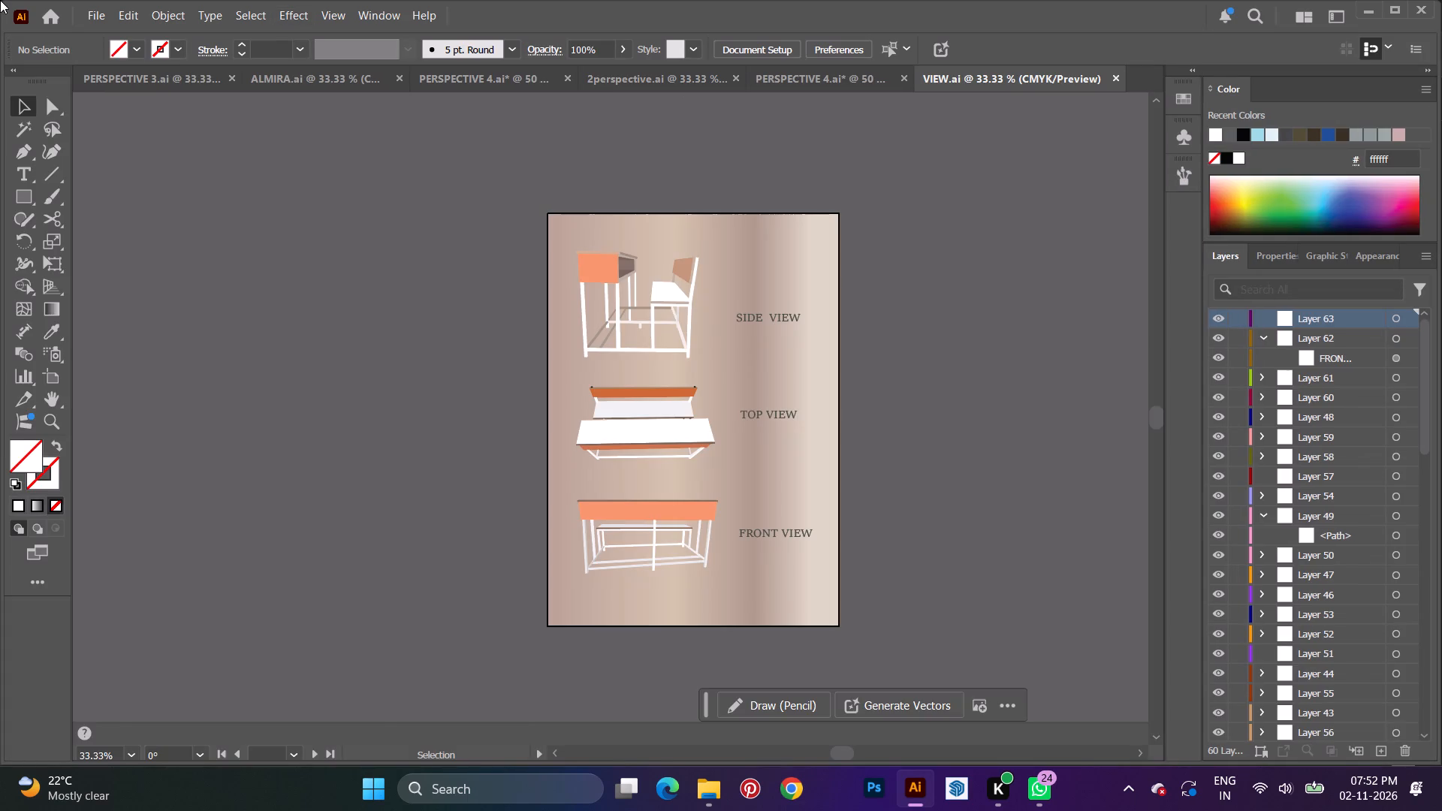
# Delete Layer 1, which holds the hidden reference image, near the bottom of the layer stack.
pyautogui.scroll(-5, 1308, 583)
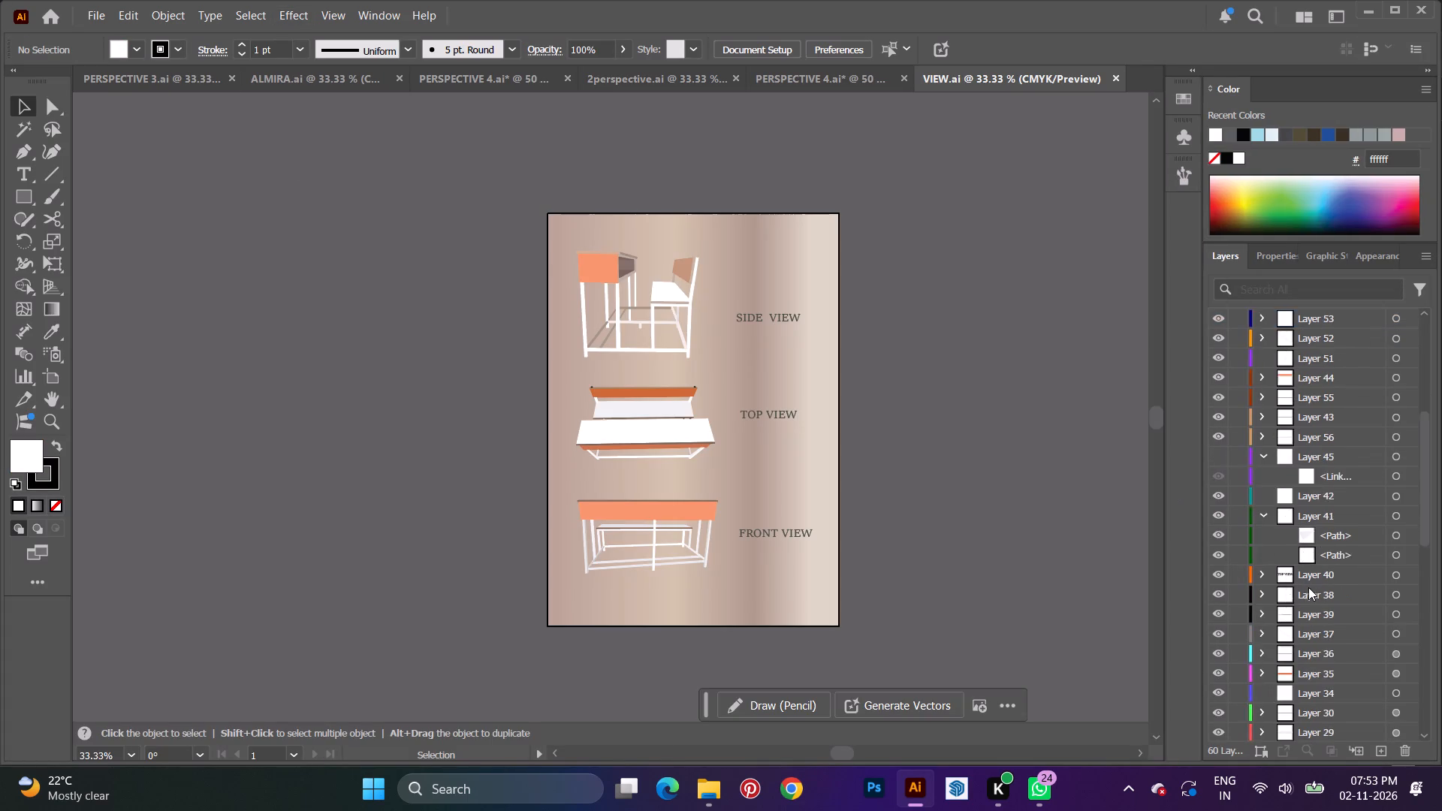
pyautogui.scroll(-20, 1308, 587)
pyautogui.scroll(-10, 1308, 587)
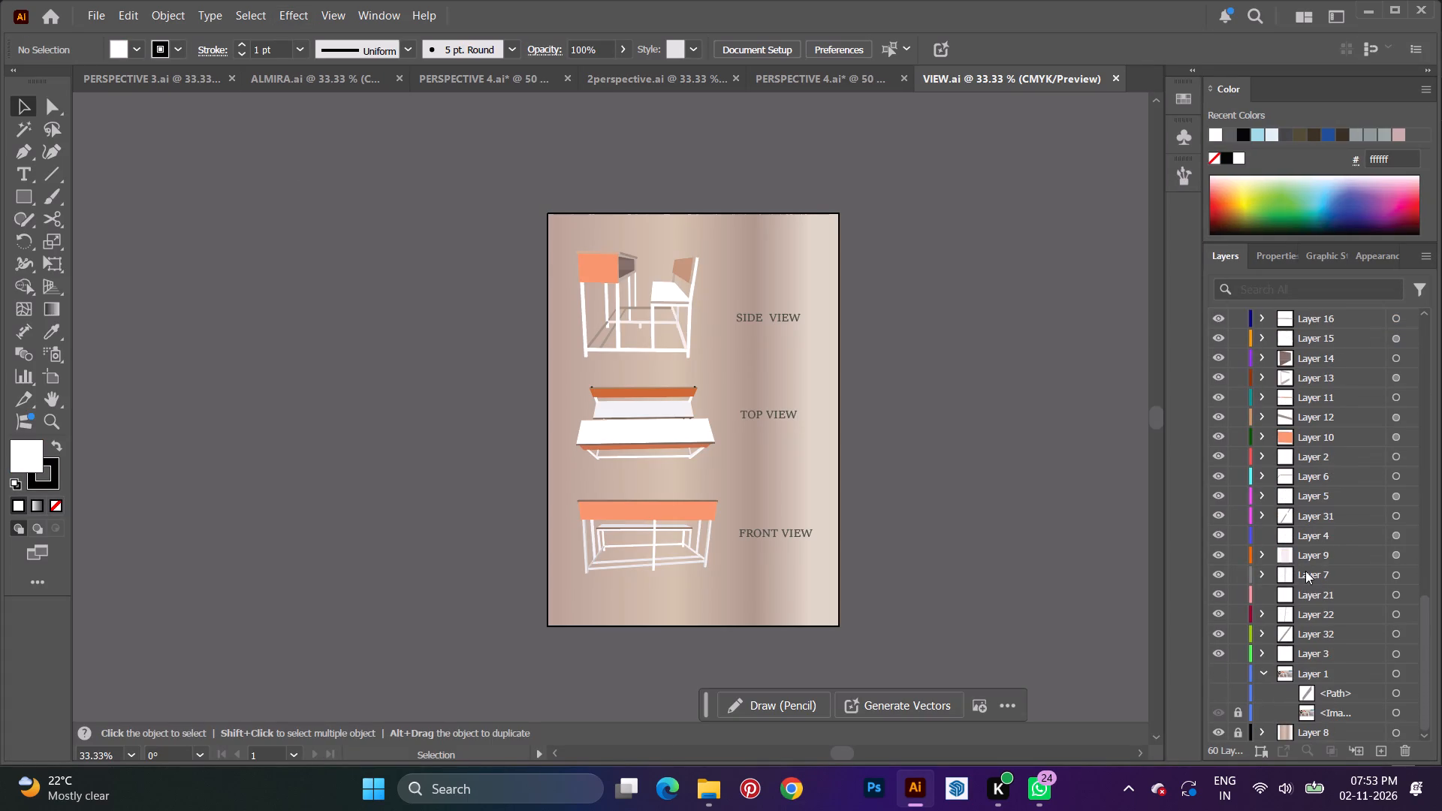
pyautogui.scroll(-2, 1305, 571)
pyautogui.click(1317, 675)
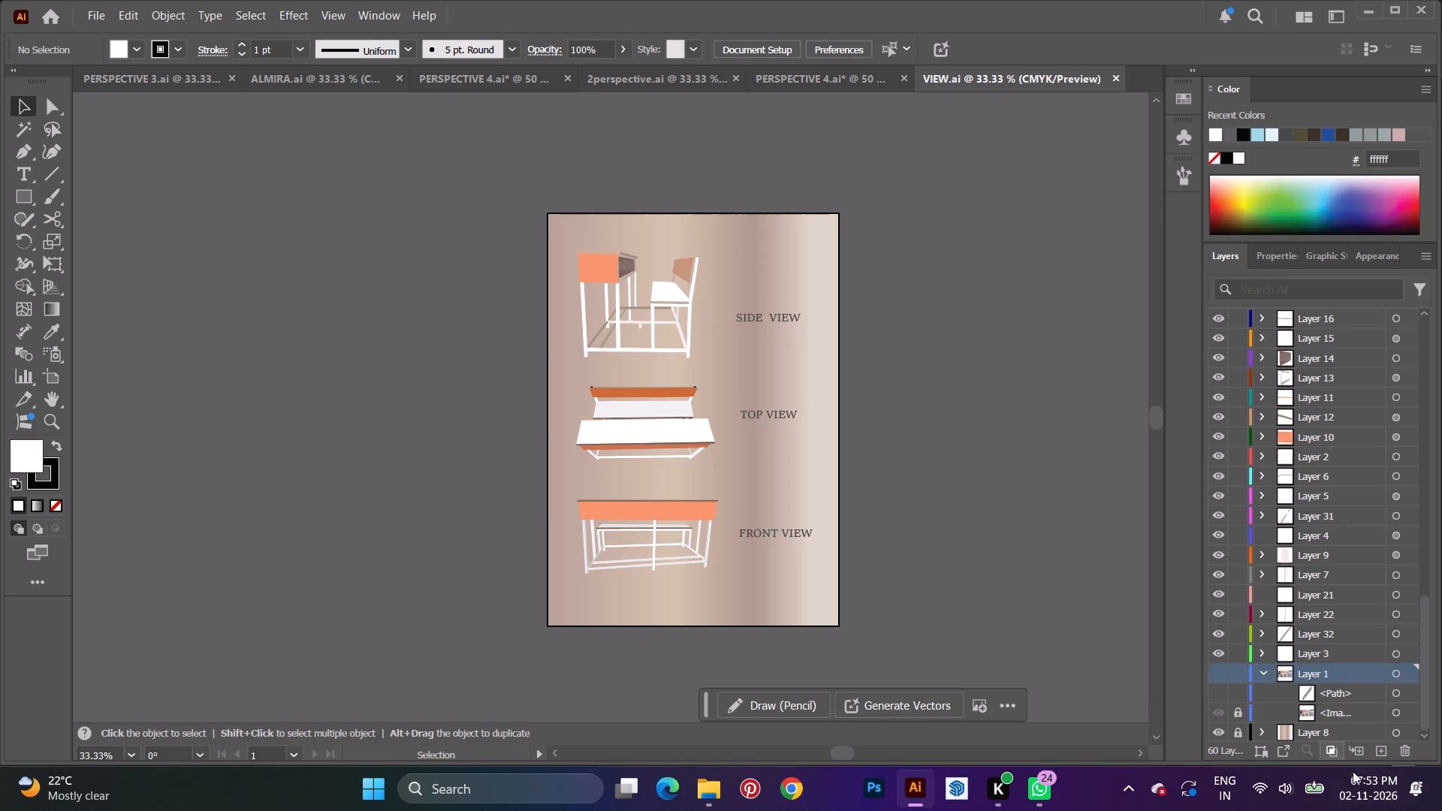
pyautogui.click(1403, 750)
pyautogui.click(786, 422)
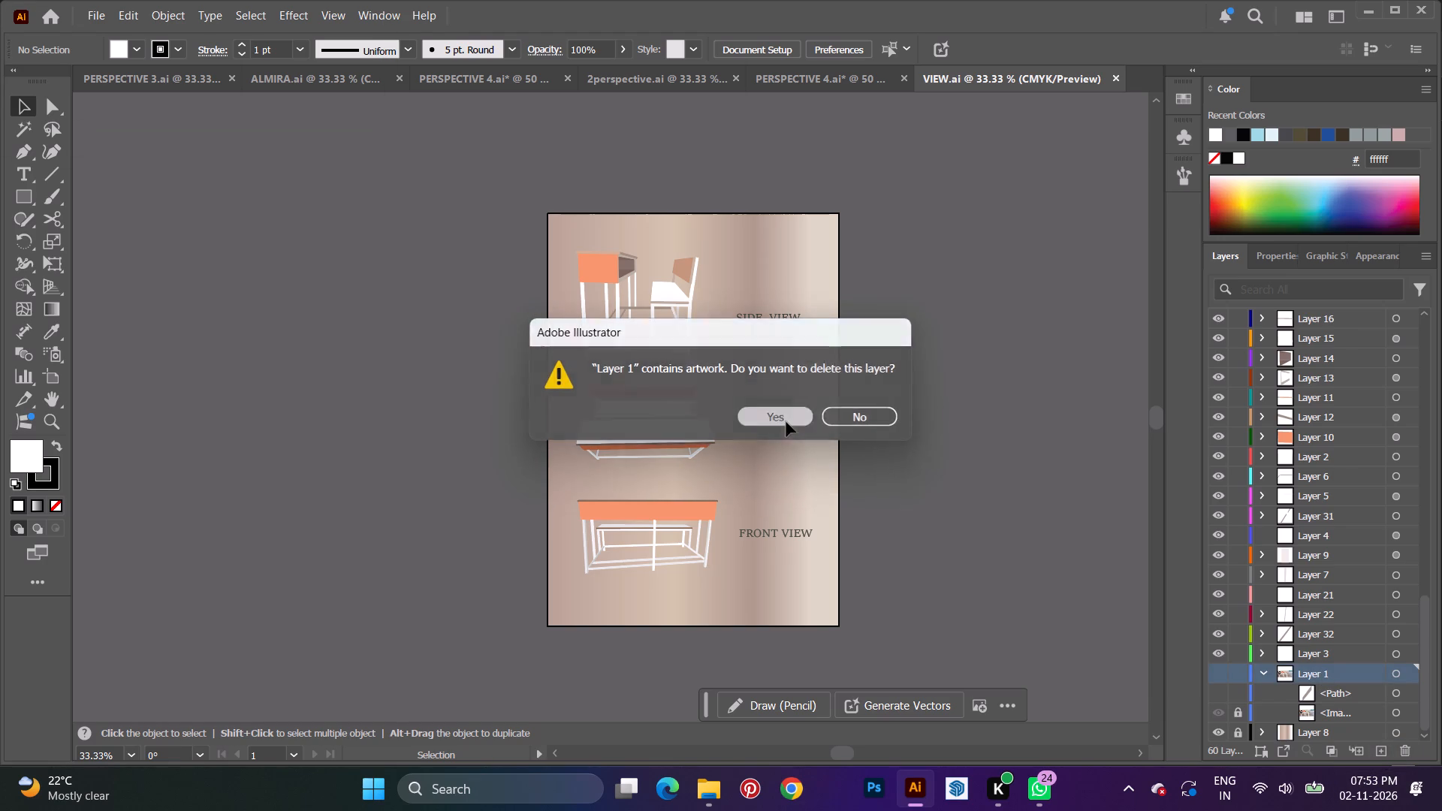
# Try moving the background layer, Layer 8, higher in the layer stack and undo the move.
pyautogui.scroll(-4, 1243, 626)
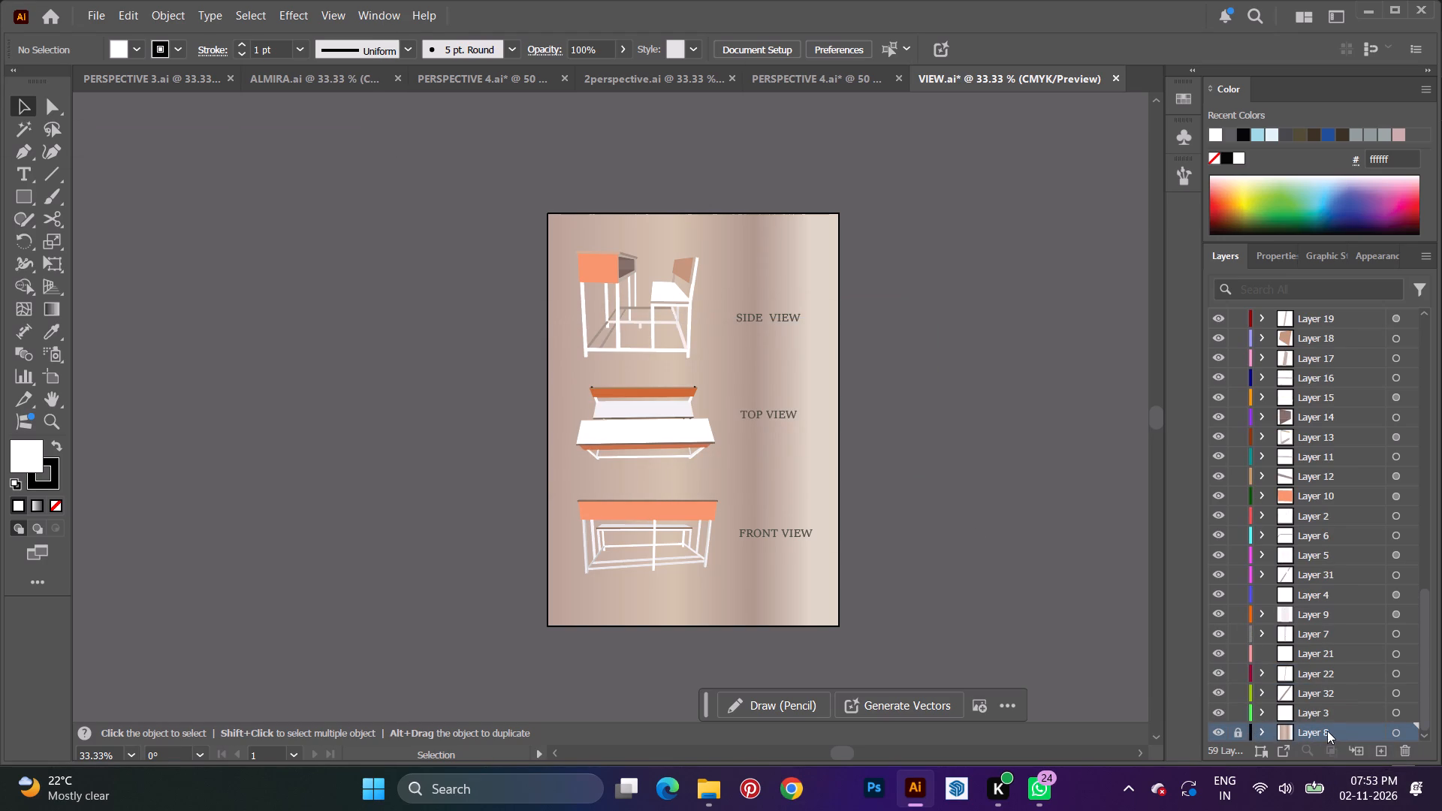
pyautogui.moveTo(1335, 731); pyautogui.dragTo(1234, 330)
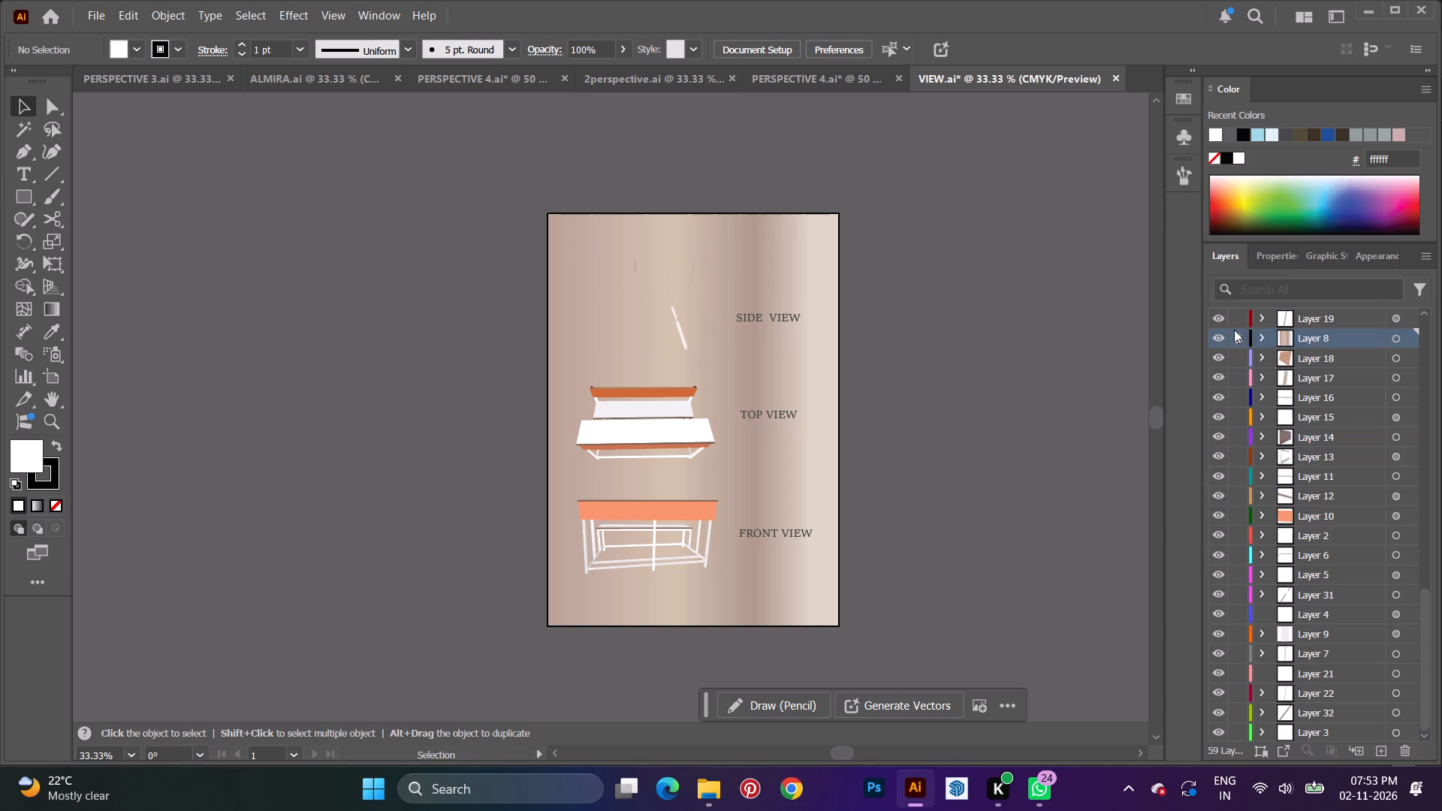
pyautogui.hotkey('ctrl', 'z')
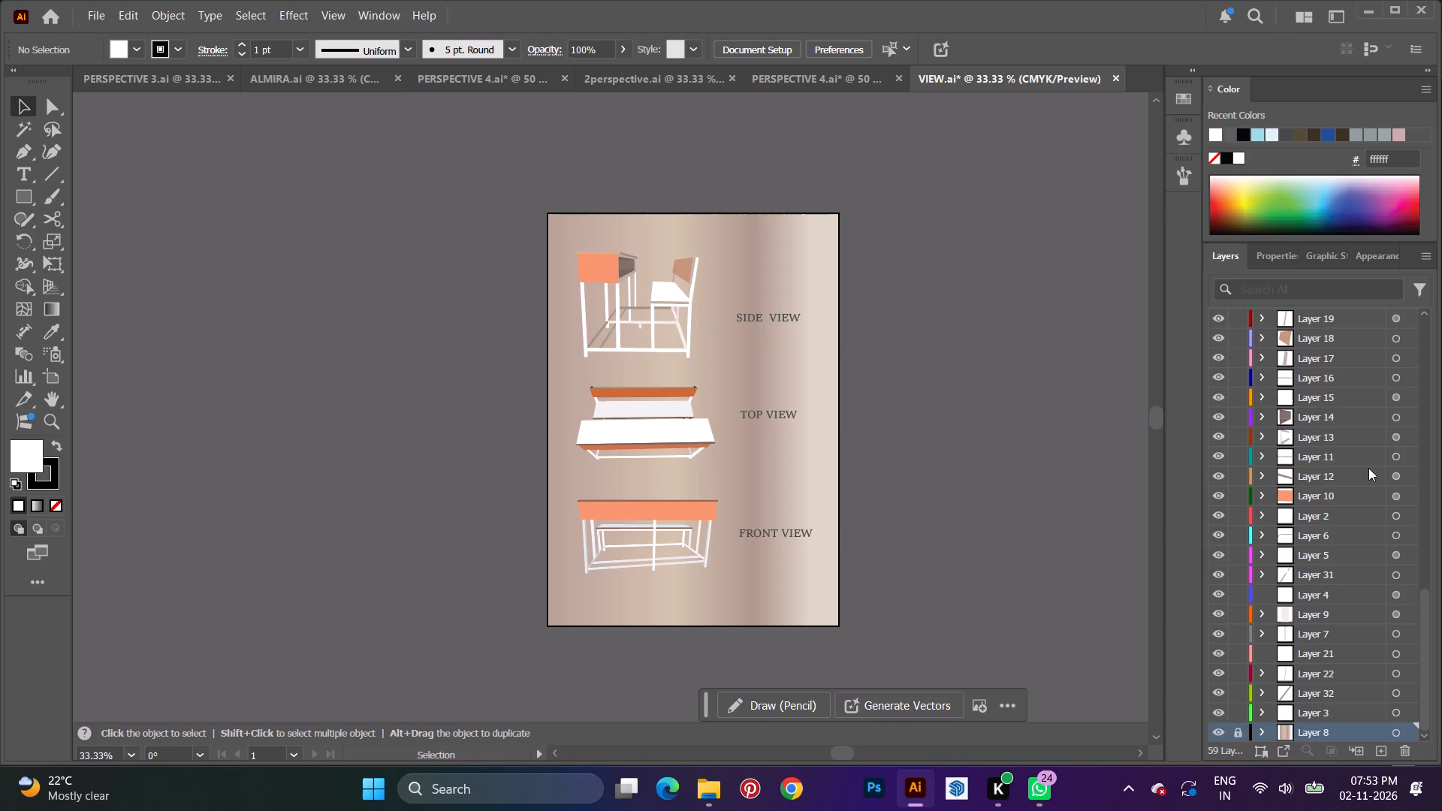
# Lock all the layers of the bench drawing, from Layer 63 down to the bottom of the stack.
pyautogui.scroll(11, 1371, 468)
pyautogui.scroll(12, 1308, 488)
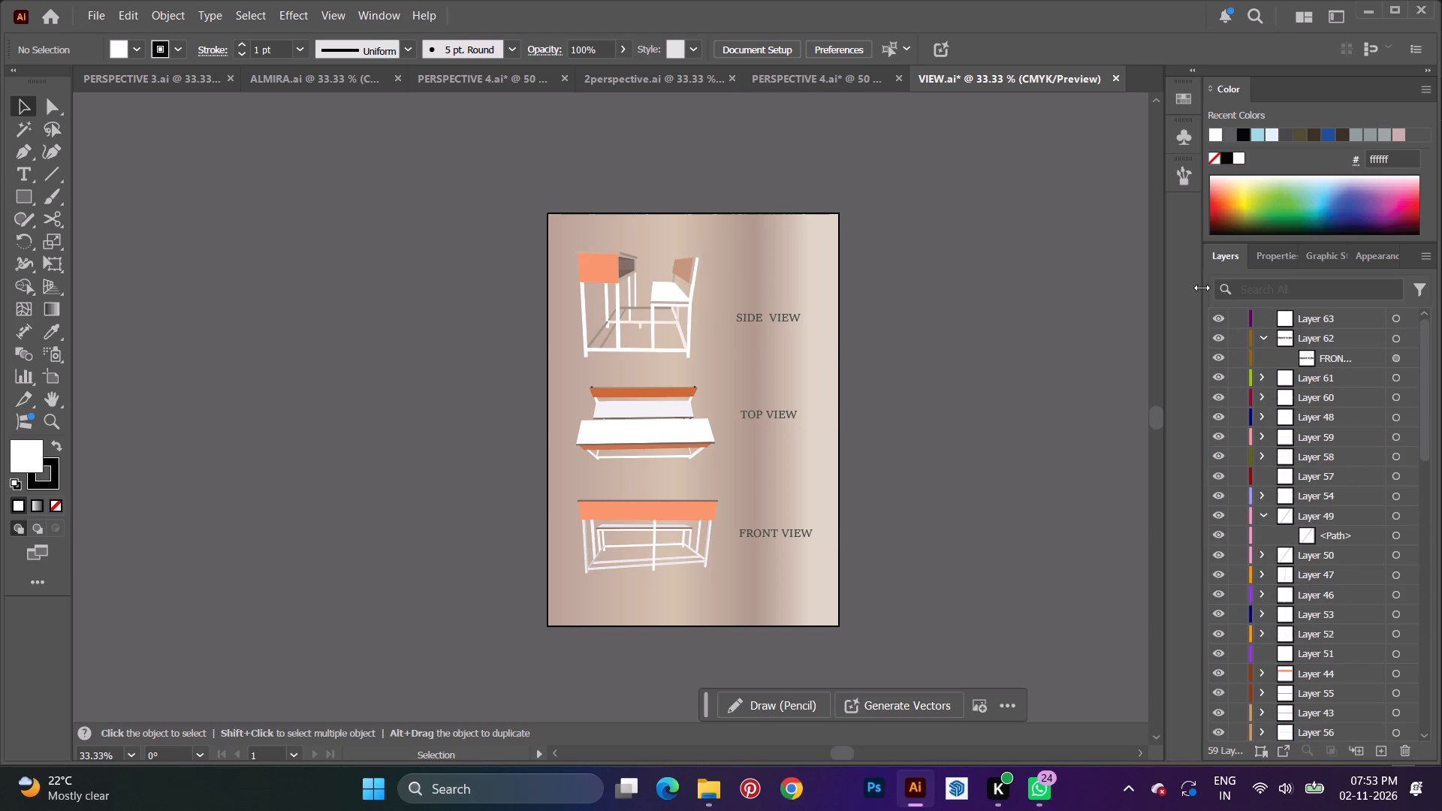
pyautogui.moveTo(1192, 303); pyautogui.dragTo(1332, 714)
pyautogui.moveTo(1332, 714); pyautogui.dragTo(1339, 719)
pyautogui.moveTo(1245, 320); pyautogui.dragTo(1335, 810)
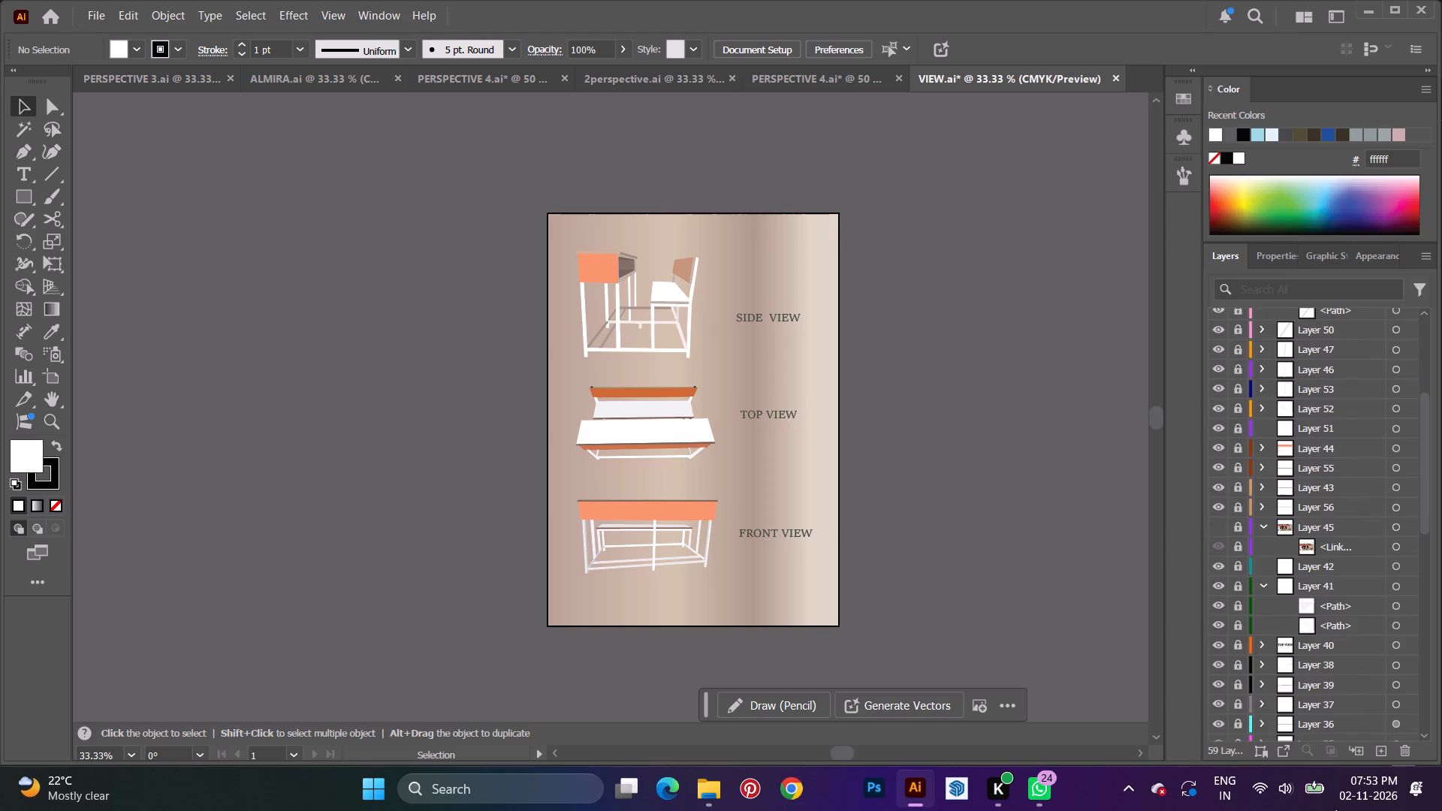
pyautogui.moveTo(1335, 810); pyautogui.dragTo(1275, 671)
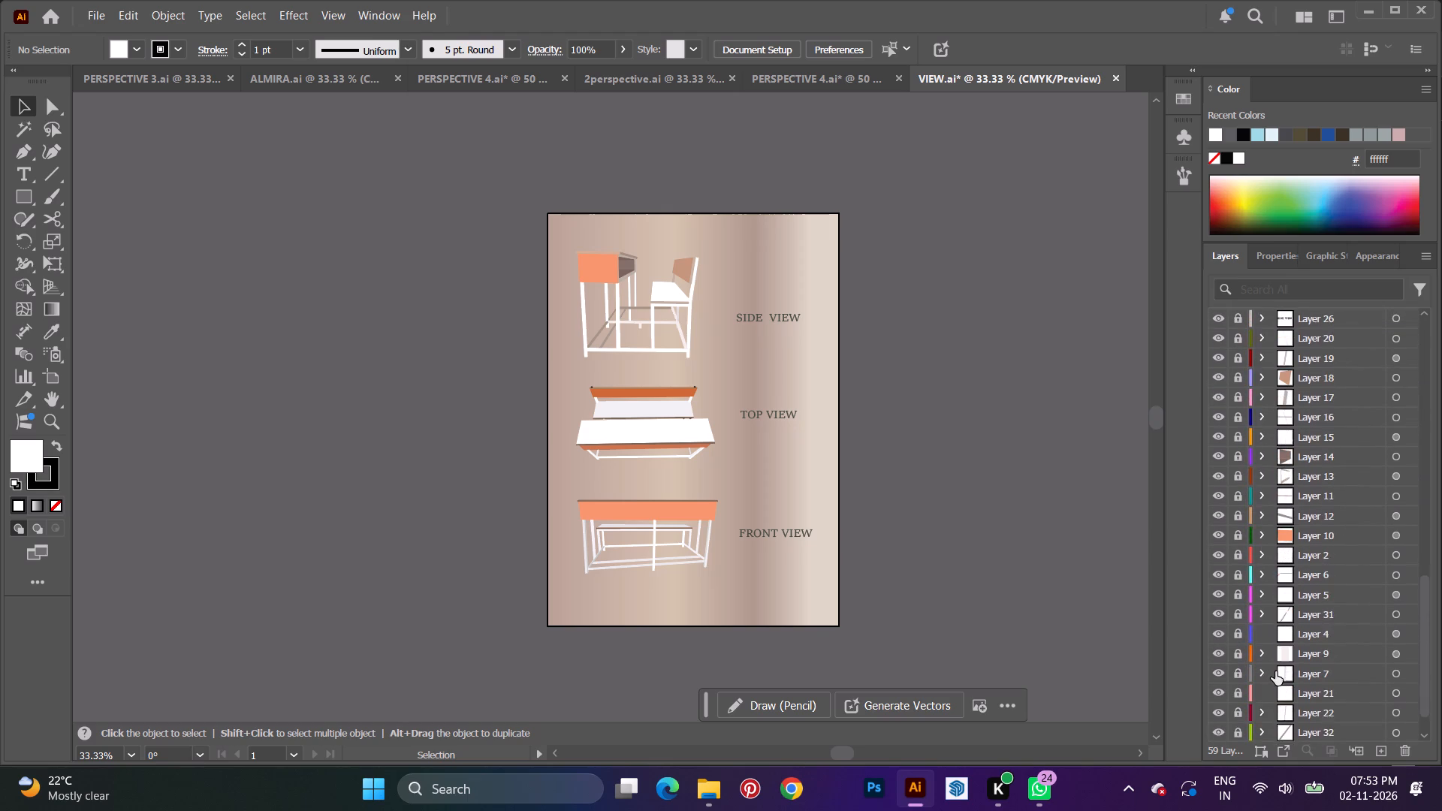
pyautogui.moveTo(1275, 671); pyautogui.dragTo(1266, 707)
# Unlock the hidden Layer 27 and delete it together with its artwork.
pyautogui.scroll(6, 1203, 344)
pyautogui.scroll(5, 1389, 434)
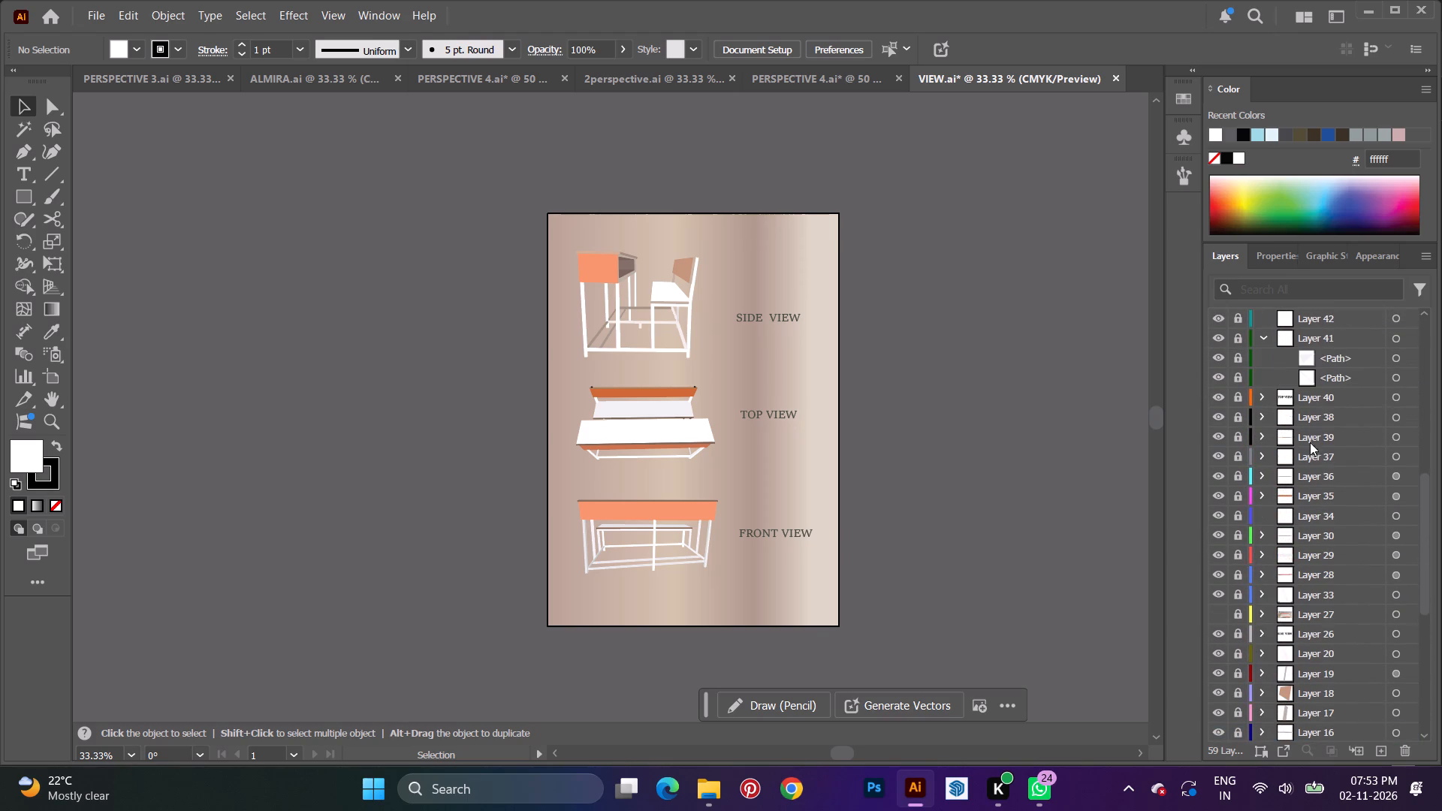
pyautogui.scroll(-2, 1292, 538)
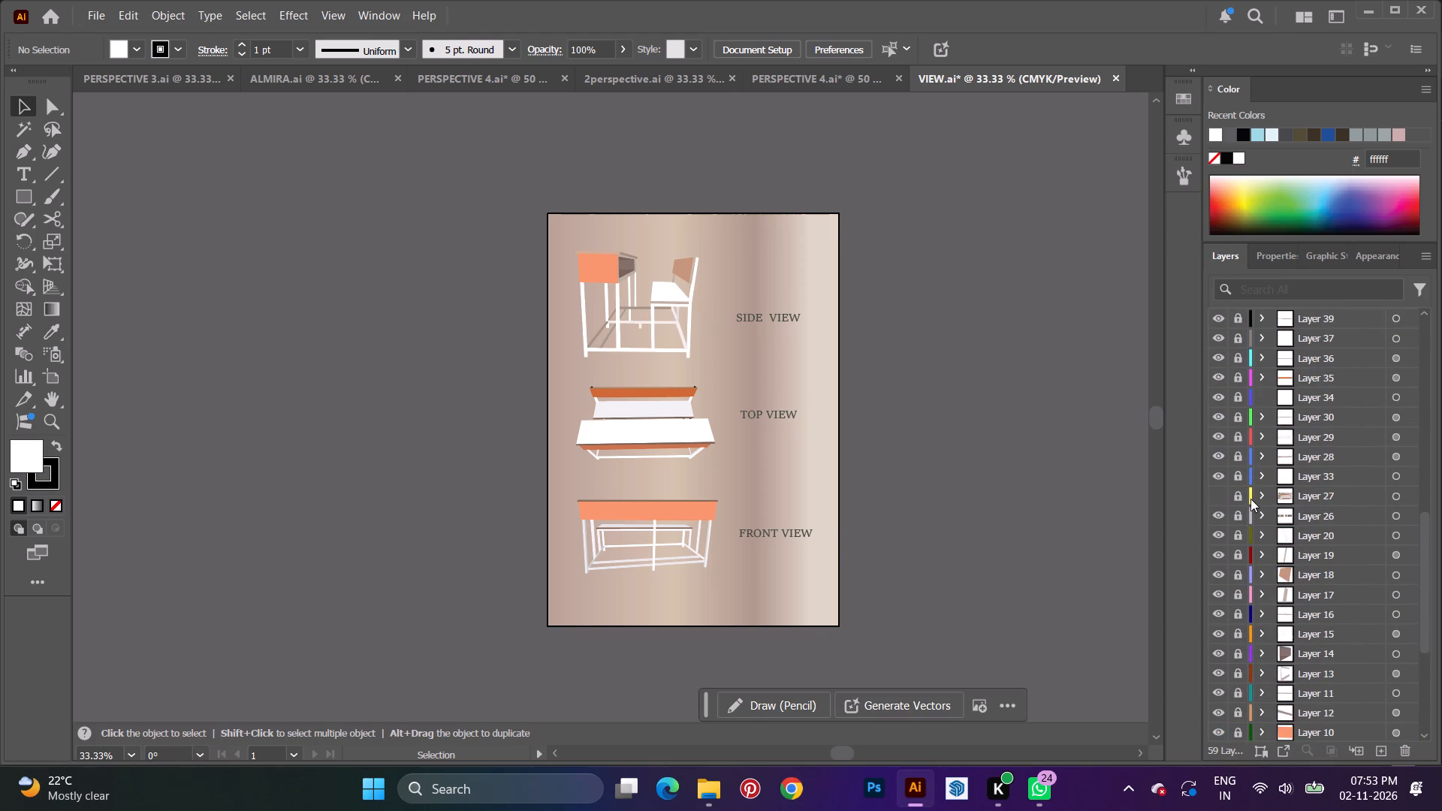
pyautogui.click(1239, 499)
pyautogui.click(1290, 497)
pyautogui.click(1409, 753)
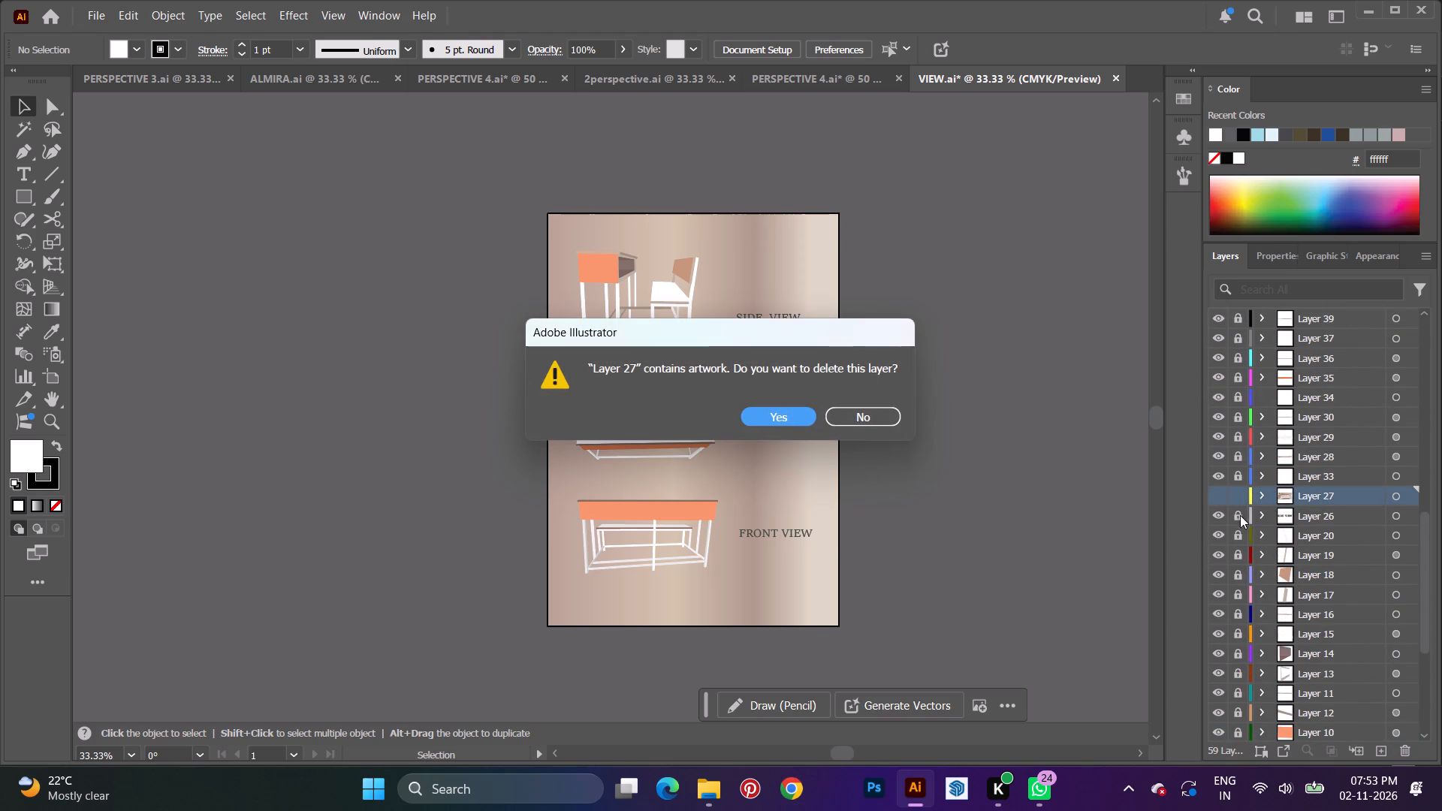
pyautogui.click(789, 415)
# Unlock the hidden Layer 45 containing the linked image and delete it together with its artwork.
pyautogui.scroll(6, 1356, 479)
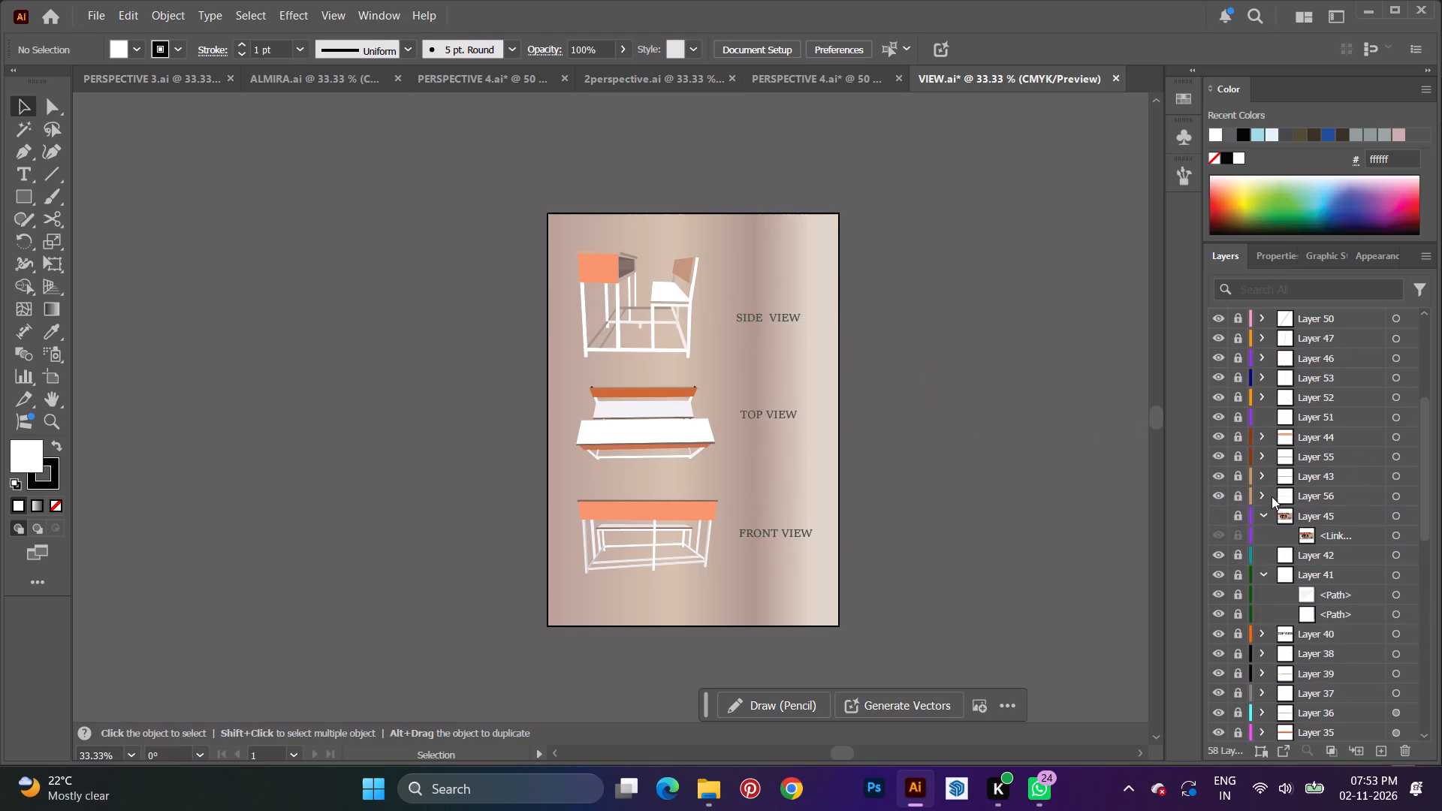
pyautogui.click(1232, 518)
pyautogui.click(1348, 518)
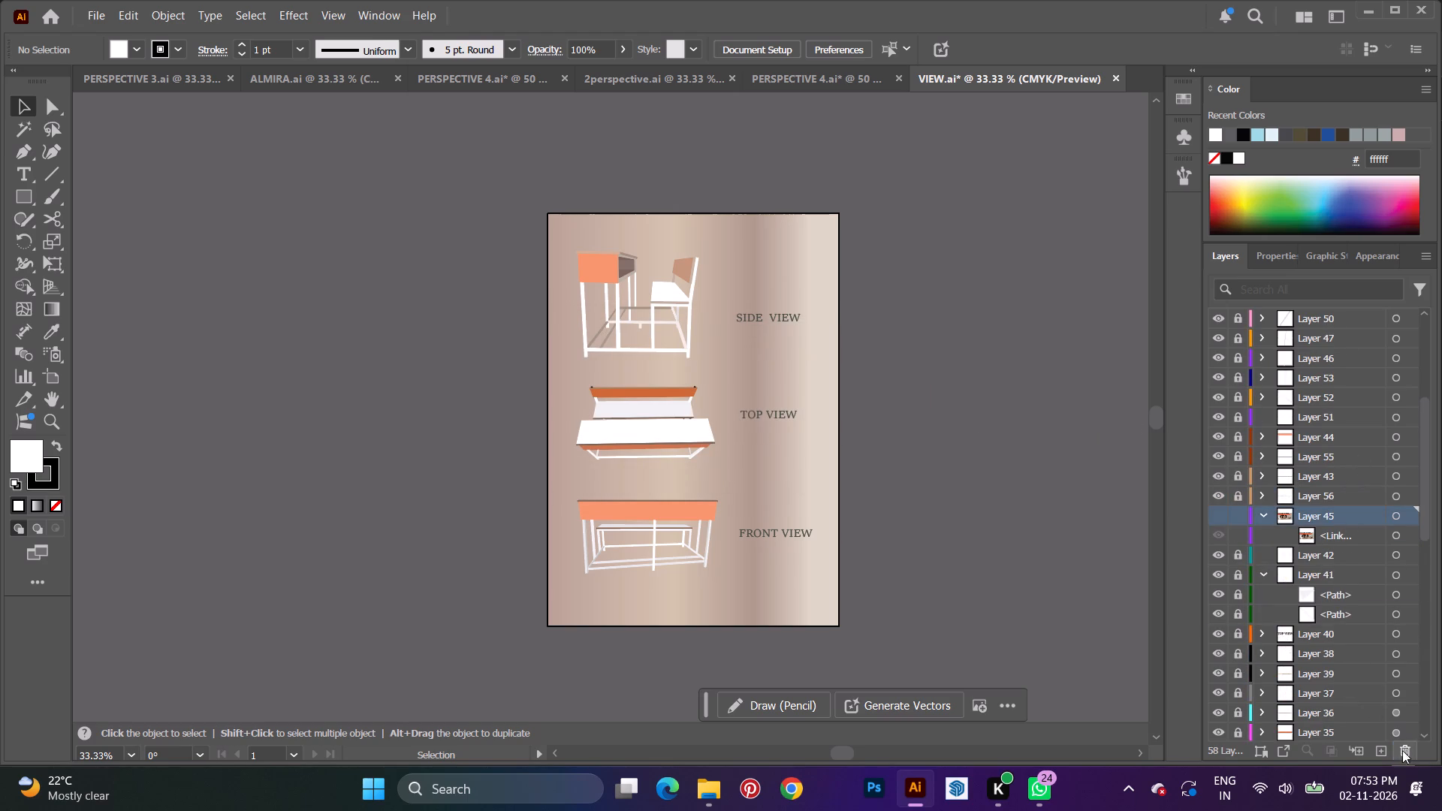
pyautogui.click(1404, 758)
pyautogui.click(1412, 749)
pyautogui.click(789, 420)
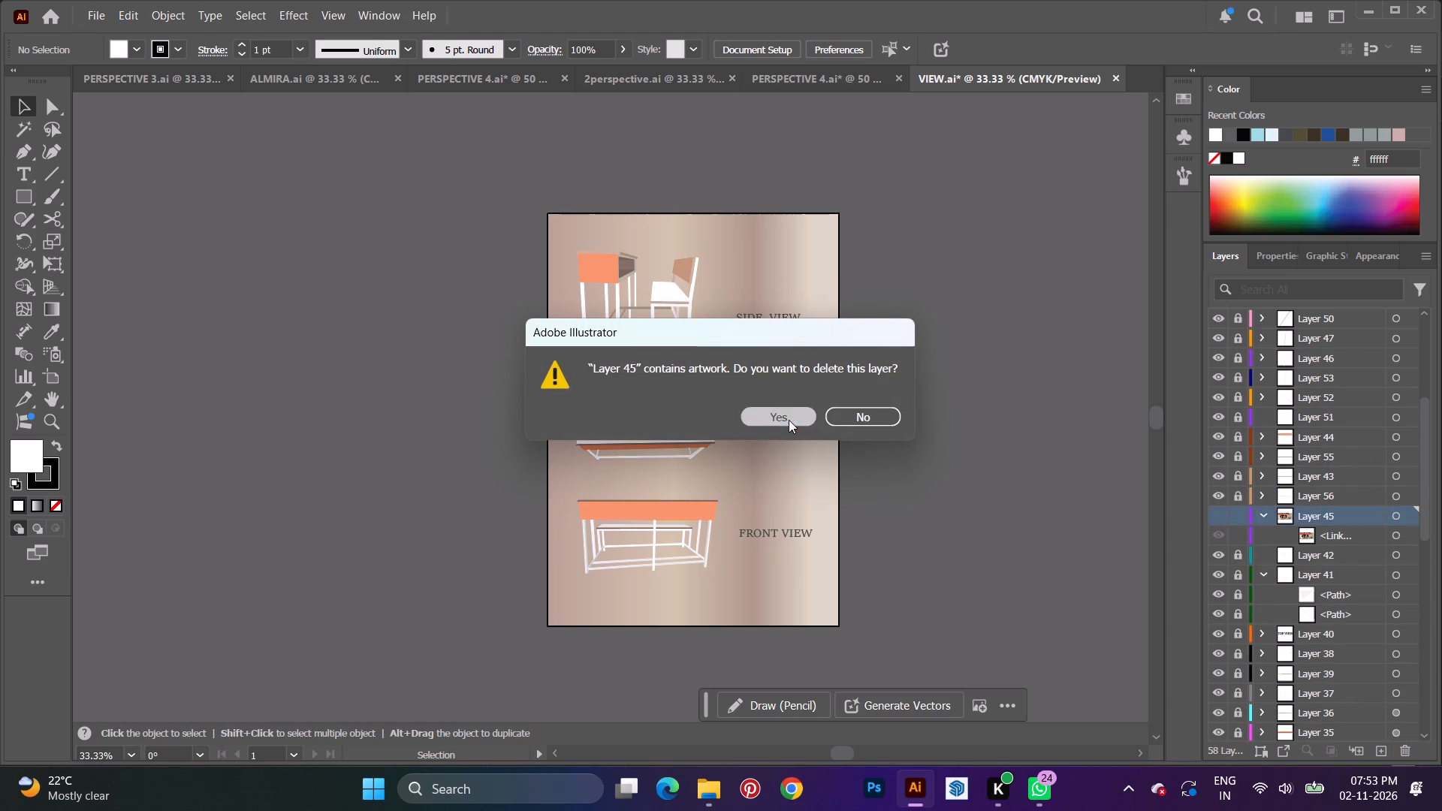
# Save the bench drawing as BENCH in Adobe Illustrator format in the PERSPECTIVE VIEW folder in Downloads.
pyautogui.scroll(5, 1317, 524)
pyautogui.scroll(5, 1285, 451)
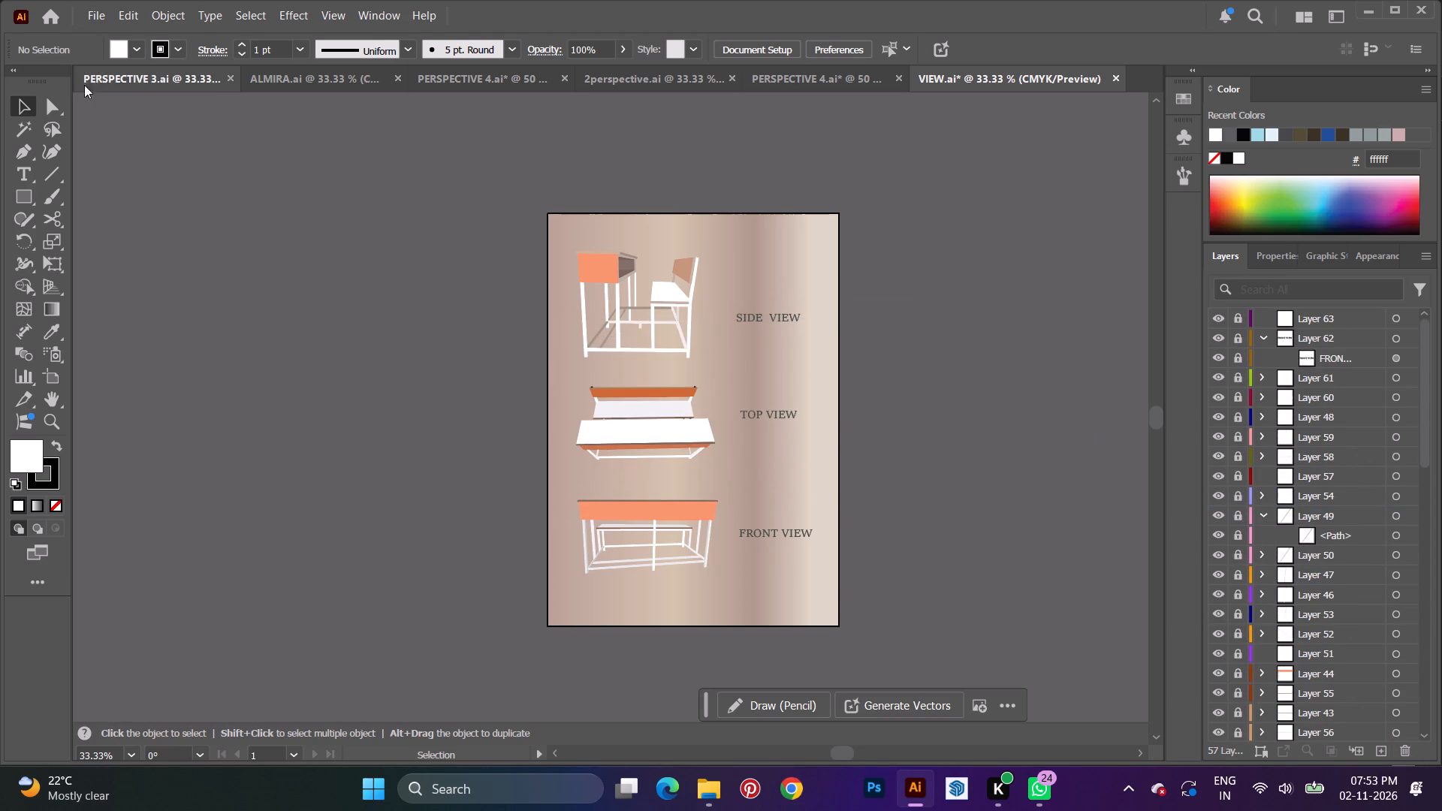
pyautogui.click(92, 10)
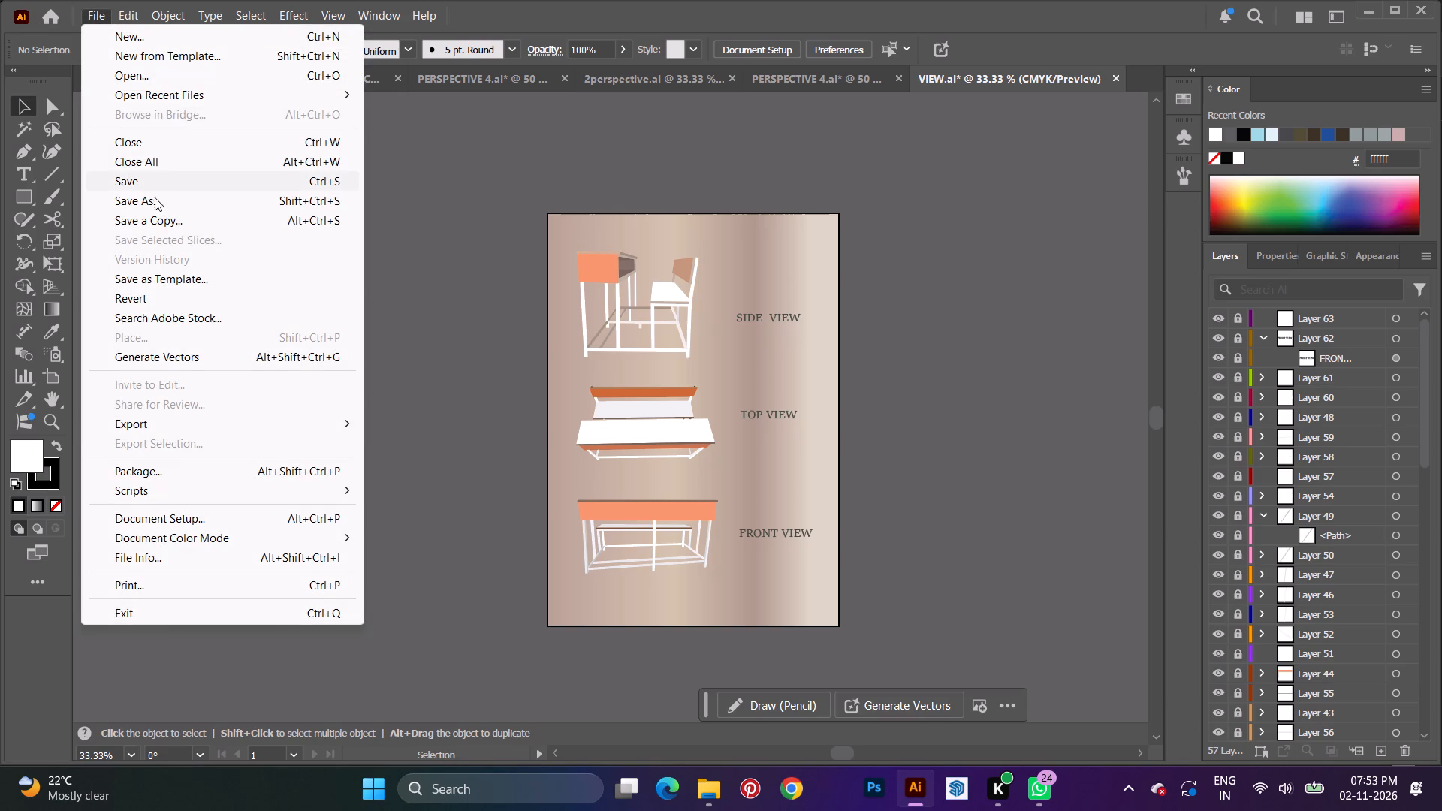
pyautogui.click(170, 201)
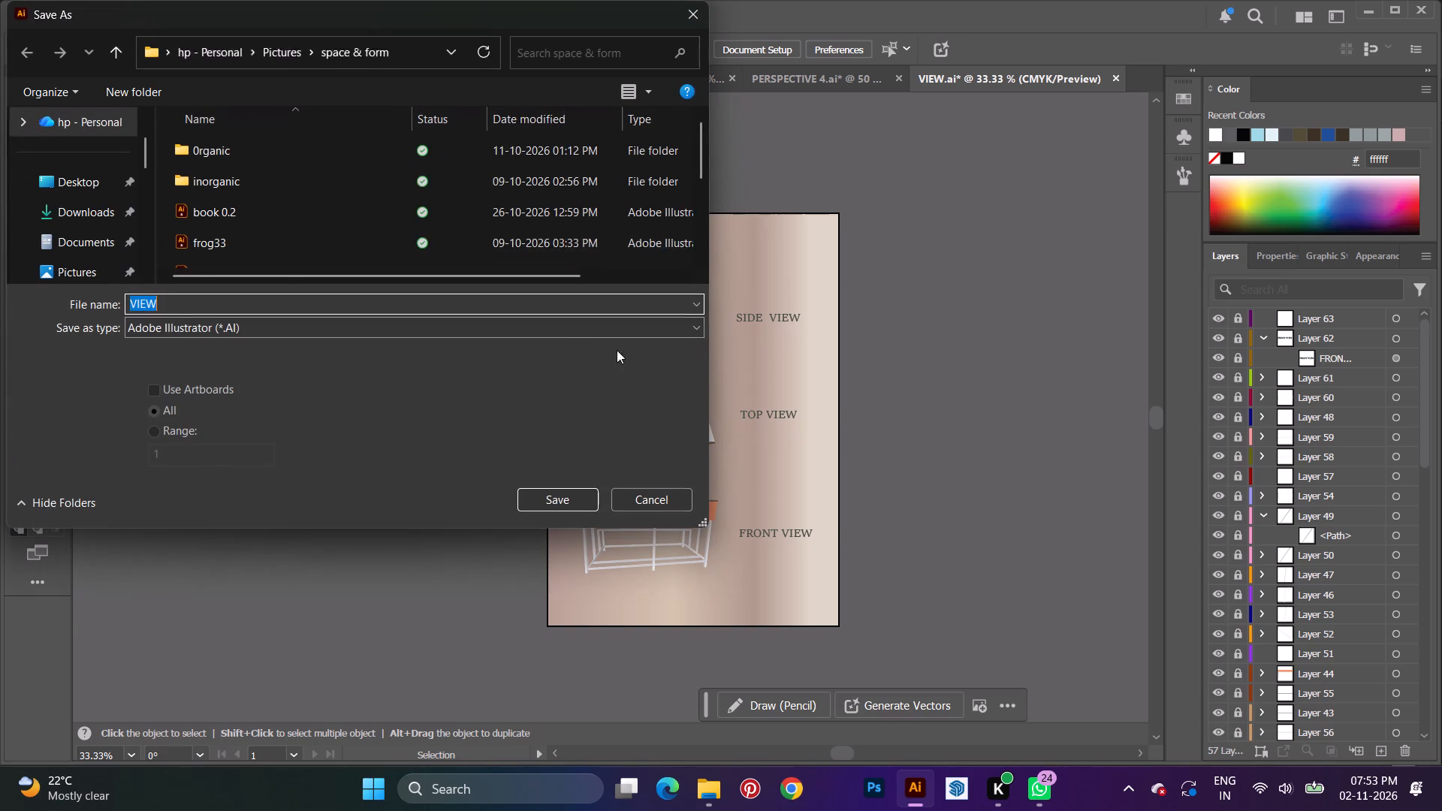
pyautogui.press('BackSpace')
pyautogui.press('b')
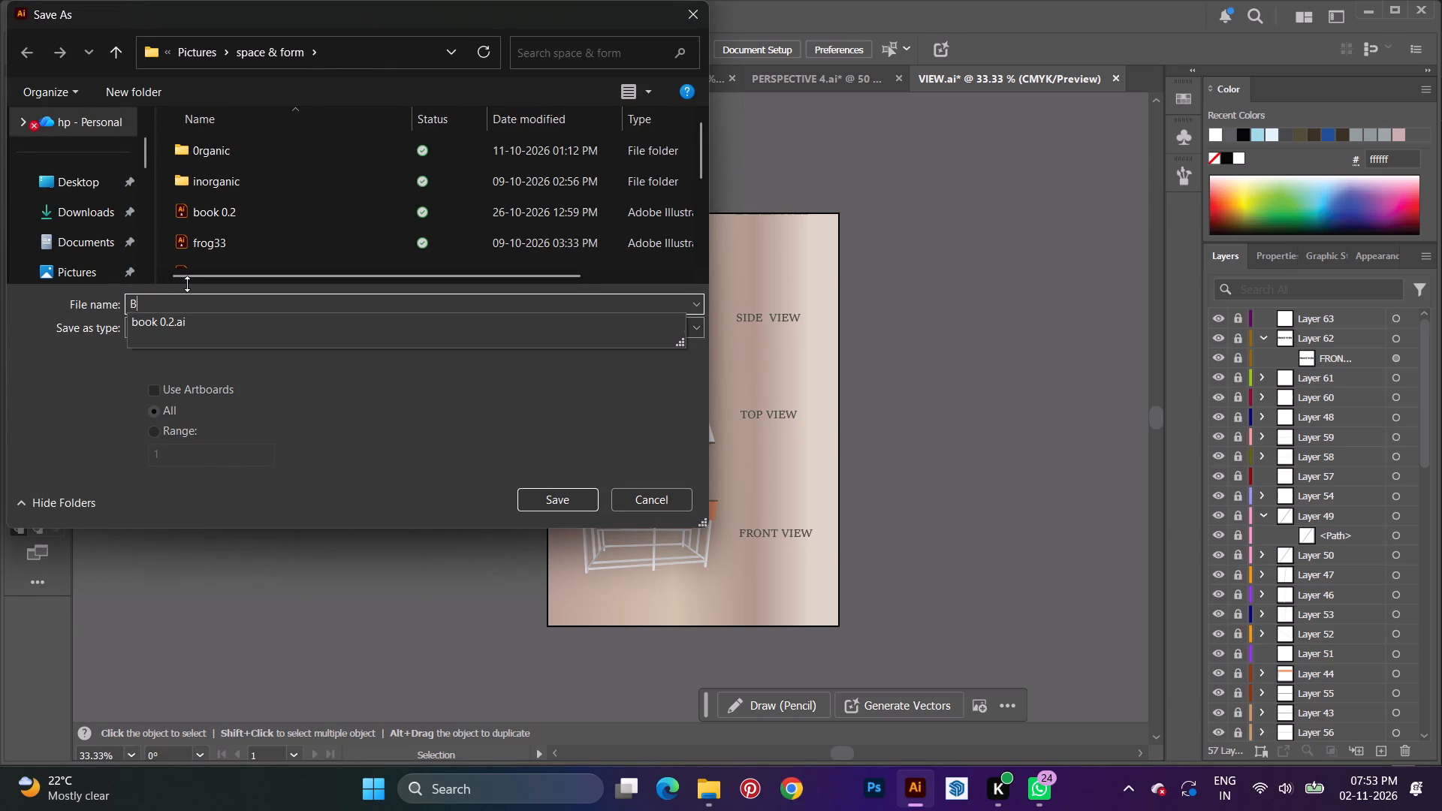
pyautogui.write('ENCH')
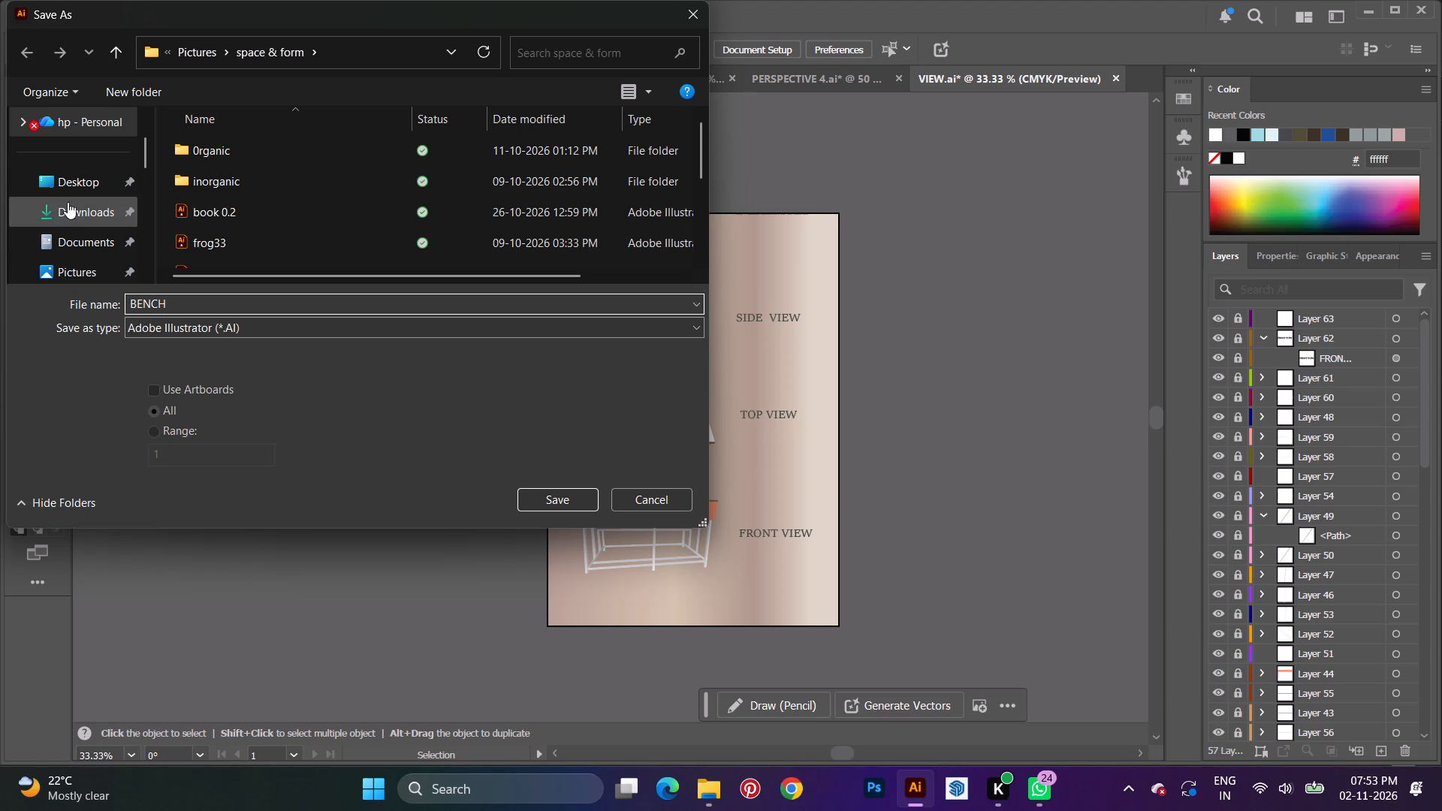
pyautogui.click(68, 205)
pyautogui.click(231, 173)
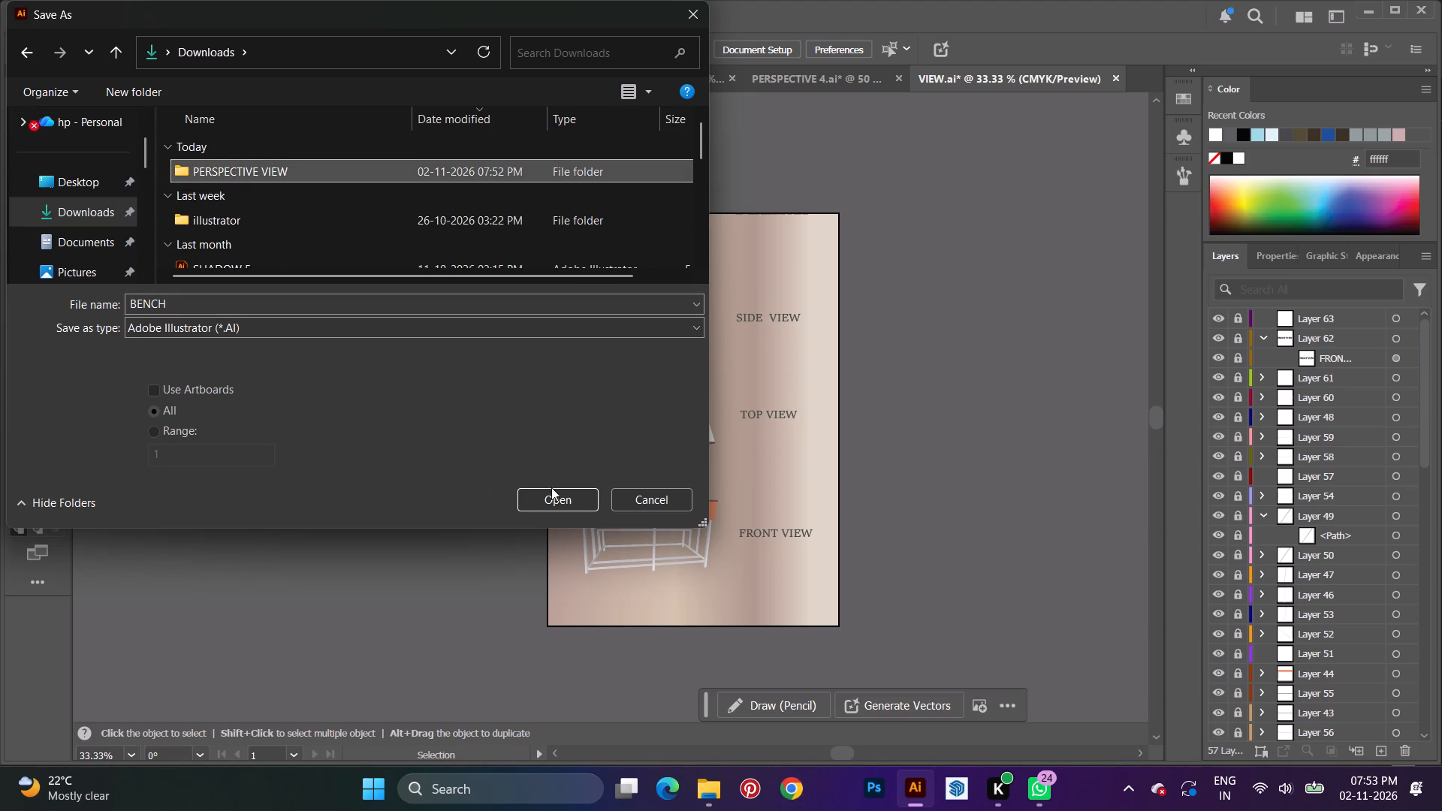
pyautogui.click(560, 499)
pyautogui.click(551, 499)
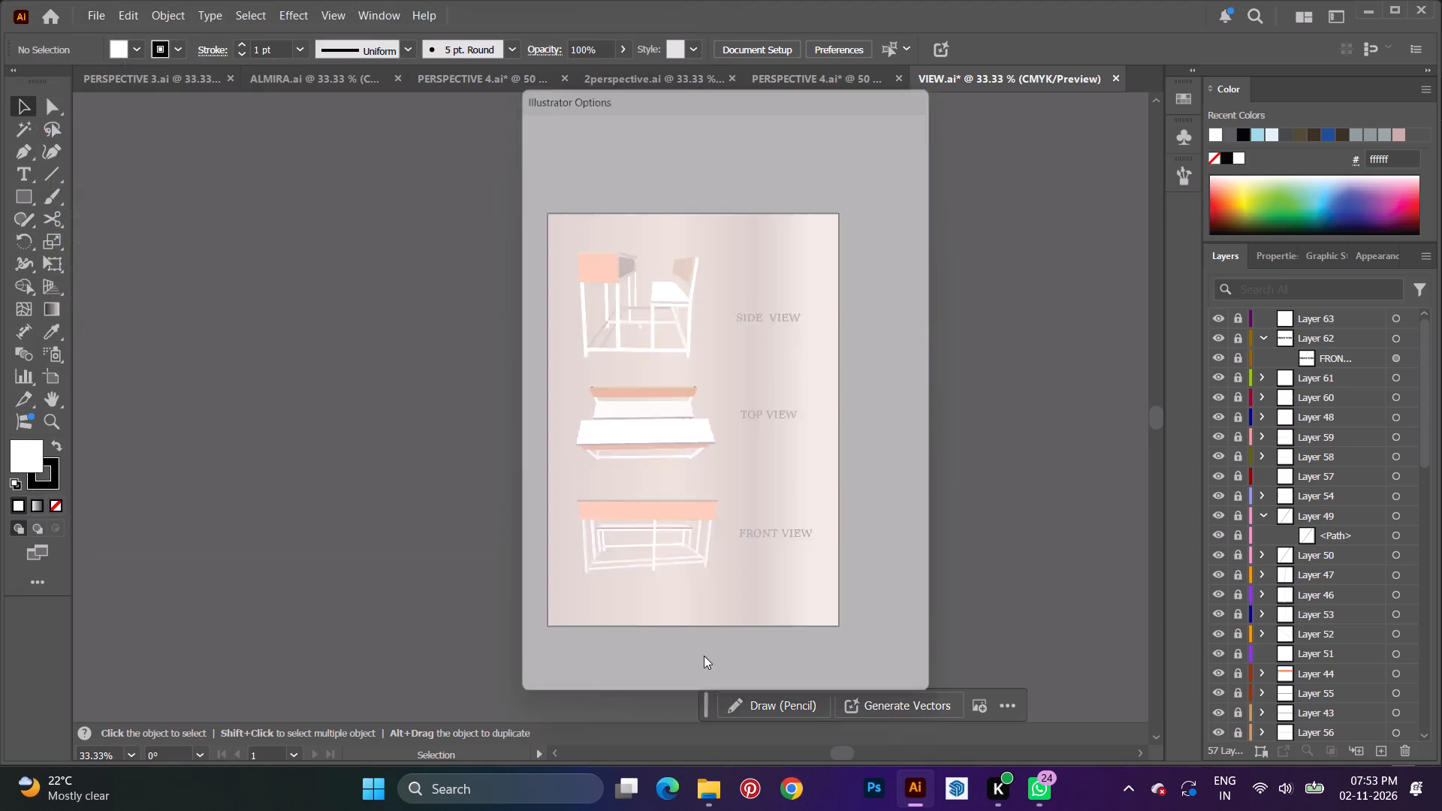
pyautogui.click(801, 681)
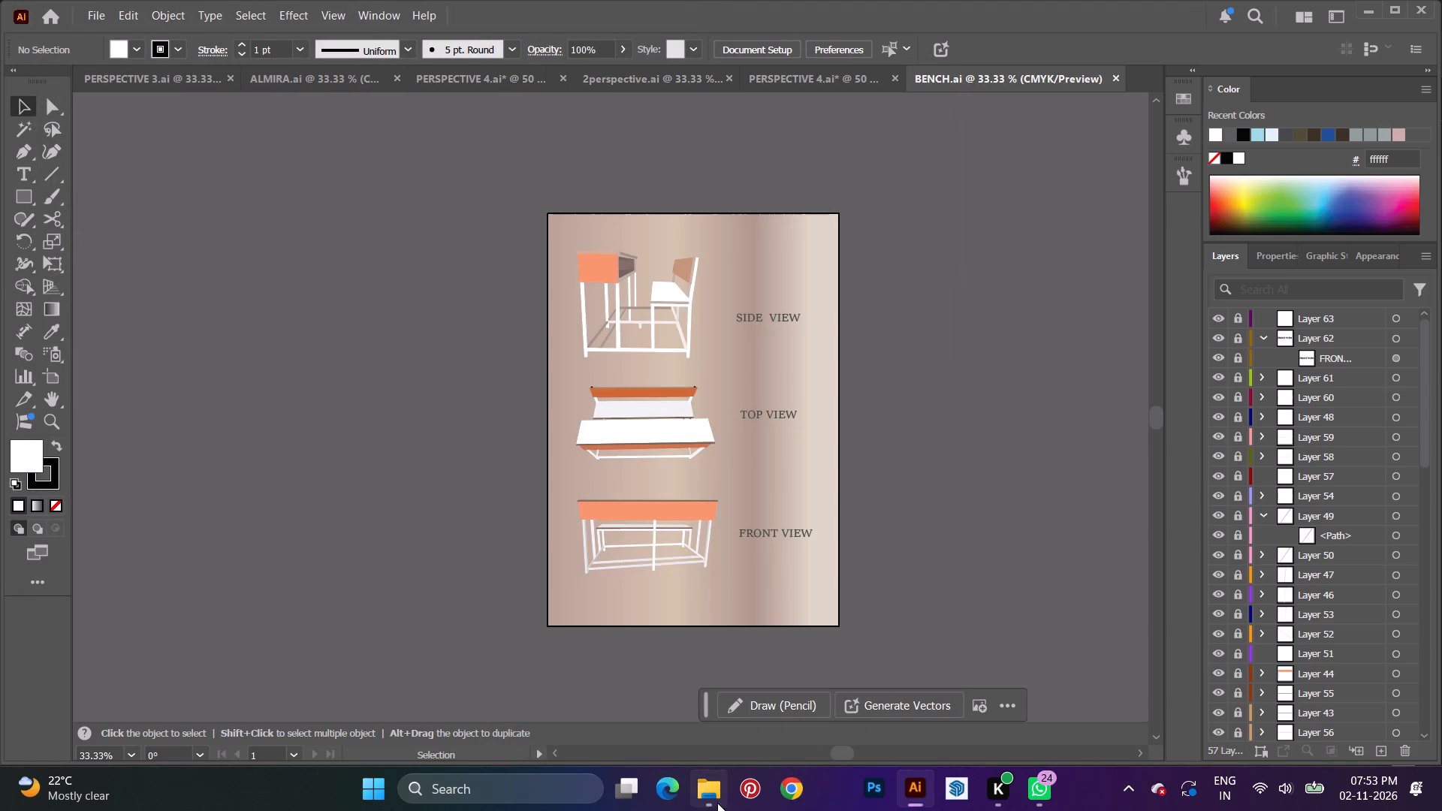
# Switch to File Explorer to check the files in the PERSPECTIVE VIEW folder, and look through the rest of Downloads.
pyautogui.click(717, 803)
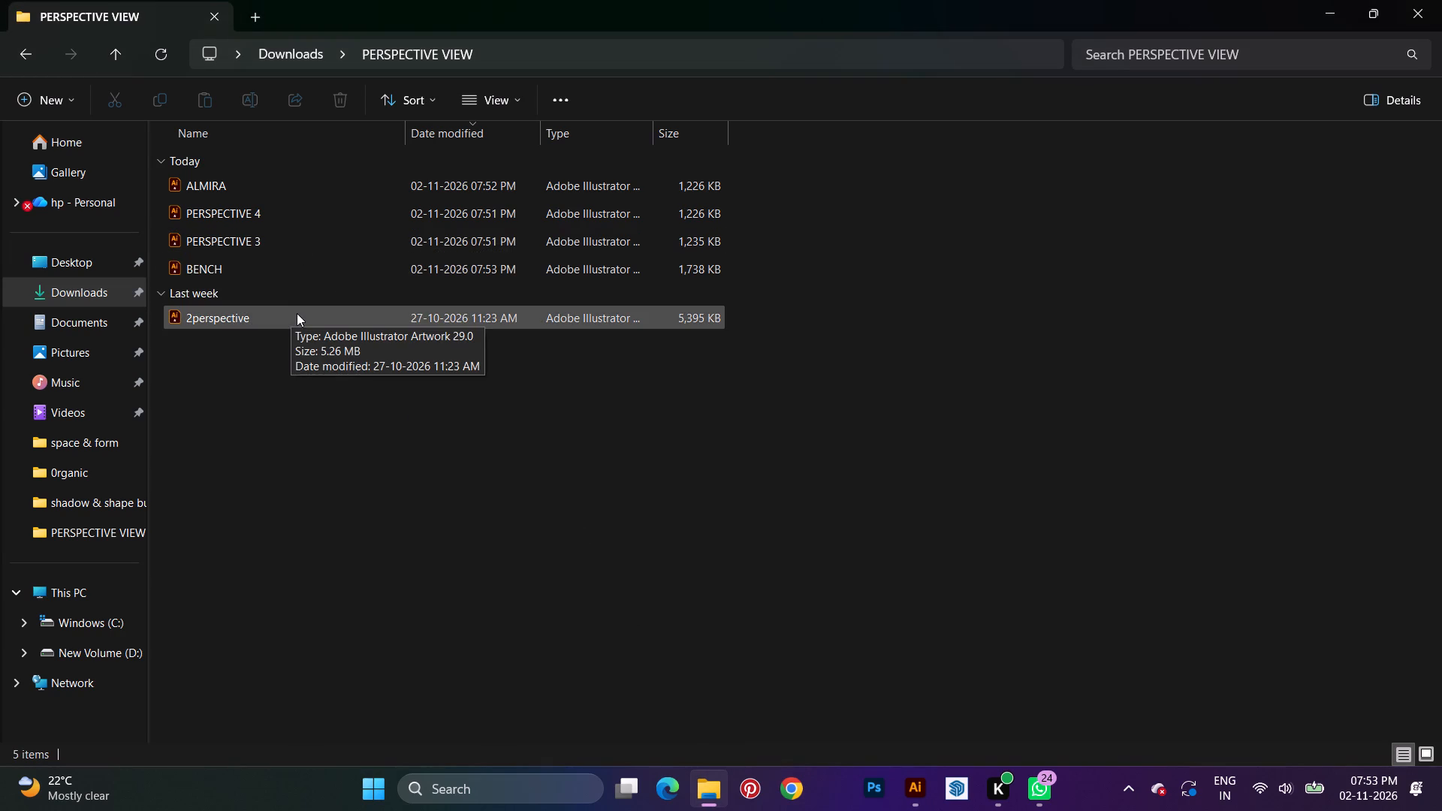
pyautogui.click(915, 795)
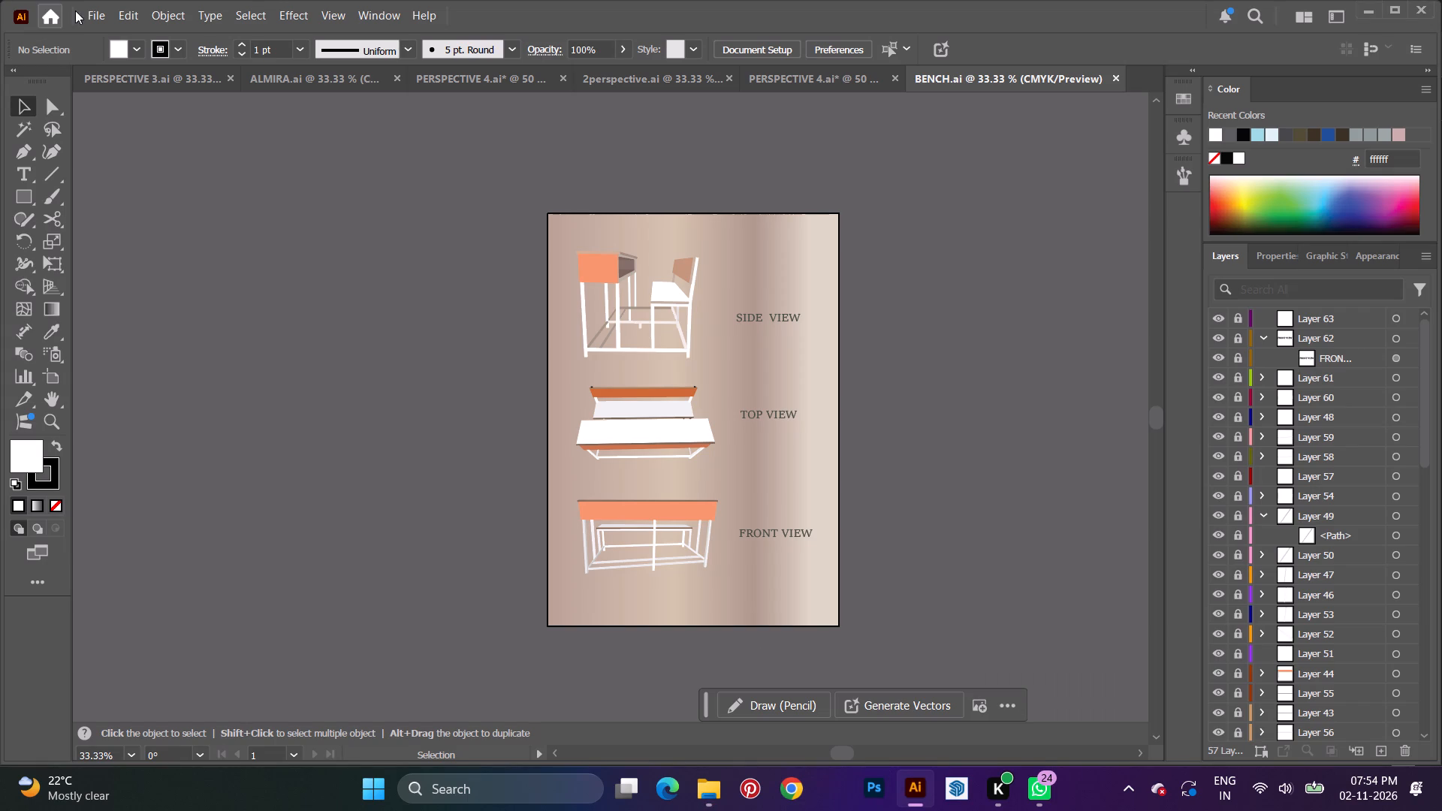
pyautogui.click(93, 13)
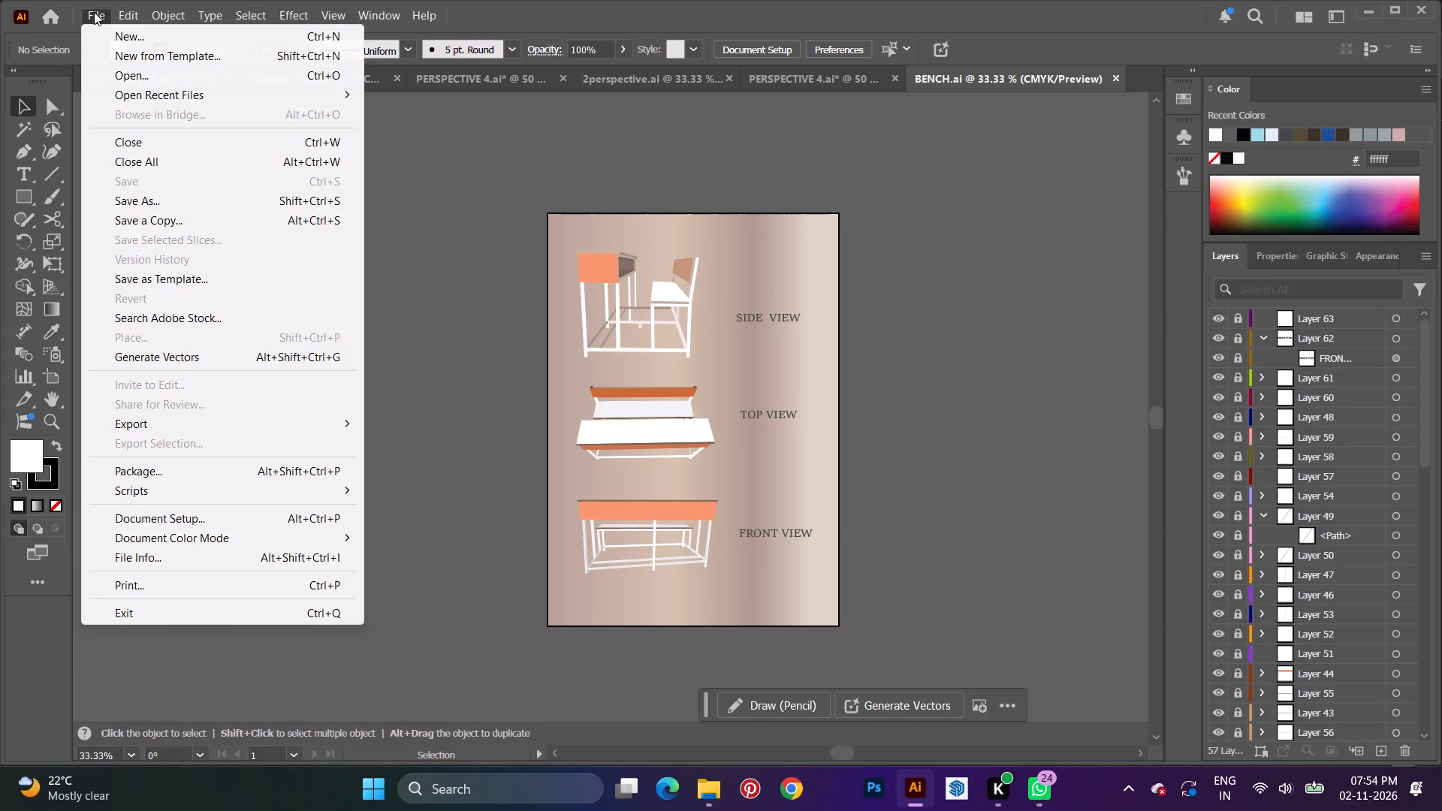
pyautogui.click(478, 327)
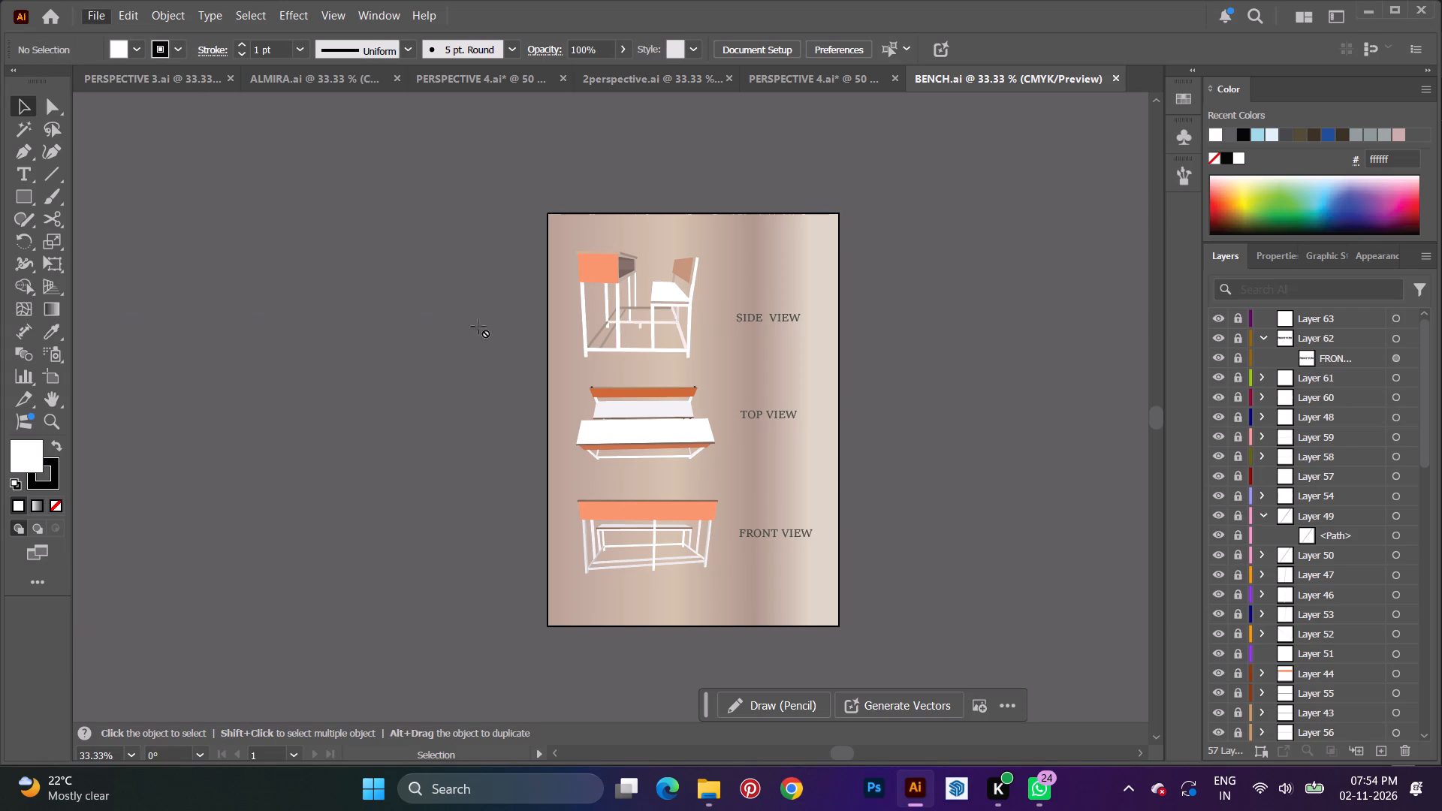
pyautogui.click(700, 802)
pyautogui.click(56, 300)
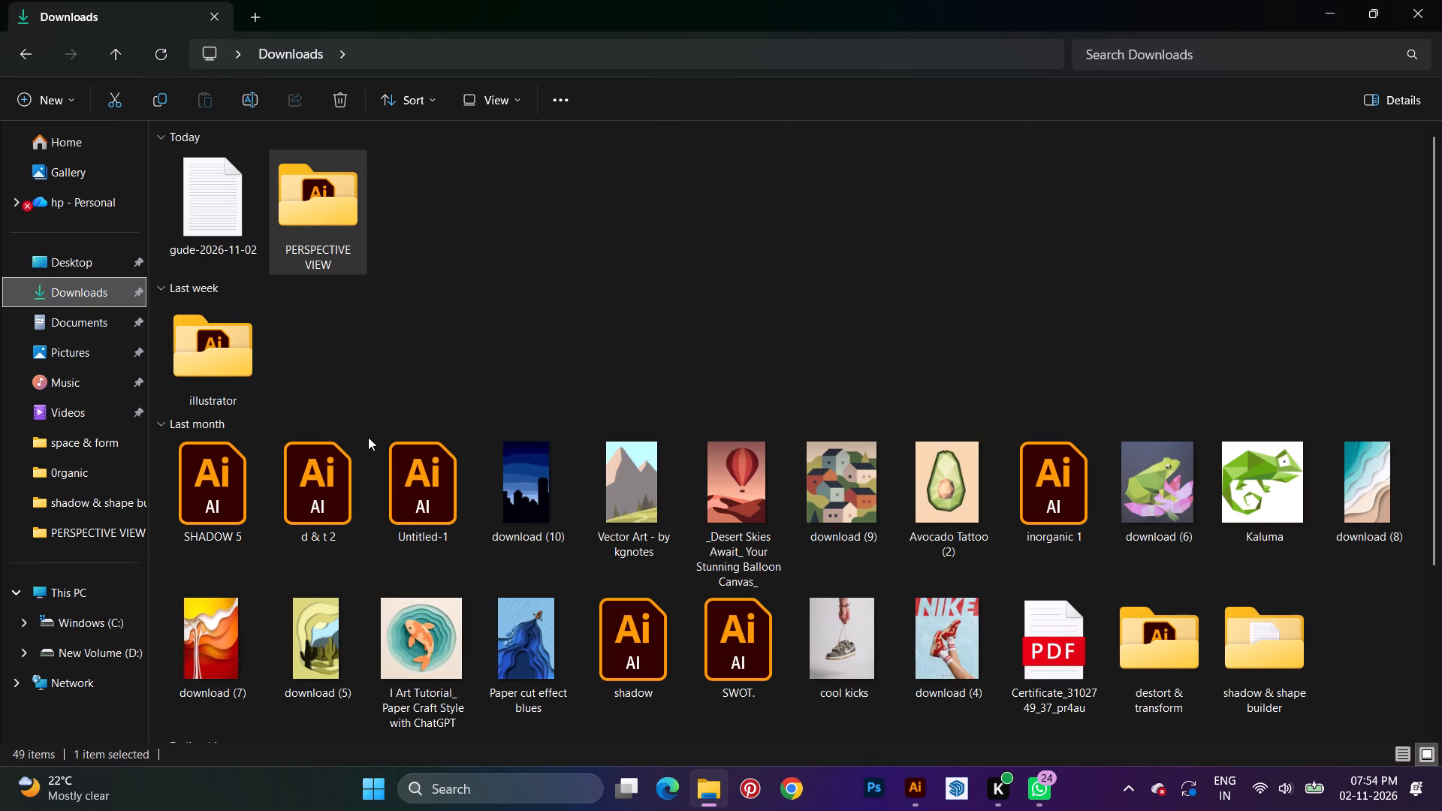
pyautogui.scroll(-5, 369, 439)
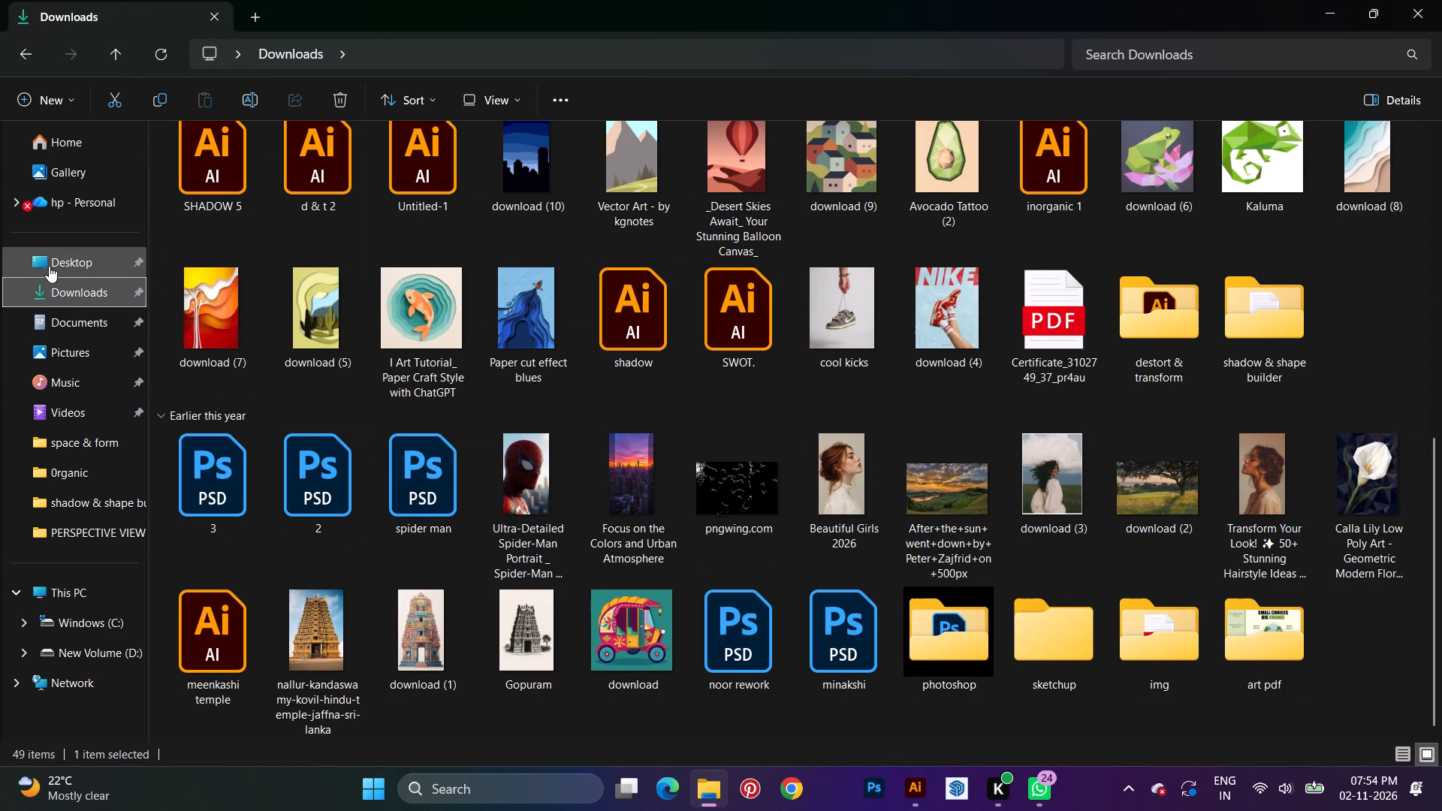
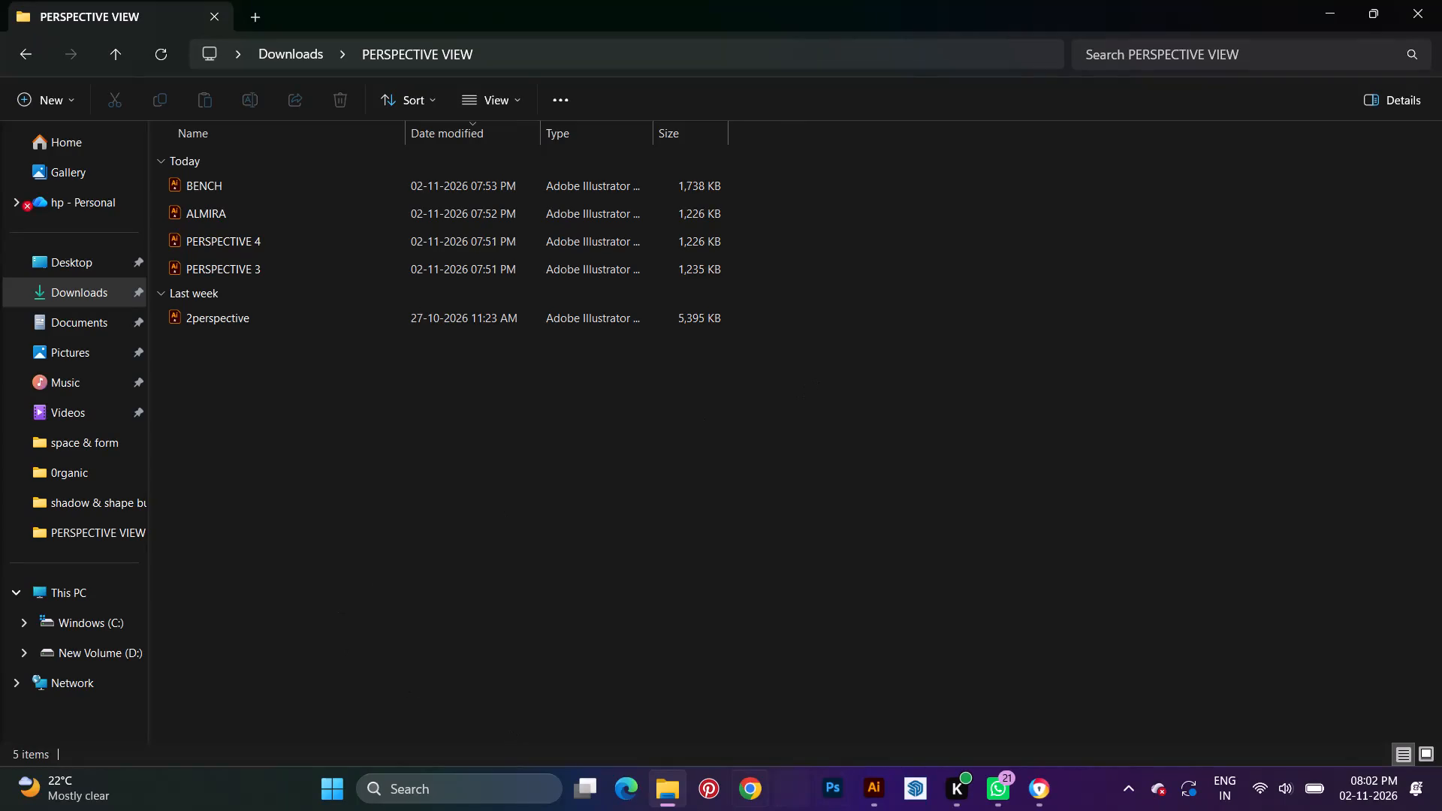
# Switch to Adobe Illustrator and bring up the file commands for the BENCH.ai document.
pyautogui.click(876, 789)
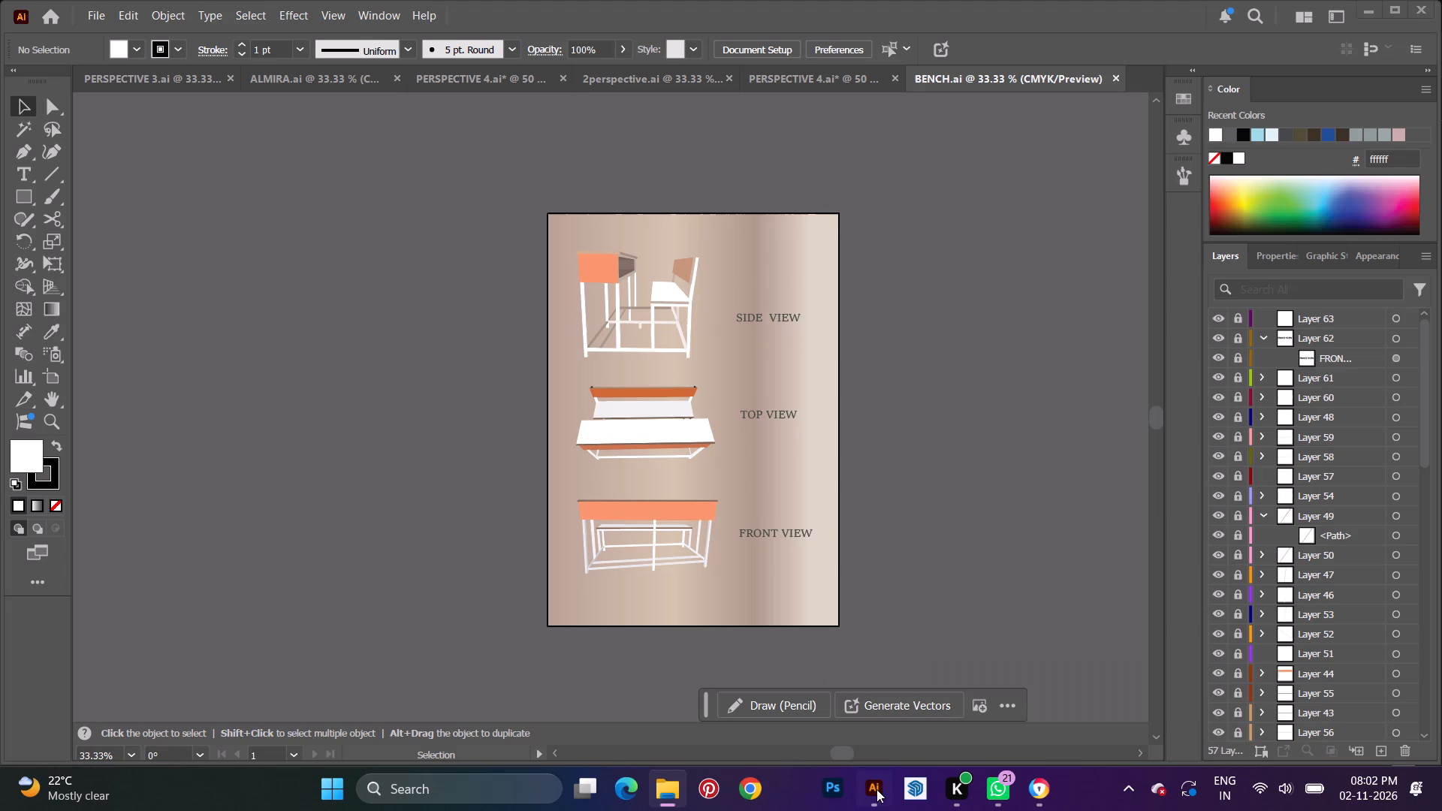
pyautogui.click(95, 11)
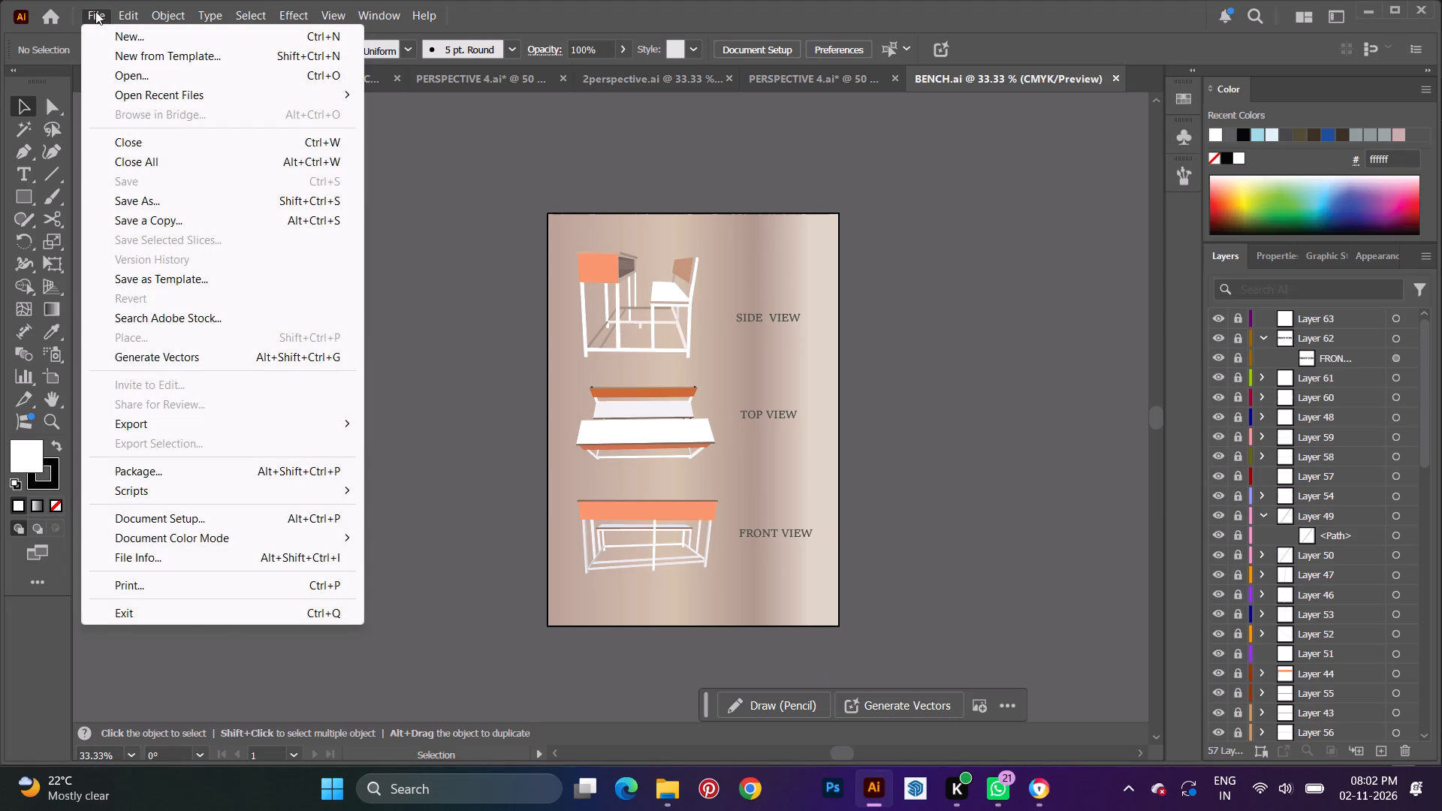
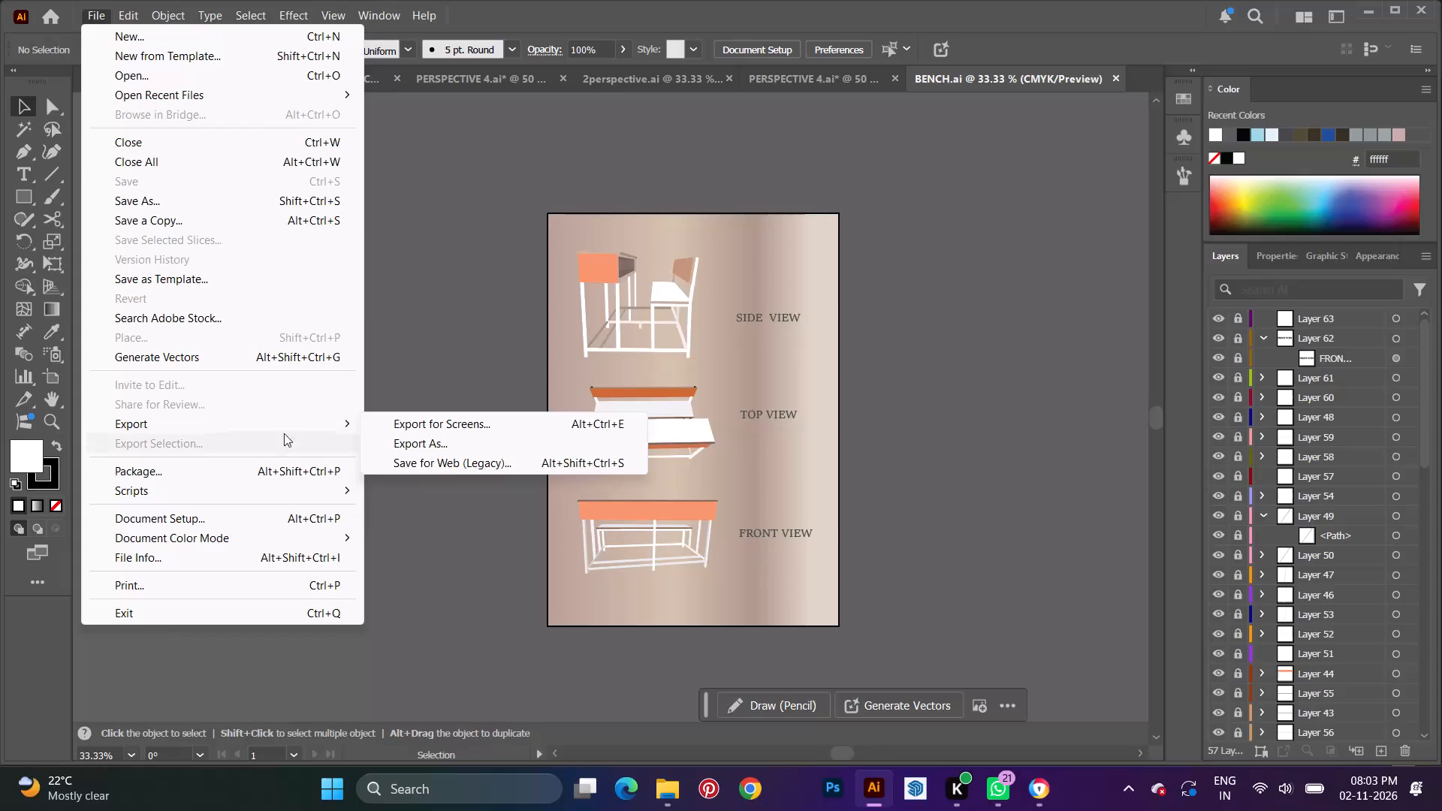
# Export BENCH as a JPEG to the PERSPECTIVE VIEW folder in Downloads, using CMYK, maximum quality and 300 ppi.
pyautogui.click(434, 447)
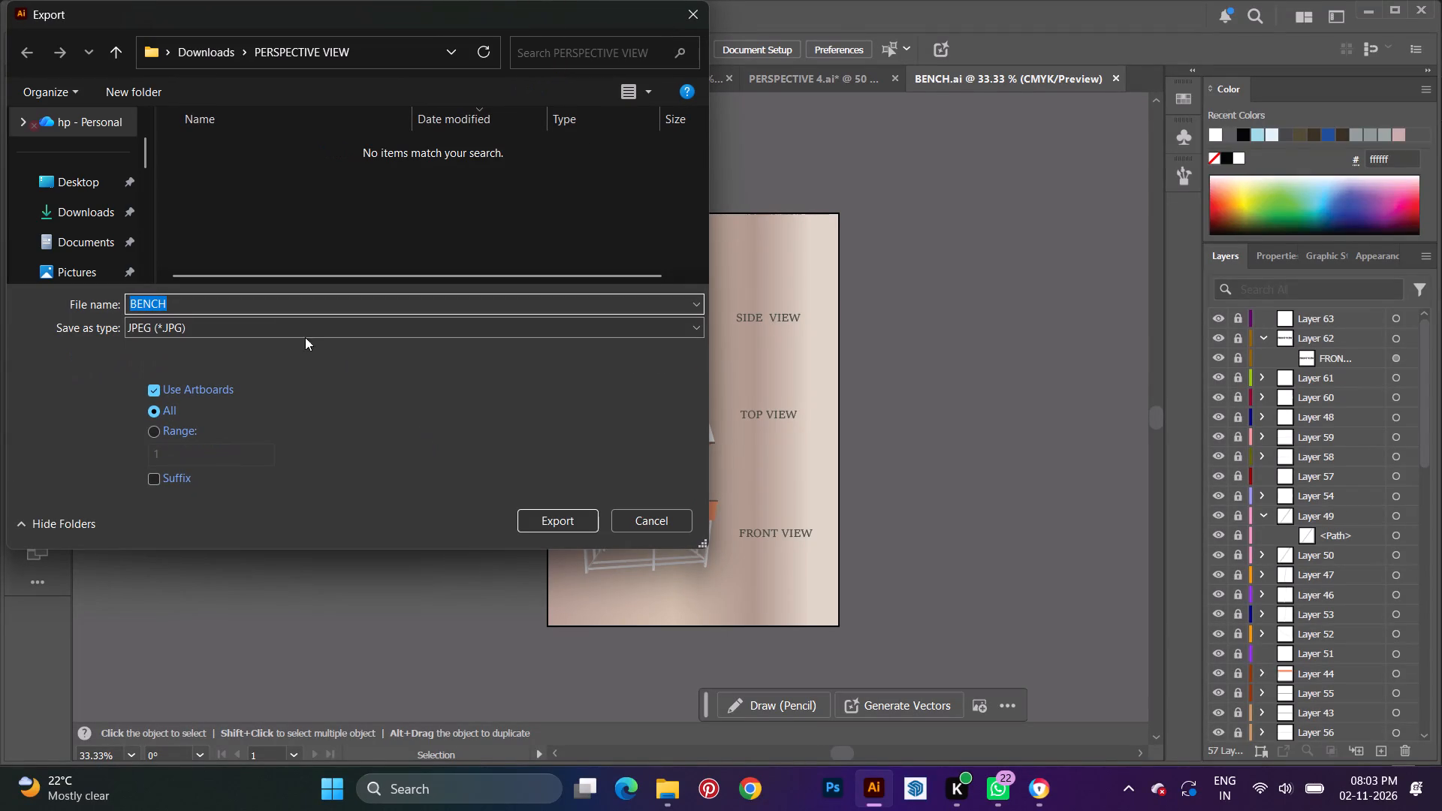
pyautogui.click(75, 205)
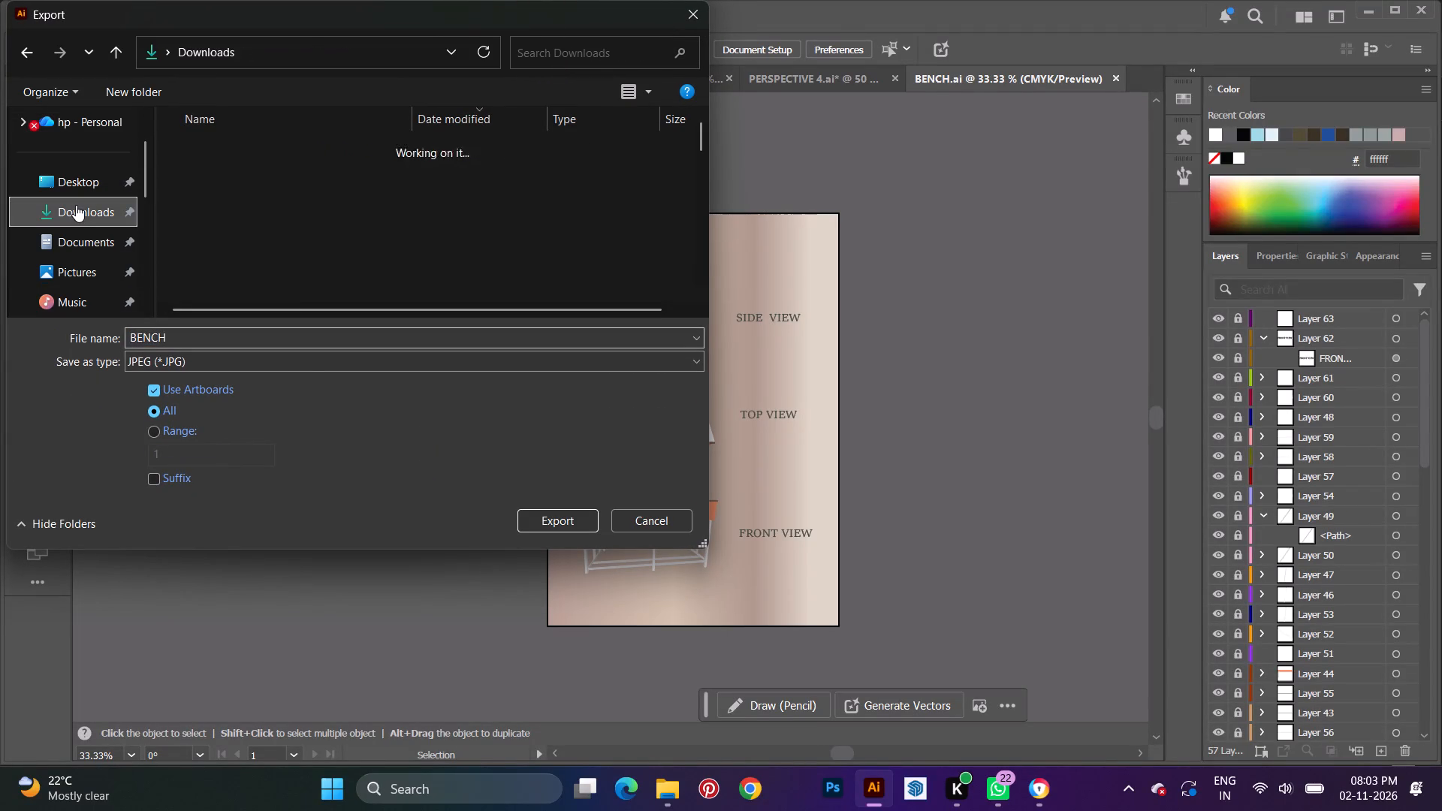
pyautogui.click(231, 160)
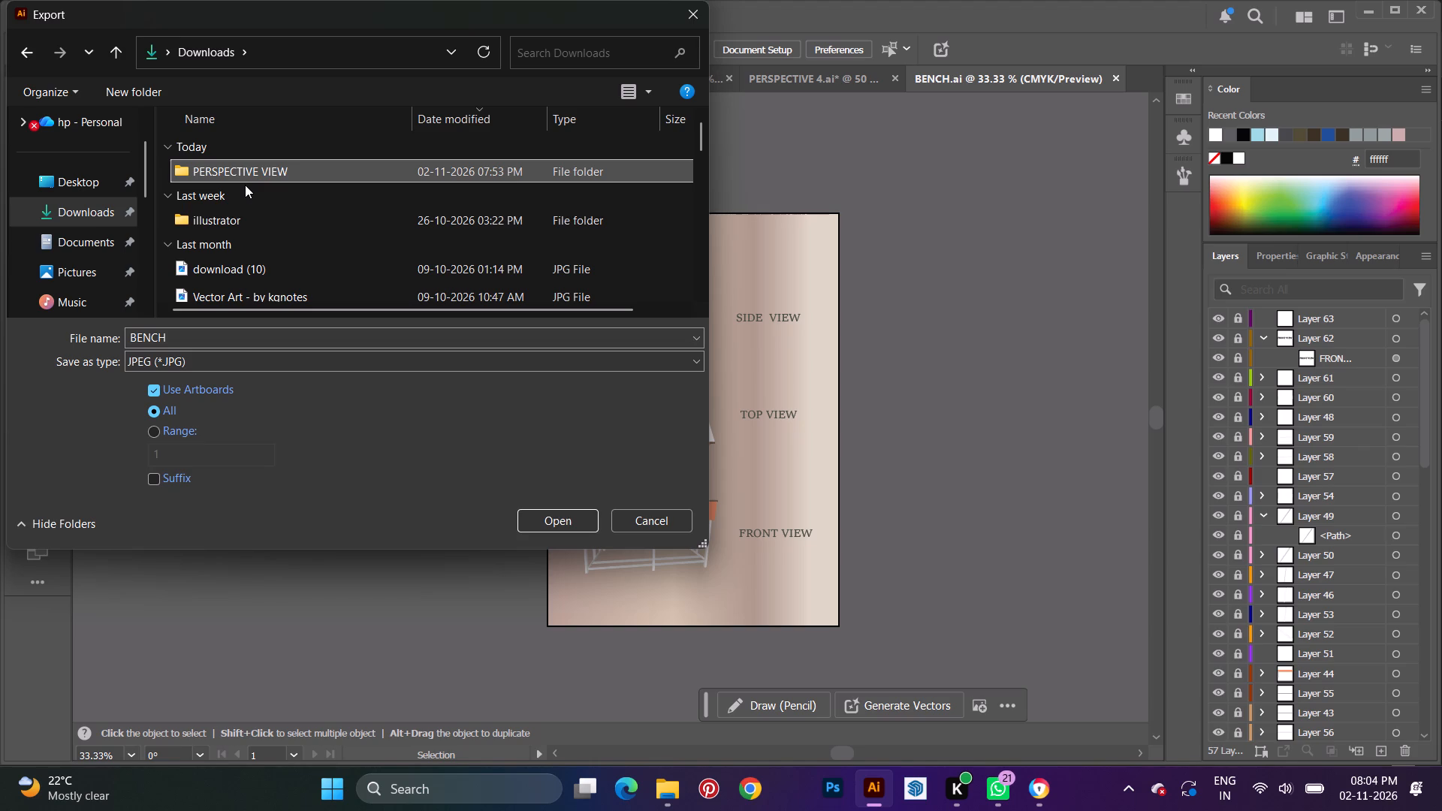
pyautogui.click(557, 526)
pyautogui.click(560, 521)
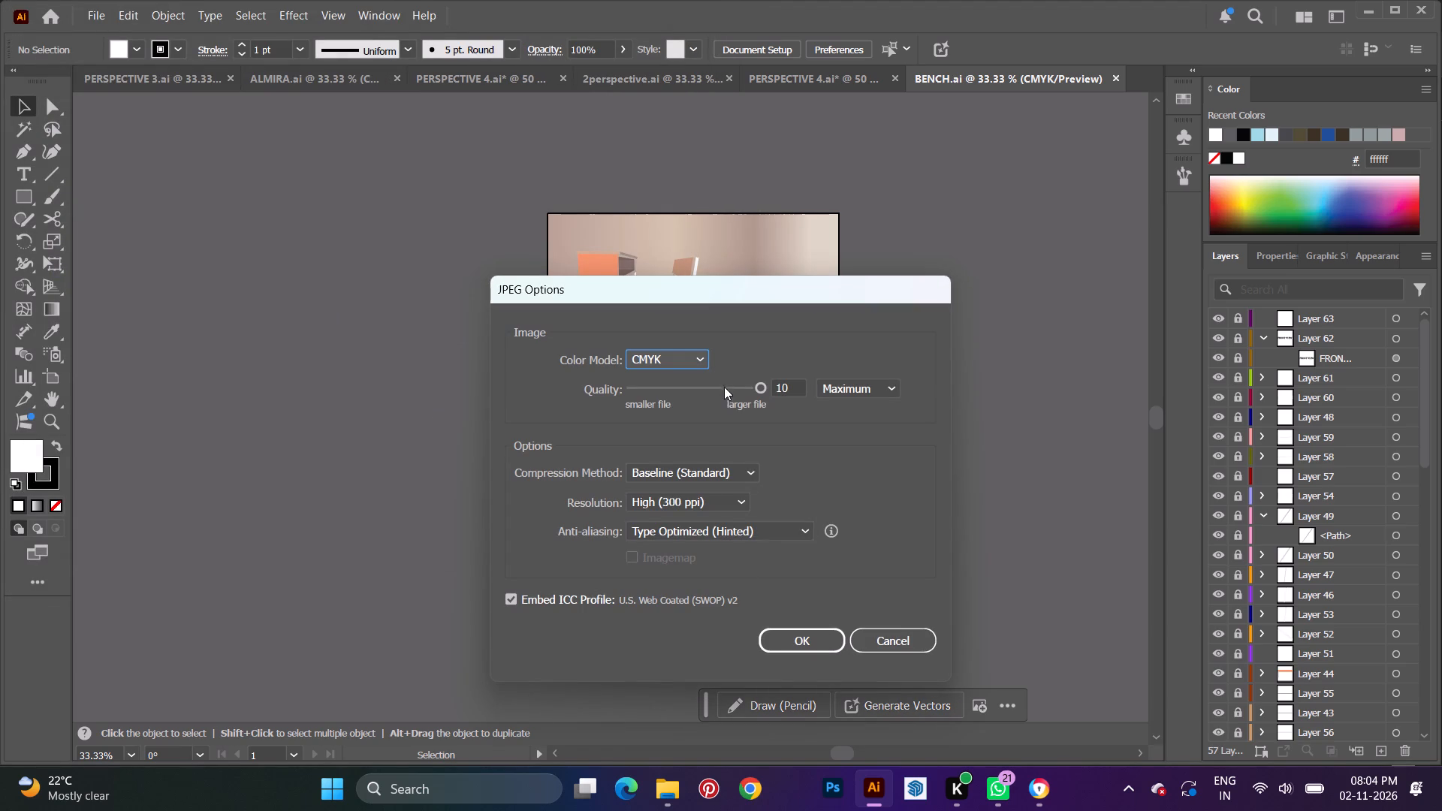
pyautogui.click(804, 647)
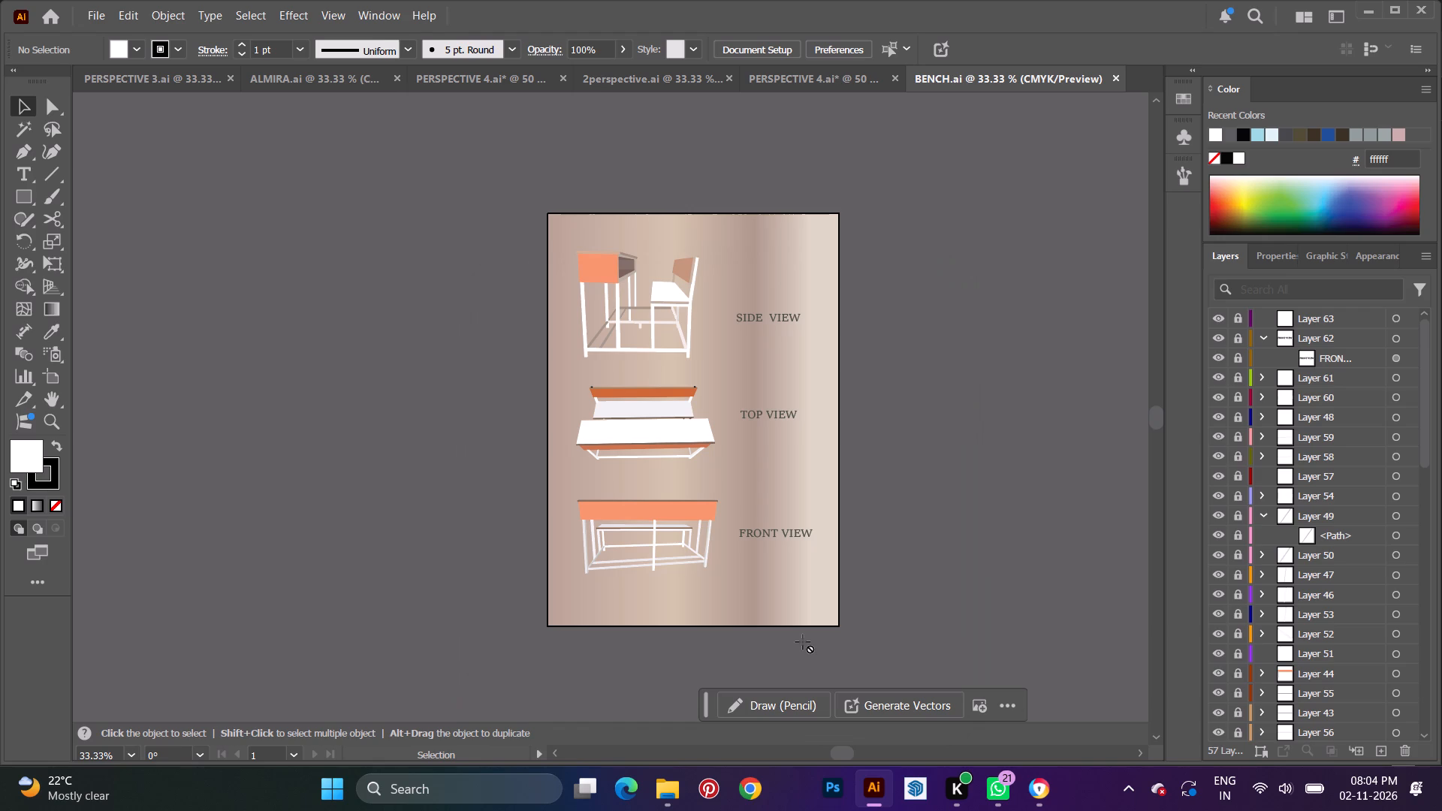
# Export the ALMIRA.ai document as a JPEG named ALMIRA to the PERSPECTIVE VIEW folder in Downloads.
pyautogui.click(276, 71)
pyautogui.click(88, 18)
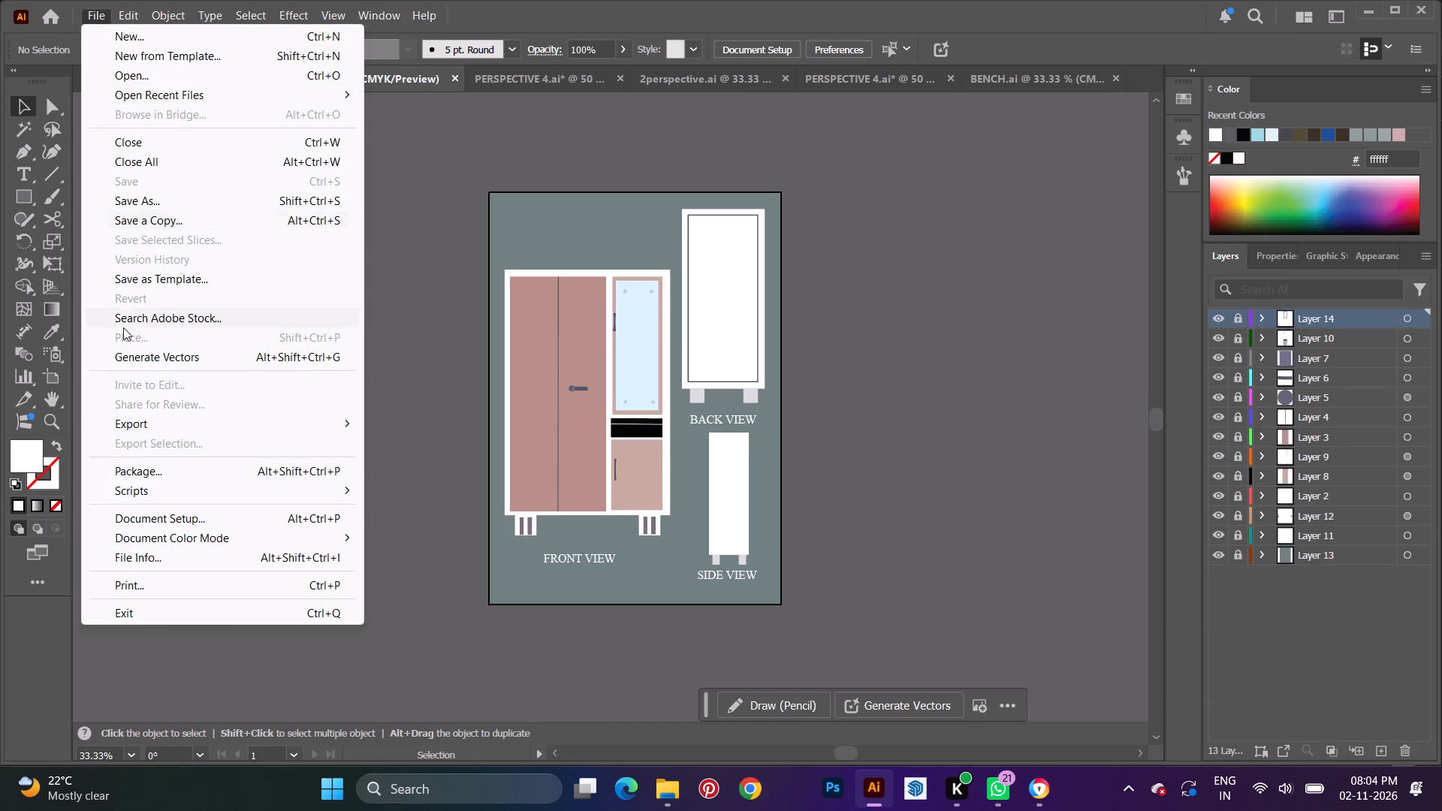
pyautogui.click(134, 430)
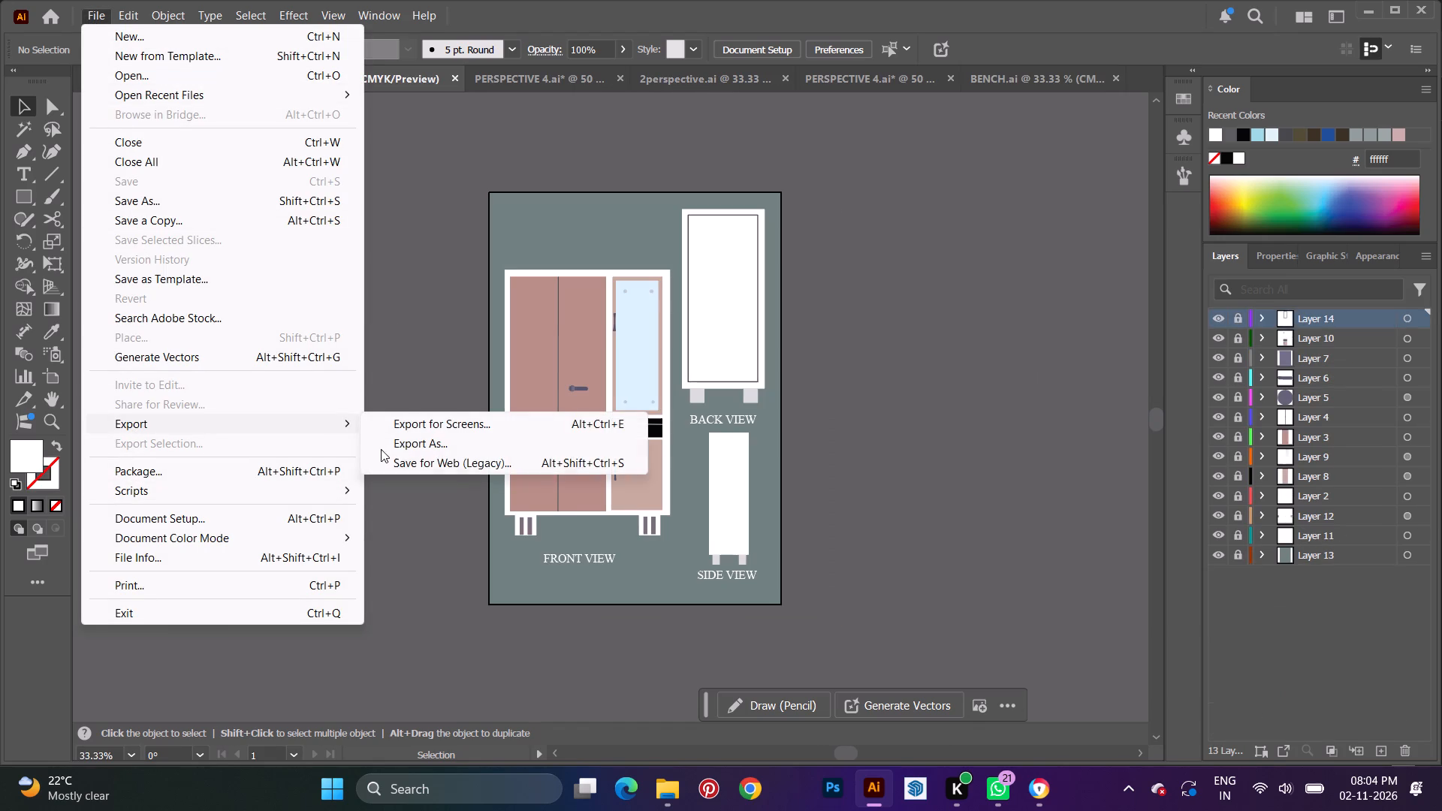
pyautogui.click(396, 451)
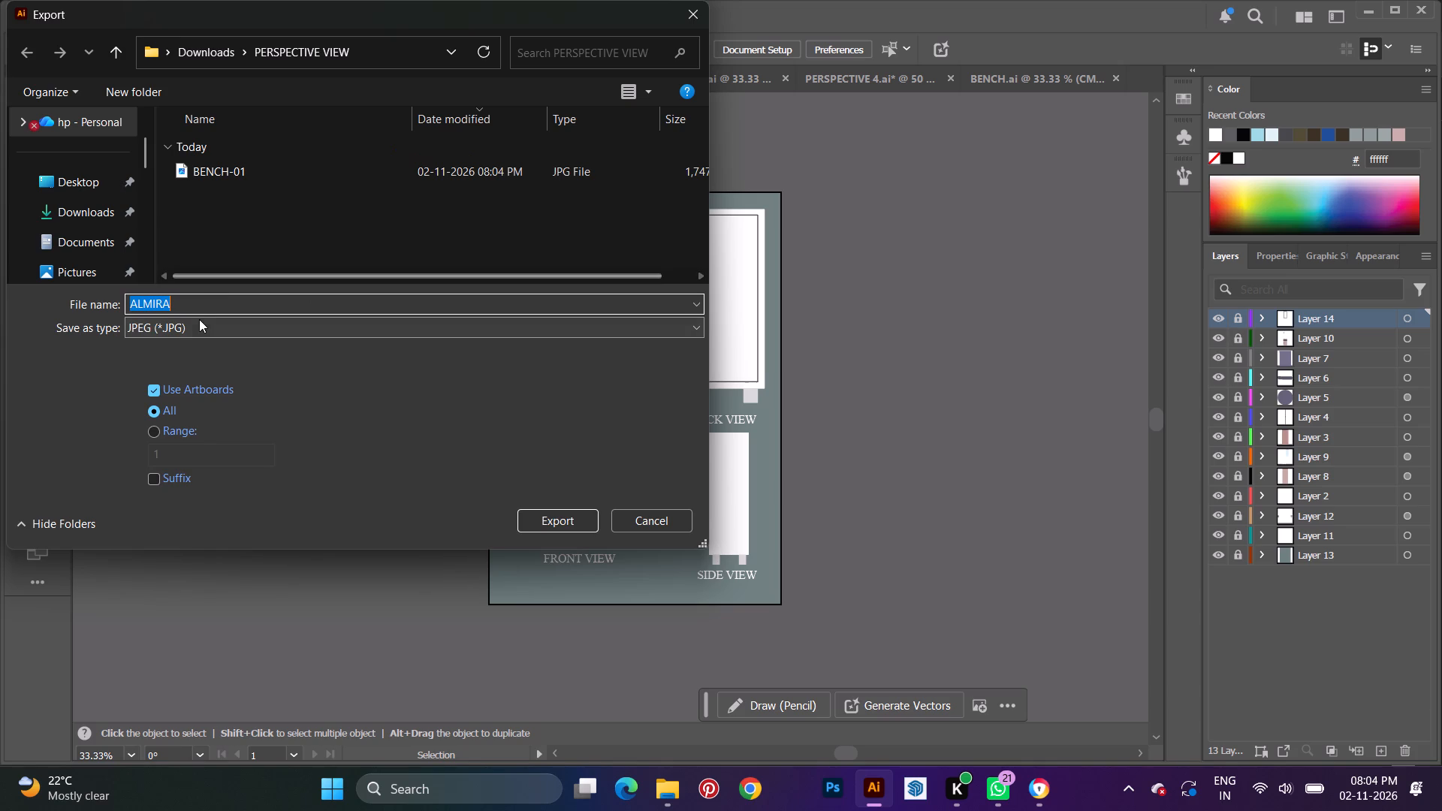
pyautogui.click(89, 221)
pyautogui.click(216, 175)
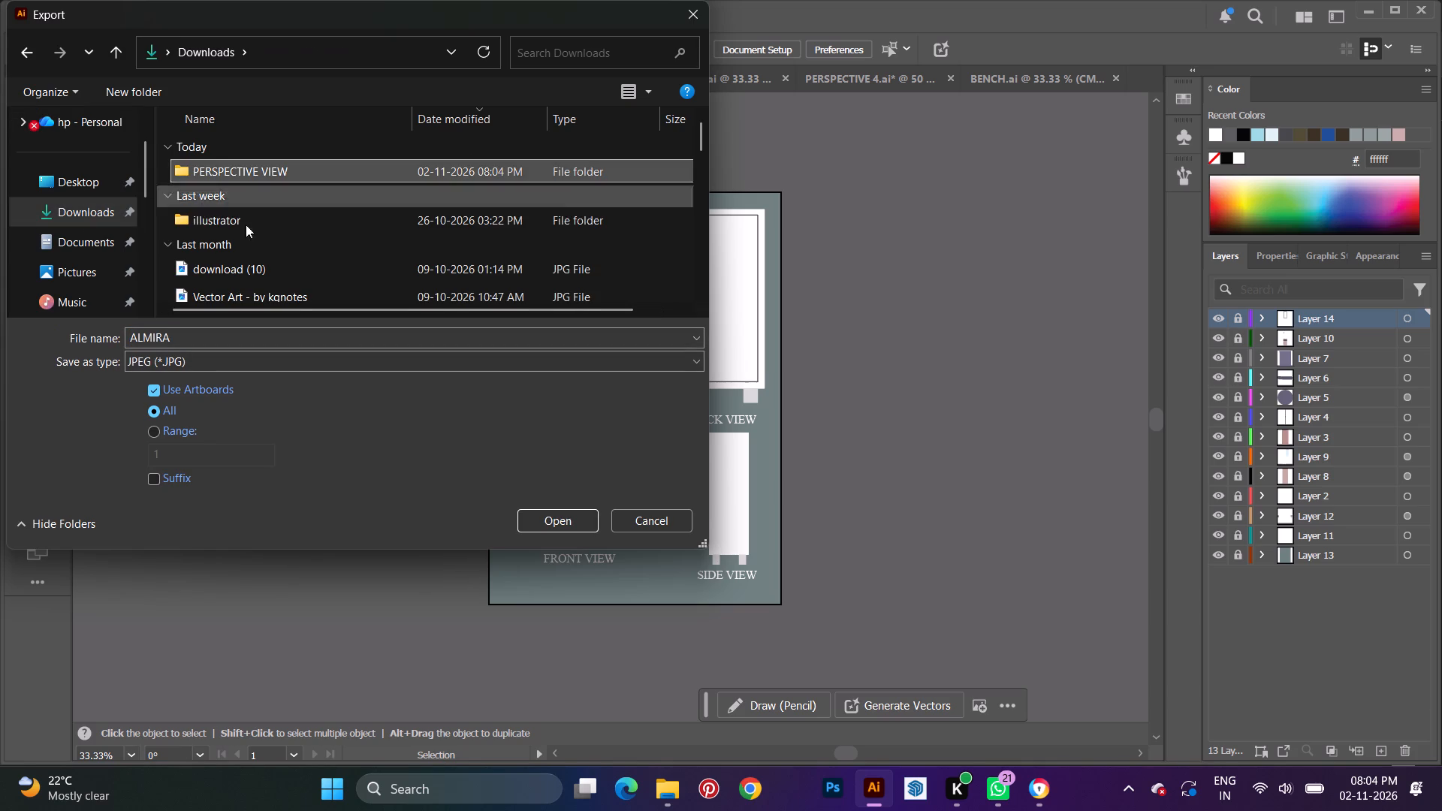
pyautogui.click(557, 519)
pyautogui.click(571, 517)
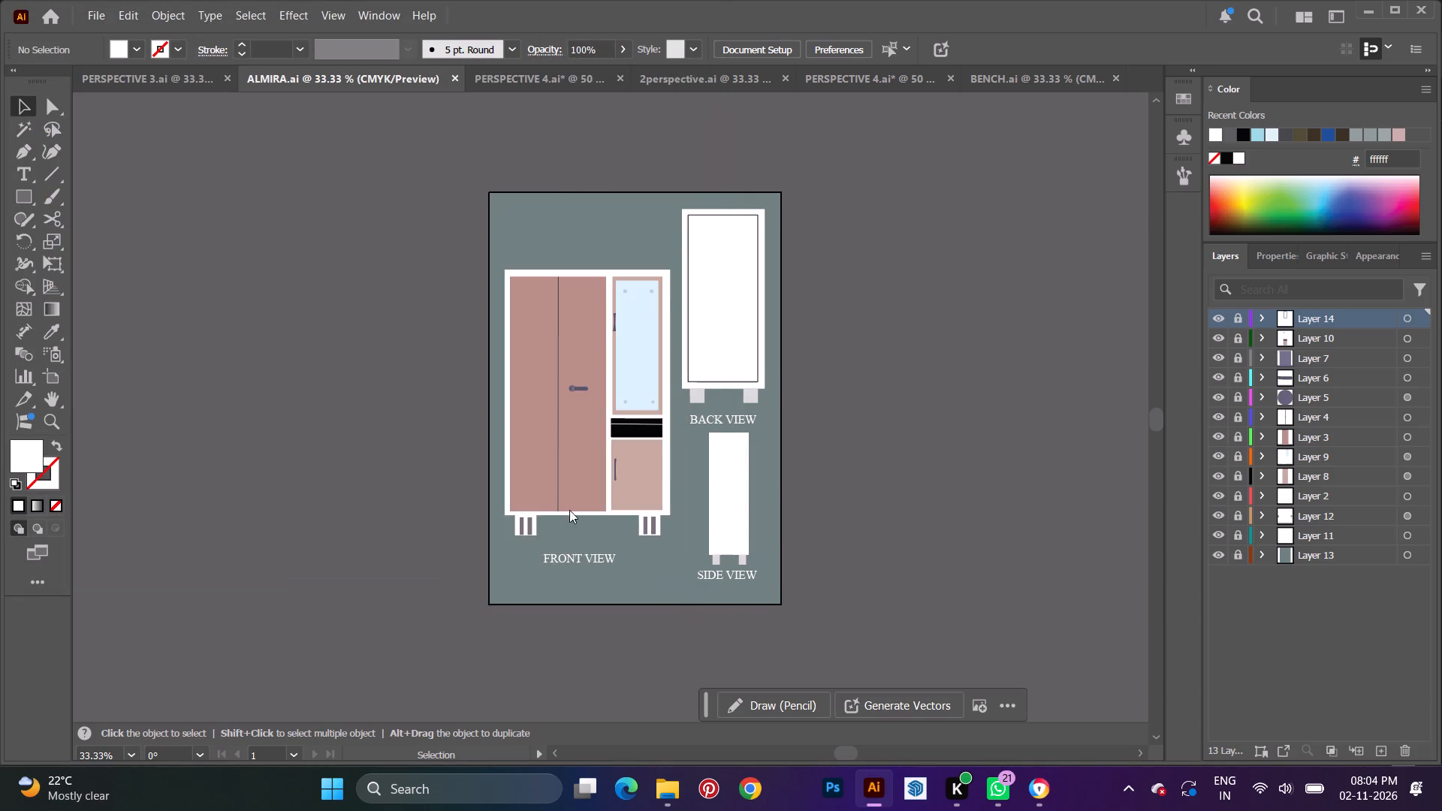
pyautogui.click(787, 636)
# Export the first open PERSPECTIVE 4.ai document as a CMYK, maximum-quality, 300 ppi JPEG to the PERSPECTIVE VIEW folder.
pyautogui.click(496, 83)
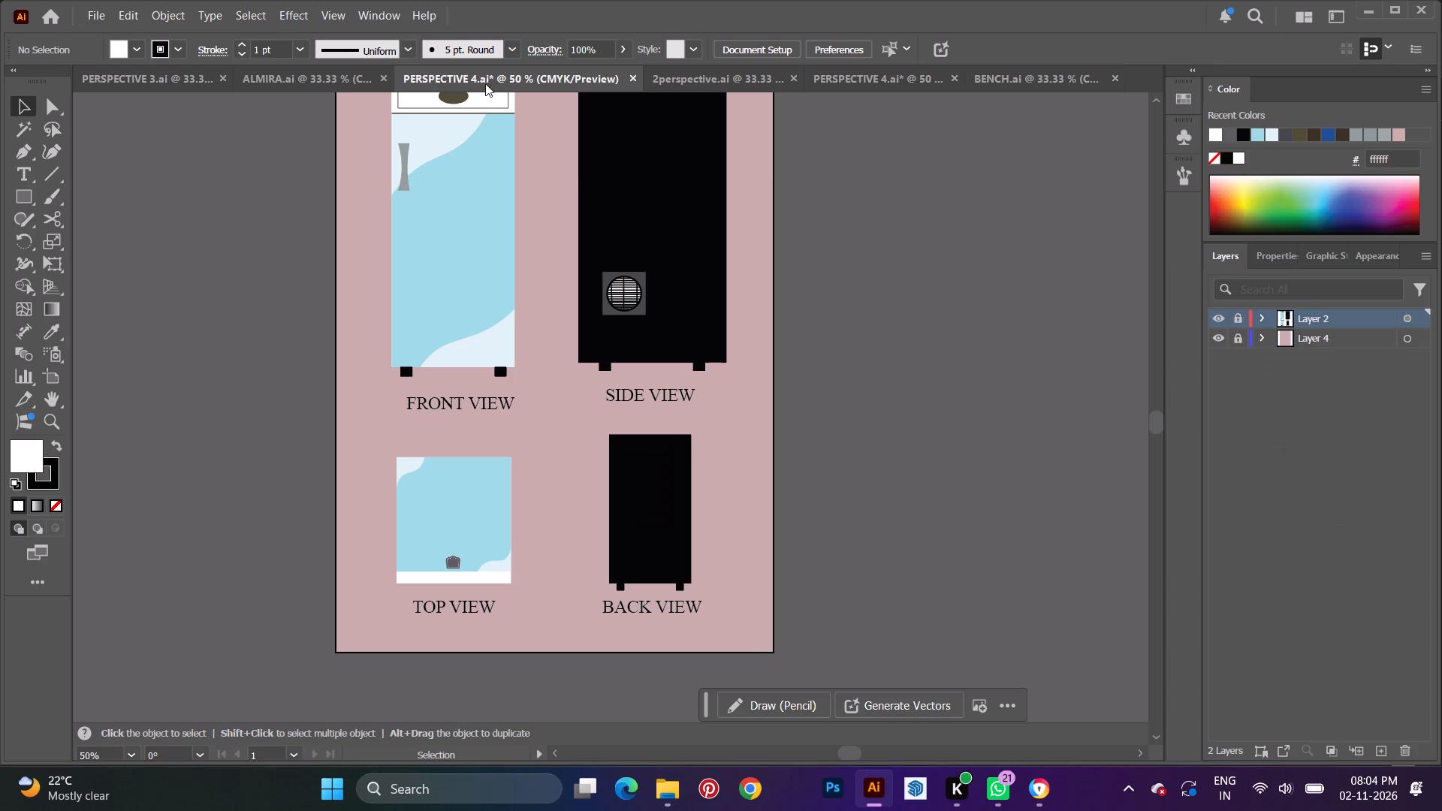
pyautogui.click(92, 9)
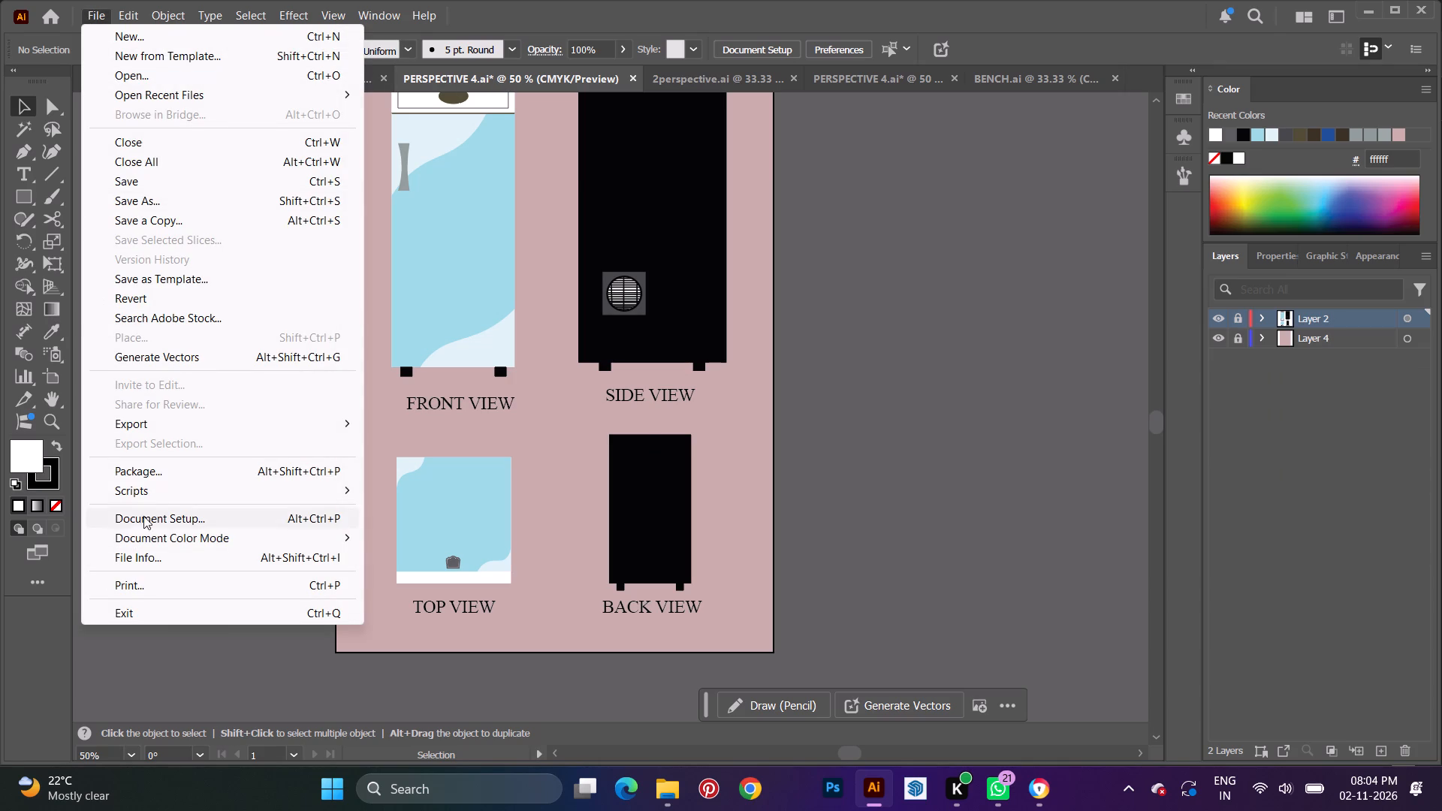
pyautogui.click(183, 428)
pyautogui.click(417, 447)
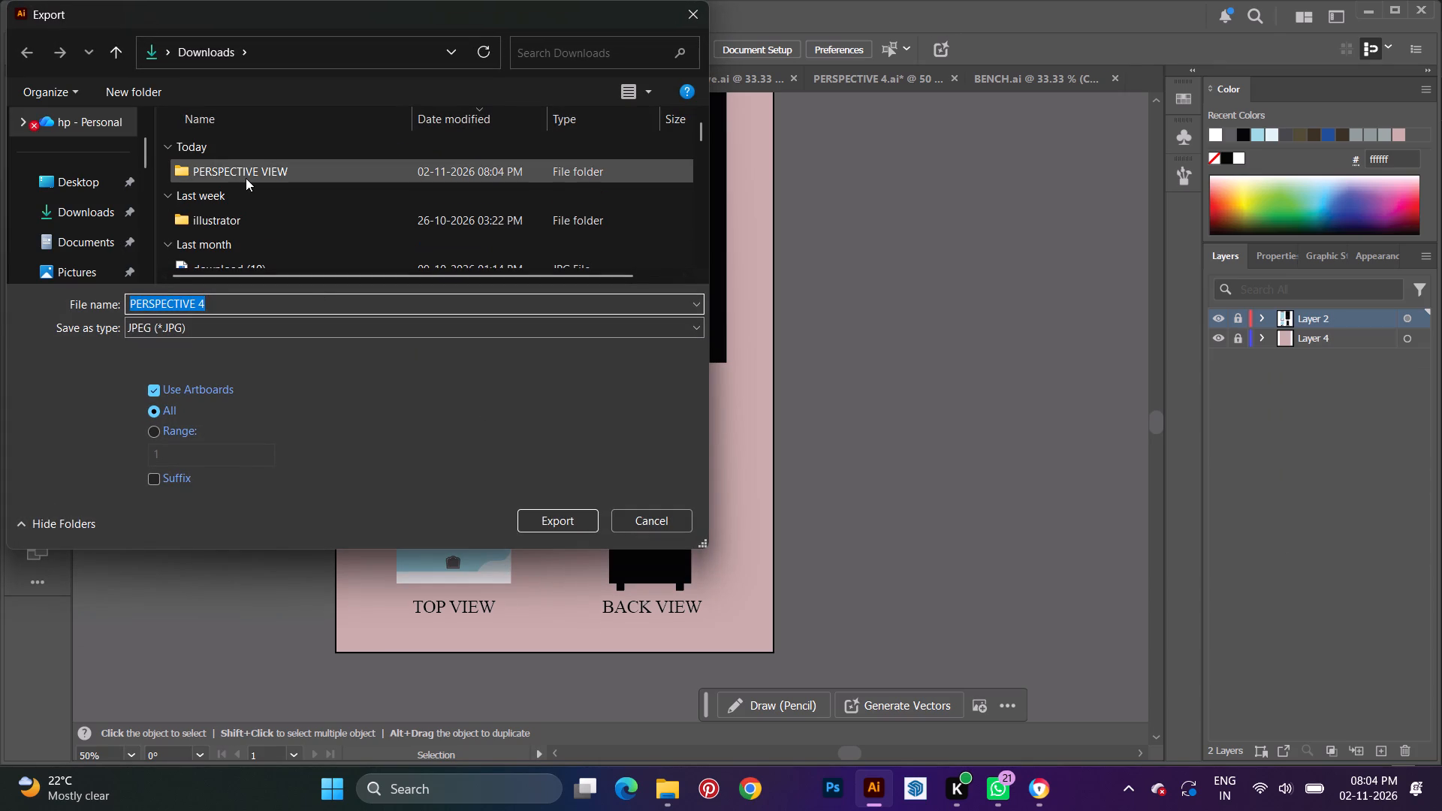
pyautogui.click(246, 178)
pyautogui.click(548, 517)
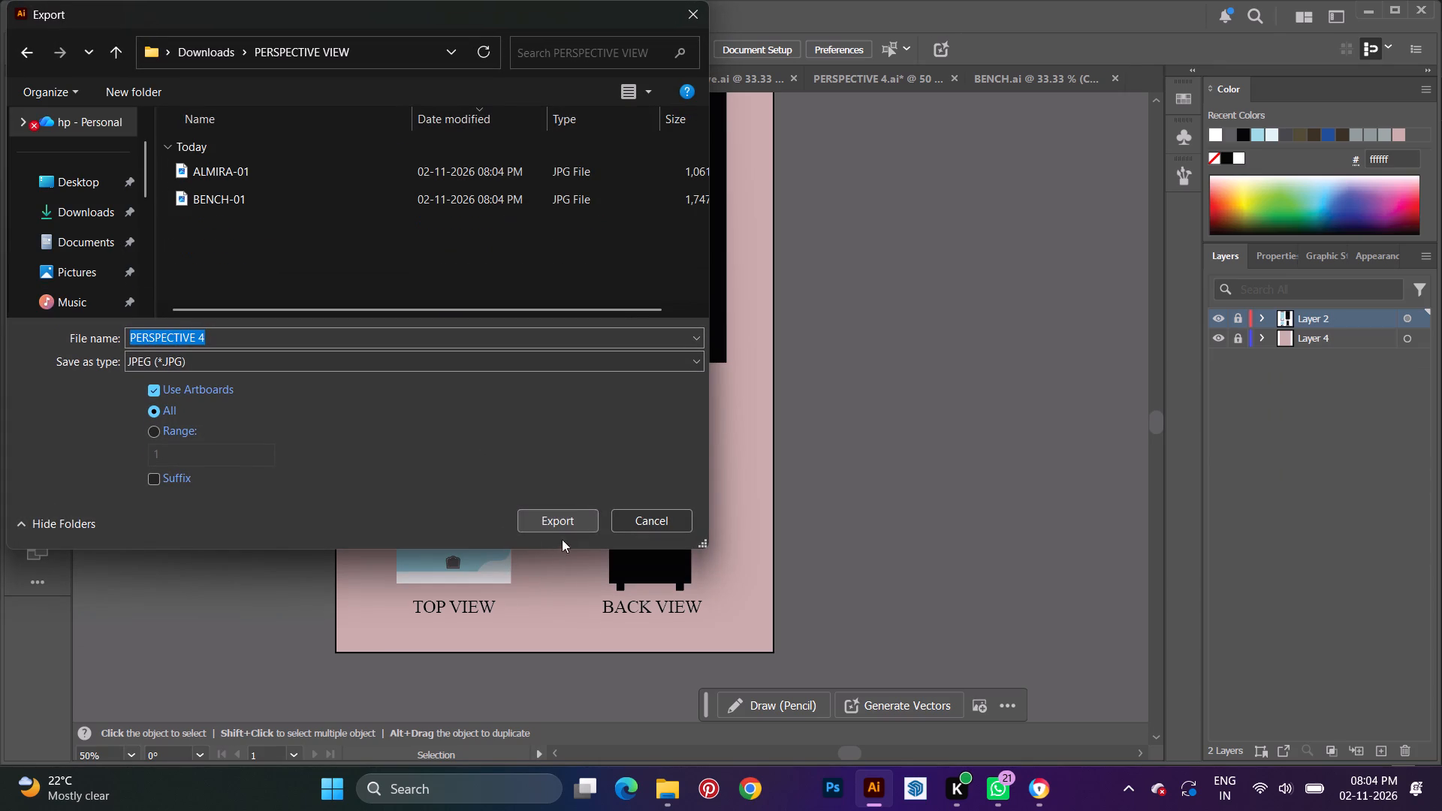
pyautogui.click(568, 523)
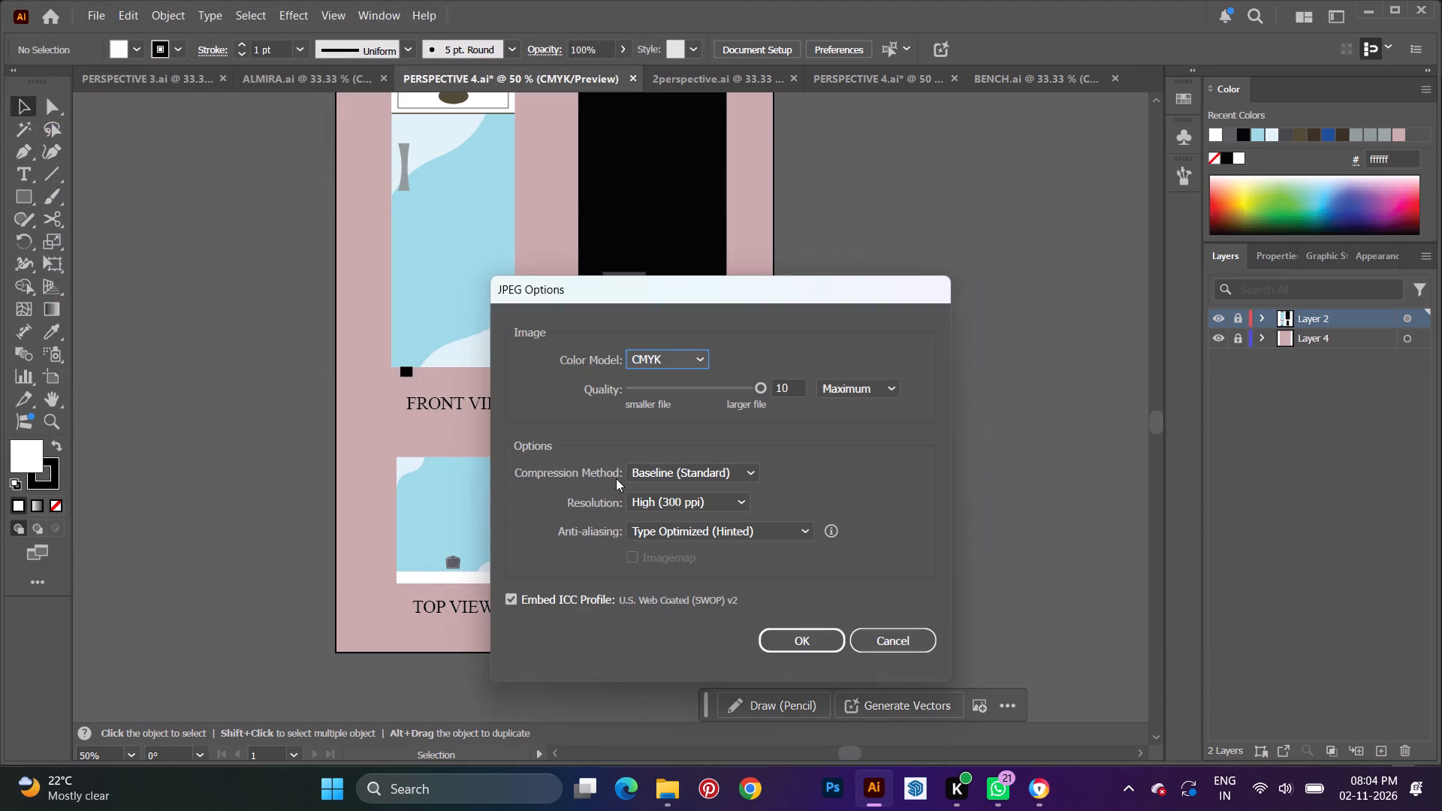
pyautogui.click(789, 644)
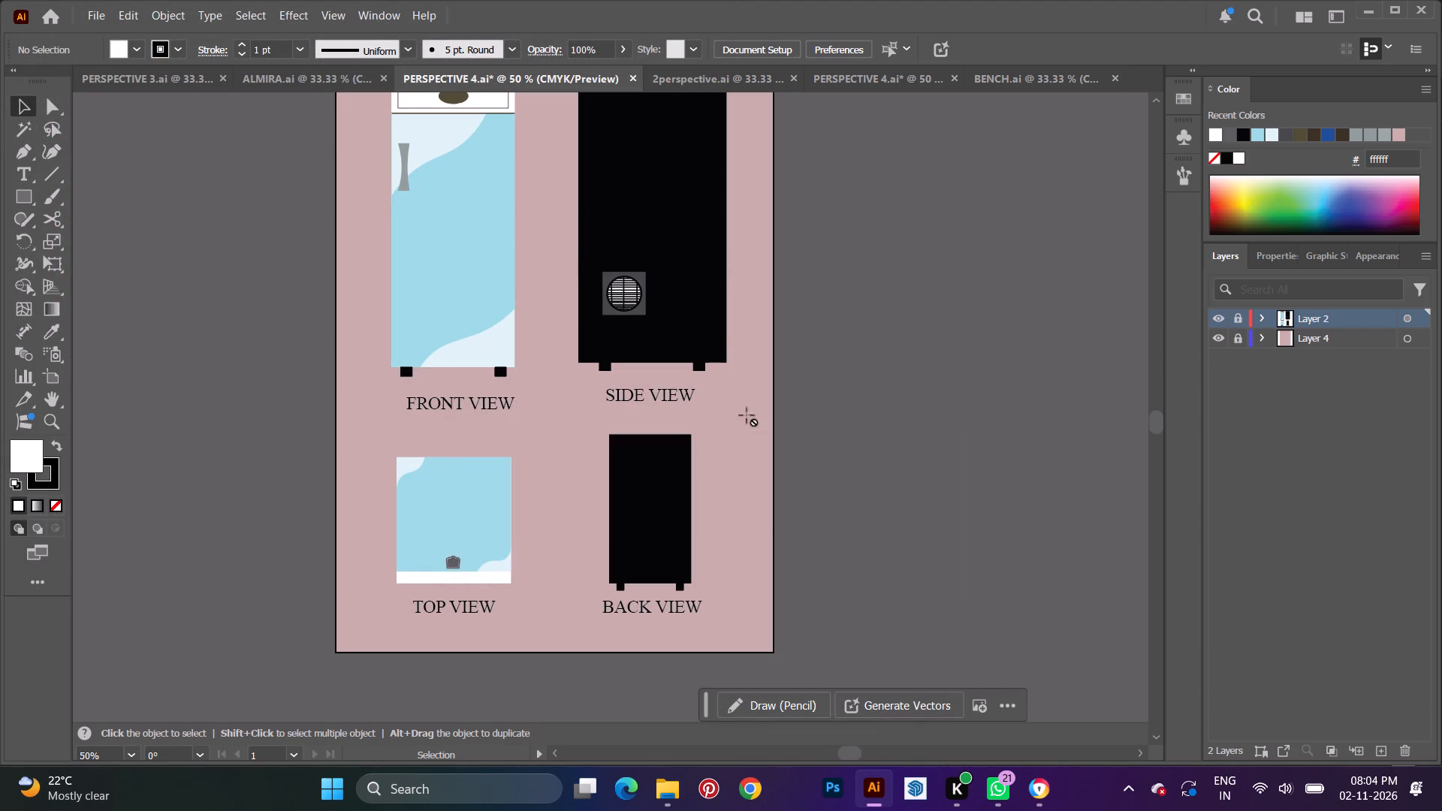
# Export the 2perspective.ai stop-sign sheet as a CMYK, maximum-quality, 300 ppi JPEG to the PERSPECTIVE VIEW folder.
pyautogui.click(716, 79)
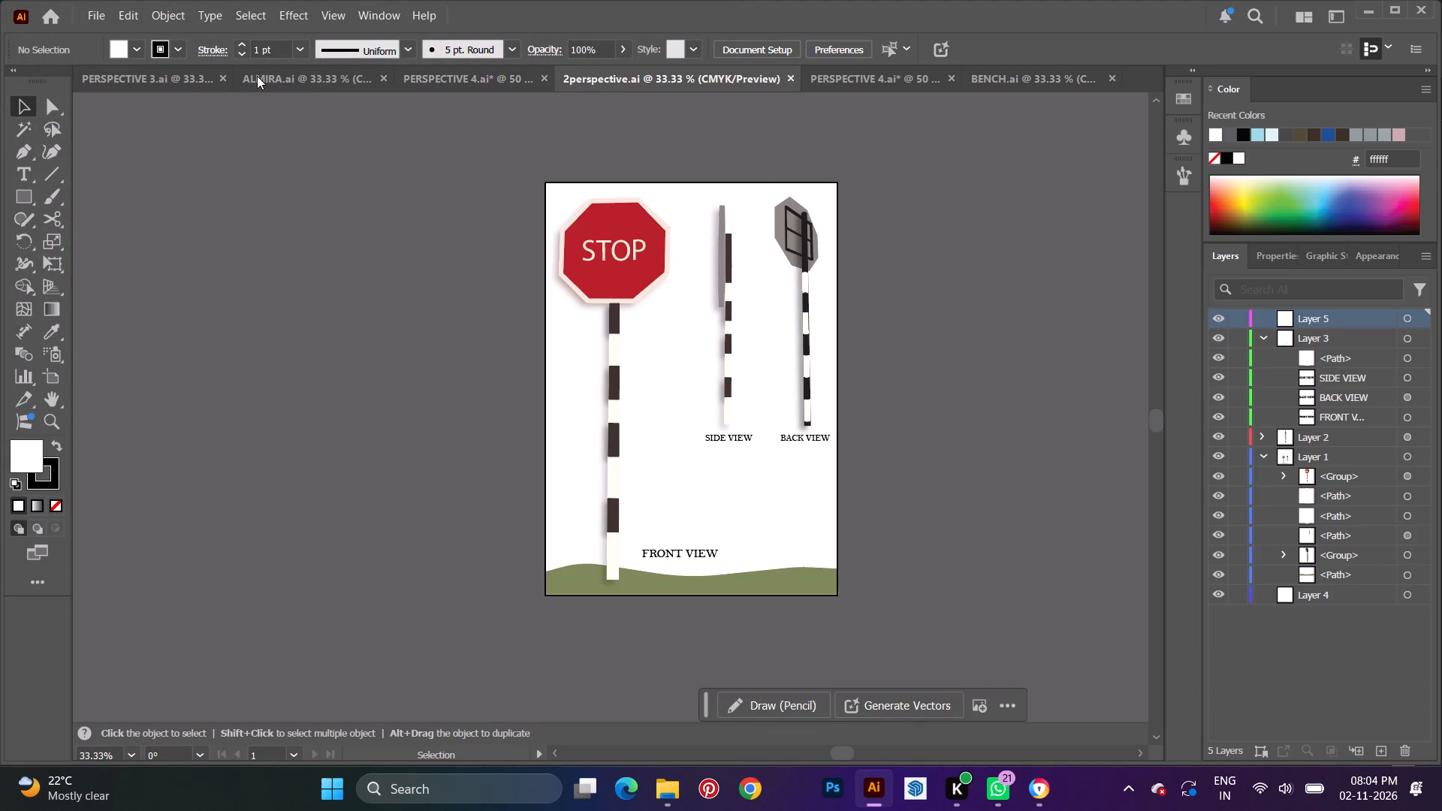
pyautogui.click(86, 15)
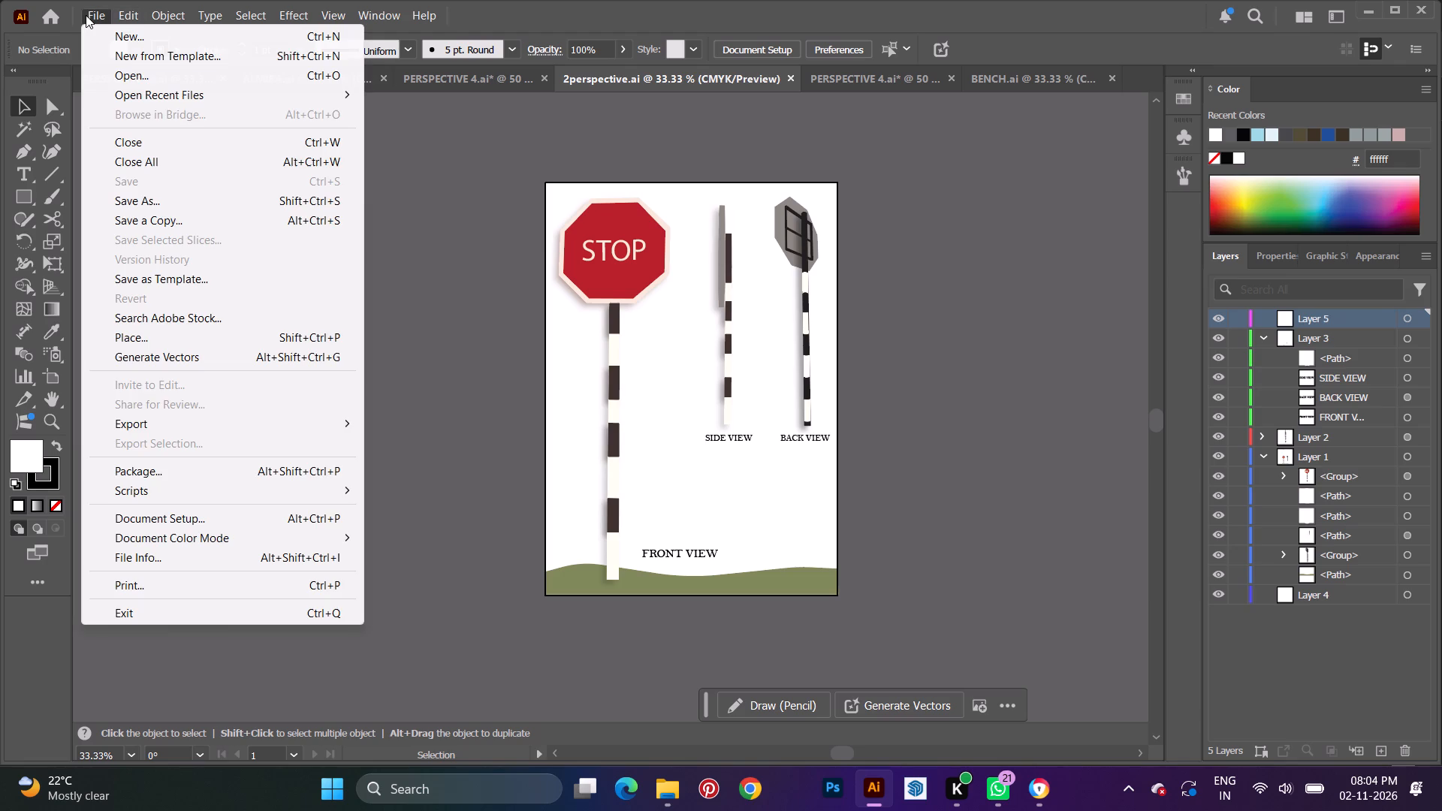
pyautogui.click(158, 419)
pyautogui.click(409, 445)
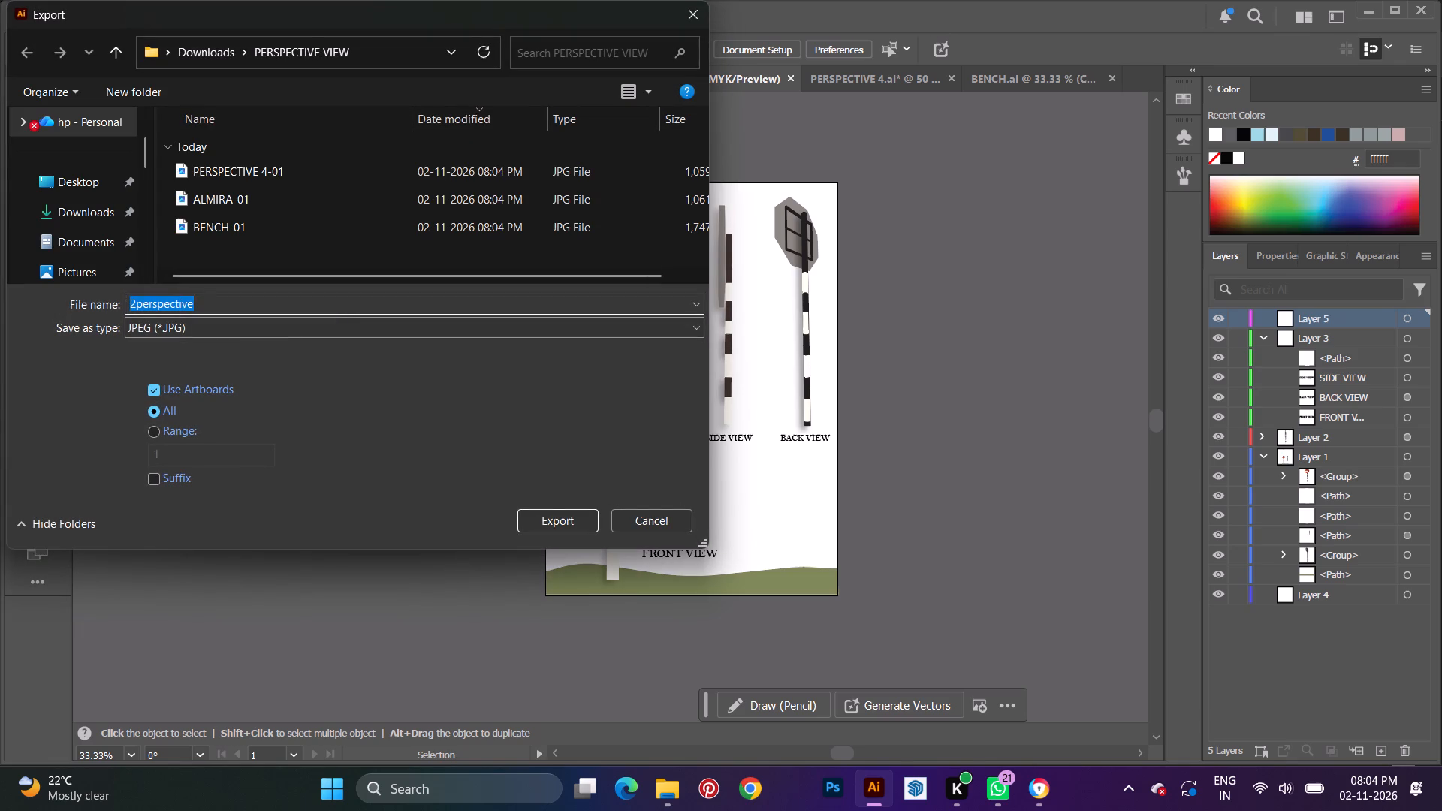
pyautogui.click(71, 211)
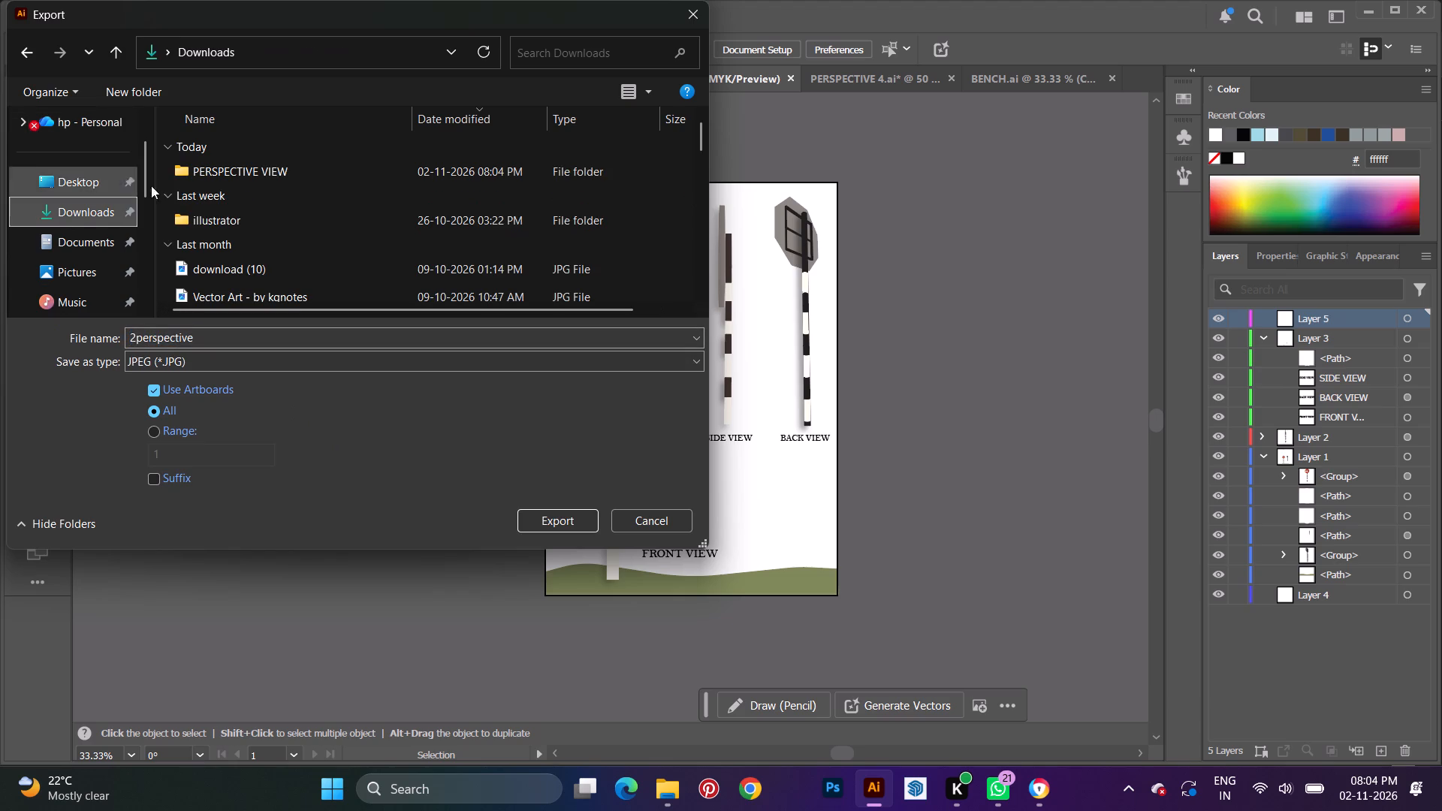
pyautogui.click(223, 172)
pyautogui.click(565, 521)
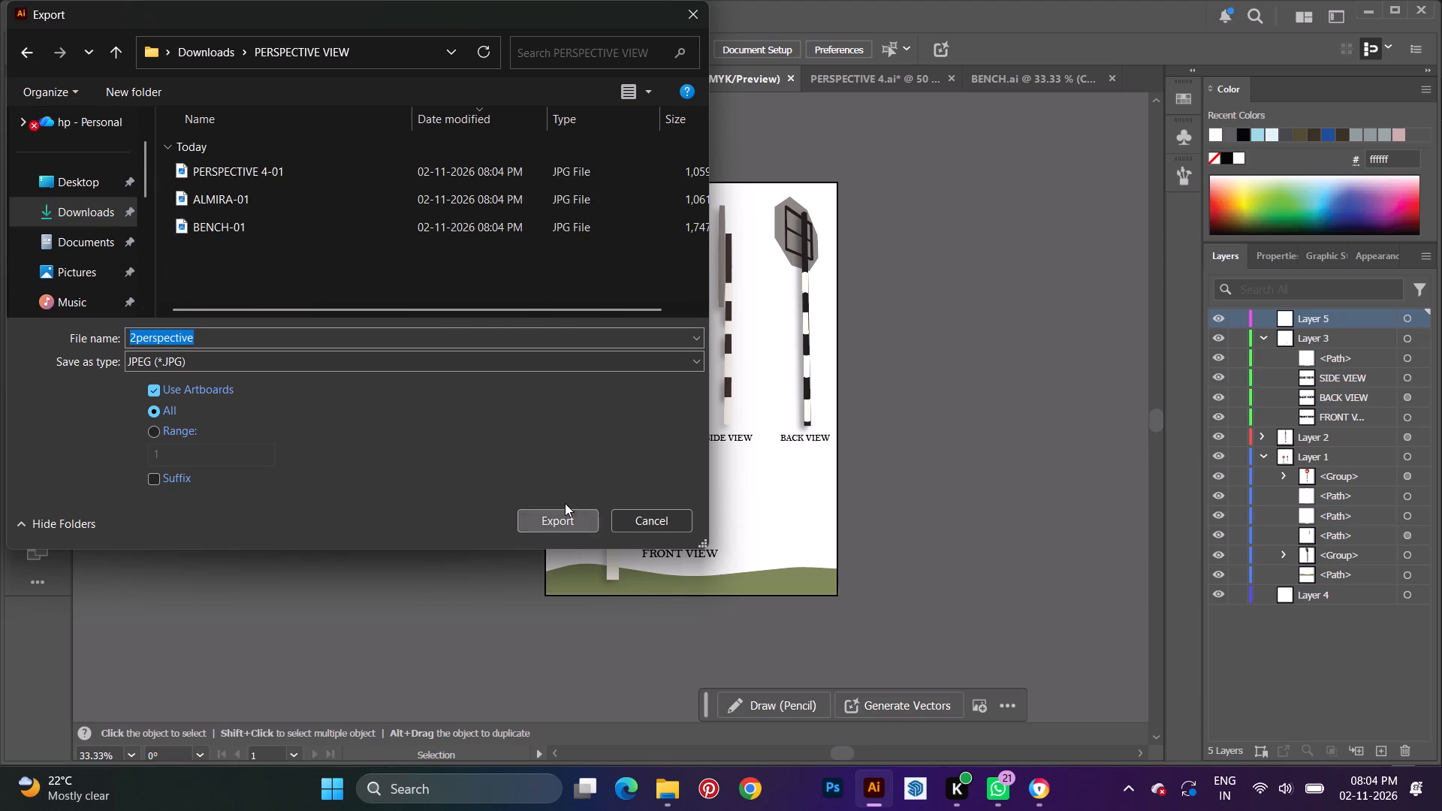
pyautogui.click(559, 511)
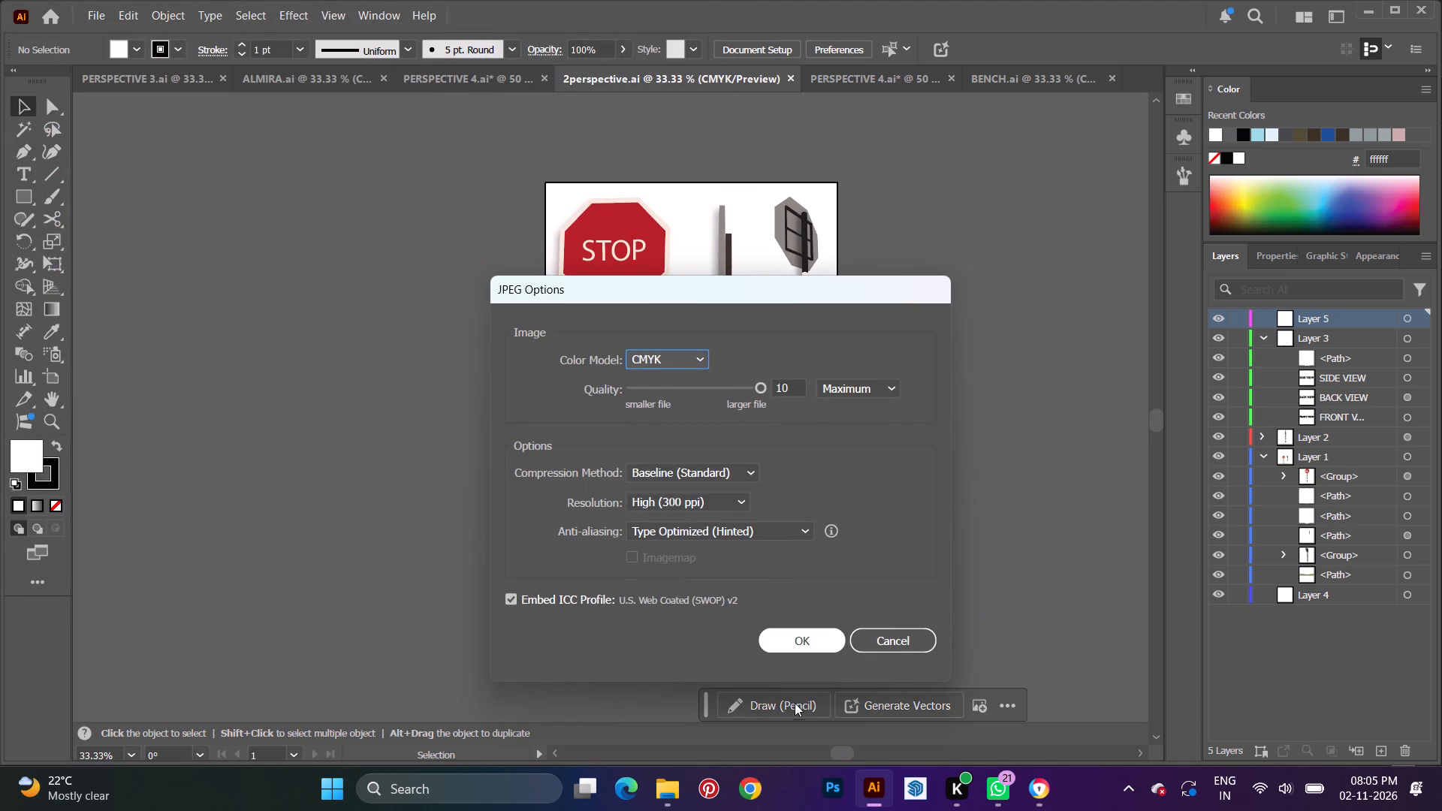
pyautogui.click(780, 645)
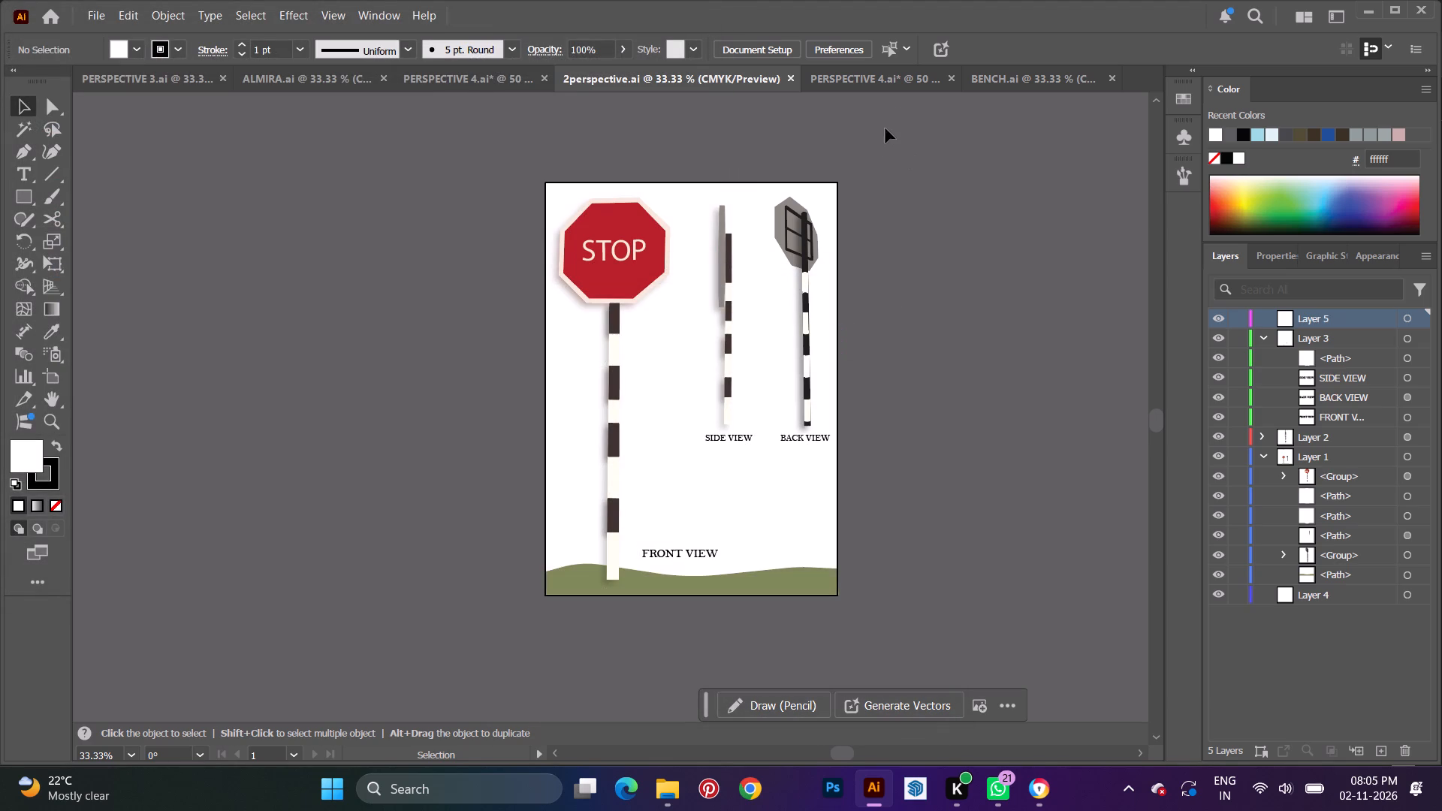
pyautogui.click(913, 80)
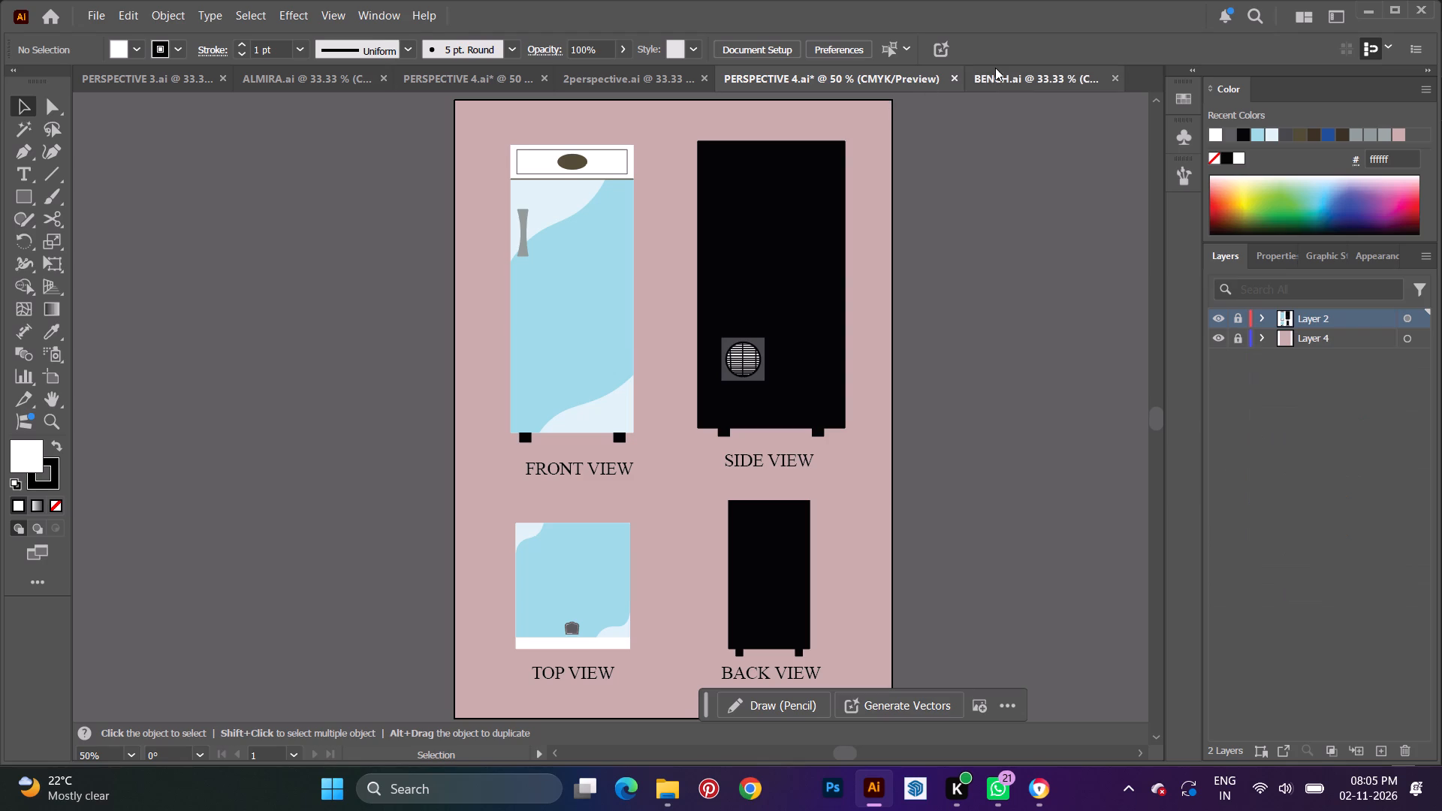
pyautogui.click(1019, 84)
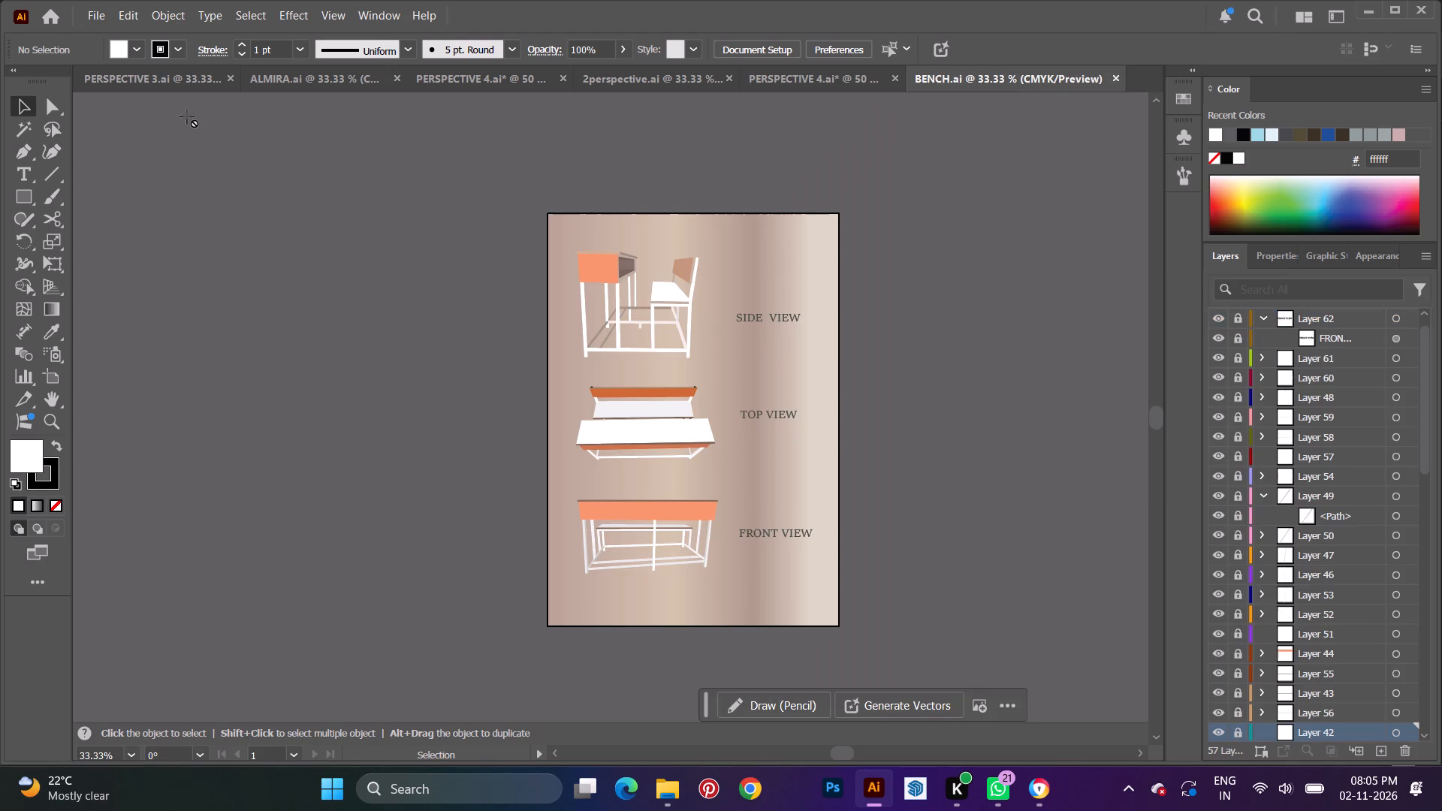
# Switch to File Explorer and preview the exported 2perspective-01, BENCH-01 and PERSPECTIVE 4-01 images in the PERSPECTIVE VIEW folder.
pyautogui.click(662, 799)
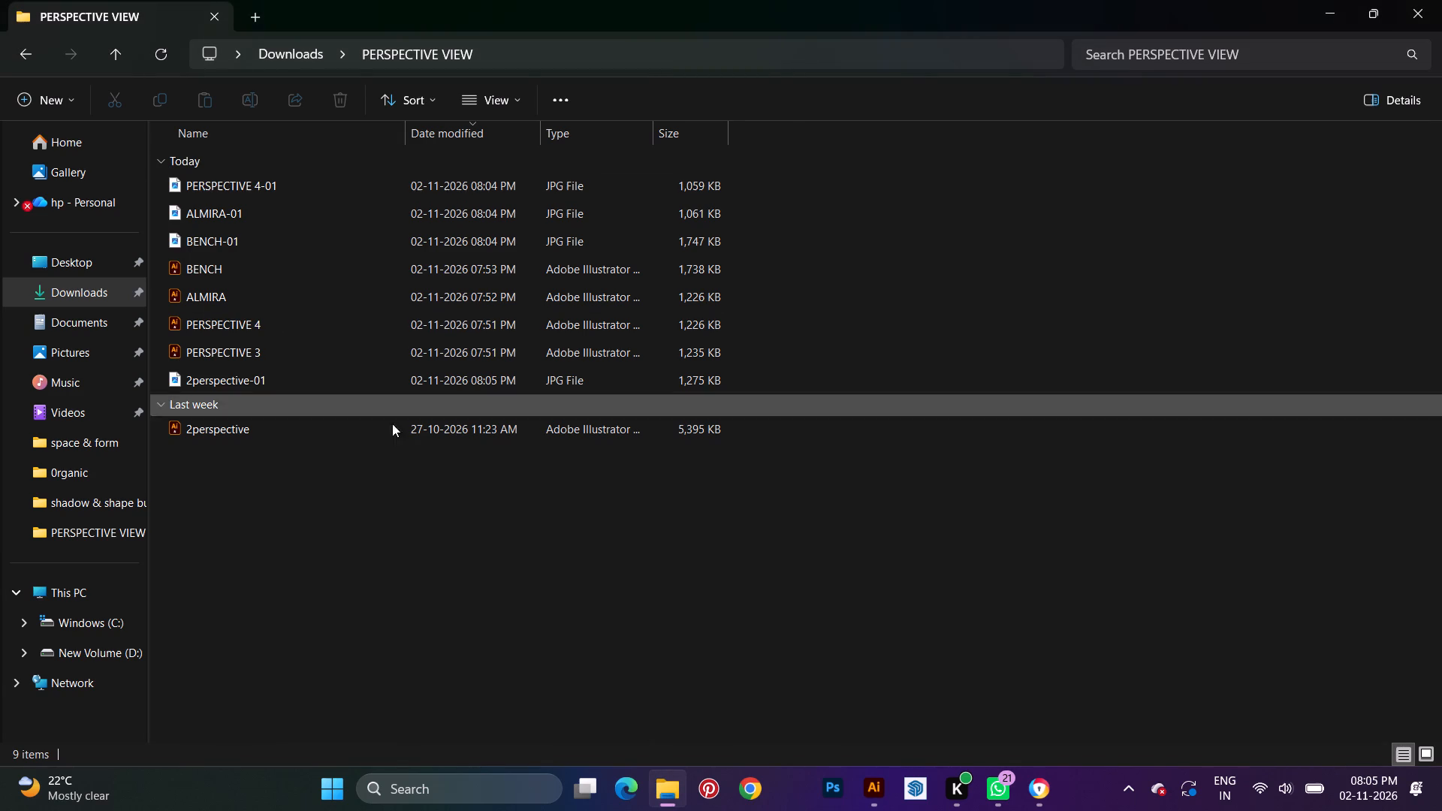
pyautogui.scroll(4, 378, 415)
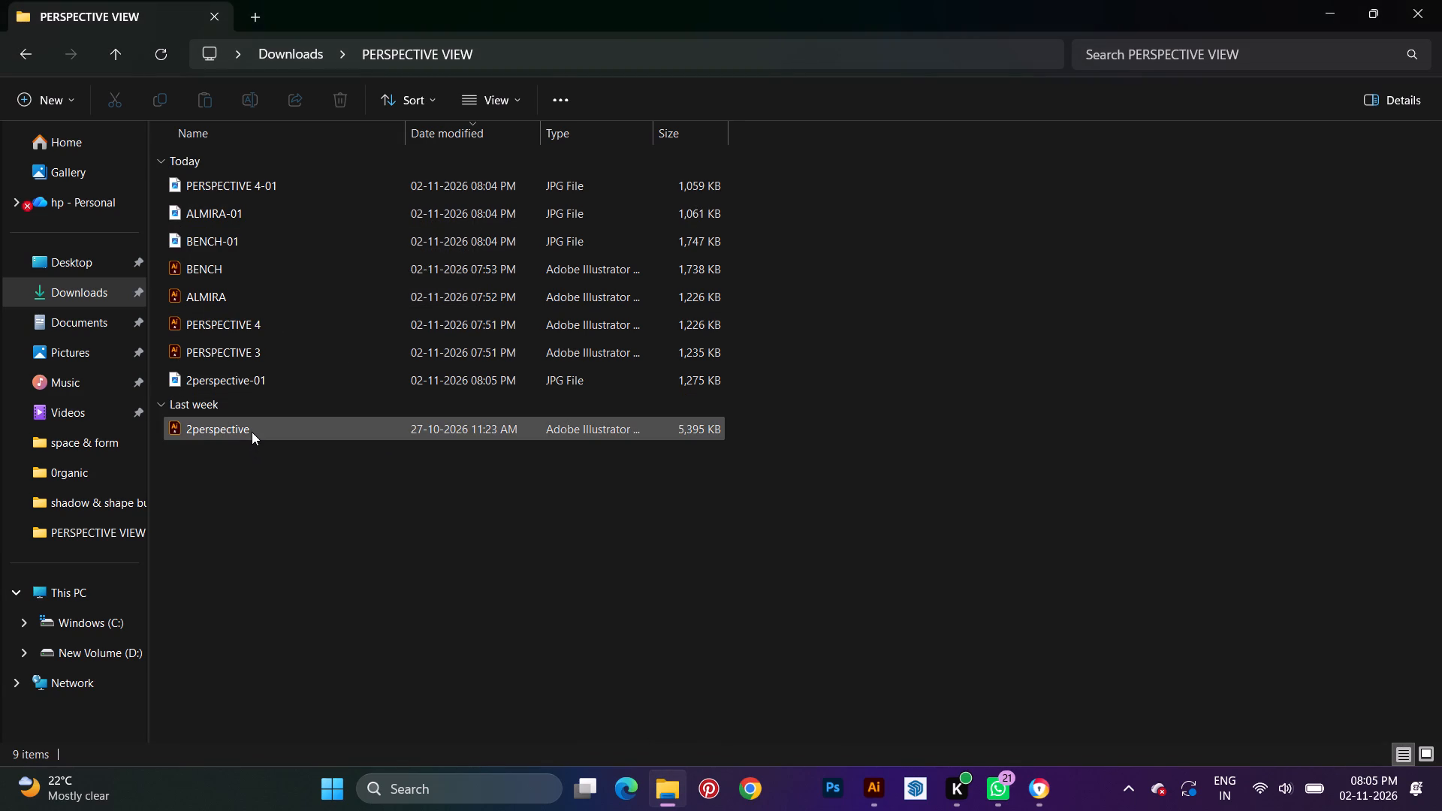
pyautogui.doubleClick(279, 384)
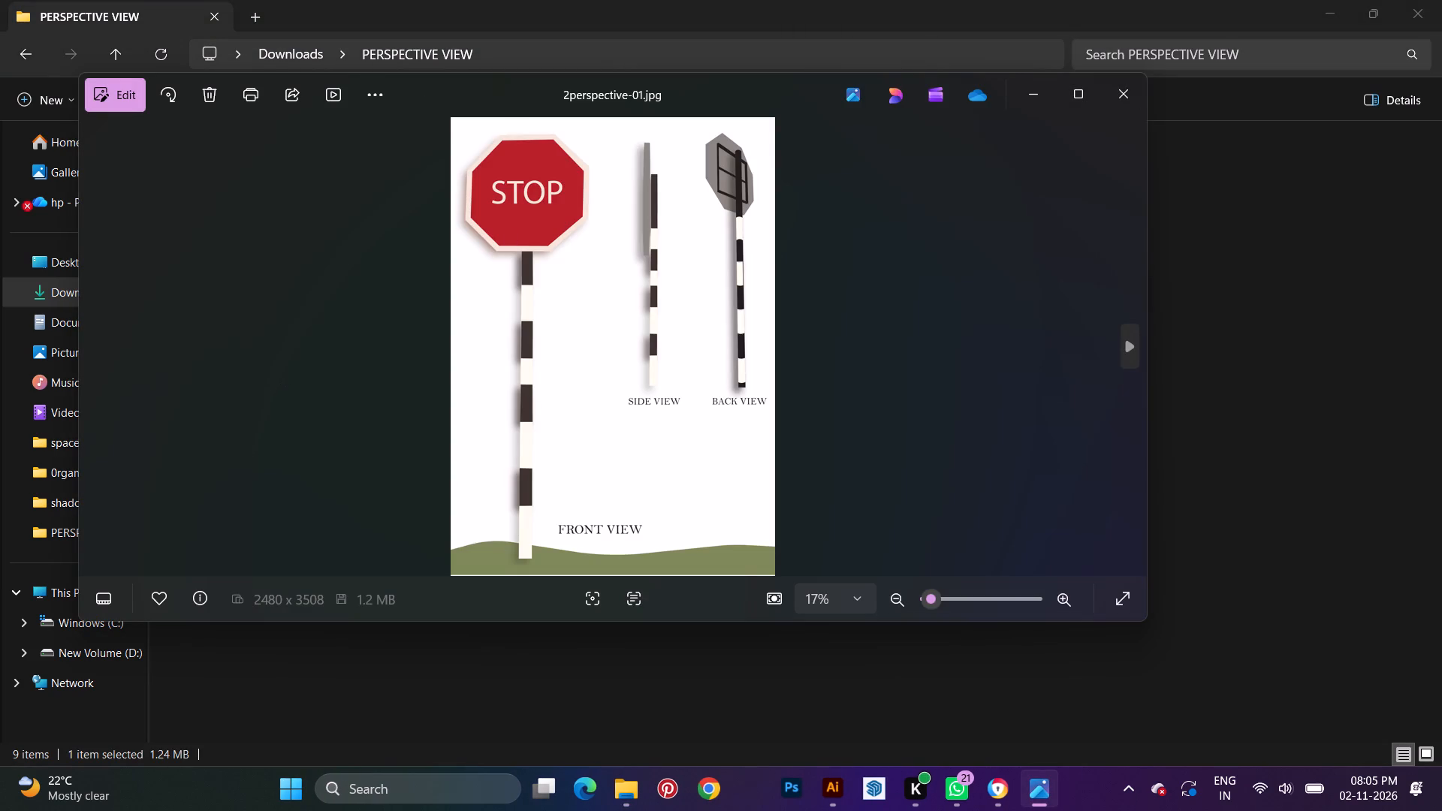
pyautogui.click(1135, 100)
pyautogui.doubleClick(323, 249)
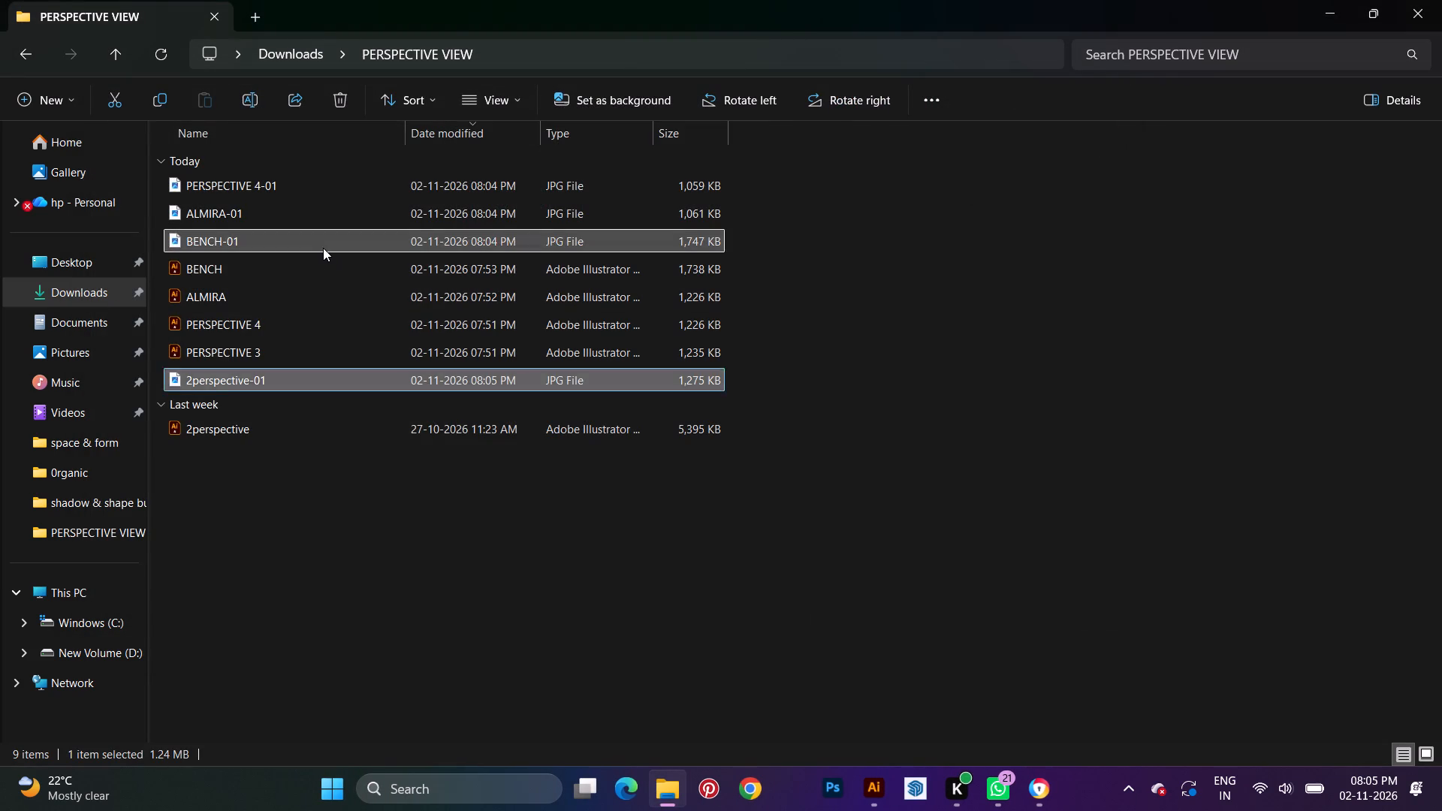
pyautogui.click(1135, 101)
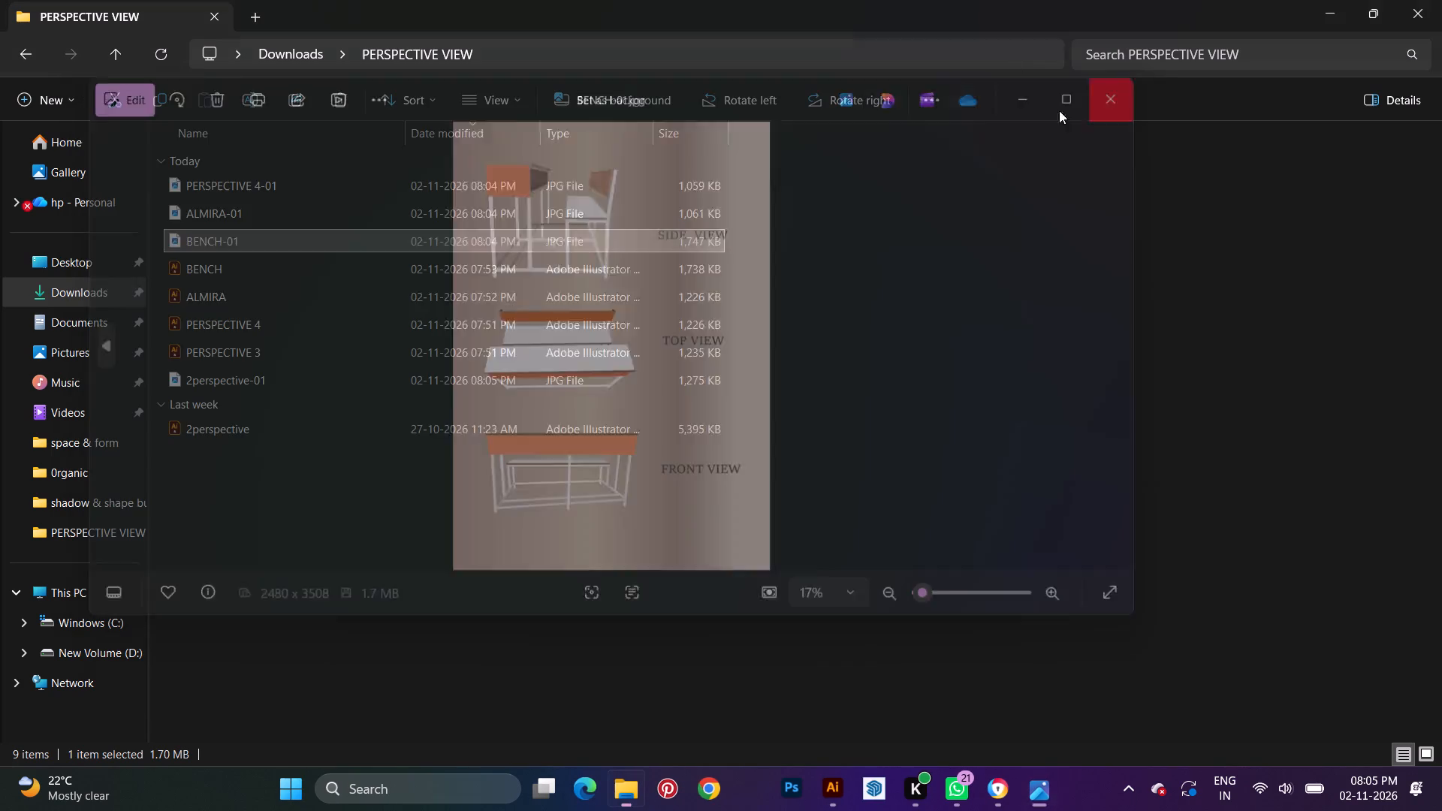
pyautogui.doubleClick(265, 190)
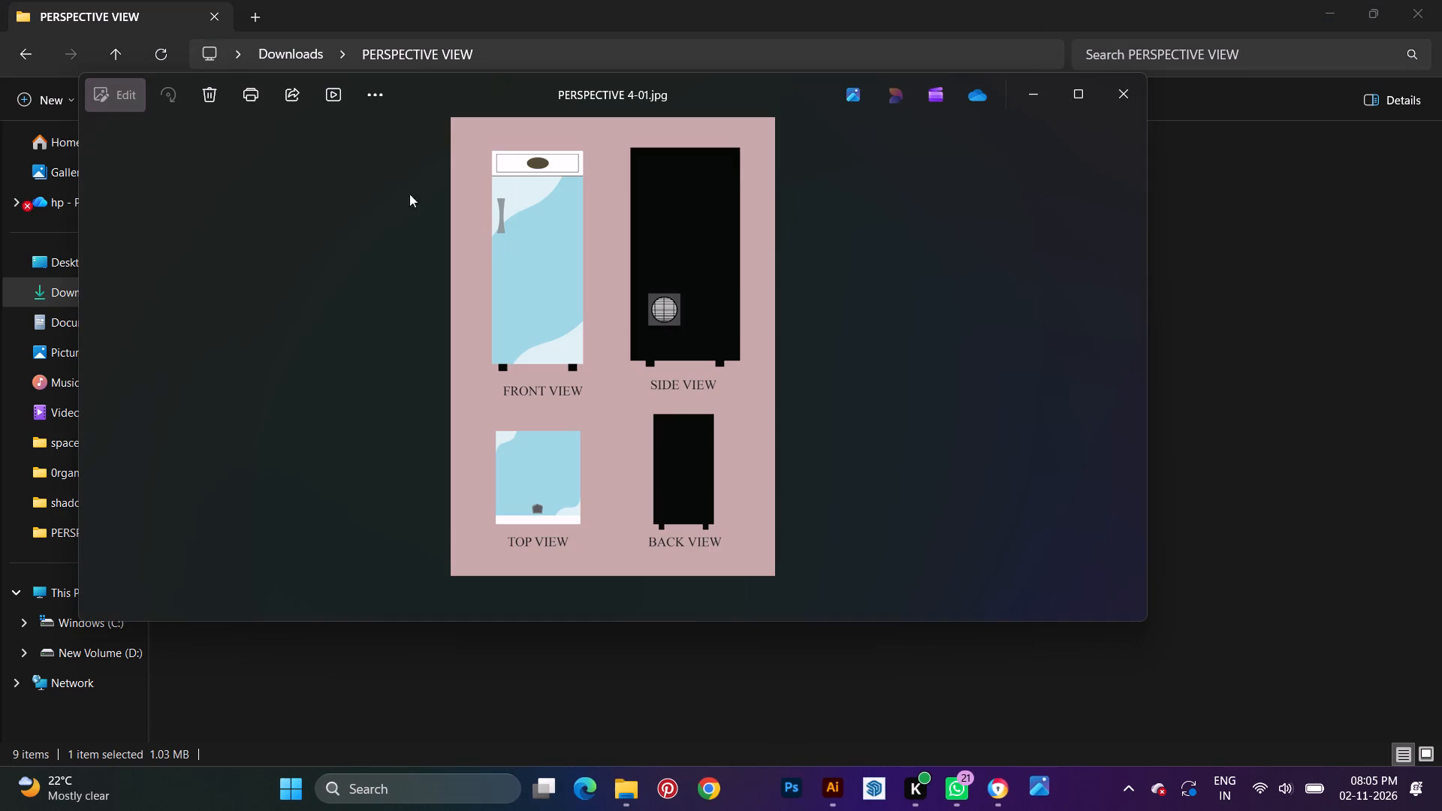
pyautogui.click(1130, 84)
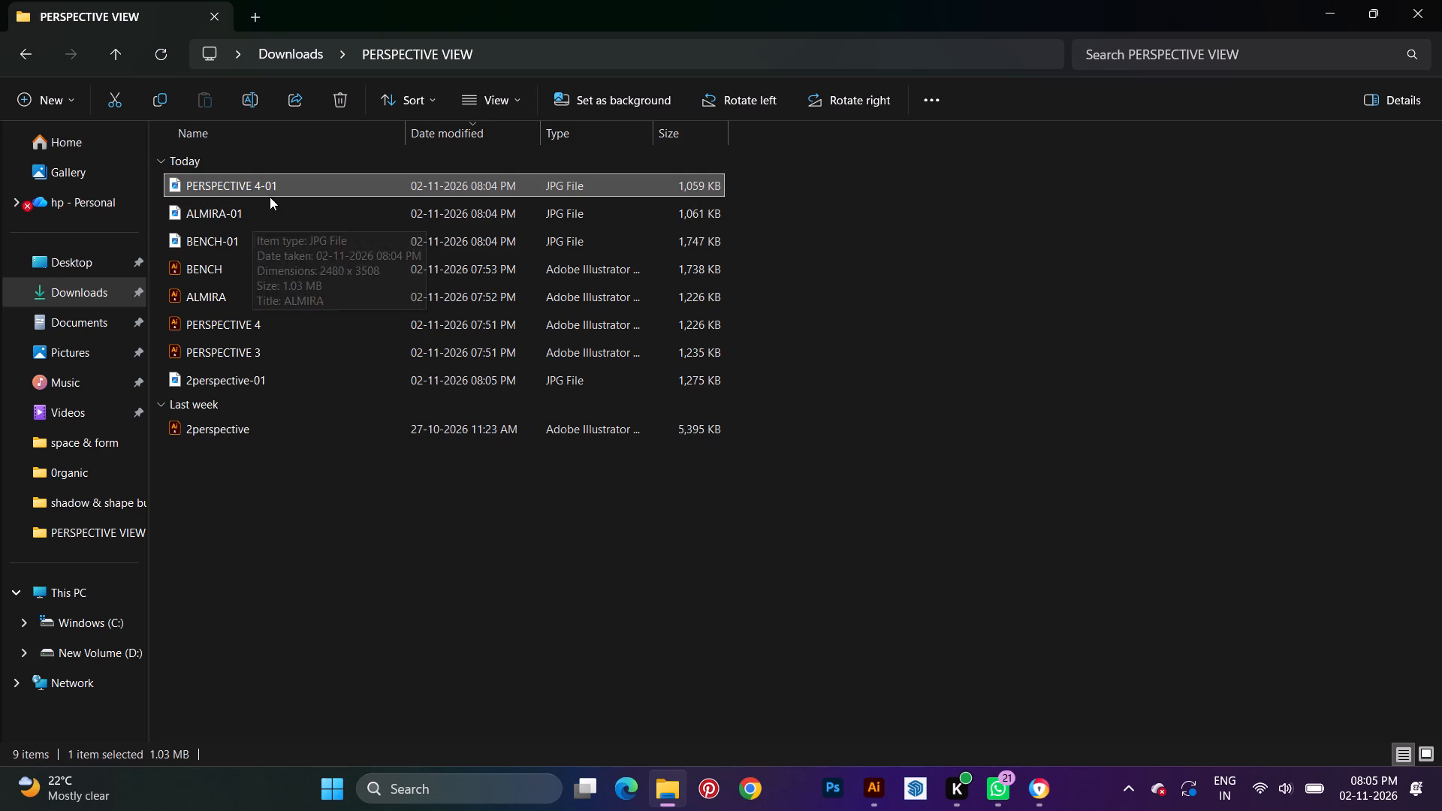
pyautogui.doubleClick(293, 176)
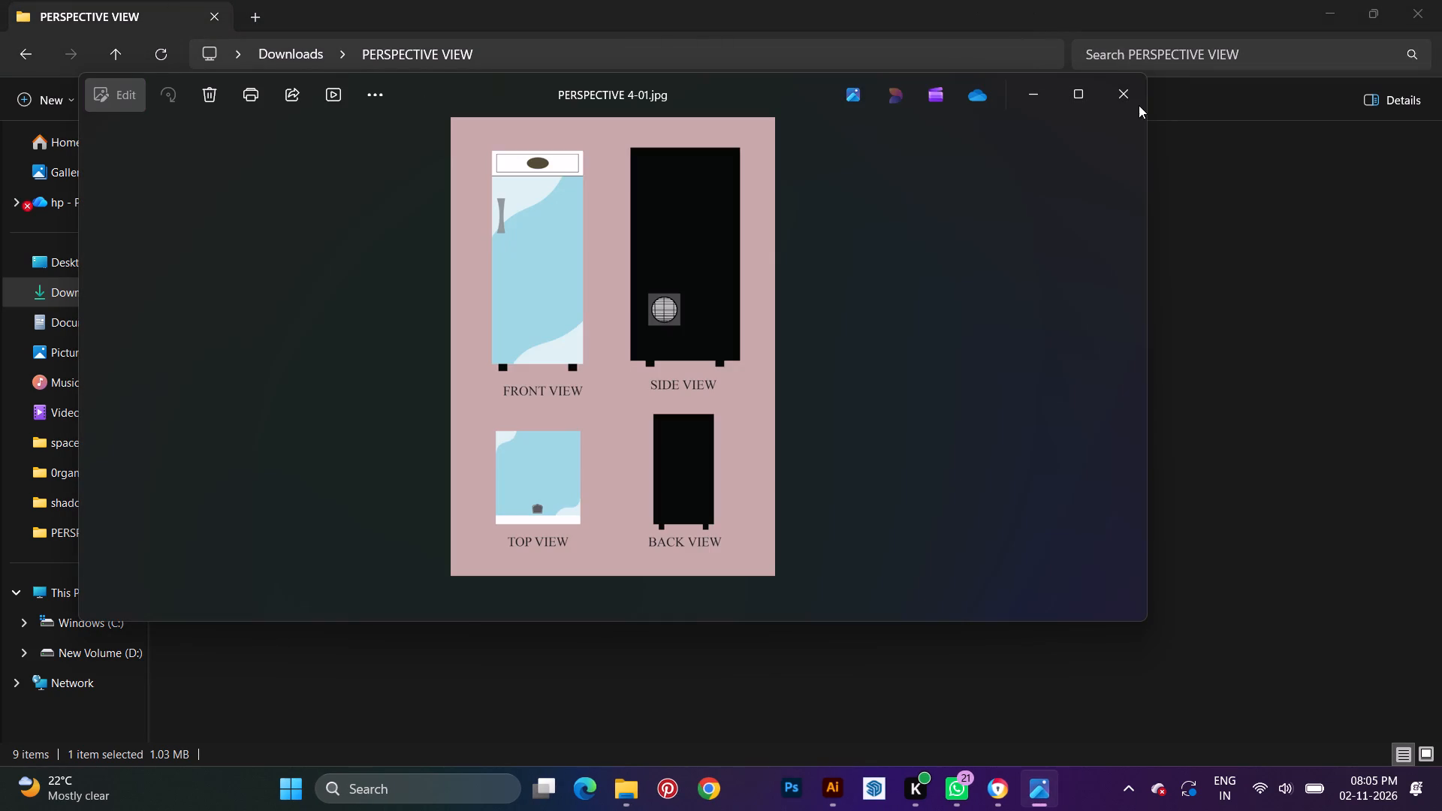
# Close the preview of the exported PERSPECTIVE 4-01 image.
pyautogui.click(1130, 92)
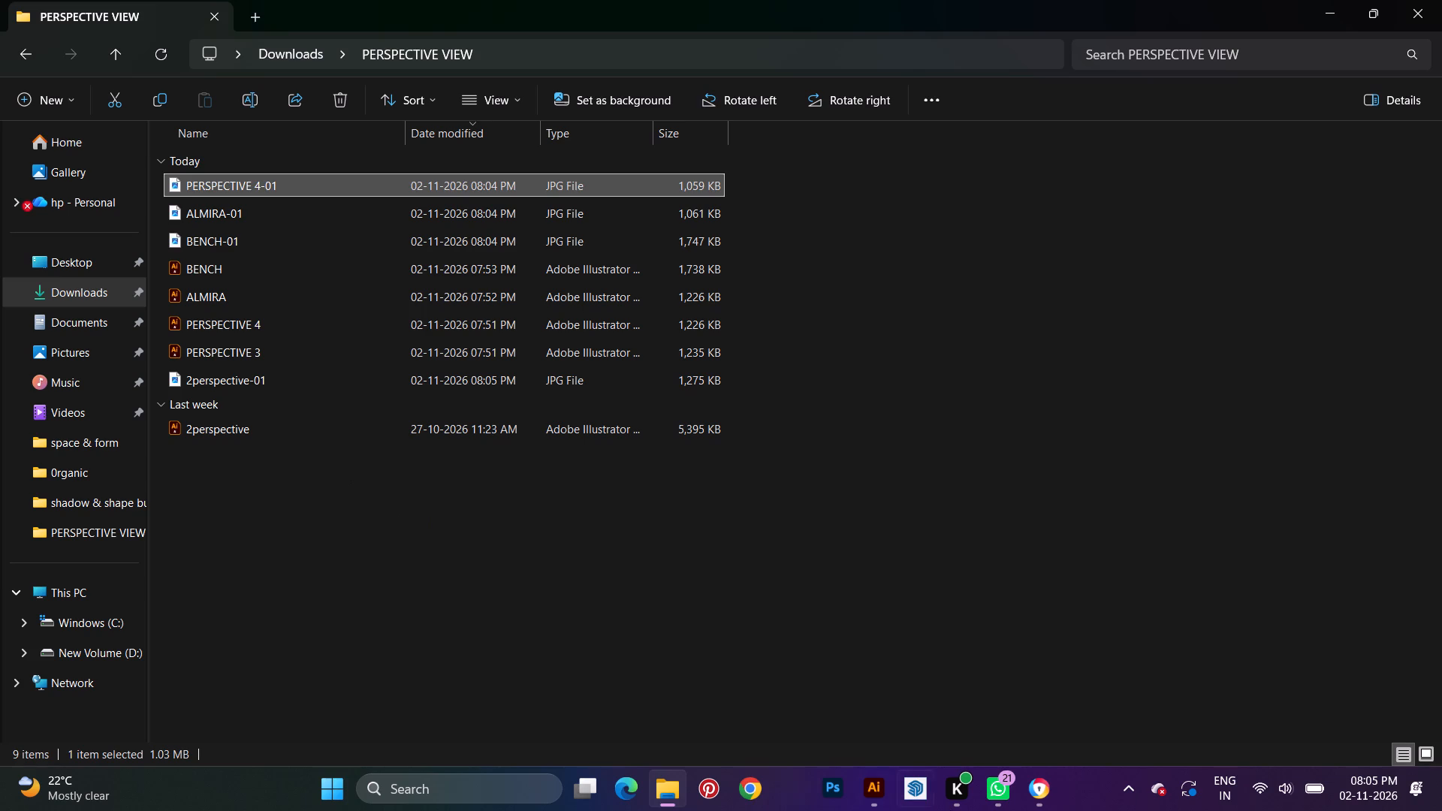
# Switch to Illustrator and export the PERSPECTIVE 3.ai fan sheet as a CMYK, maximum-quality, 300 ppi JPEG to the PERSPECTIVE VIEW folder.
pyautogui.click(881, 789)
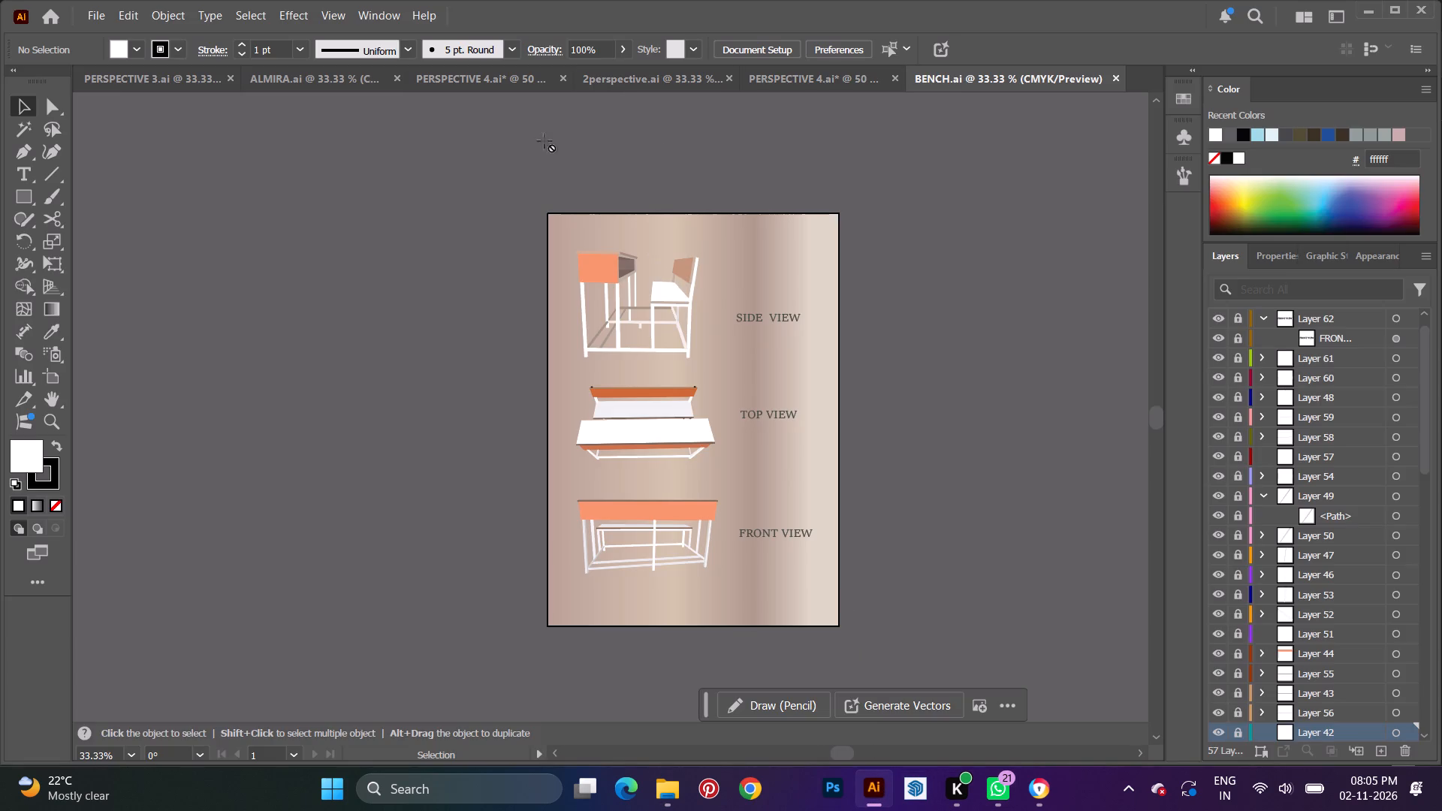
pyautogui.click(474, 75)
pyautogui.click(125, 82)
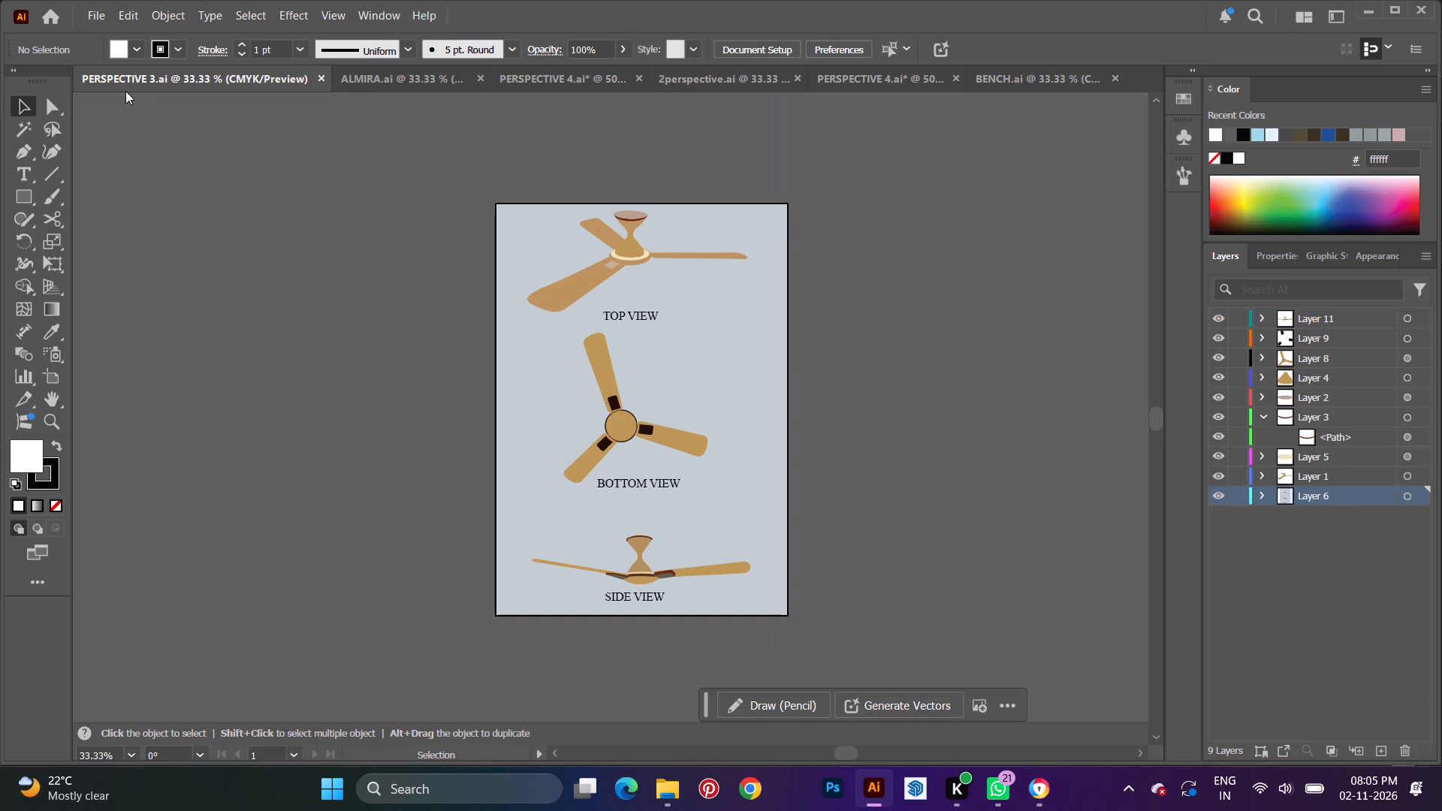
pyautogui.click(96, 18)
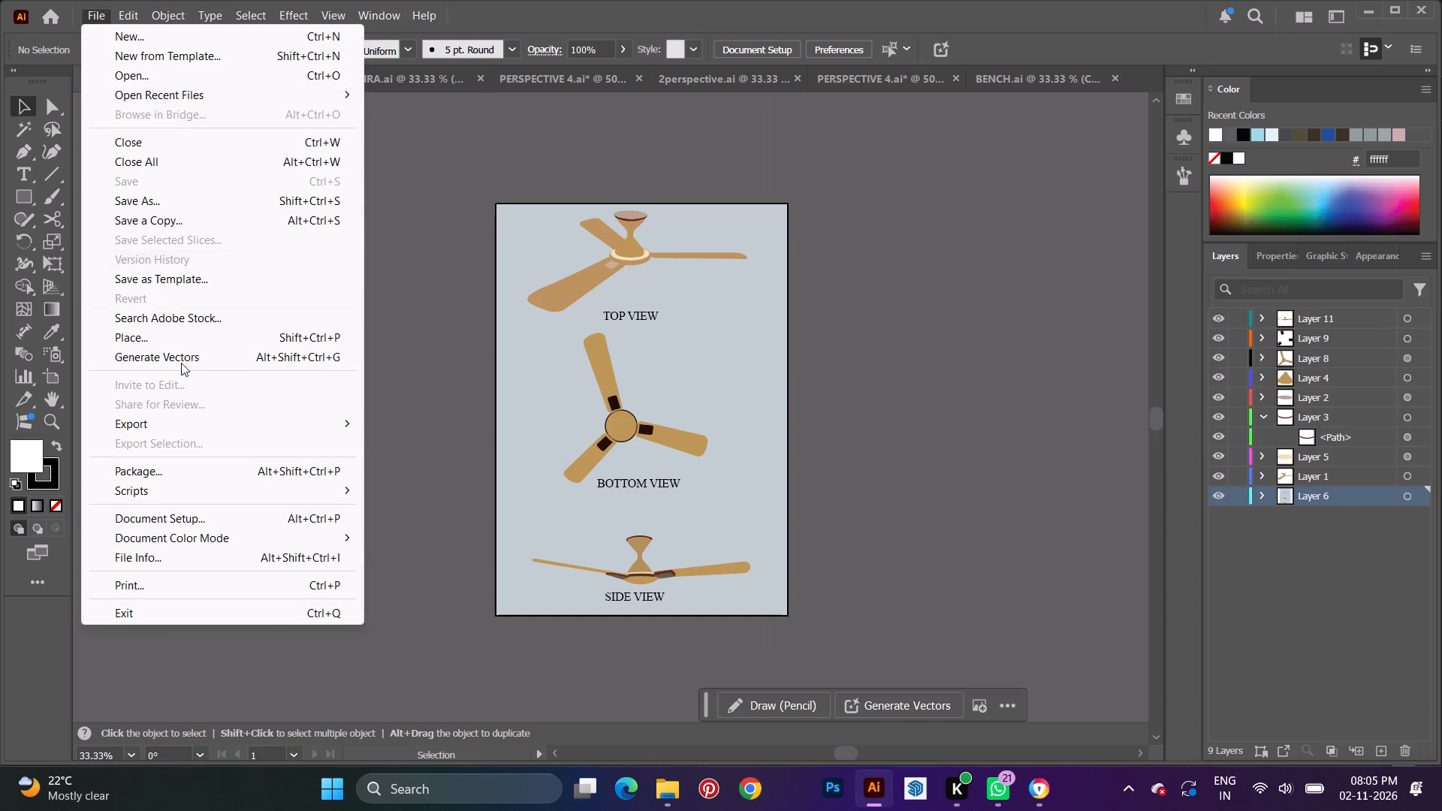
pyautogui.click(182, 427)
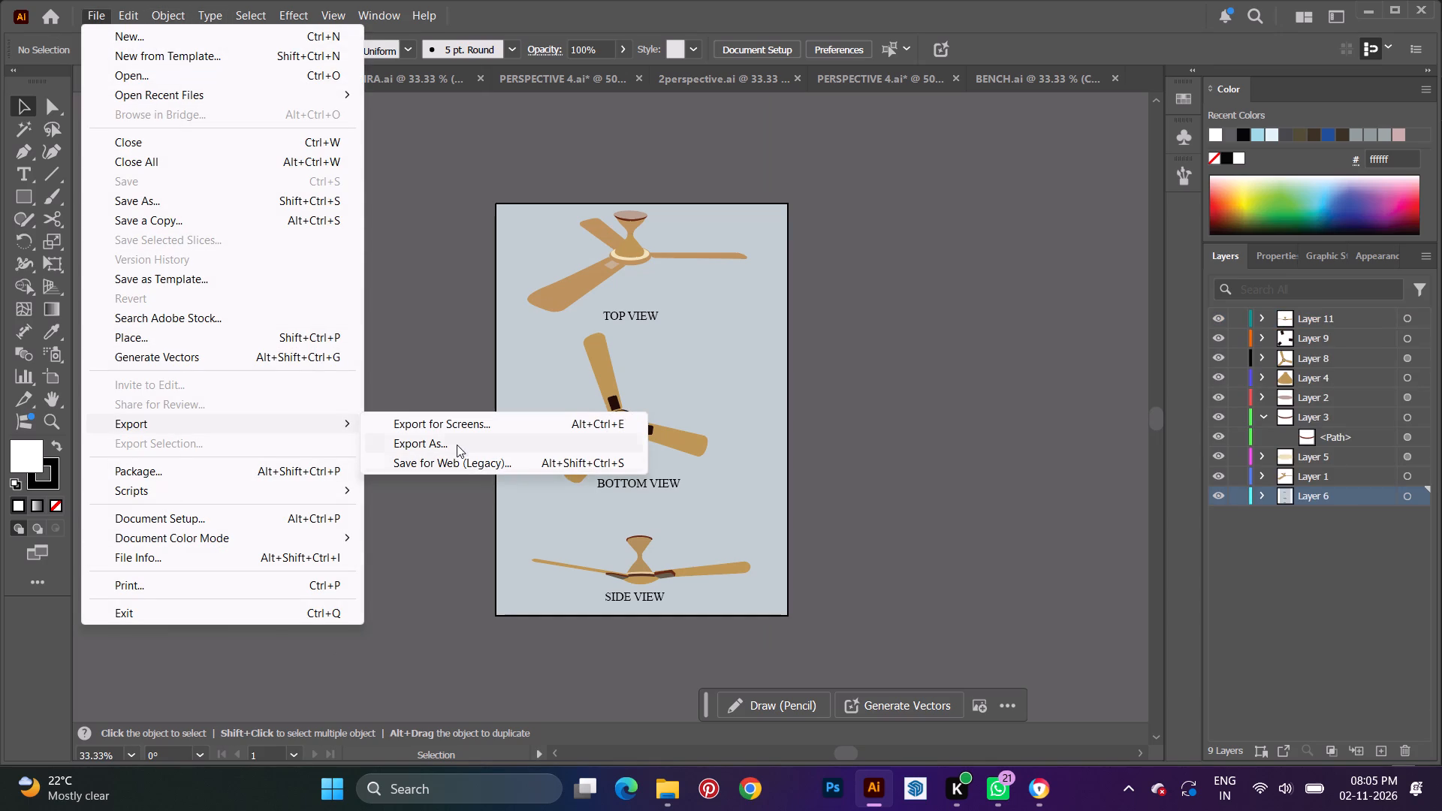
pyautogui.click(457, 441)
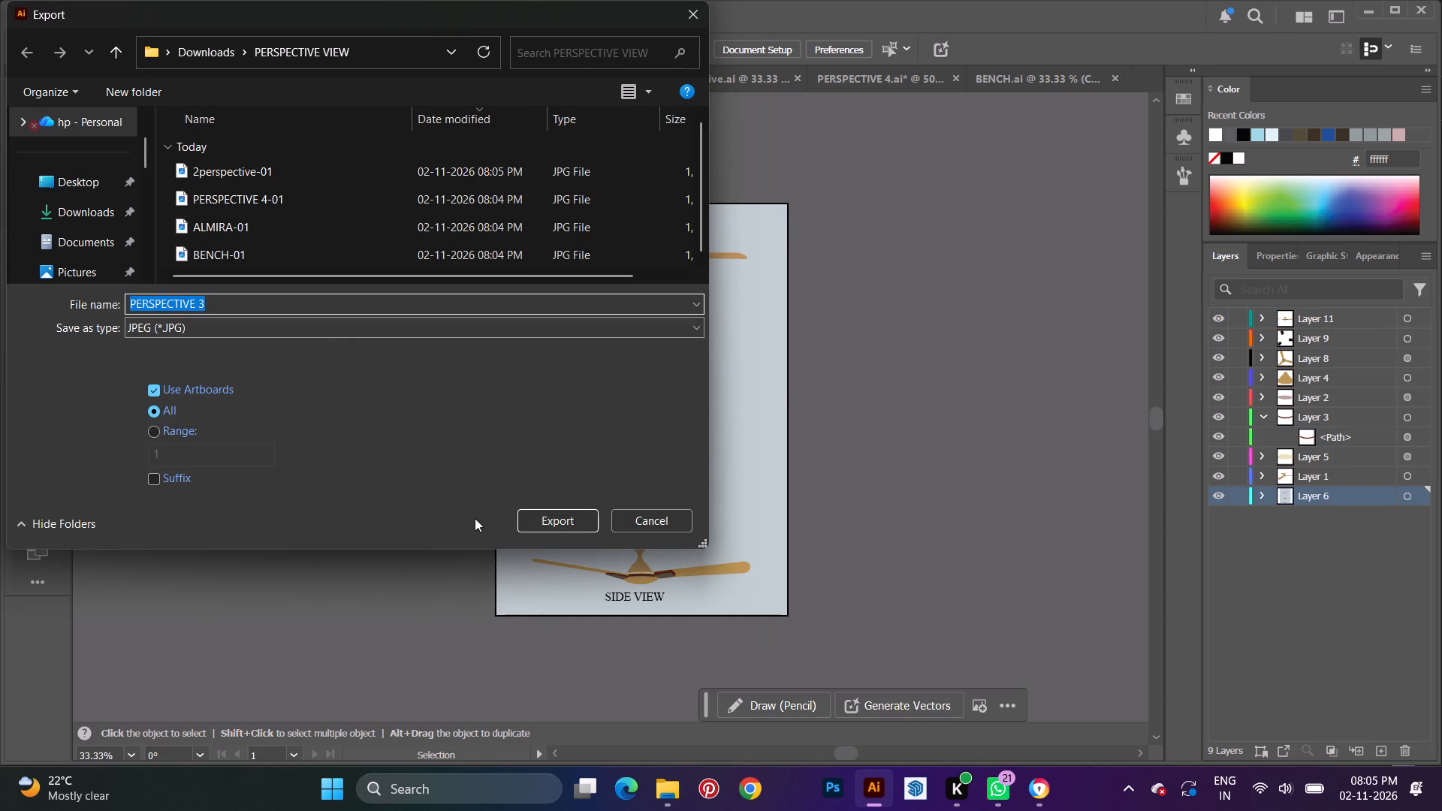
pyautogui.click(59, 218)
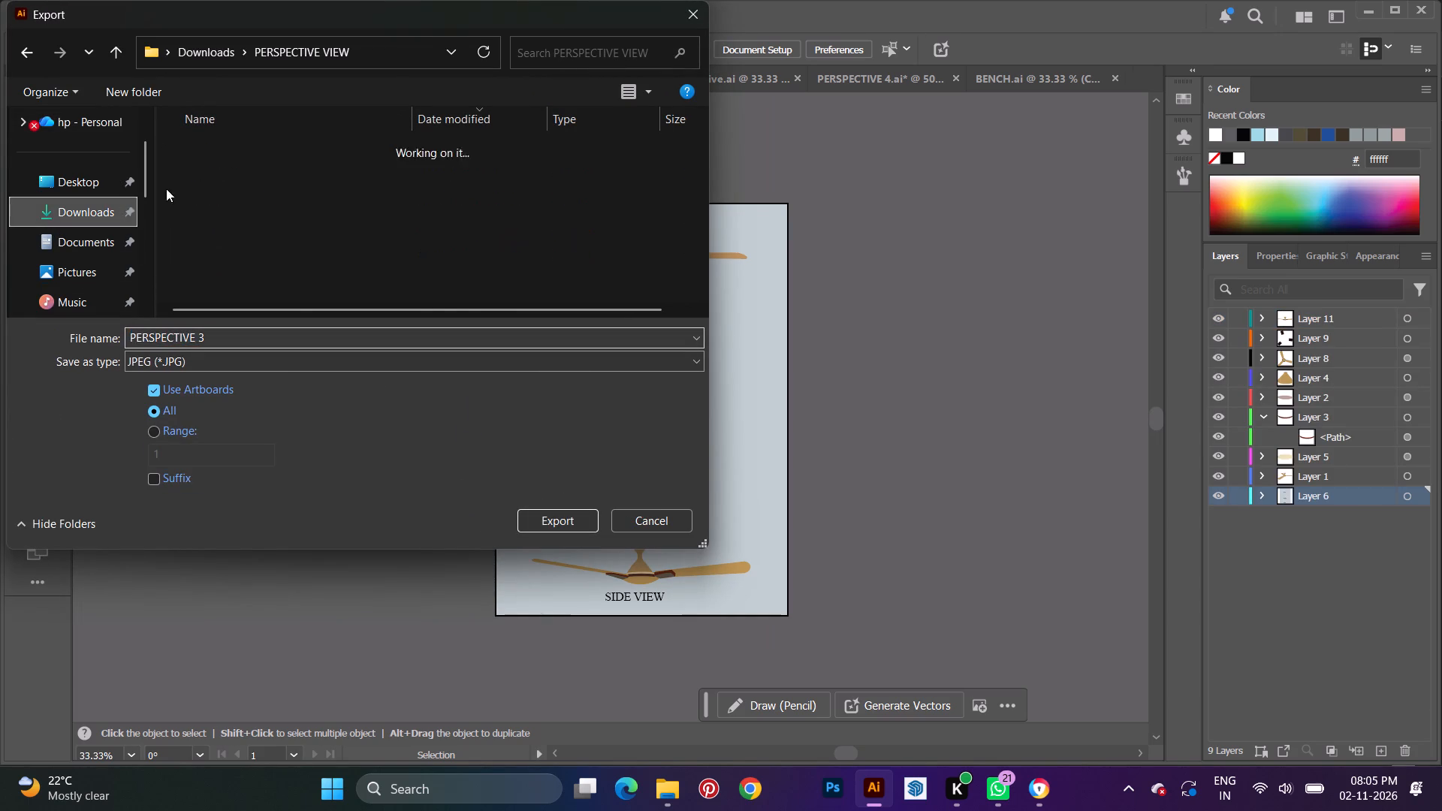
pyautogui.click(237, 167)
pyautogui.click(581, 521)
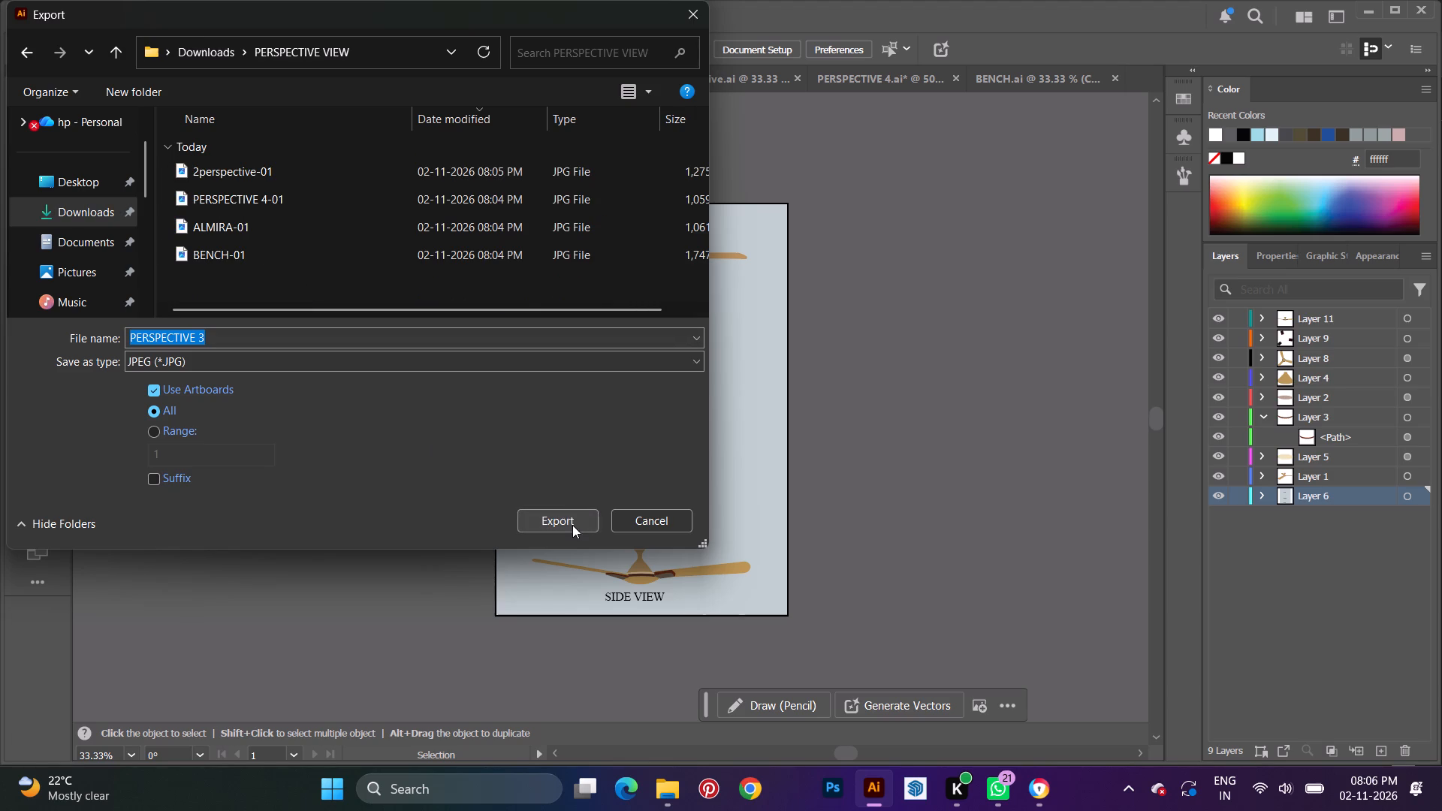
pyautogui.click(572, 528)
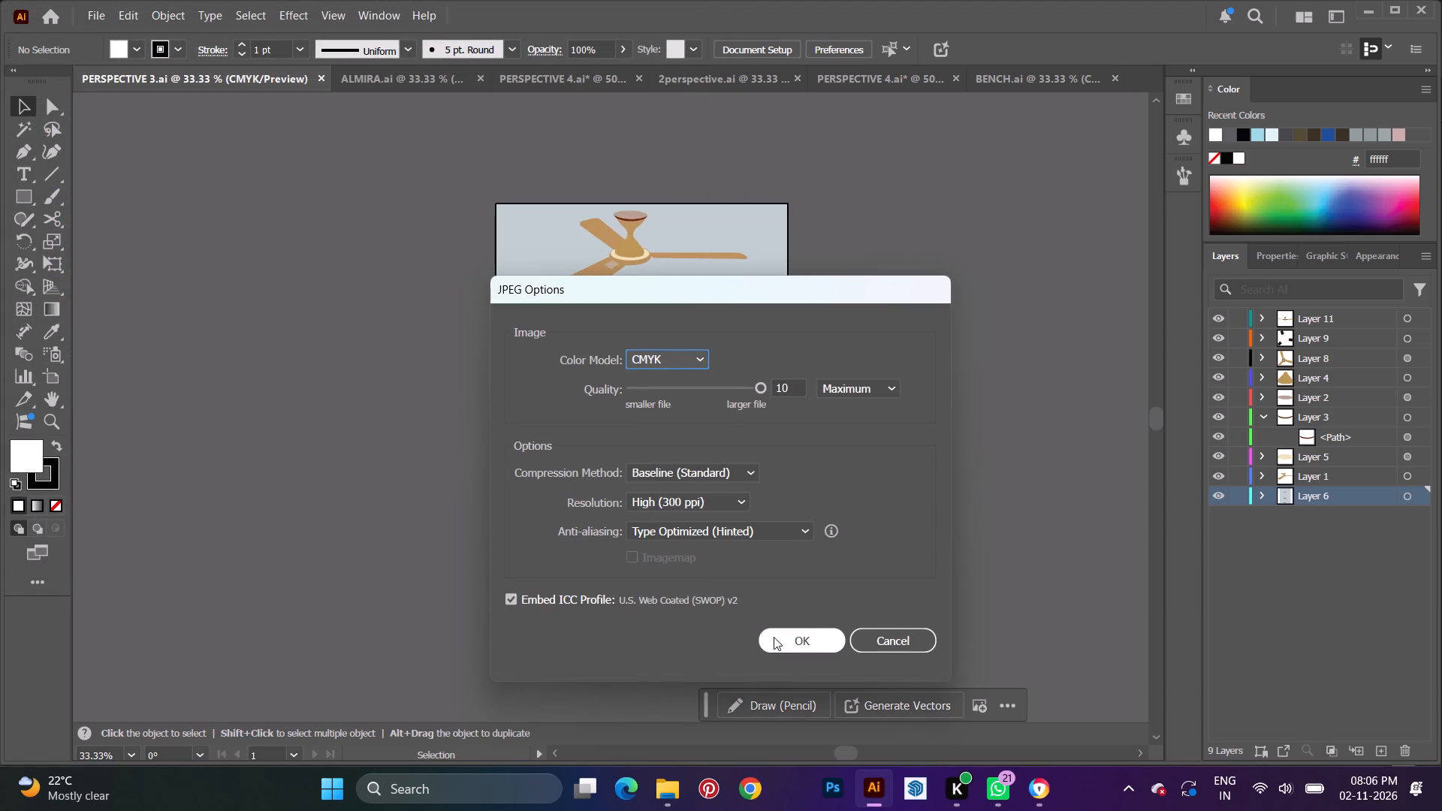
pyautogui.click(807, 632)
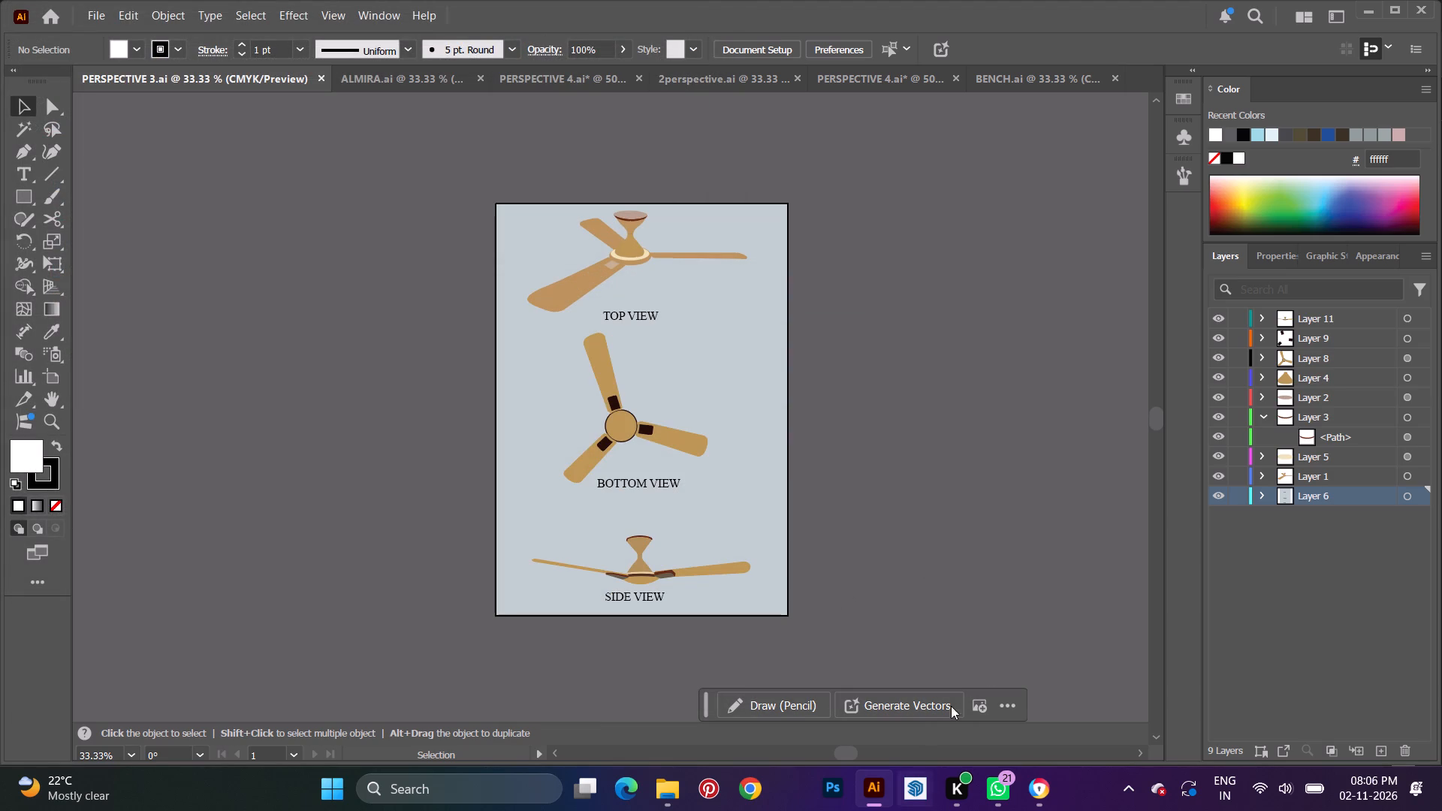
# Switch to File Explorer and check the PERSPECTIVE VIEW folder for the exported PERSPECTIVE 3 image.
pyautogui.click(673, 803)
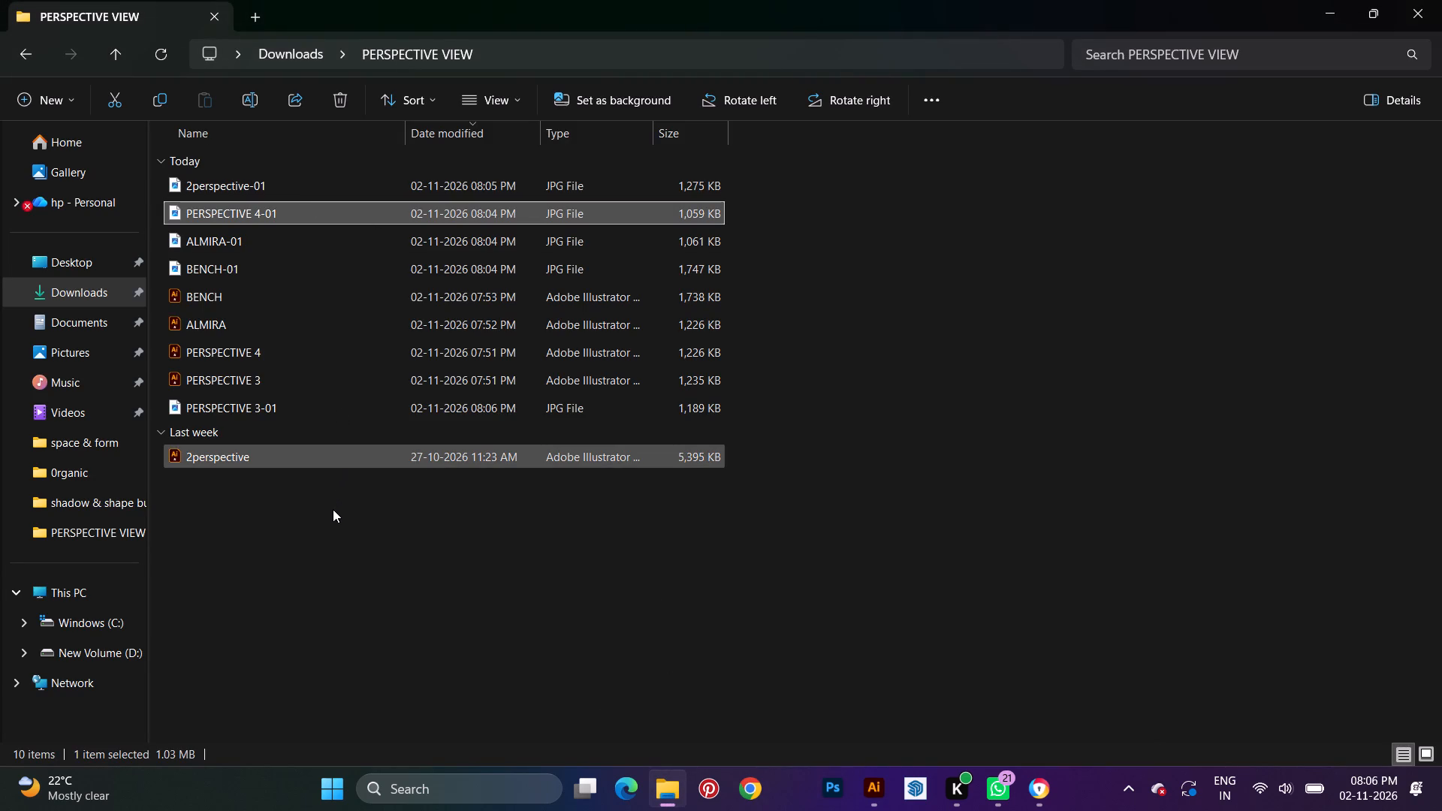
pyautogui.click(455, 588)
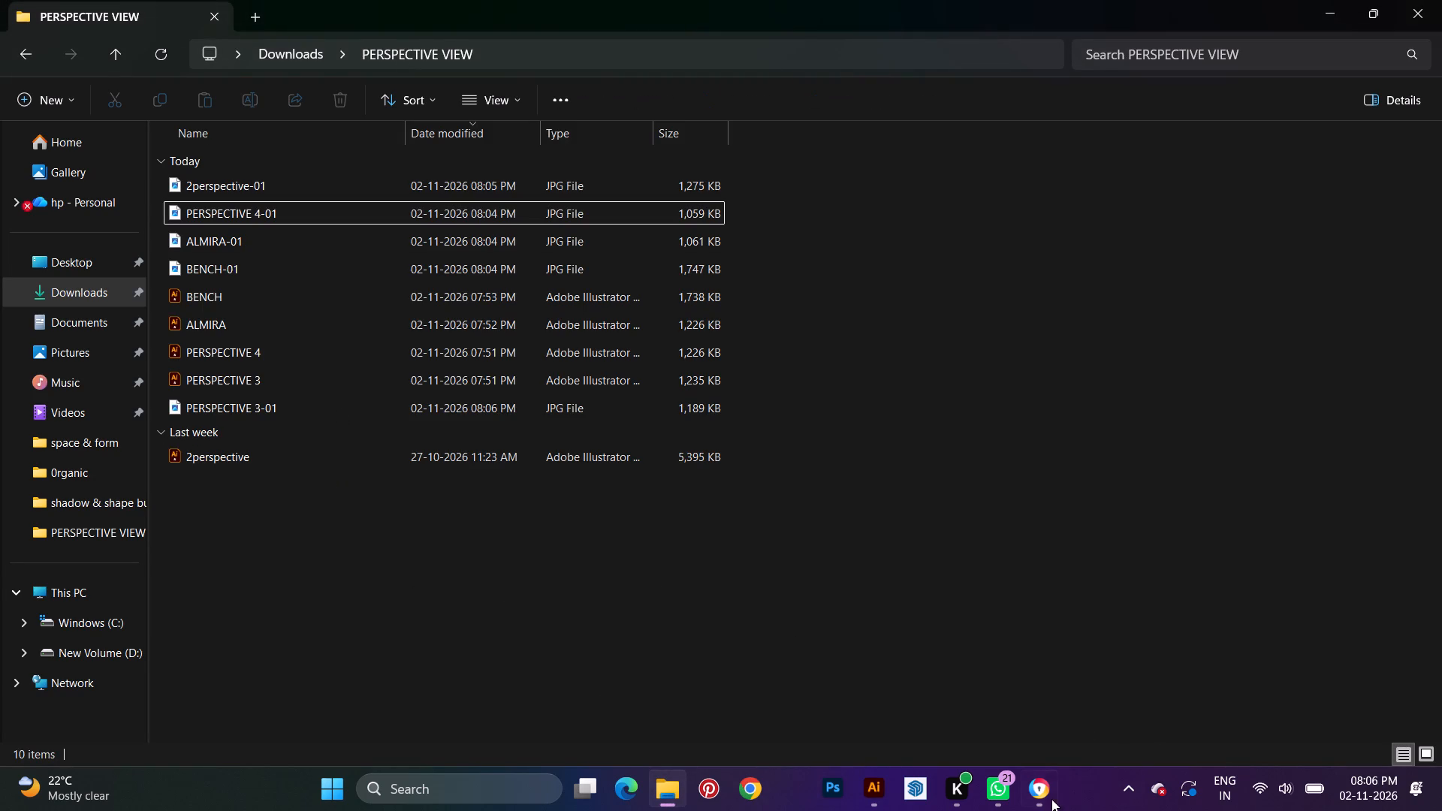
# Switch to Google Drive in the browser, close the Ink2.jpeg preview, clear the file selection and look through the Real Photos folder.
pyautogui.click(1032, 801)
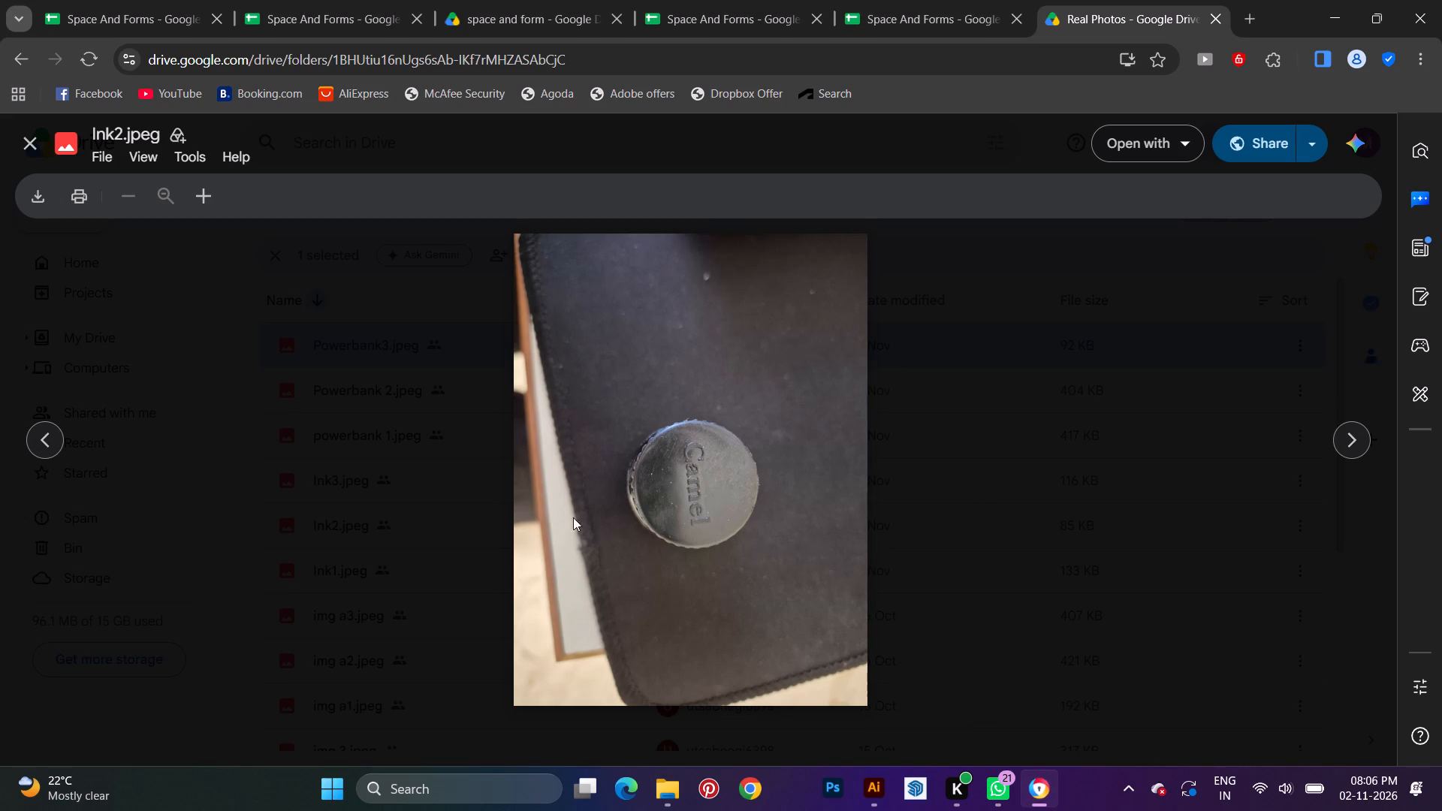
pyautogui.click(43, 144)
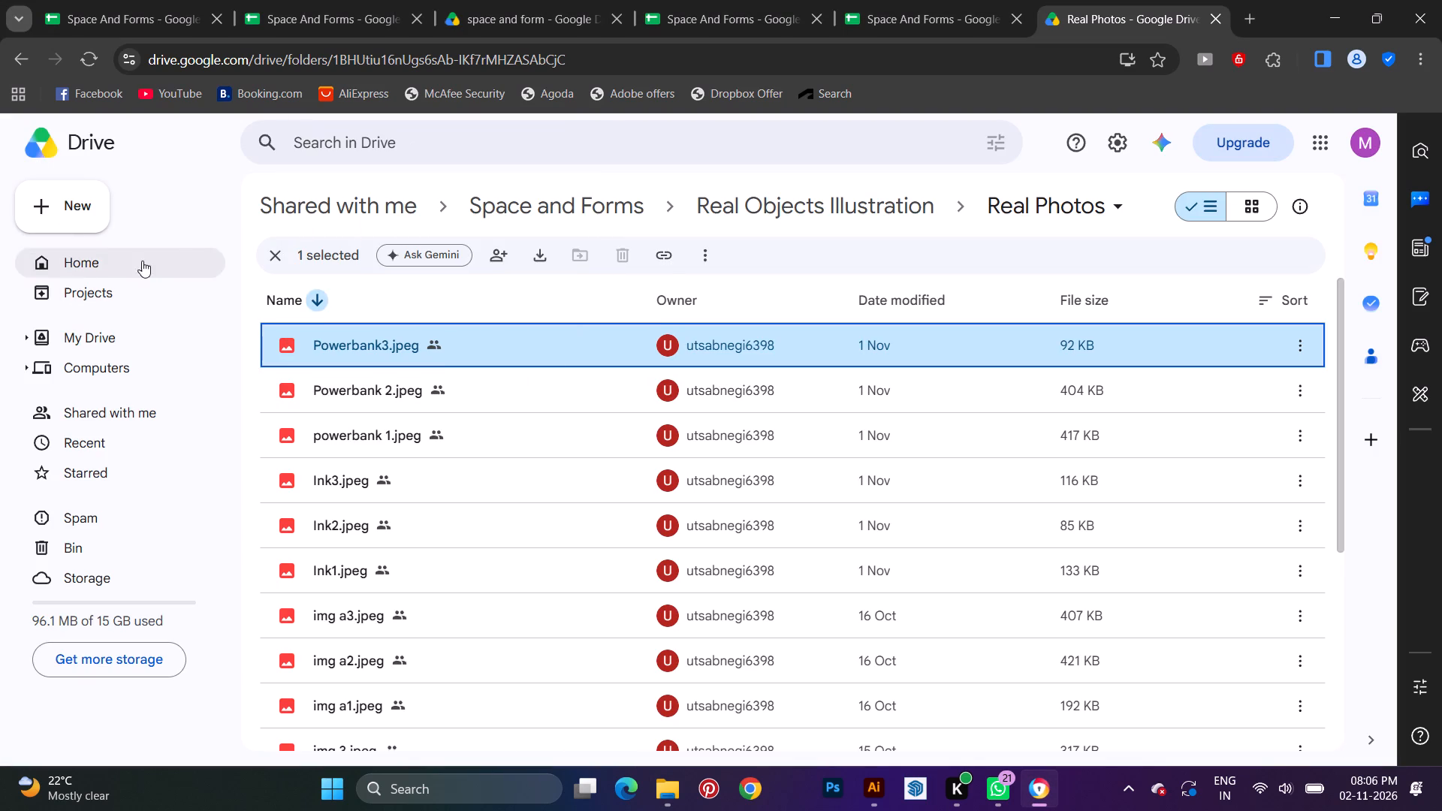
pyautogui.click(275, 255)
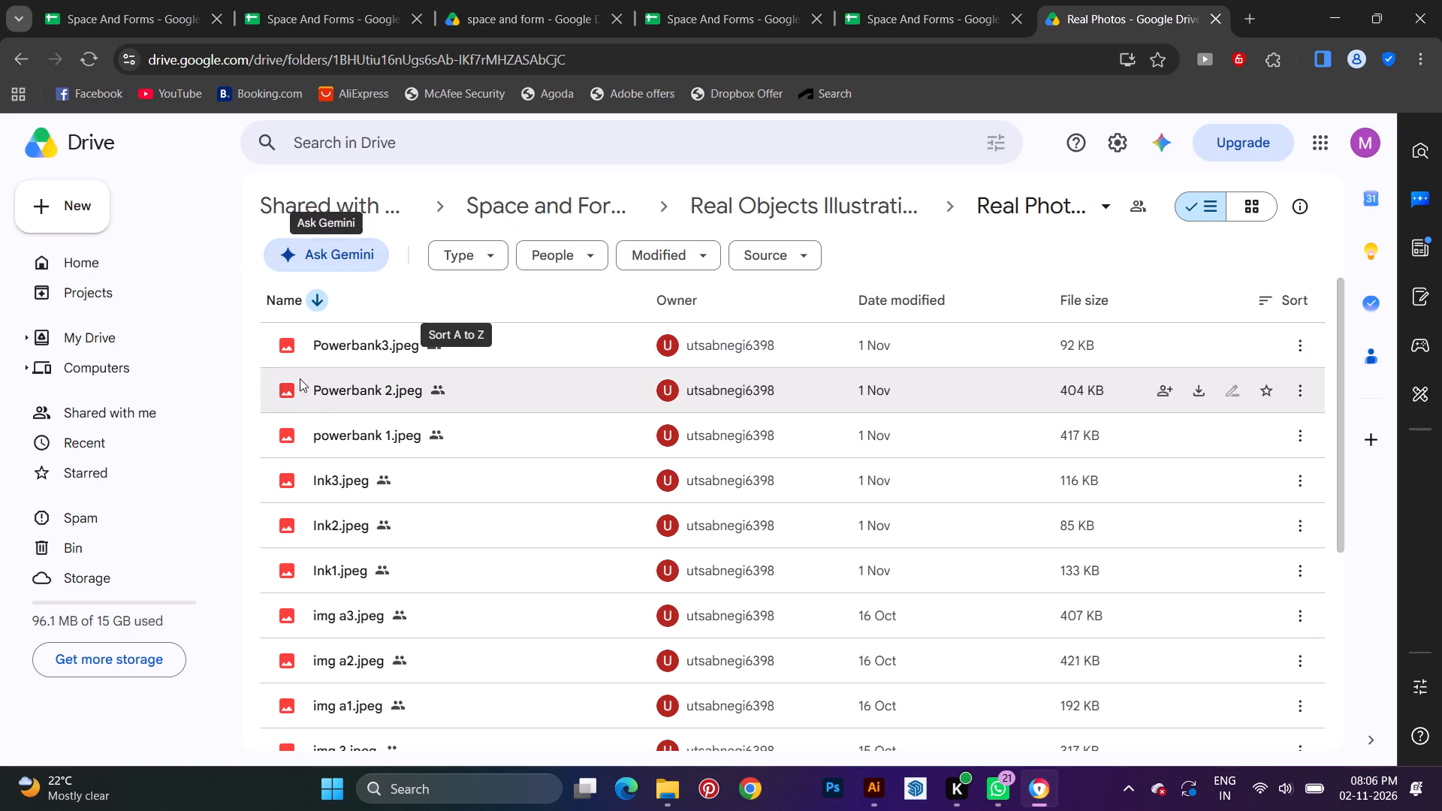